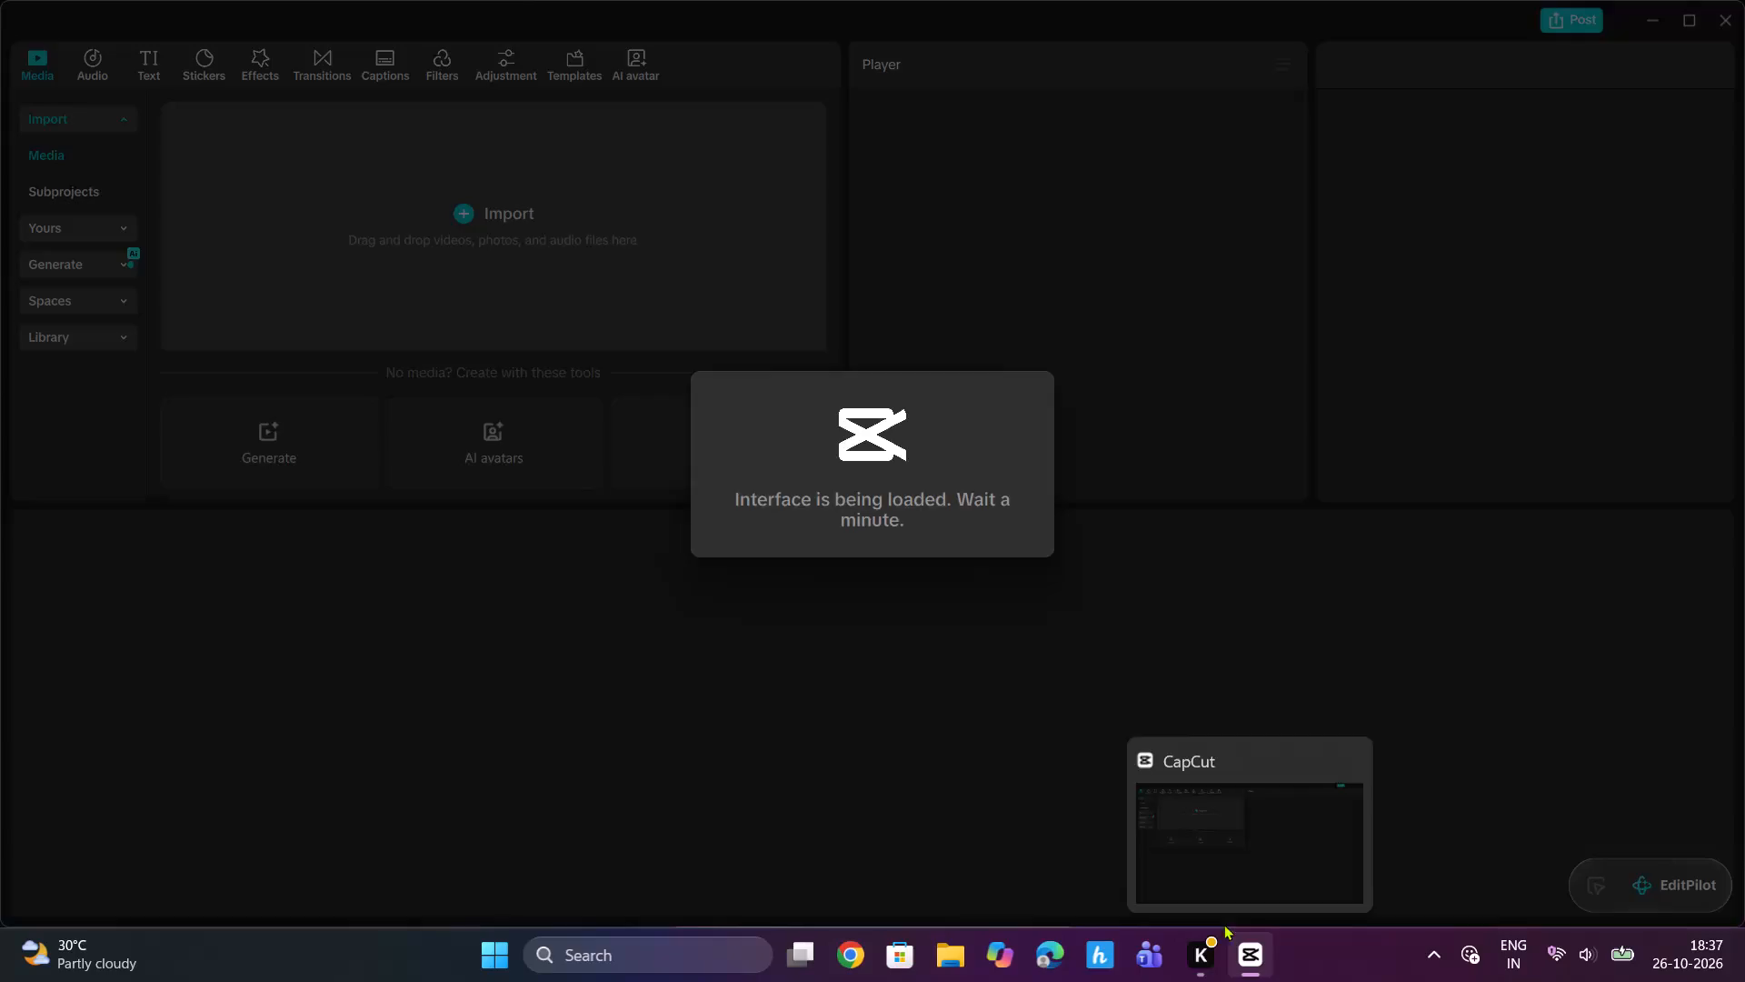
click(439, 211)
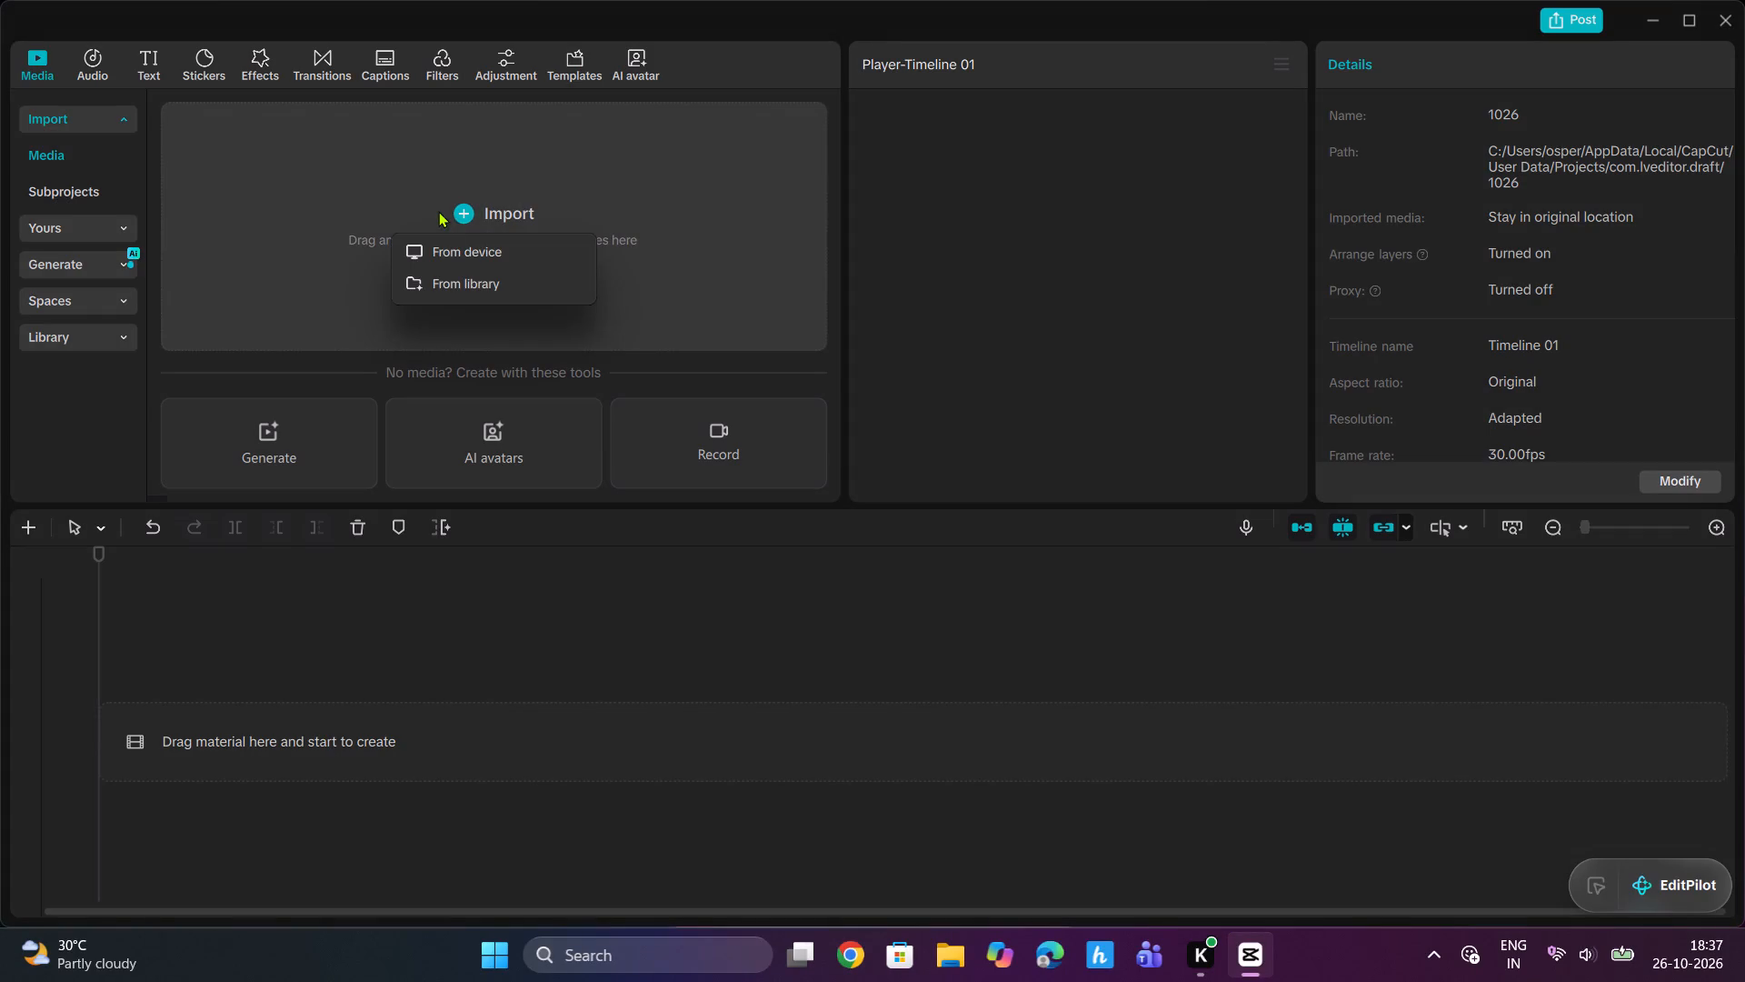
click(461, 248)
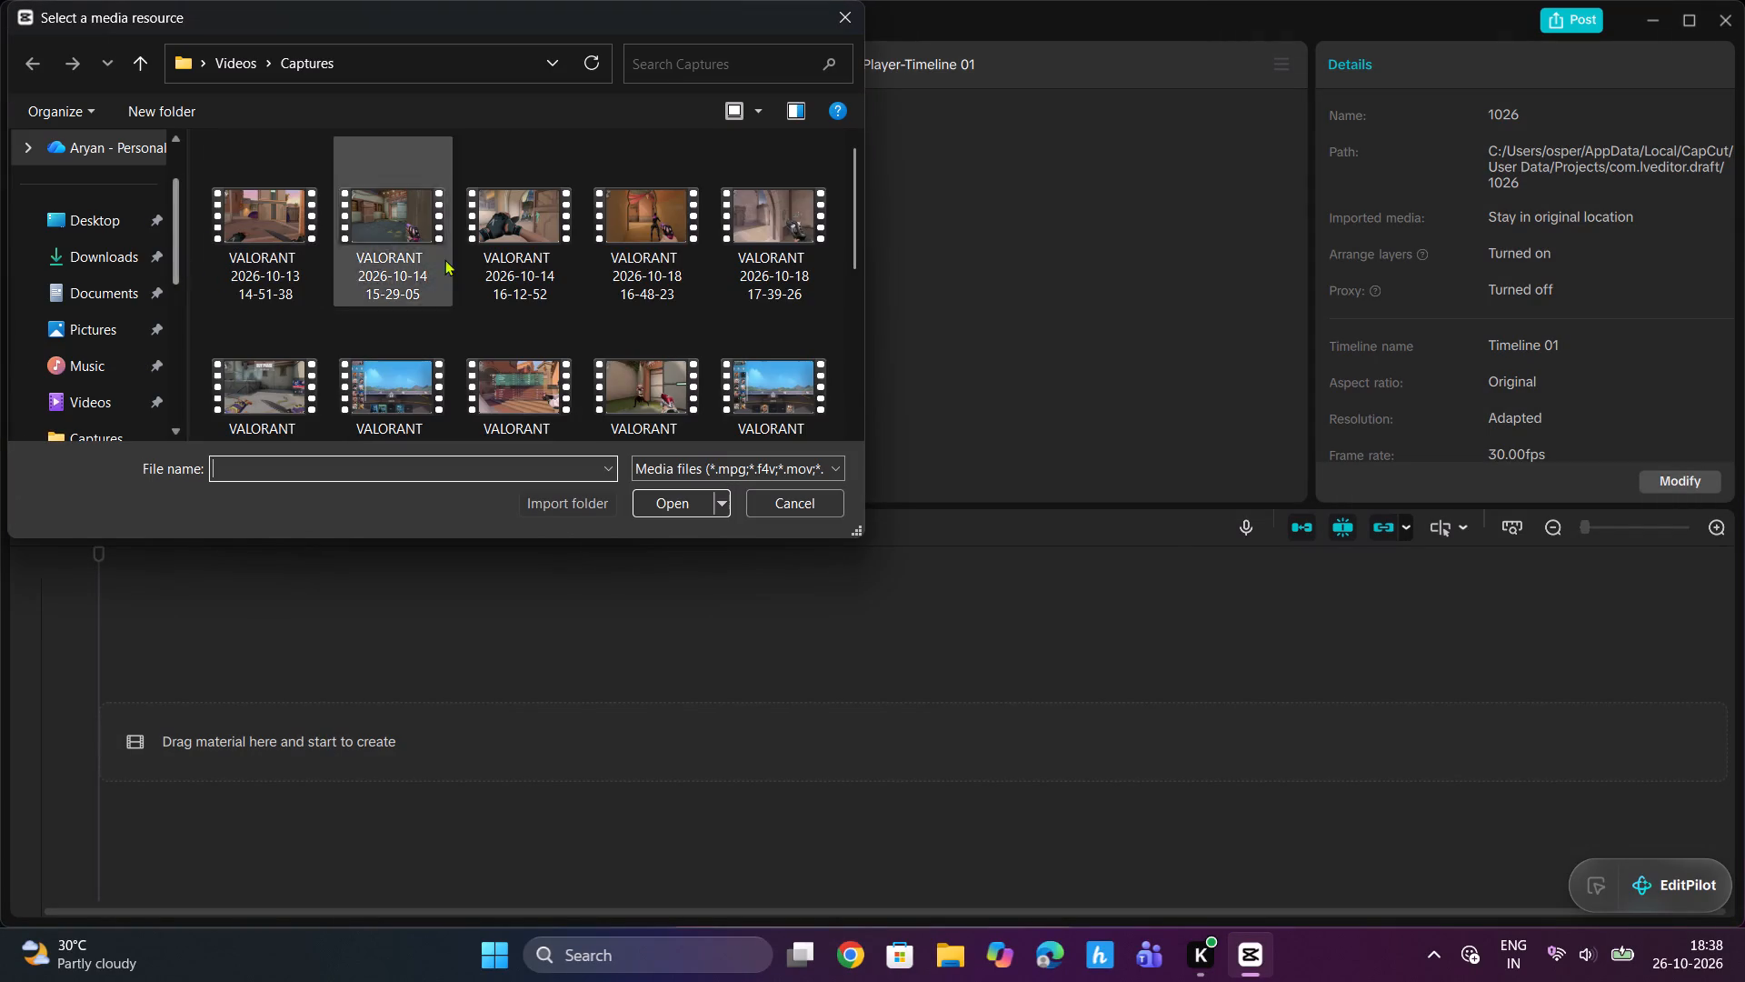
scroll(803, 336, down, 2)
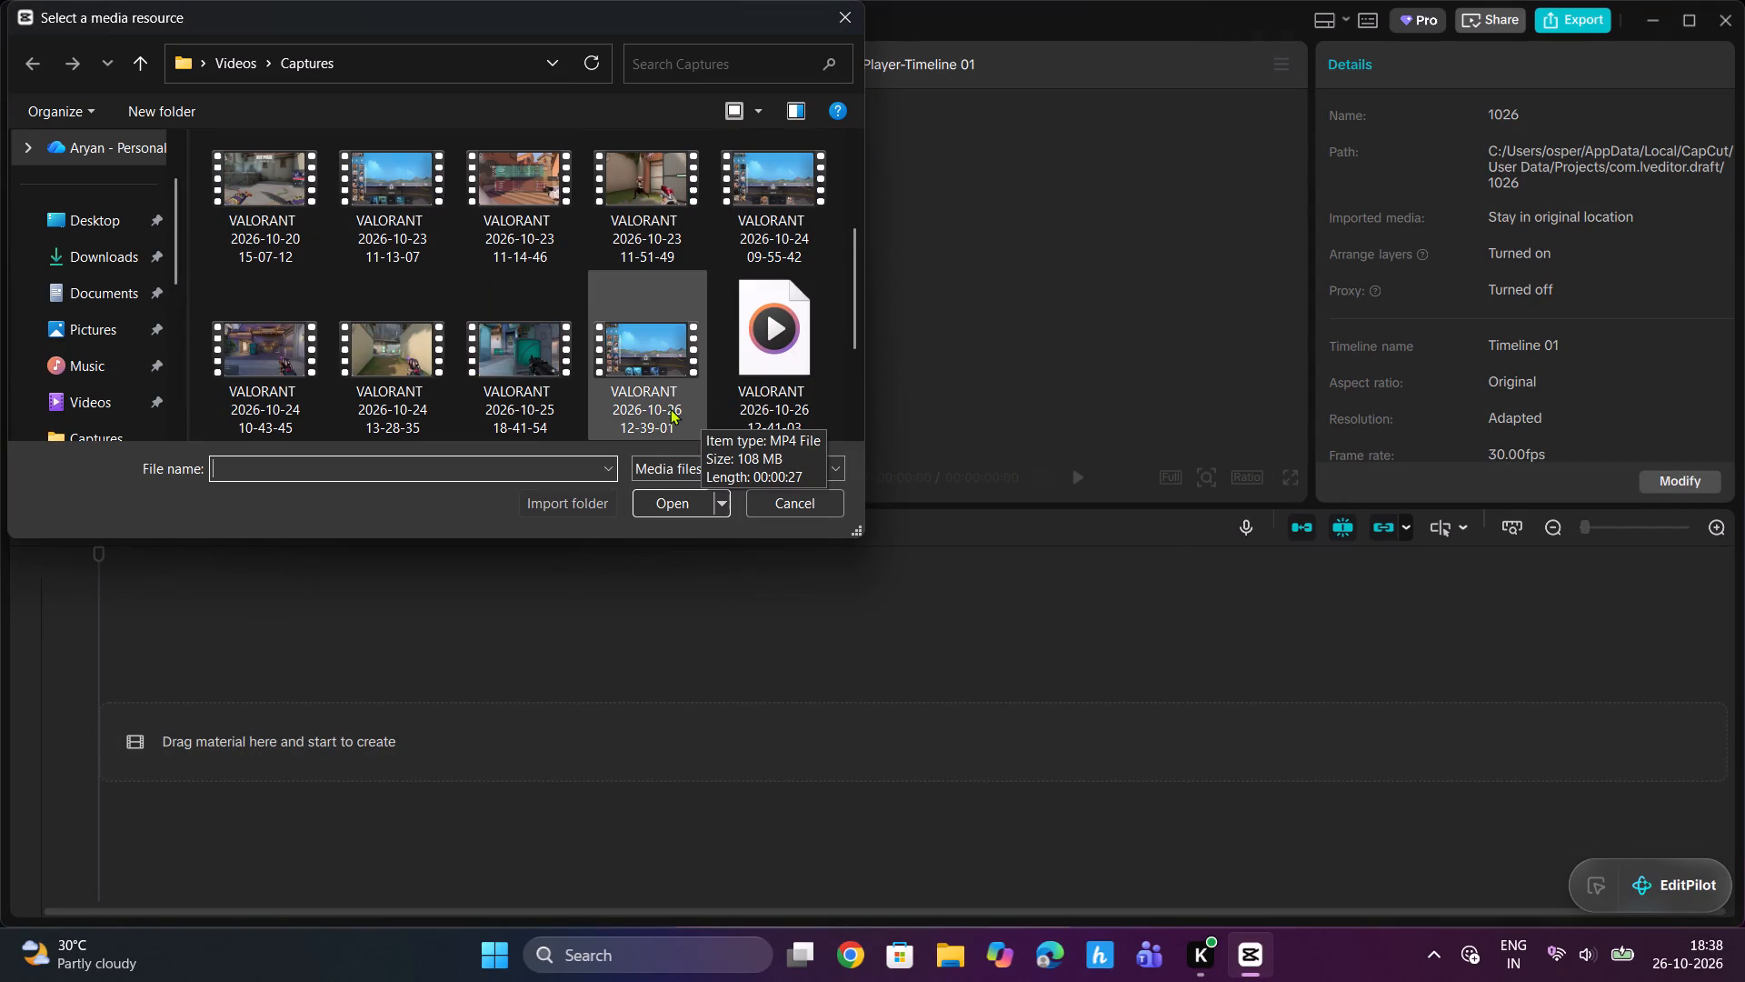
double_click(656, 365)
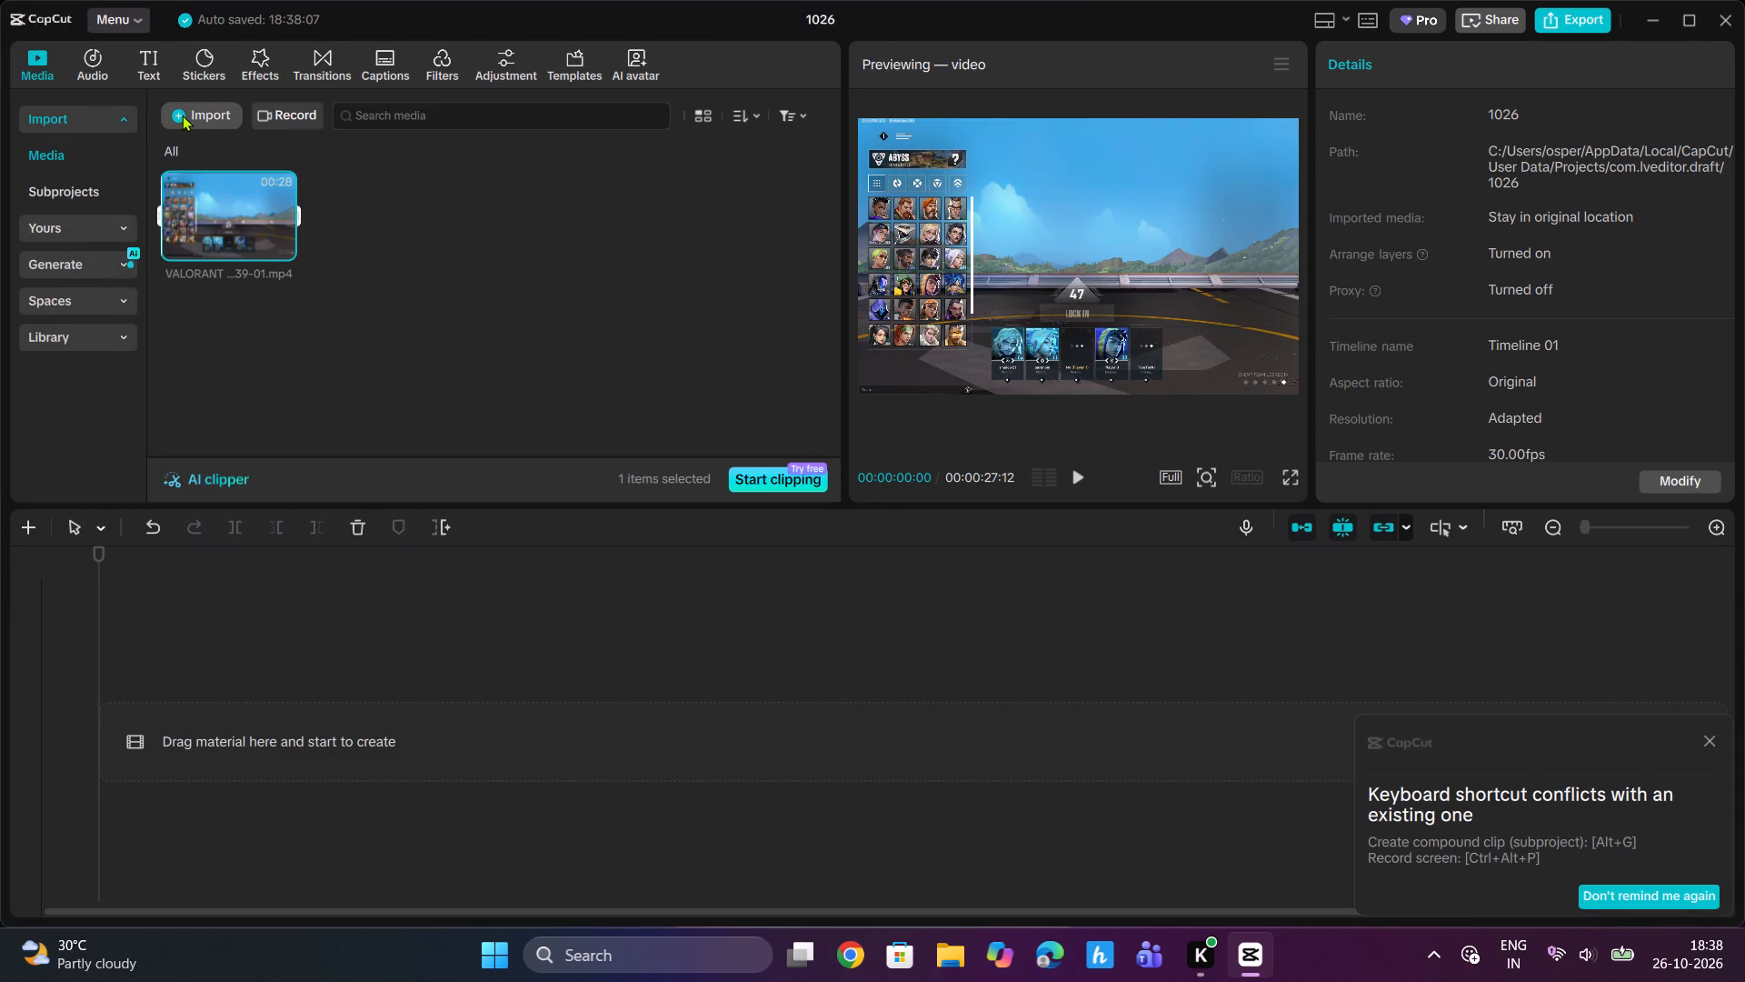
Import the Wheel of Names screen recording from the Captures folder into the project media.
click(183, 115)
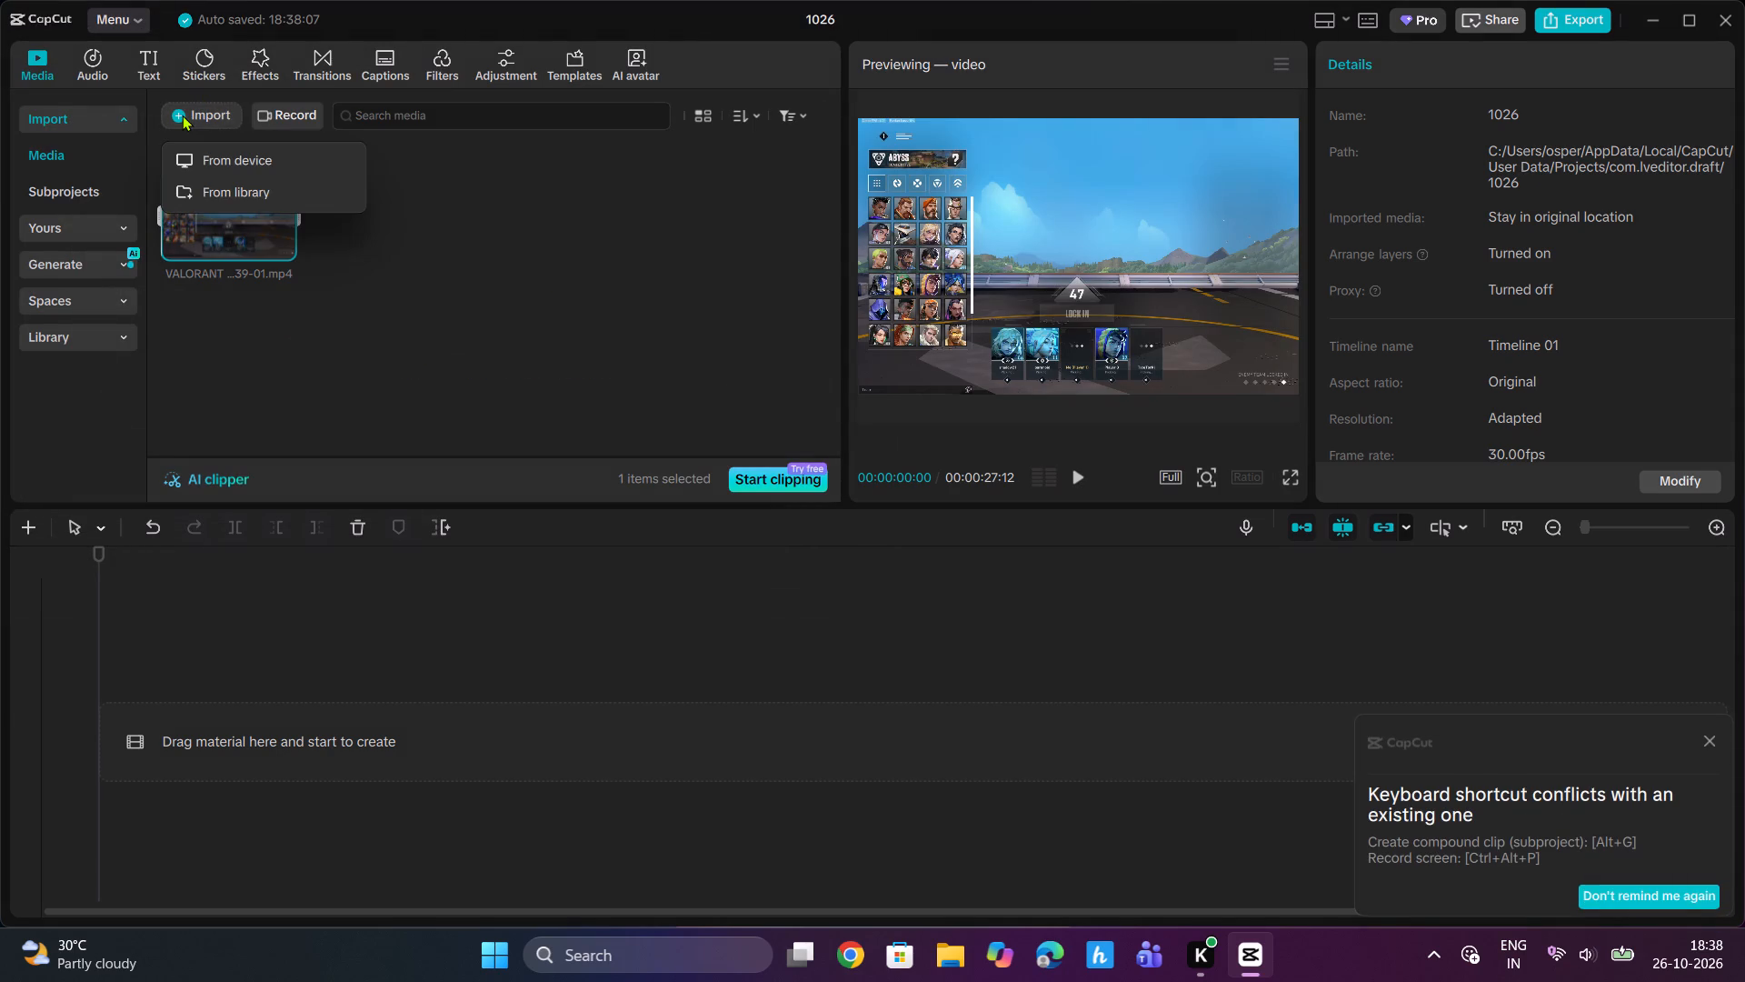
click(214, 158)
scroll(413, 311, down, 2)
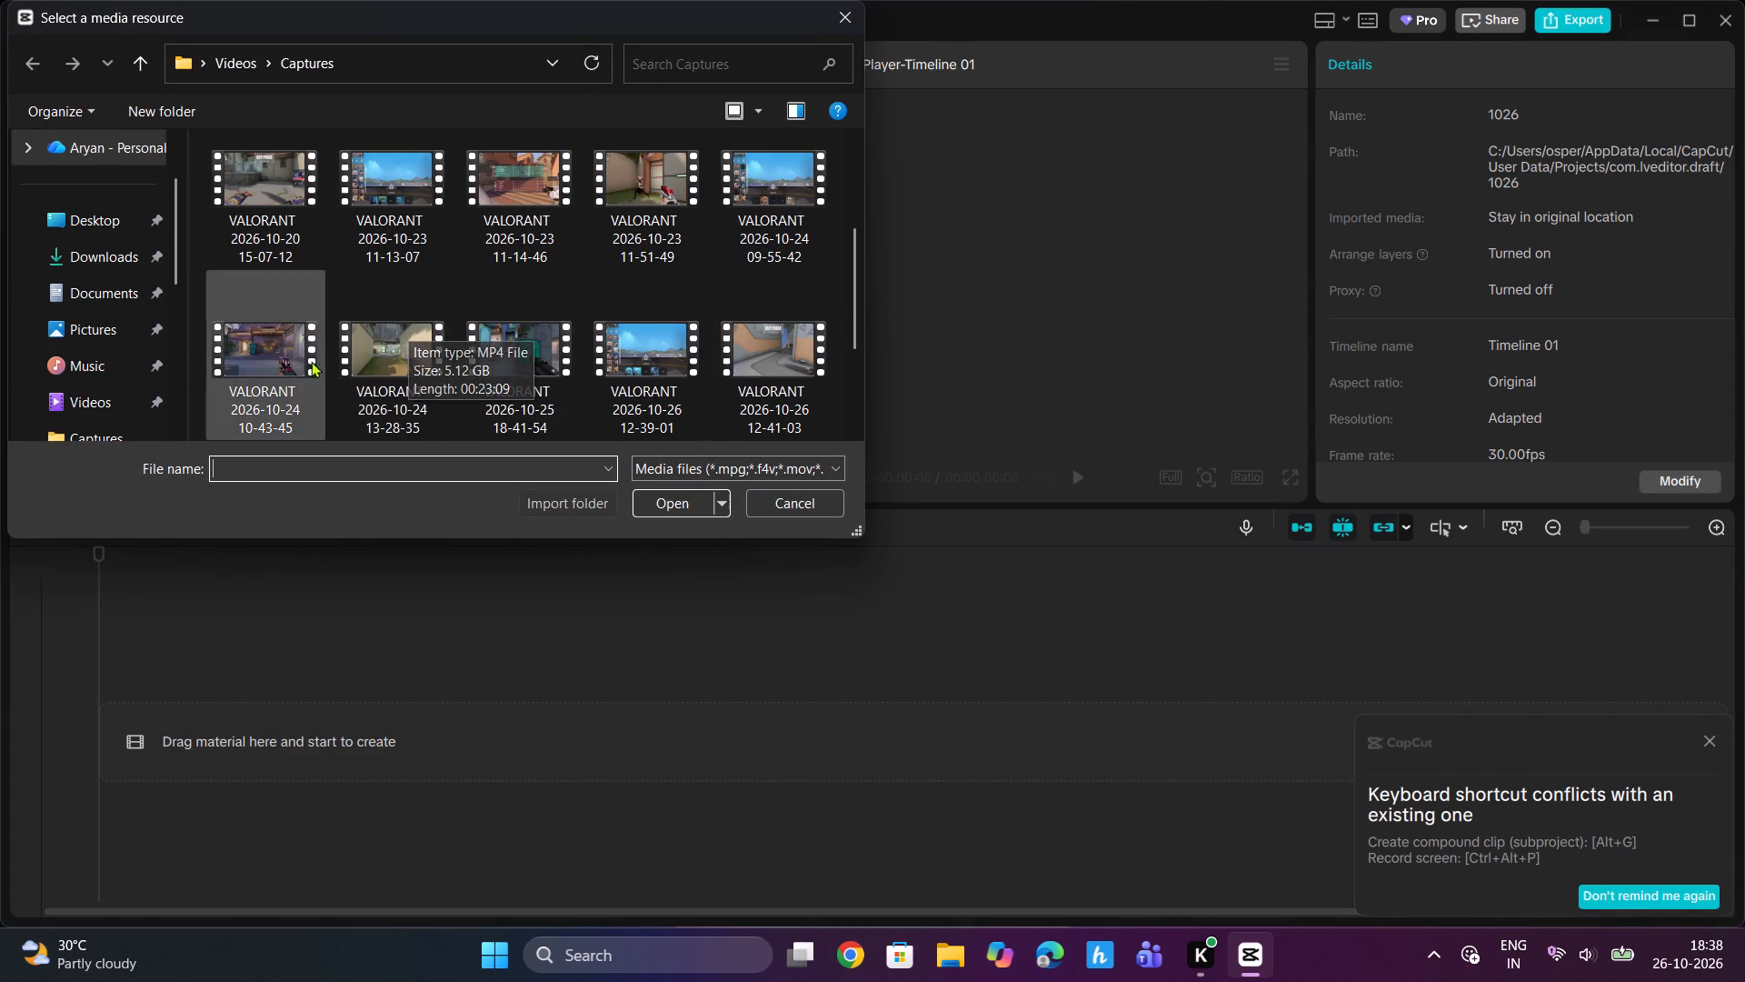
scroll(512, 385, down, 3)
double_click(375, 351)
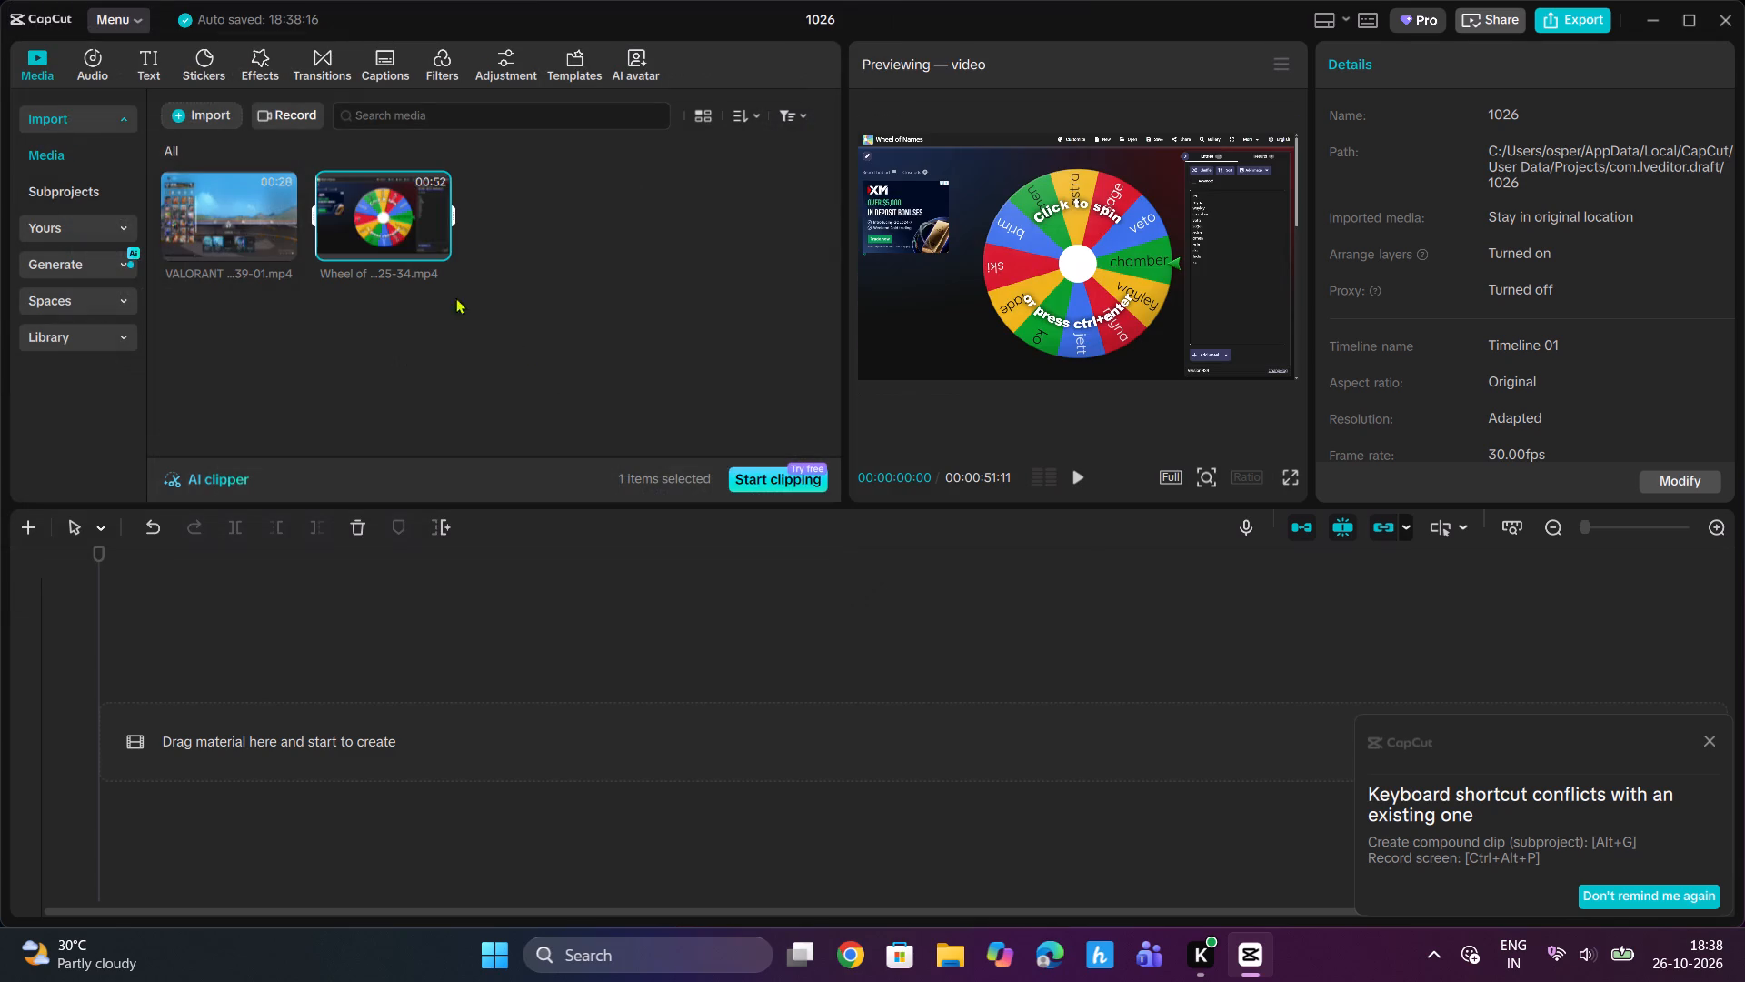
Add the Wheel of Names clip to the timeline, followed directly by the VALORANT clip at its end.
click(439, 241)
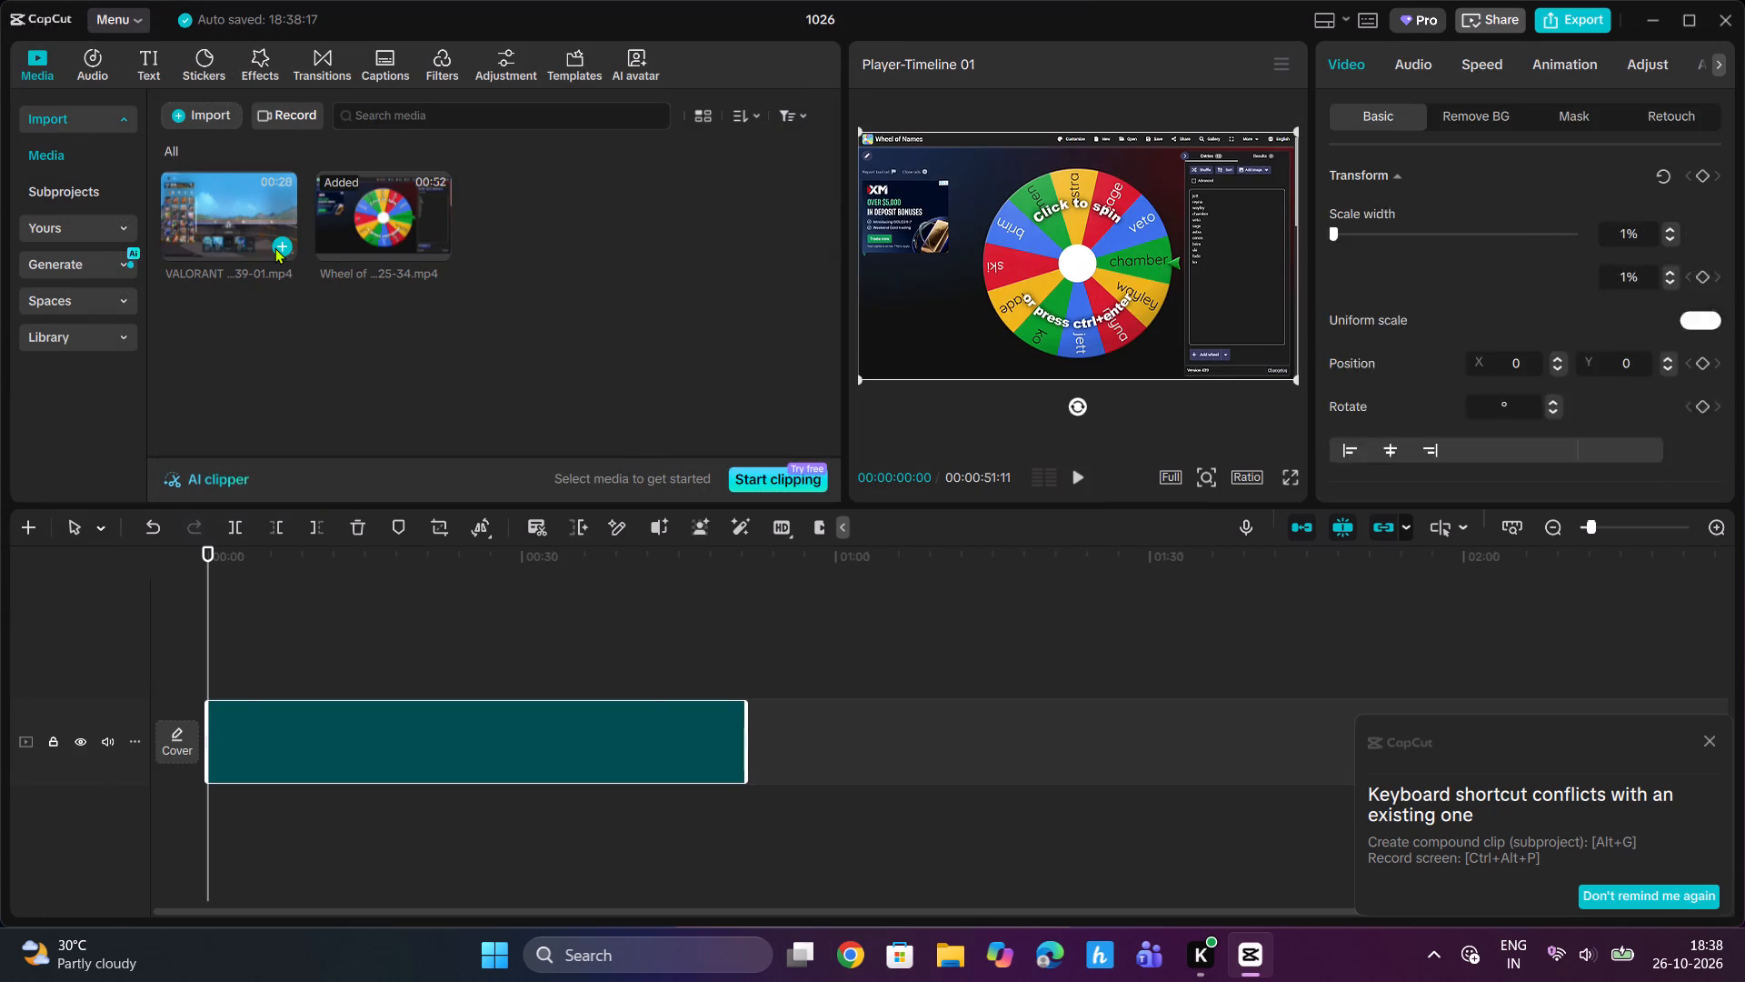
click(729, 589)
drag(733, 590, 780, 590)
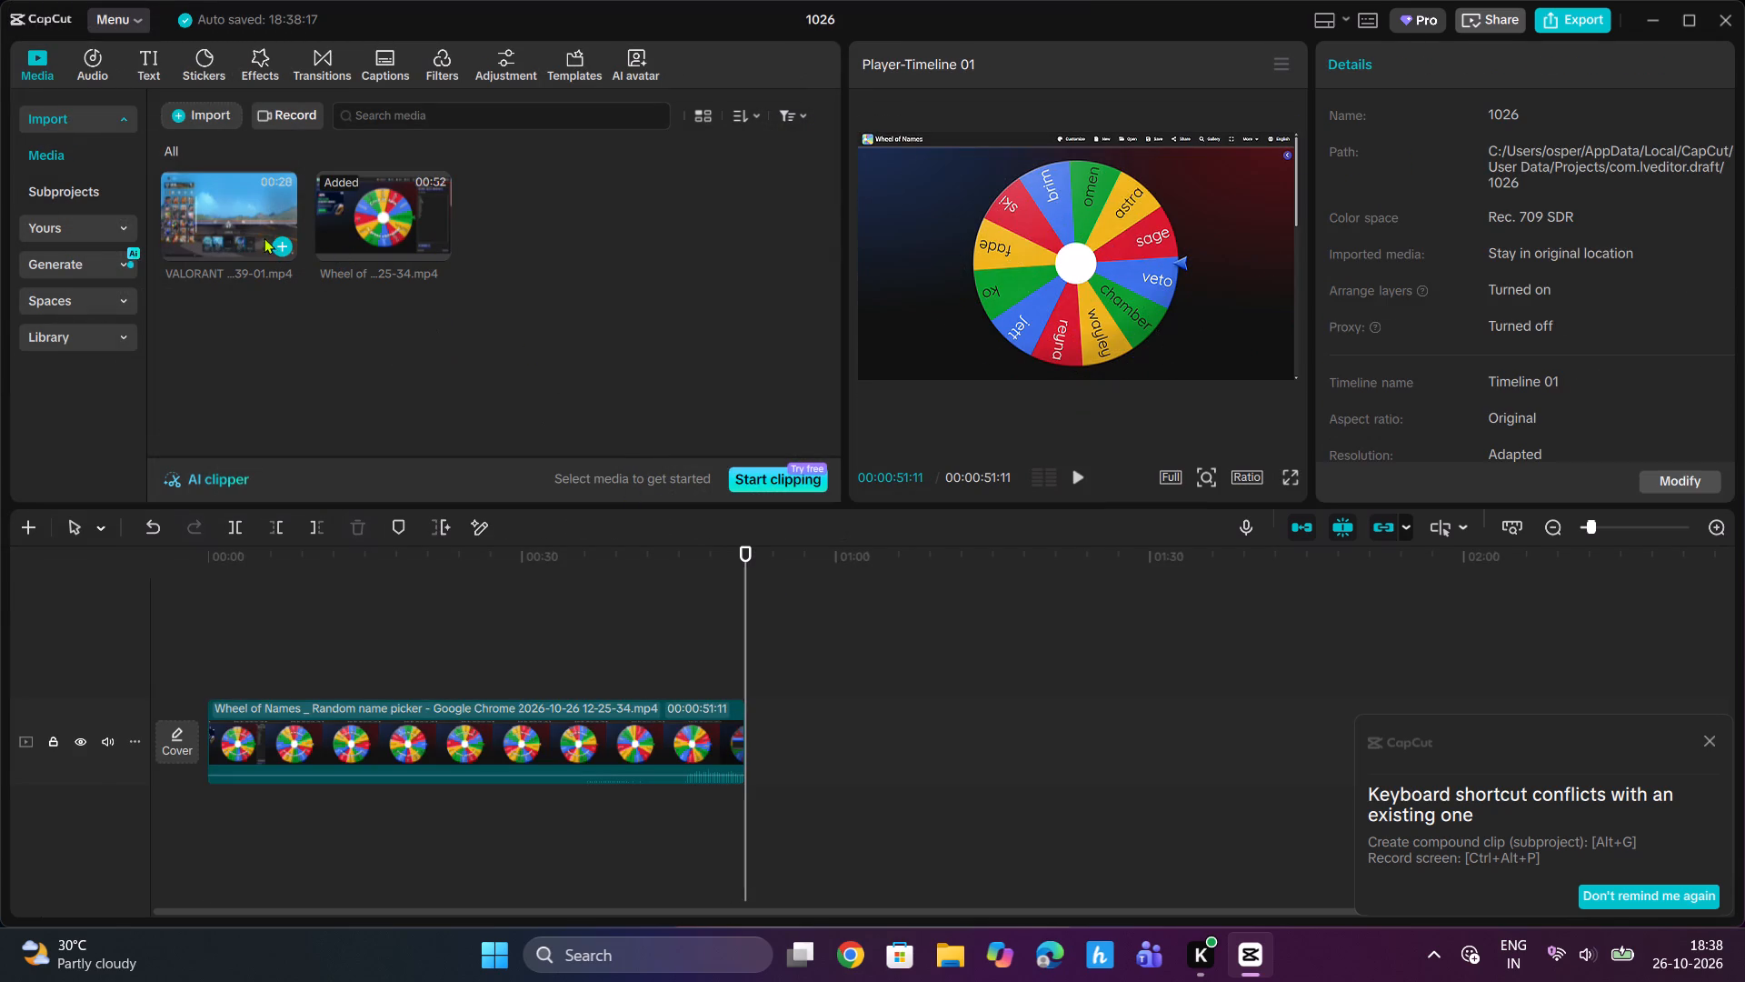
click(273, 242)
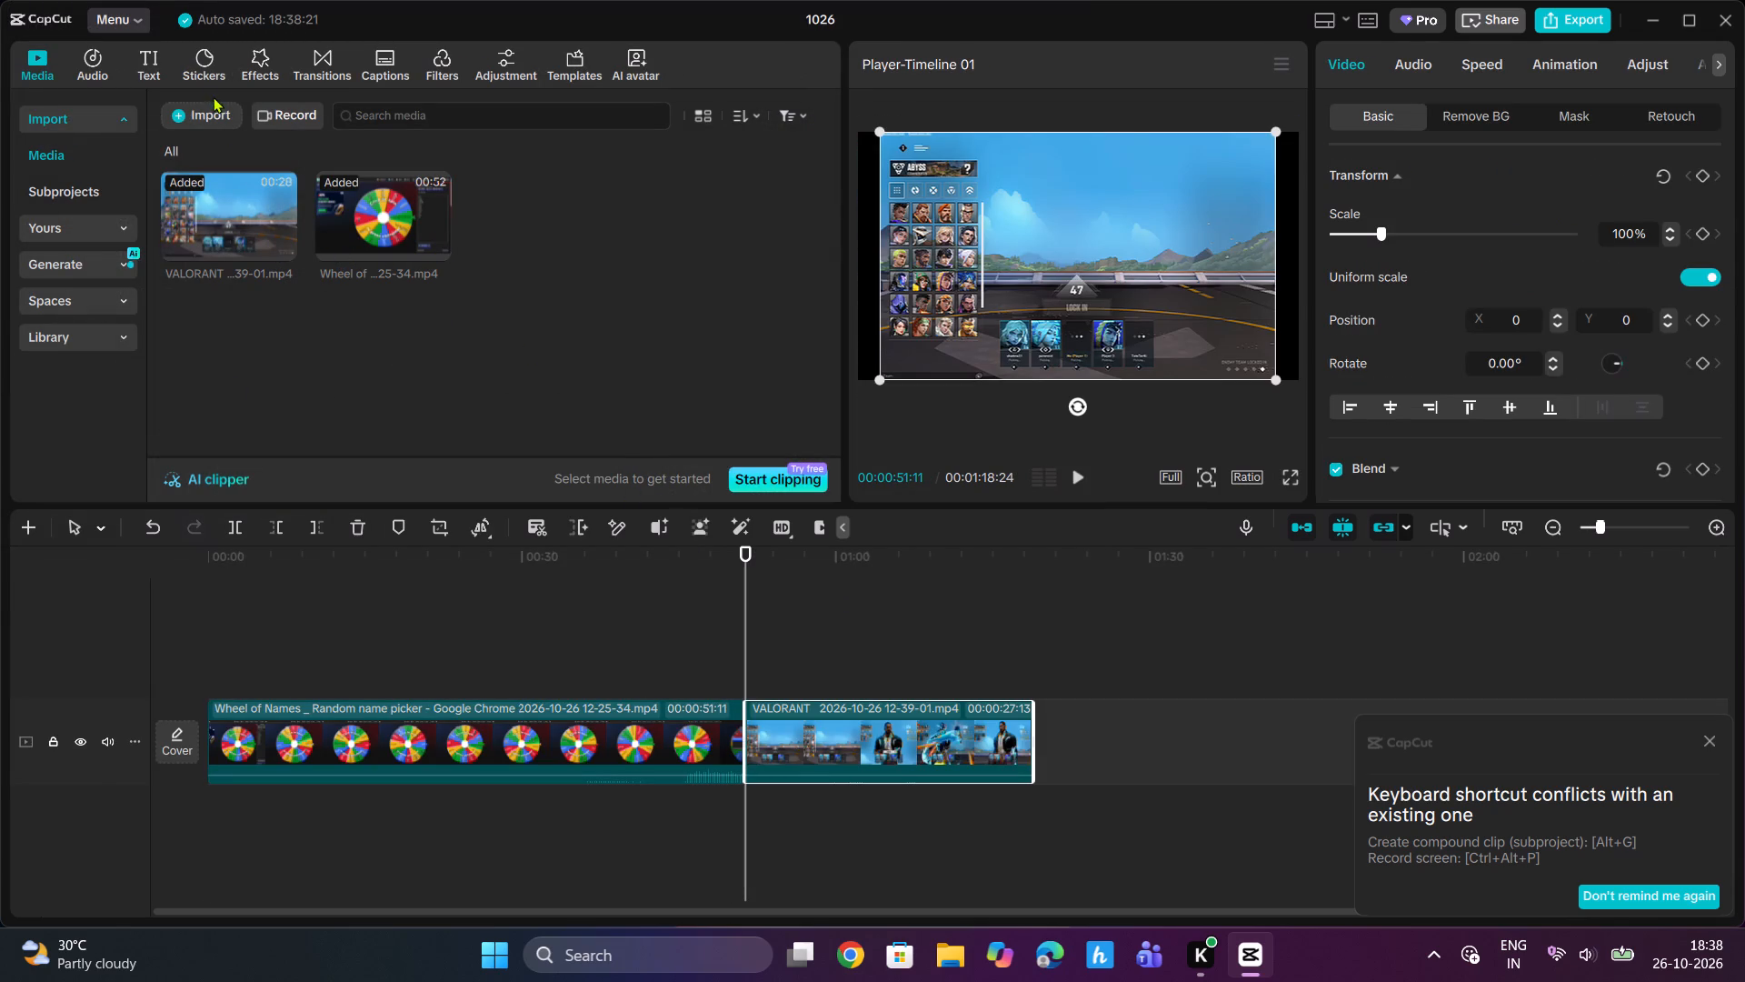
Import the ElevenLabs "Bunty - Funny Best Friend" voice-over MP3 ending in enhanced-v2 from the Downloads folder.
click(212, 113)
click(205, 153)
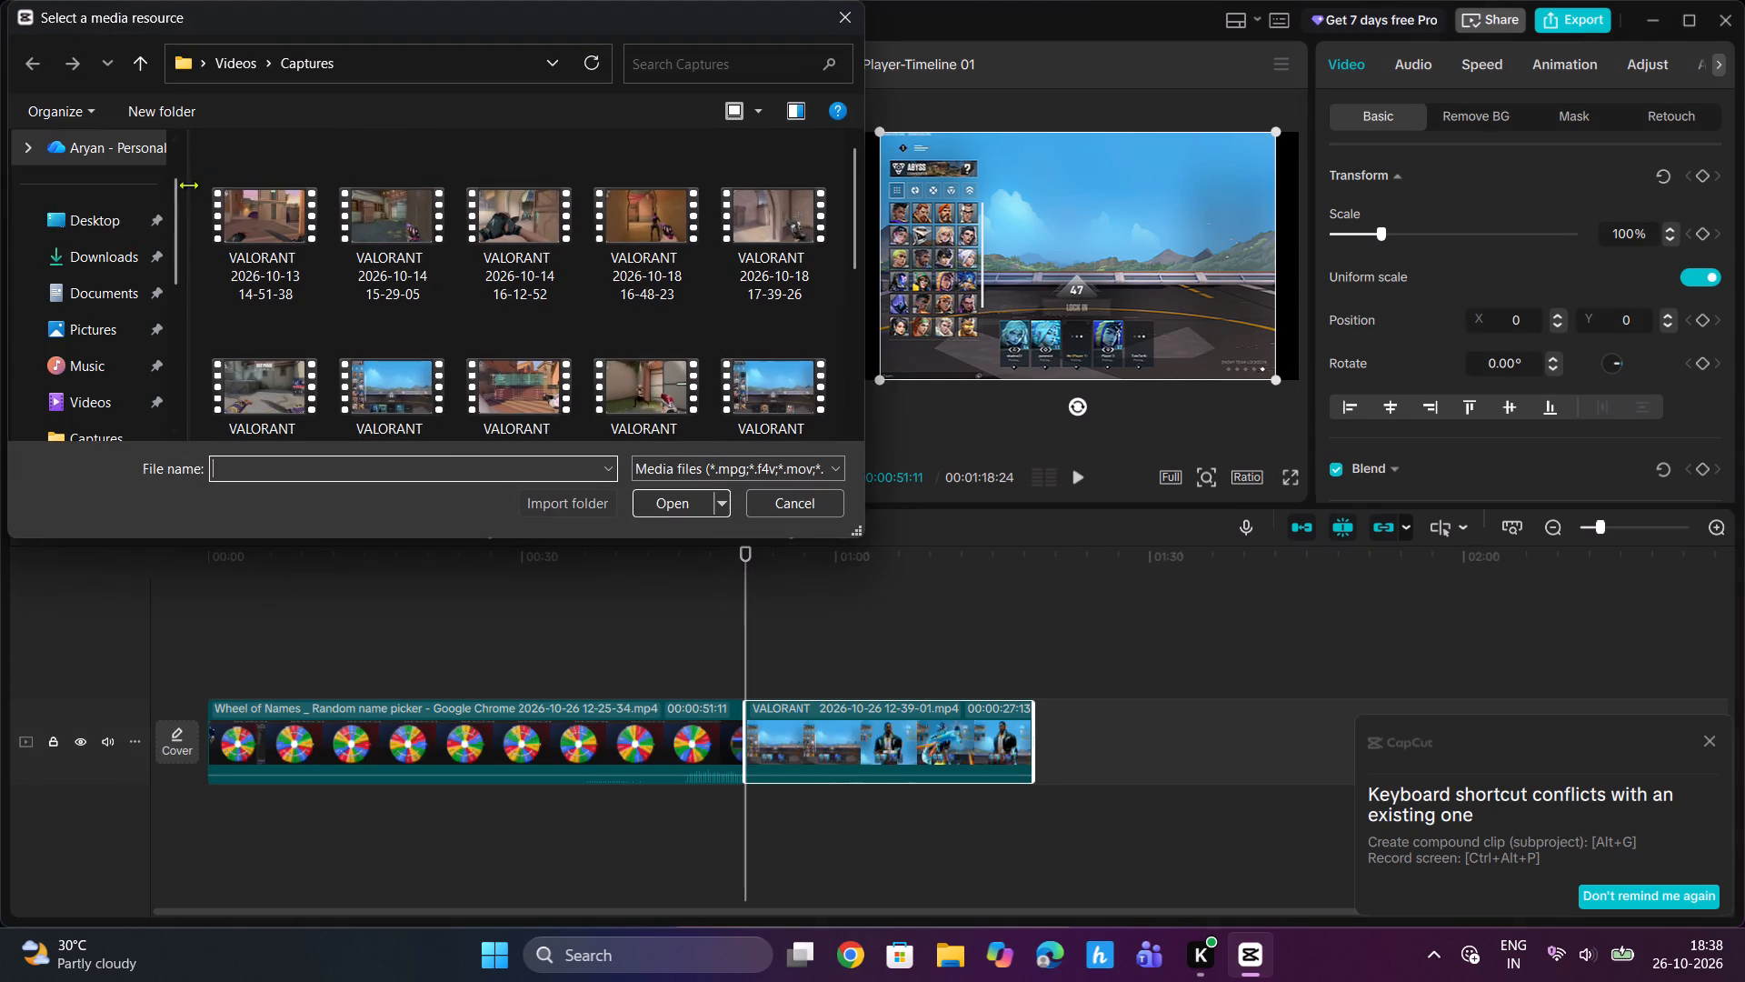
click(88, 269)
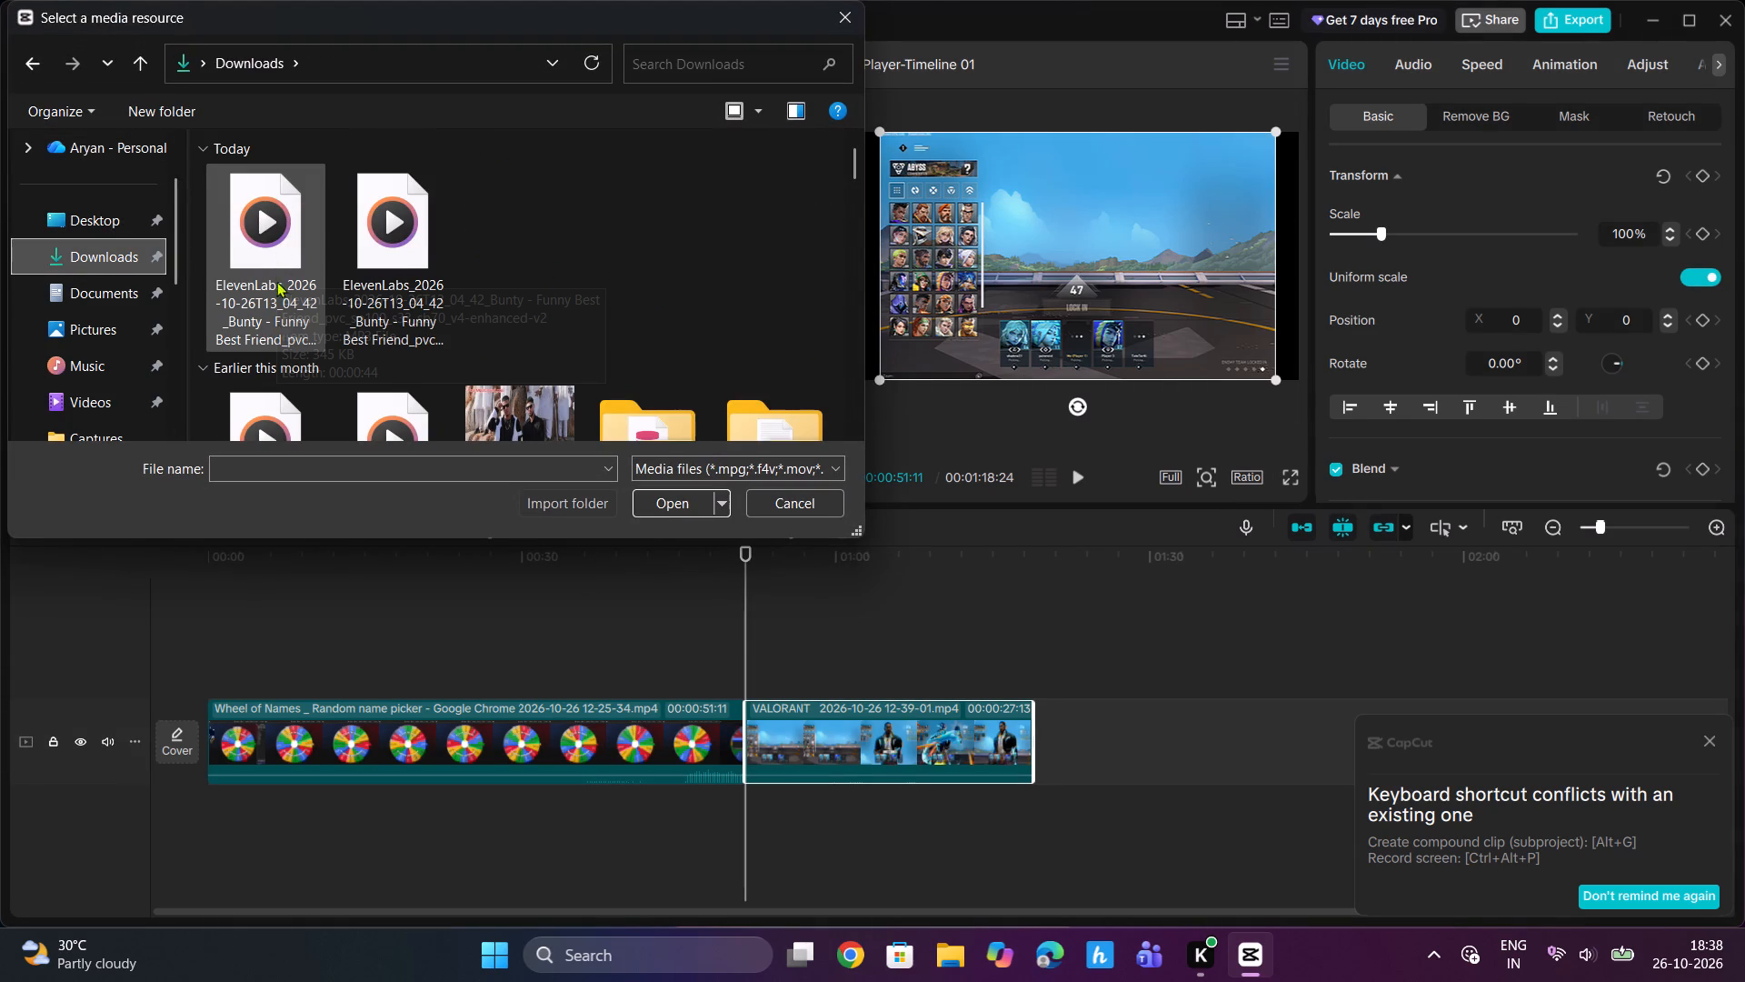
double_click(275, 324)
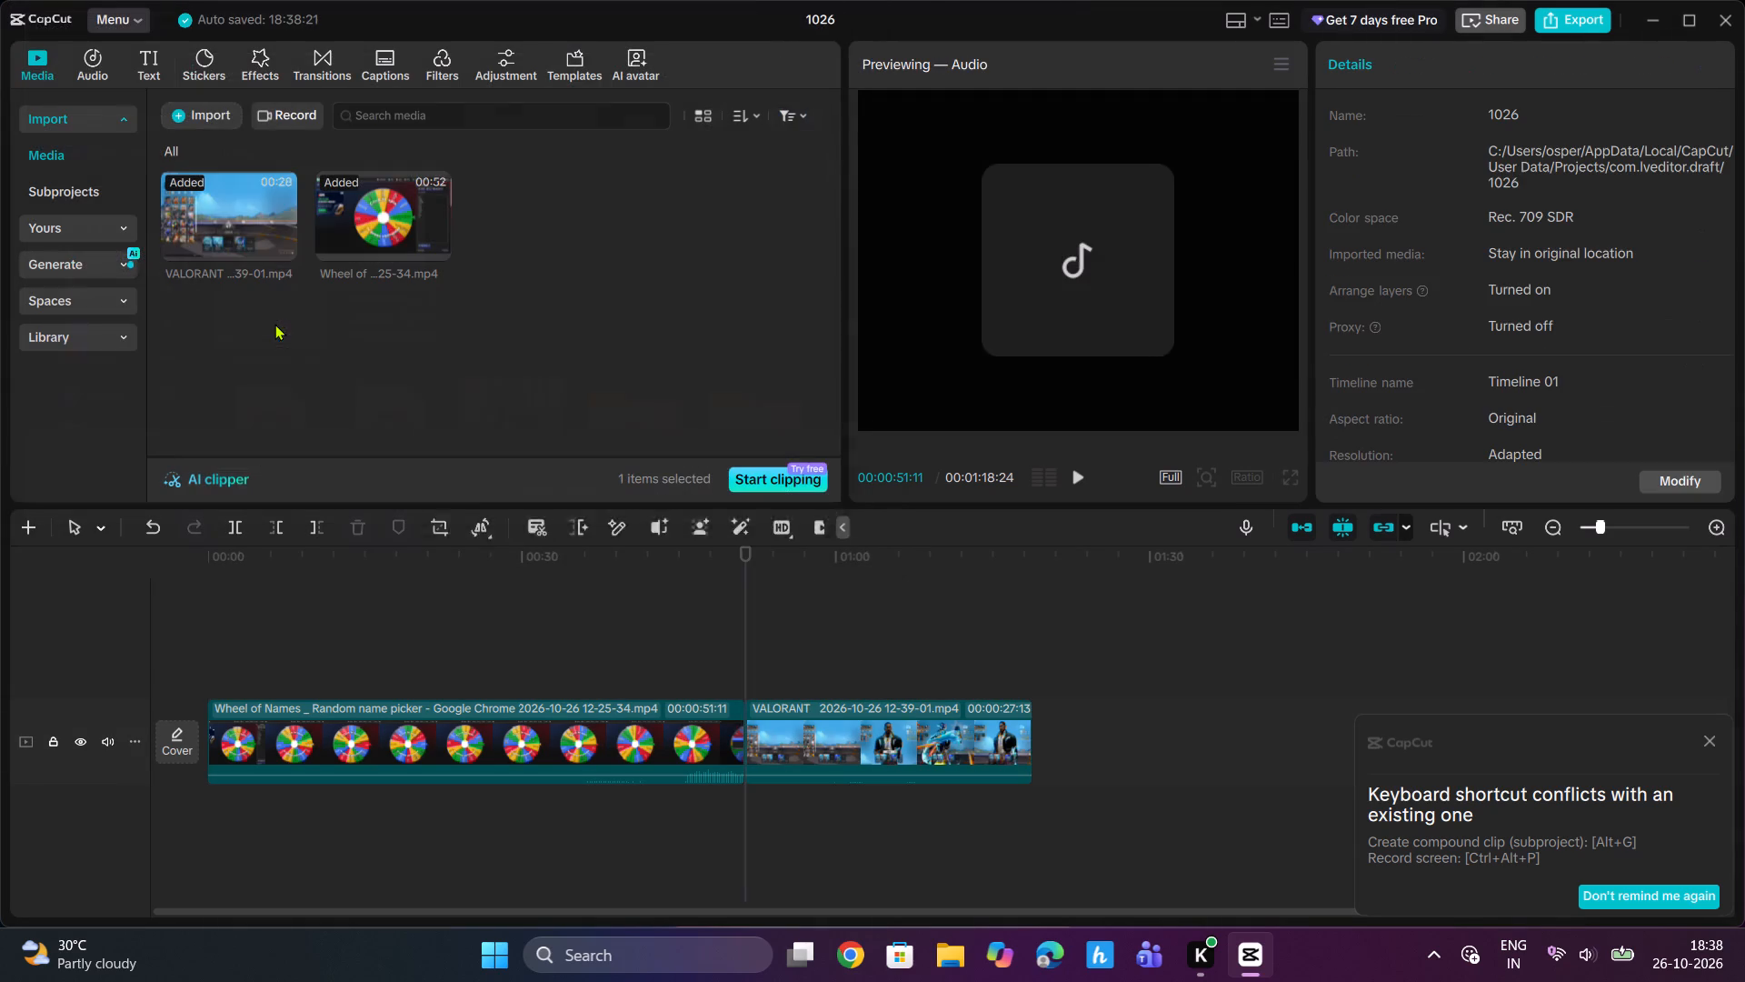
Add the ElevenLabs voice-over to the timeline beneath the video clips, starting at 00:00.
click(593, 245)
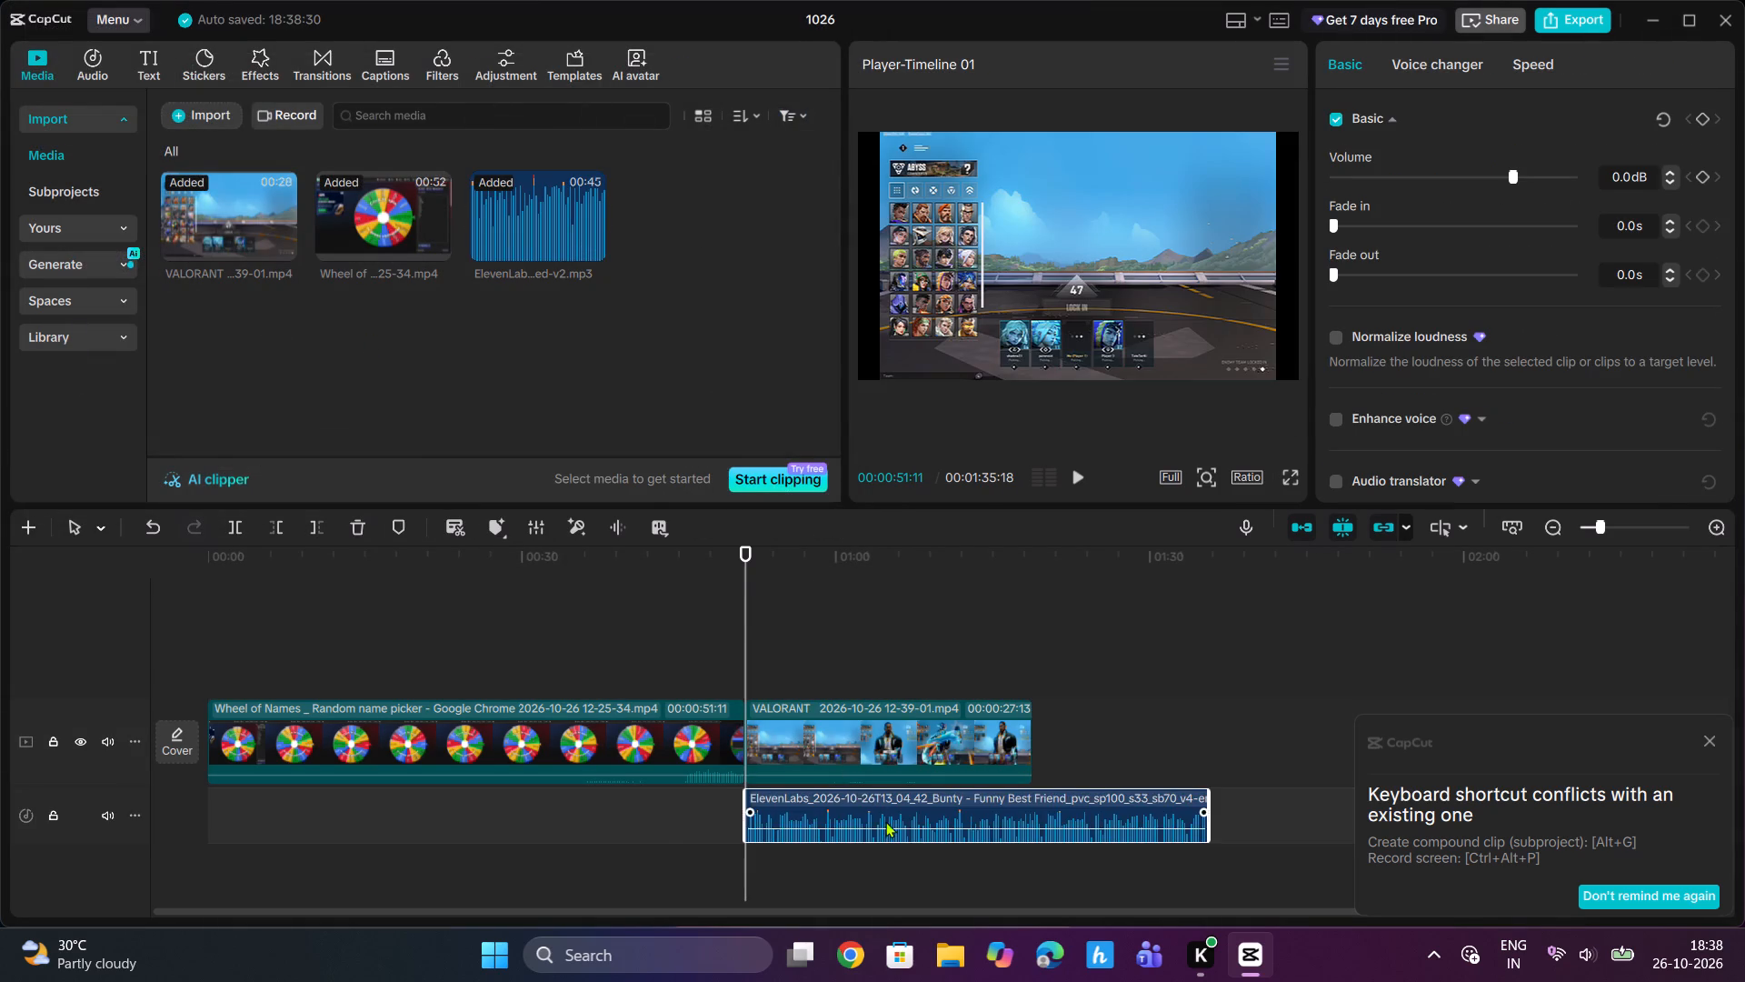
drag(888, 826, 338, 812)
Return the playhead to the start of the timeline, at 00:00:00:00.
click(293, 546)
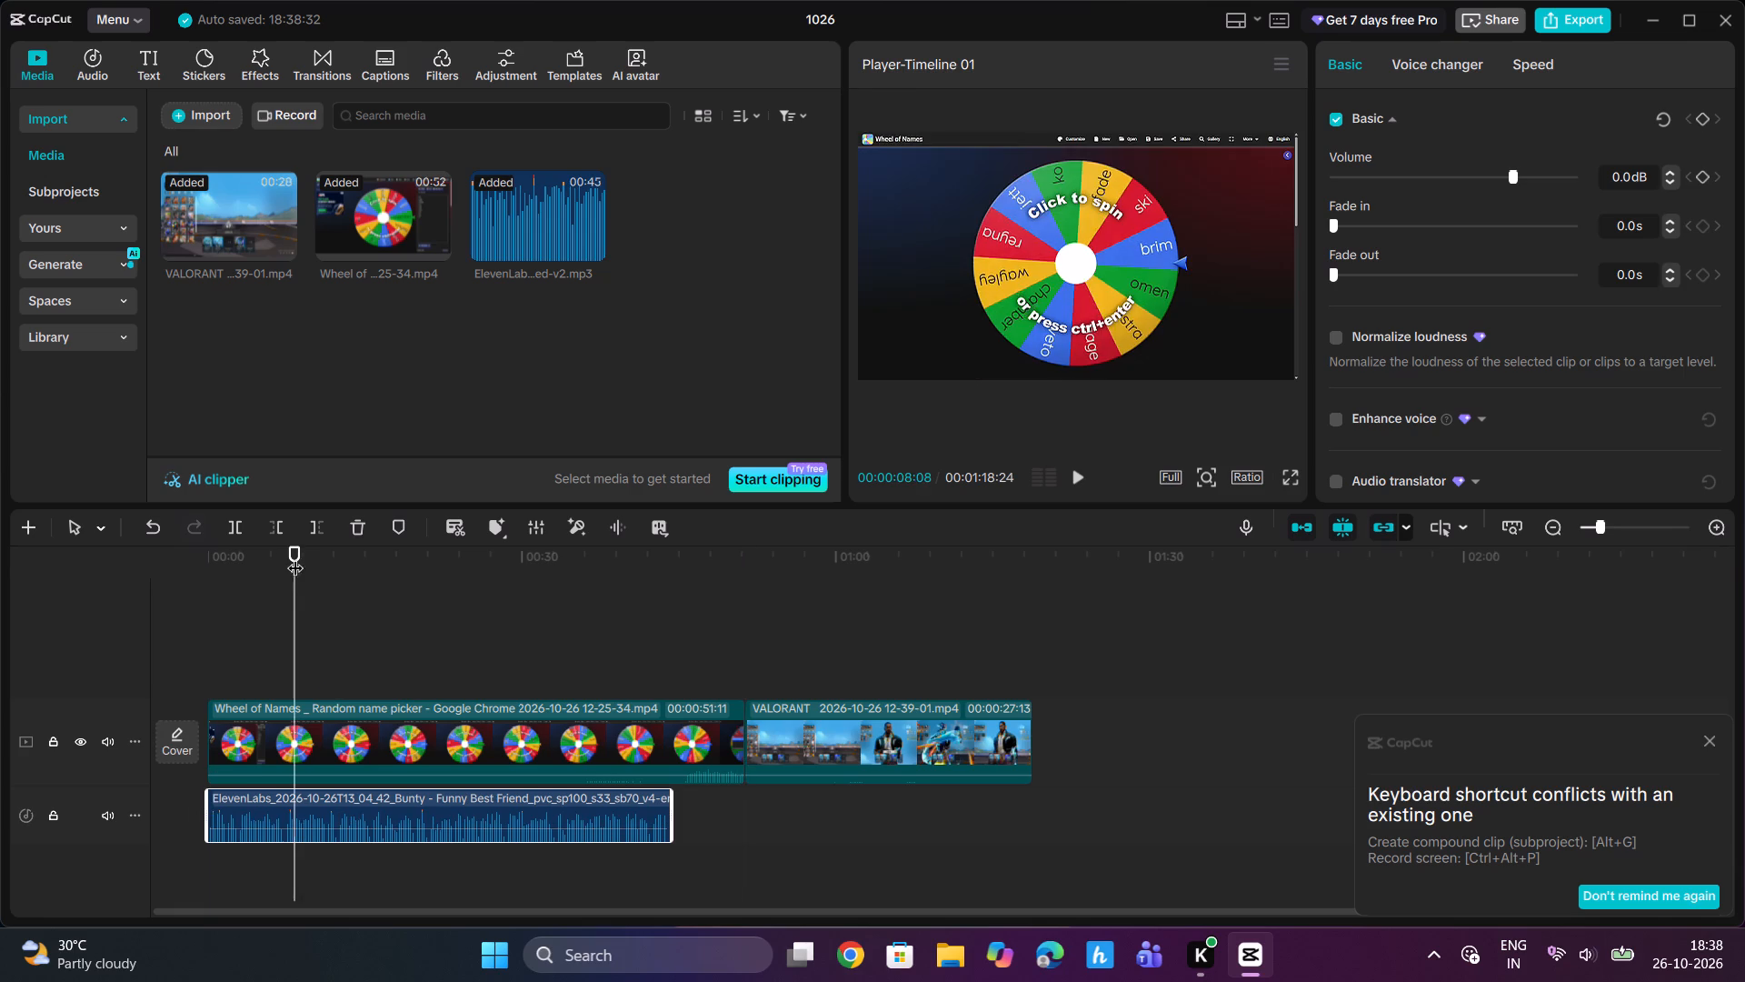
drag(304, 575, 54, 583)
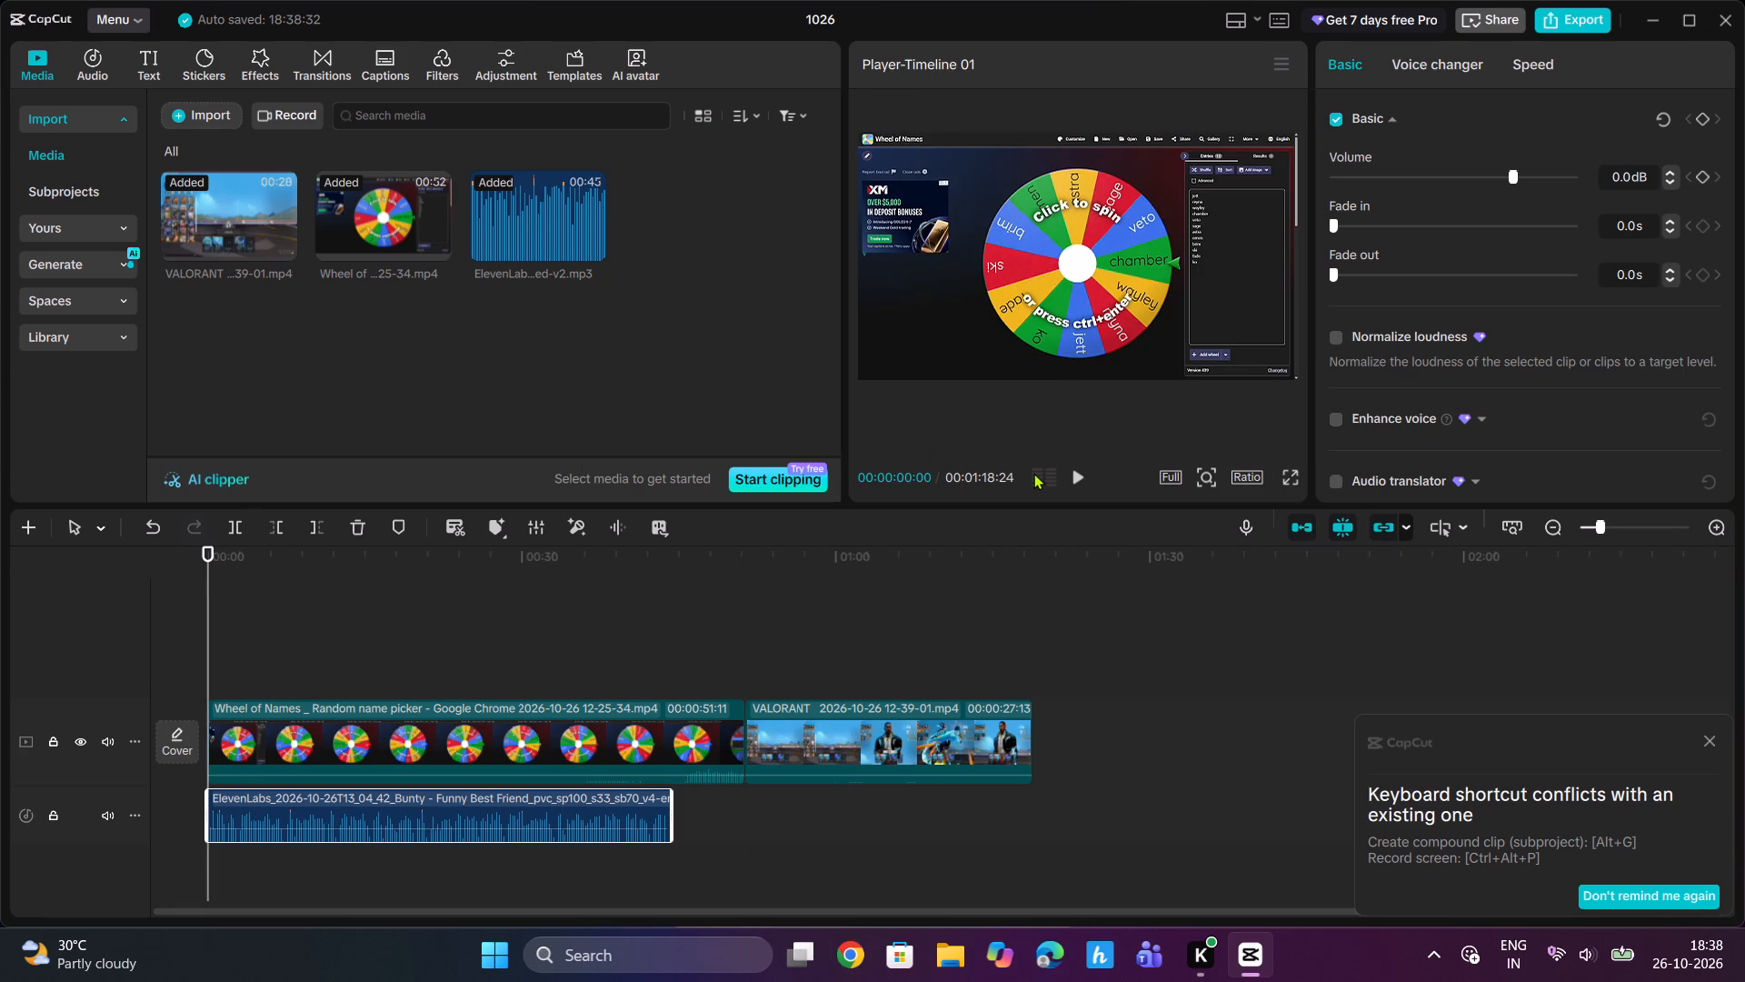
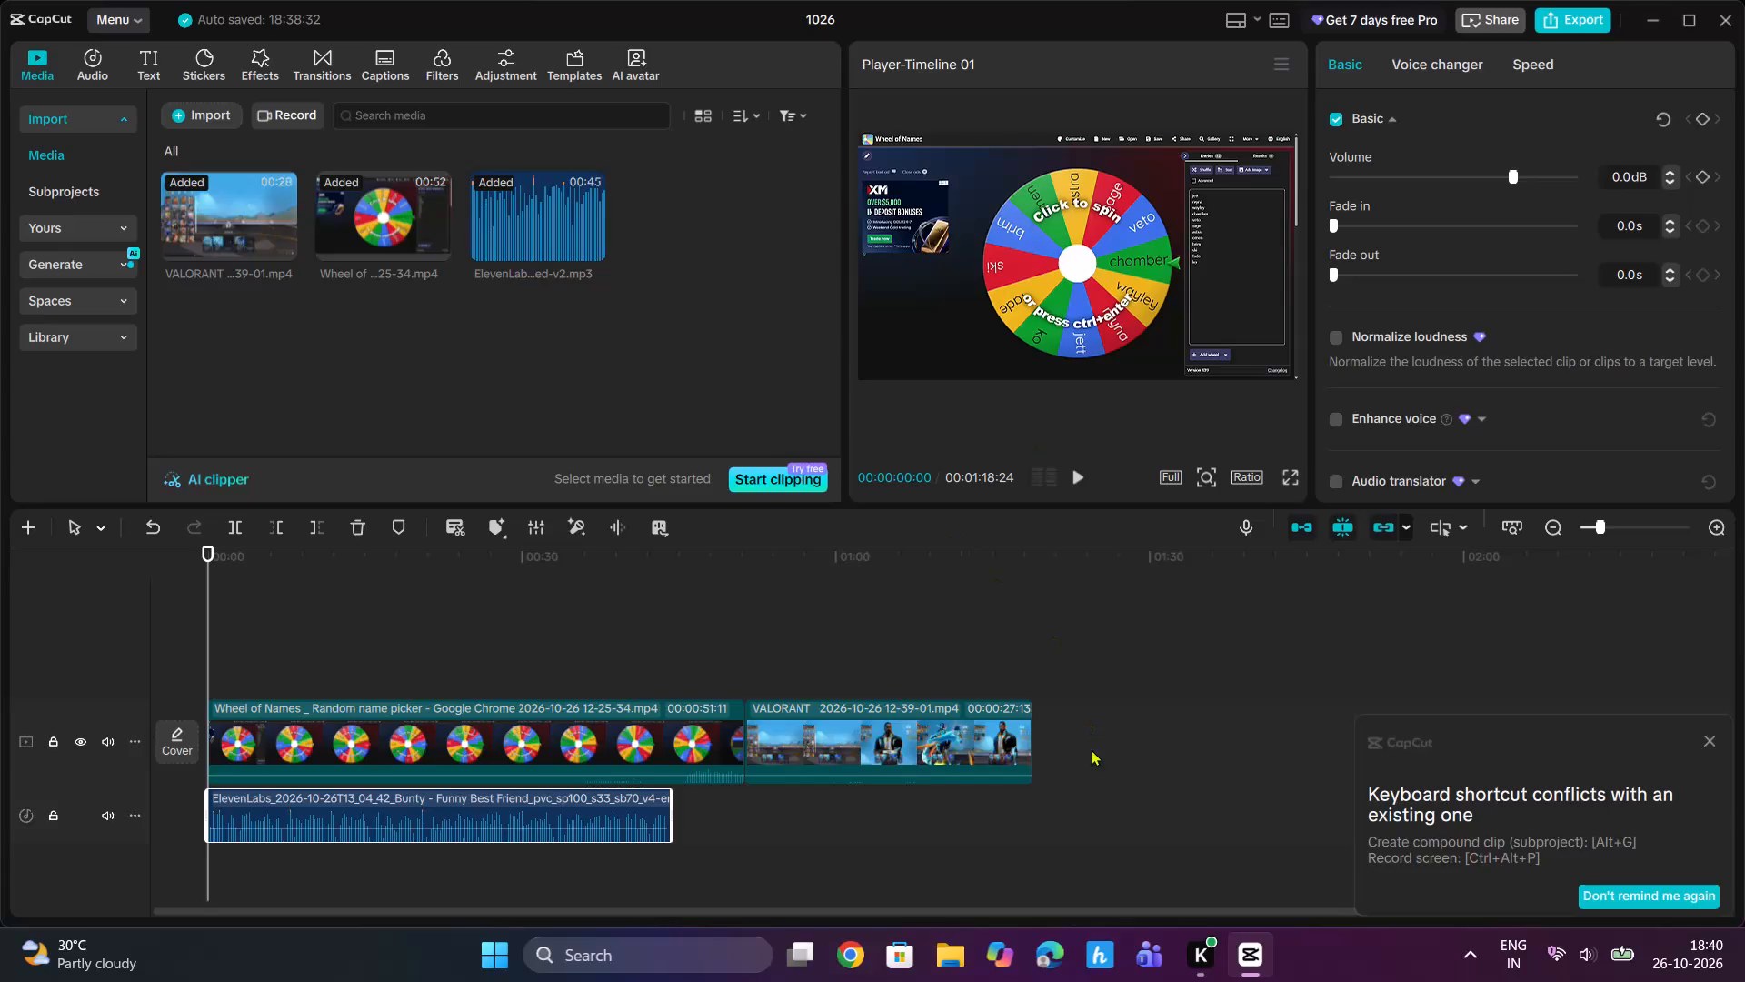
Set the project's aspect ratio to 9:16.
click(1707, 740)
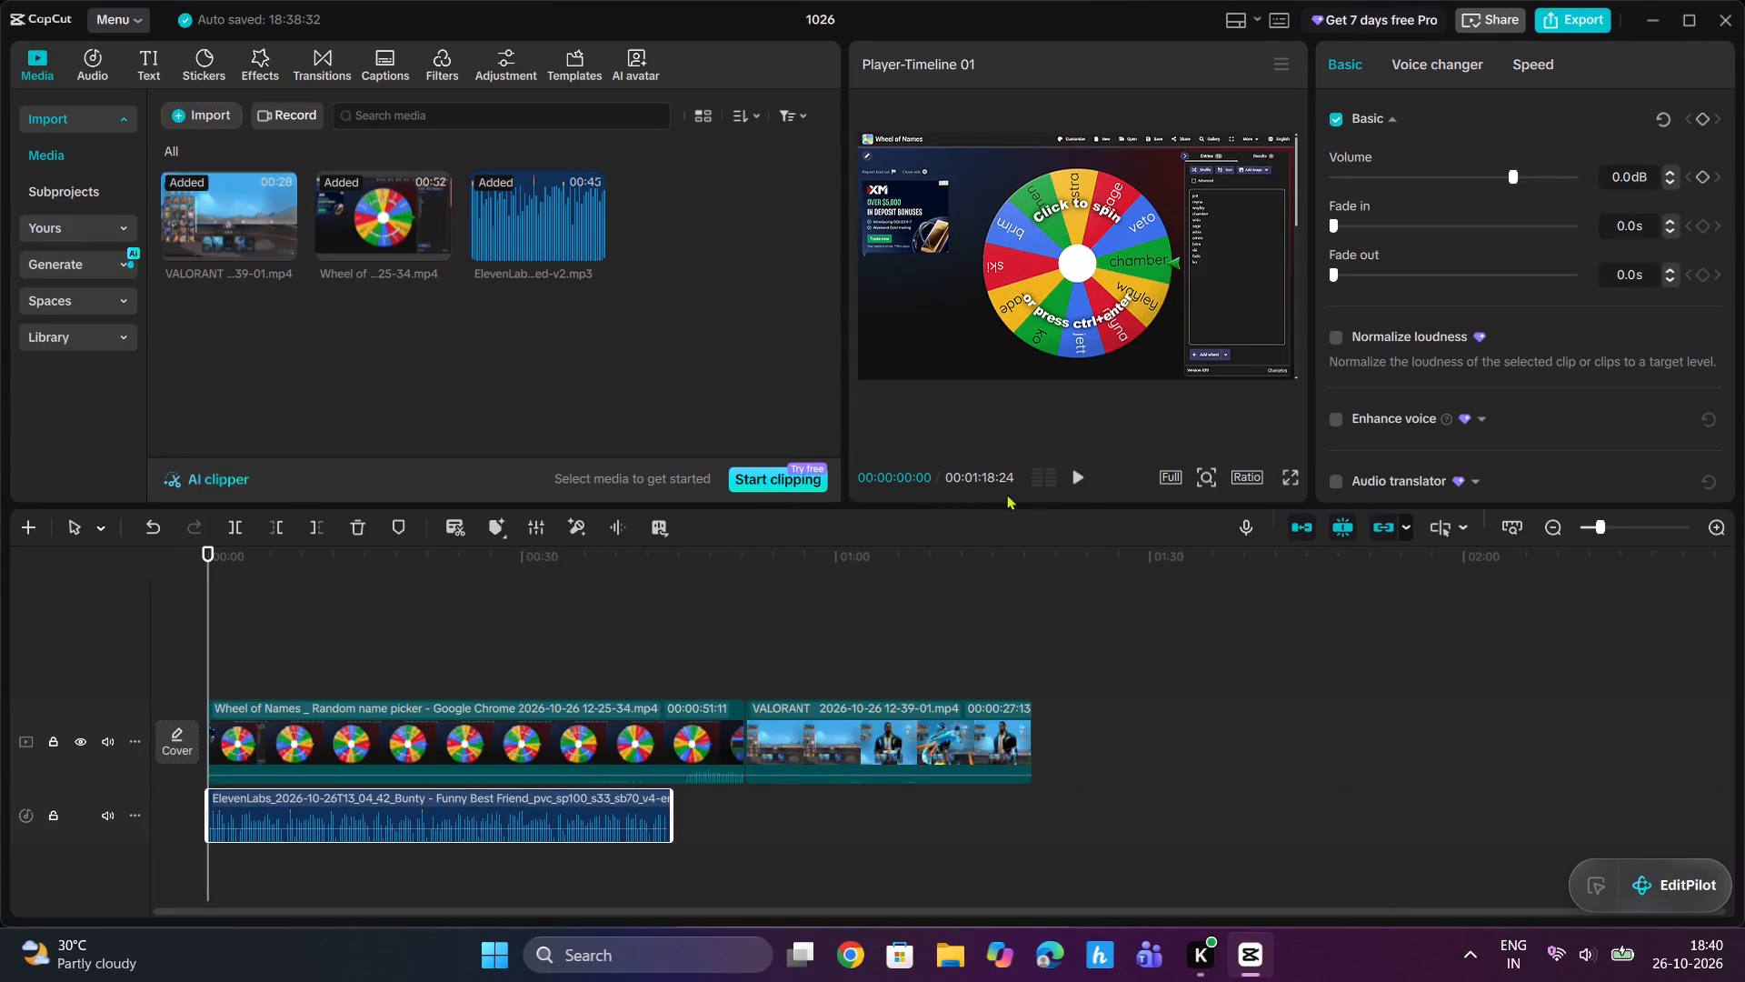
click(1259, 480)
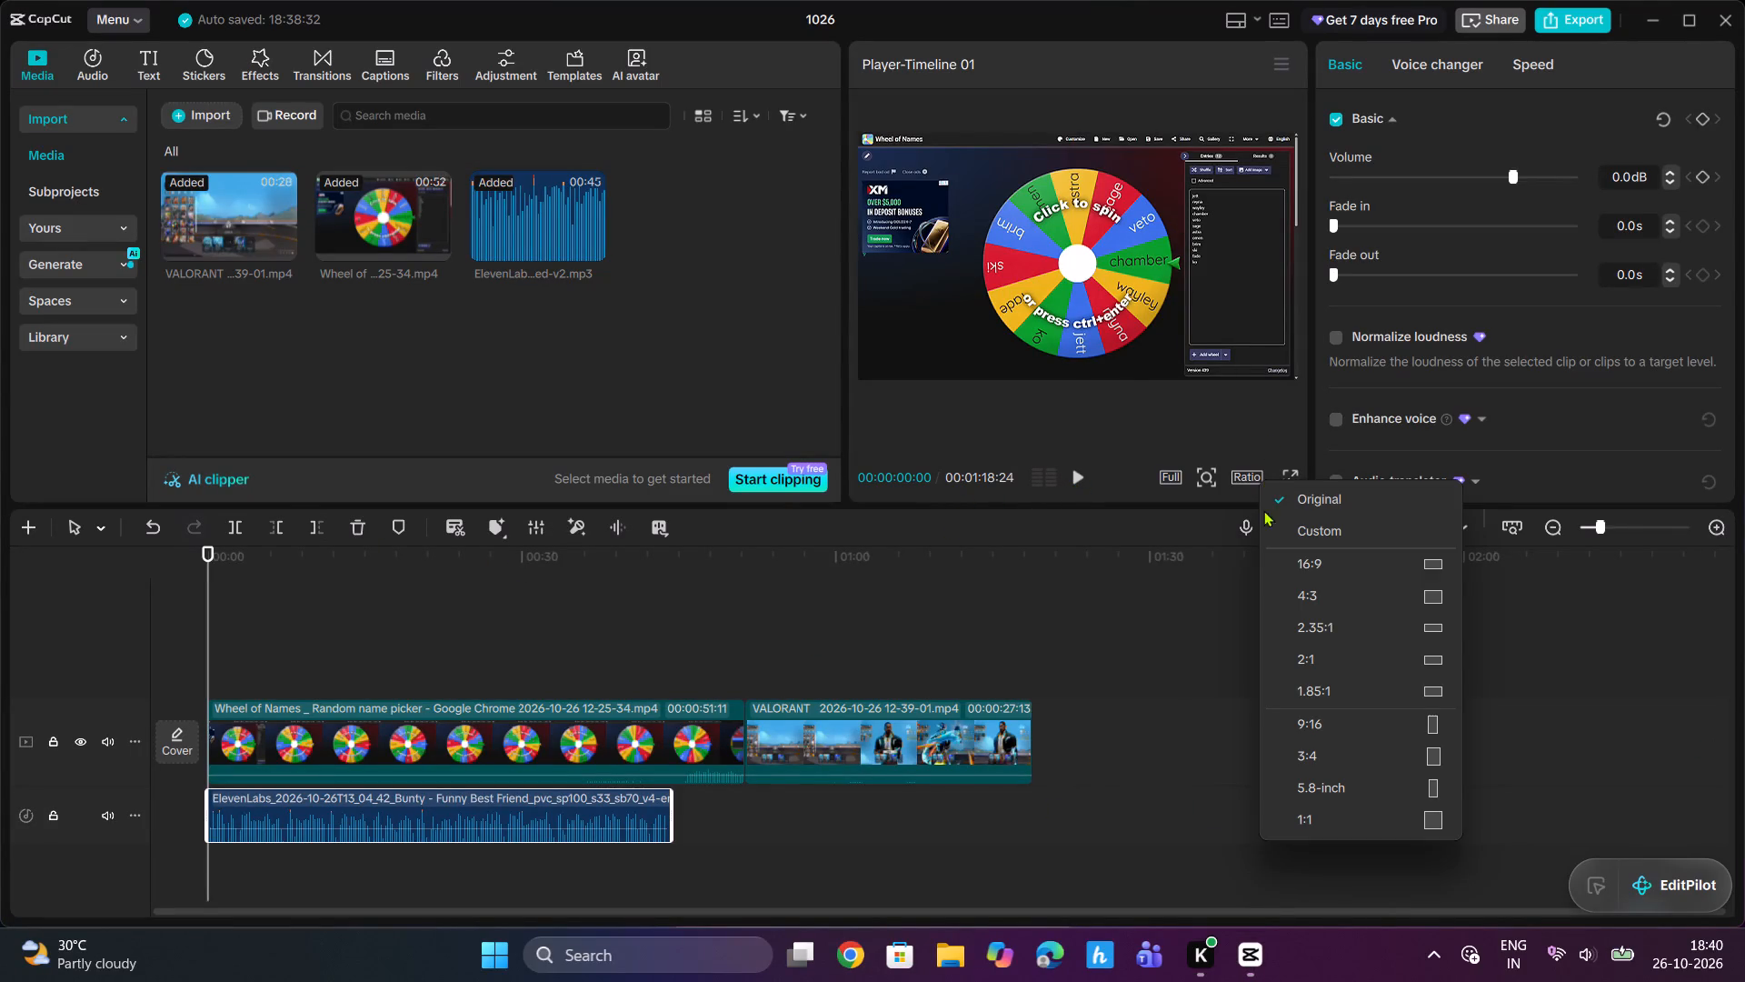
click(1347, 722)
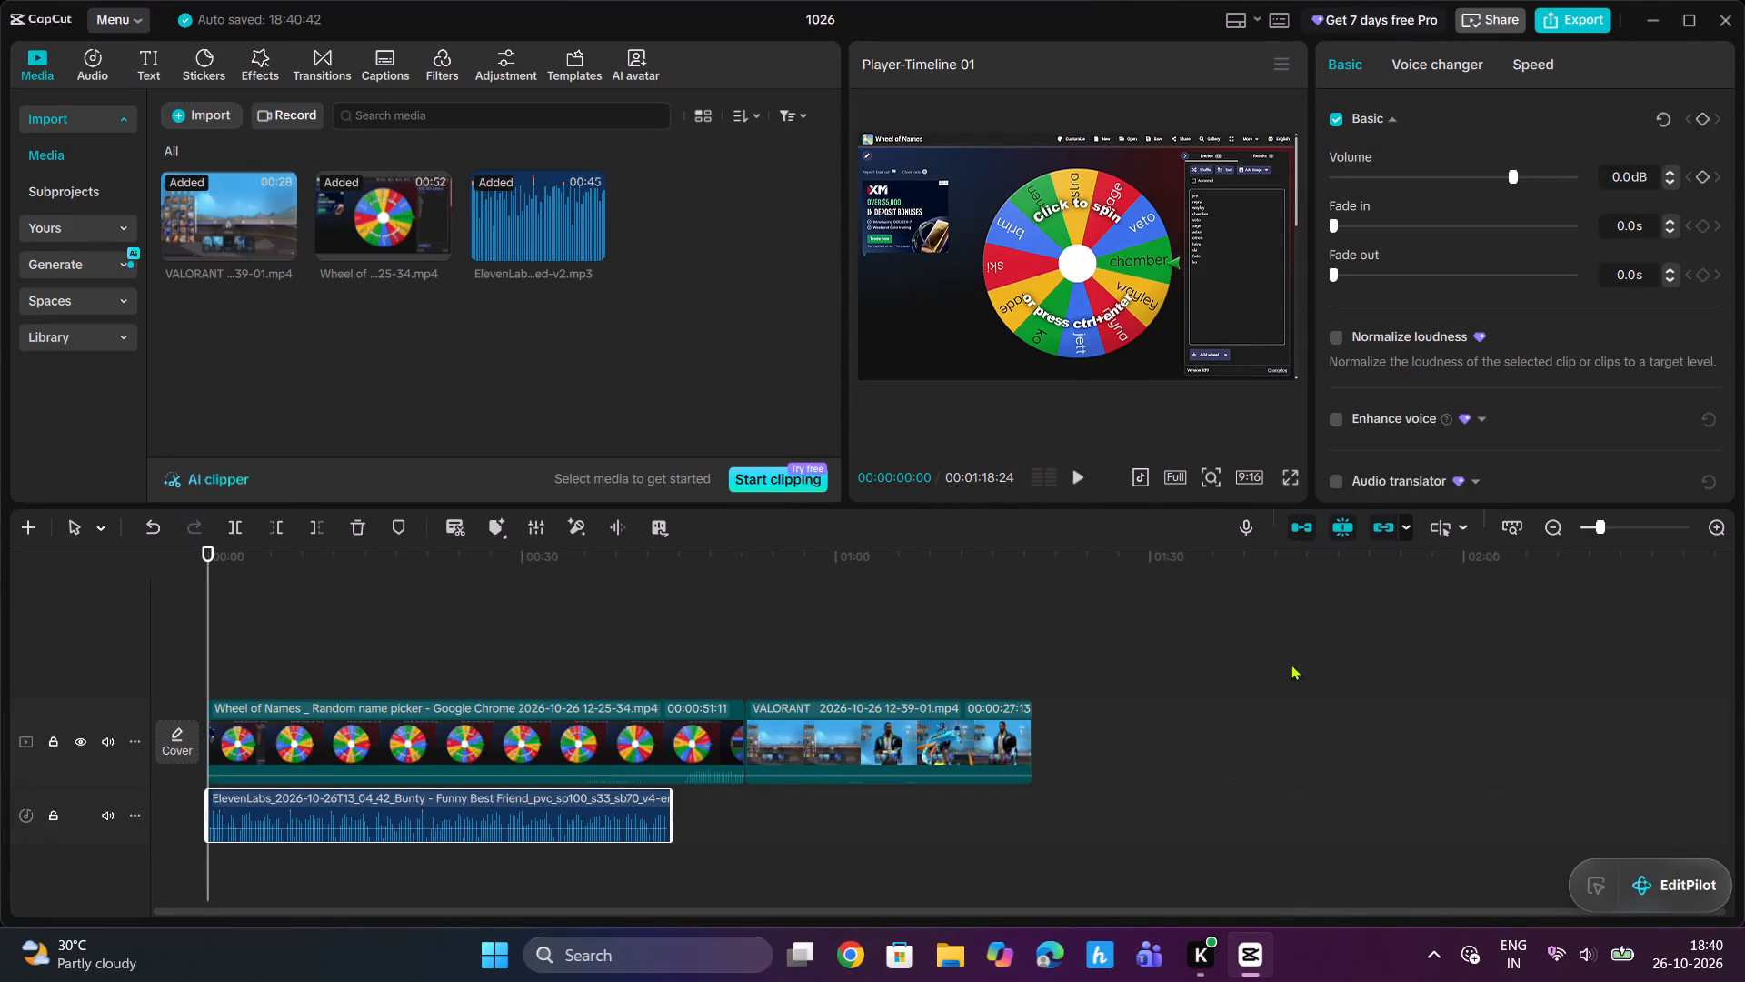
Enlarge the Wheel of Names clip to about 179% scale in the vertical frame.
click(1006, 275)
drag(983, 299, 921, 360)
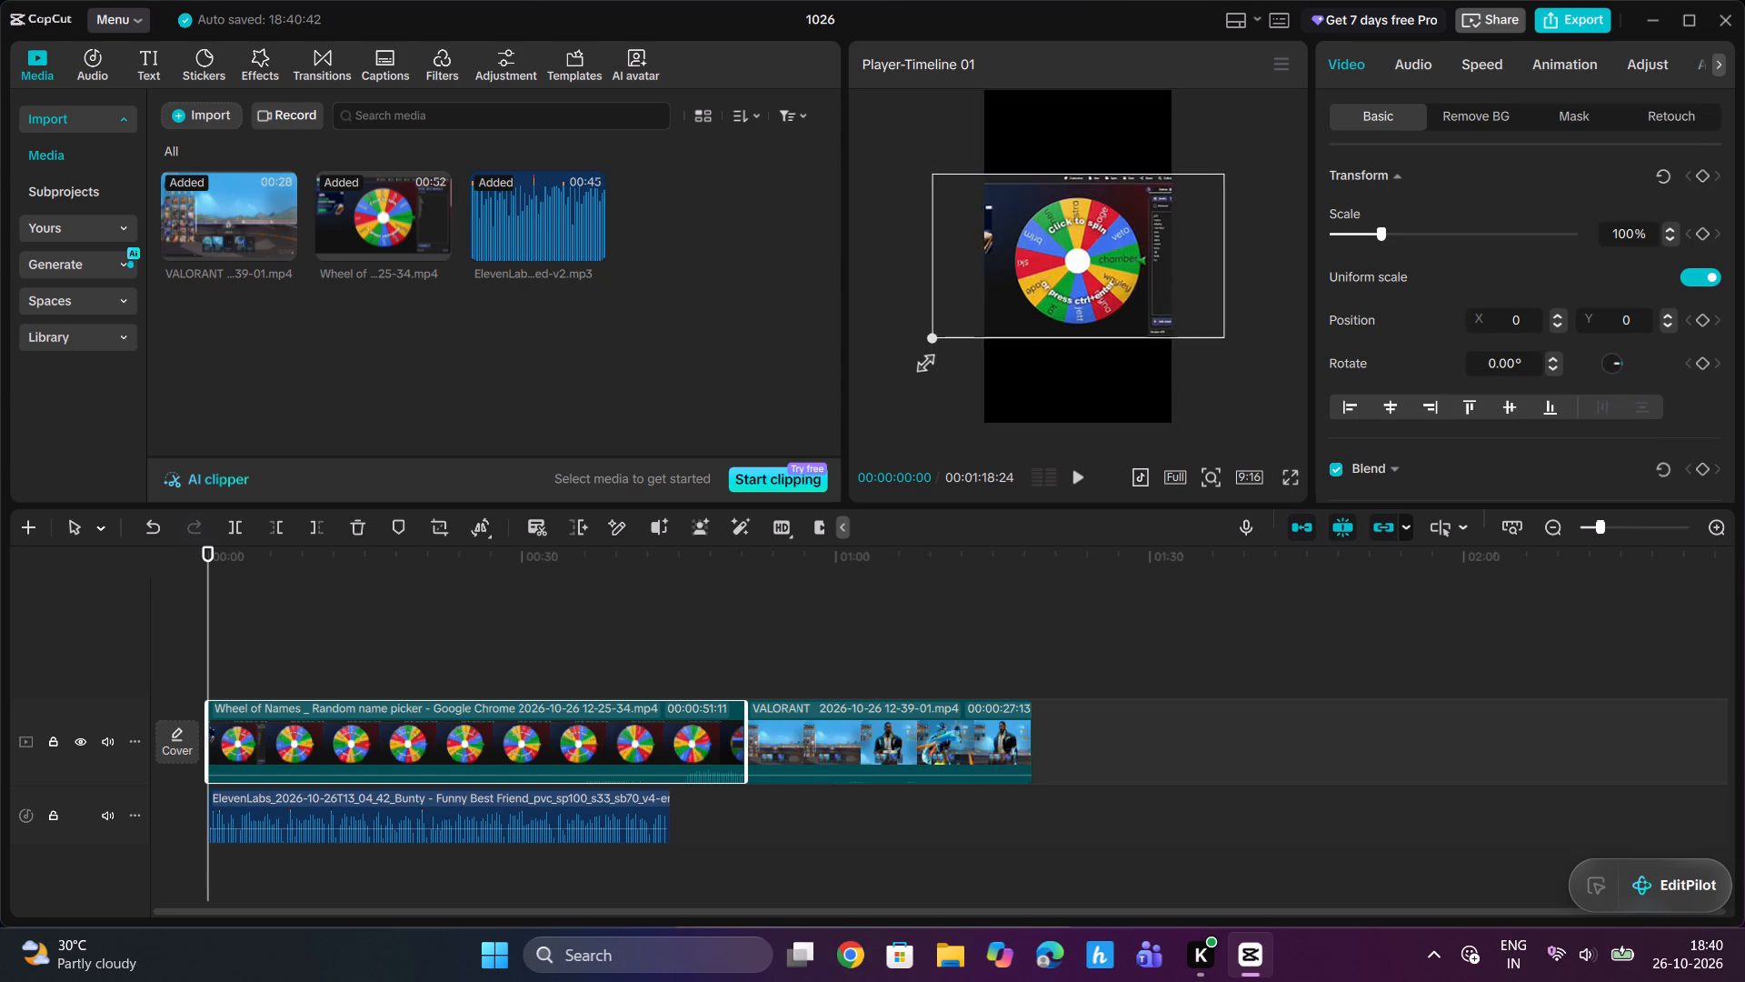
drag(921, 360, 898, 385)
Trim about the first 4 seconds off the start of the Wheel of Names clip.
drag(210, 550, 213, 550)
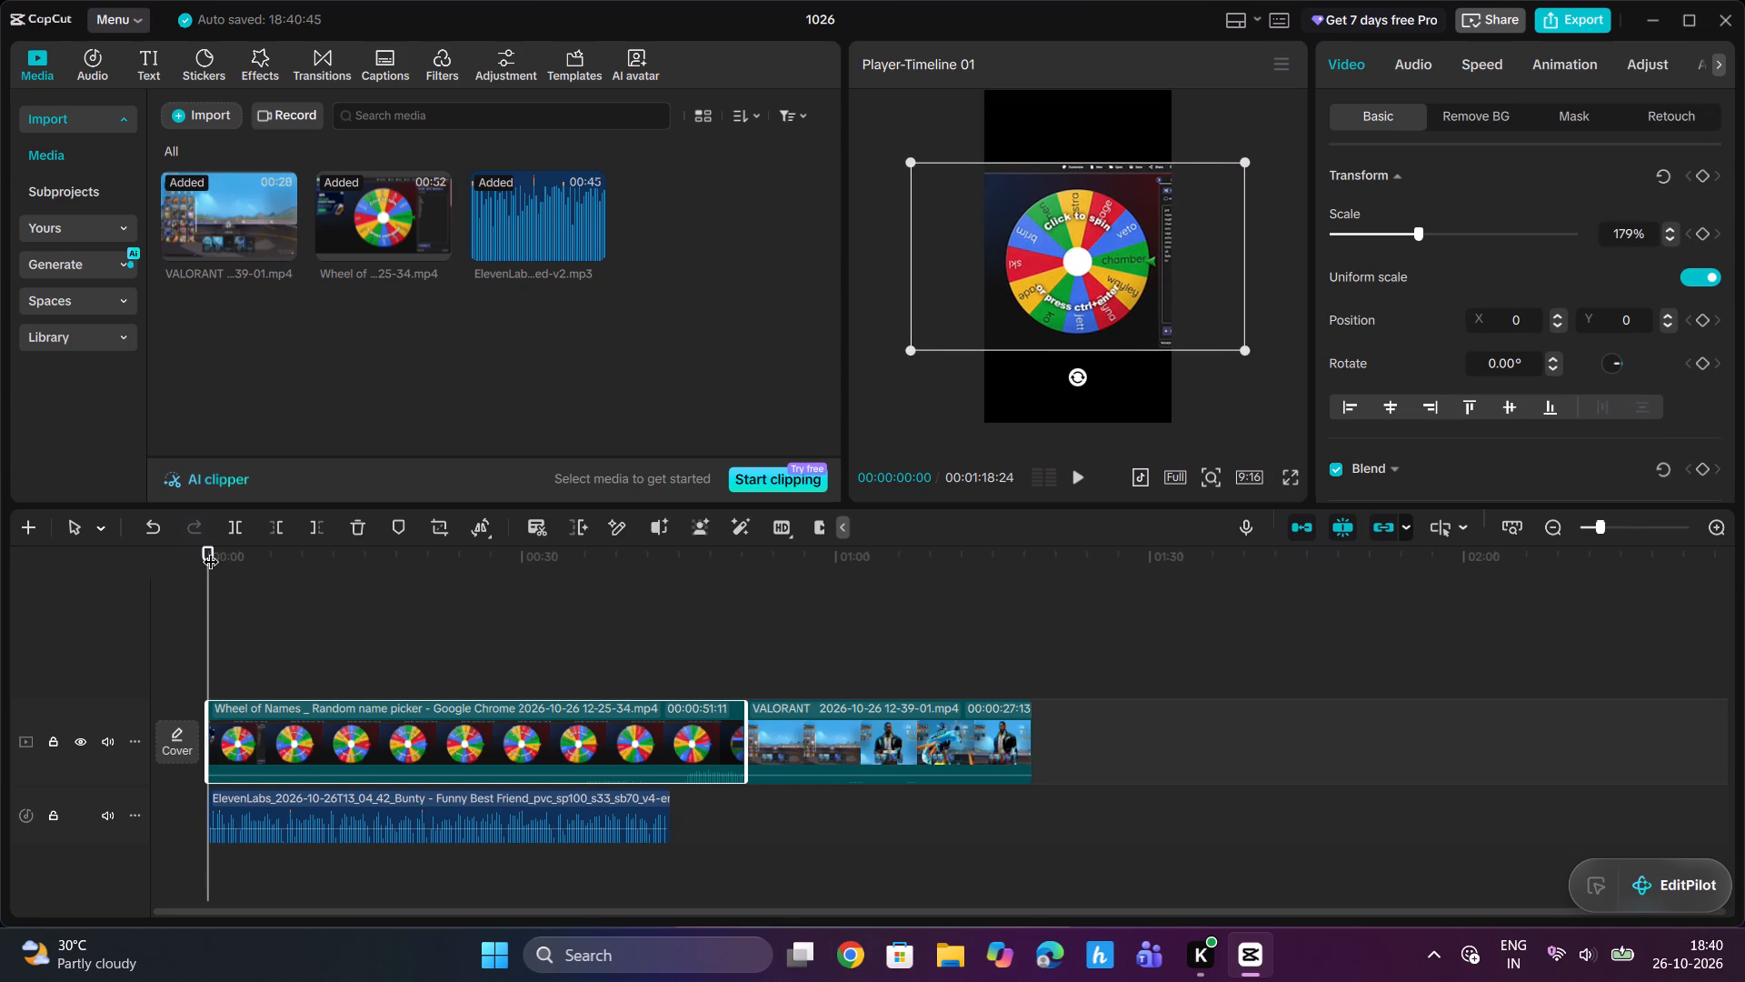
drag(213, 550, 705, 584)
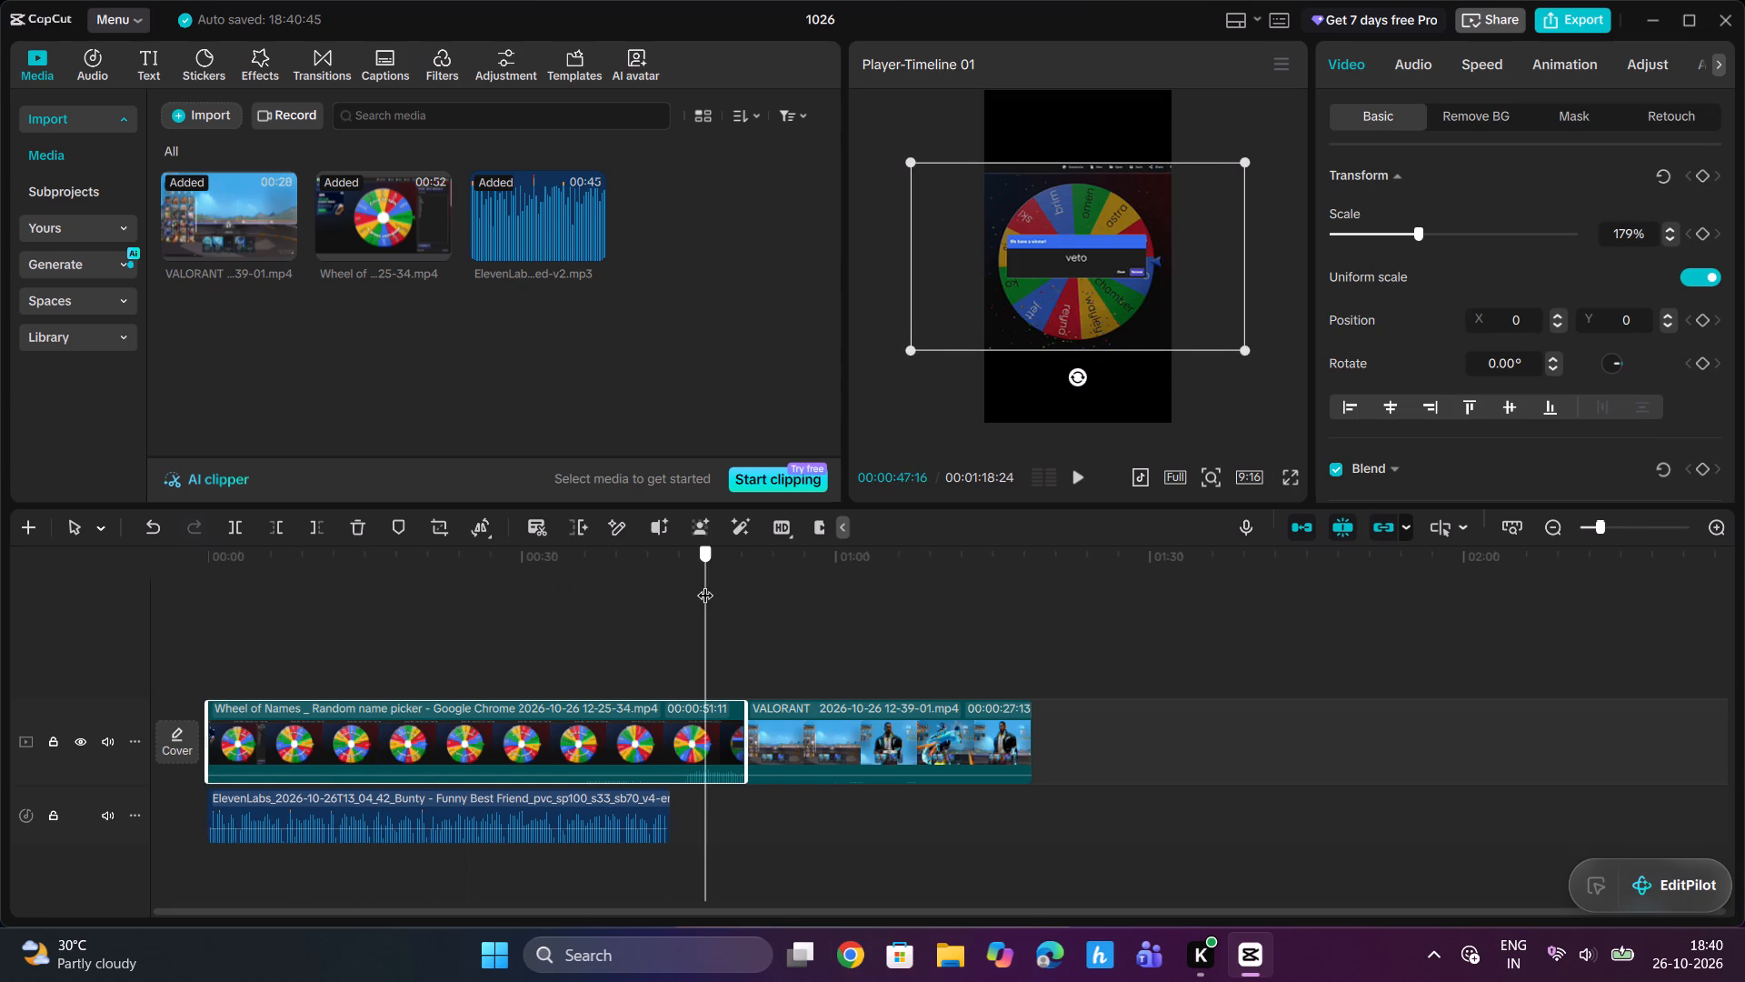
drag(705, 584, 251, 607)
click(281, 527)
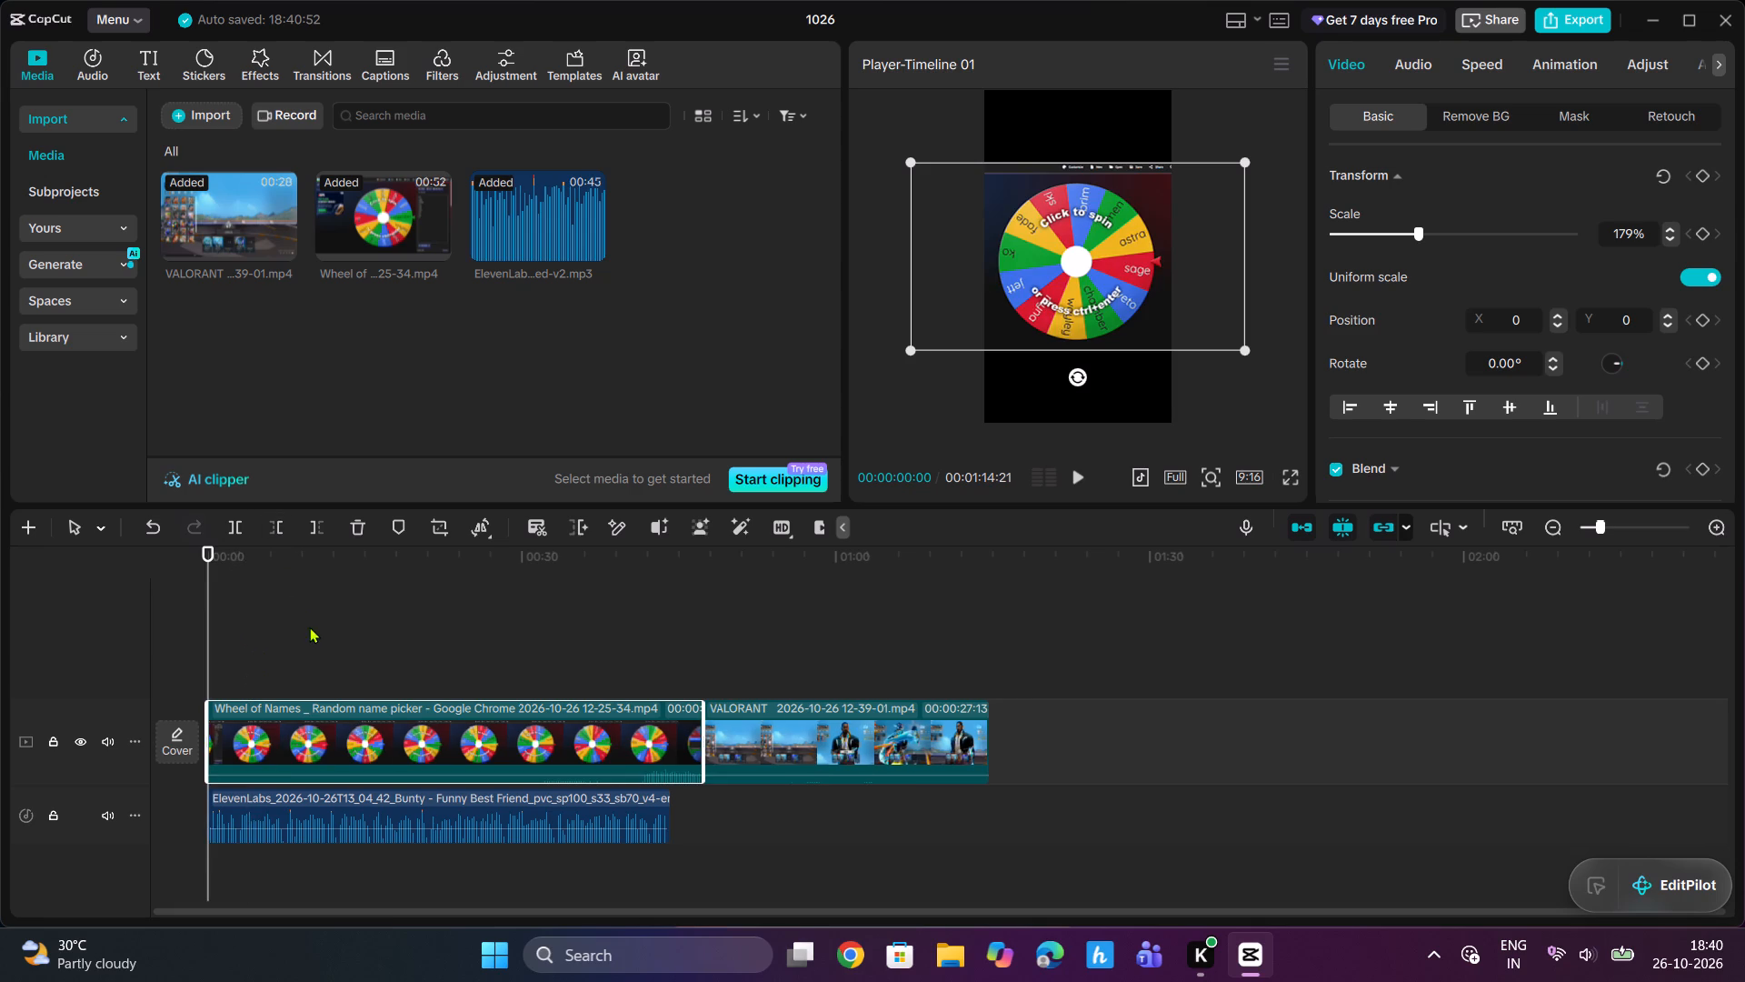
Preview the opening and trim about another 4.5 seconds off the start of the Wheel of Names clip.
click(1074, 476)
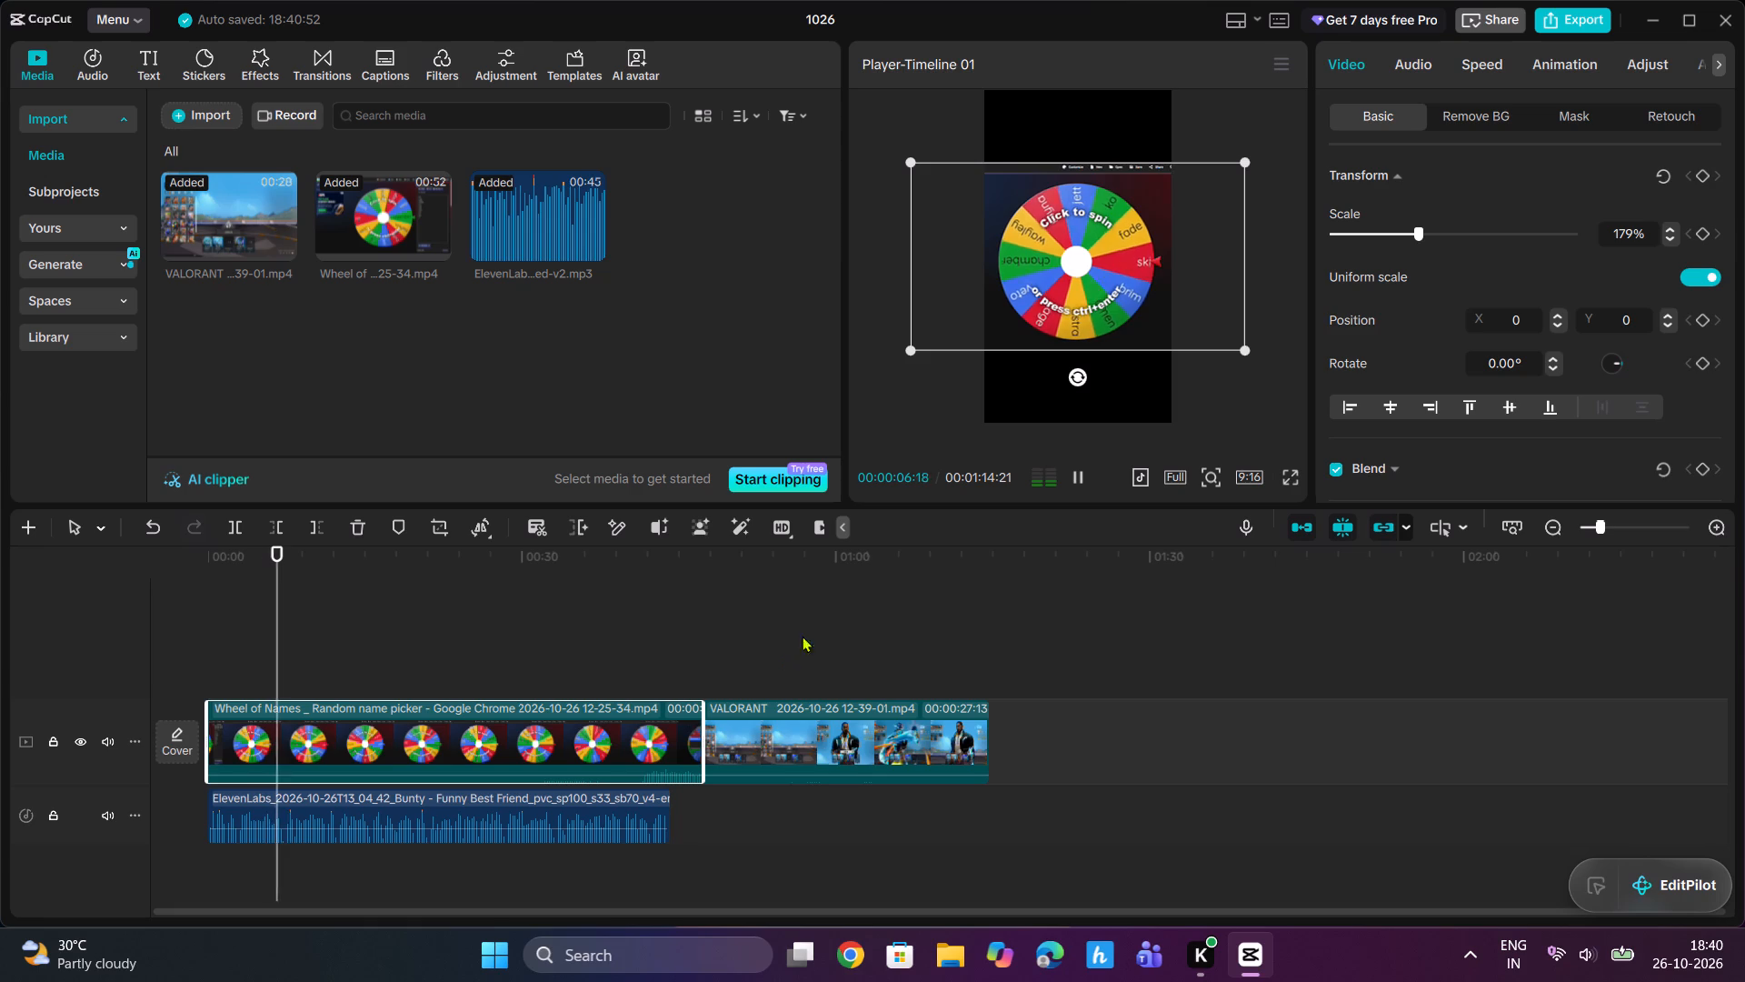
drag(290, 565, 254, 596)
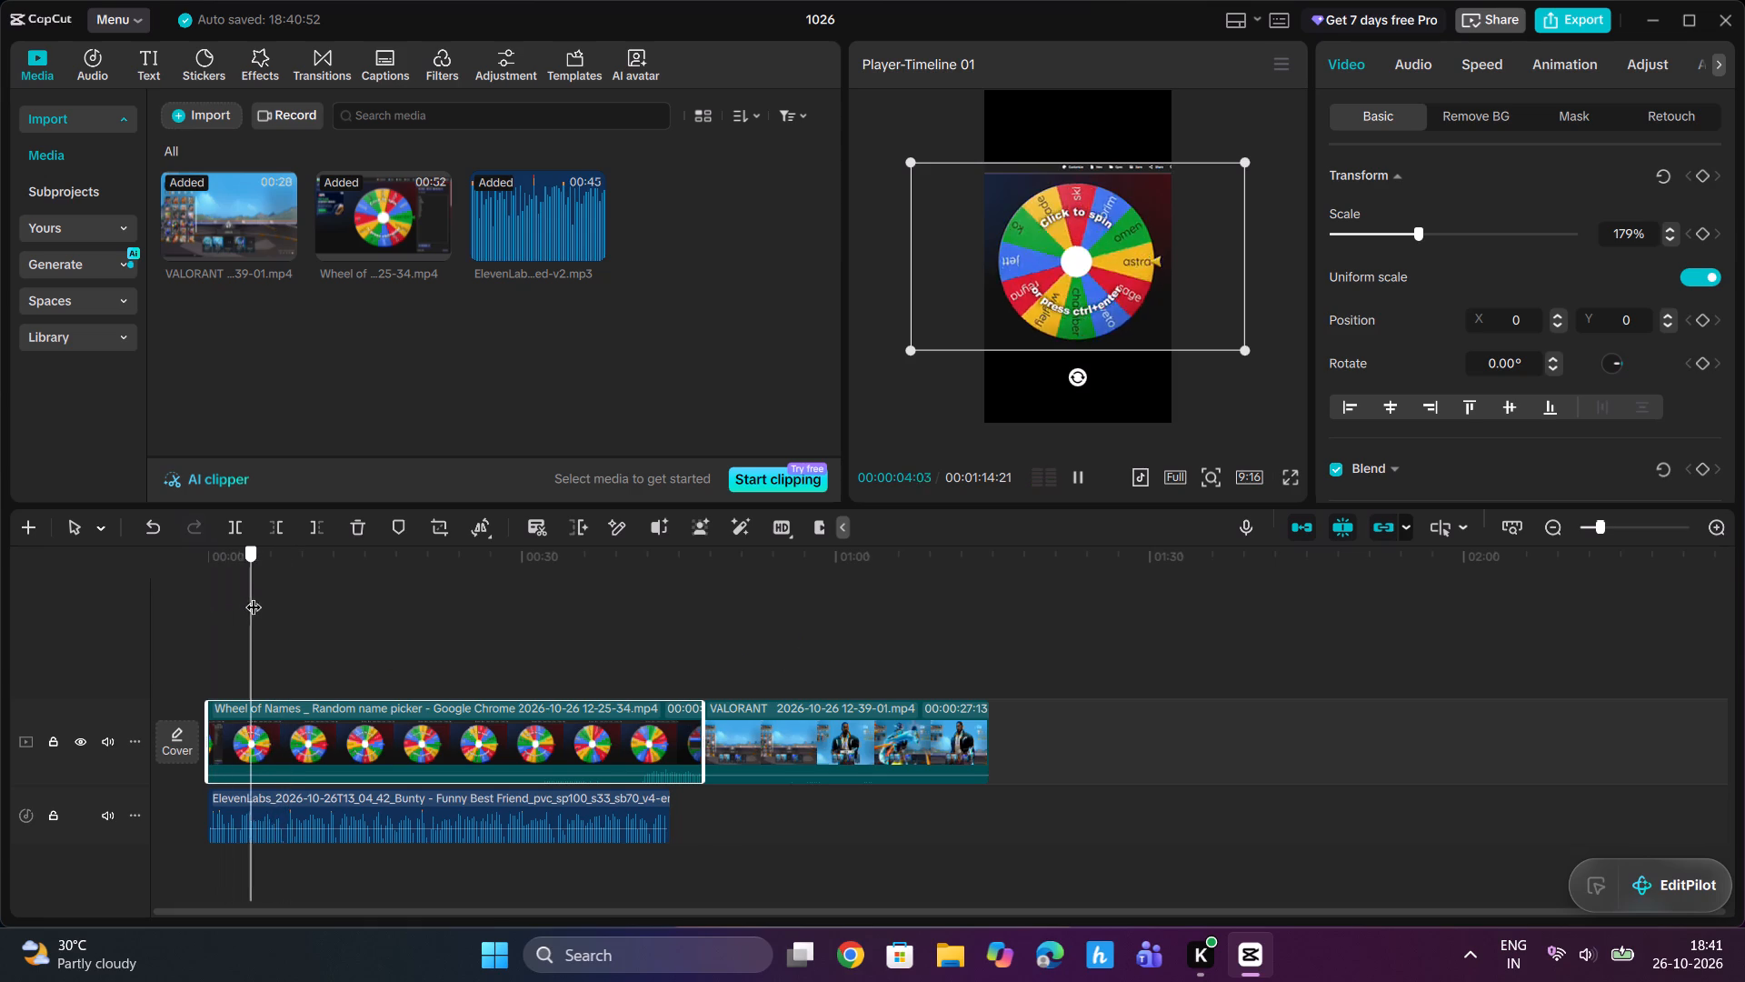
drag(254, 596, 255, 596)
click(269, 526)
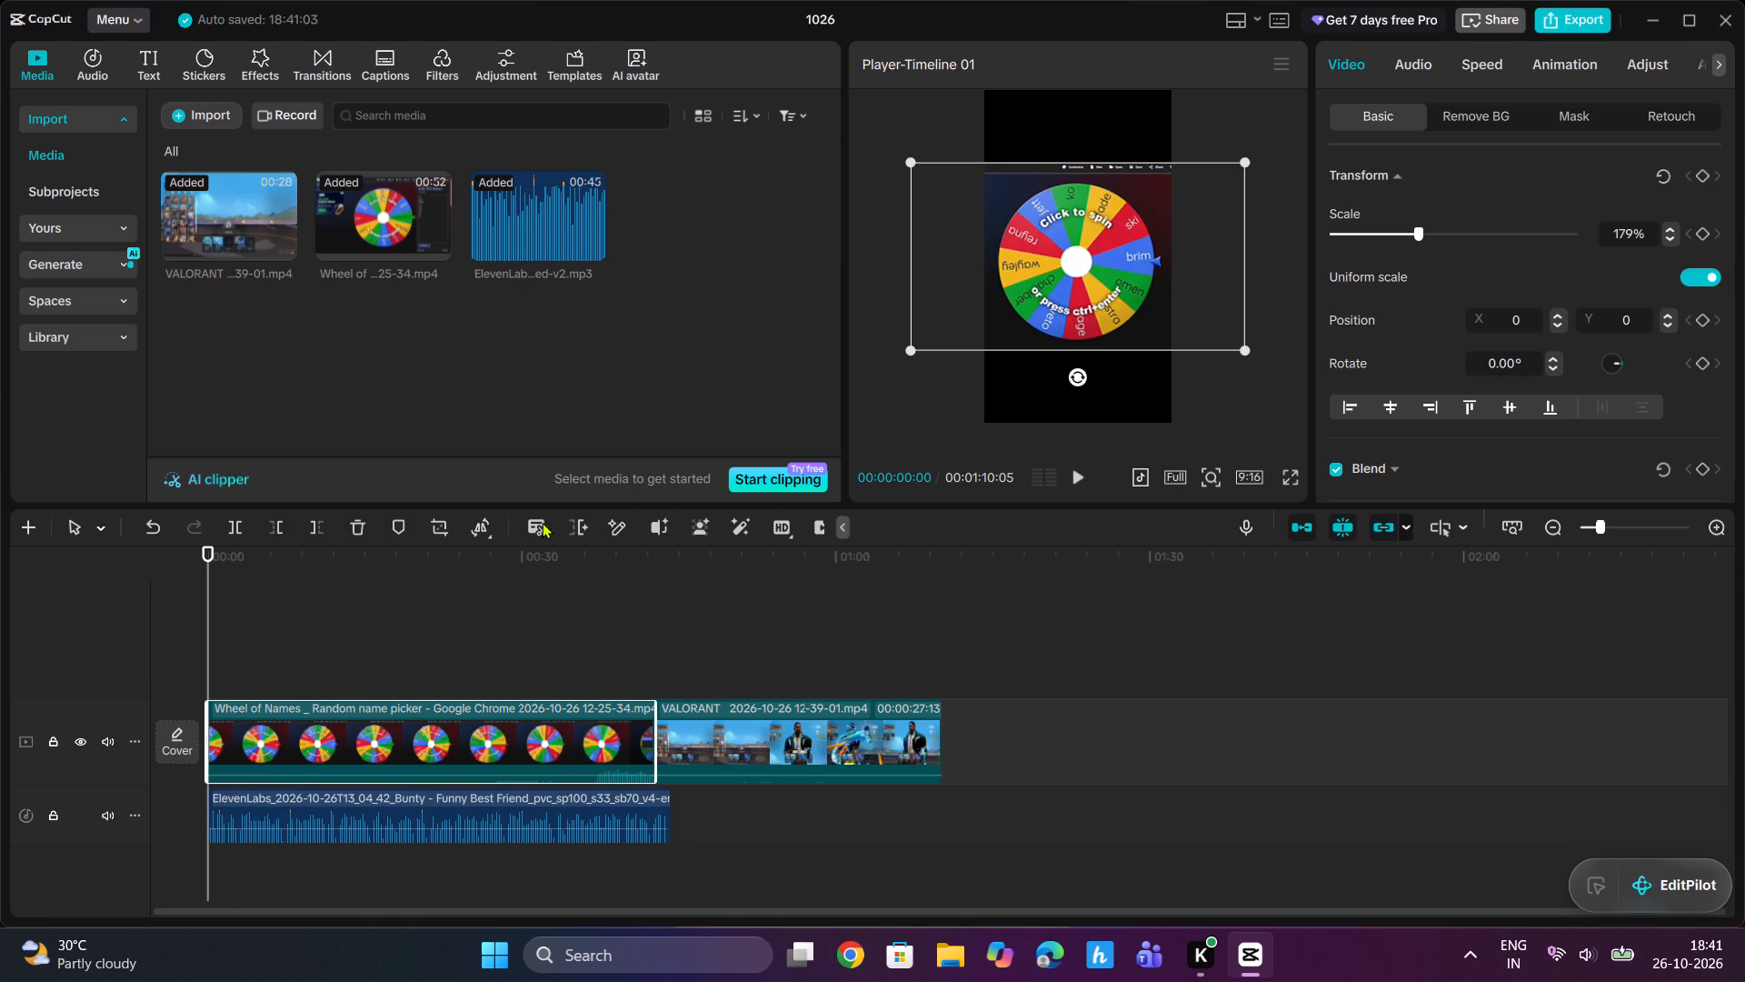
Play through the wheel spin against the voice-over and trim about 11 more seconds off the Wheel of Names clip's start.
click(1091, 478)
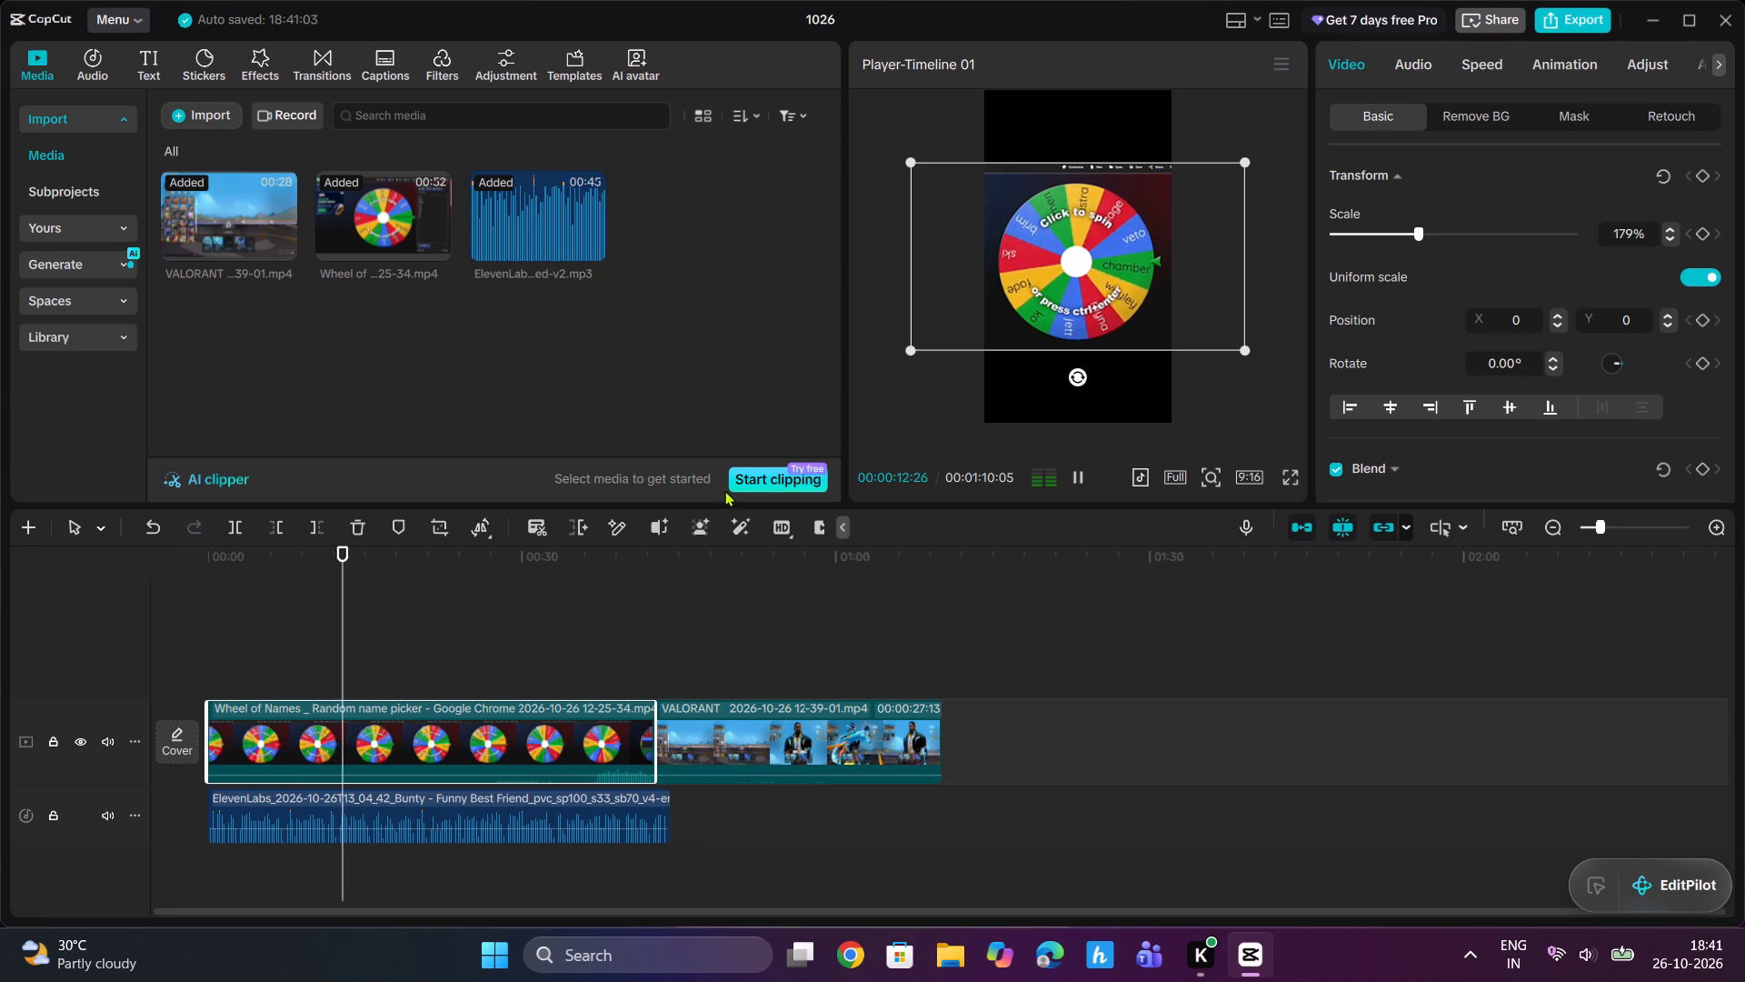
drag(360, 554, 394, 556)
click(1078, 479)
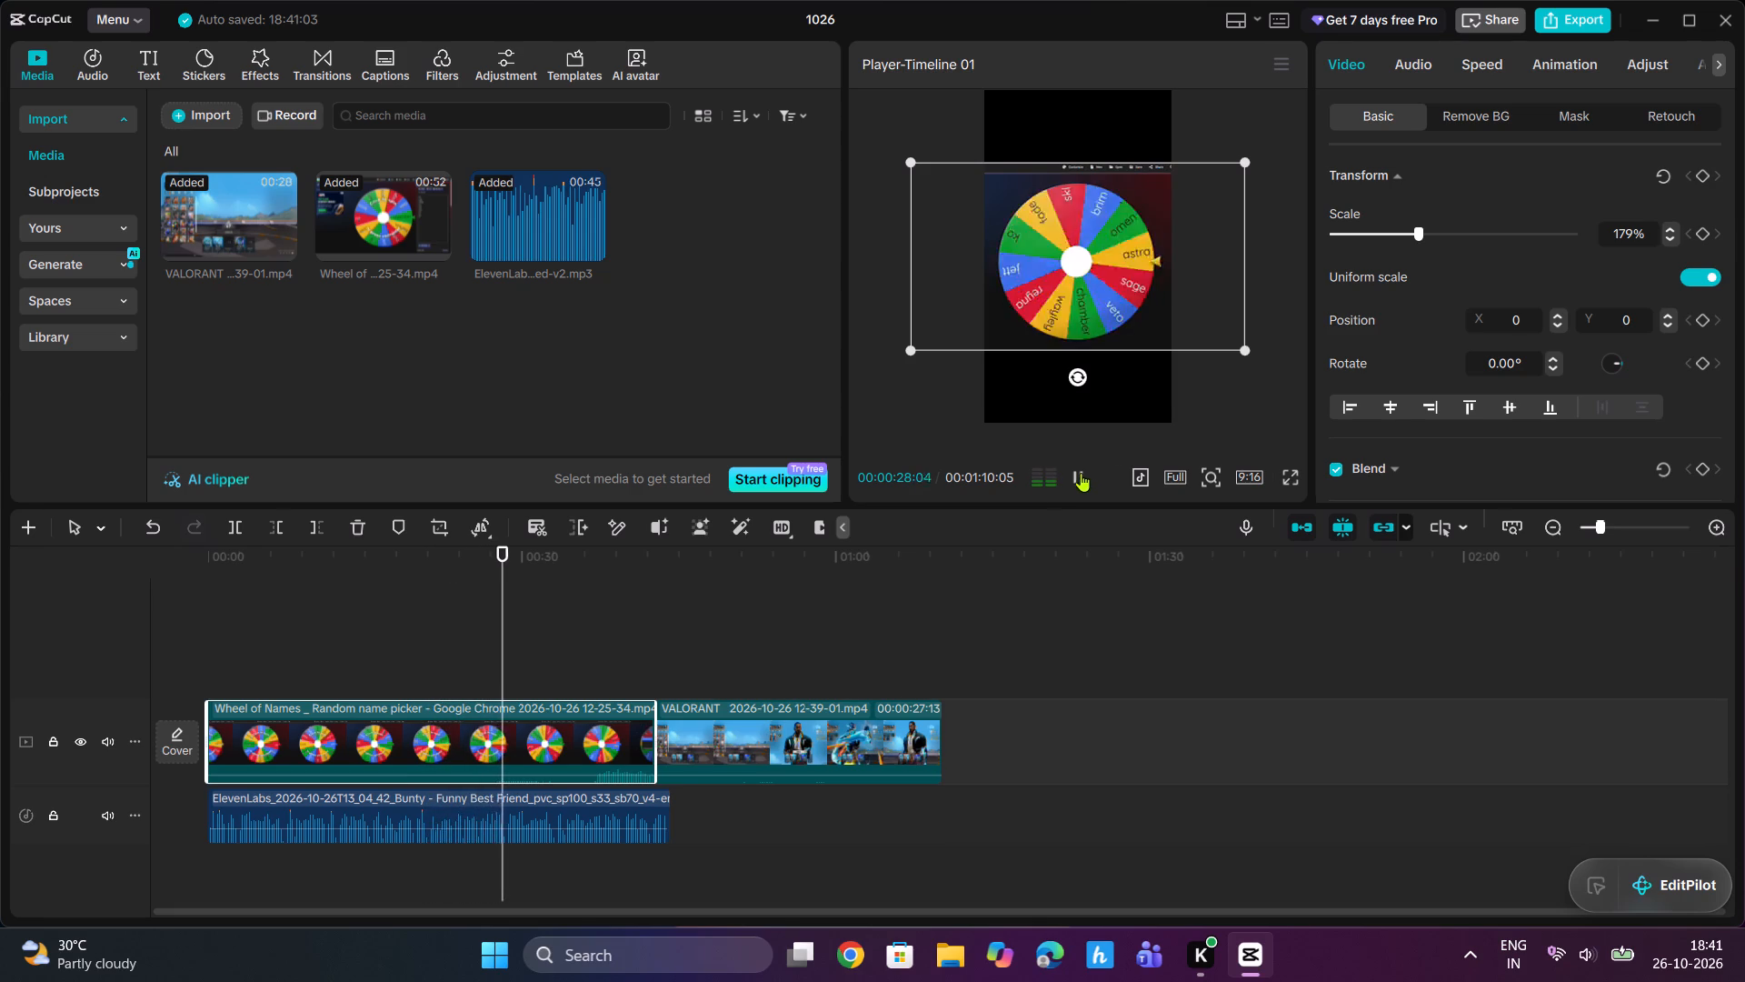
drag(511, 552, 323, 636)
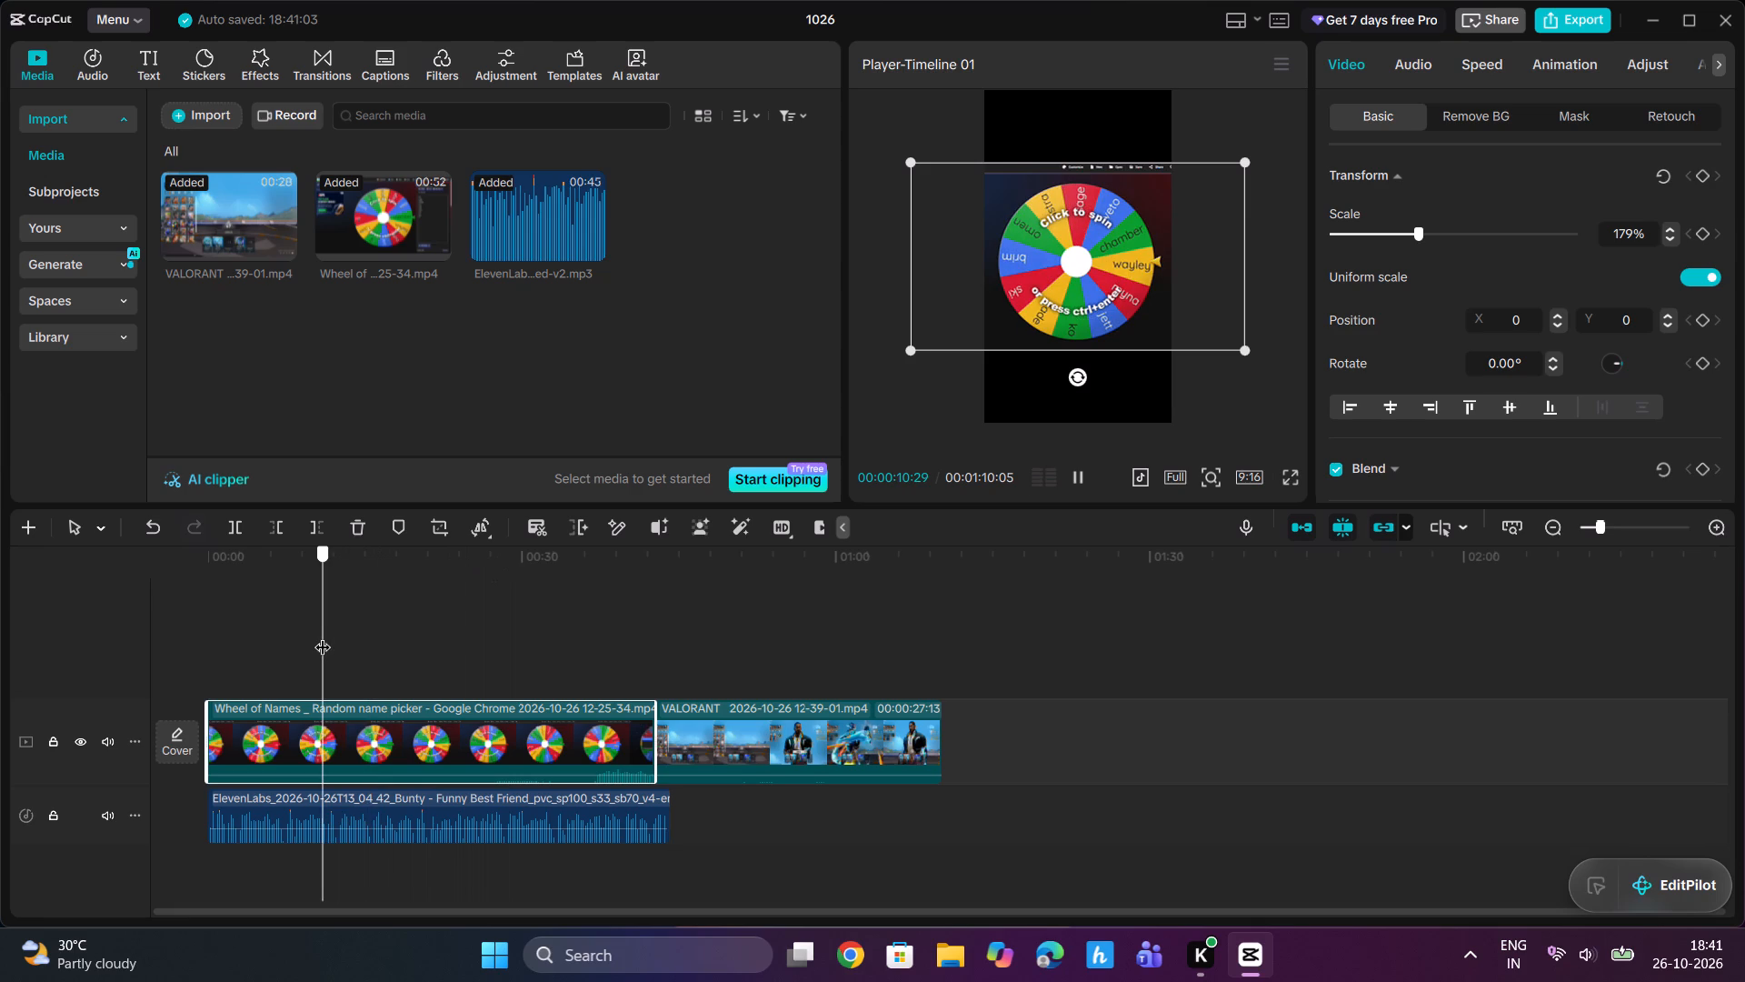
drag(323, 636, 322, 636)
click(279, 519)
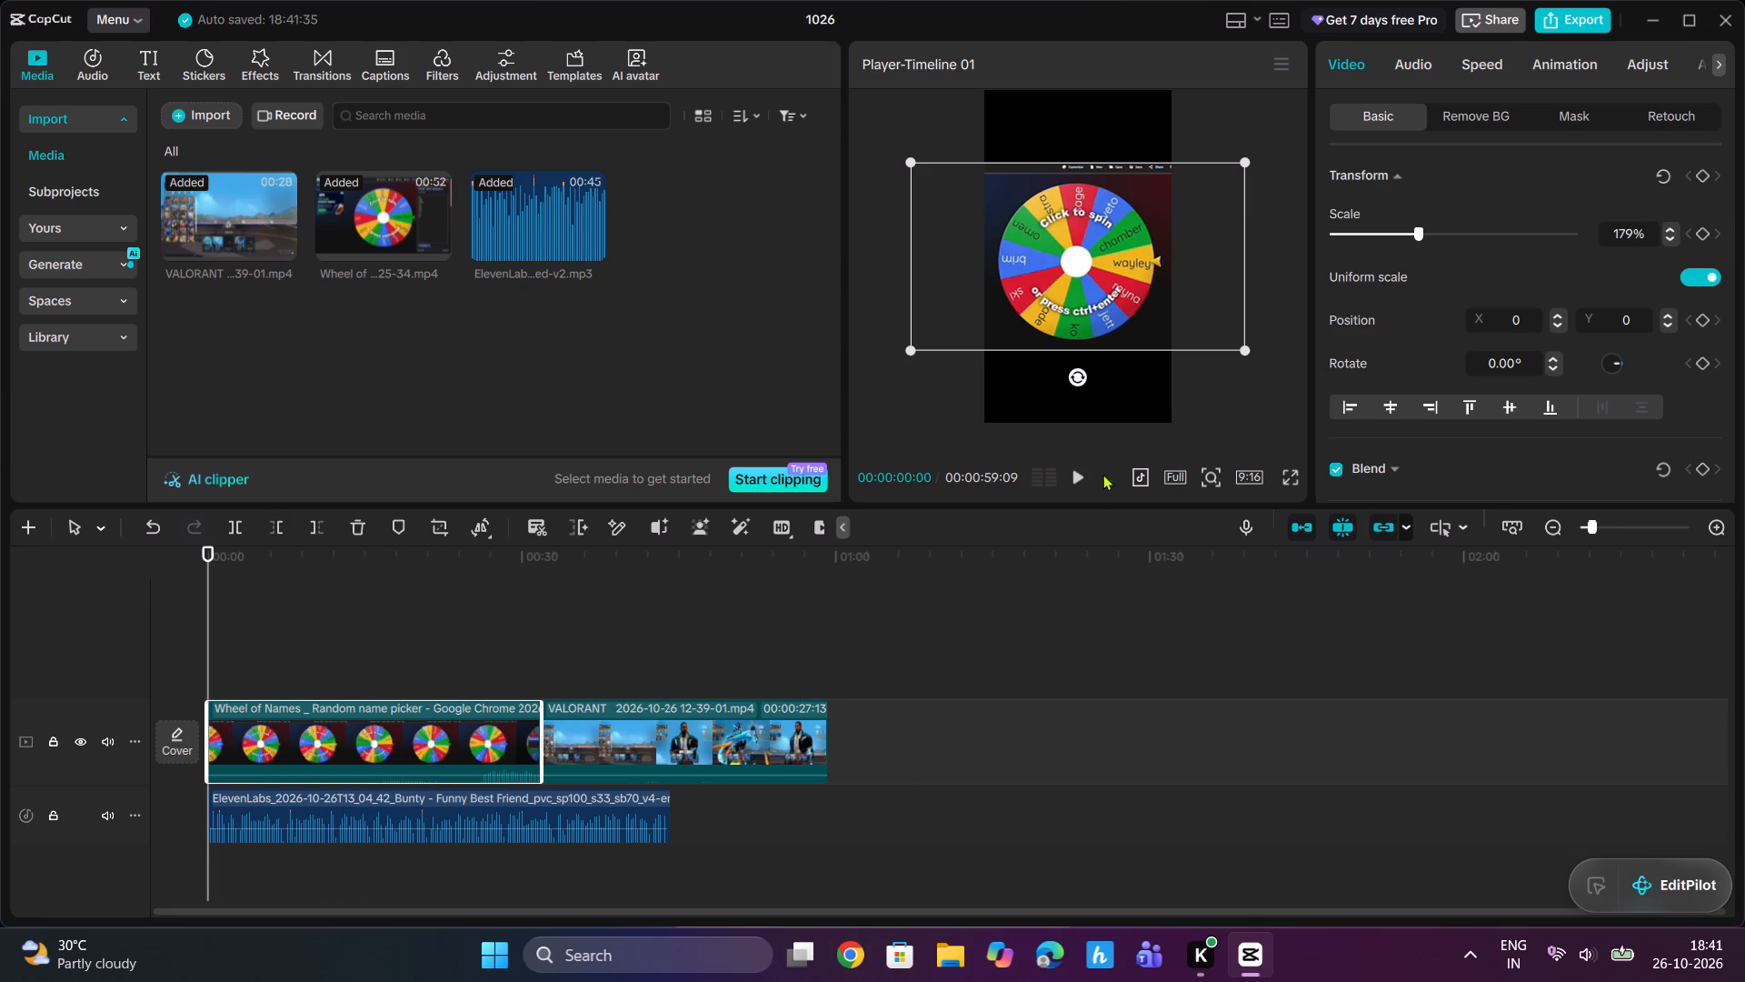
Preview the opening again and cut about 4.5 more seconds from the Wheel of Names clip's start.
click(1073, 477)
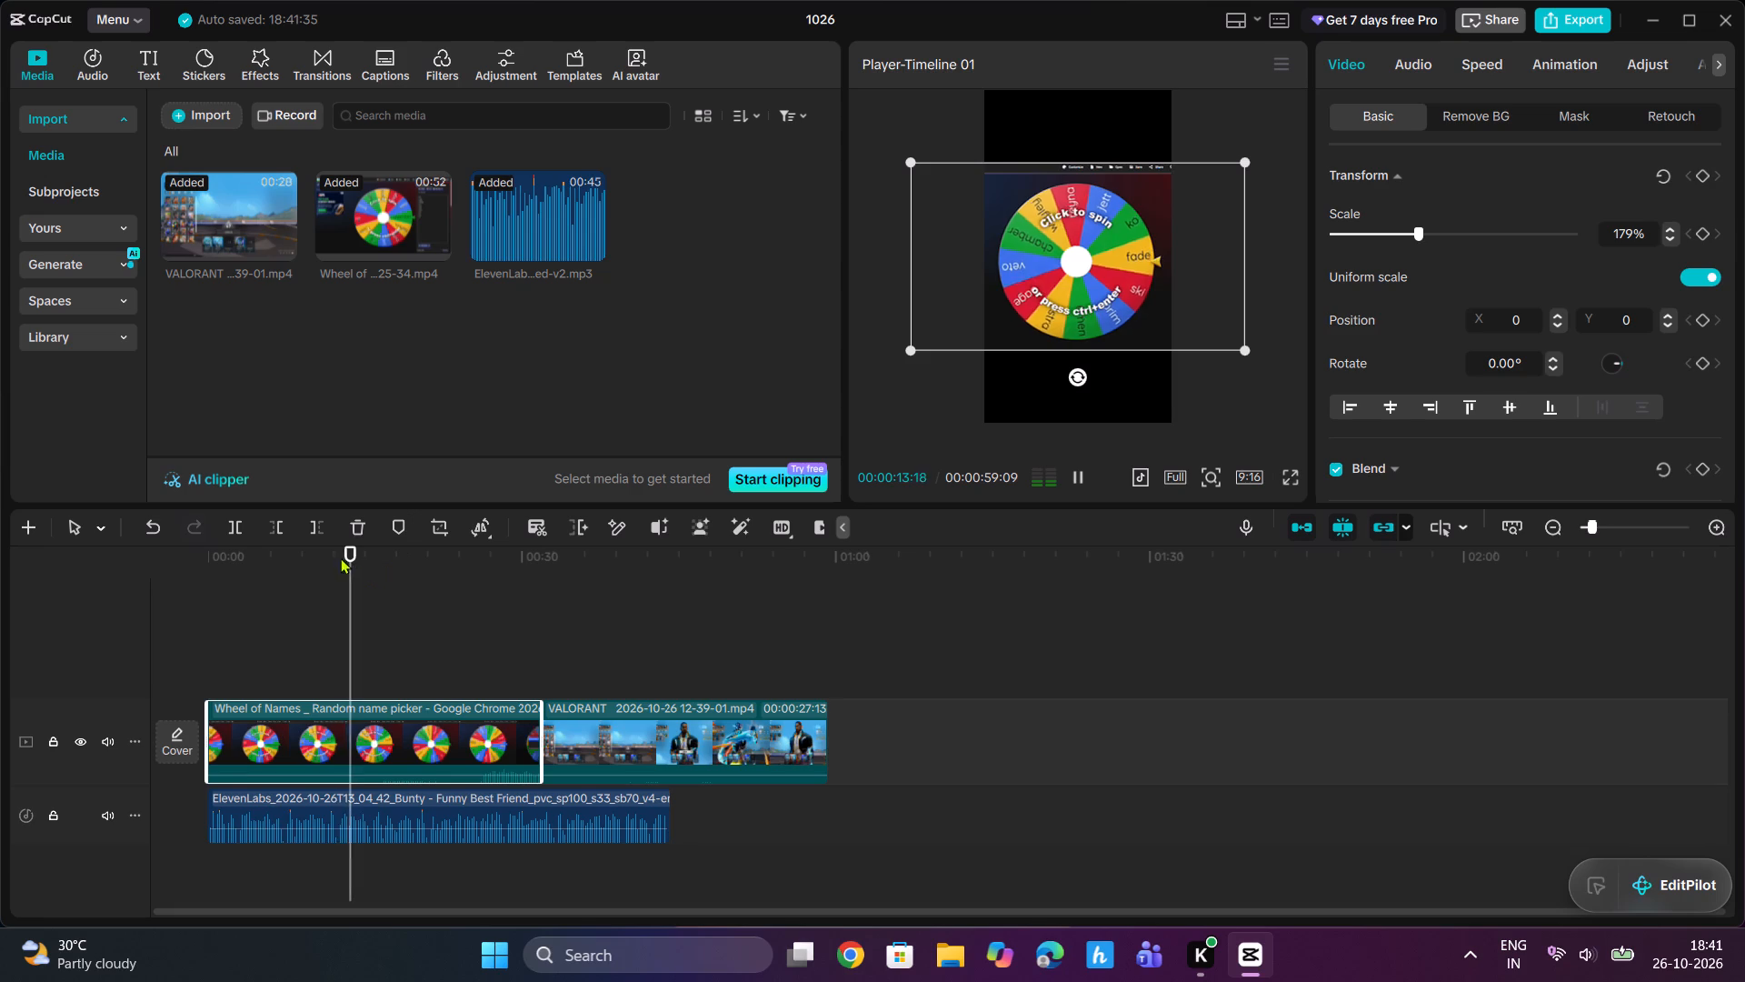
drag(342, 557, 254, 611)
click(280, 519)
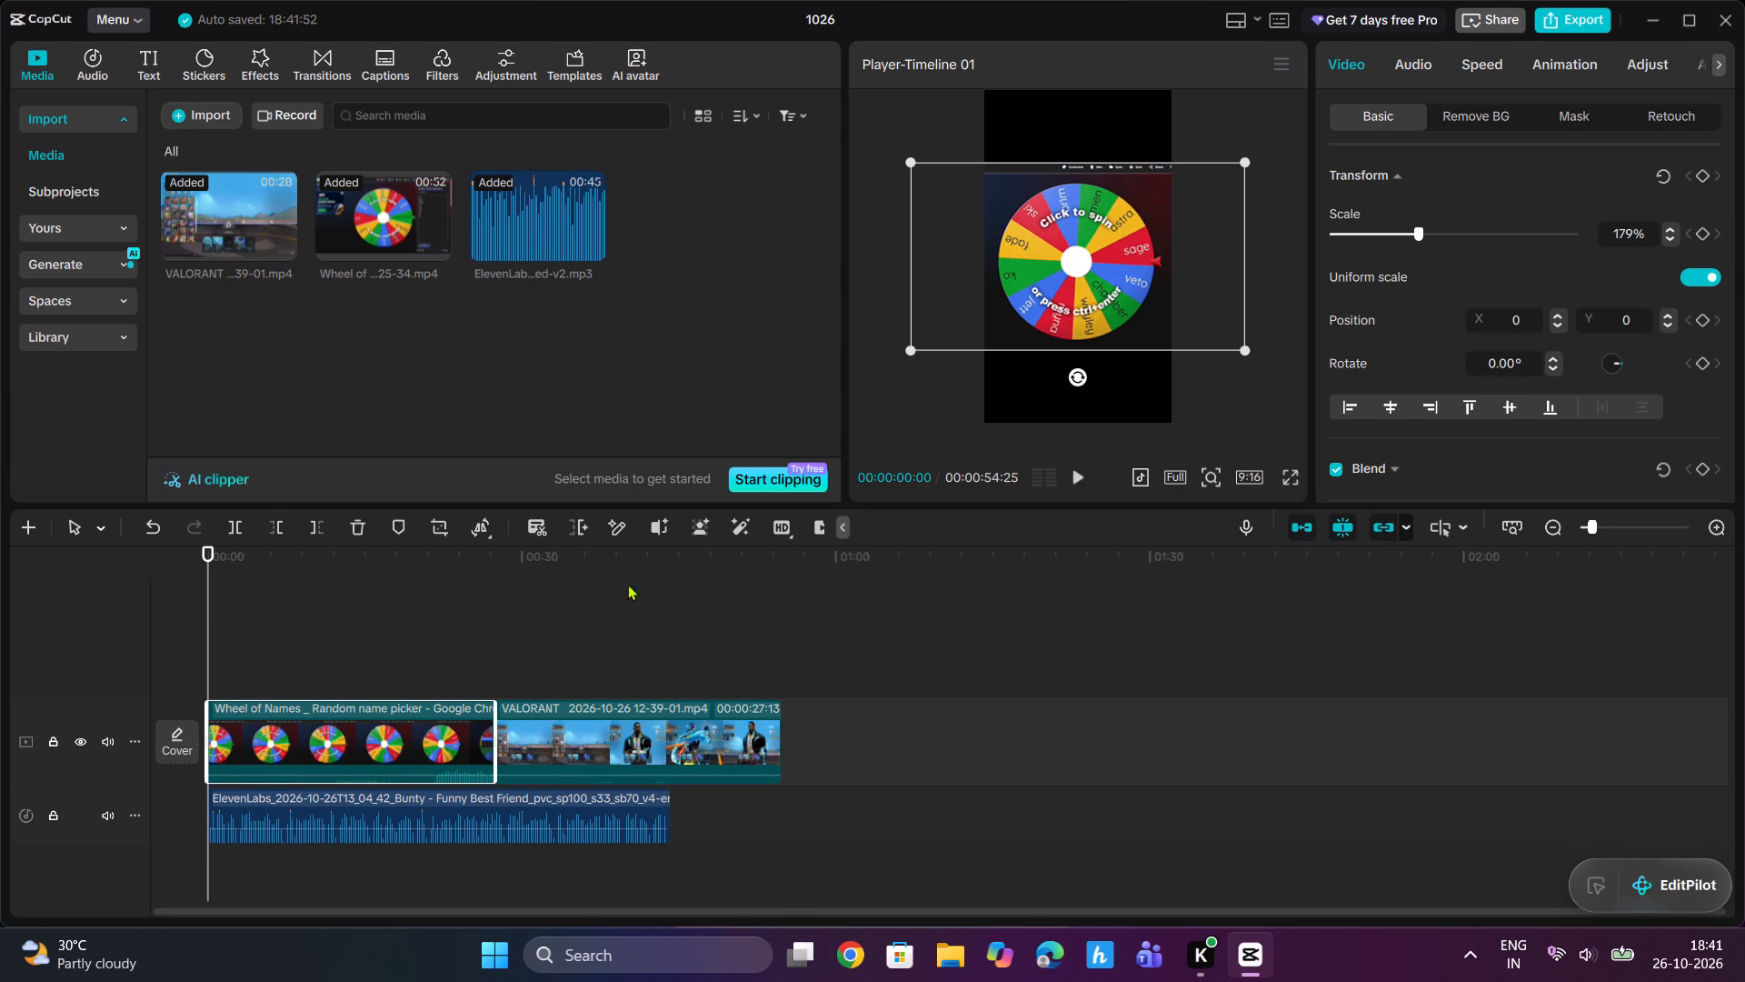
Check the wheel spin from about 9 seconds and trim about 5 more seconds off the Wheel of Names clip's start.
click(302, 604)
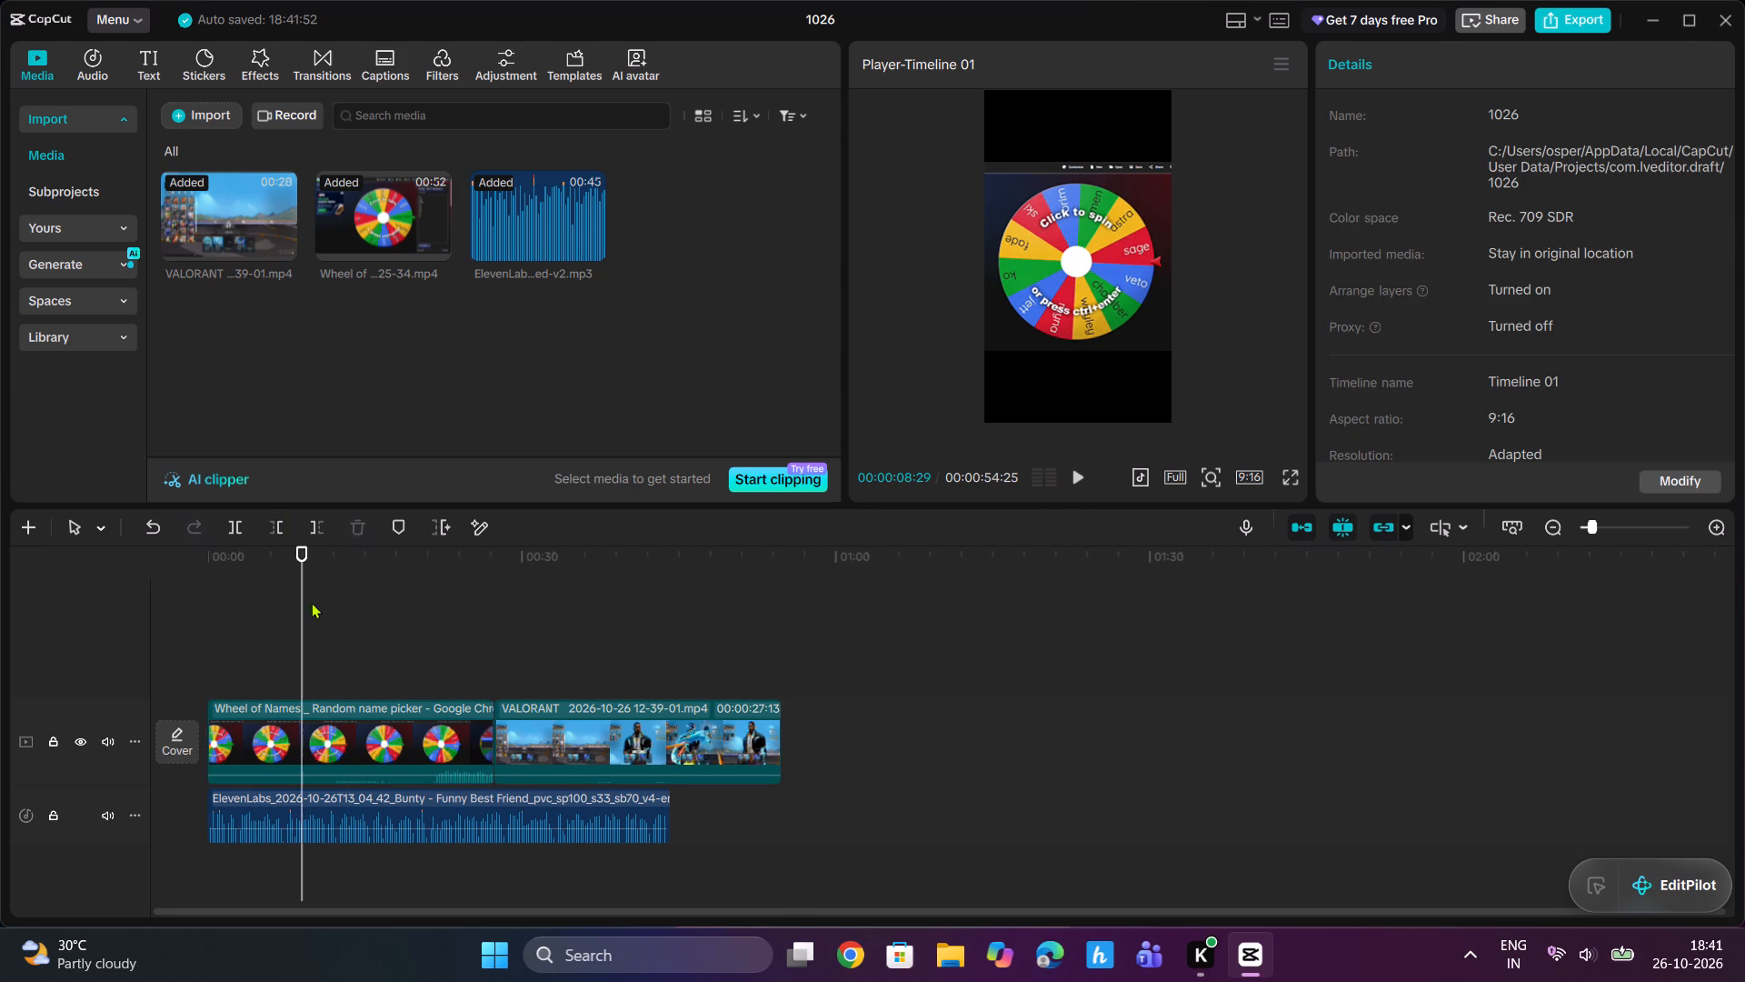
click(1076, 471)
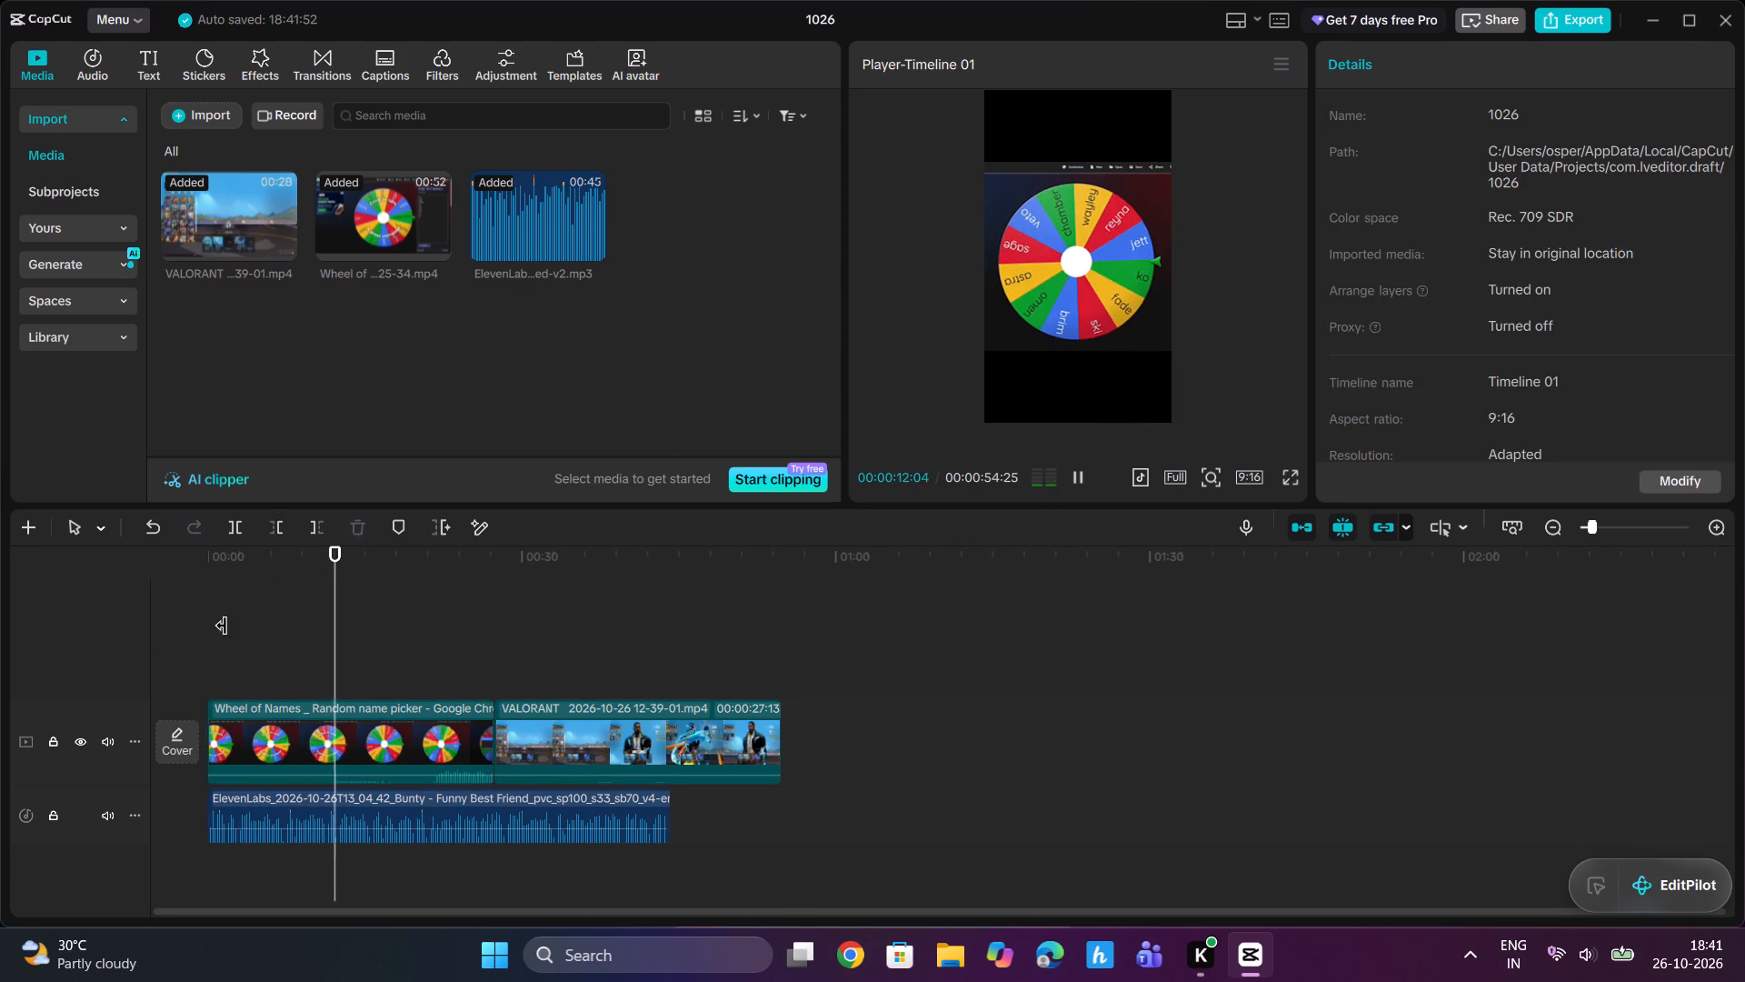
drag(342, 567, 273, 620)
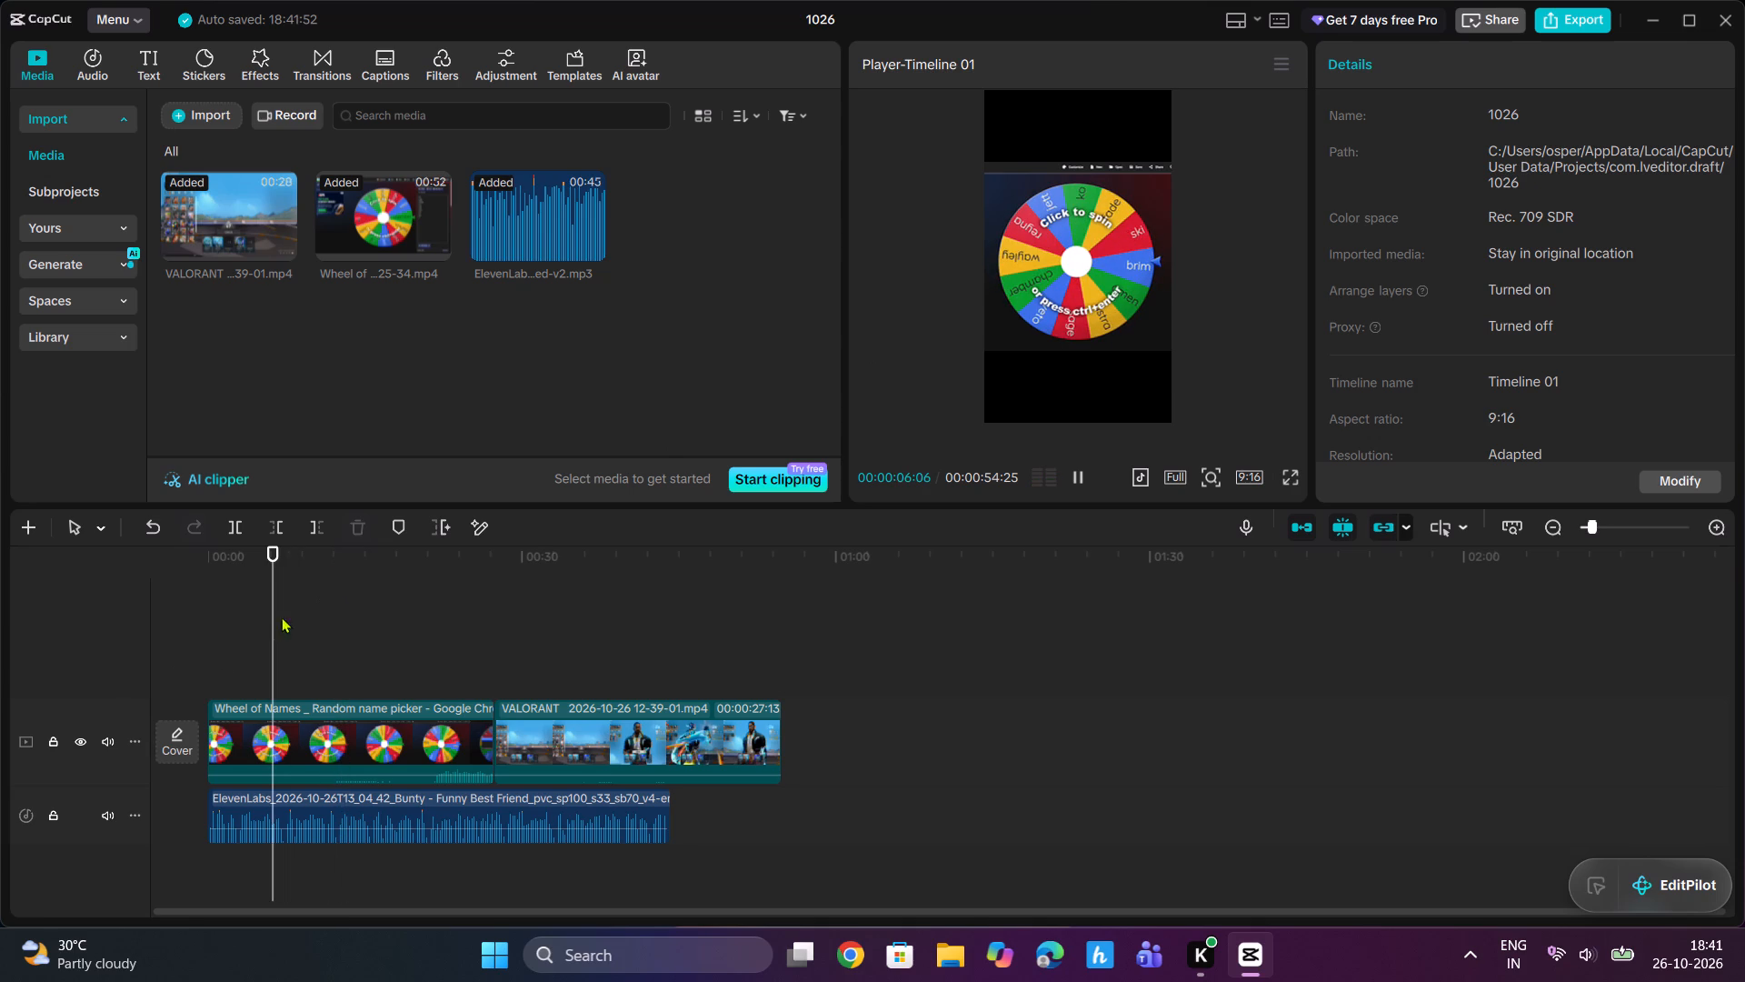
drag(283, 552, 260, 560)
click(282, 520)
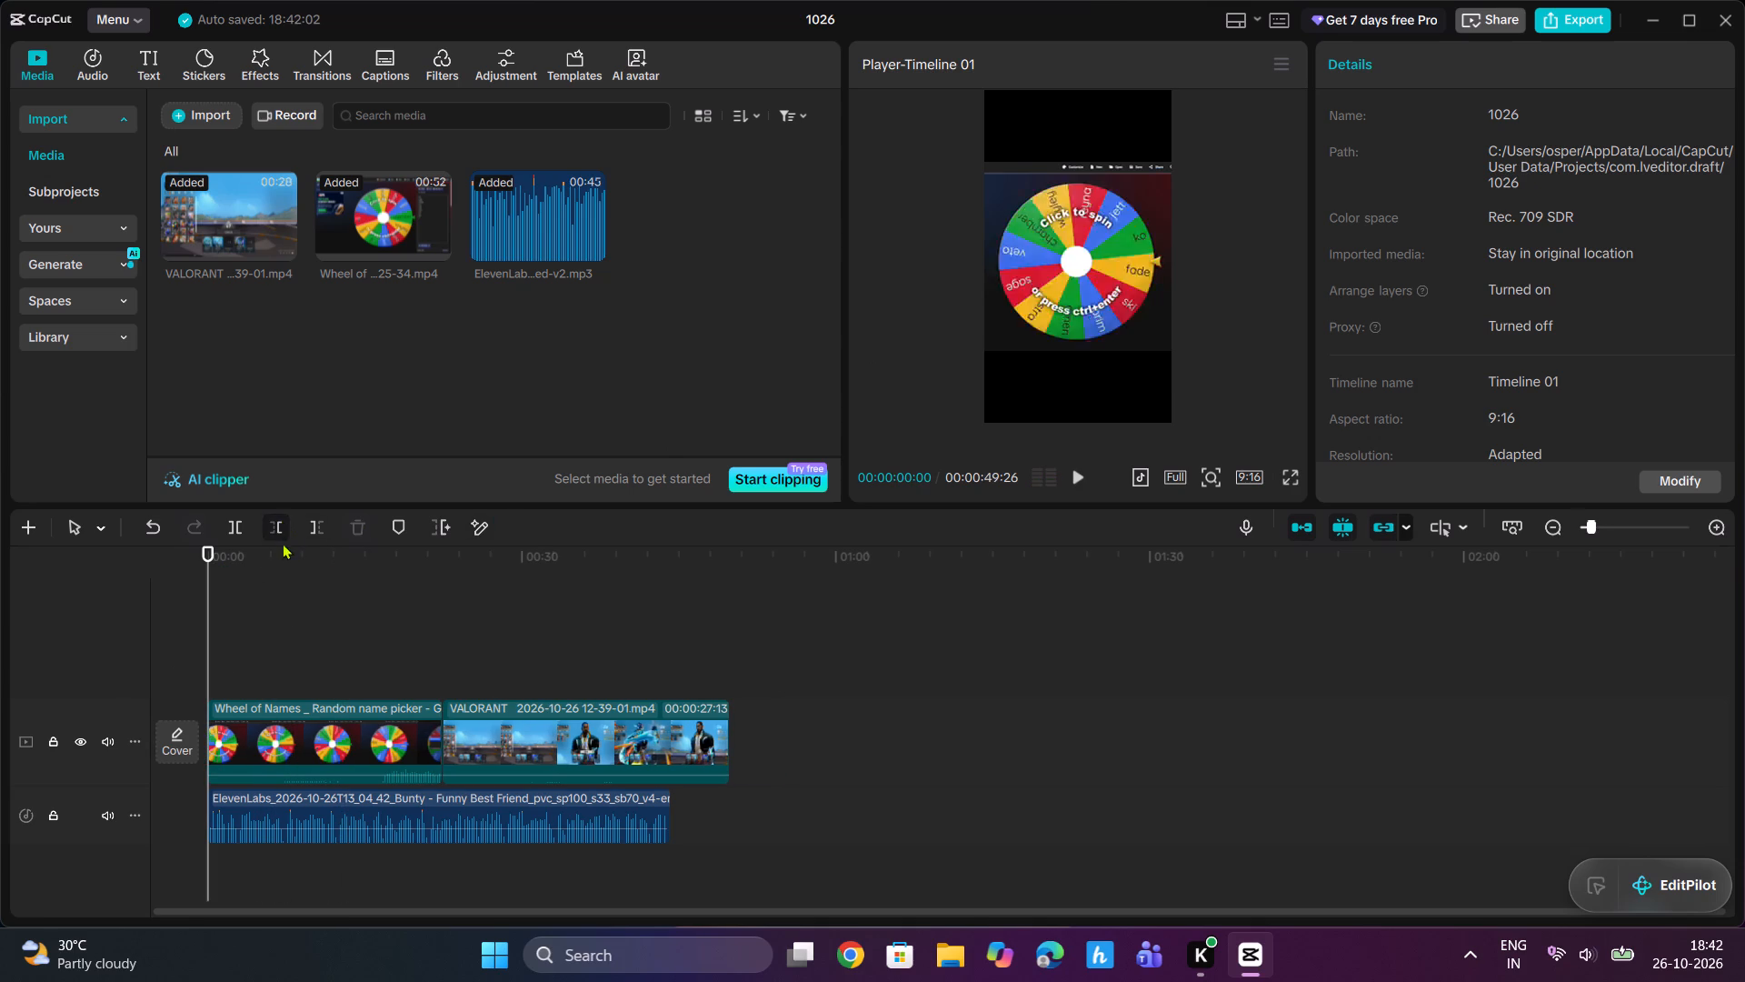
Play the wheel result against the voice-over and trim the Wheel of Names clip's end at 00:00:18:03.
click(1077, 472)
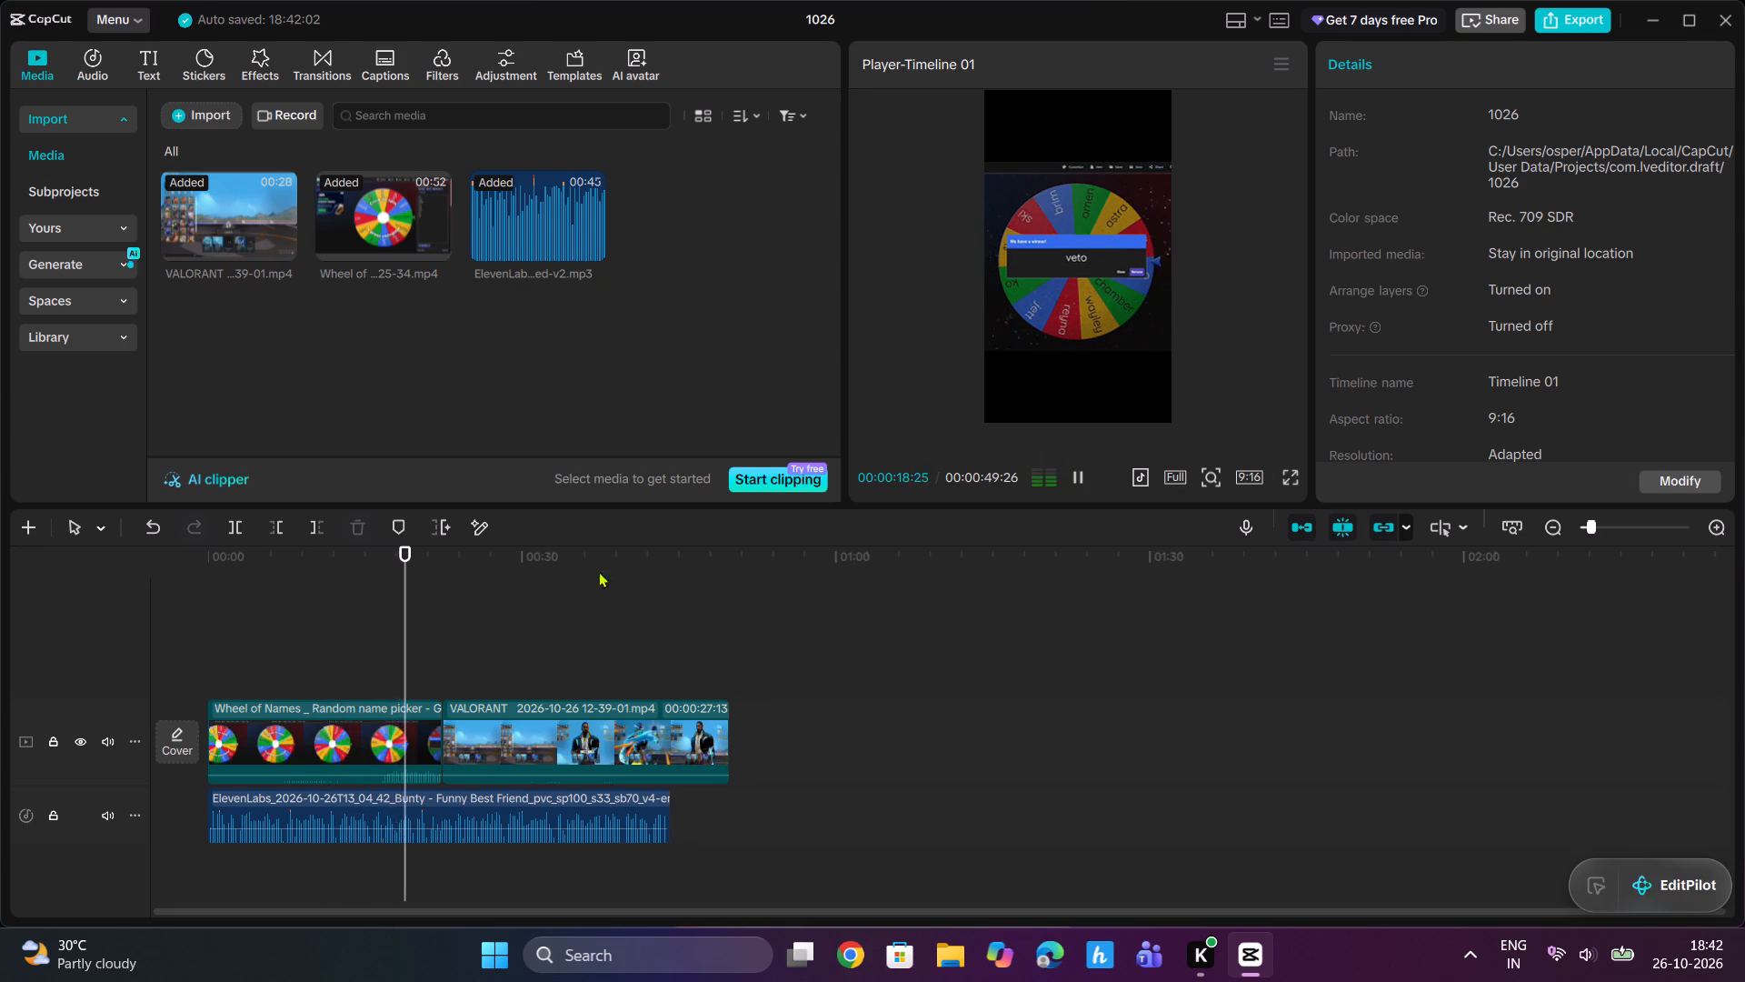
click(418, 548)
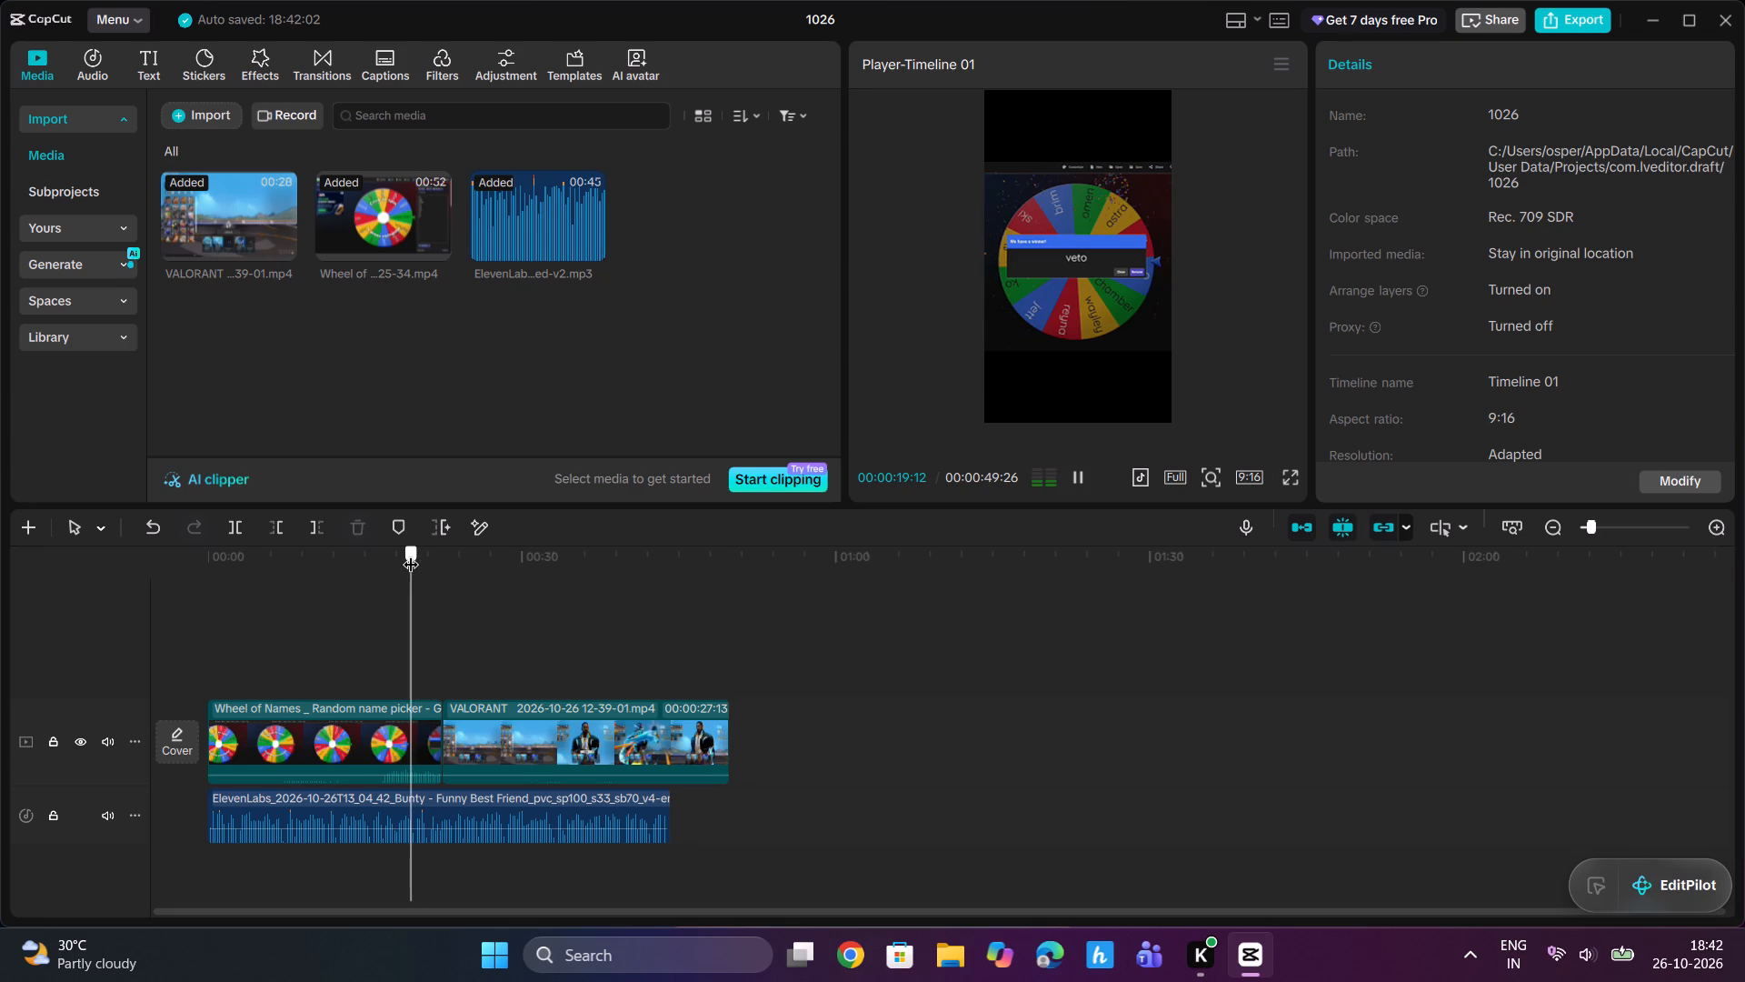
click(1067, 473)
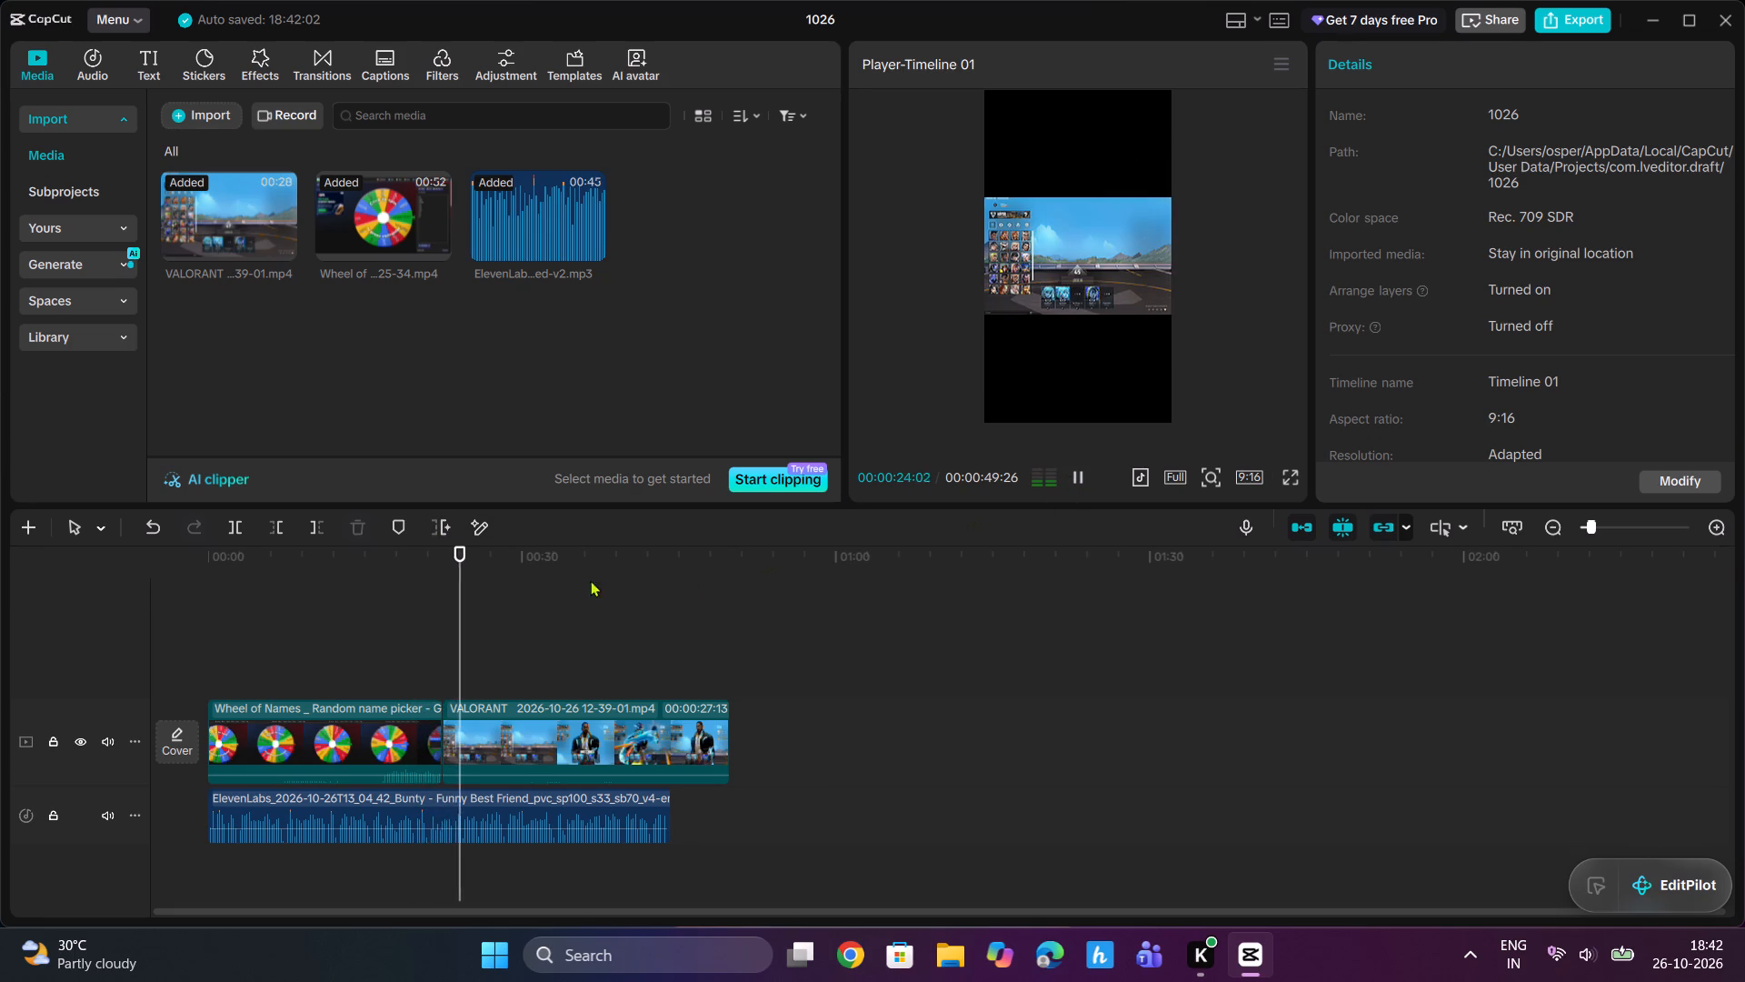
drag(468, 561, 394, 599)
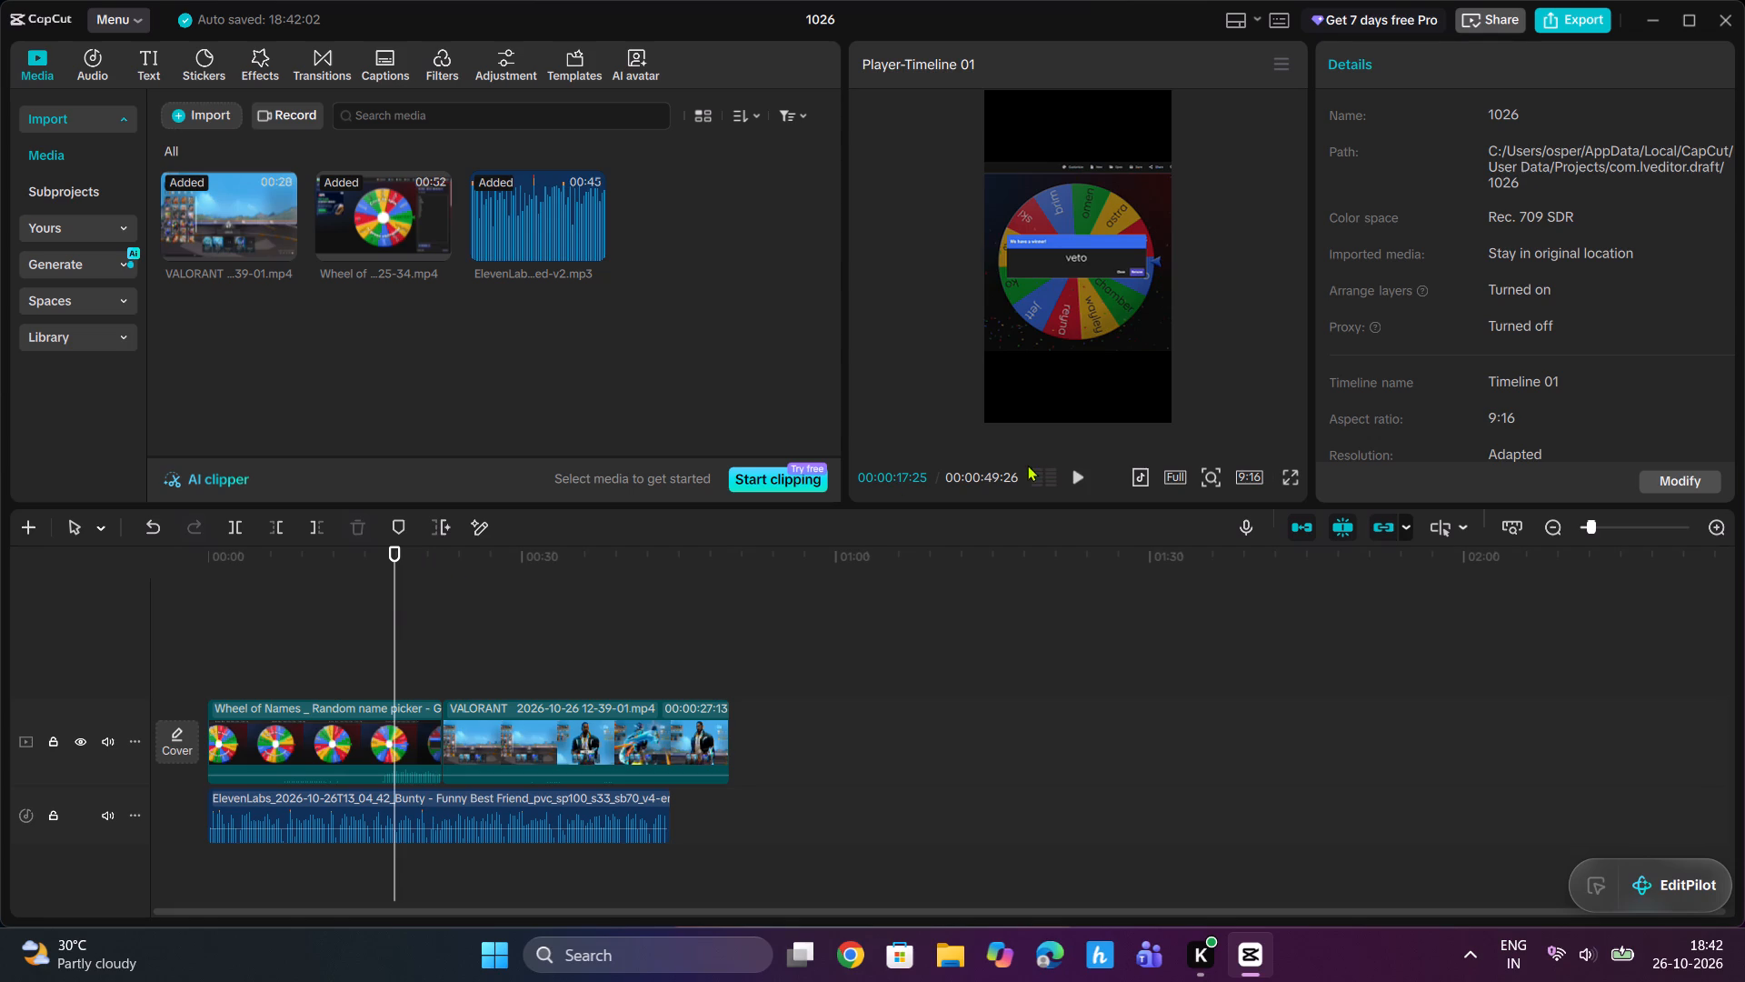
click(1084, 473)
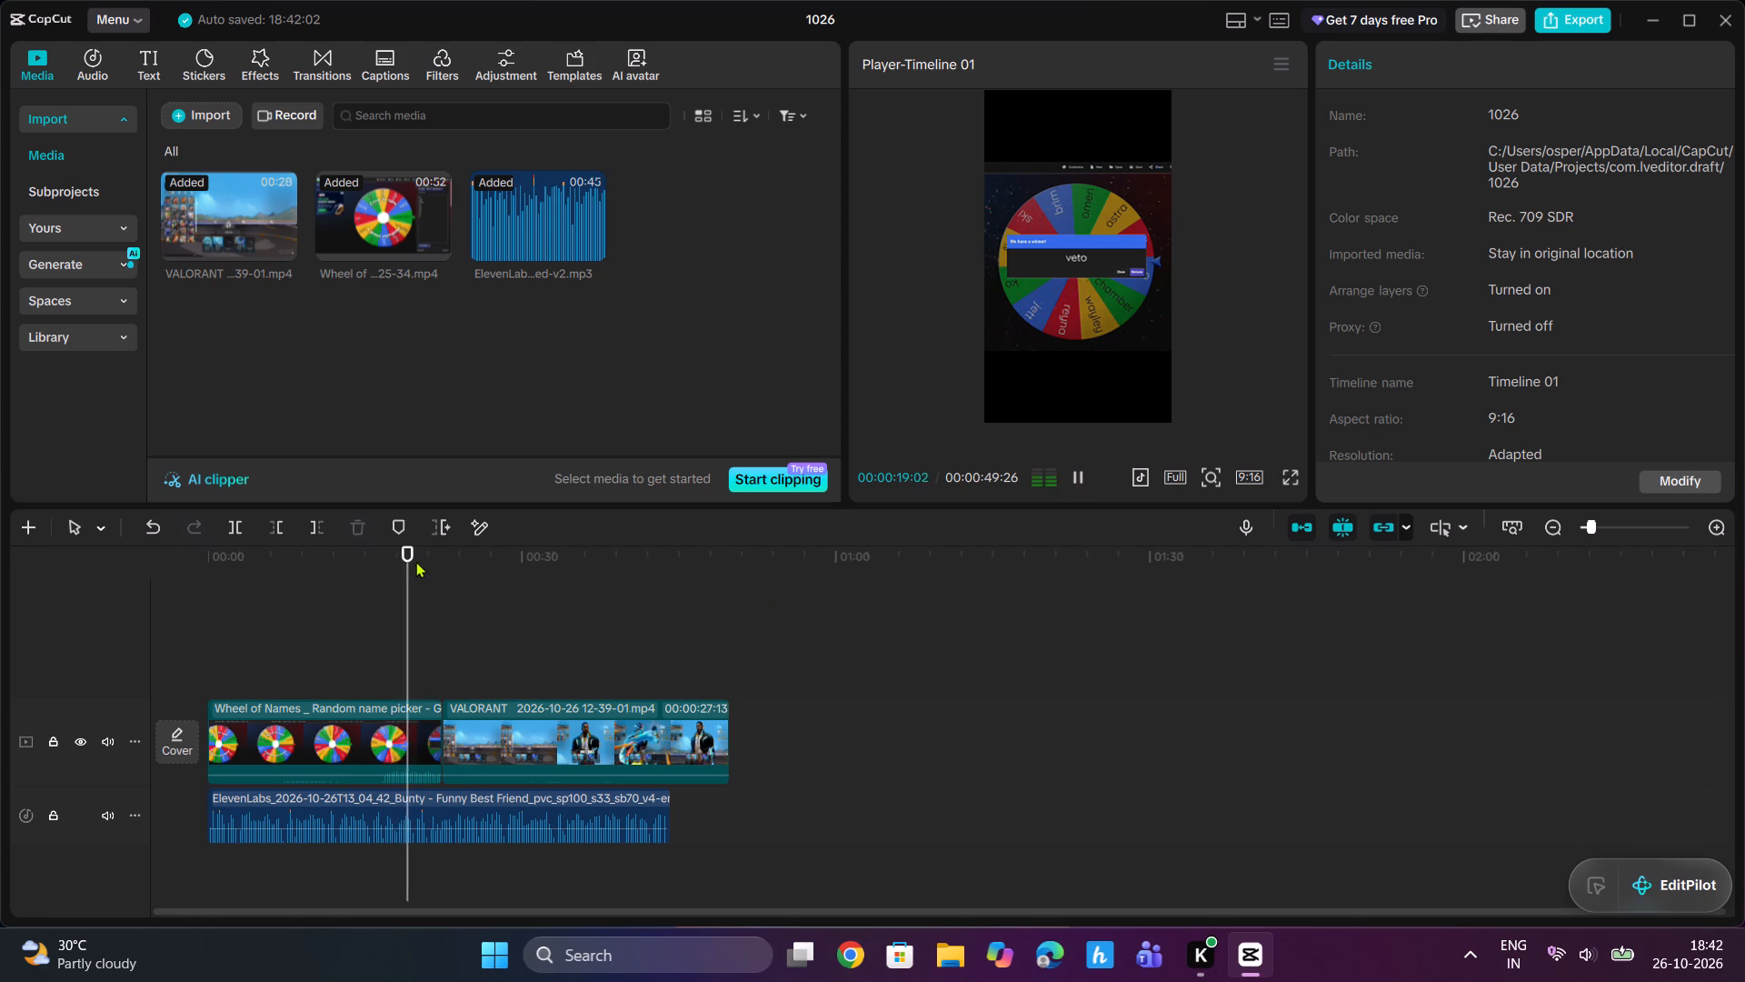
drag(416, 561, 397, 577)
click(313, 530)
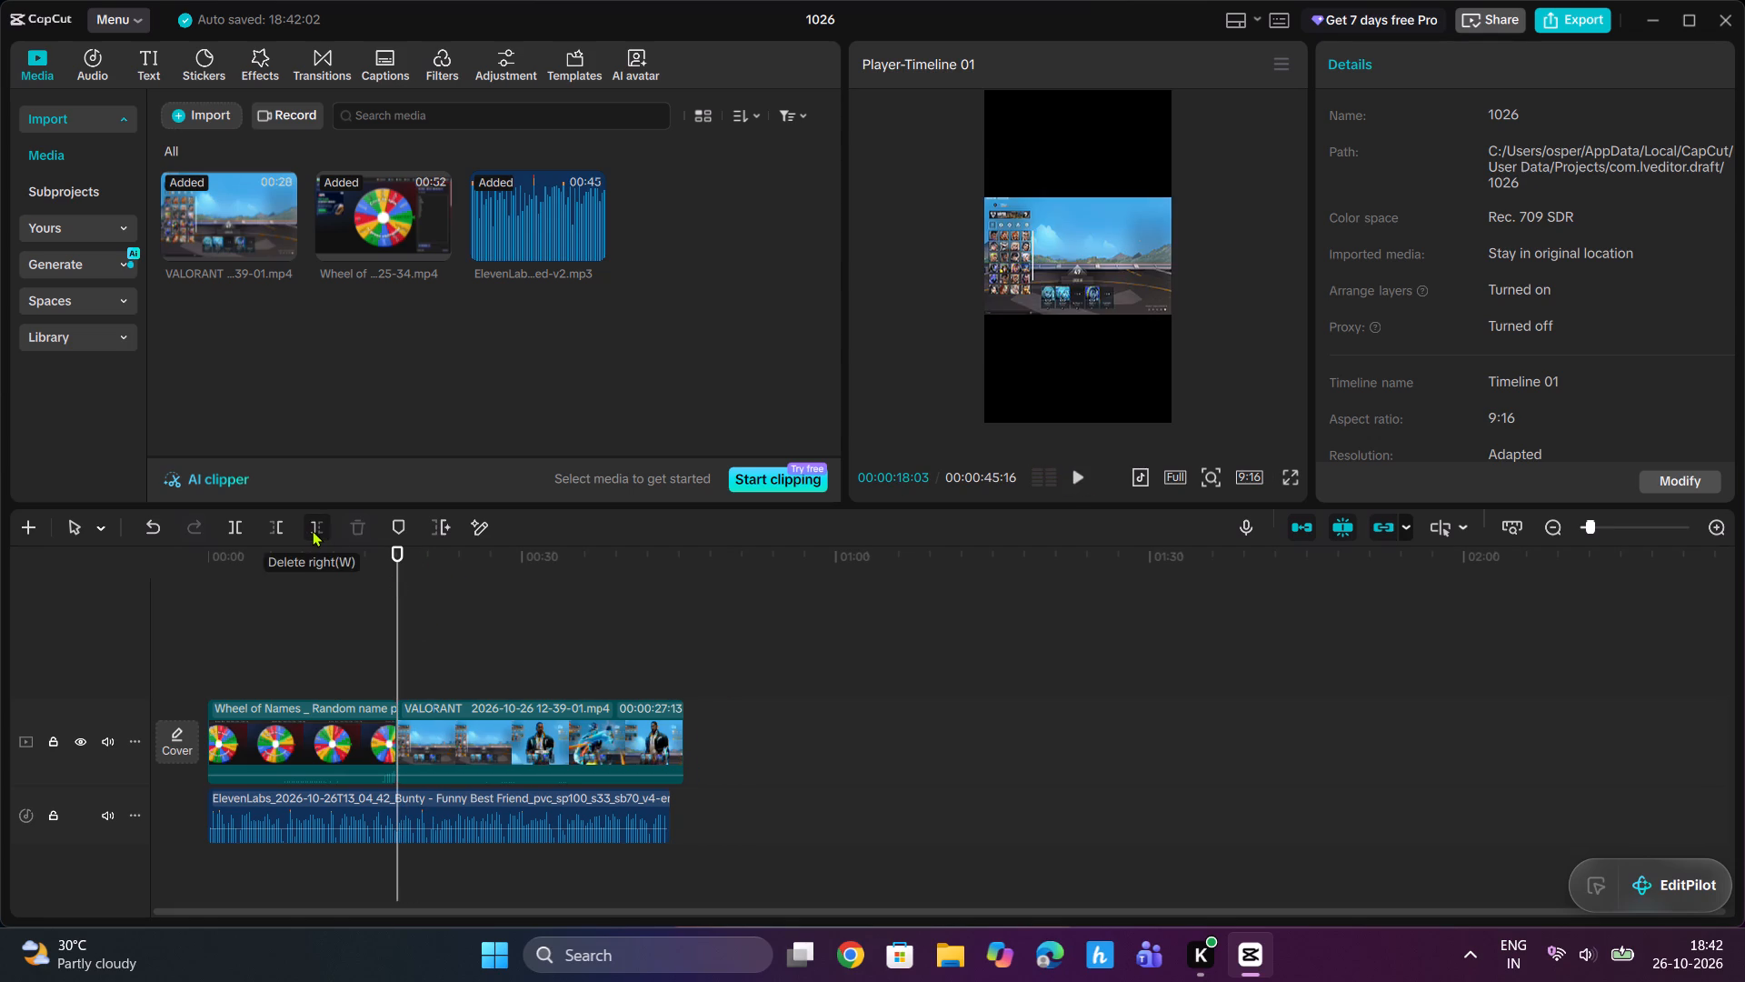
Enlarge the VALORANT clip to about 175% scale in the vertical frame.
click(1082, 478)
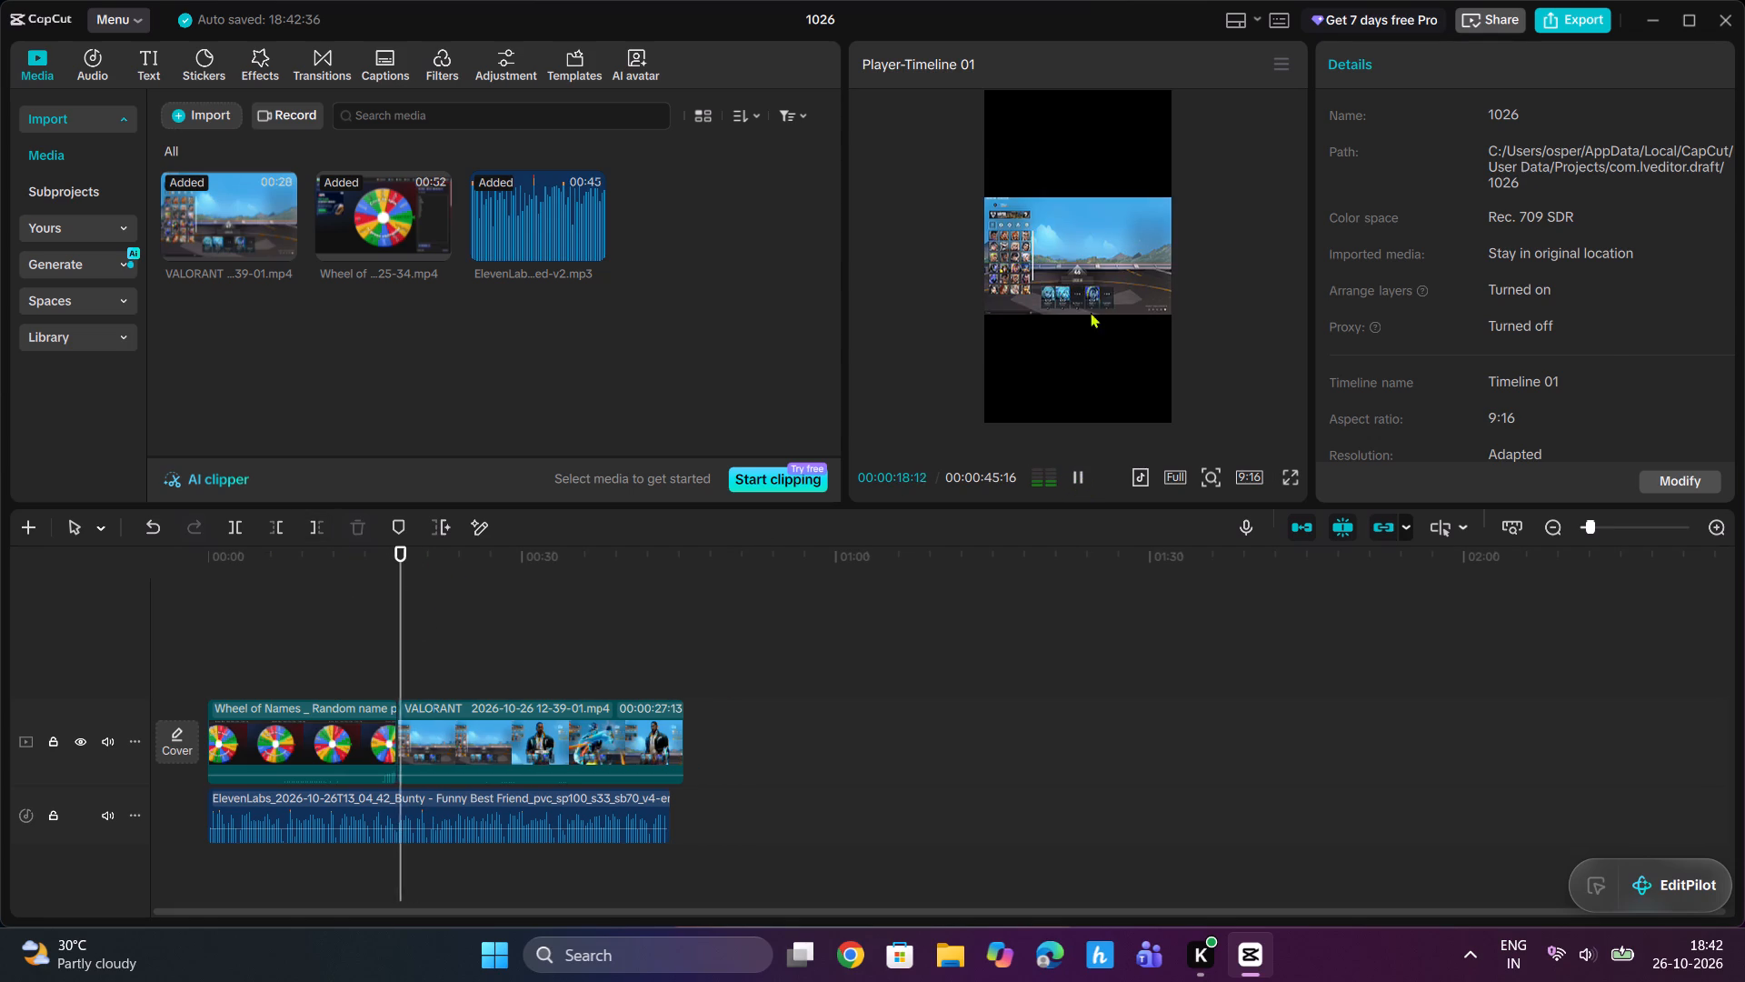
click(1091, 296)
drag(979, 320, 881, 396)
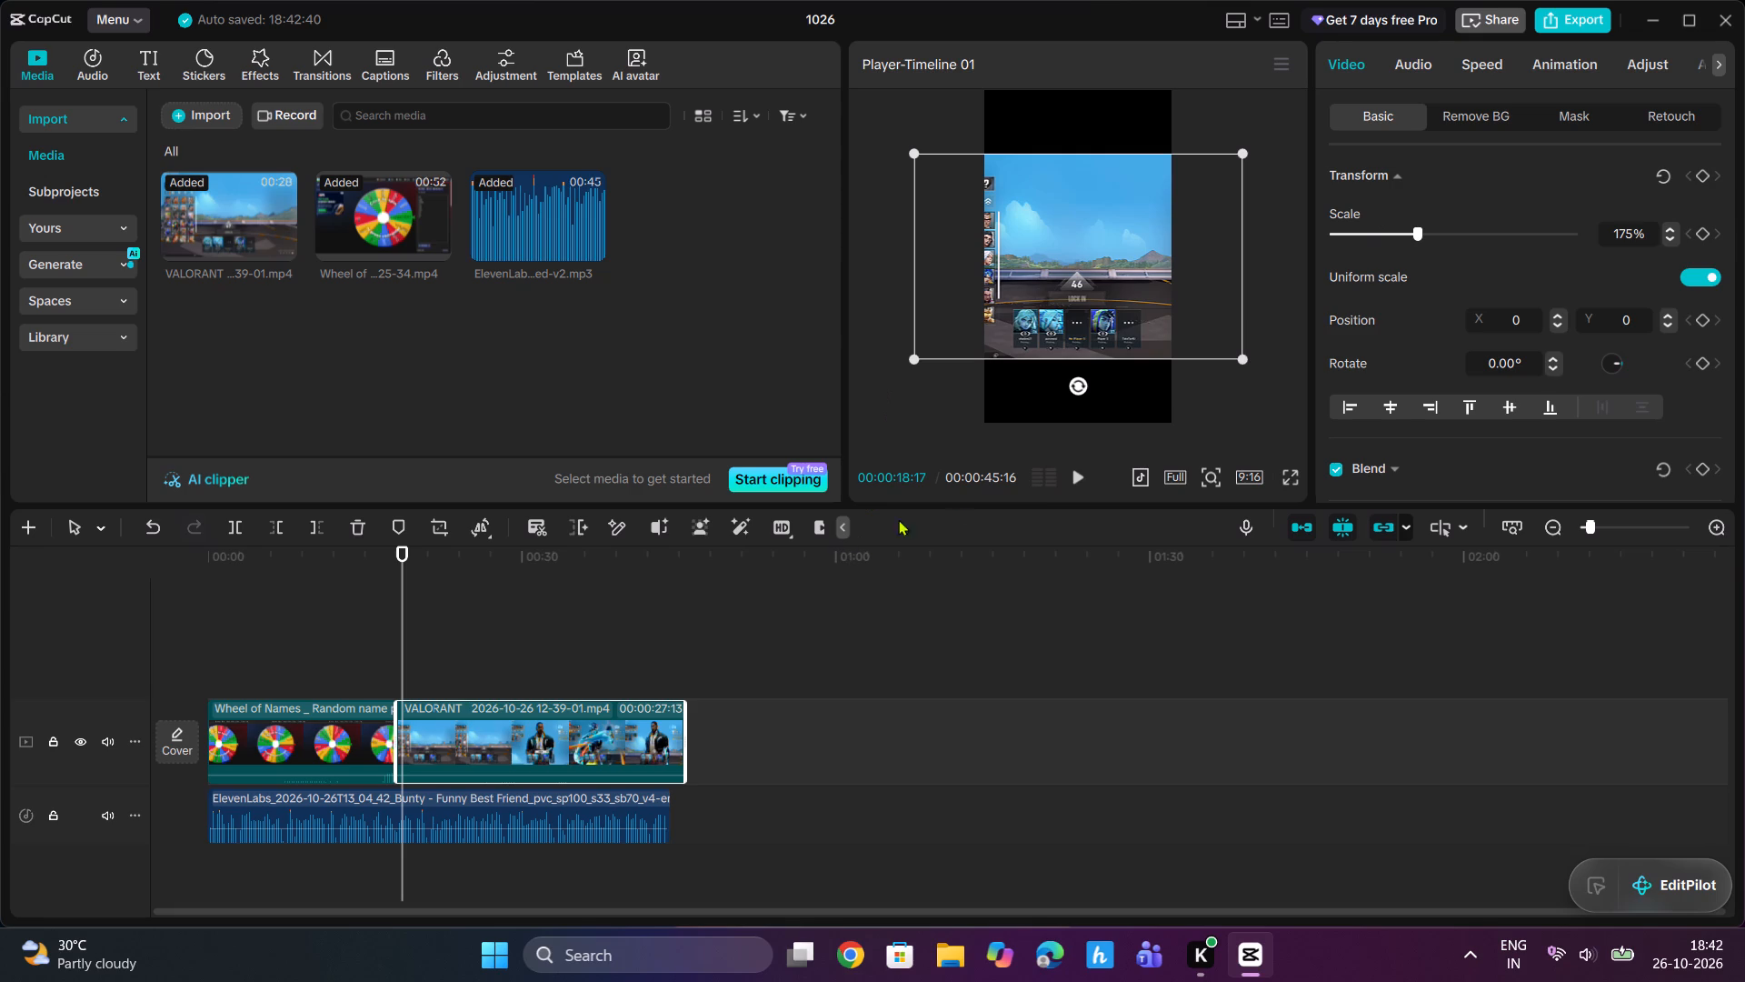
Trim the VALORANT clip's start up to 00:00:26:00, just before the agent appears.
click(1080, 484)
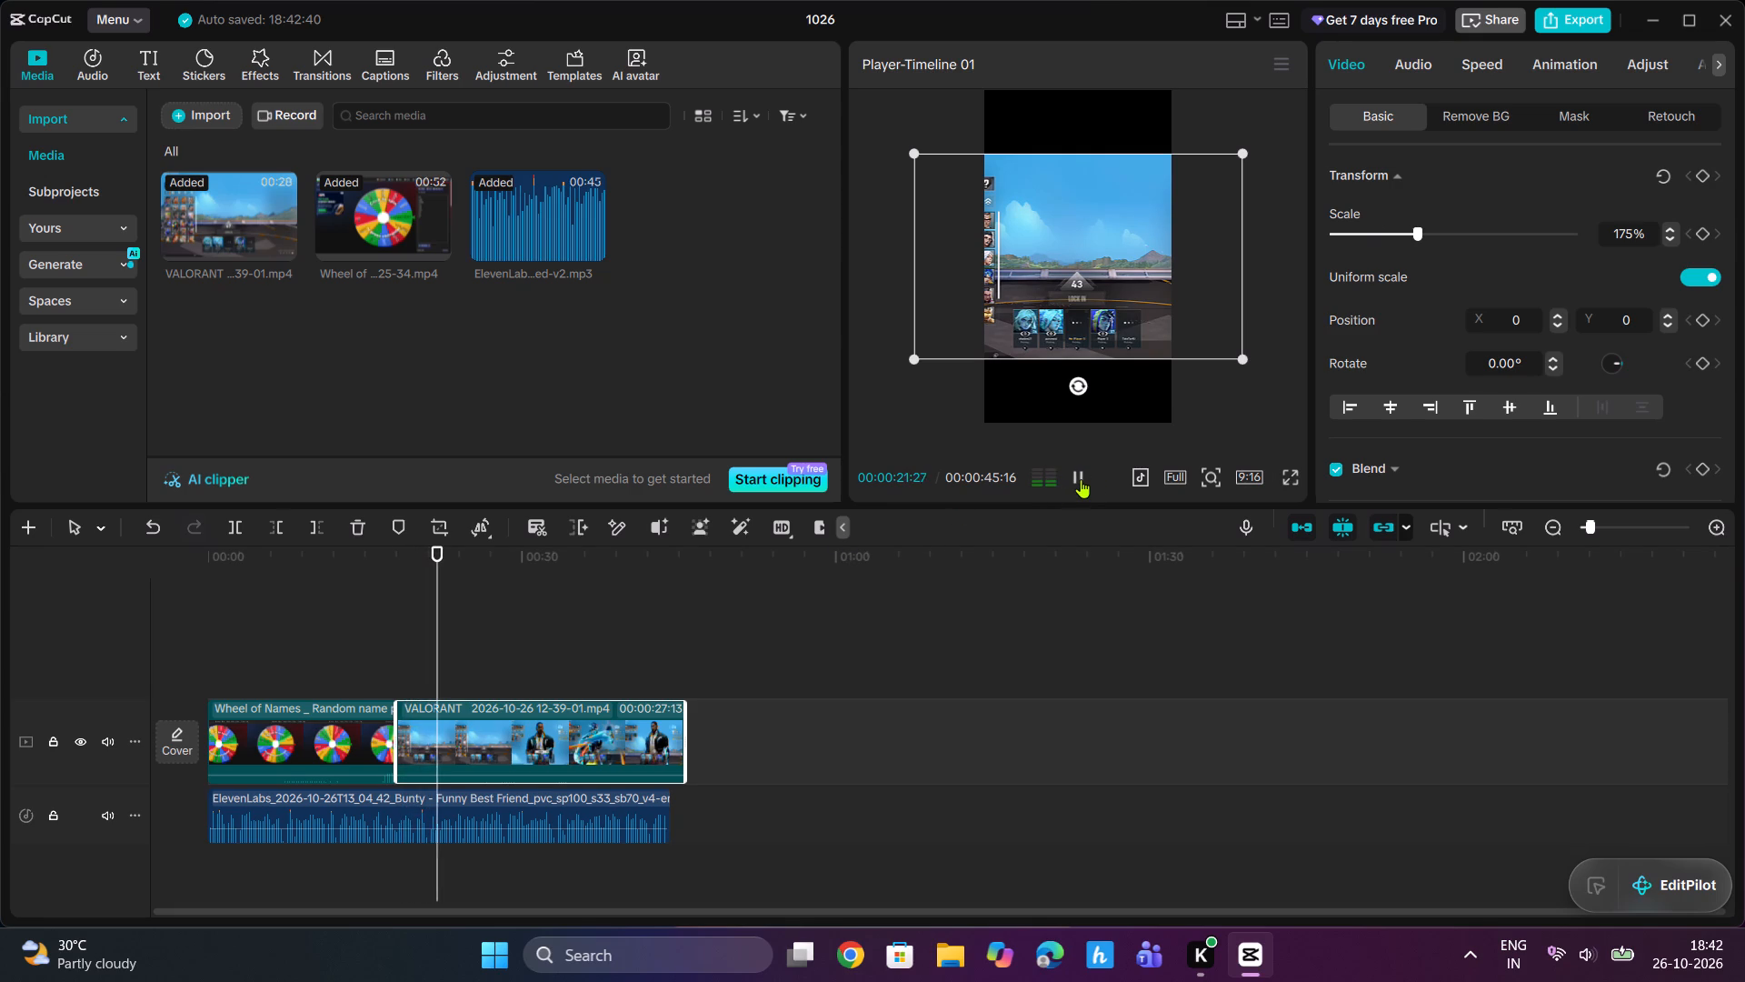
drag(457, 564, 502, 571)
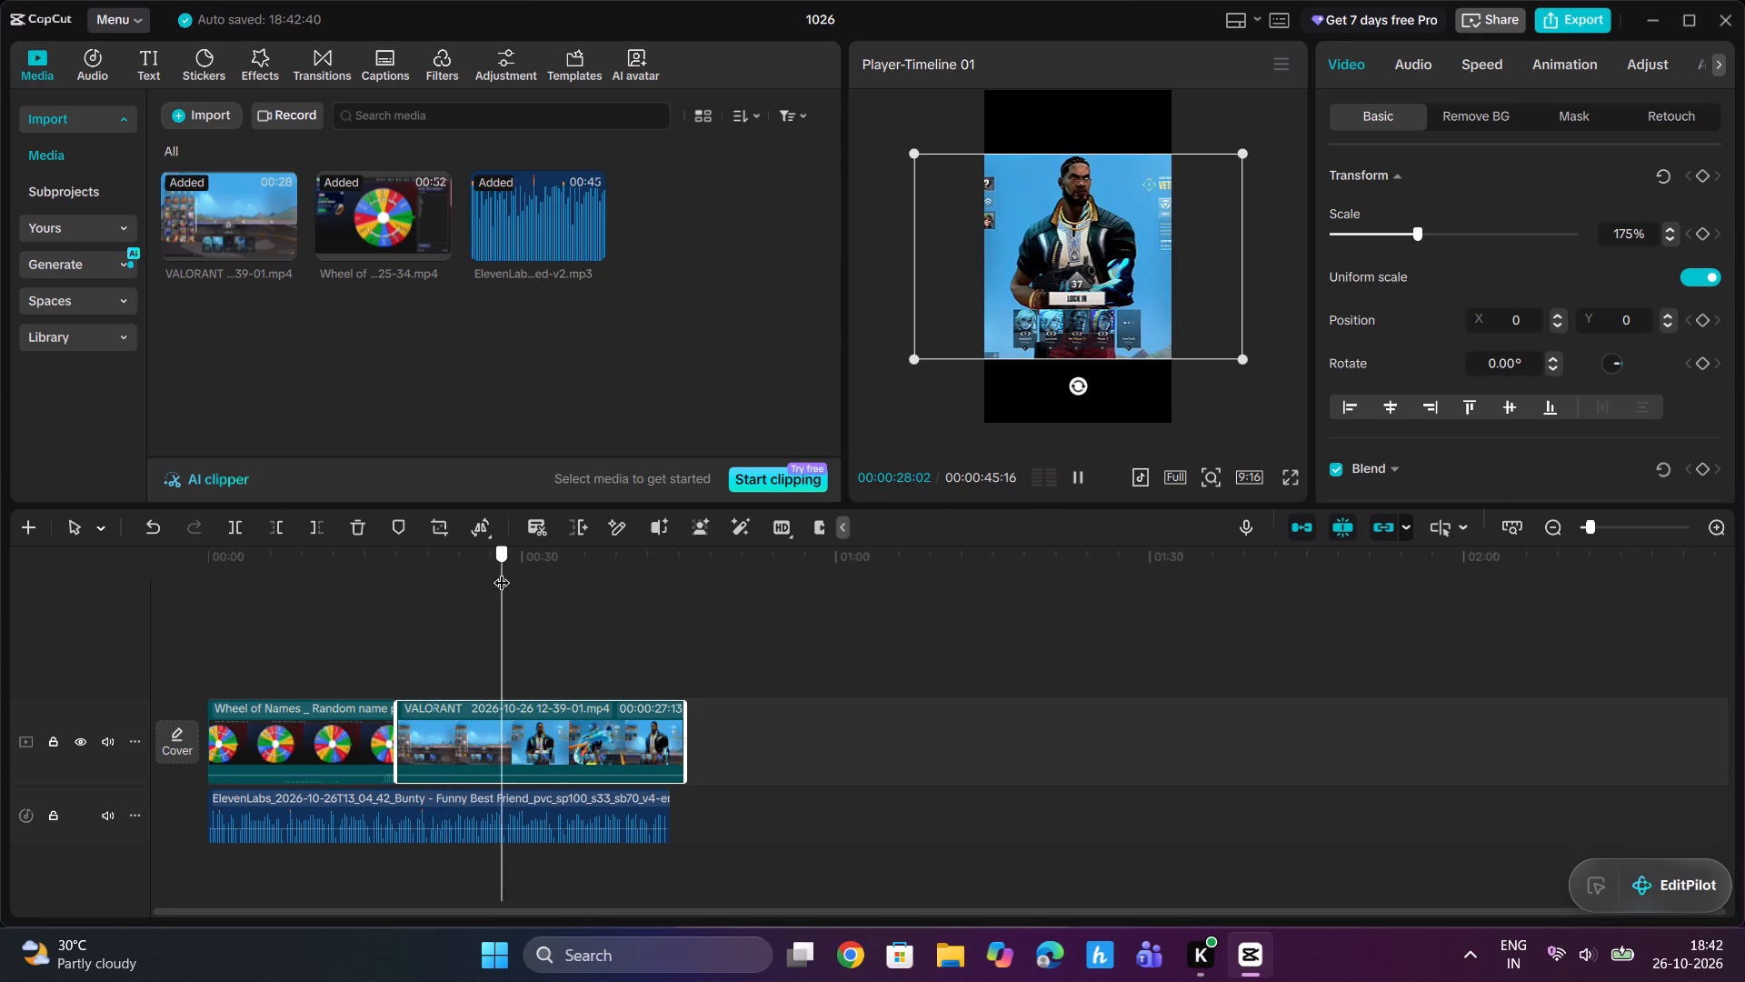
drag(502, 571, 480, 589)
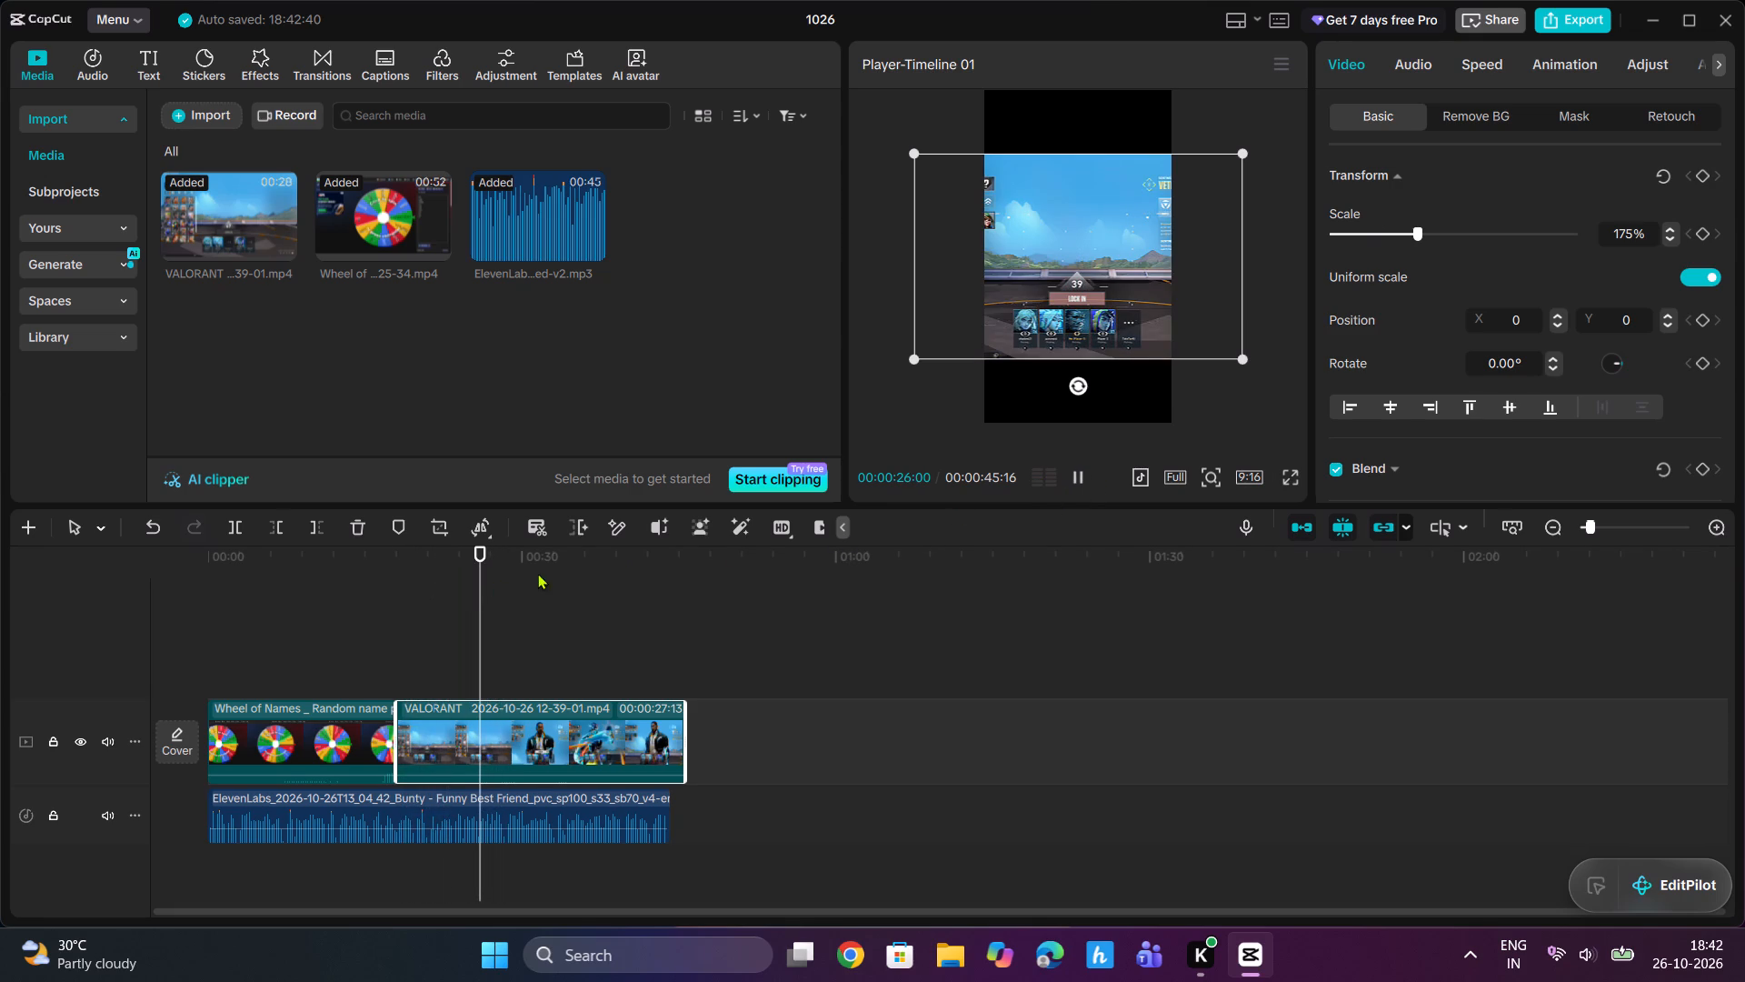
click(274, 526)
Split the VALORANT clip at 00:00:27:27 and delete the part after the split.
drag(405, 564, 457, 565)
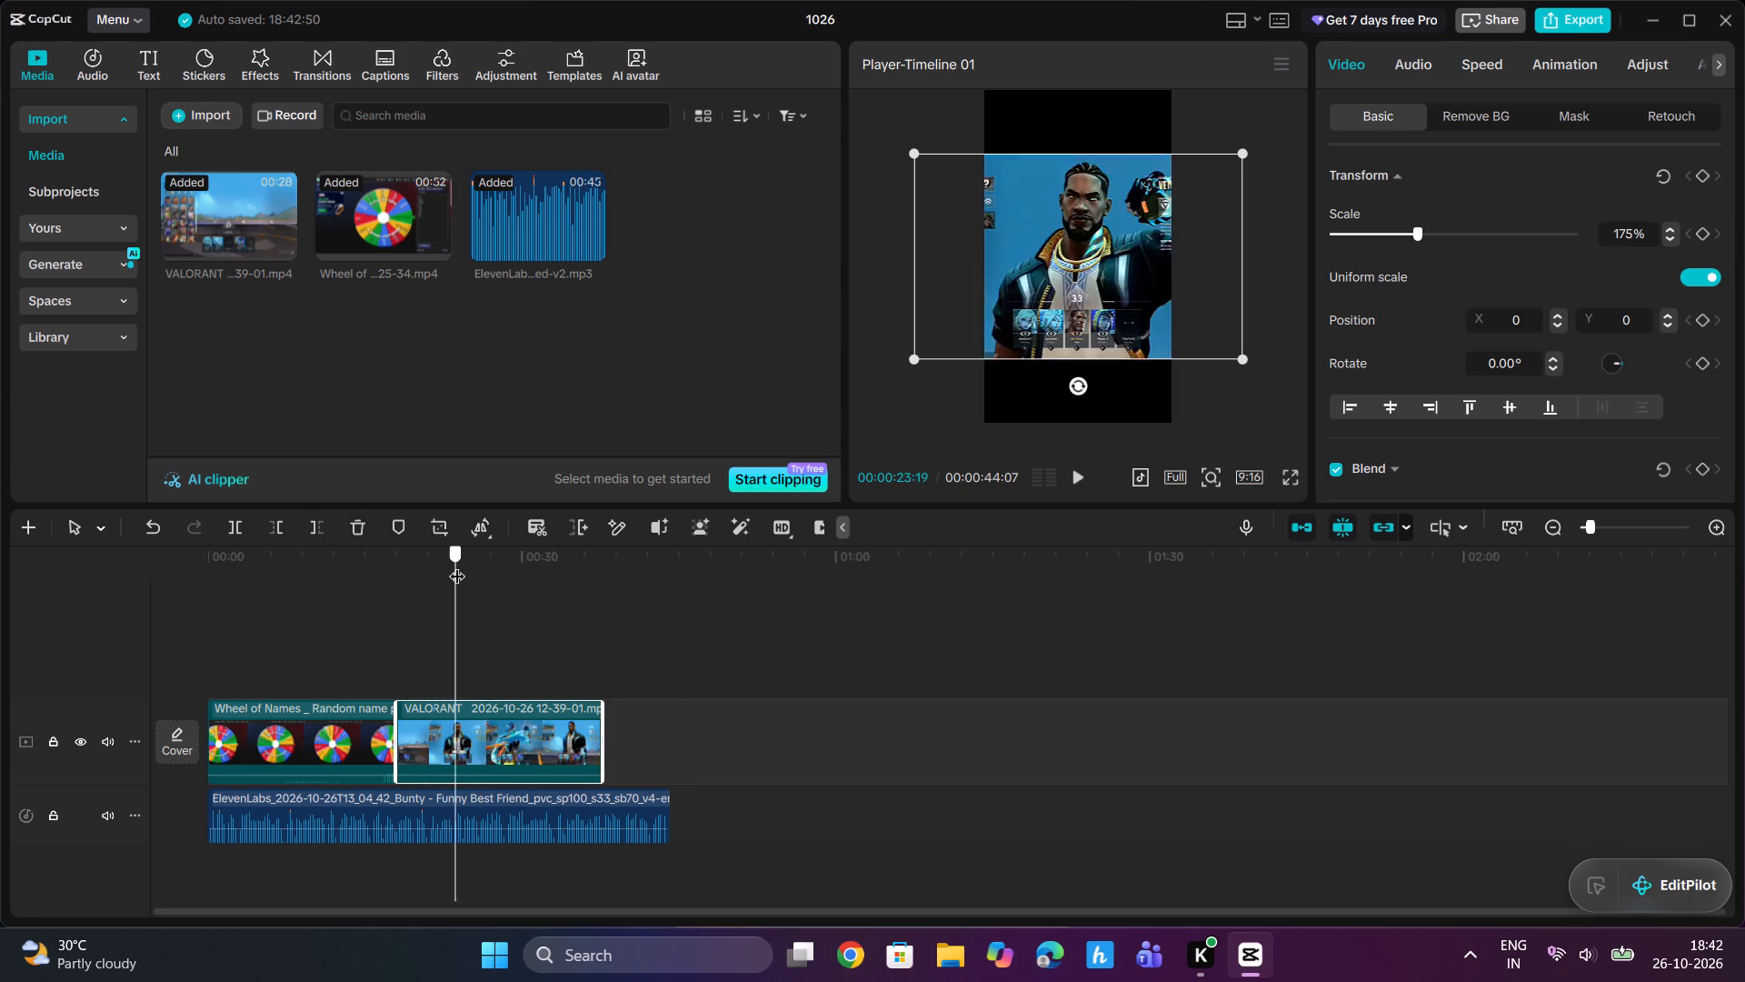
drag(457, 565, 495, 569)
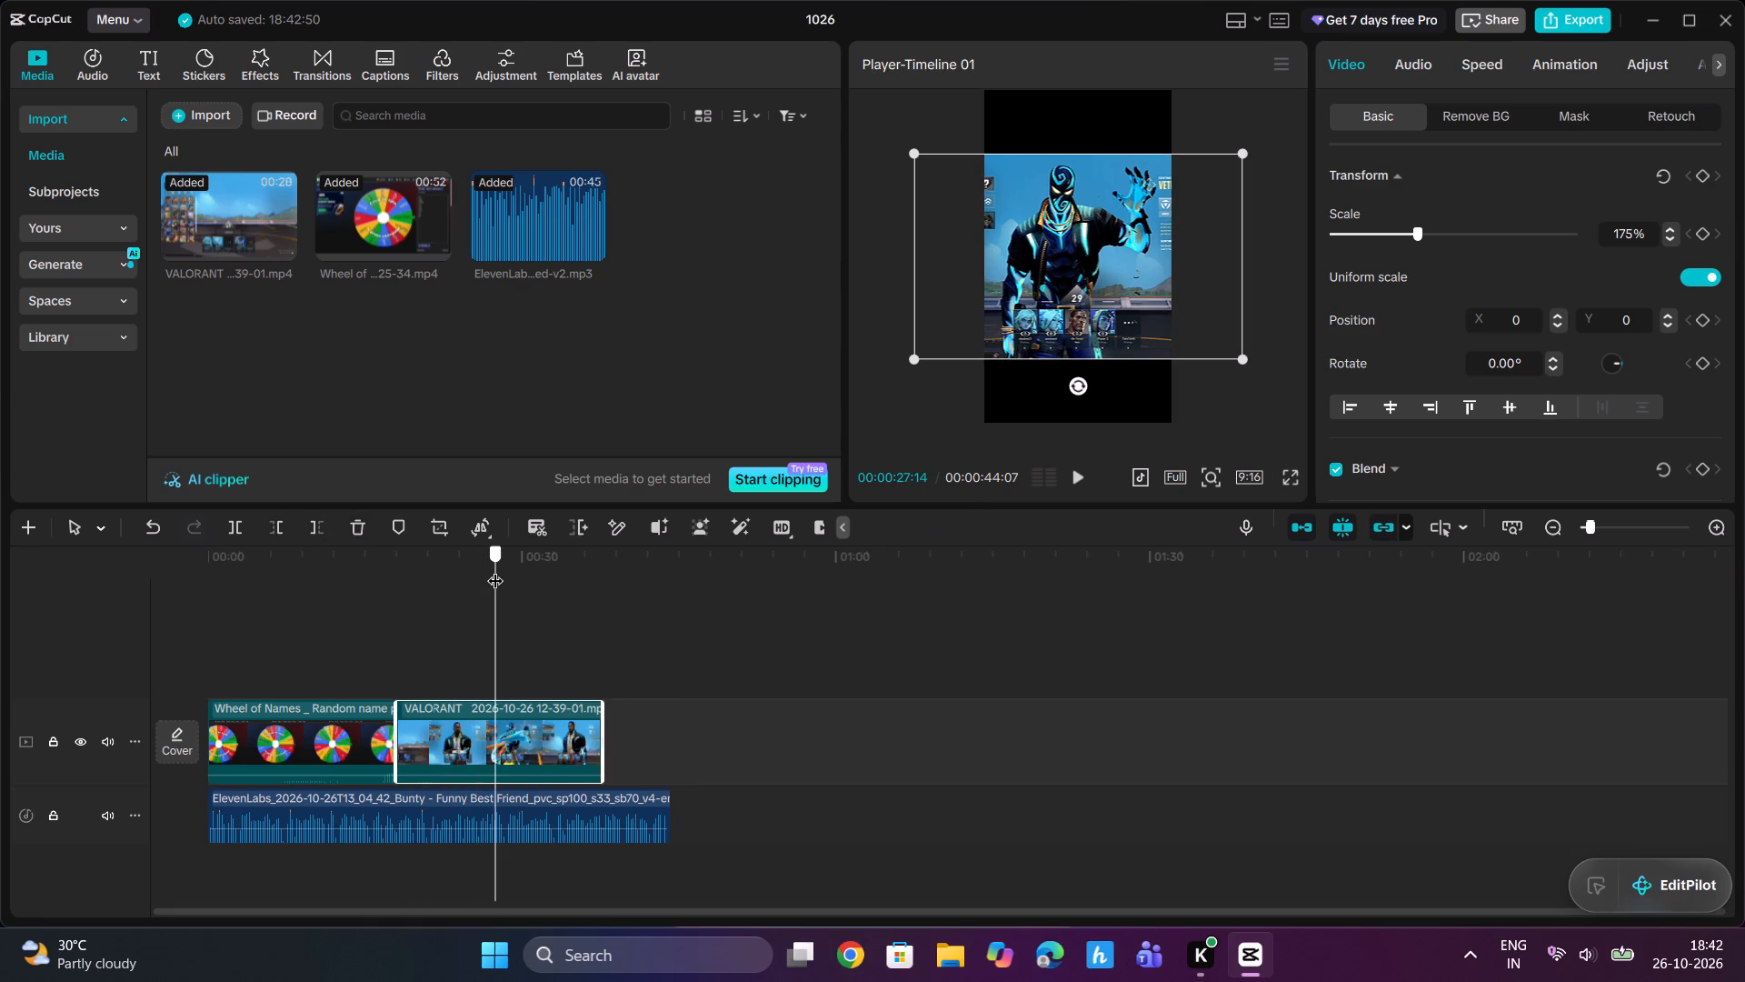
drag(495, 569, 500, 571)
click(234, 525)
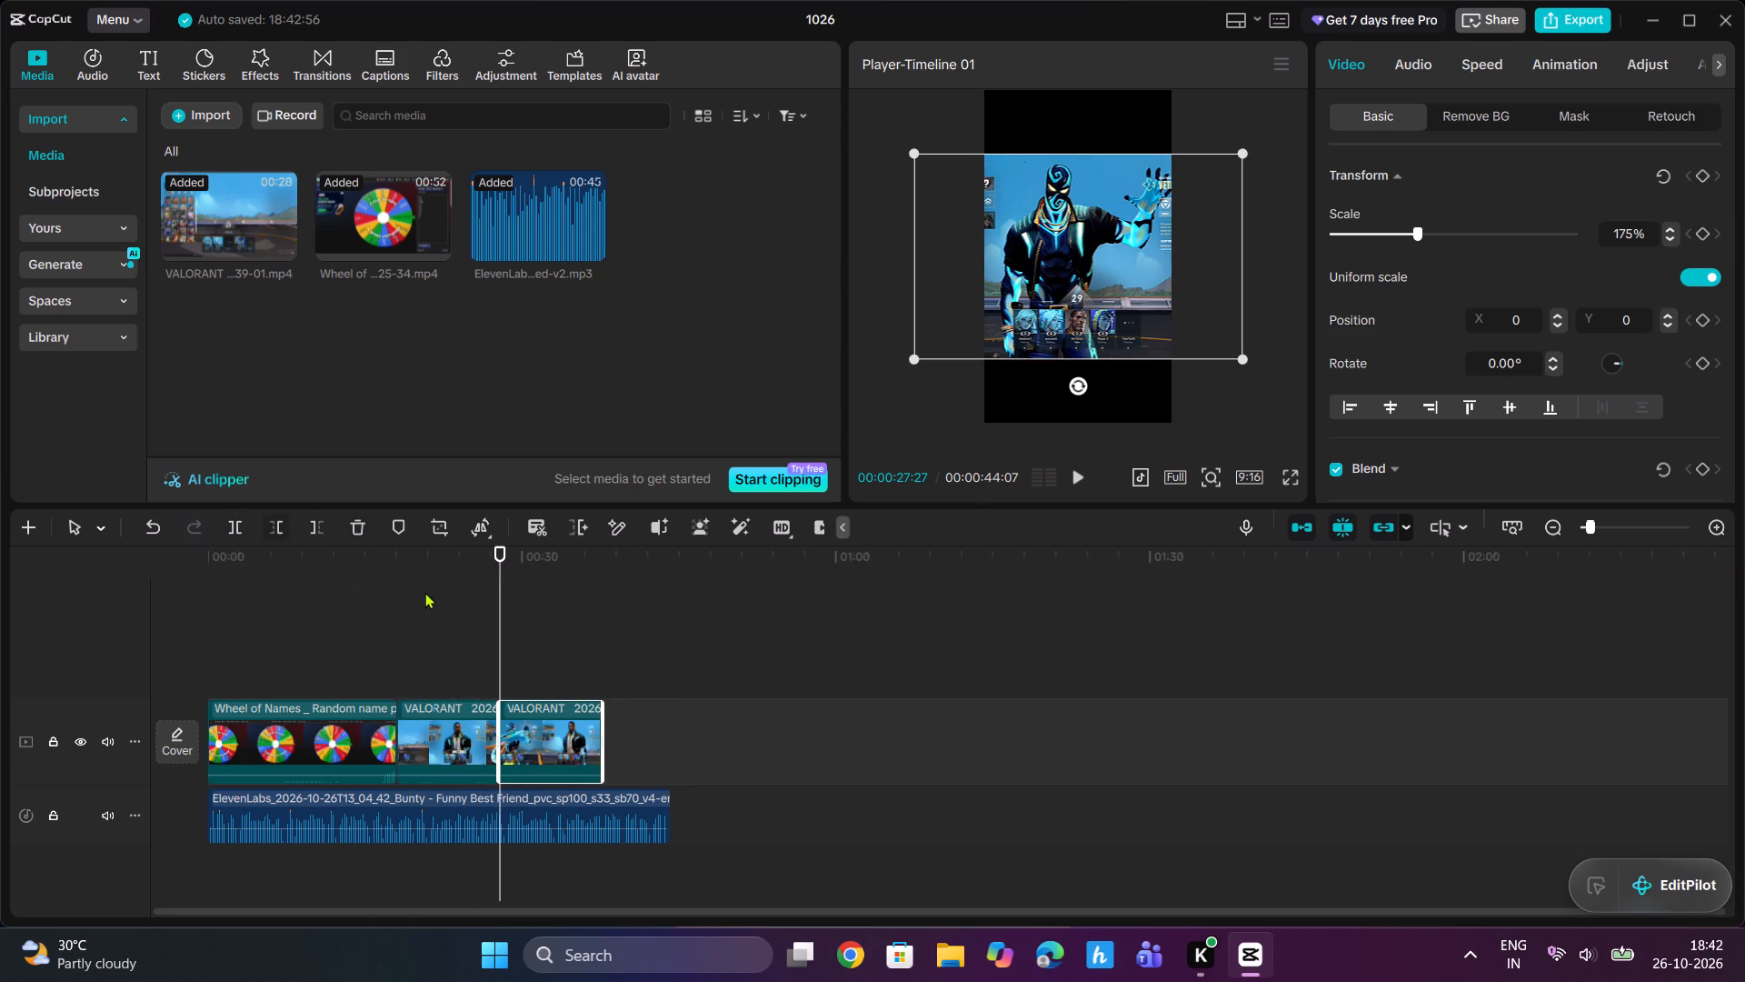
click(352, 526)
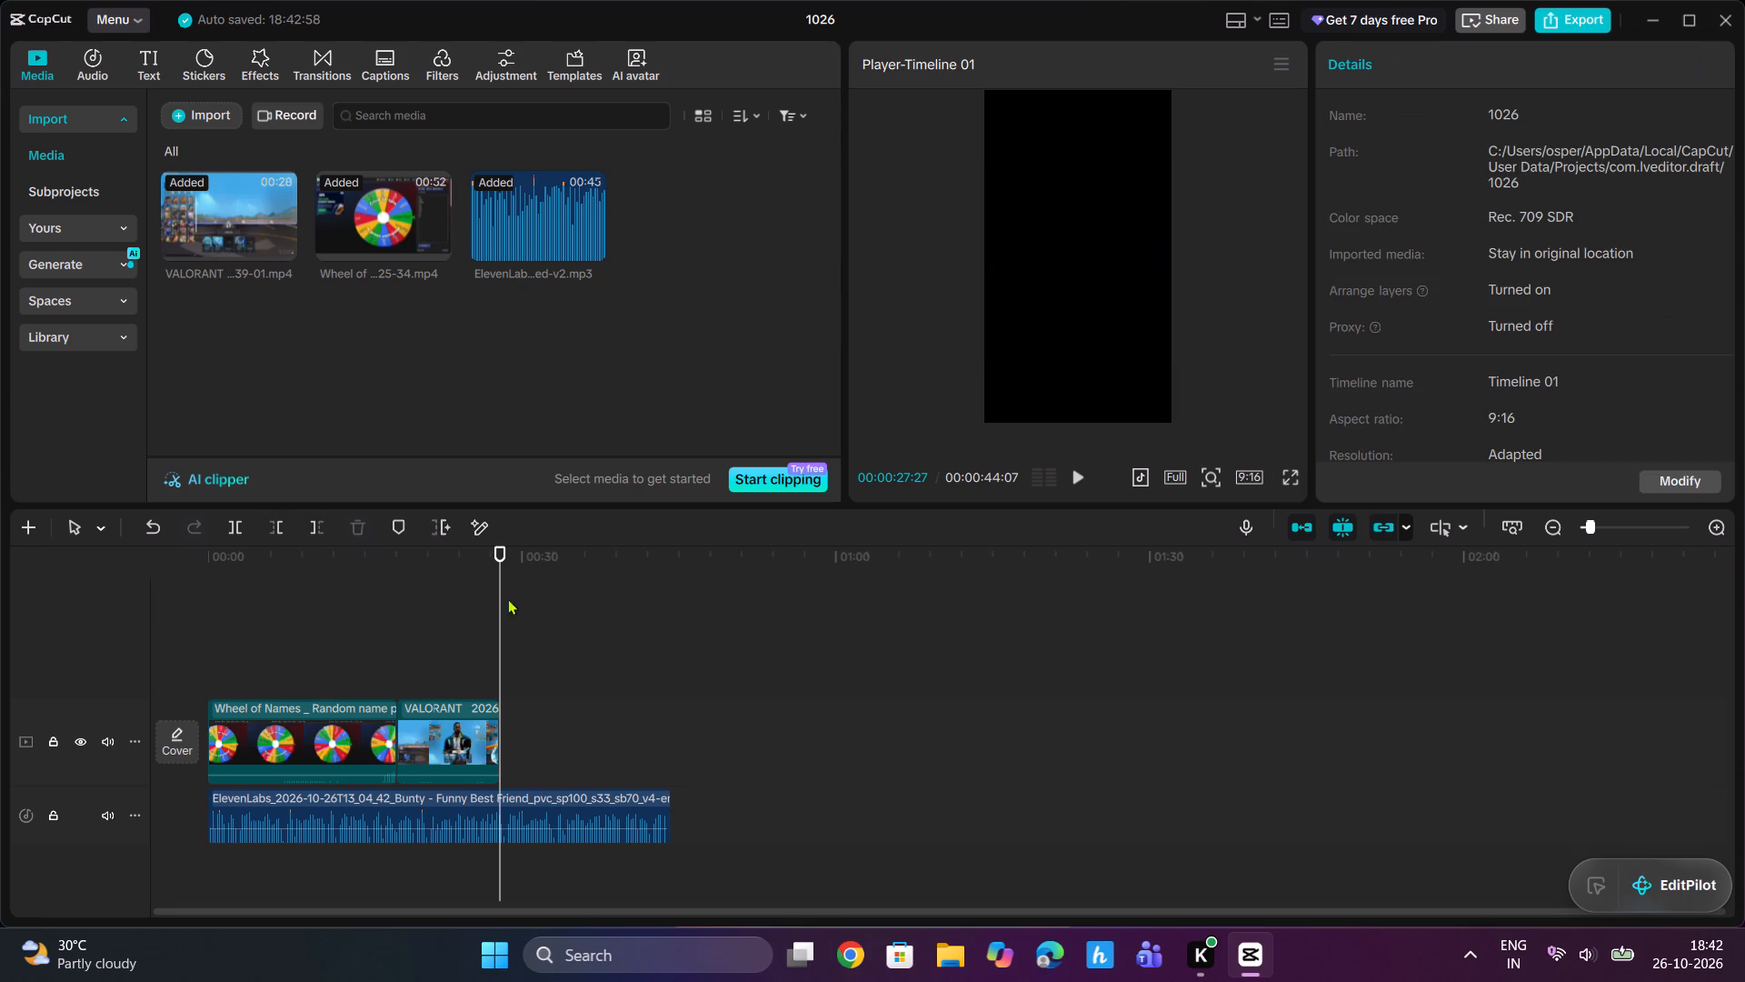
click(207, 122)
click(264, 152)
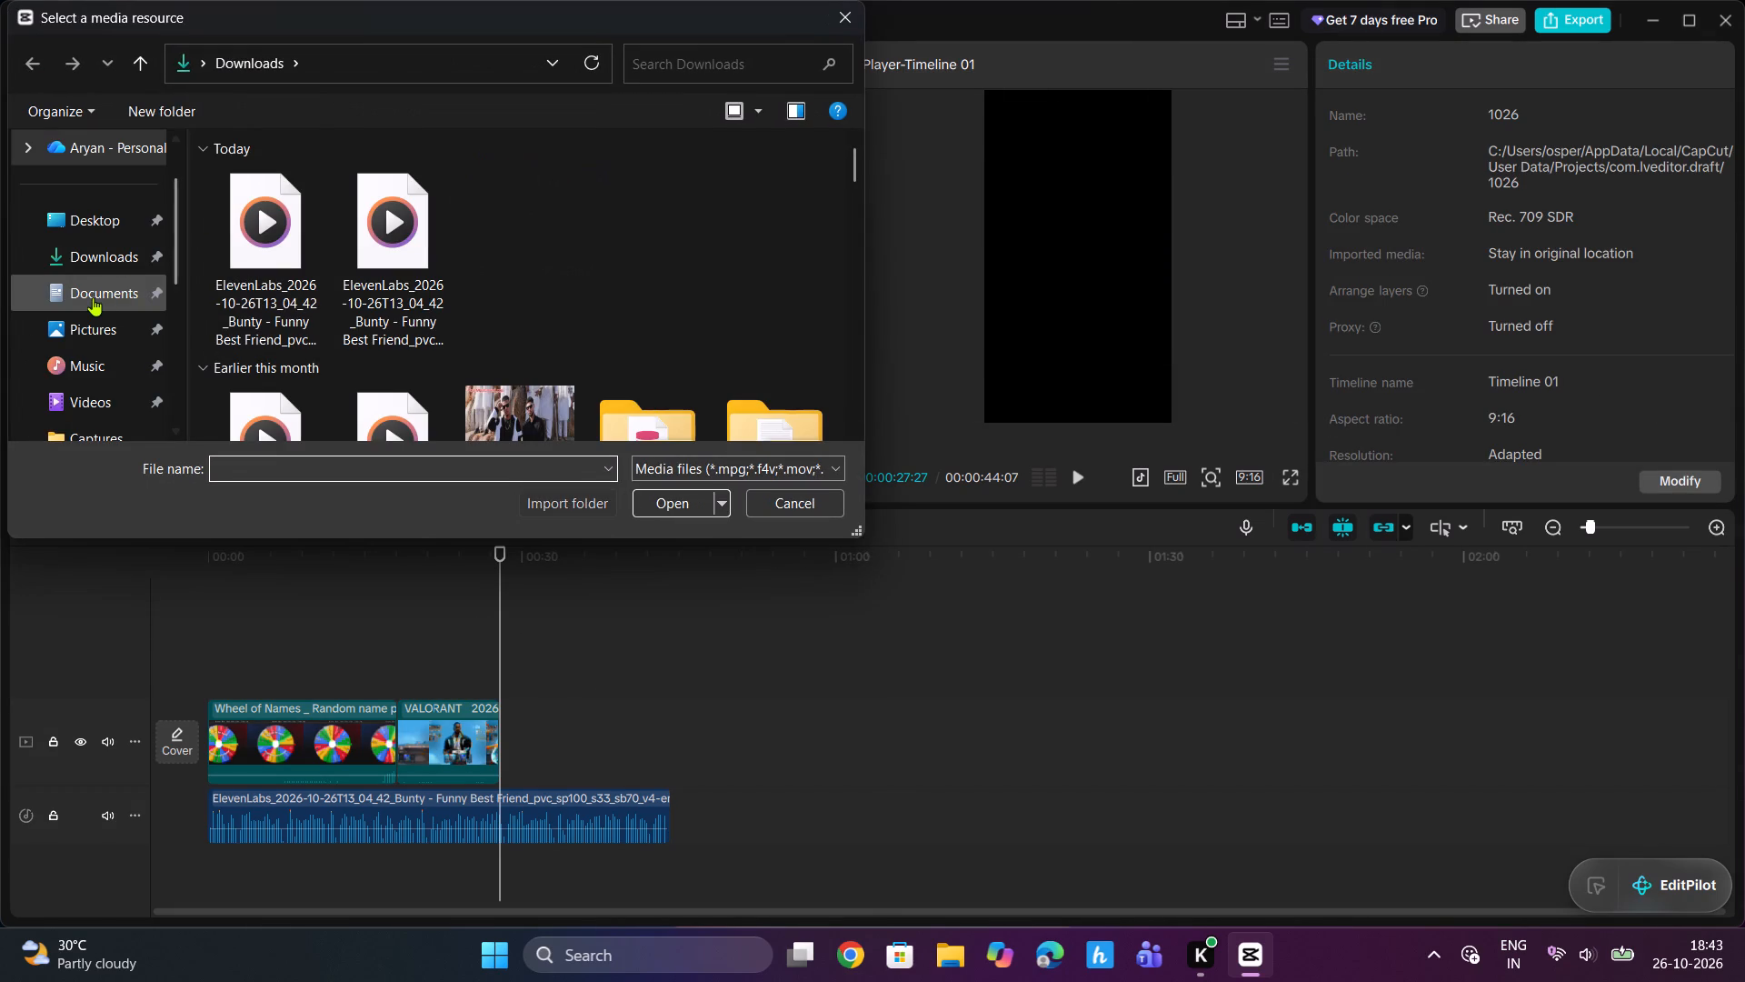
scroll(99, 331, down, 1)
click(114, 292)
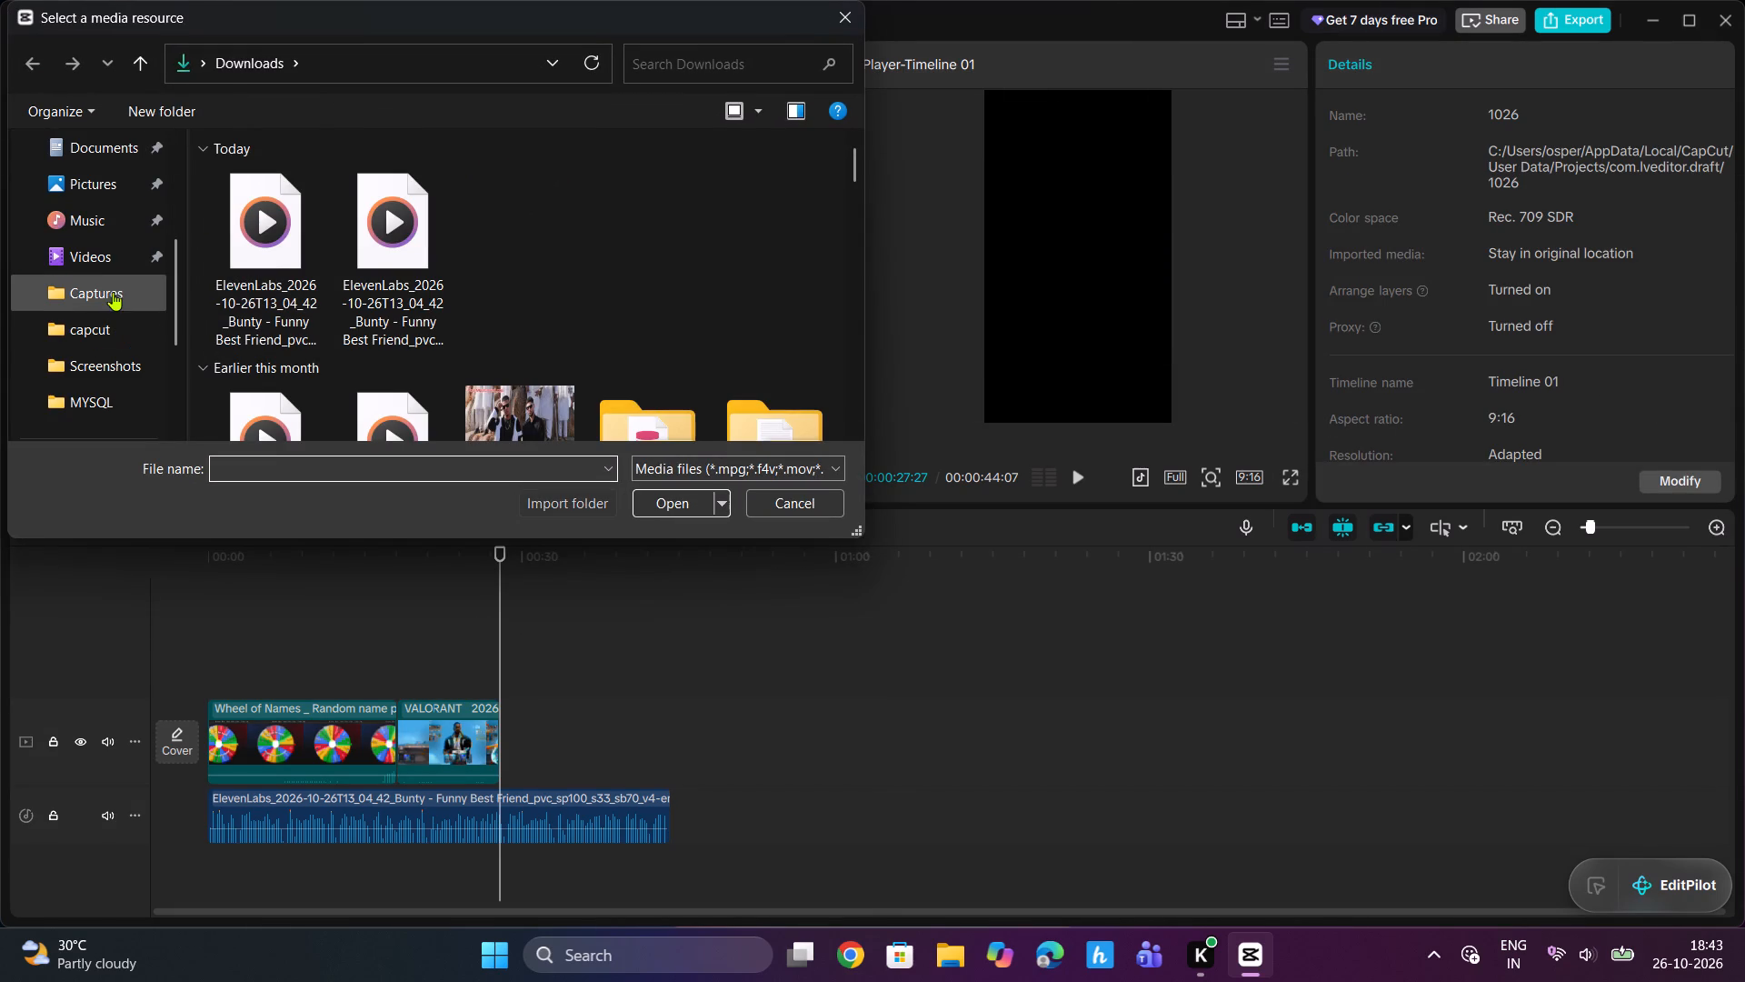
scroll(769, 359, down, 5)
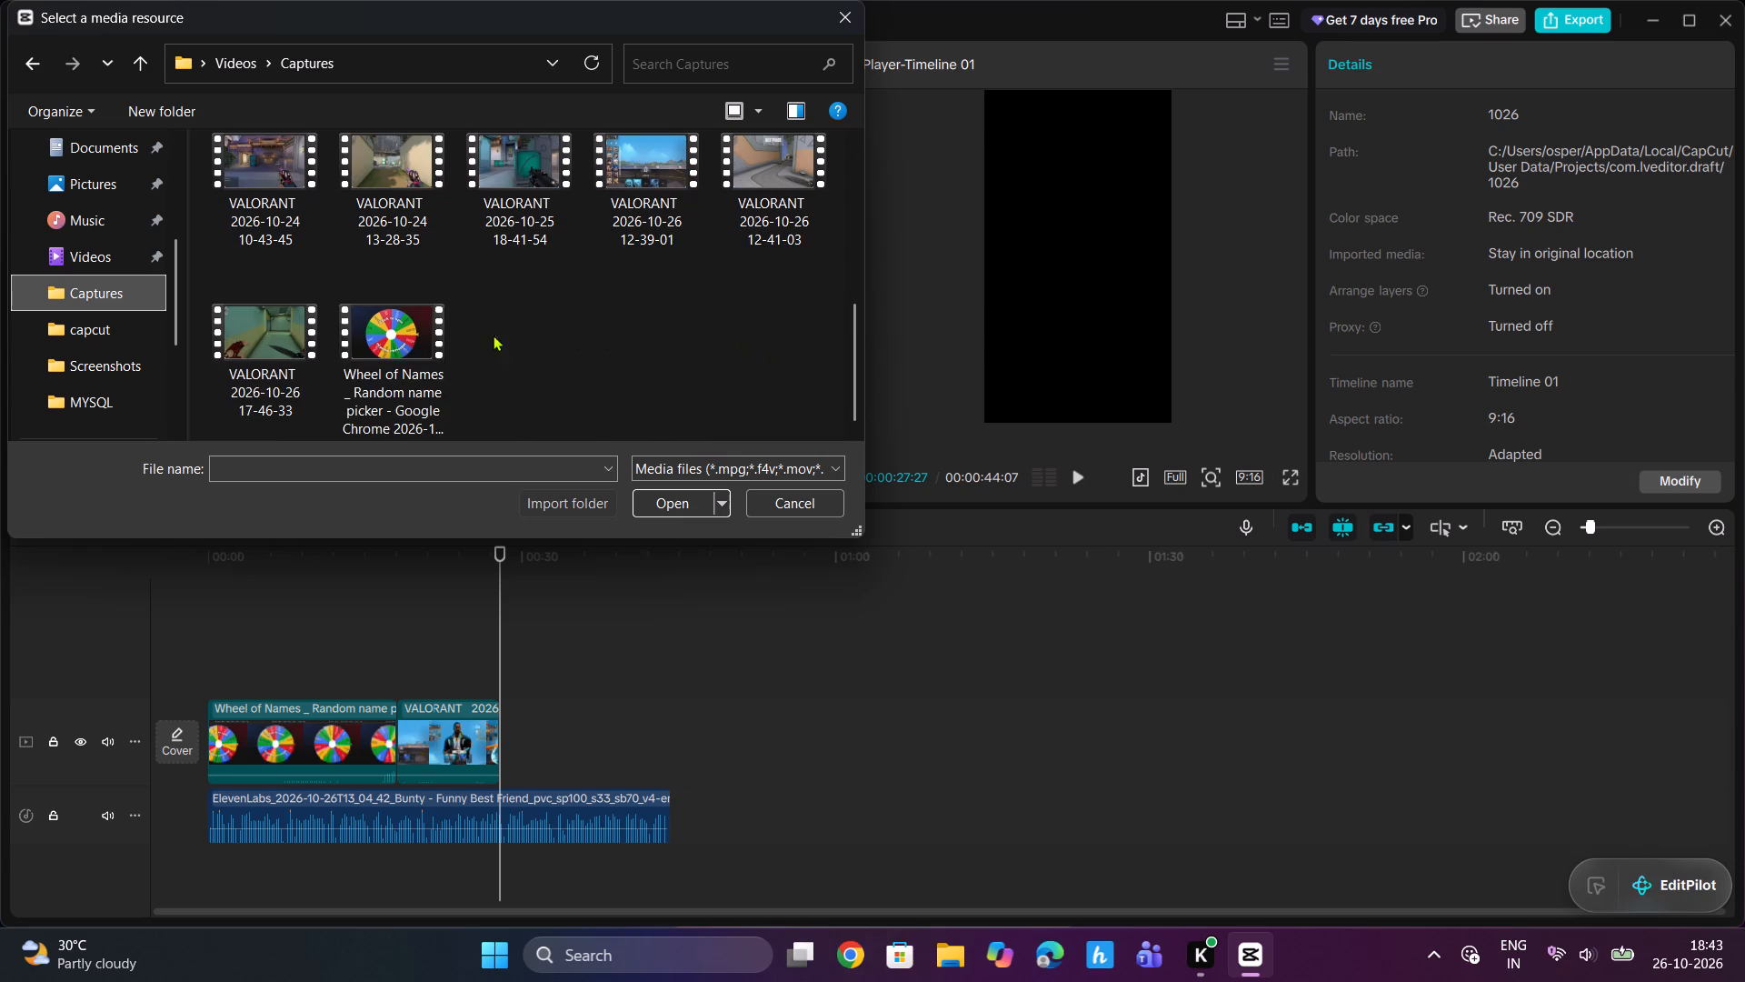
double_click(783, 157)
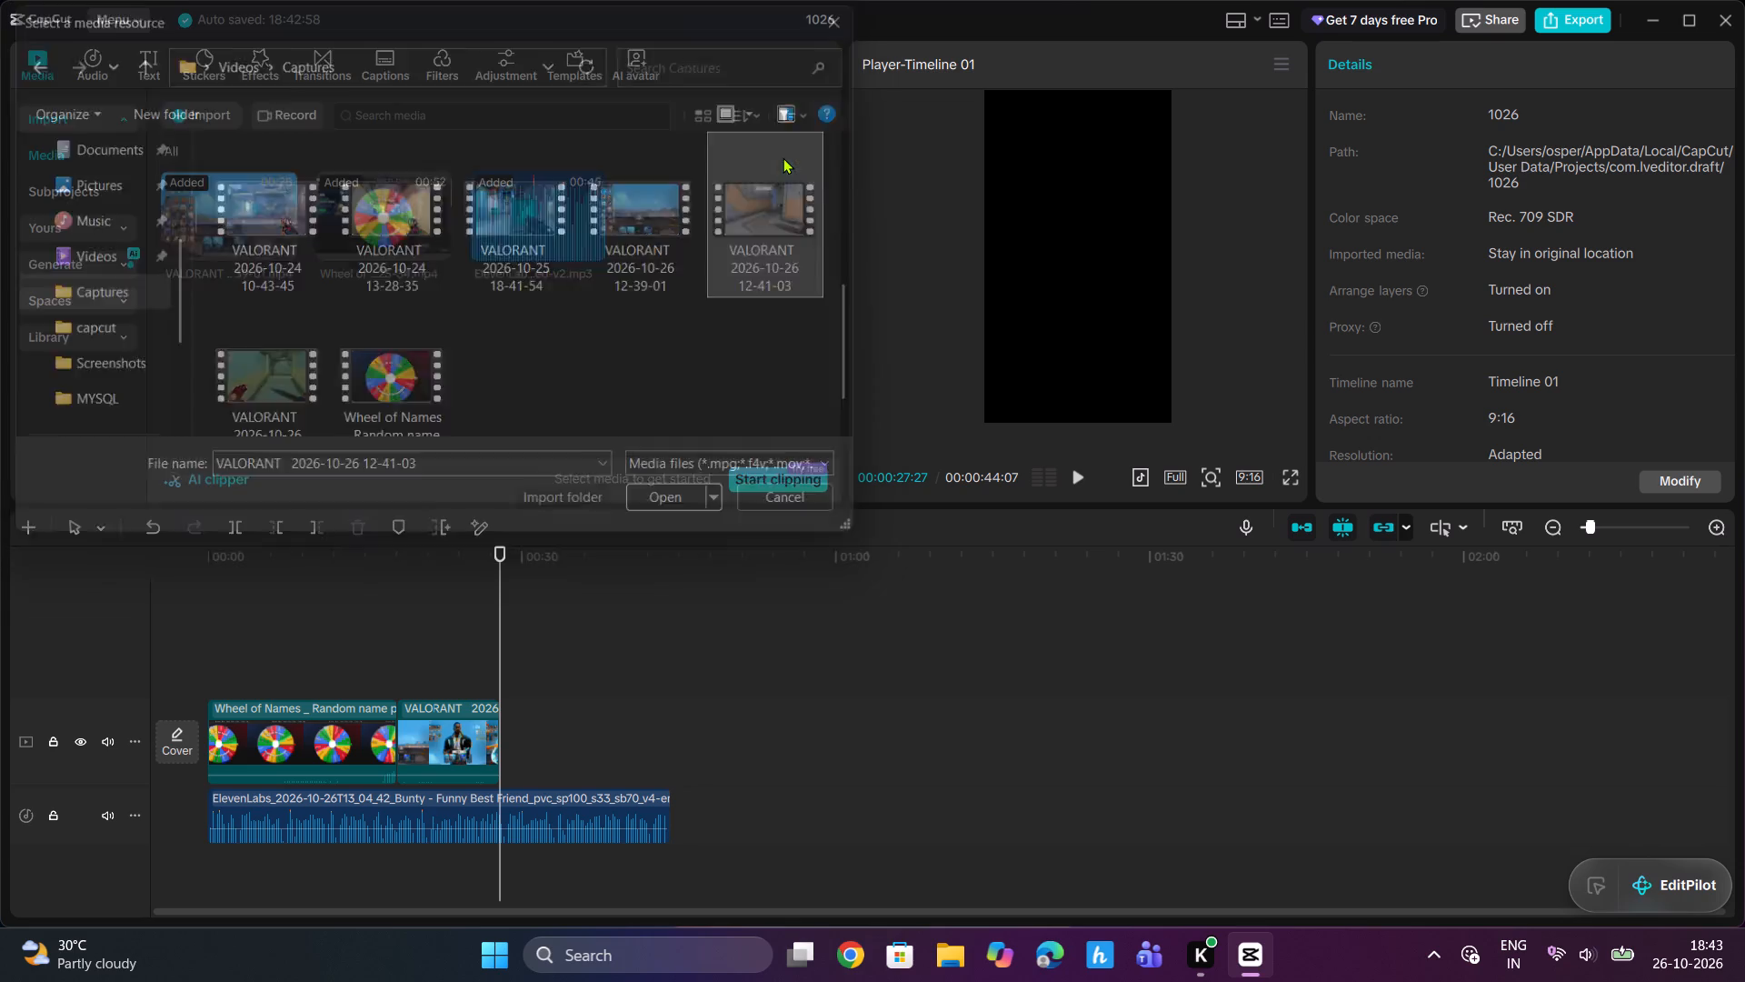
click(746, 244)
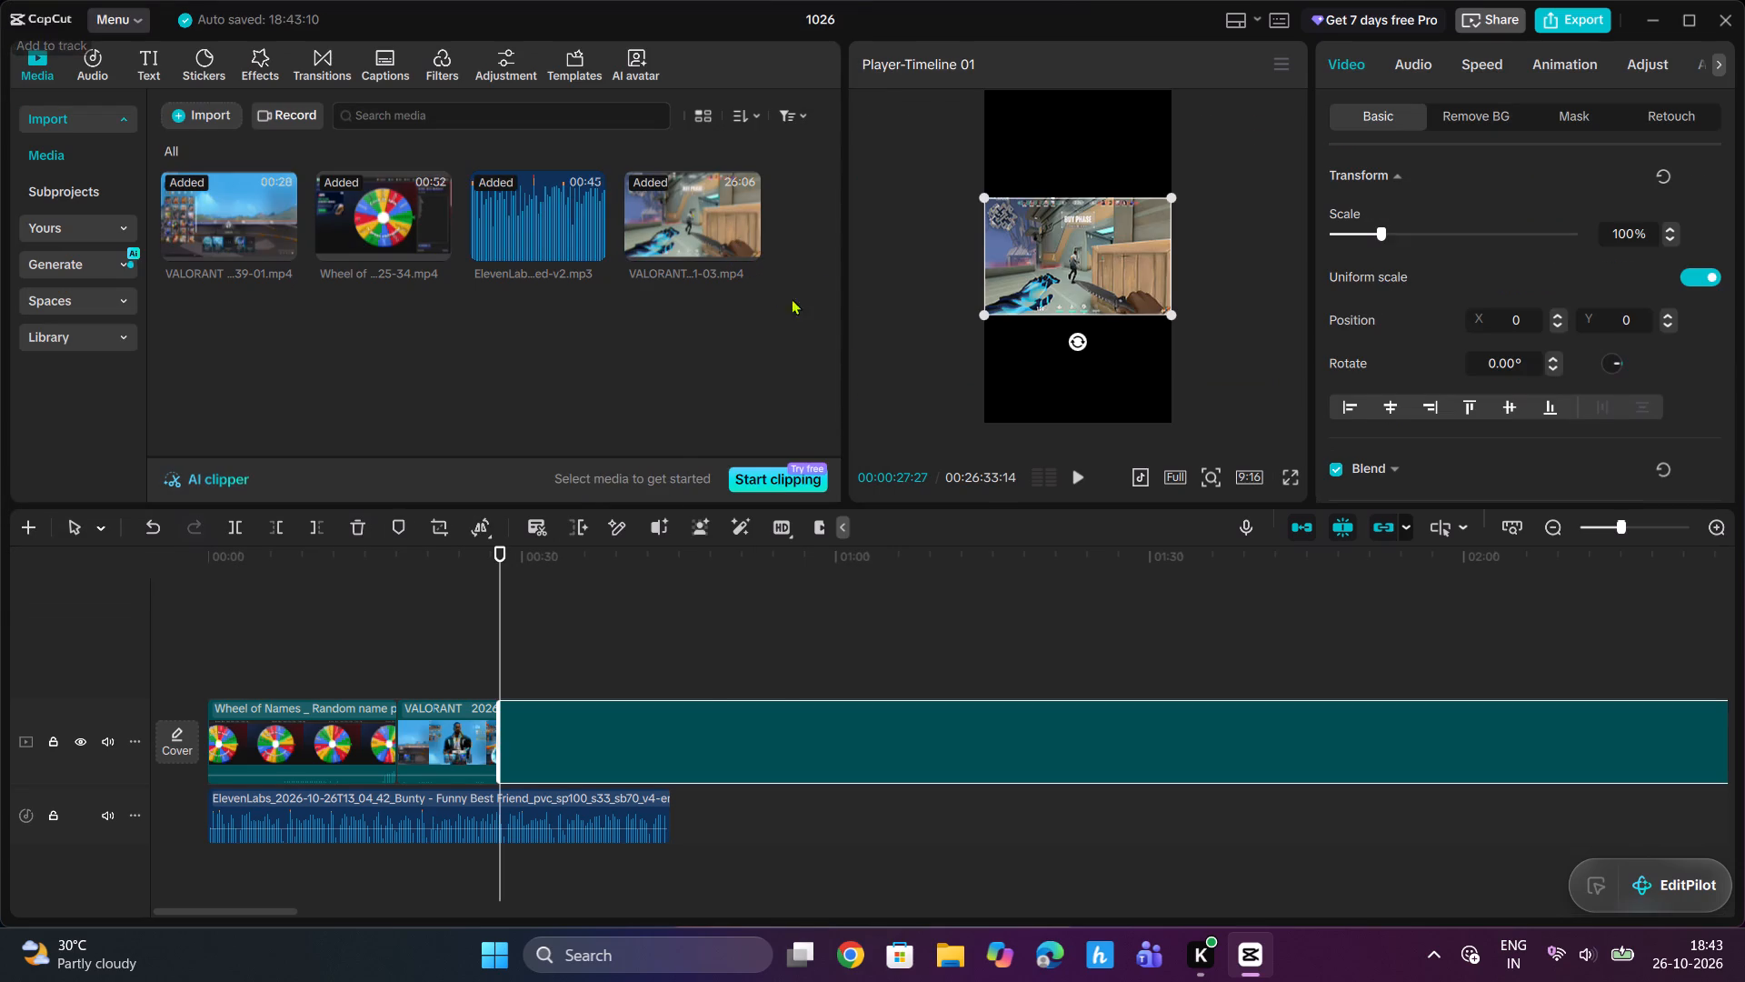
Enlarge the newly added VALORANT clip to about 211% scale in the vertical frame.
drag(978, 312, 783, 396)
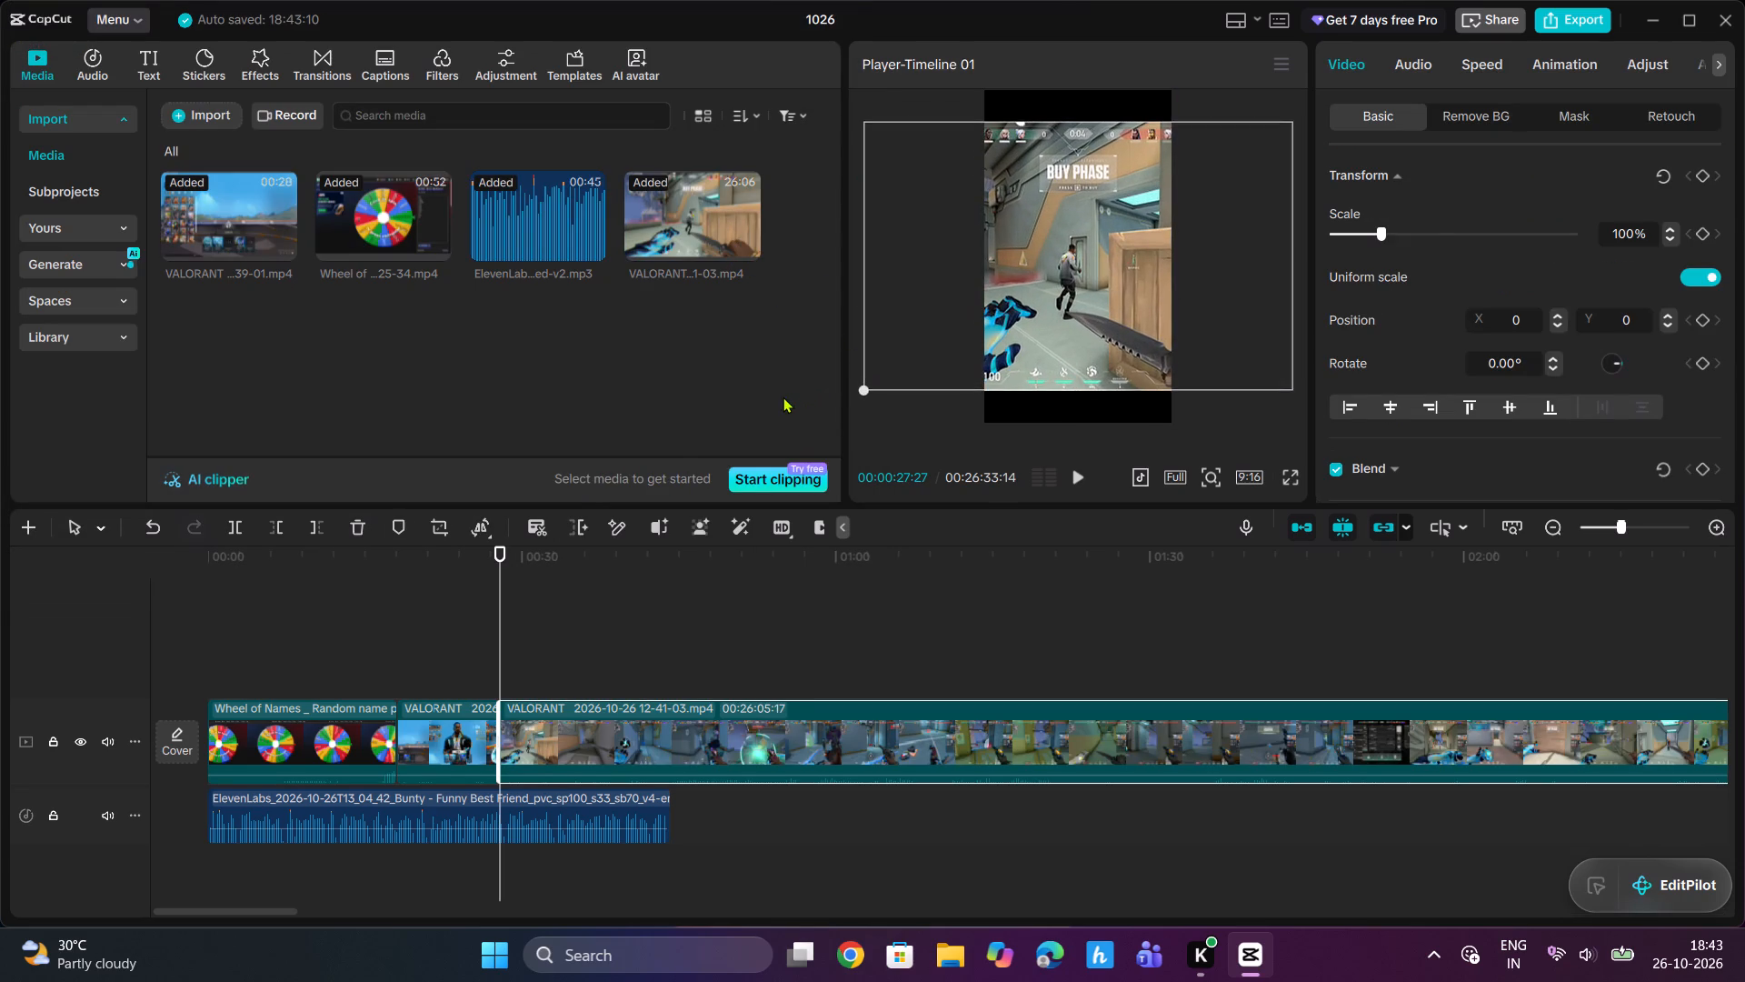
drag(783, 396, 812, 386)
Scrub through the new VALORANT clip up to about 00:04:24 to examine its gameplay for a usable section.
drag(506, 556, 912, 572)
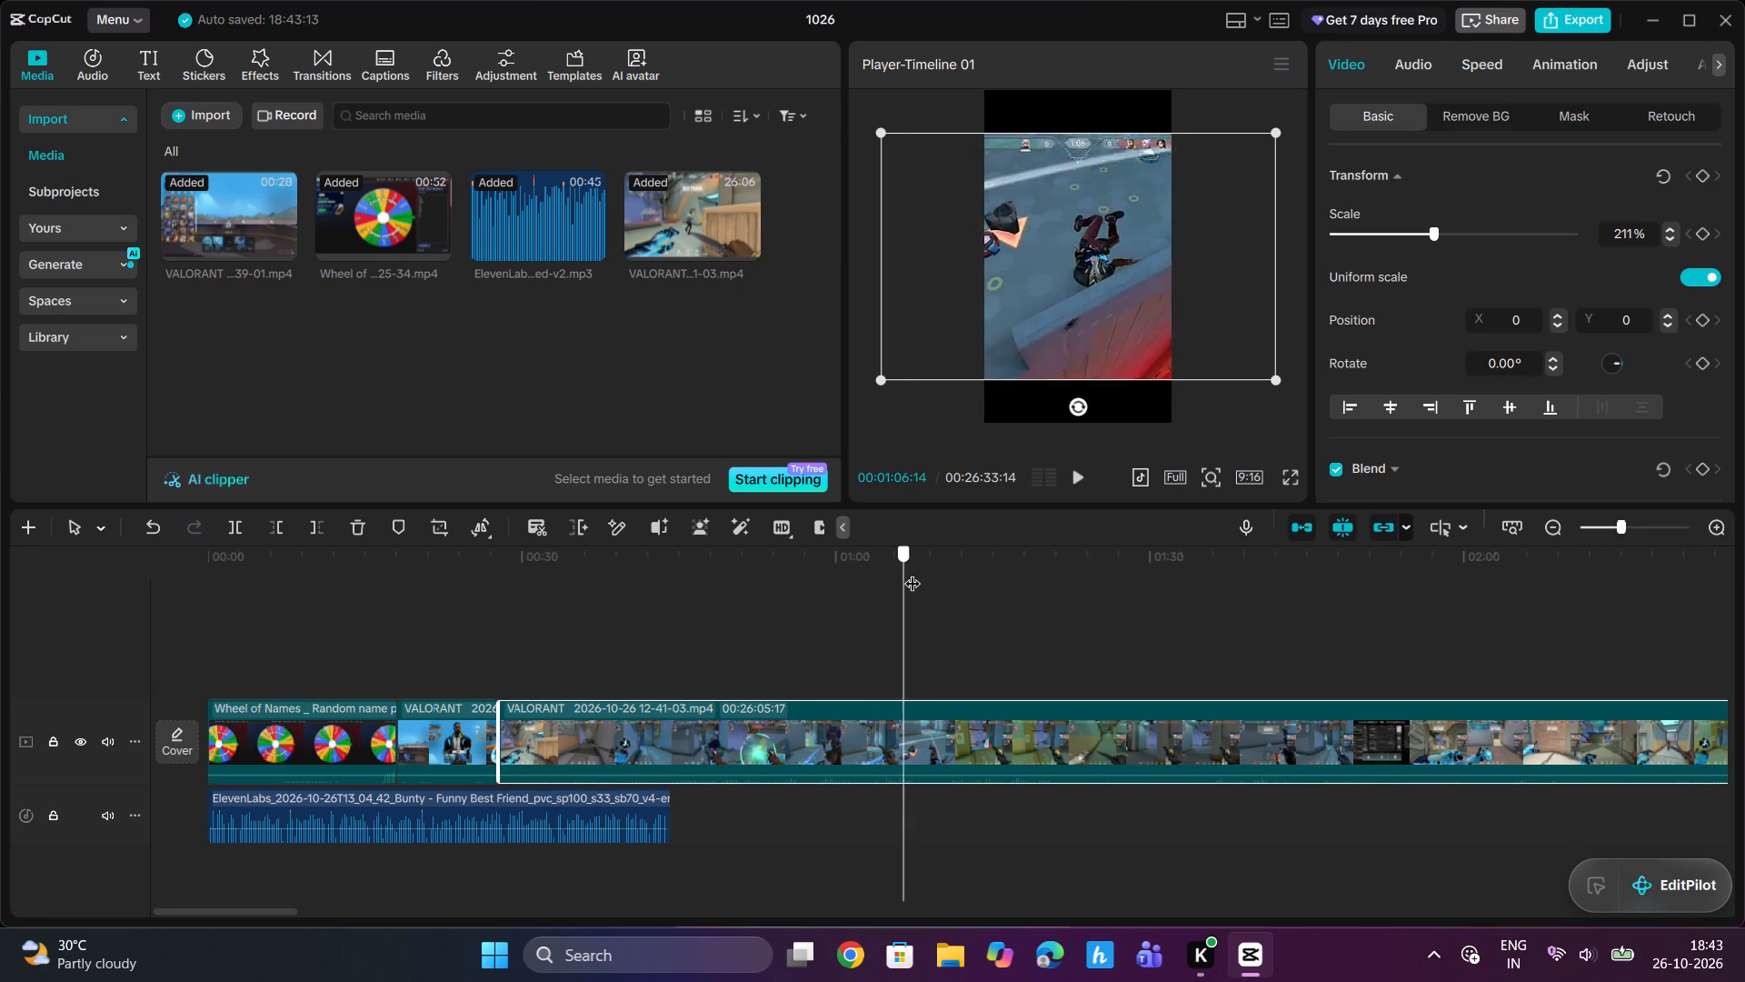
drag(912, 572, 1251, 563)
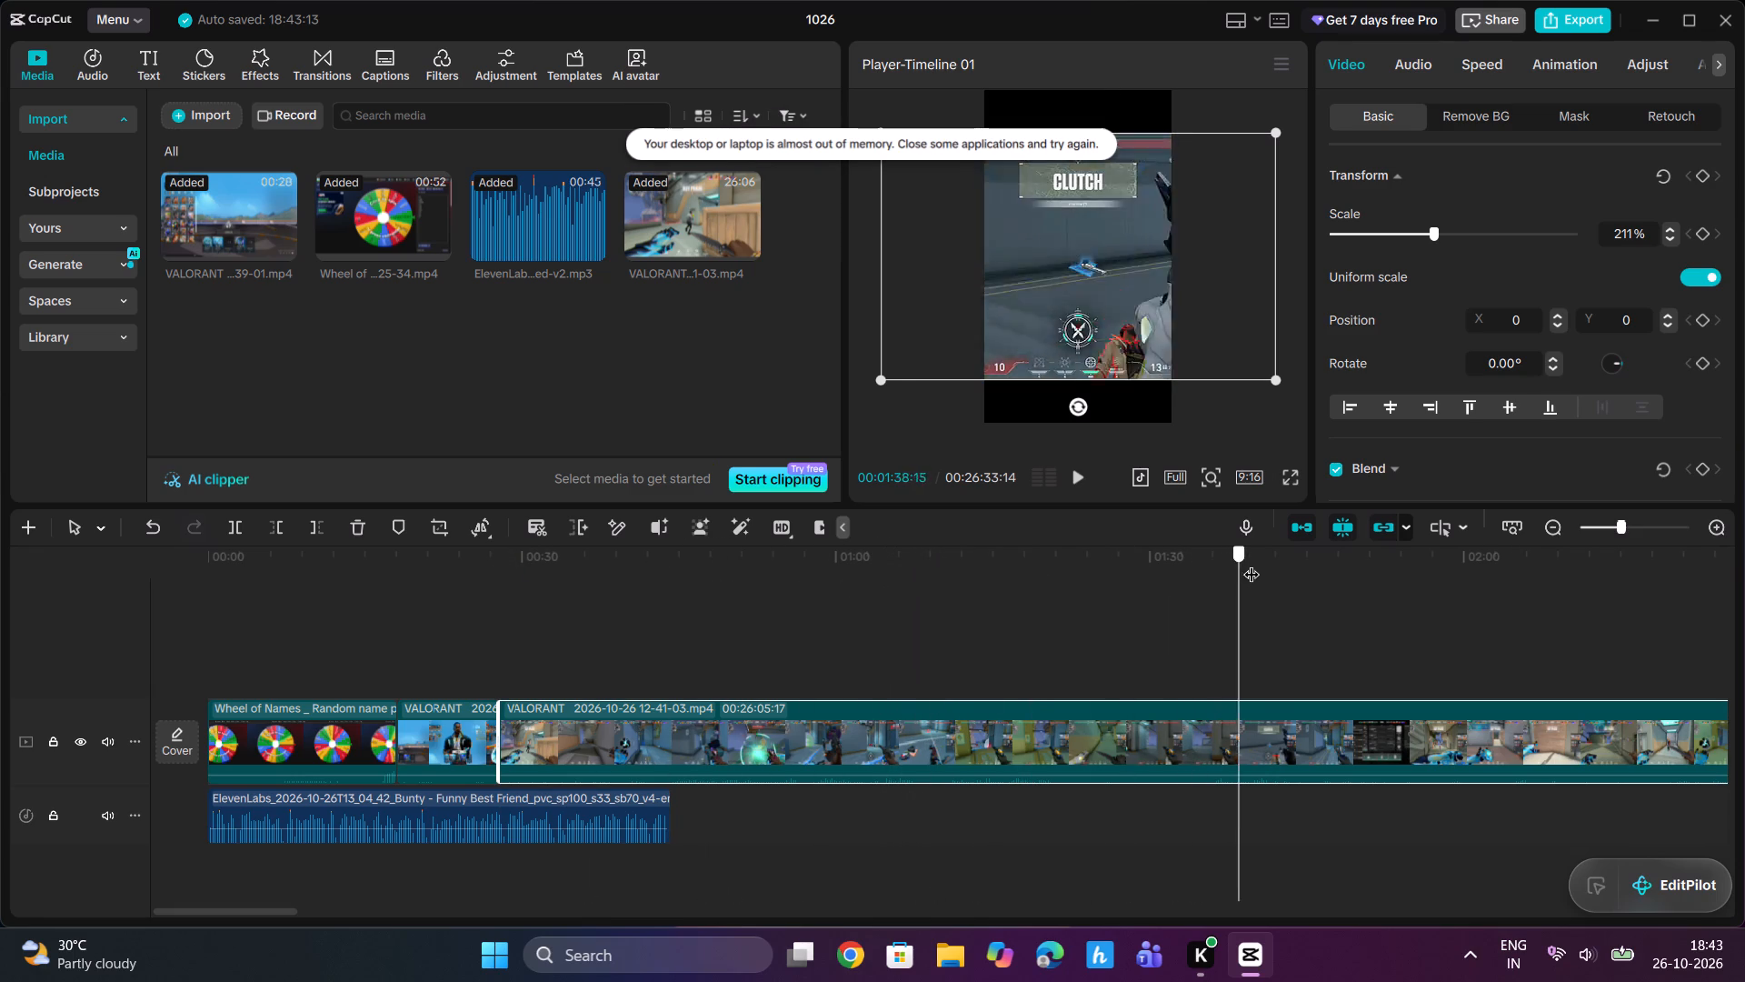
drag(1251, 563, 1324, 562)
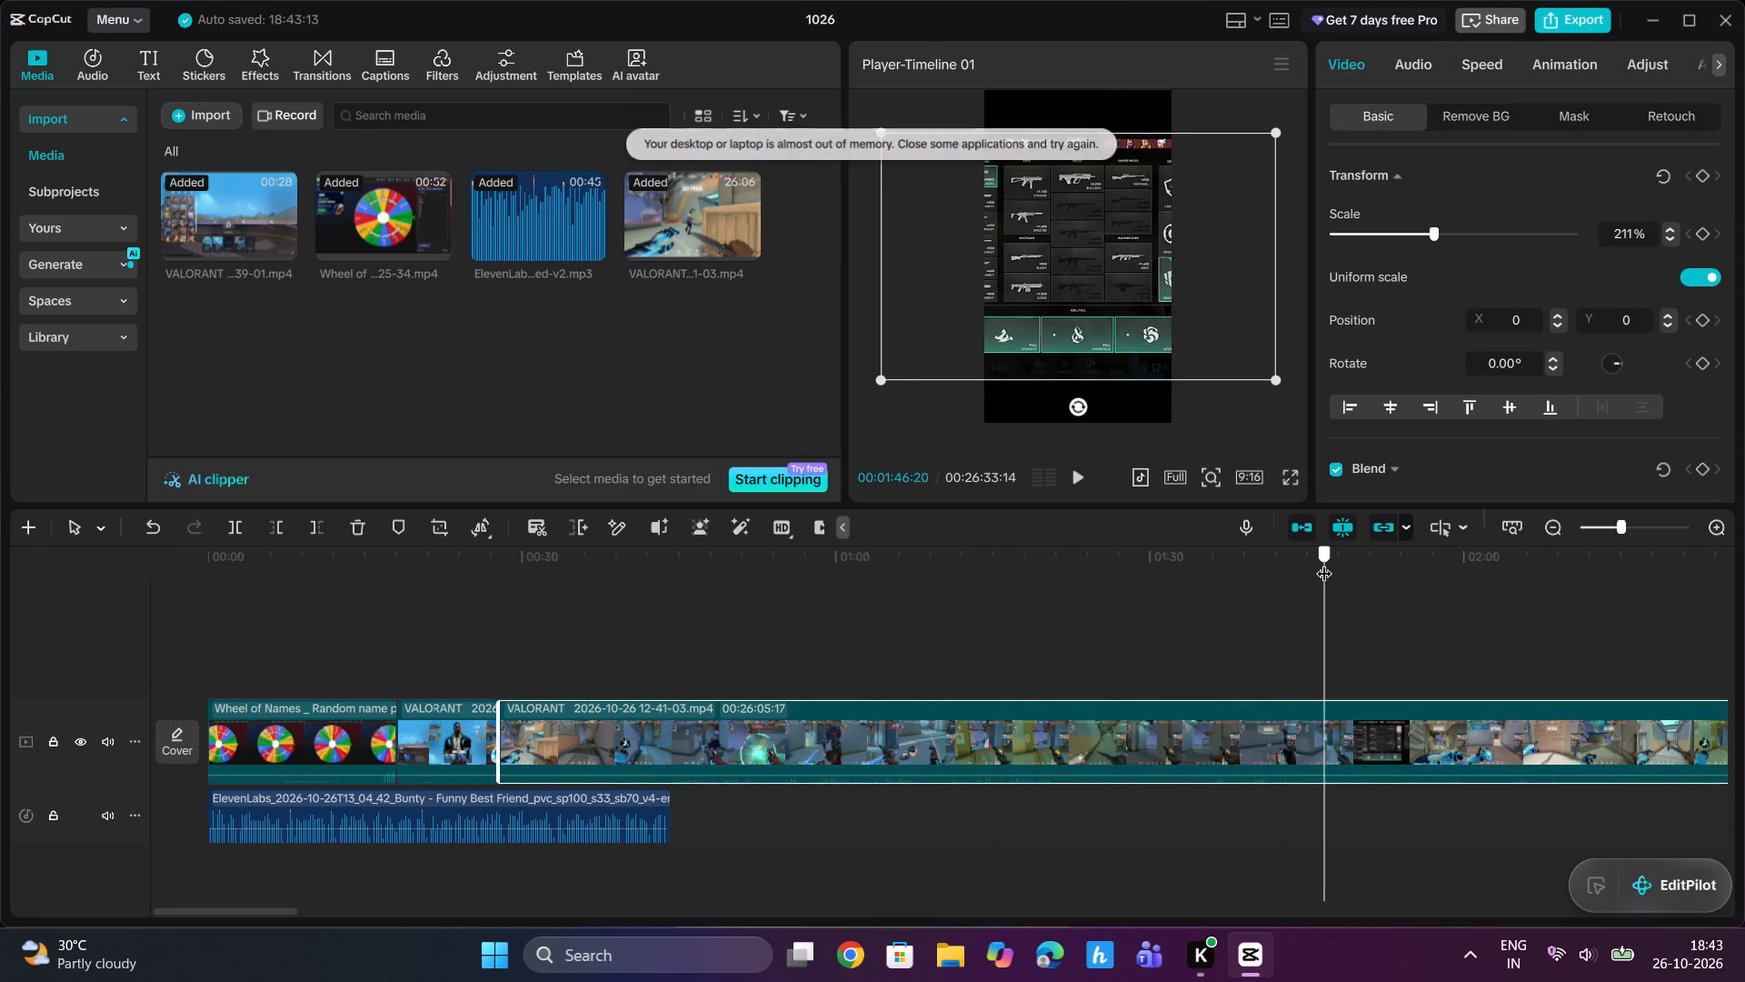
drag(1324, 562, 1339, 569)
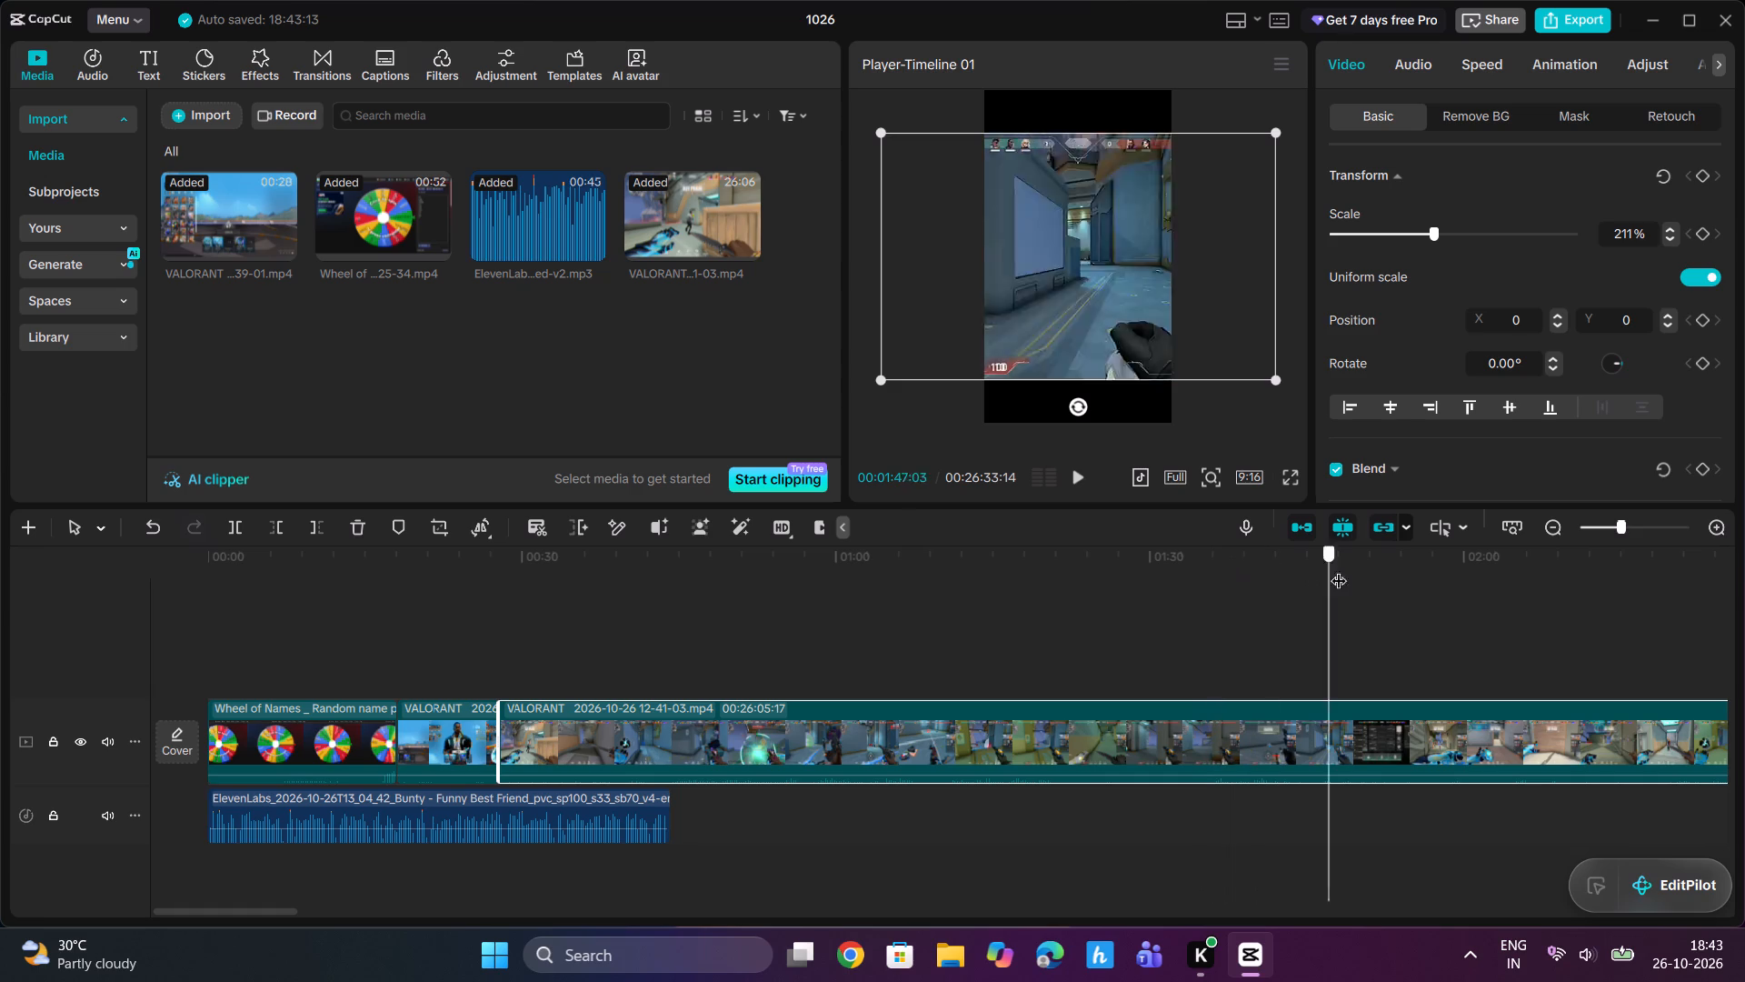
drag(1339, 569, 1634, 565)
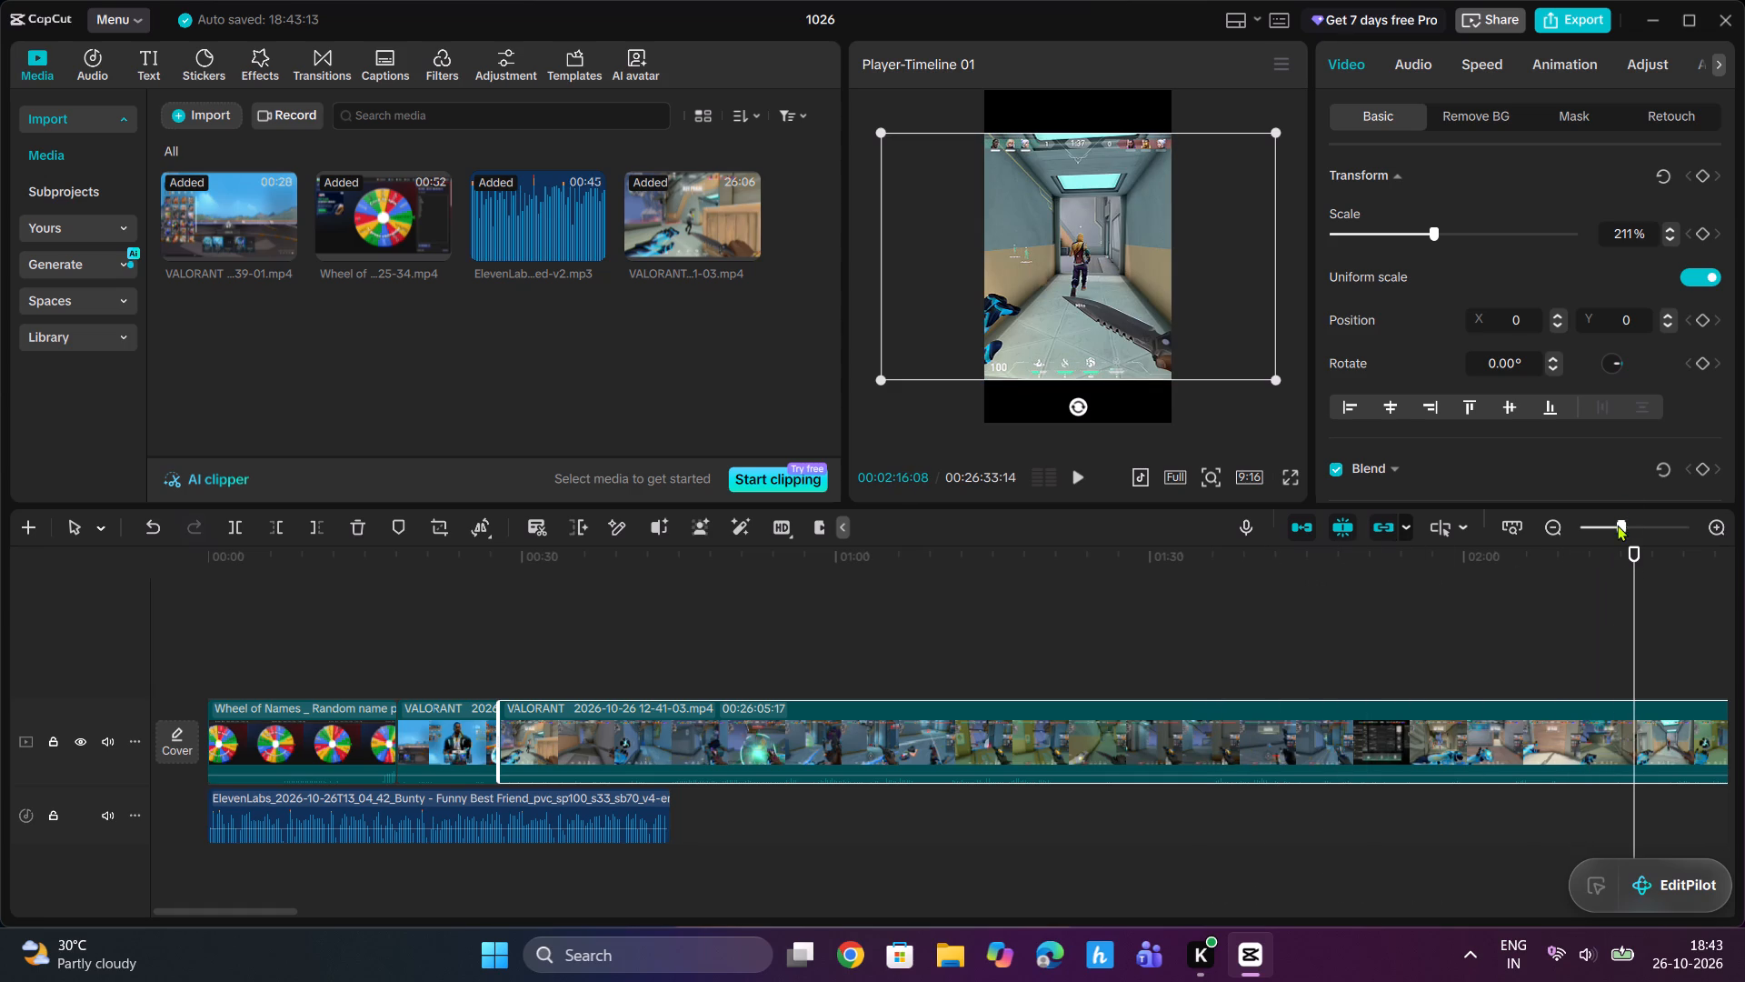
drag(1618, 525, 1620, 536)
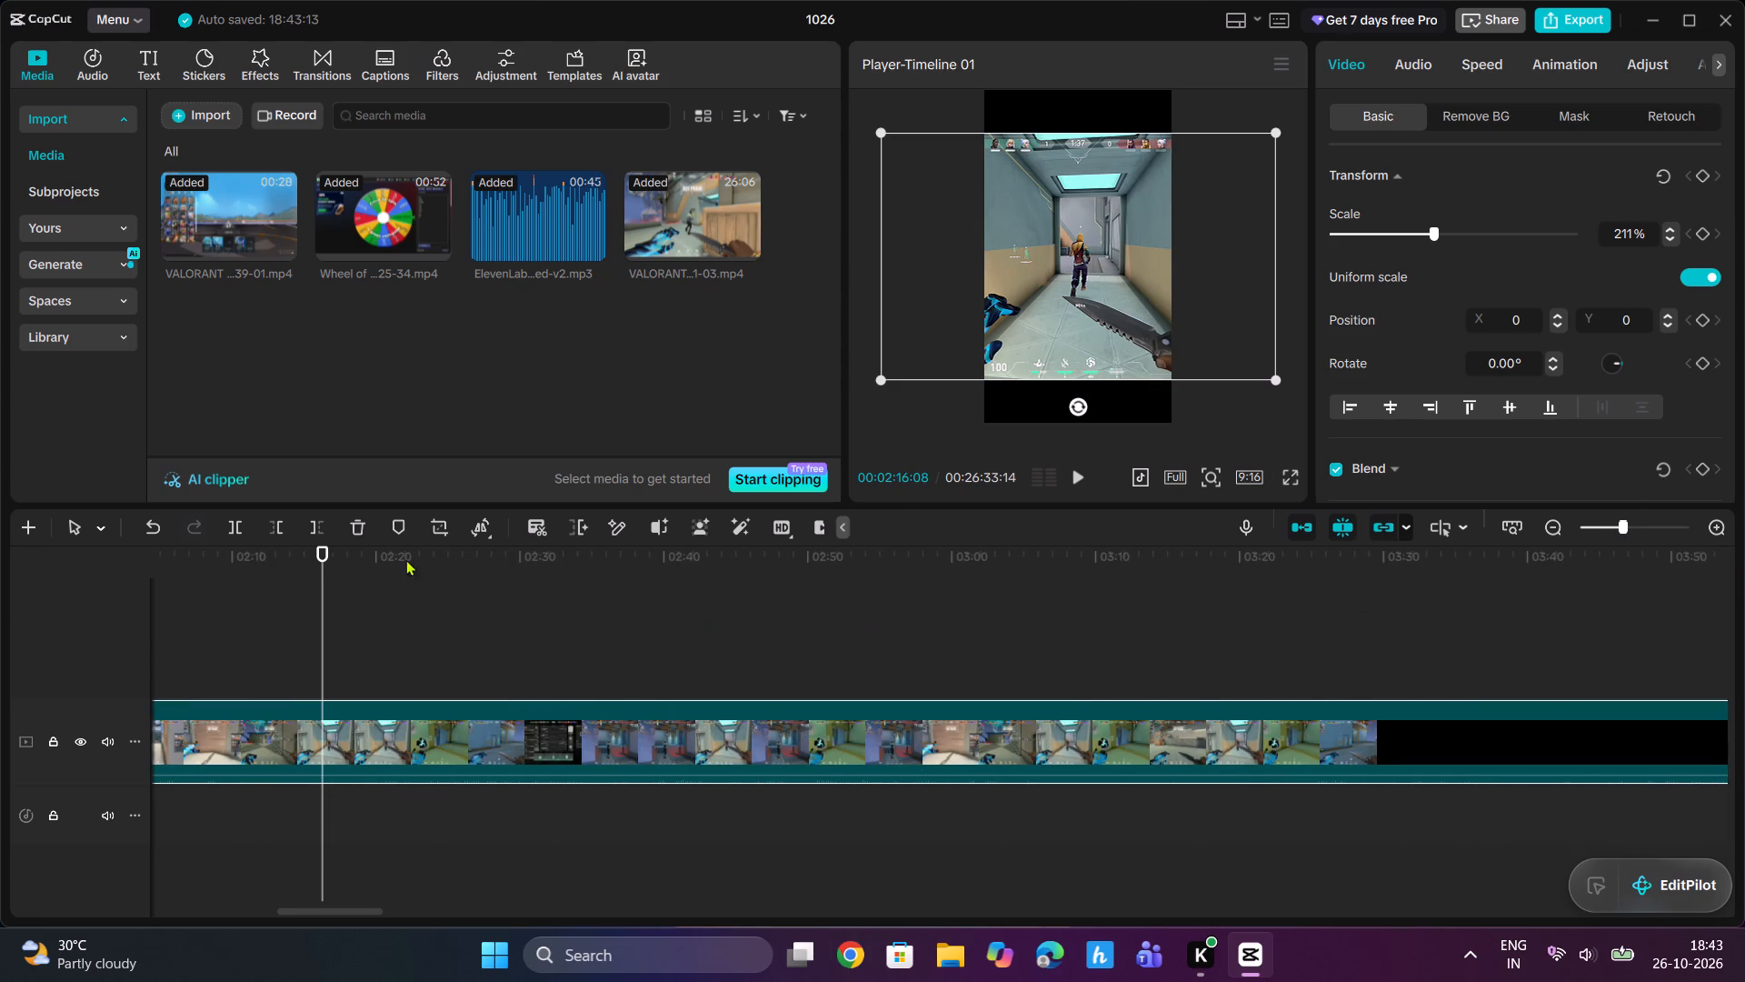
drag(329, 552, 383, 552)
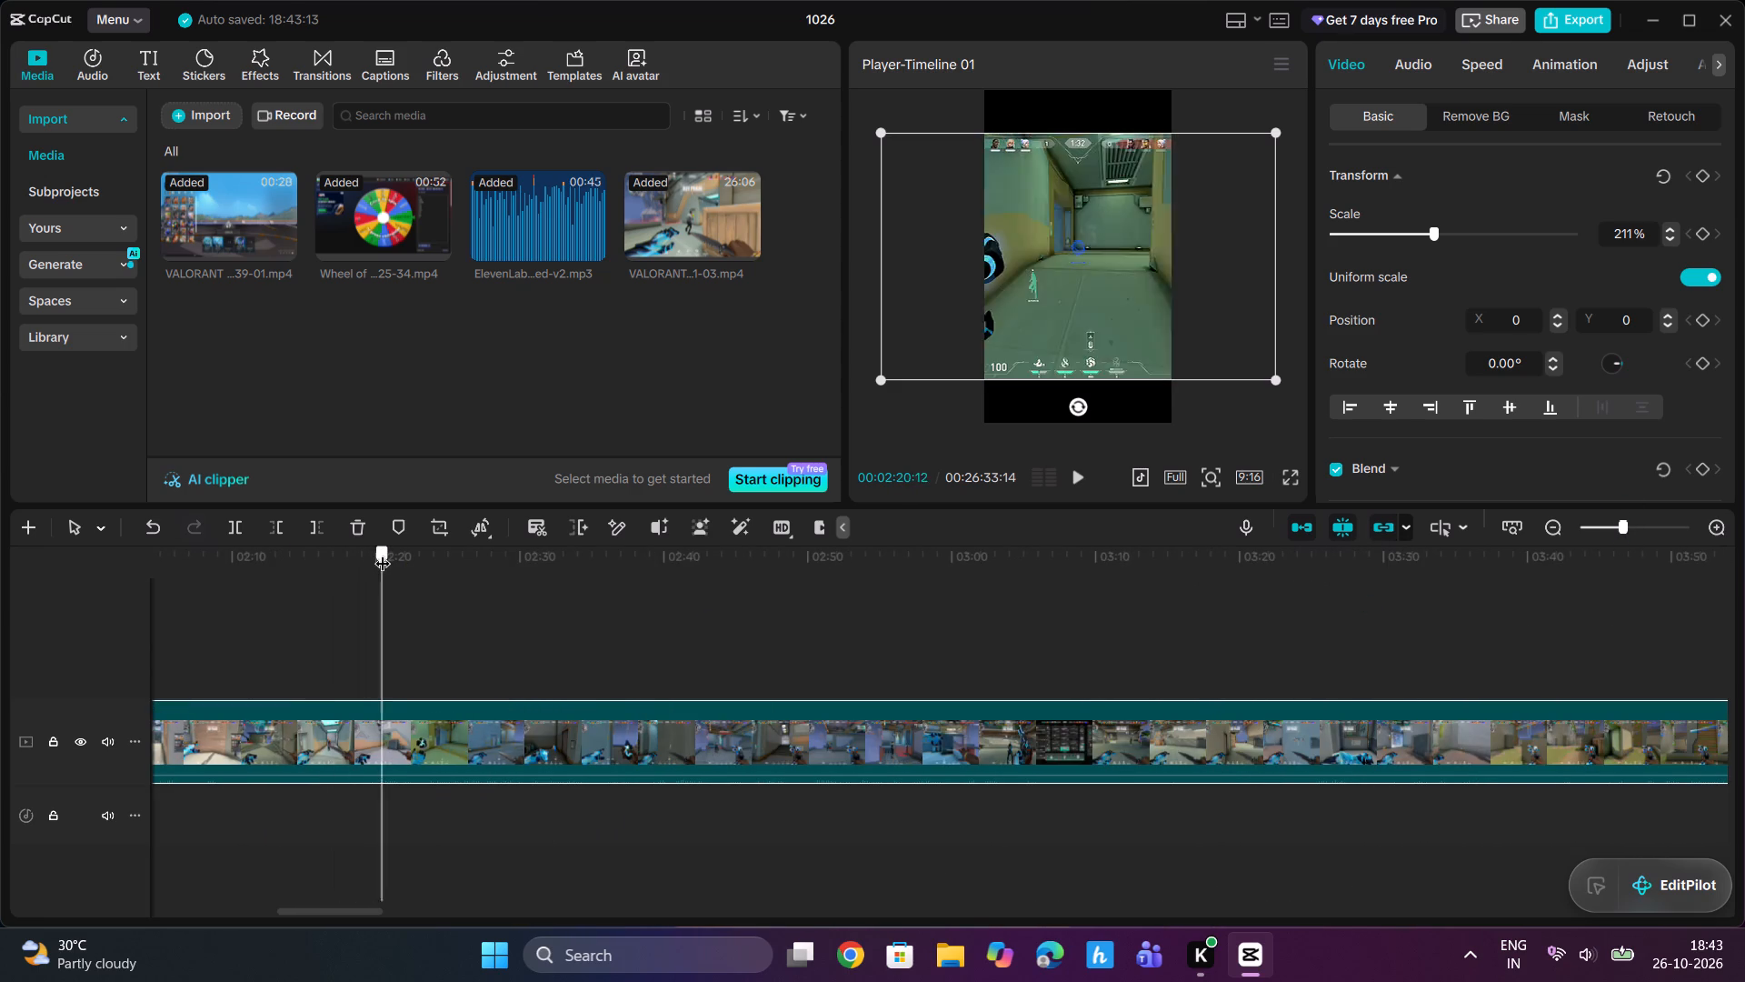
drag(383, 552, 555, 565)
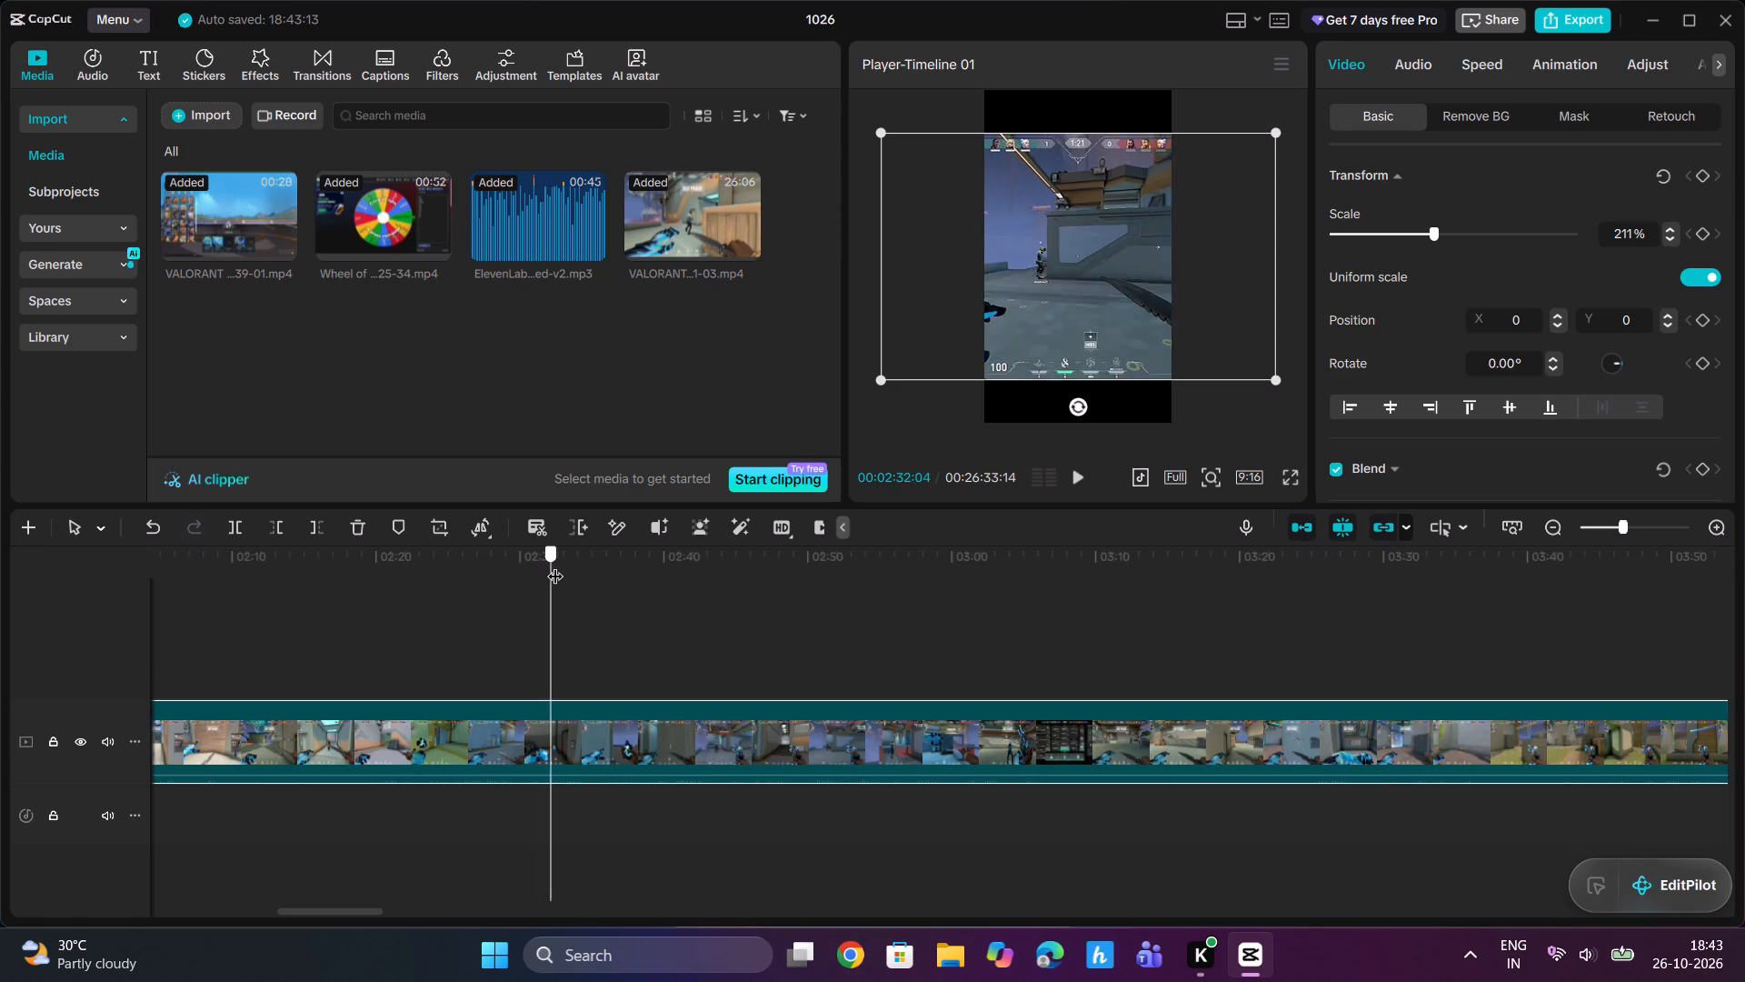
drag(555, 565, 726, 572)
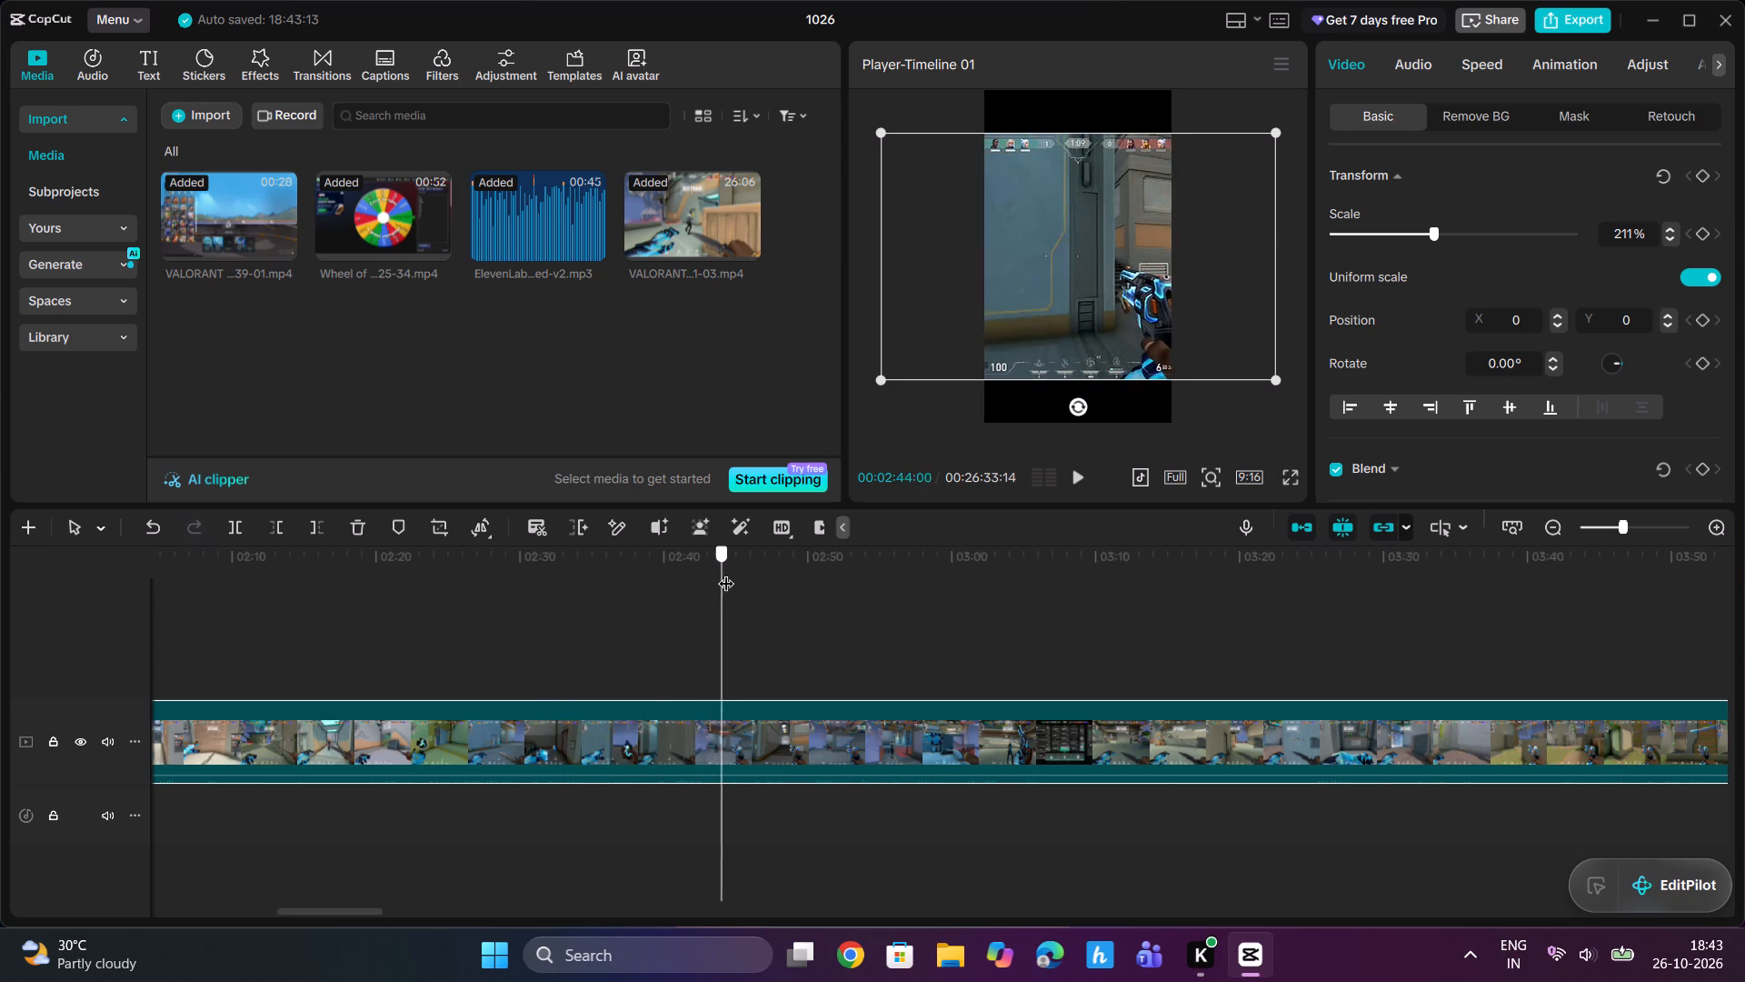
drag(726, 572, 852, 581)
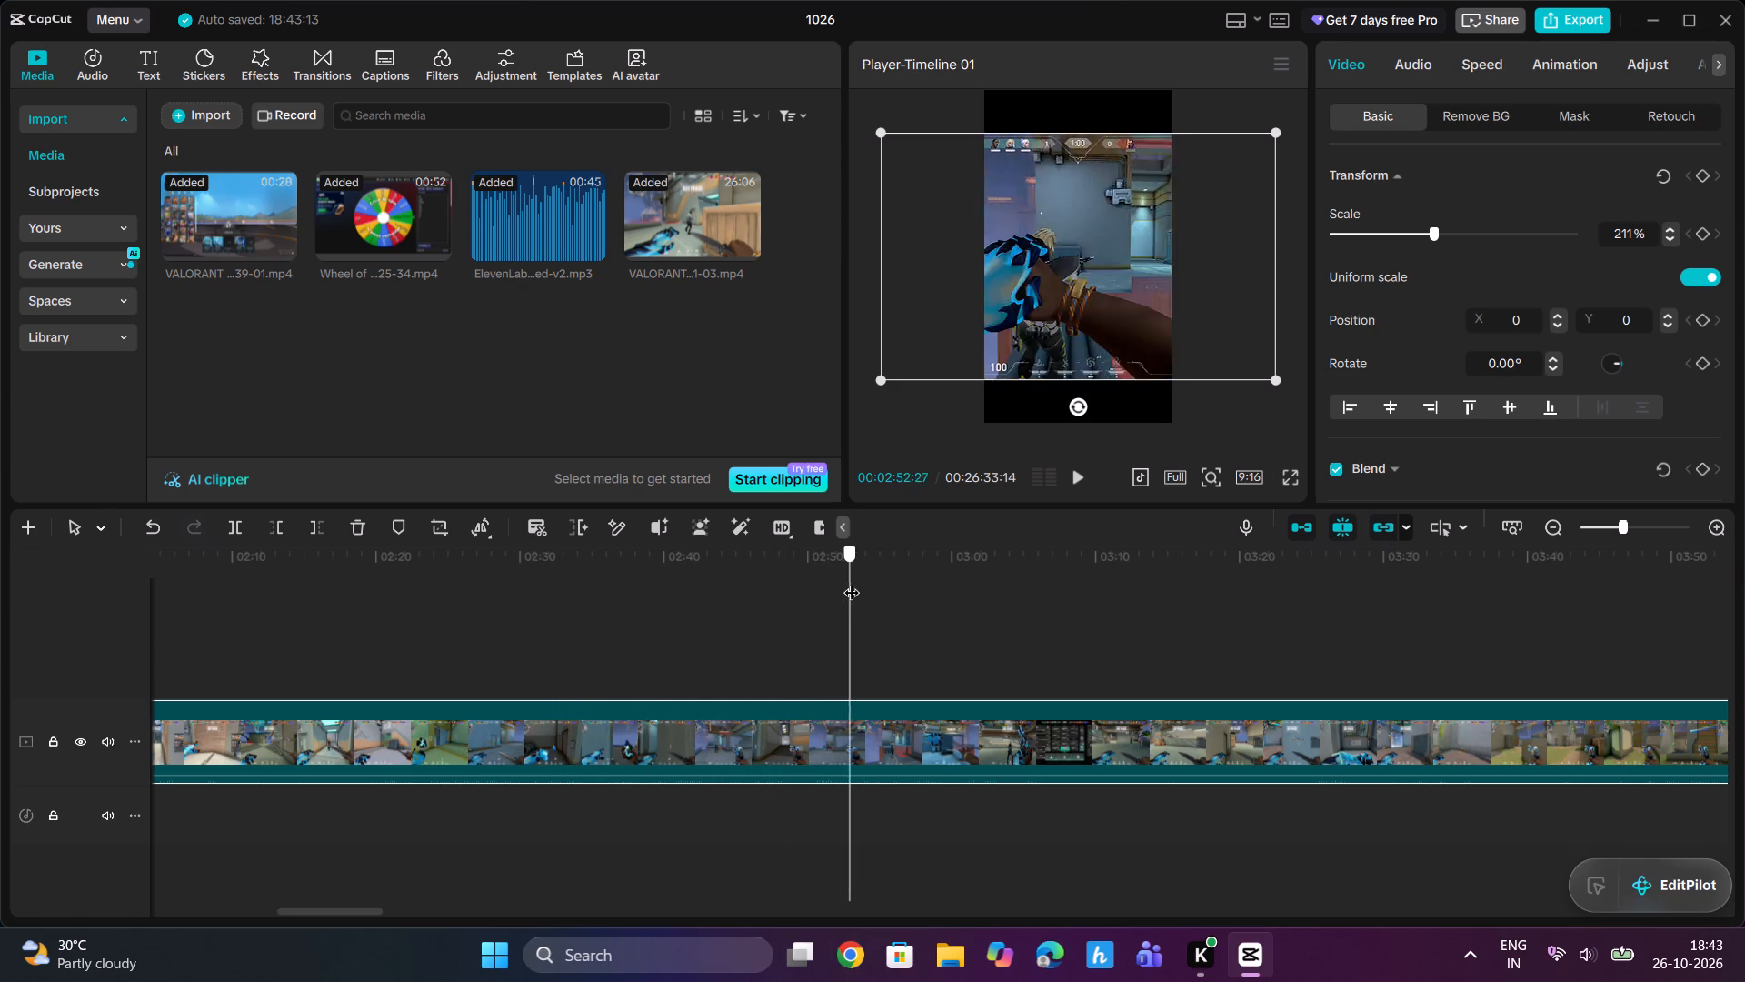
drag(852, 581, 1042, 594)
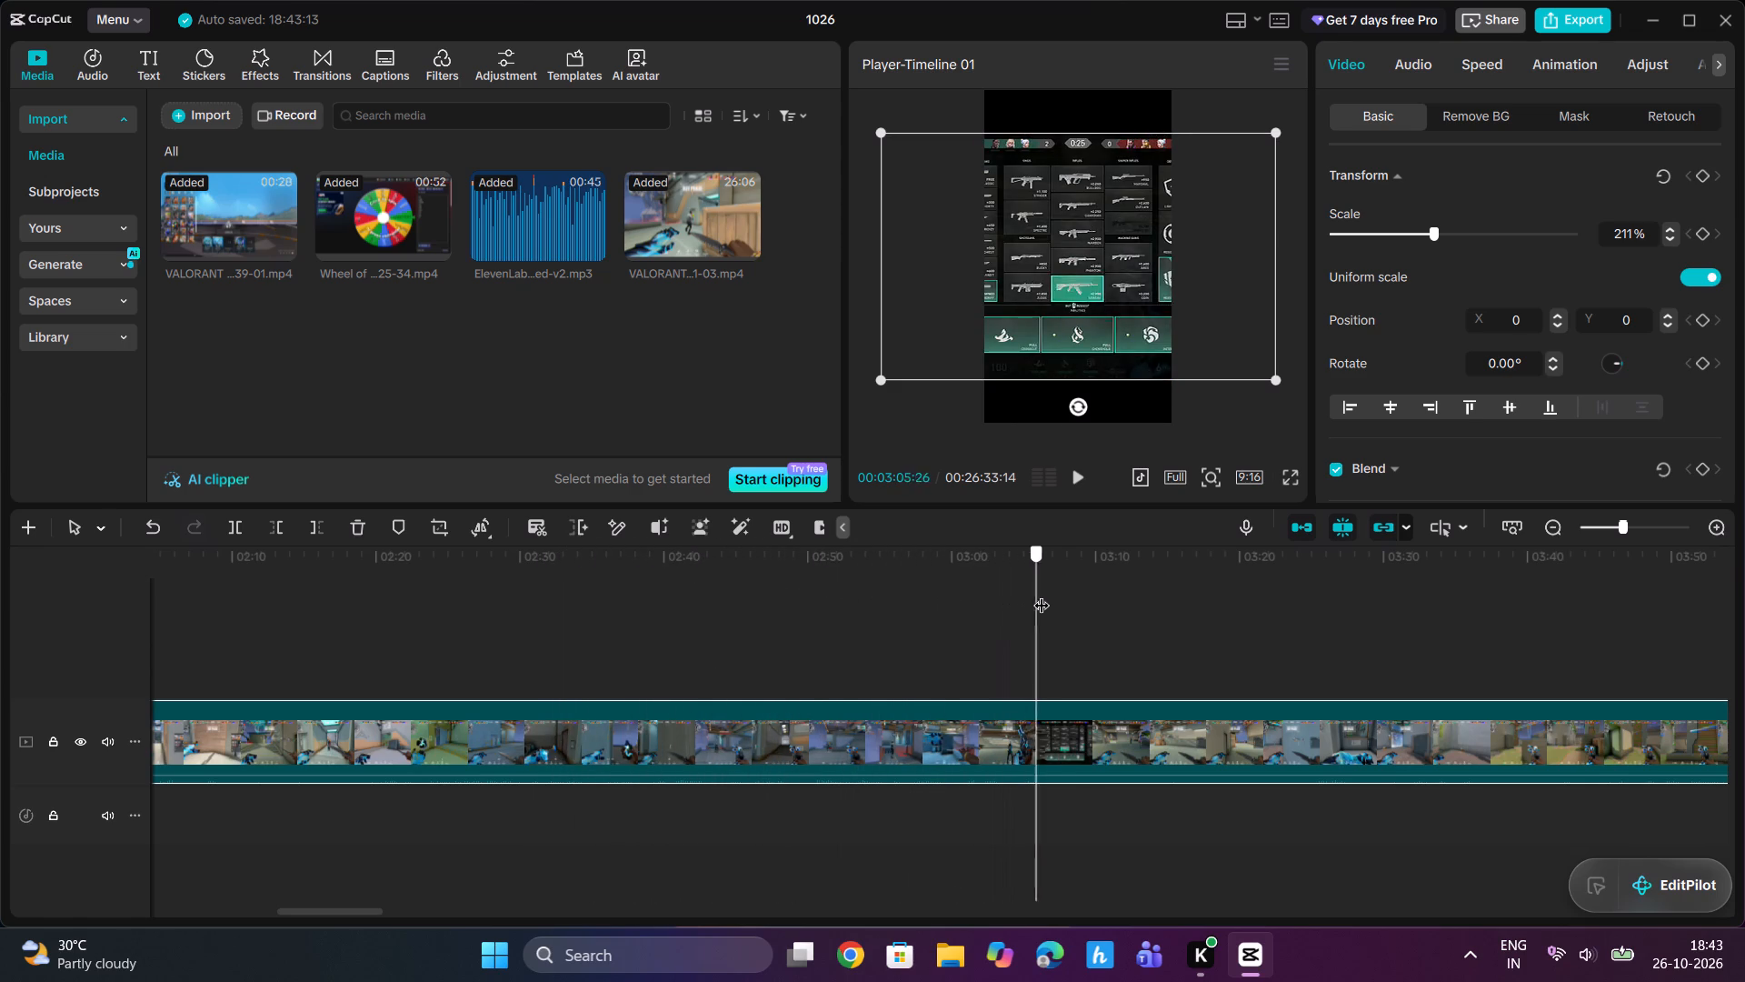
drag(1042, 594, 1228, 603)
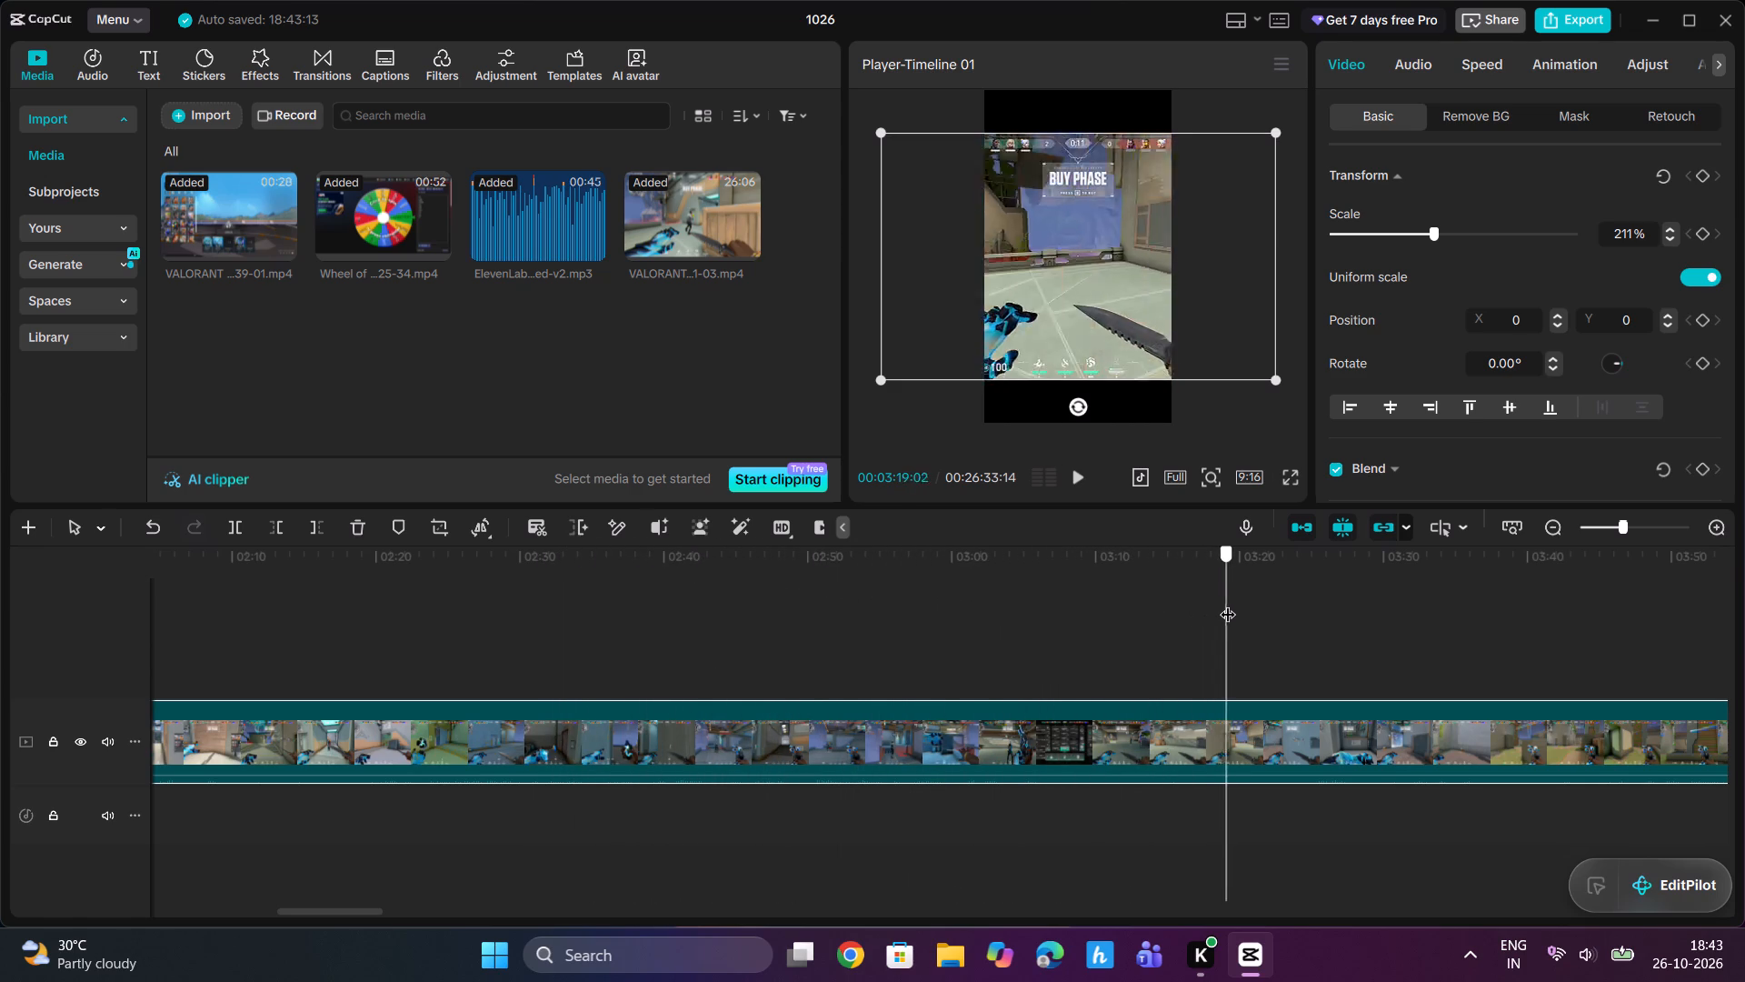
drag(1228, 603, 1429, 612)
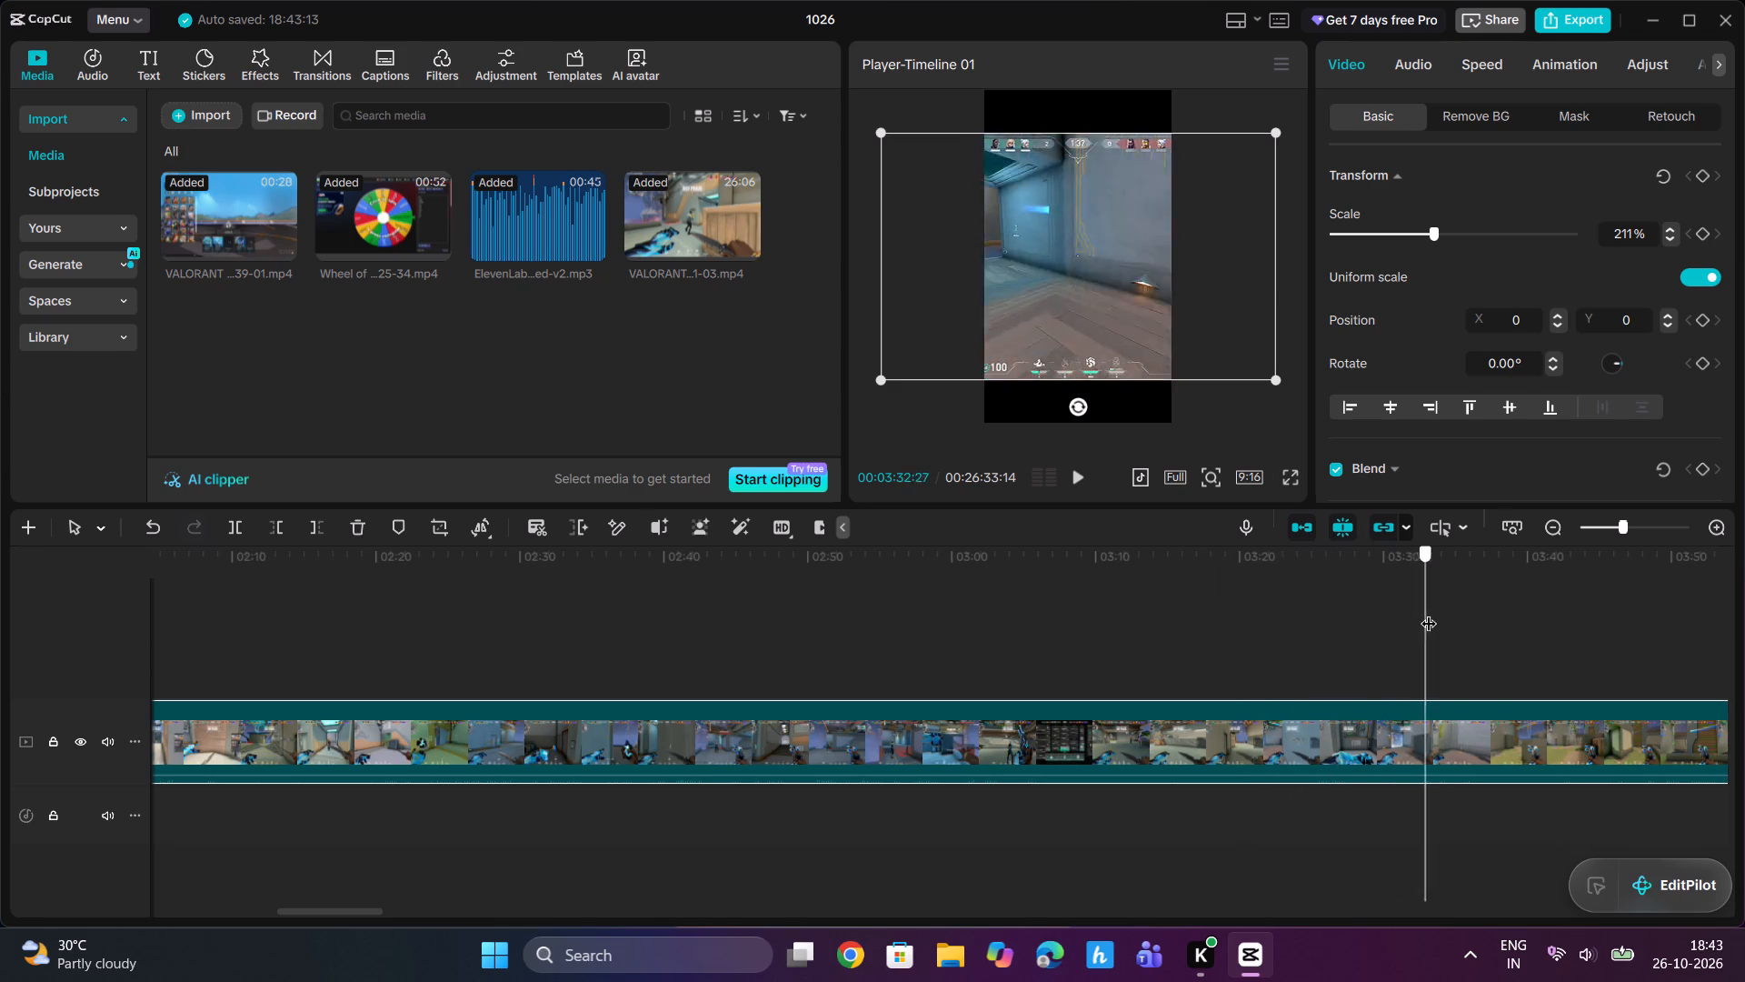
drag(1429, 612, 1591, 619)
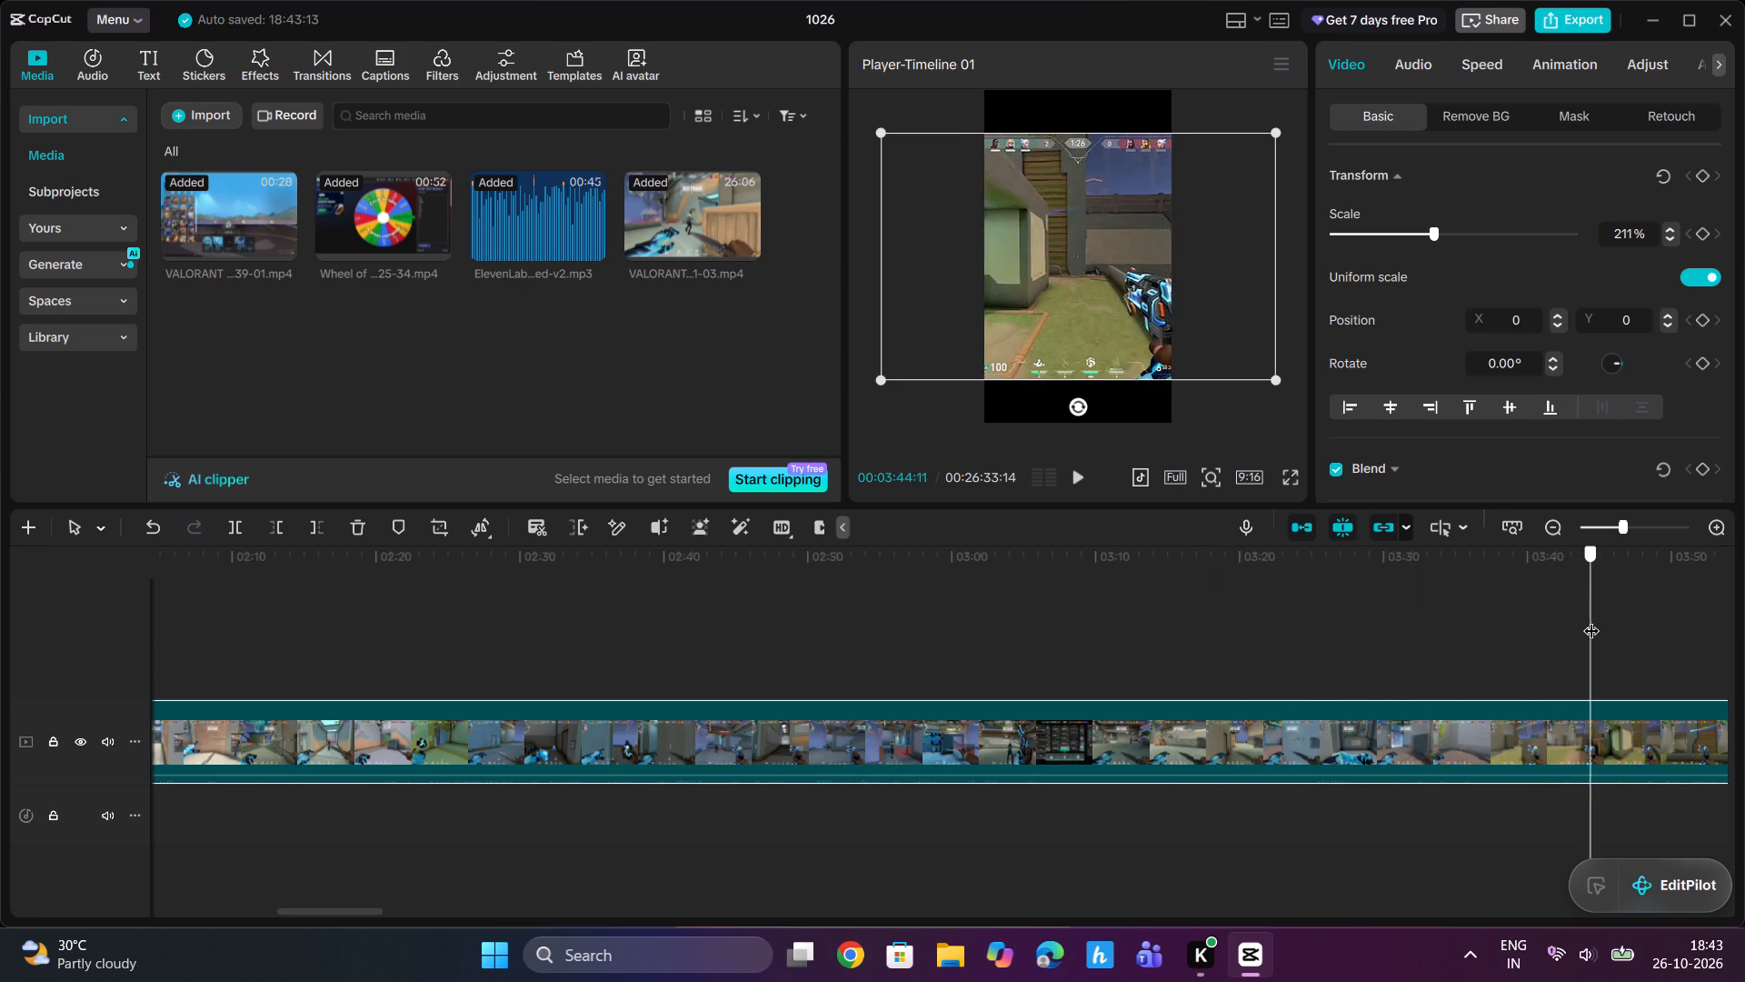
drag(1591, 619, 1719, 626)
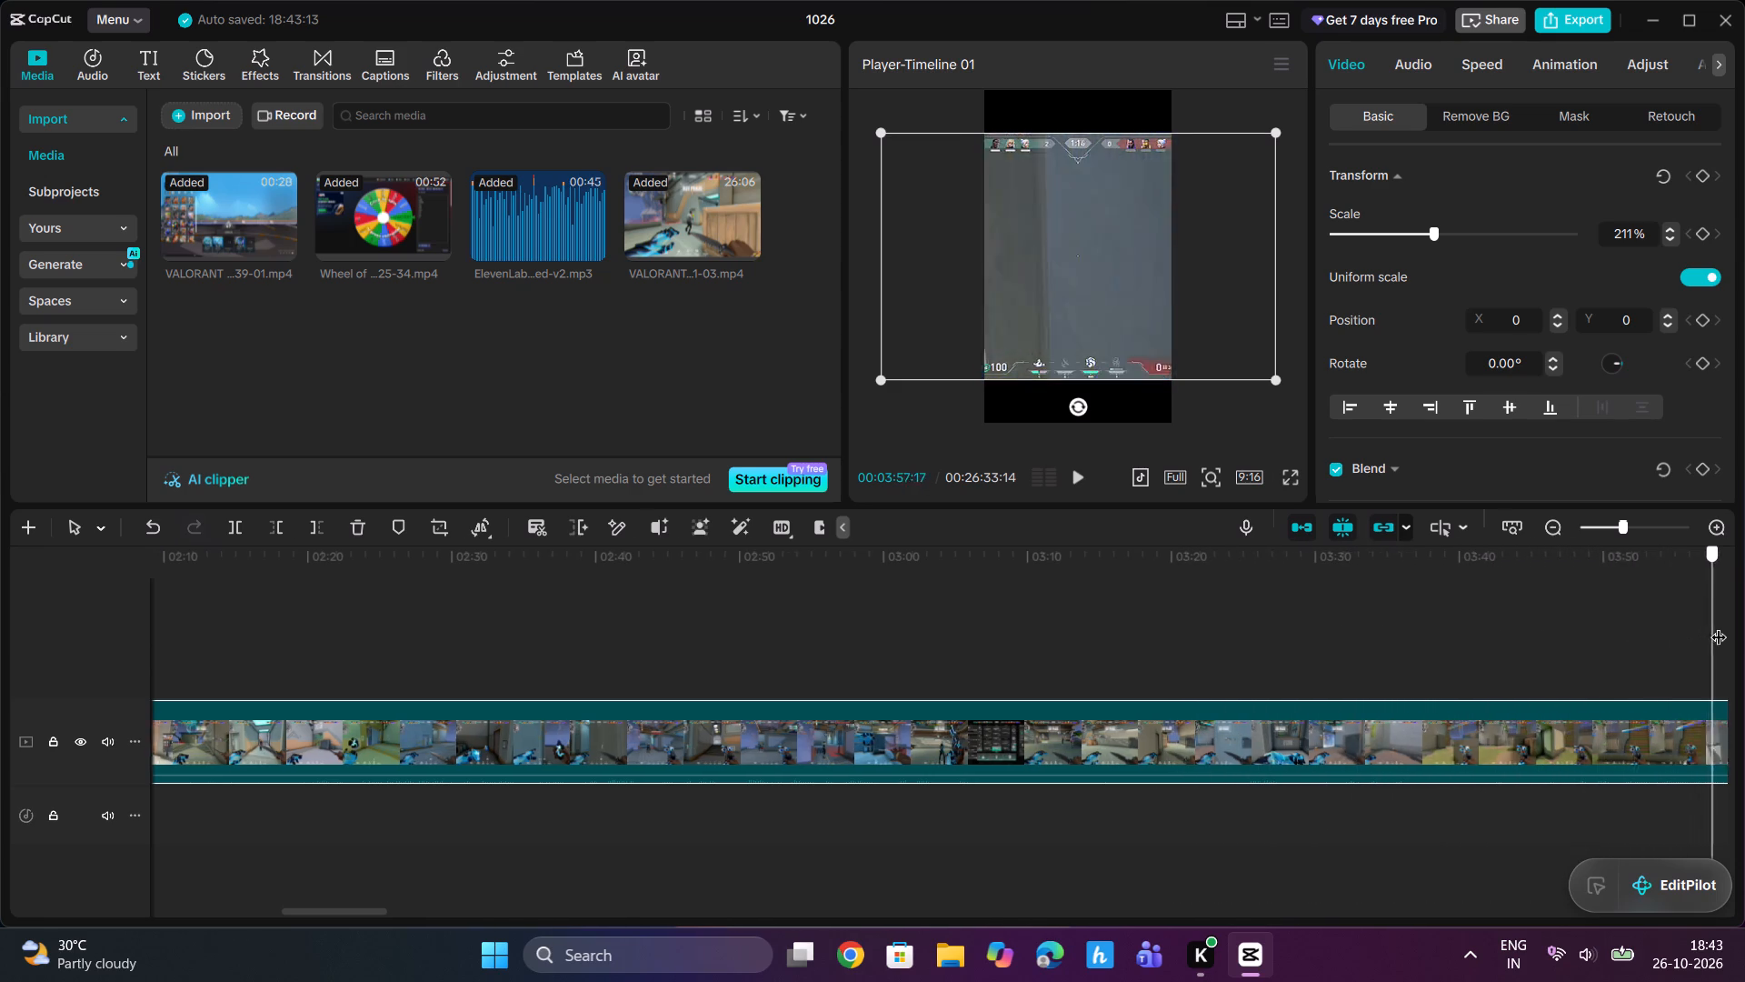
drag(1719, 626, 1543, 639)
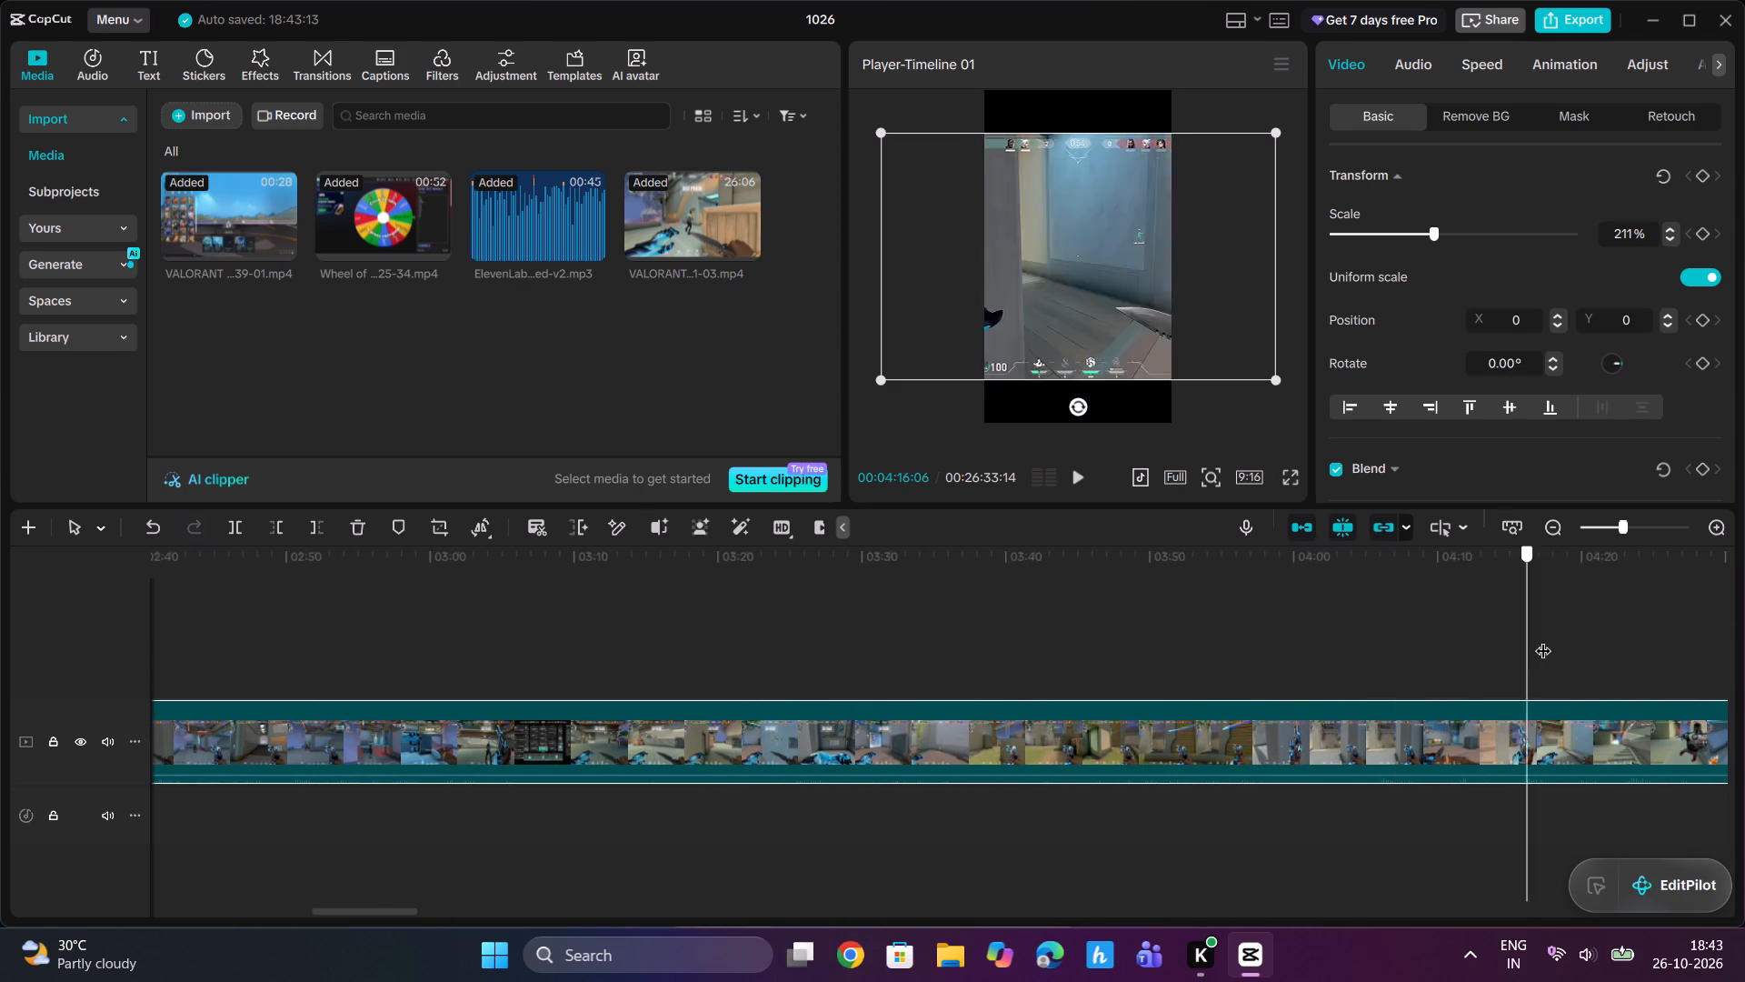
drag(1543, 639, 1631, 641)
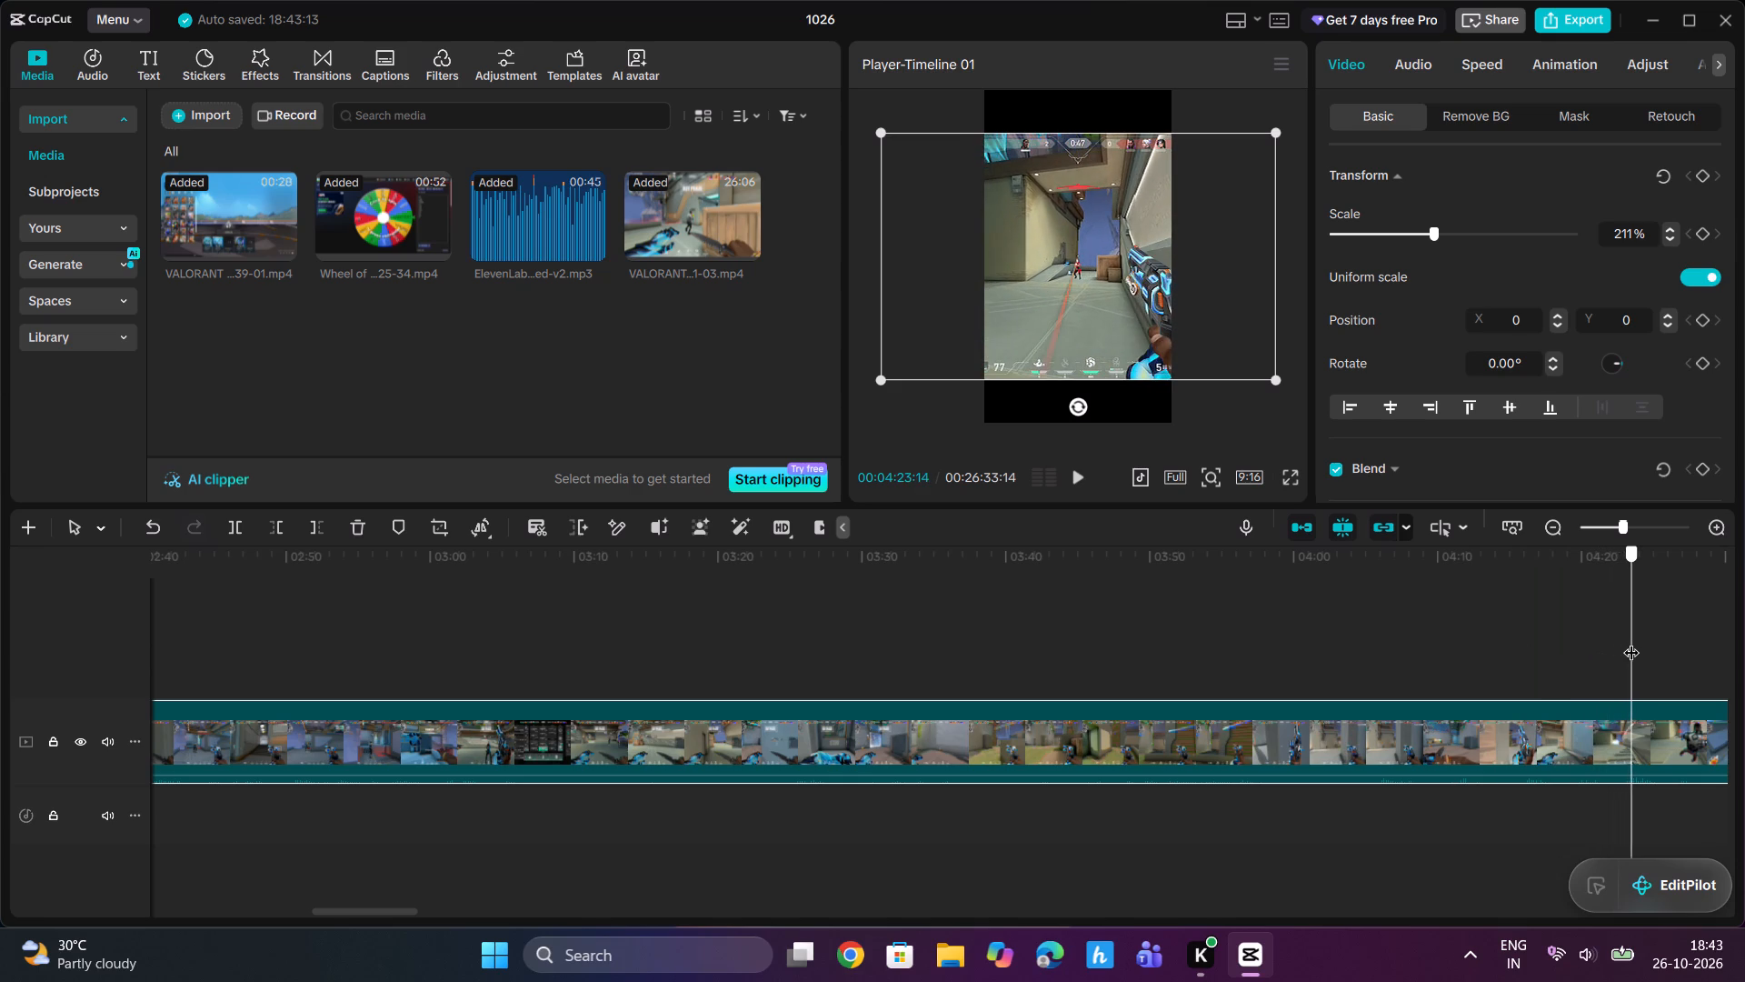
drag(1631, 641, 1642, 641)
Scrub the 12-41-03 VALORANT clip from about 00:04:24 to 00:09:49 to examine its gameplay for a usable section.
drag(1622, 516, 1613, 530)
drag(1614, 530, 1596, 532)
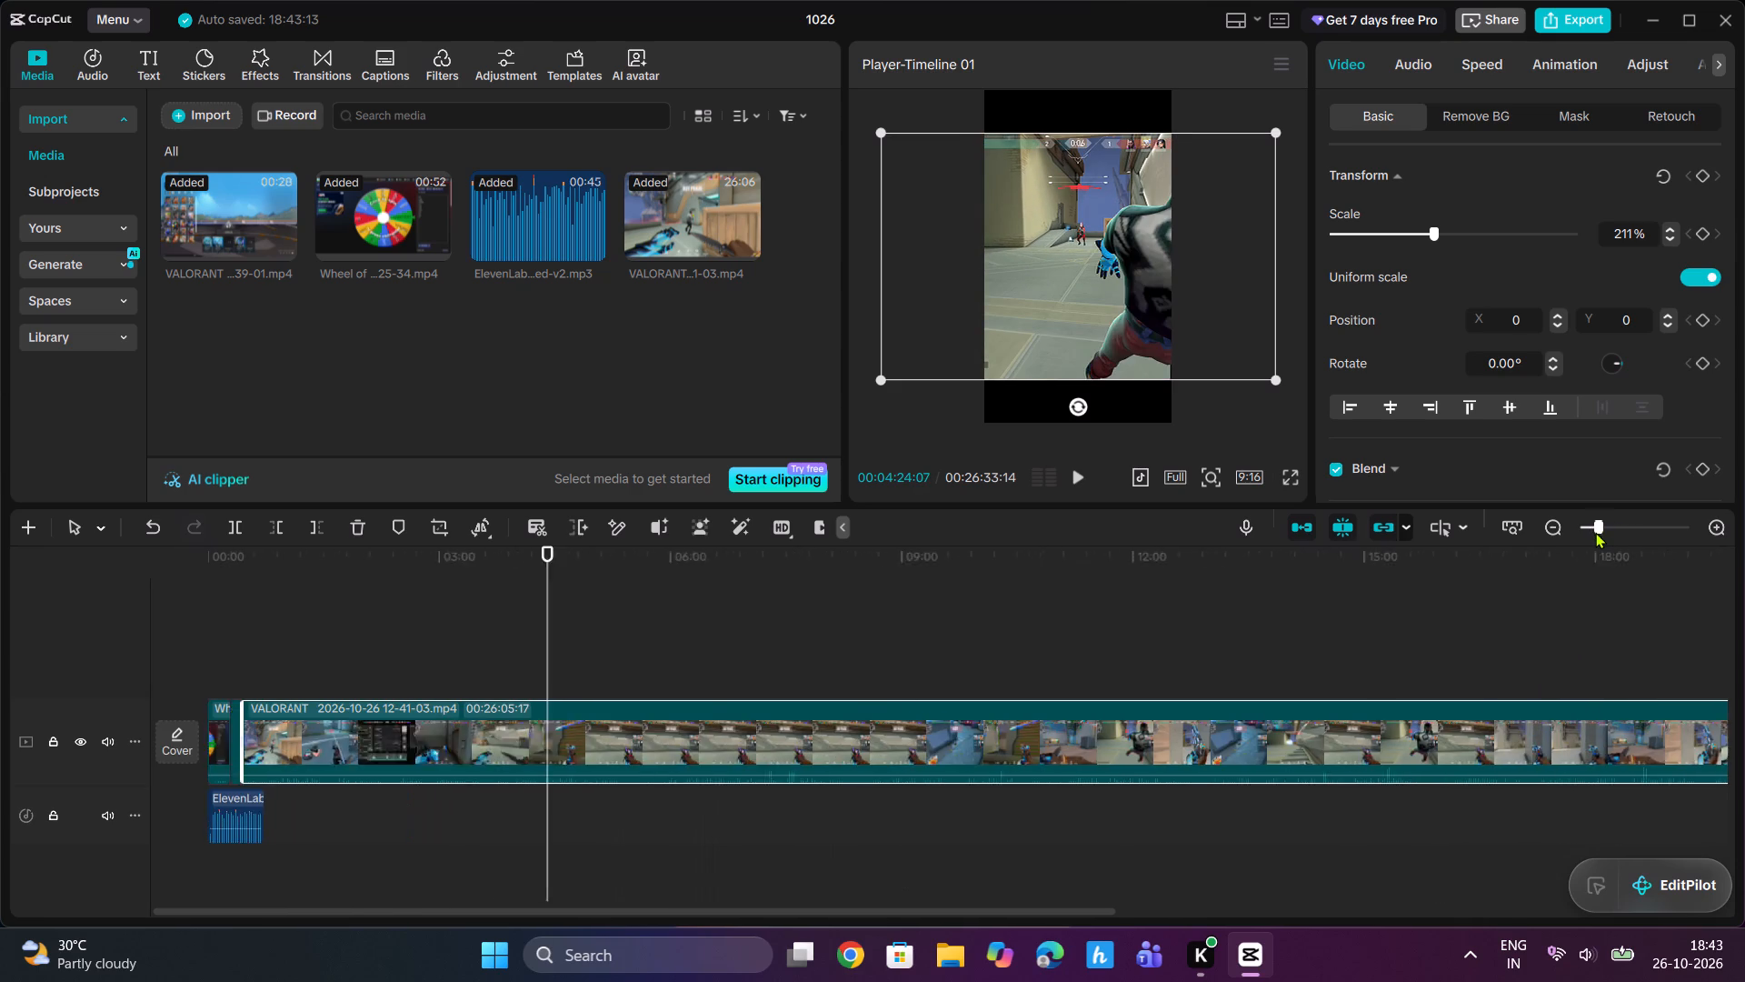
drag(1596, 532, 1605, 533)
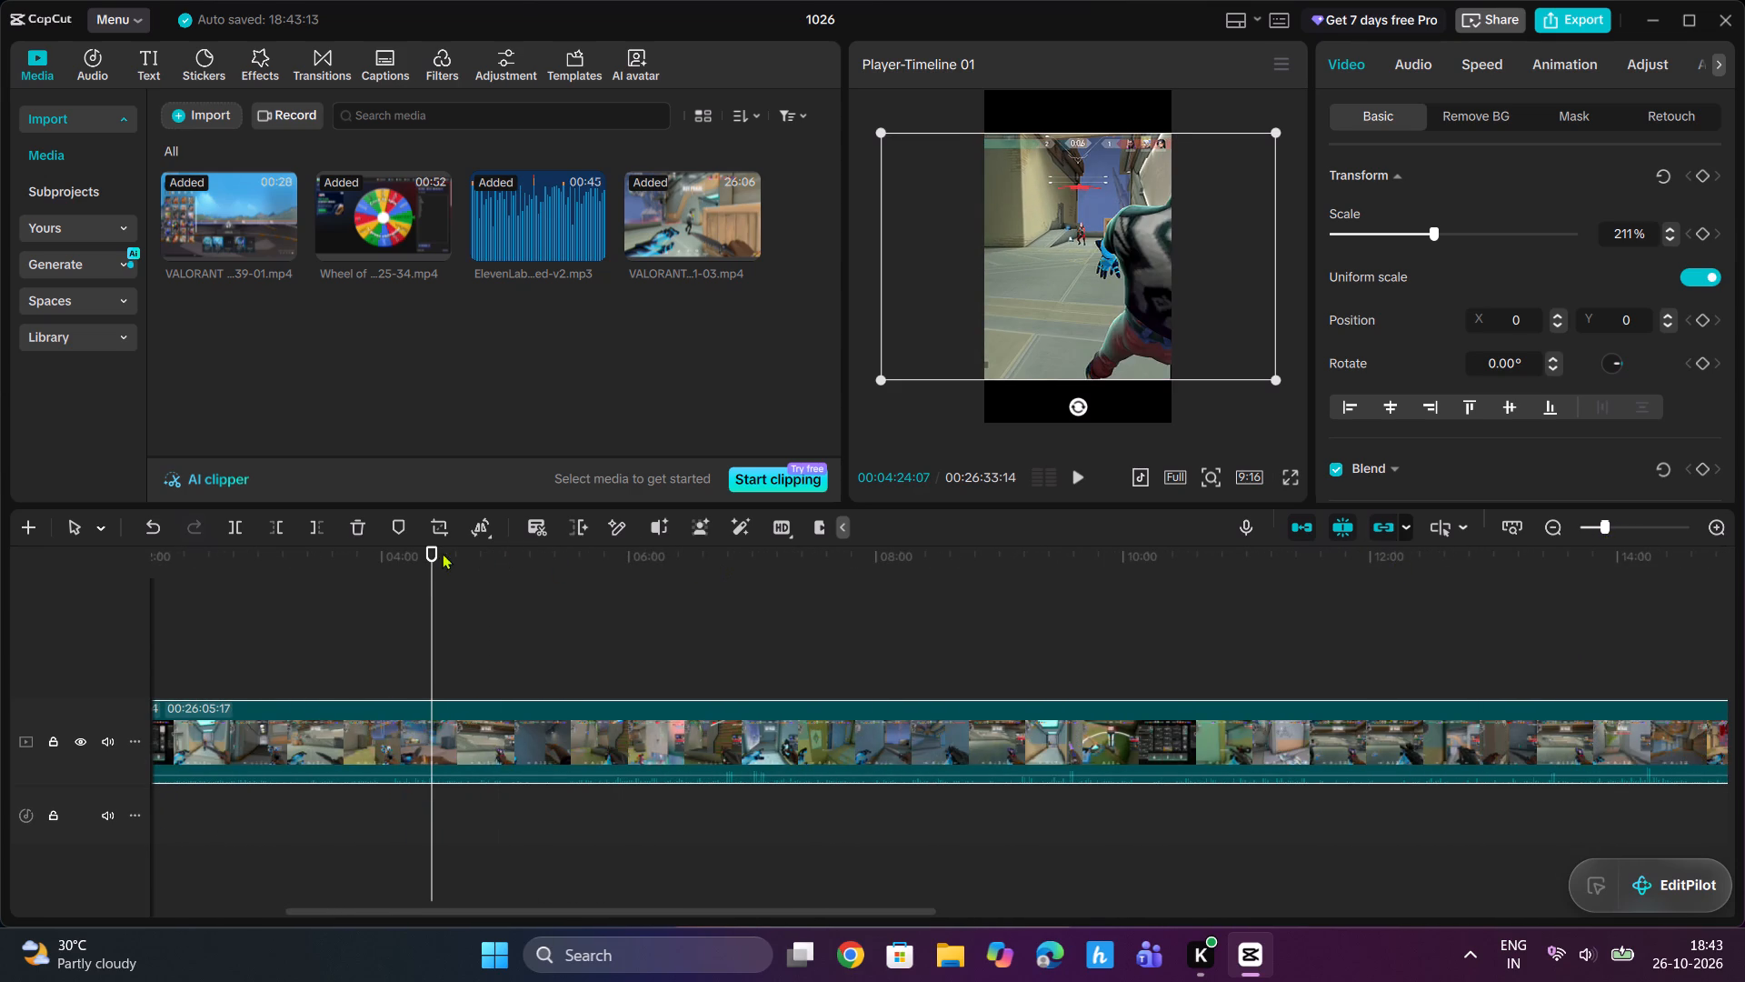
drag(432, 554, 493, 554)
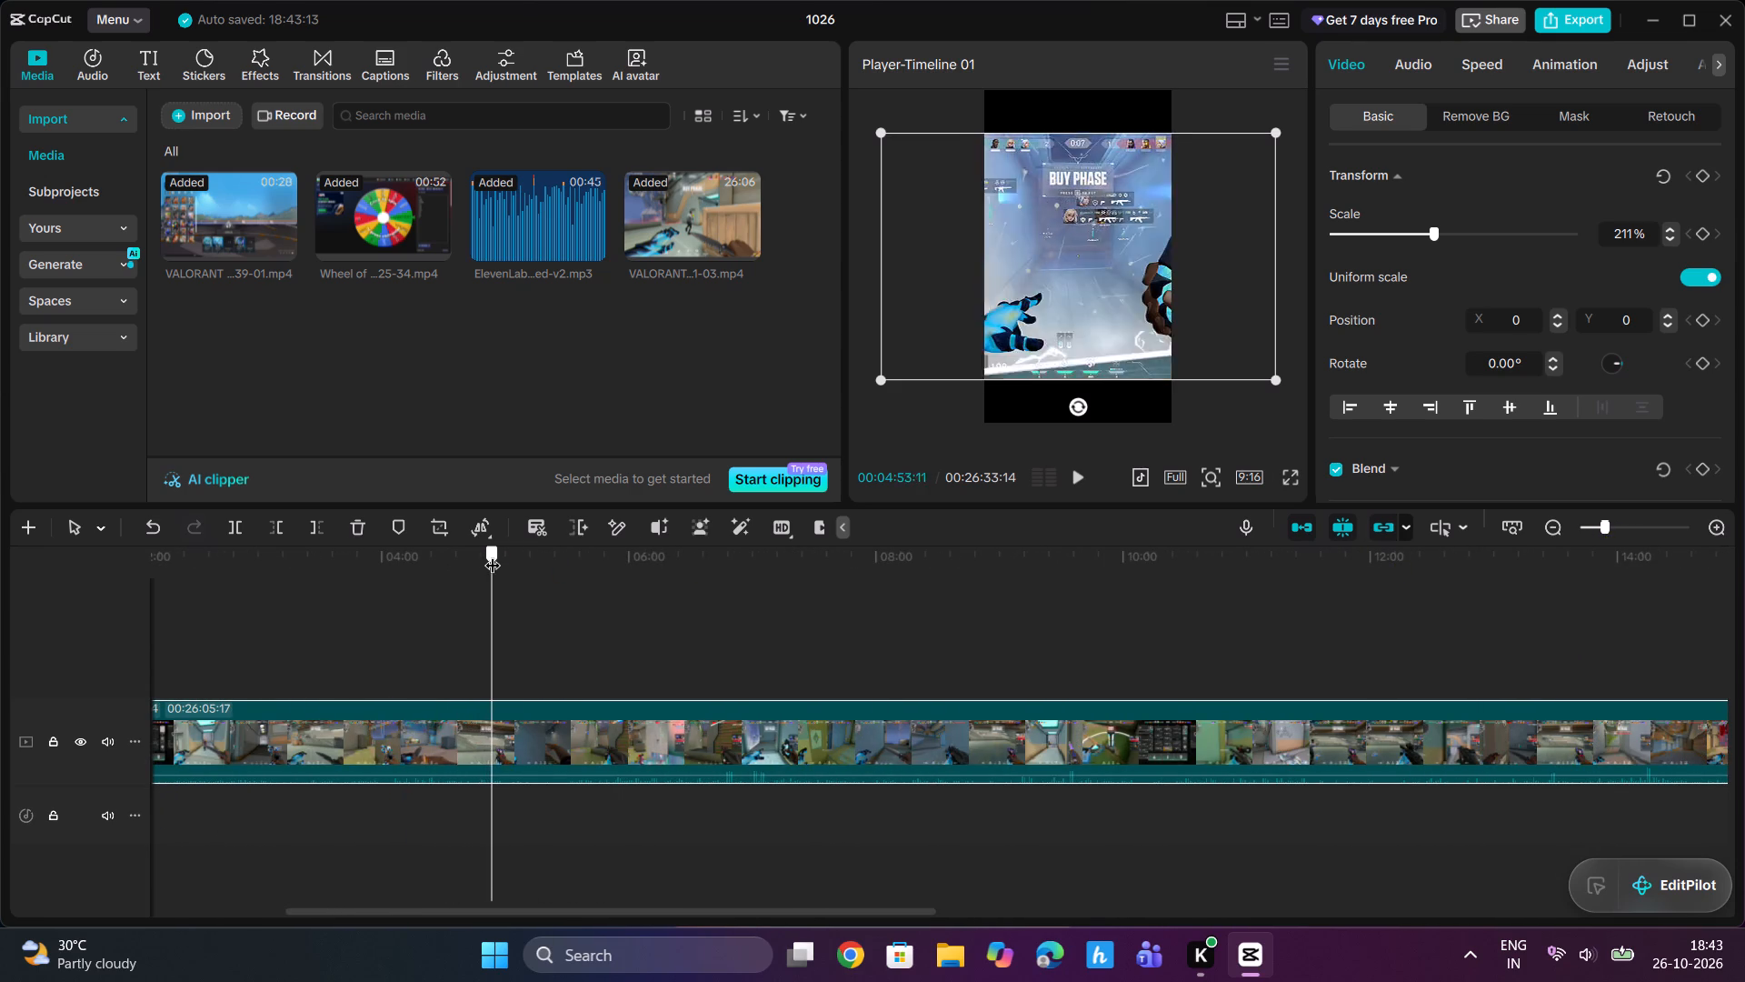
drag(493, 554, 573, 554)
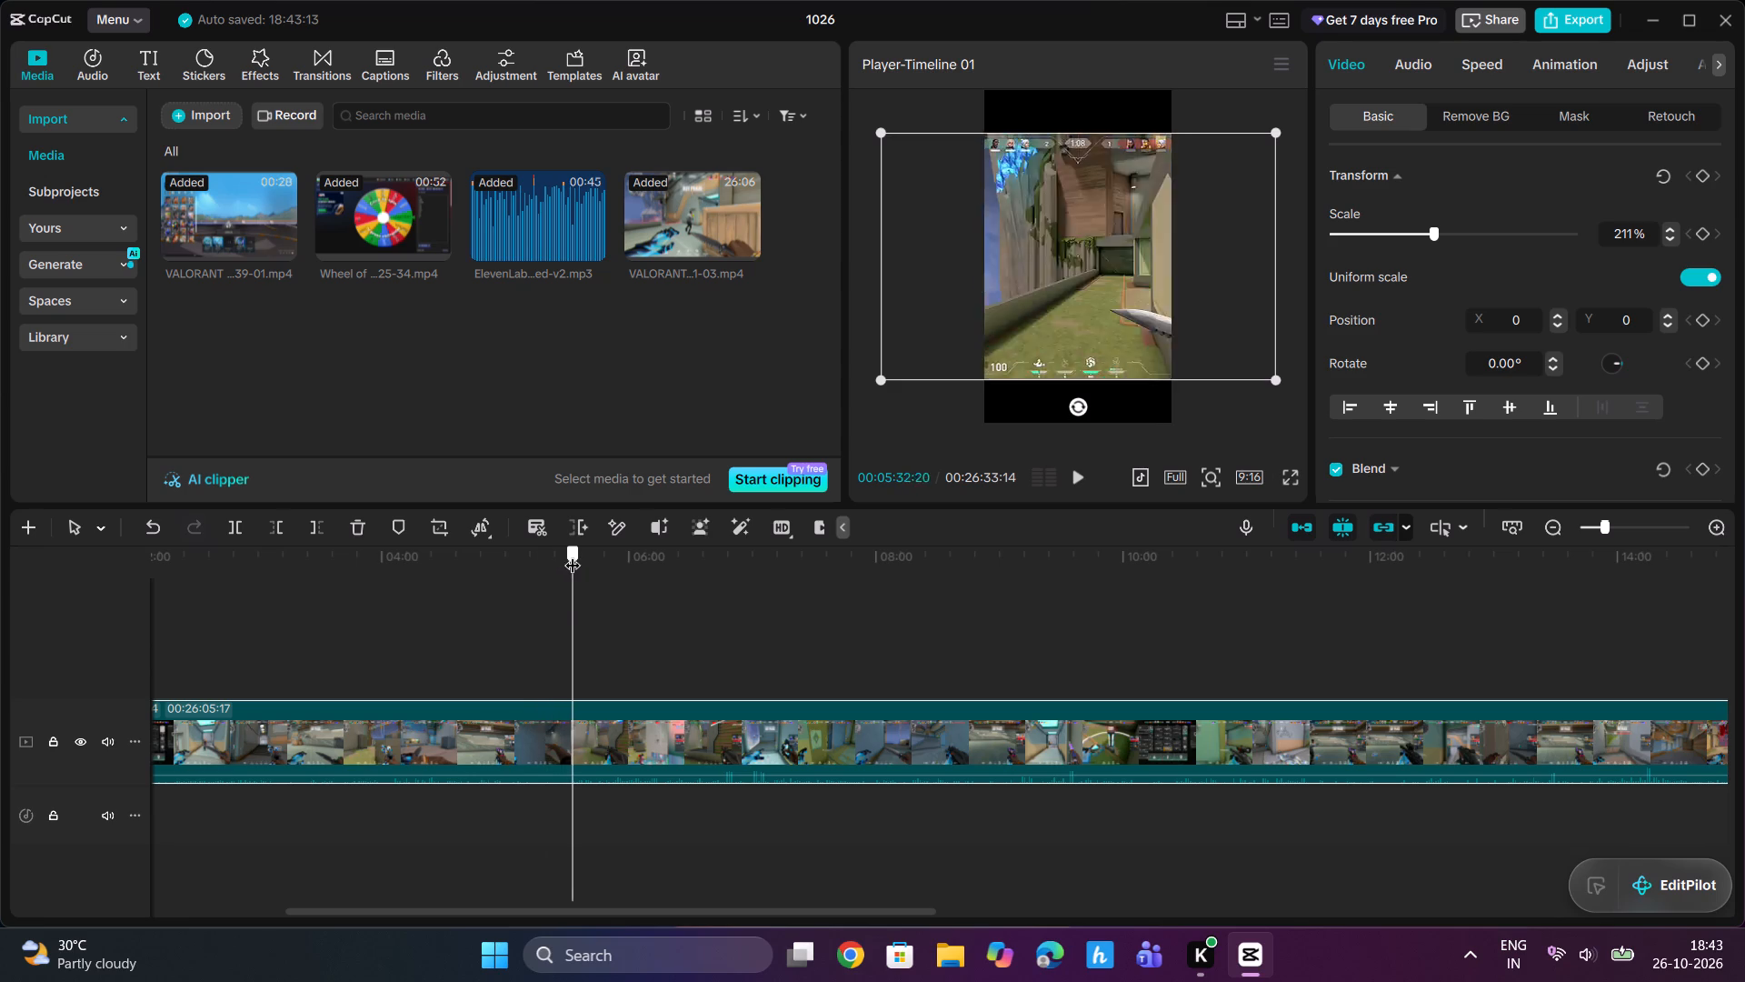
drag(573, 554, 643, 553)
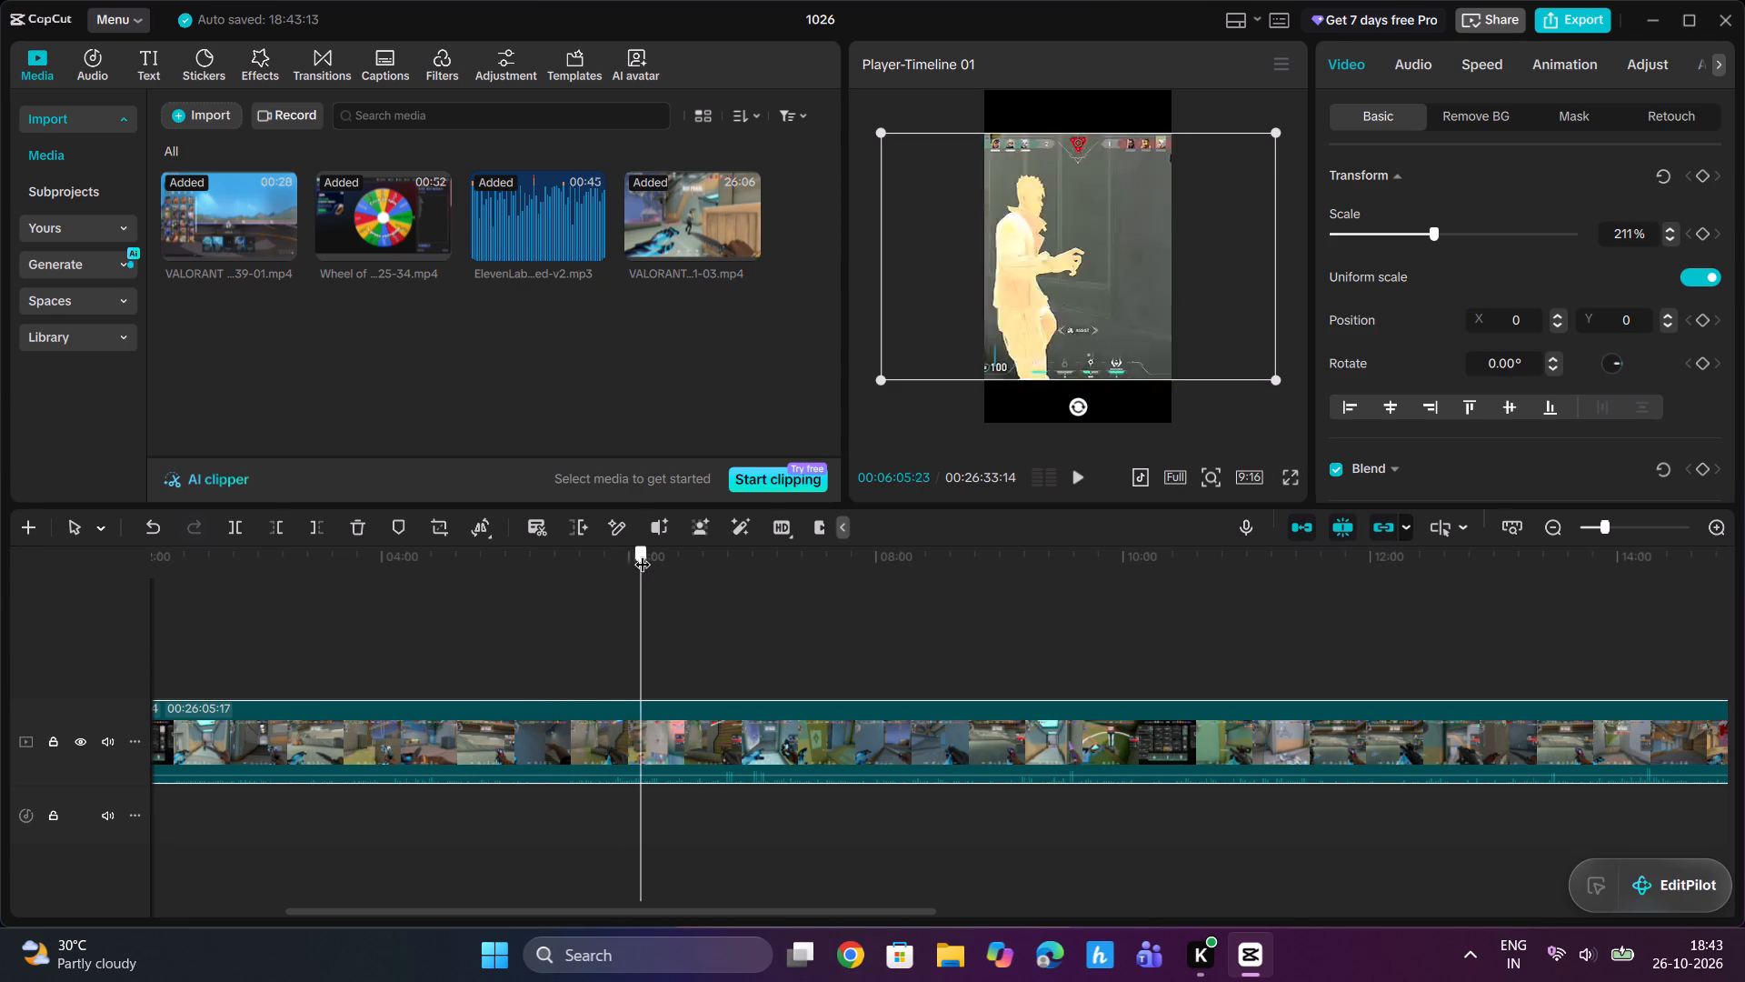
drag(643, 553, 694, 553)
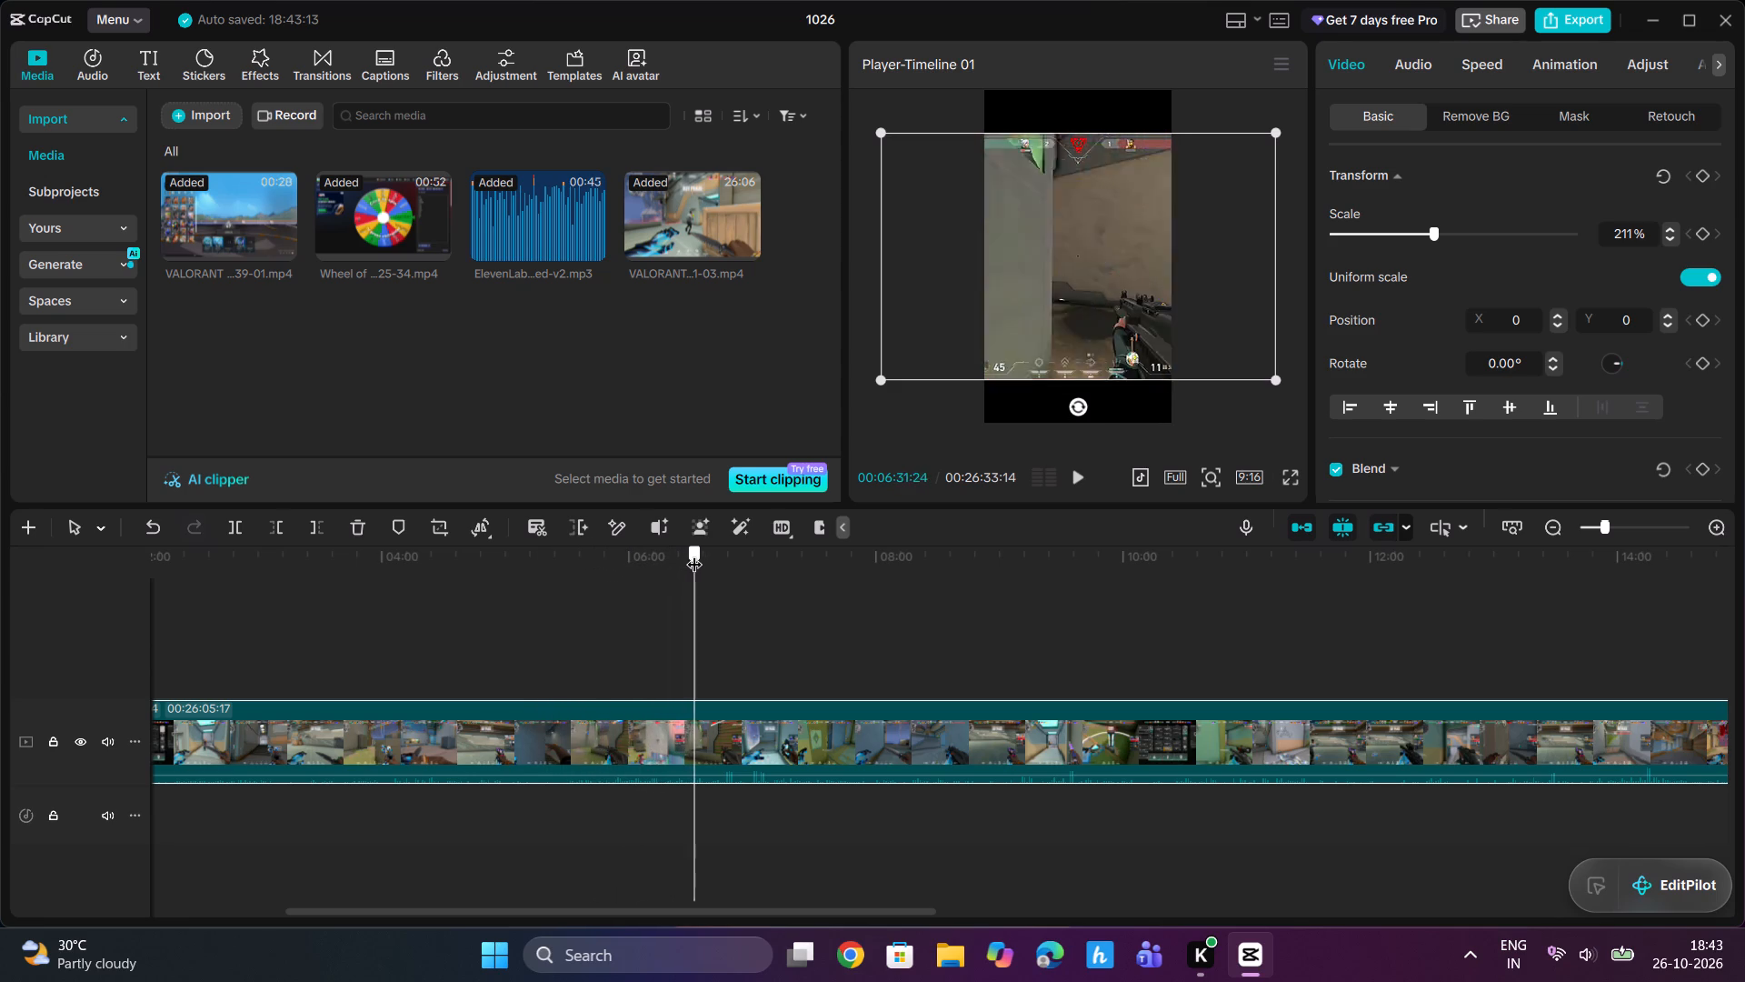
drag(694, 553, 751, 556)
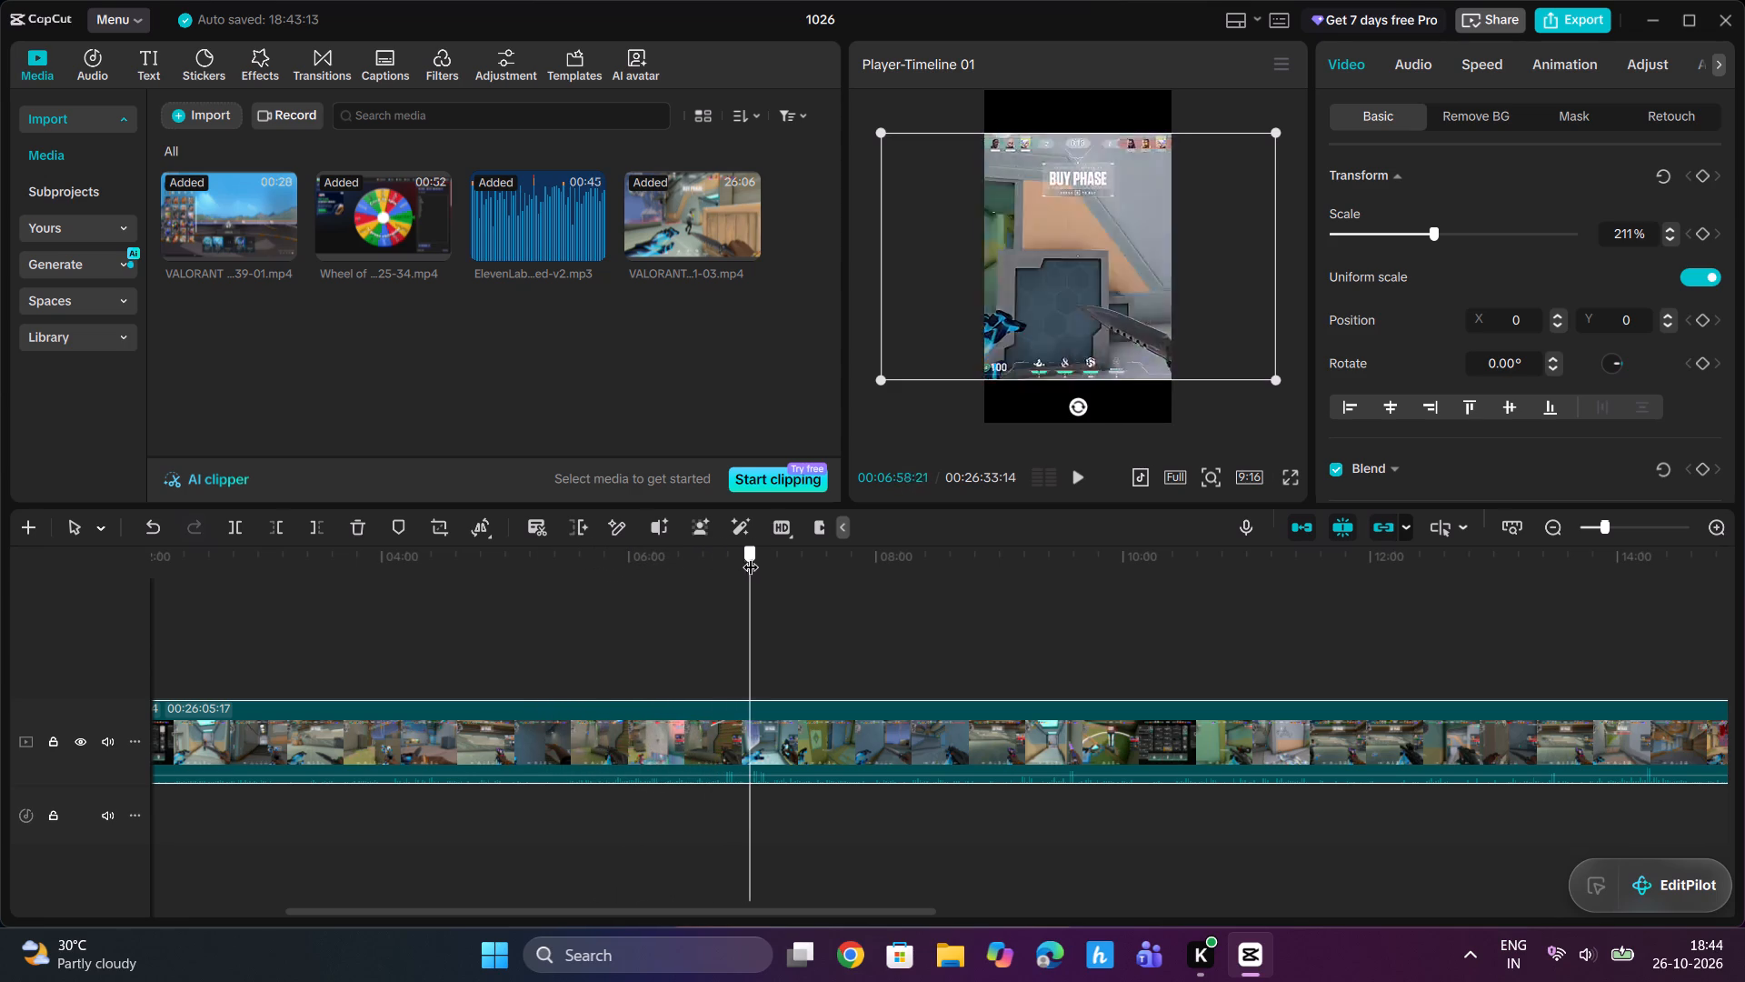
drag(751, 556, 797, 558)
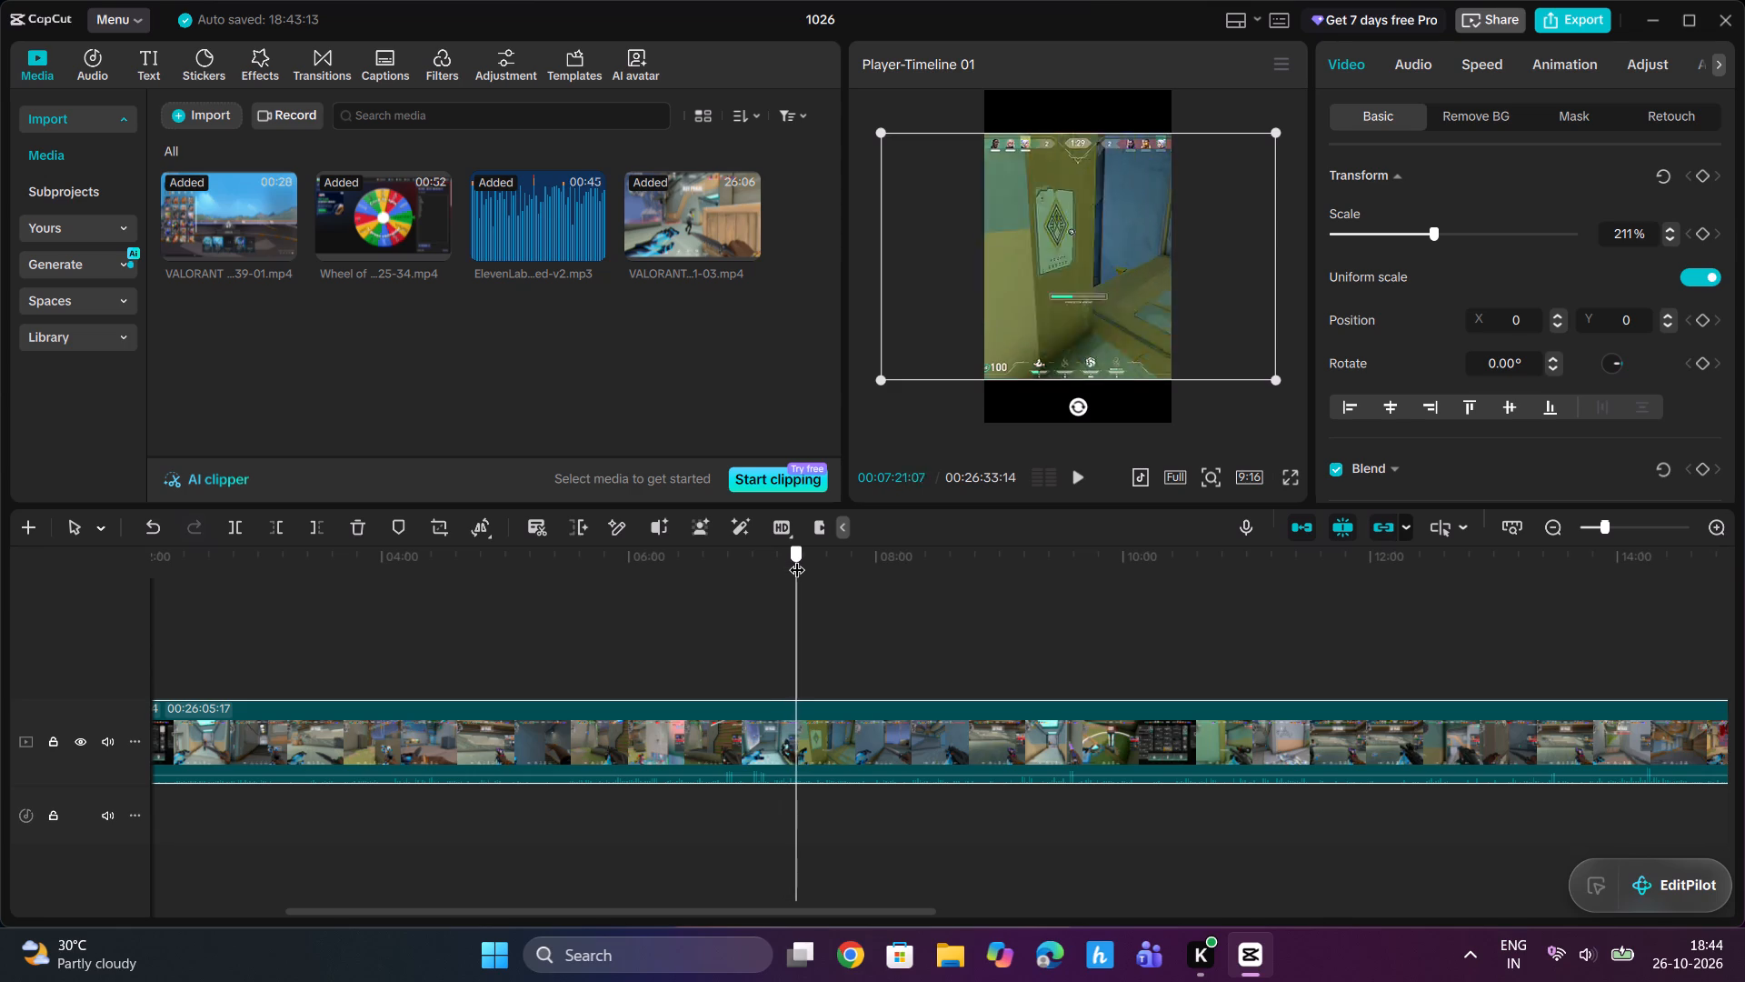
drag(797, 558, 834, 560)
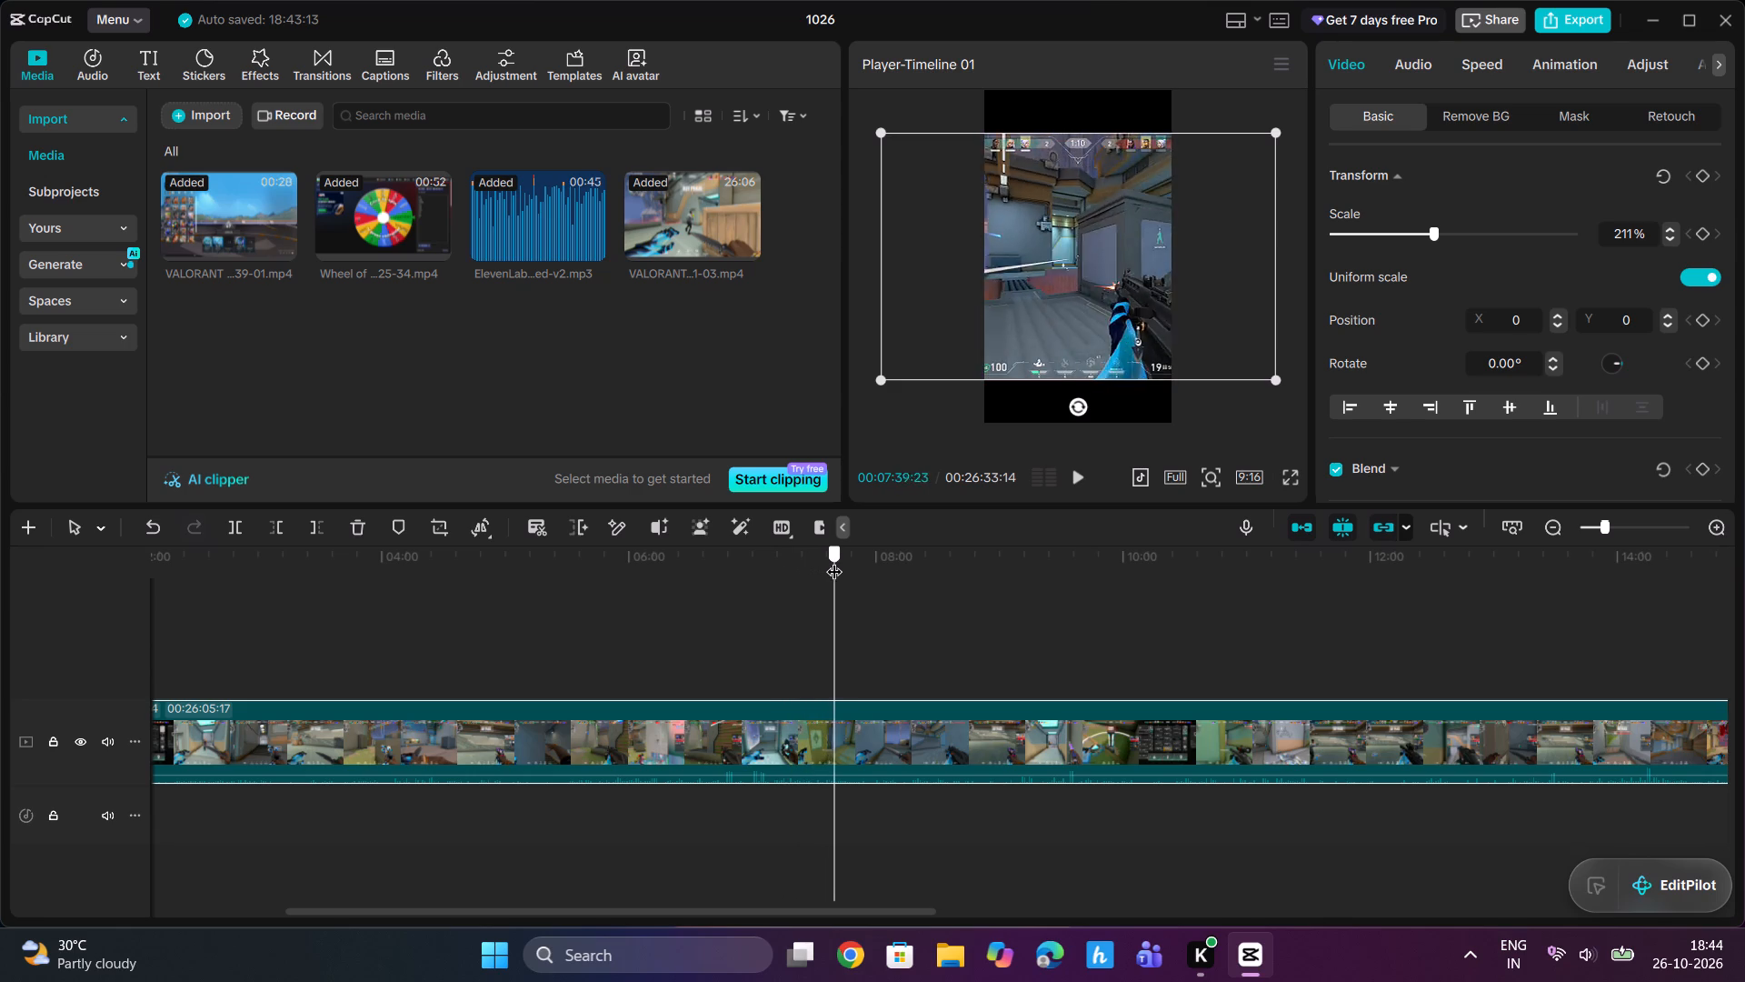
drag(834, 560, 868, 565)
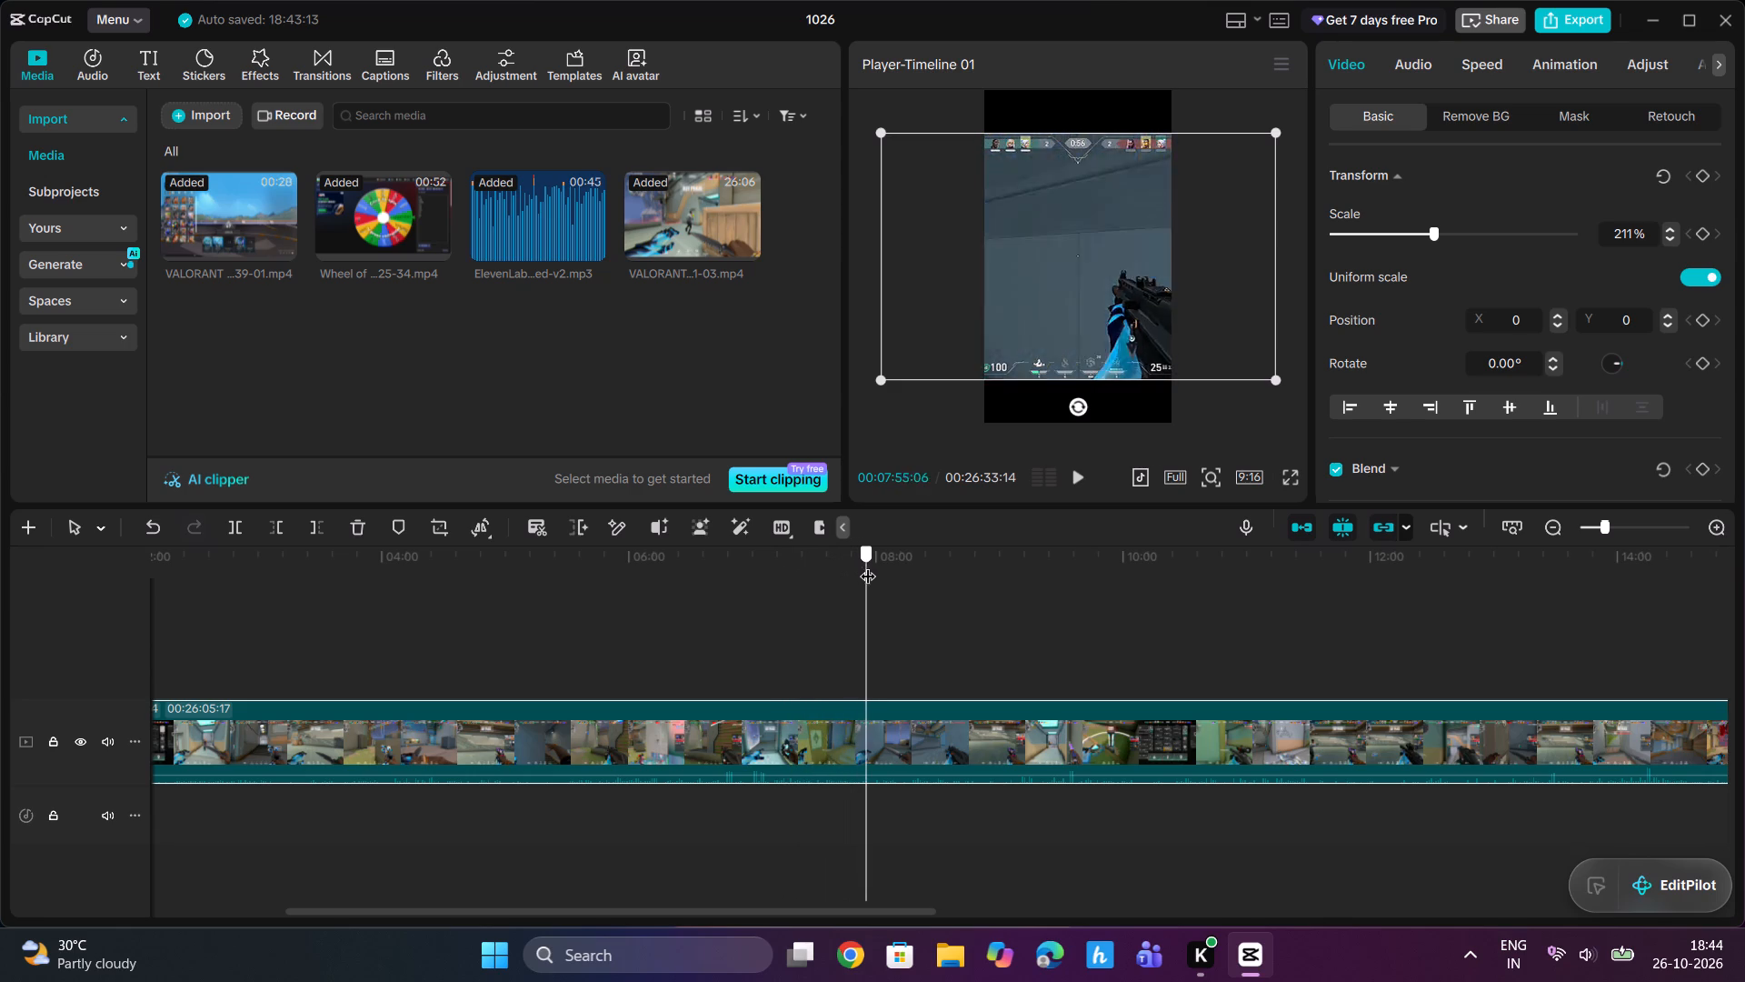
drag(868, 565, 916, 567)
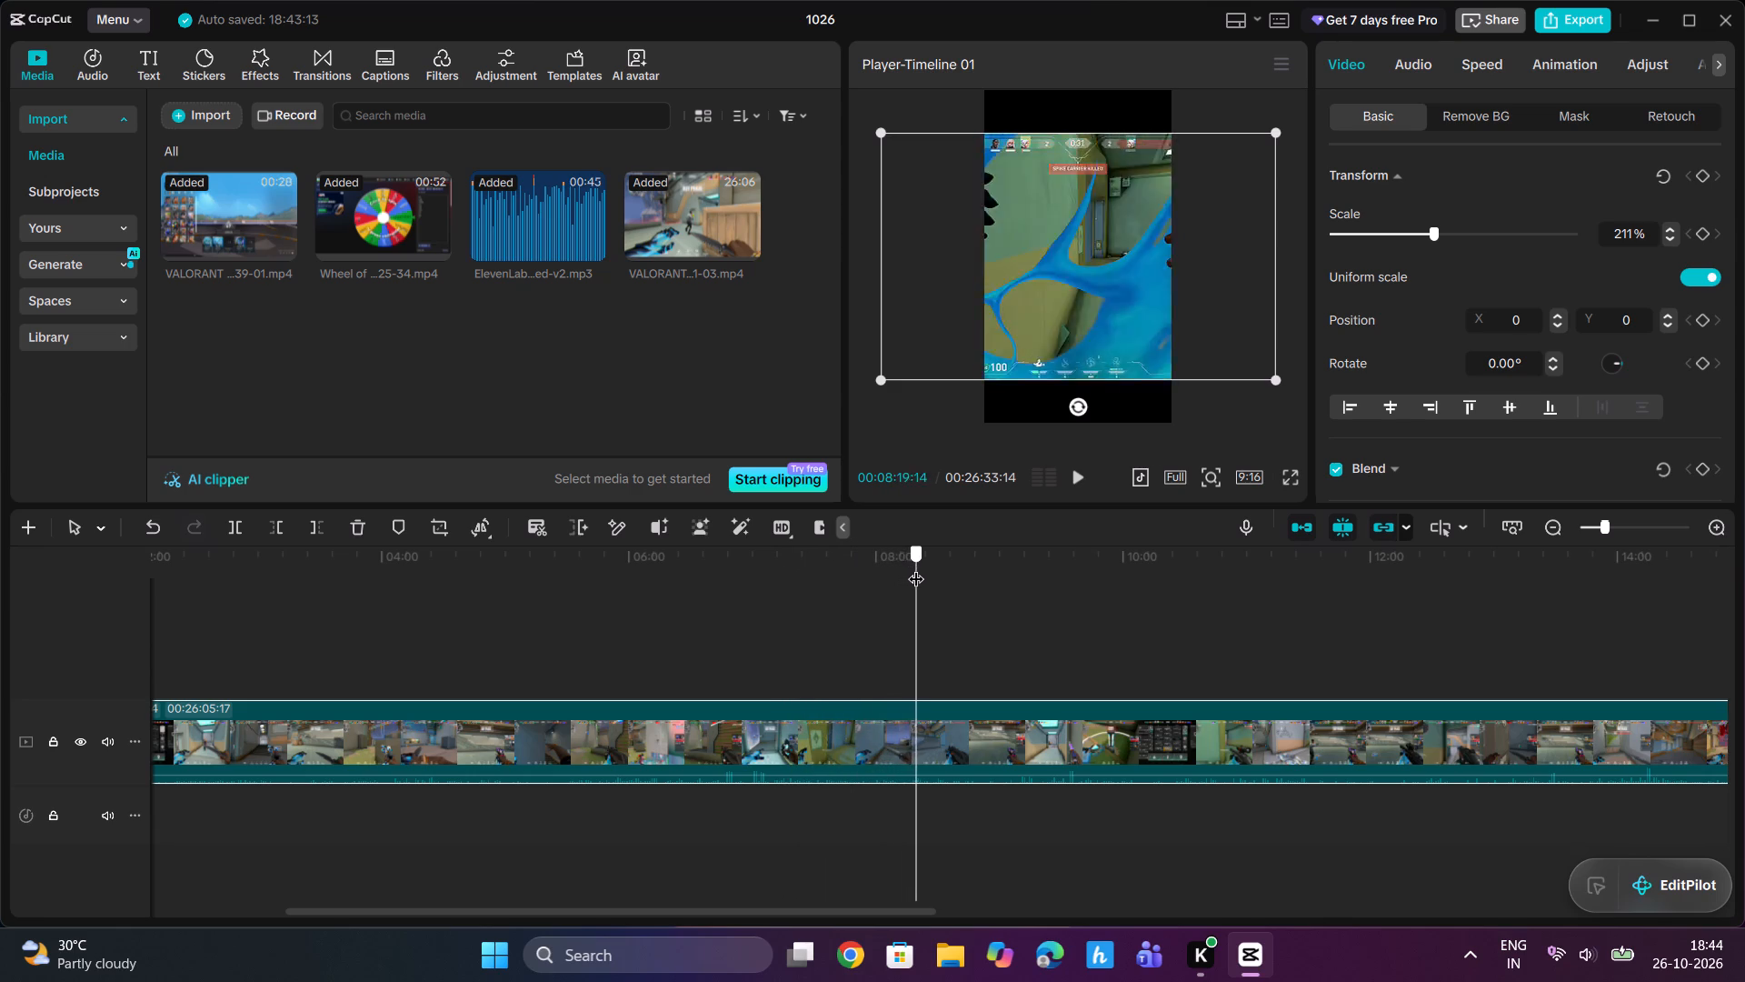
drag(916, 567, 971, 571)
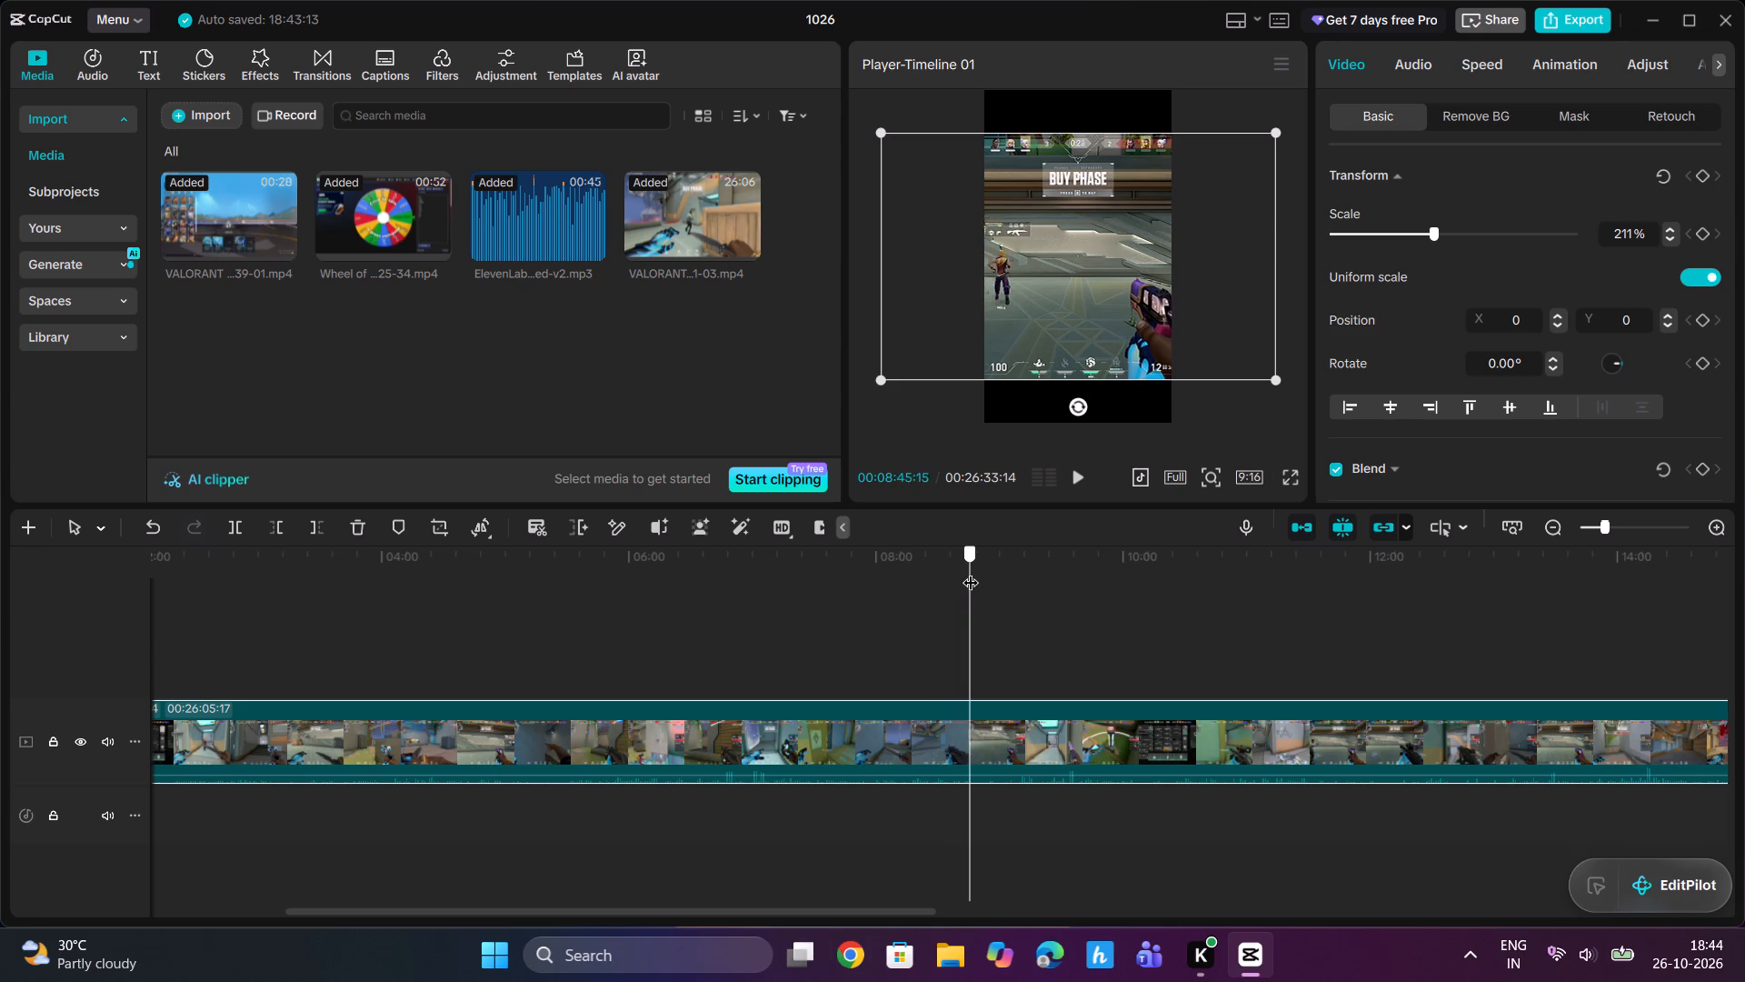
drag(971, 571, 1020, 574)
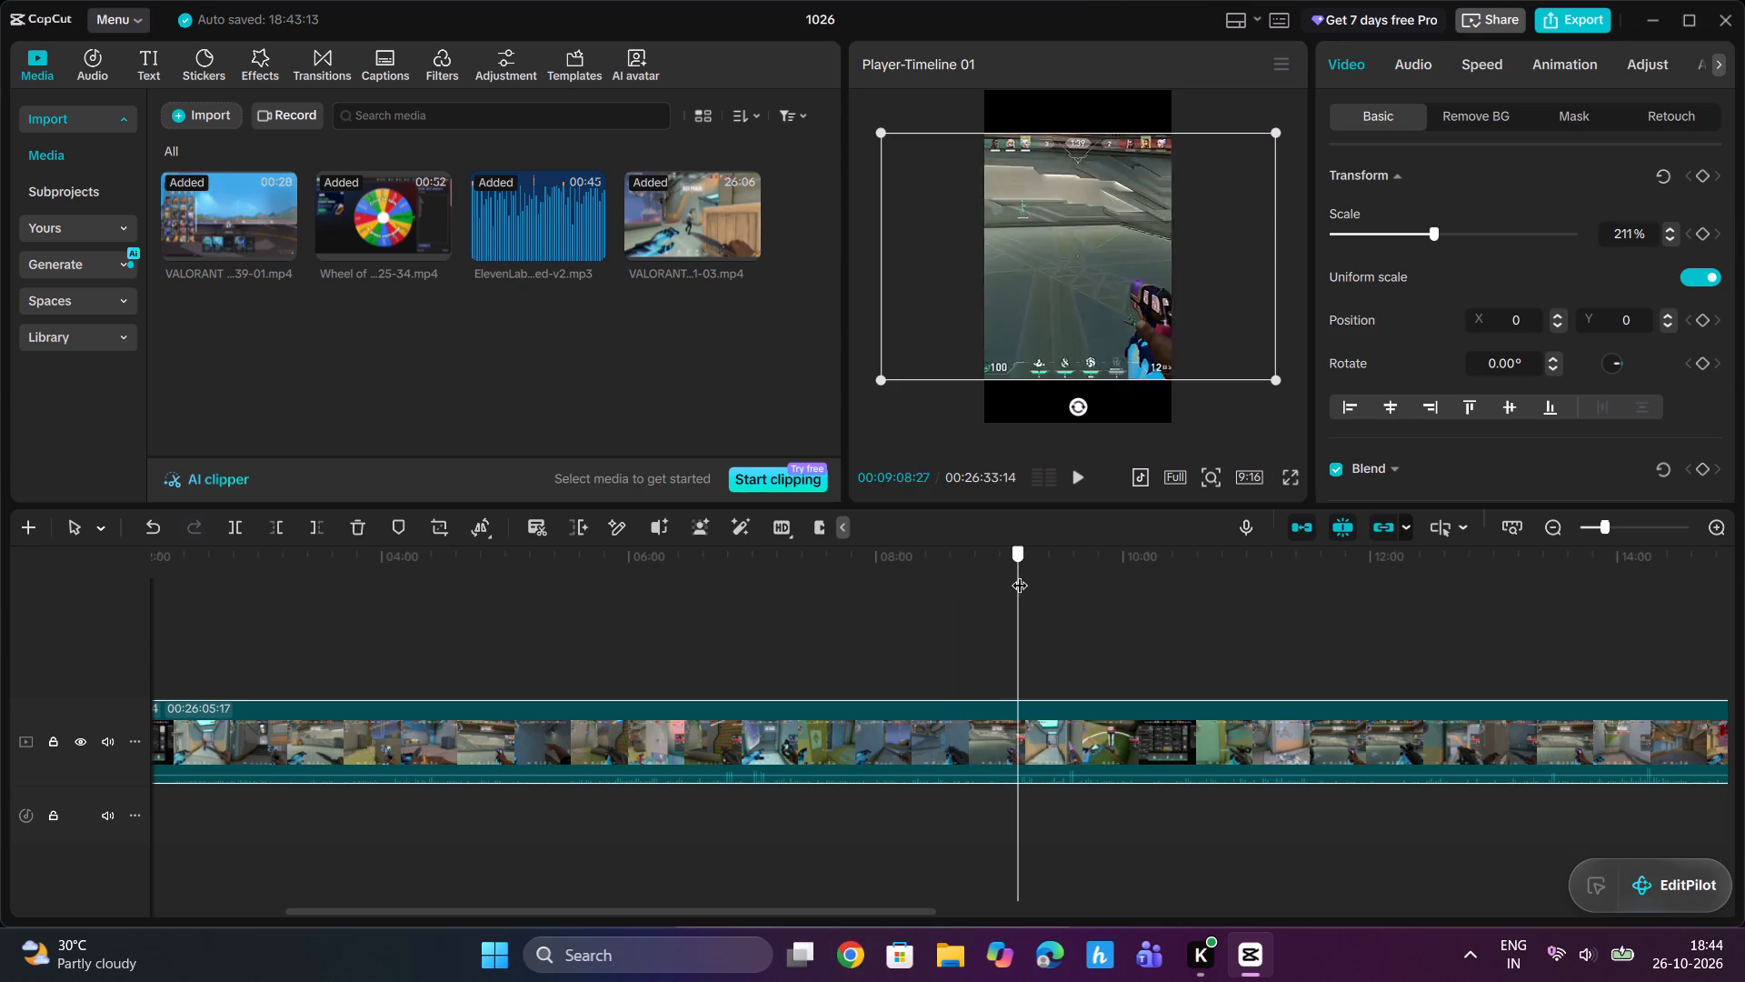
drag(1020, 574, 1101, 582)
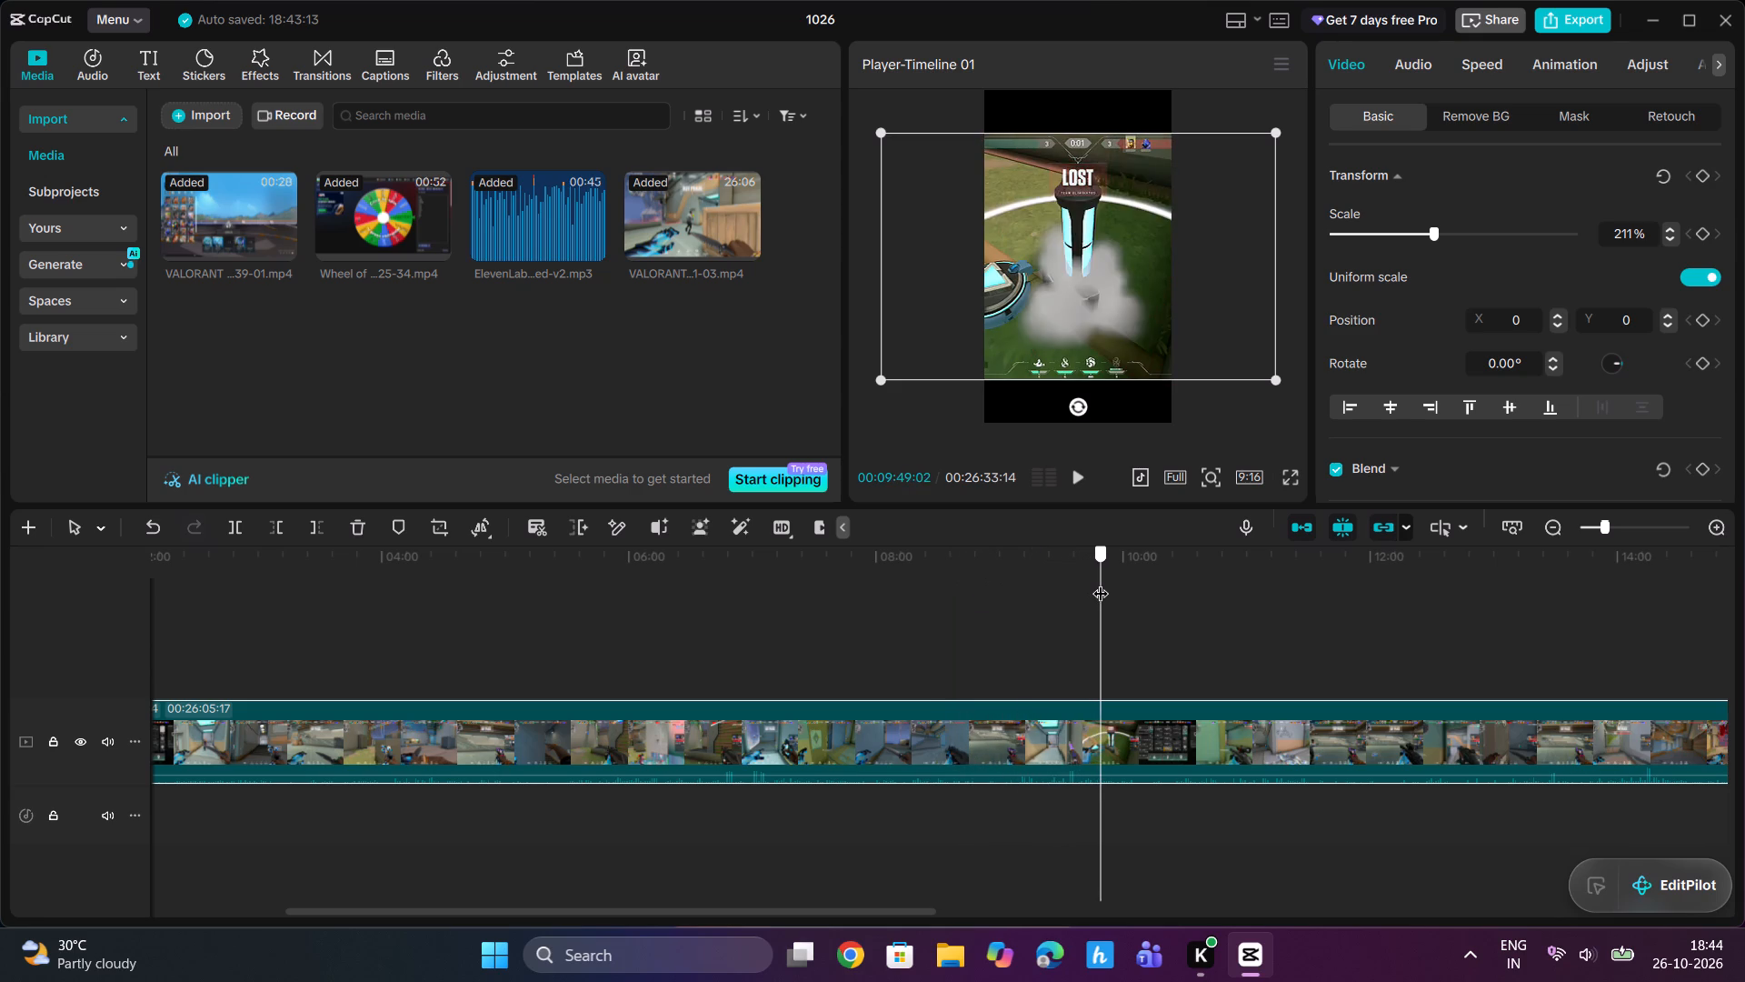
Continue examining the VALORANT gameplay from about 00:09:38 to 00:12:38 for a usable section.
drag(1101, 582, 1078, 593)
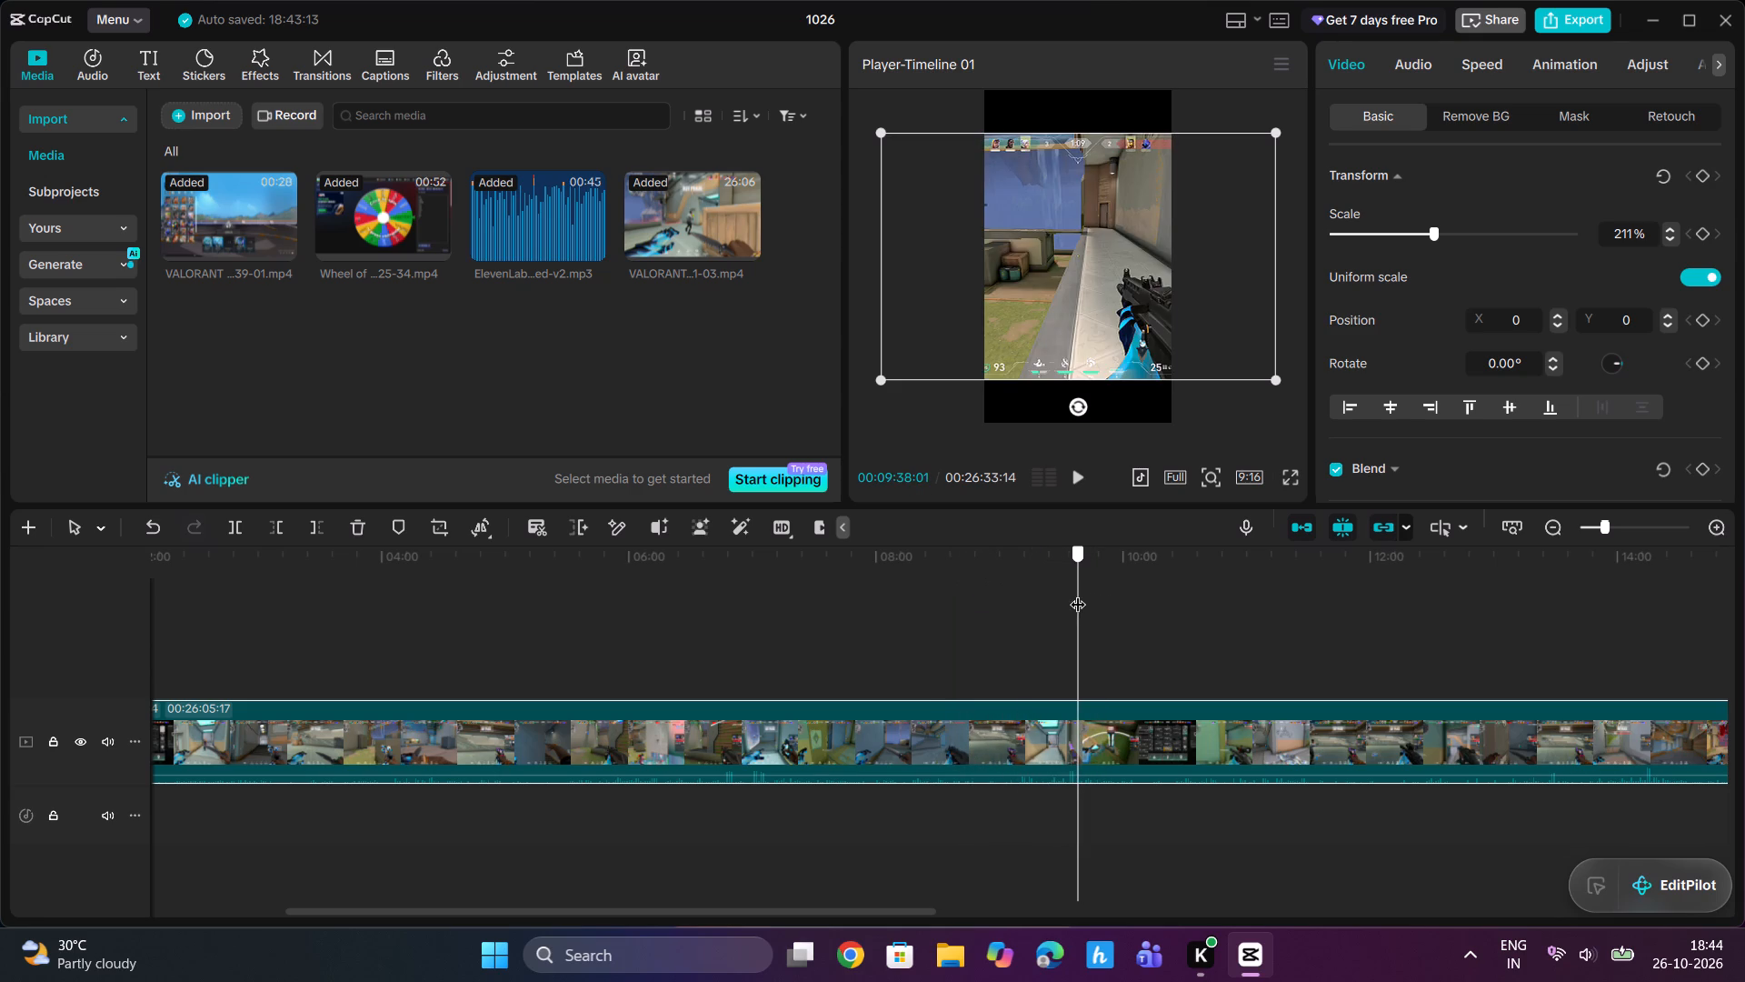
drag(1078, 593, 1149, 596)
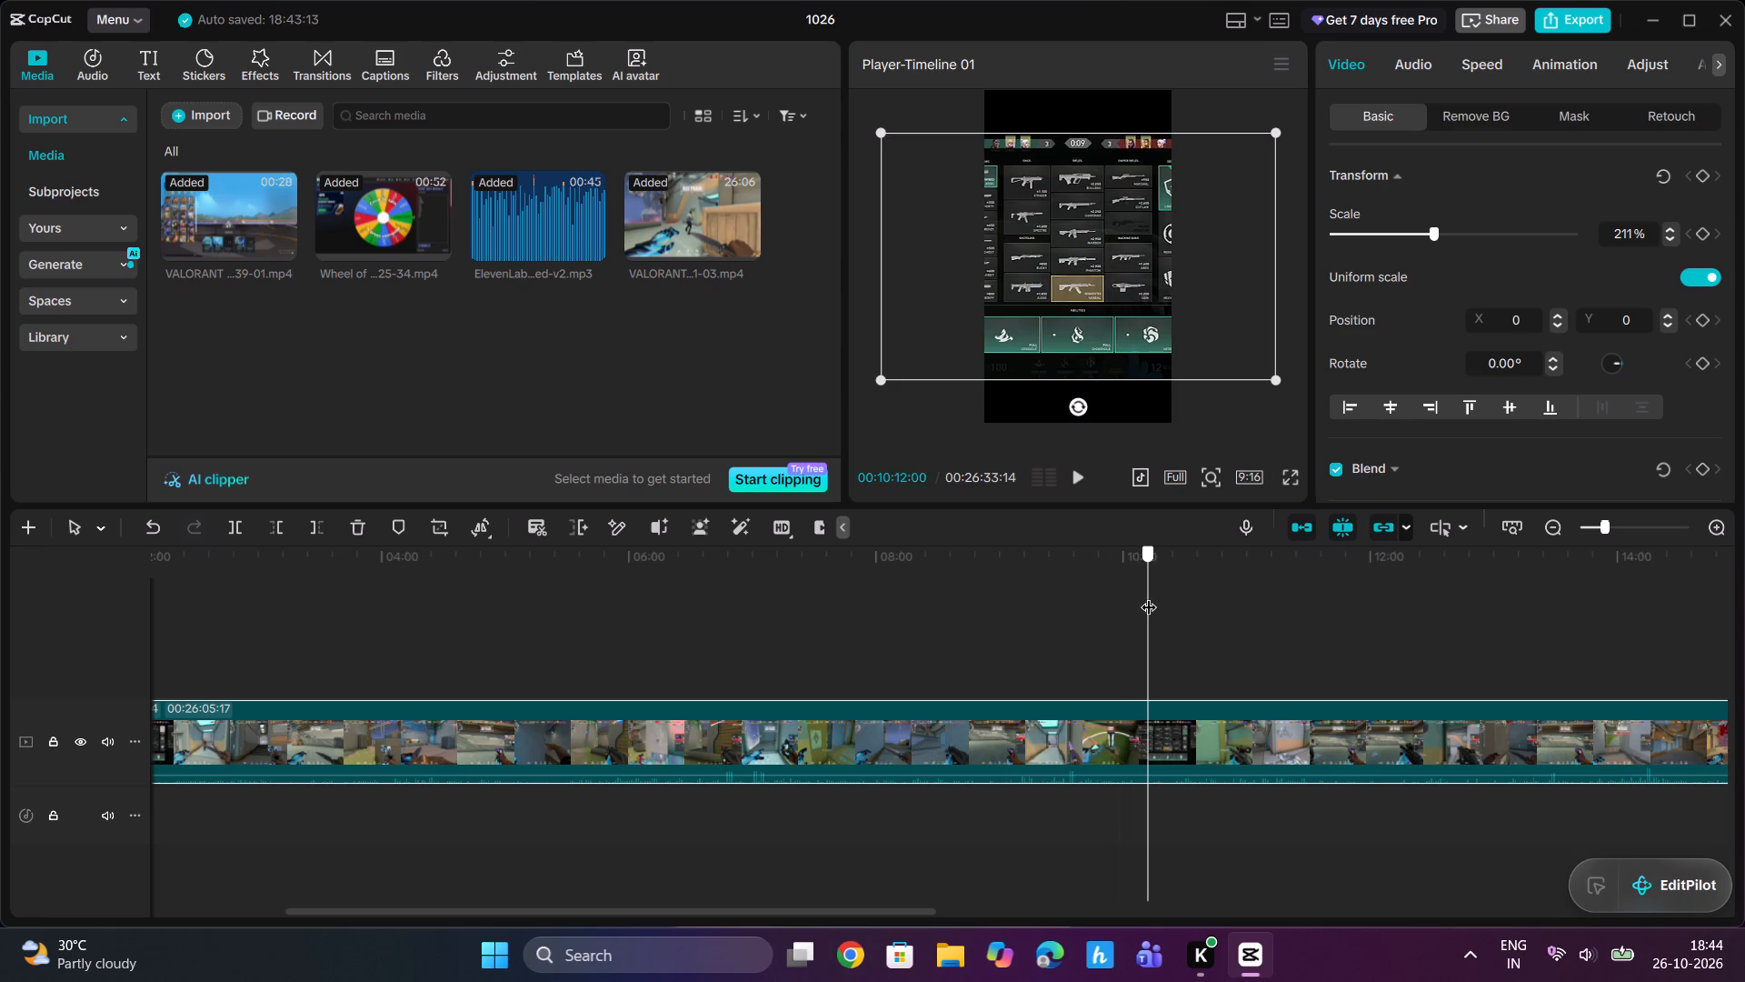
drag(1149, 596, 1202, 596)
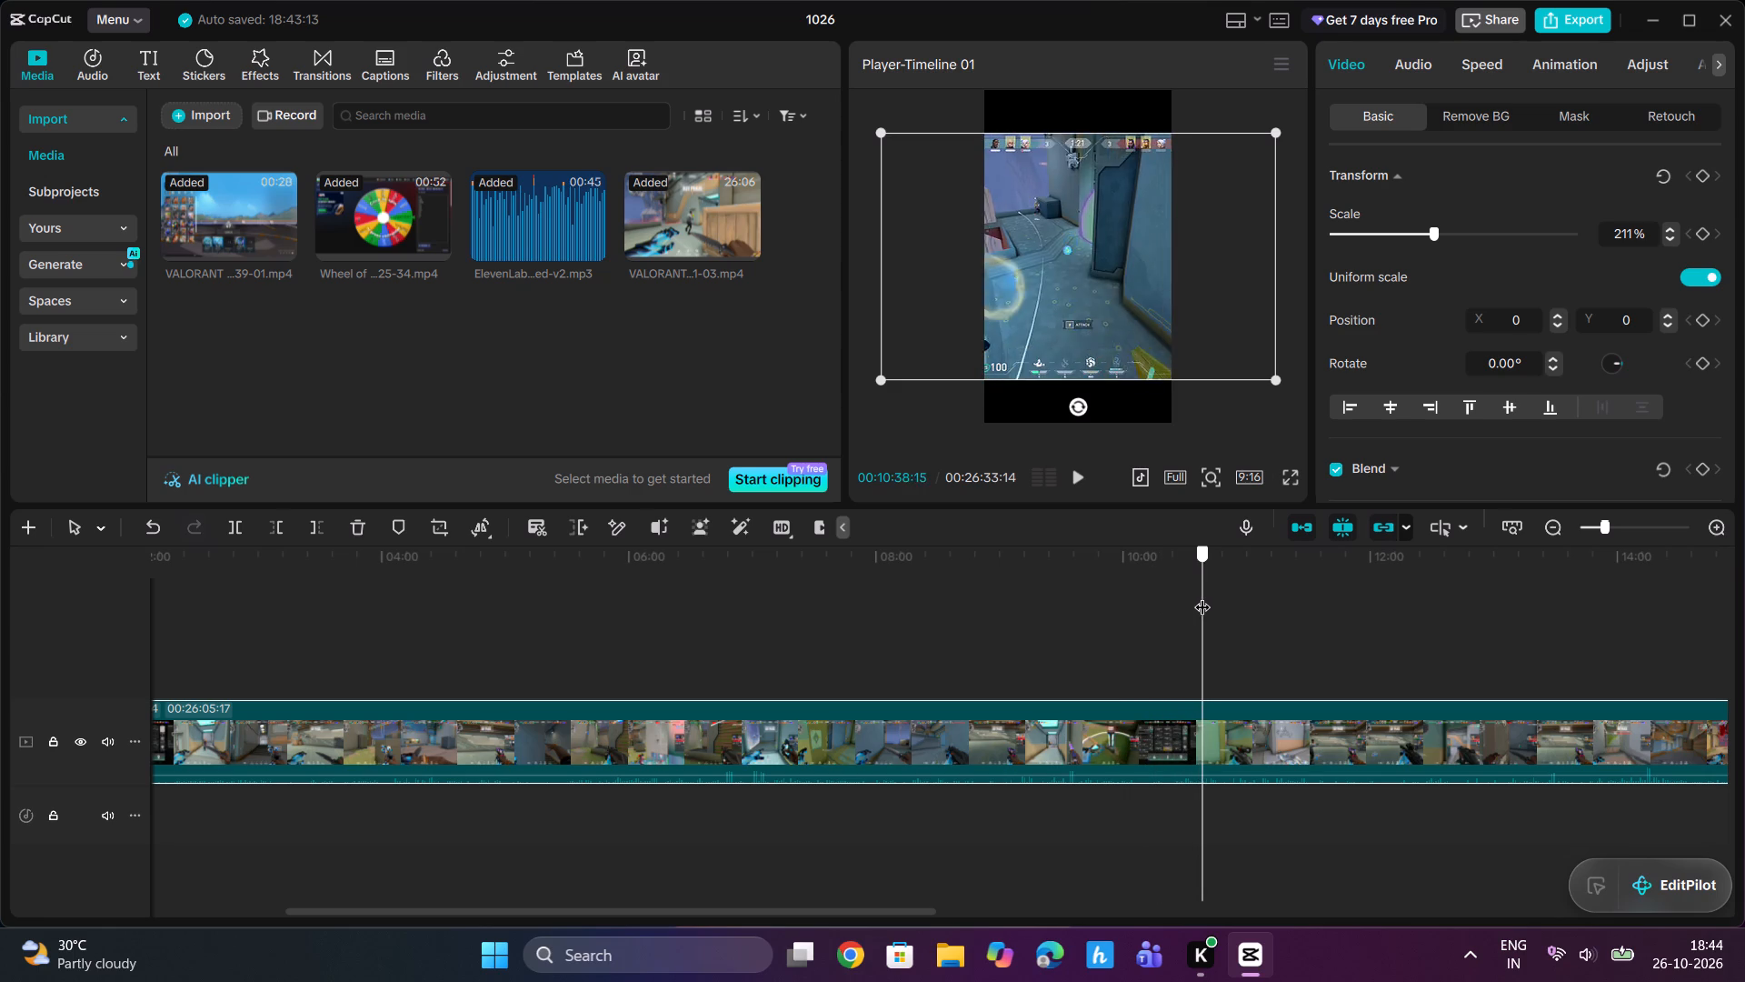
drag(1202, 596, 1227, 596)
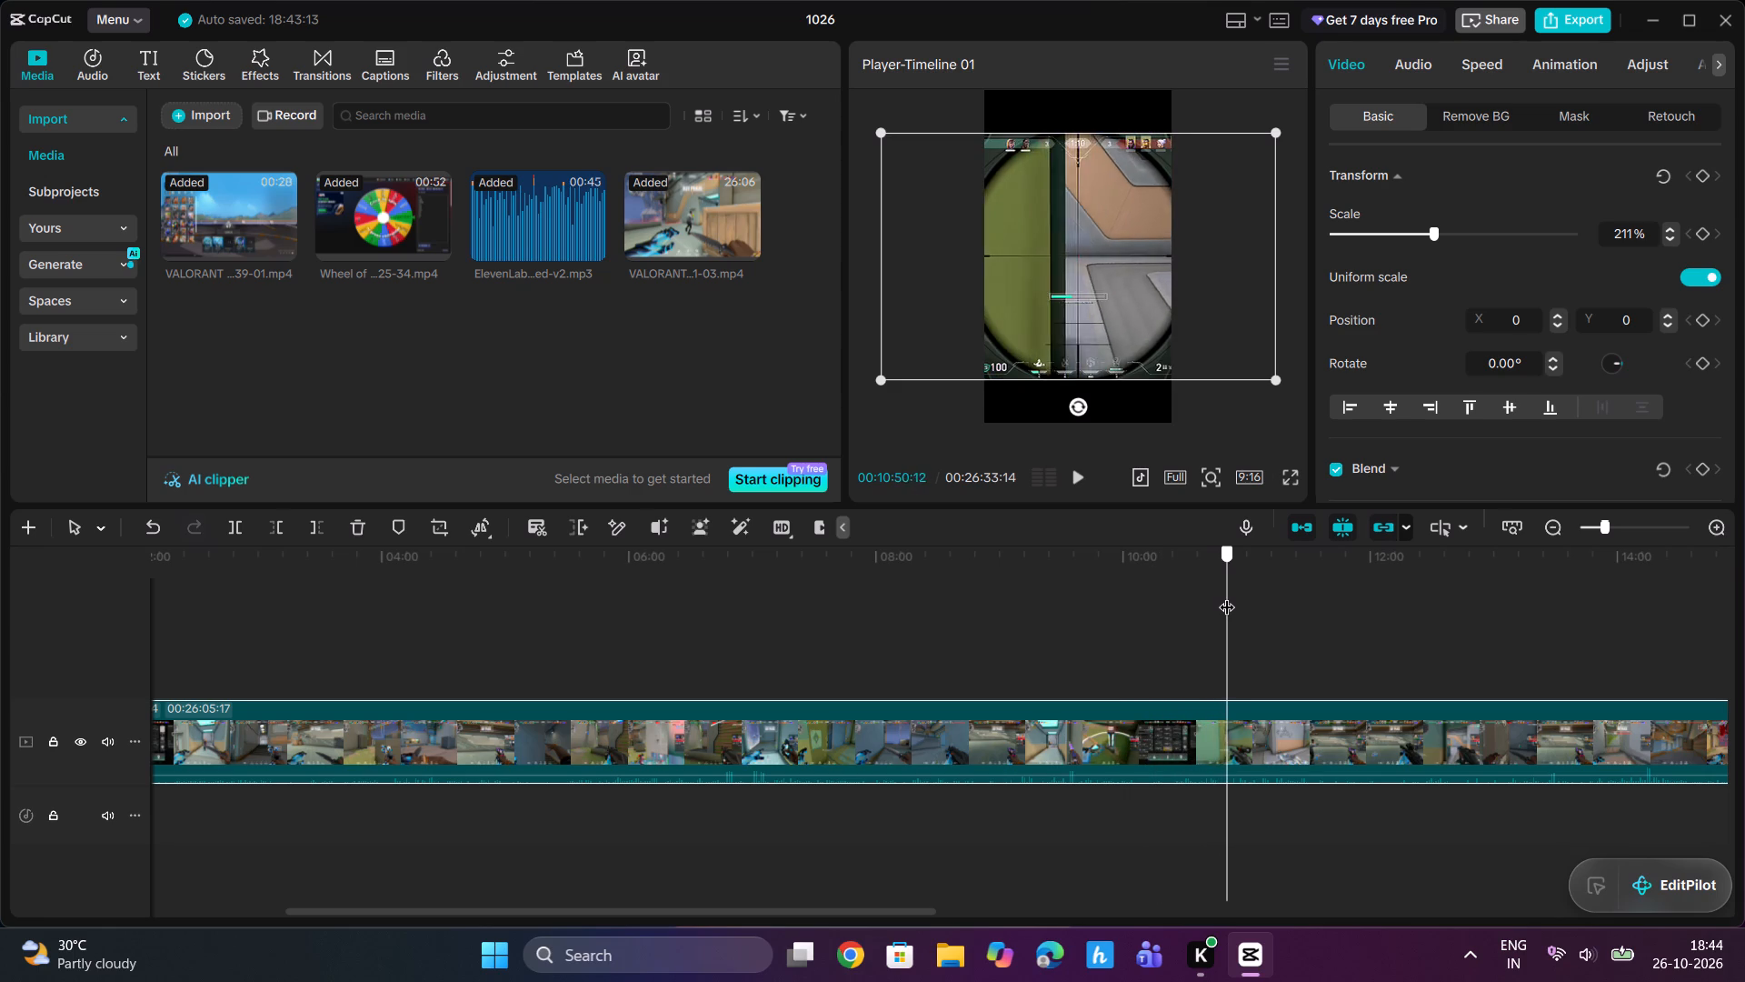
drag(1227, 596, 1256, 595)
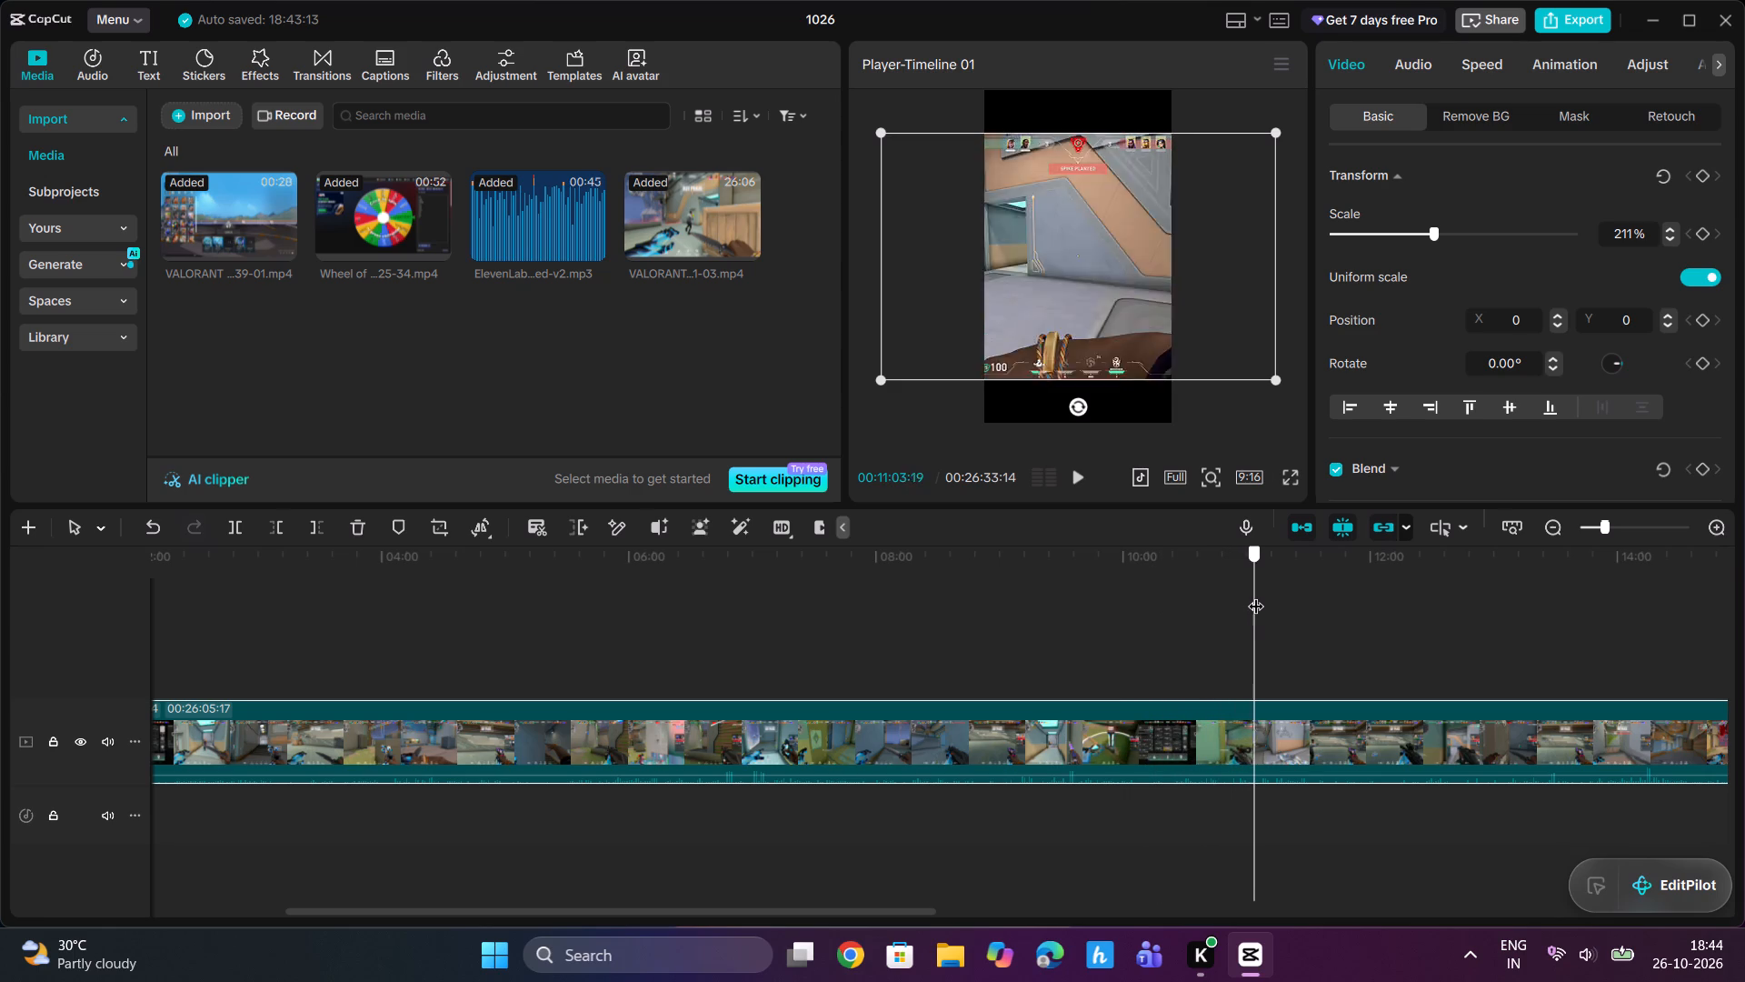
drag(1256, 595, 1276, 595)
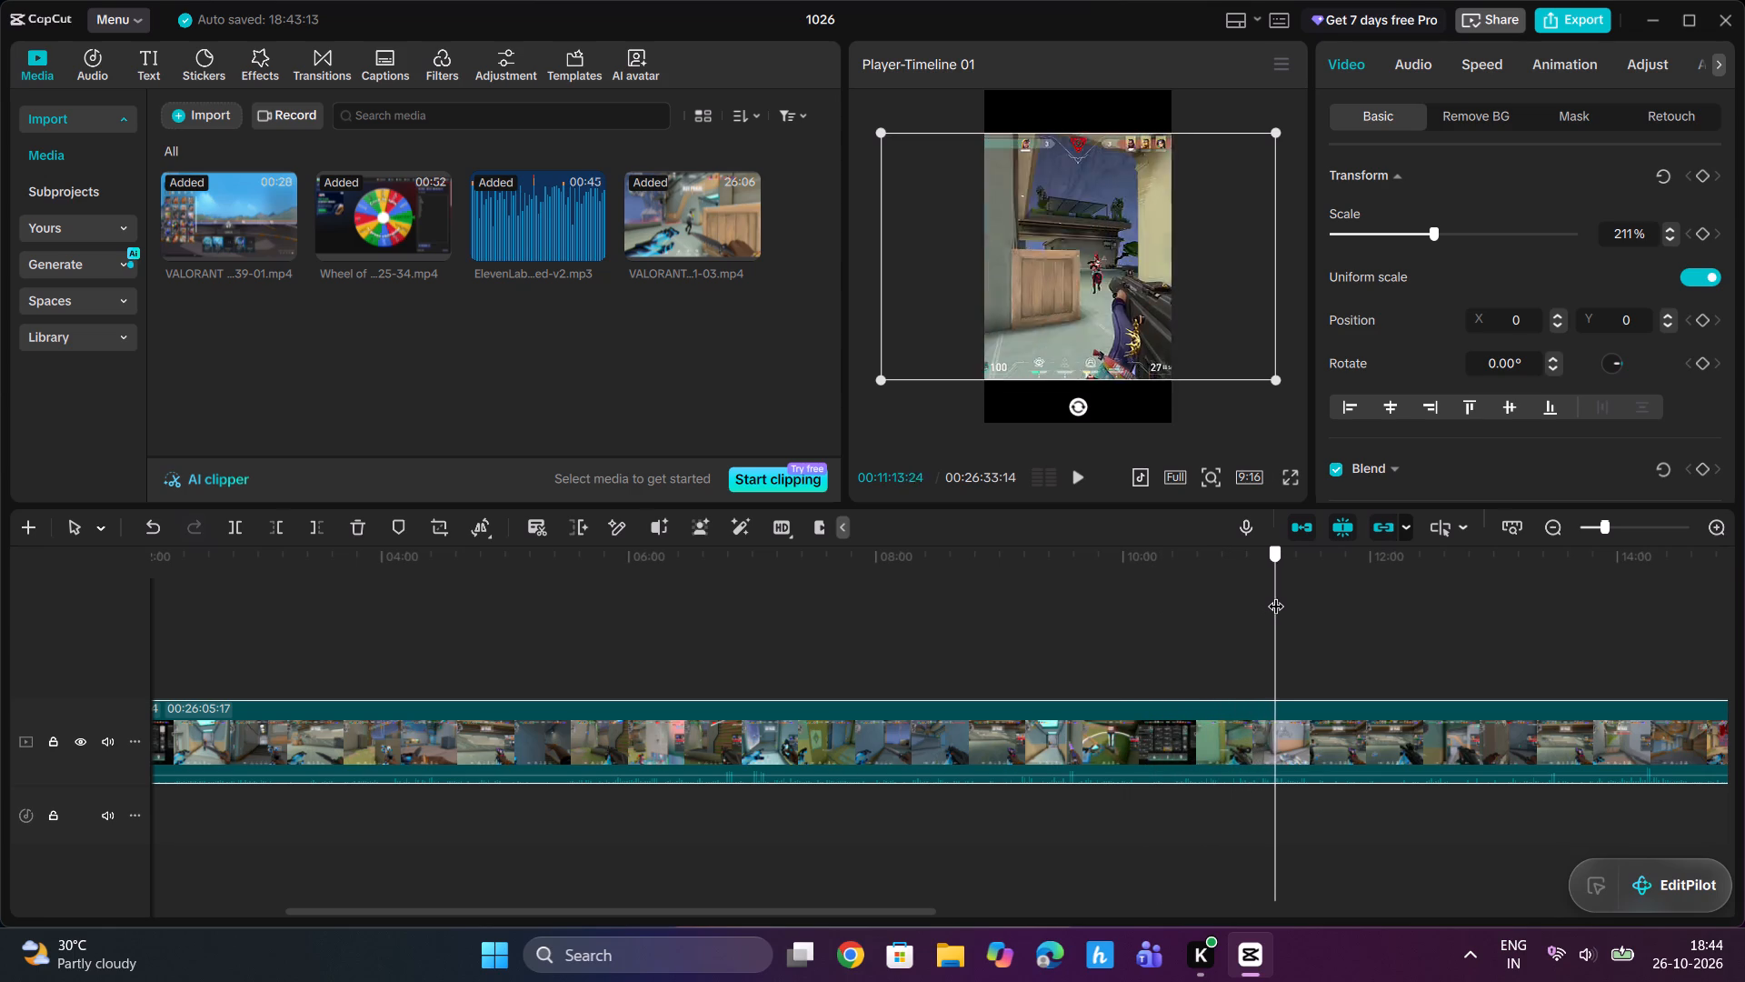
drag(1276, 595, 1313, 593)
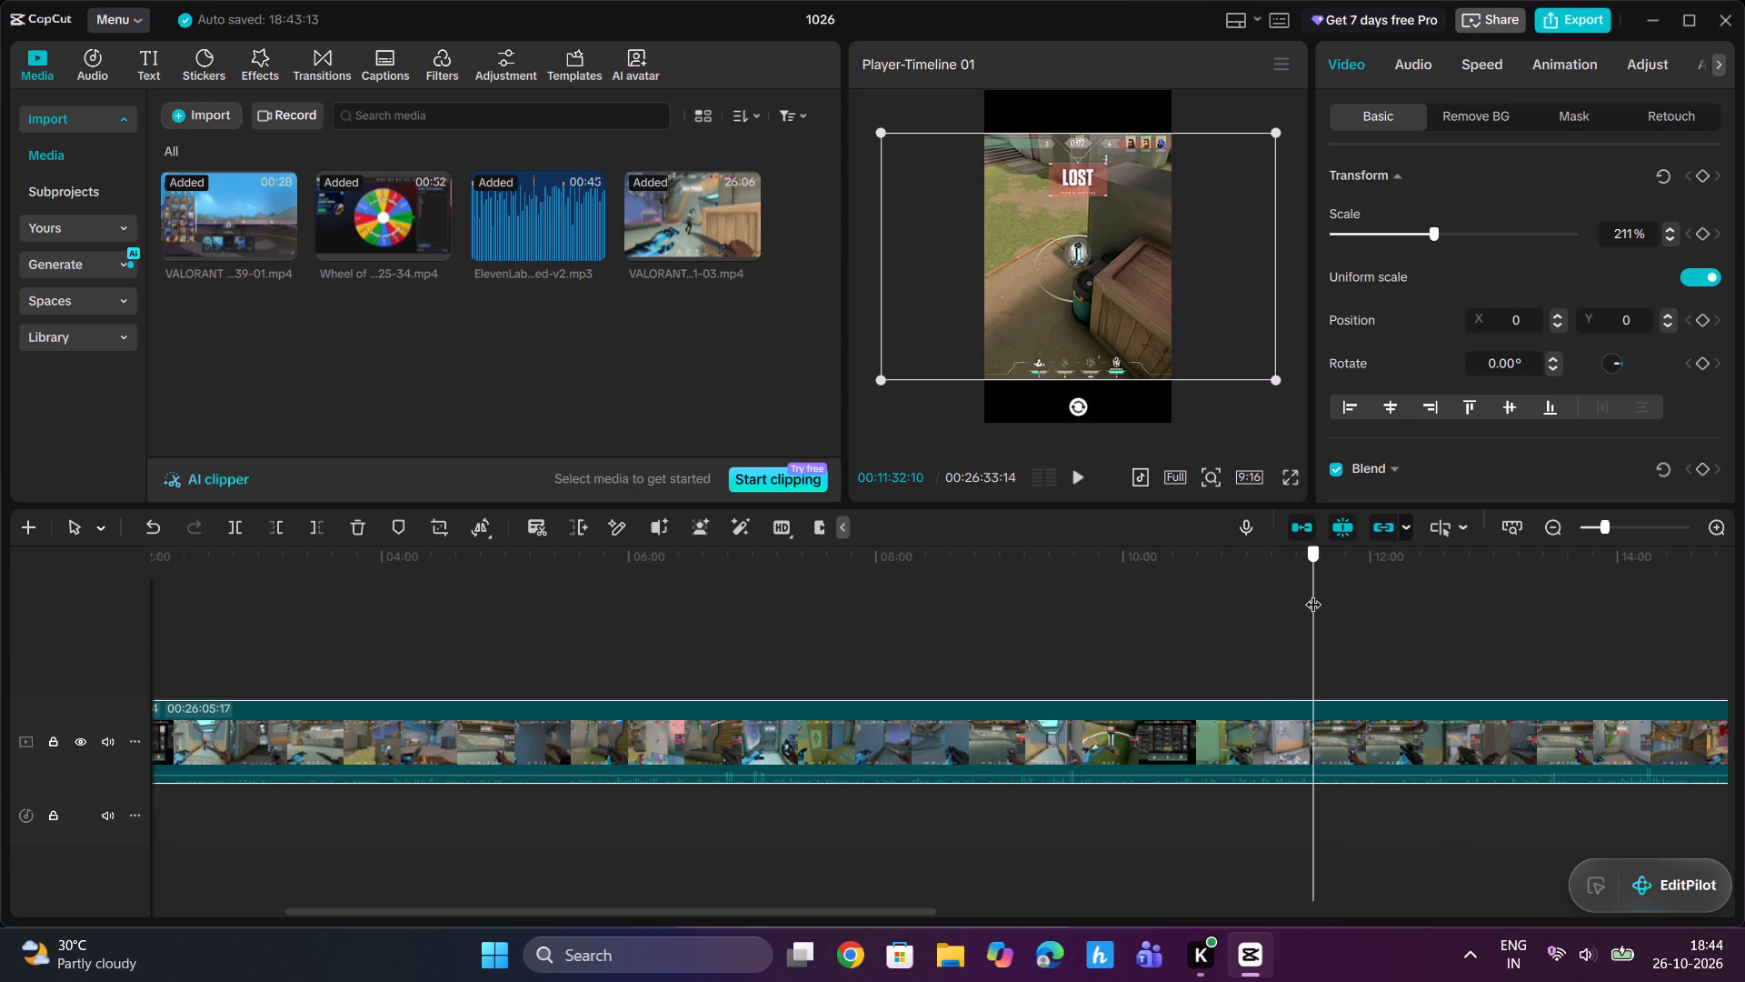
drag(1313, 593, 1378, 596)
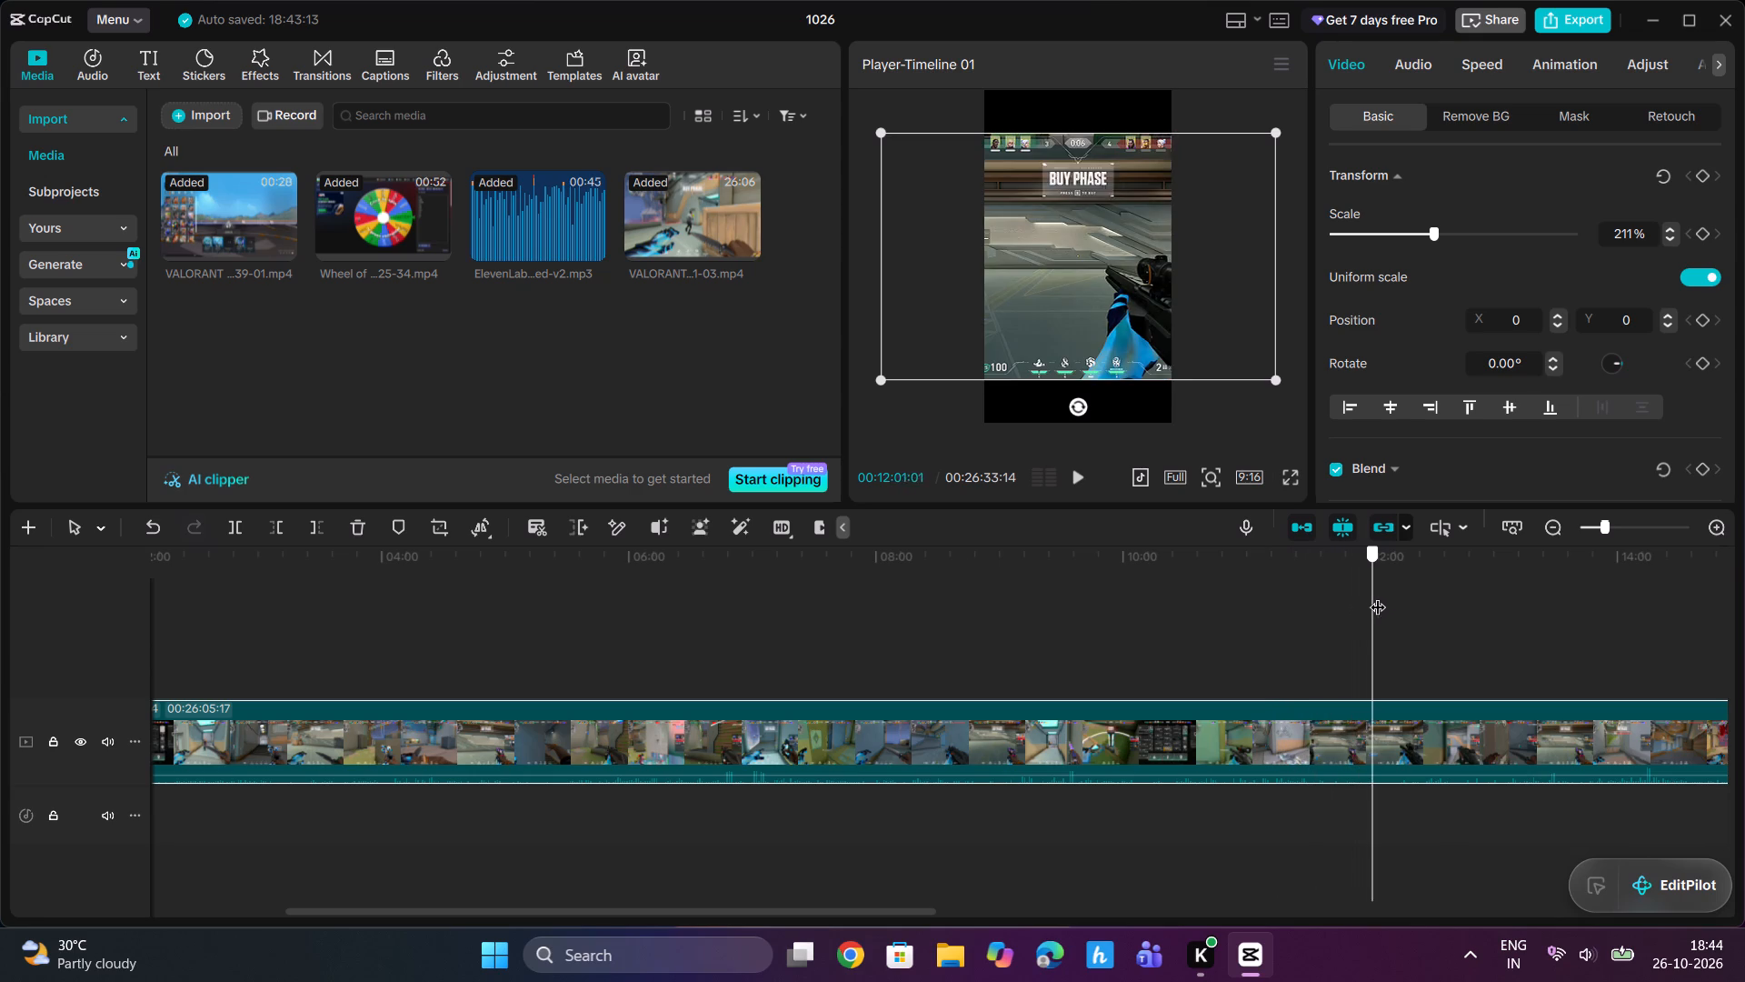
drag(1378, 596, 1444, 596)
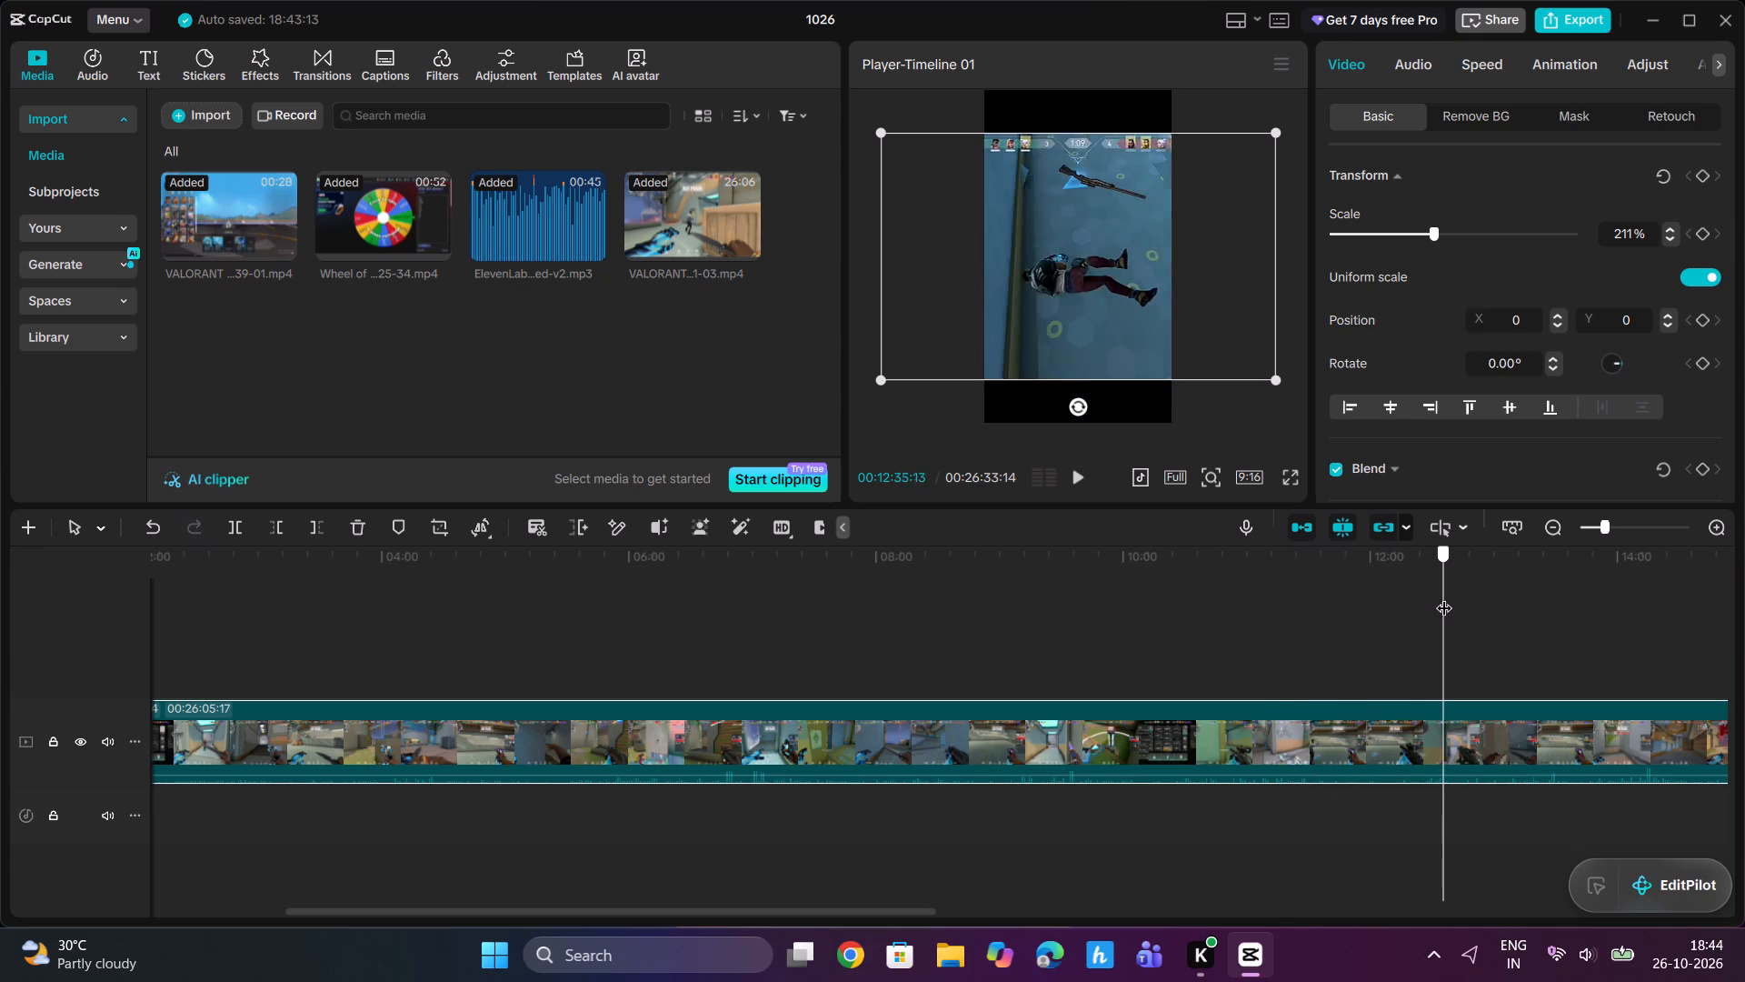
drag(1444, 596, 1451, 596)
Examine the VALORANT gameplay more closely between about 00:12:38 and 00:14:22 to find where the wanted fight begins.
drag(1605, 527, 1600, 531)
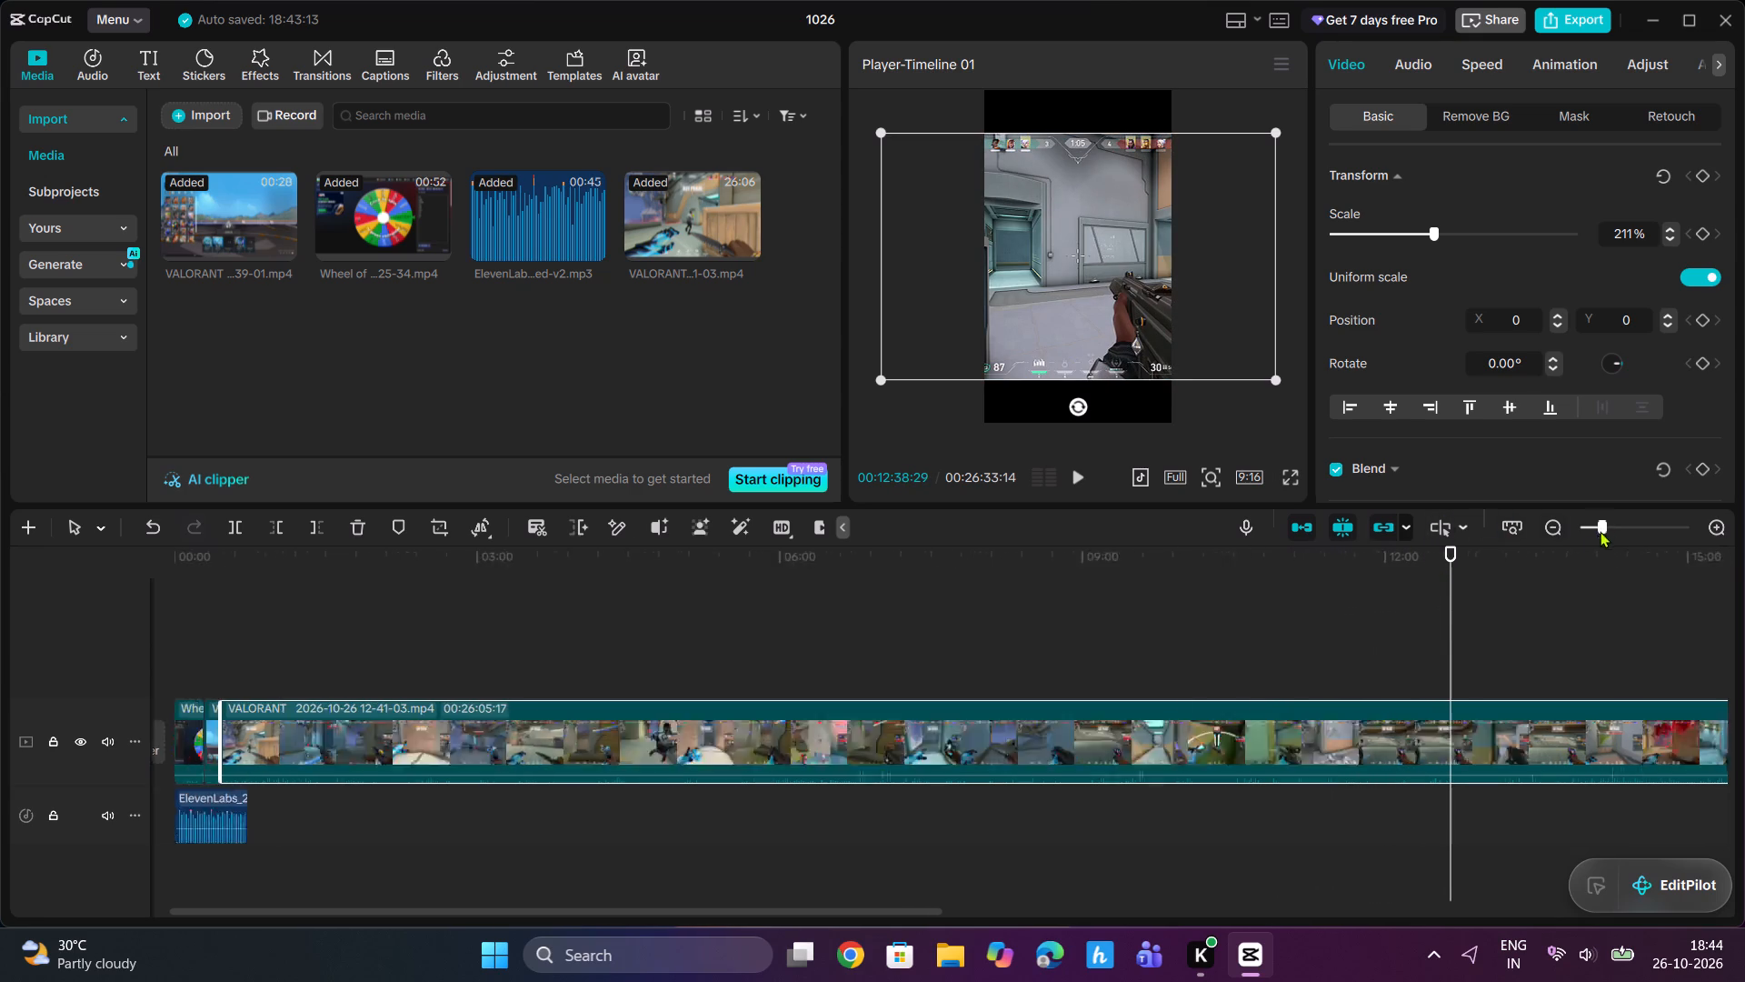
drag(1600, 531, 1616, 537)
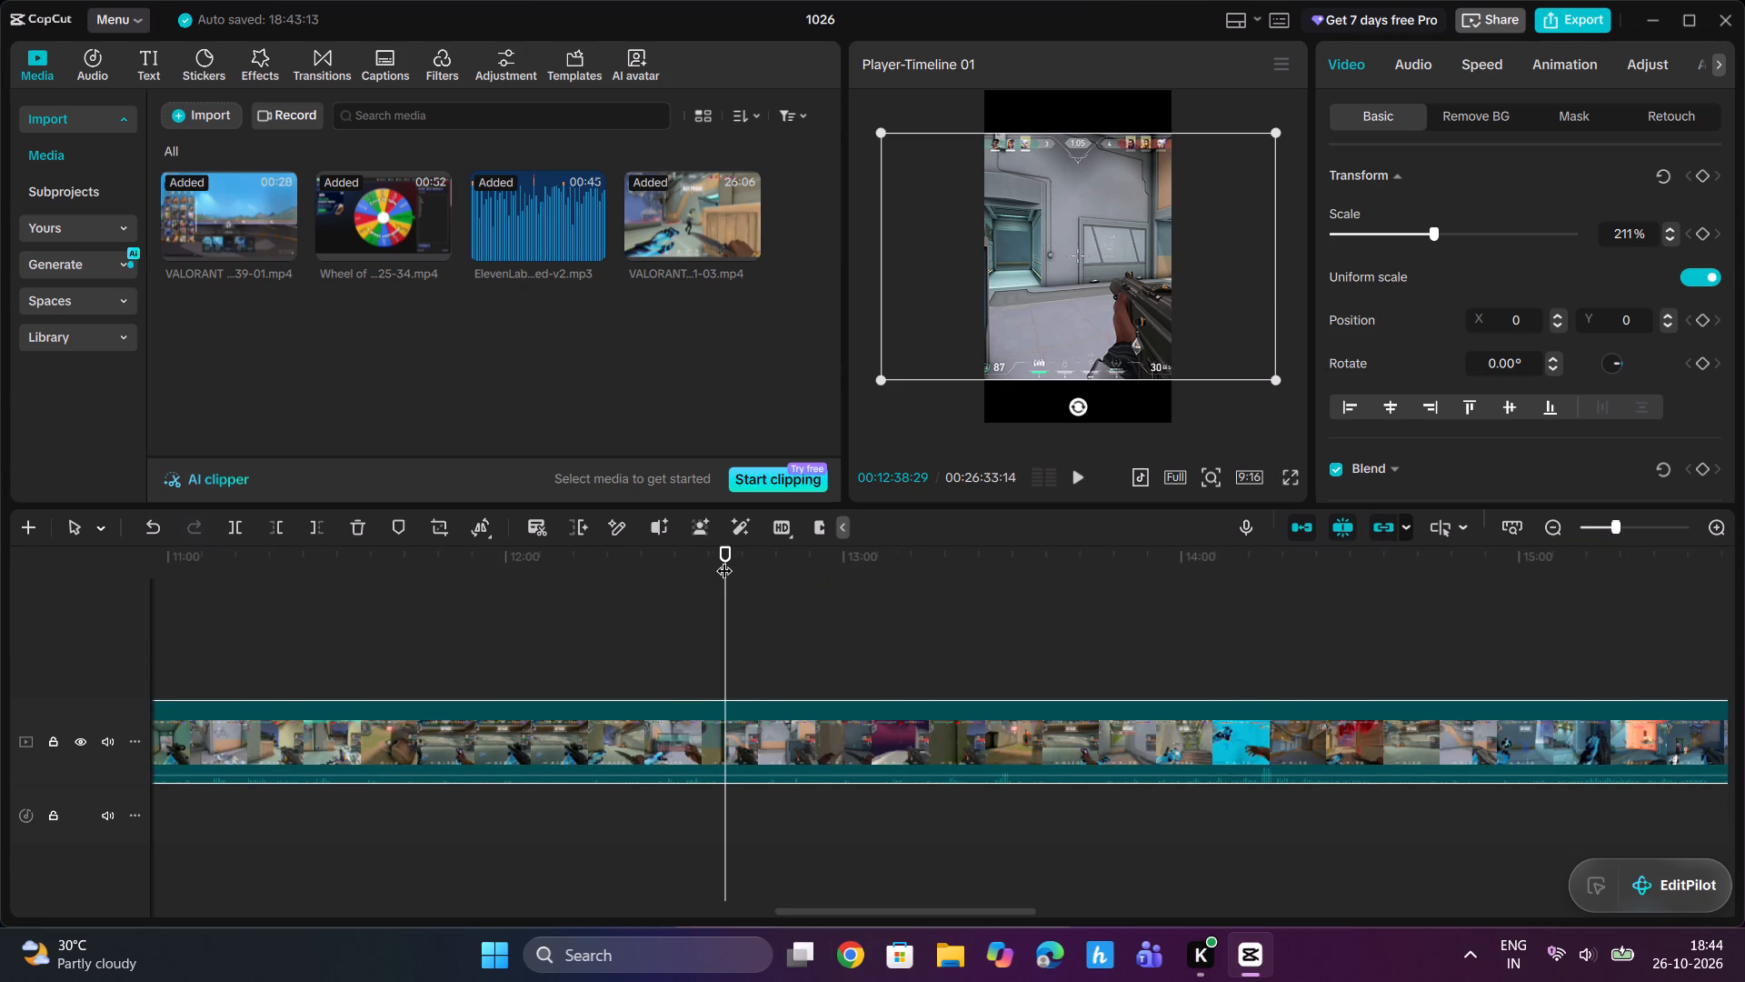
drag(724, 559, 823, 558)
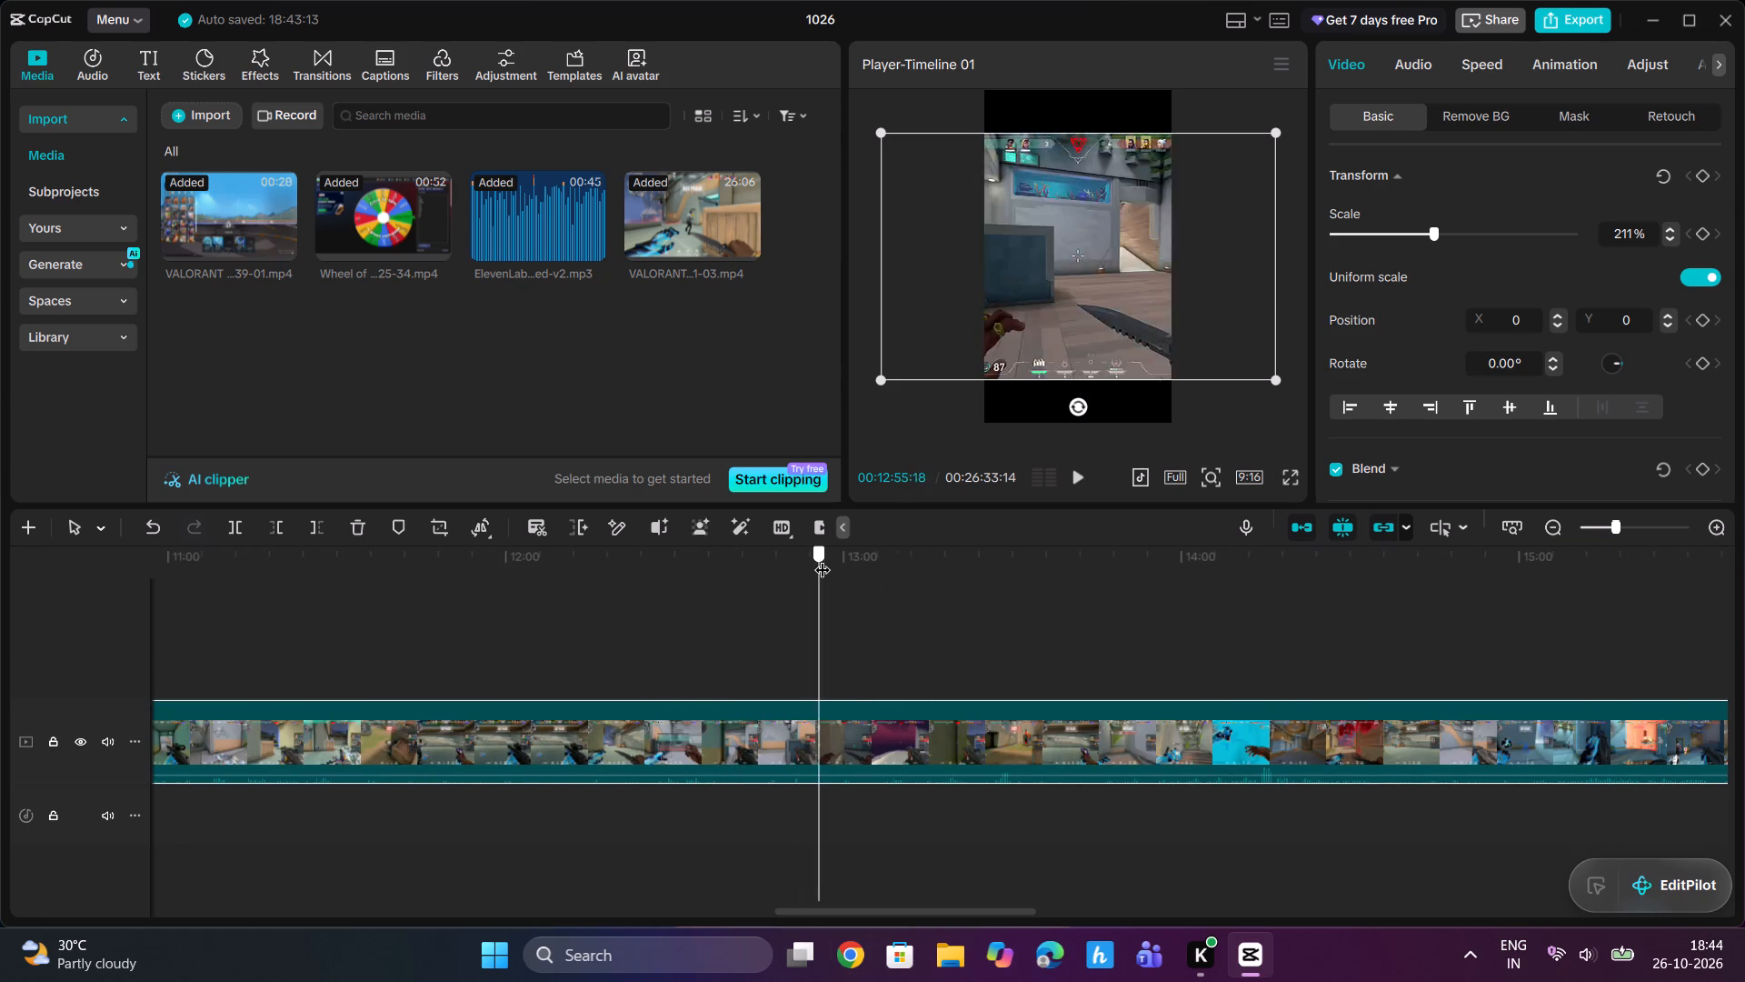
drag(823, 558, 1022, 559)
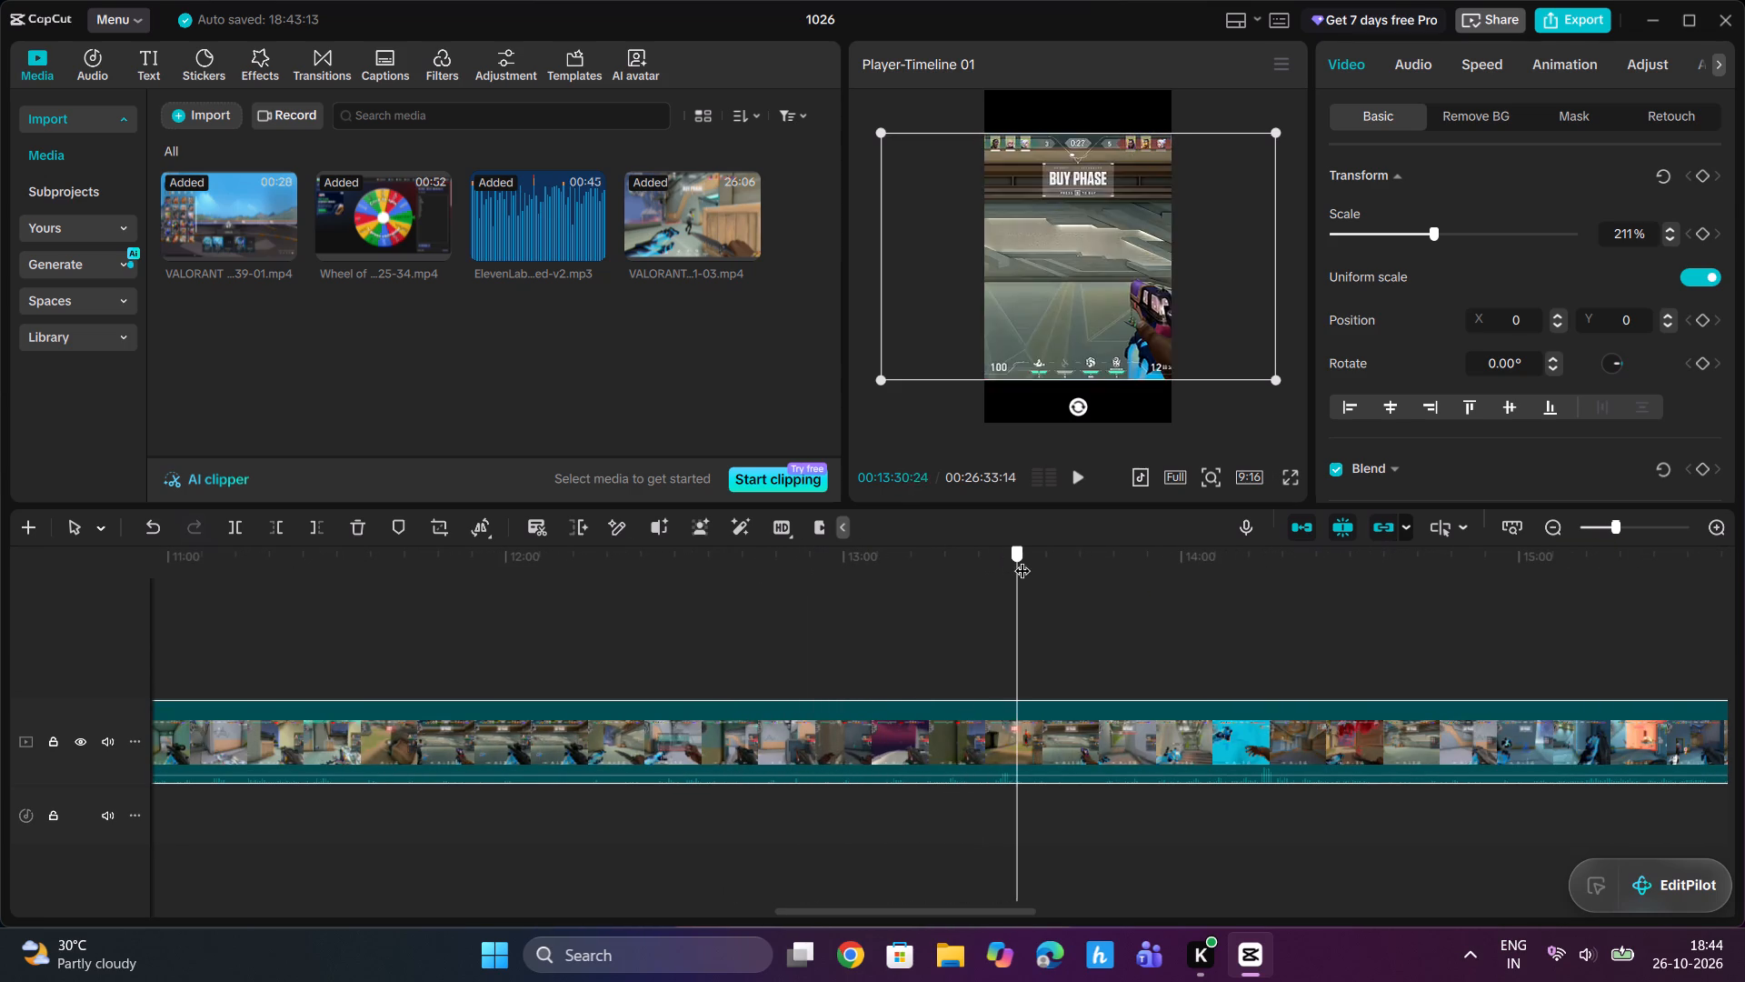
drag(1022, 559, 1139, 565)
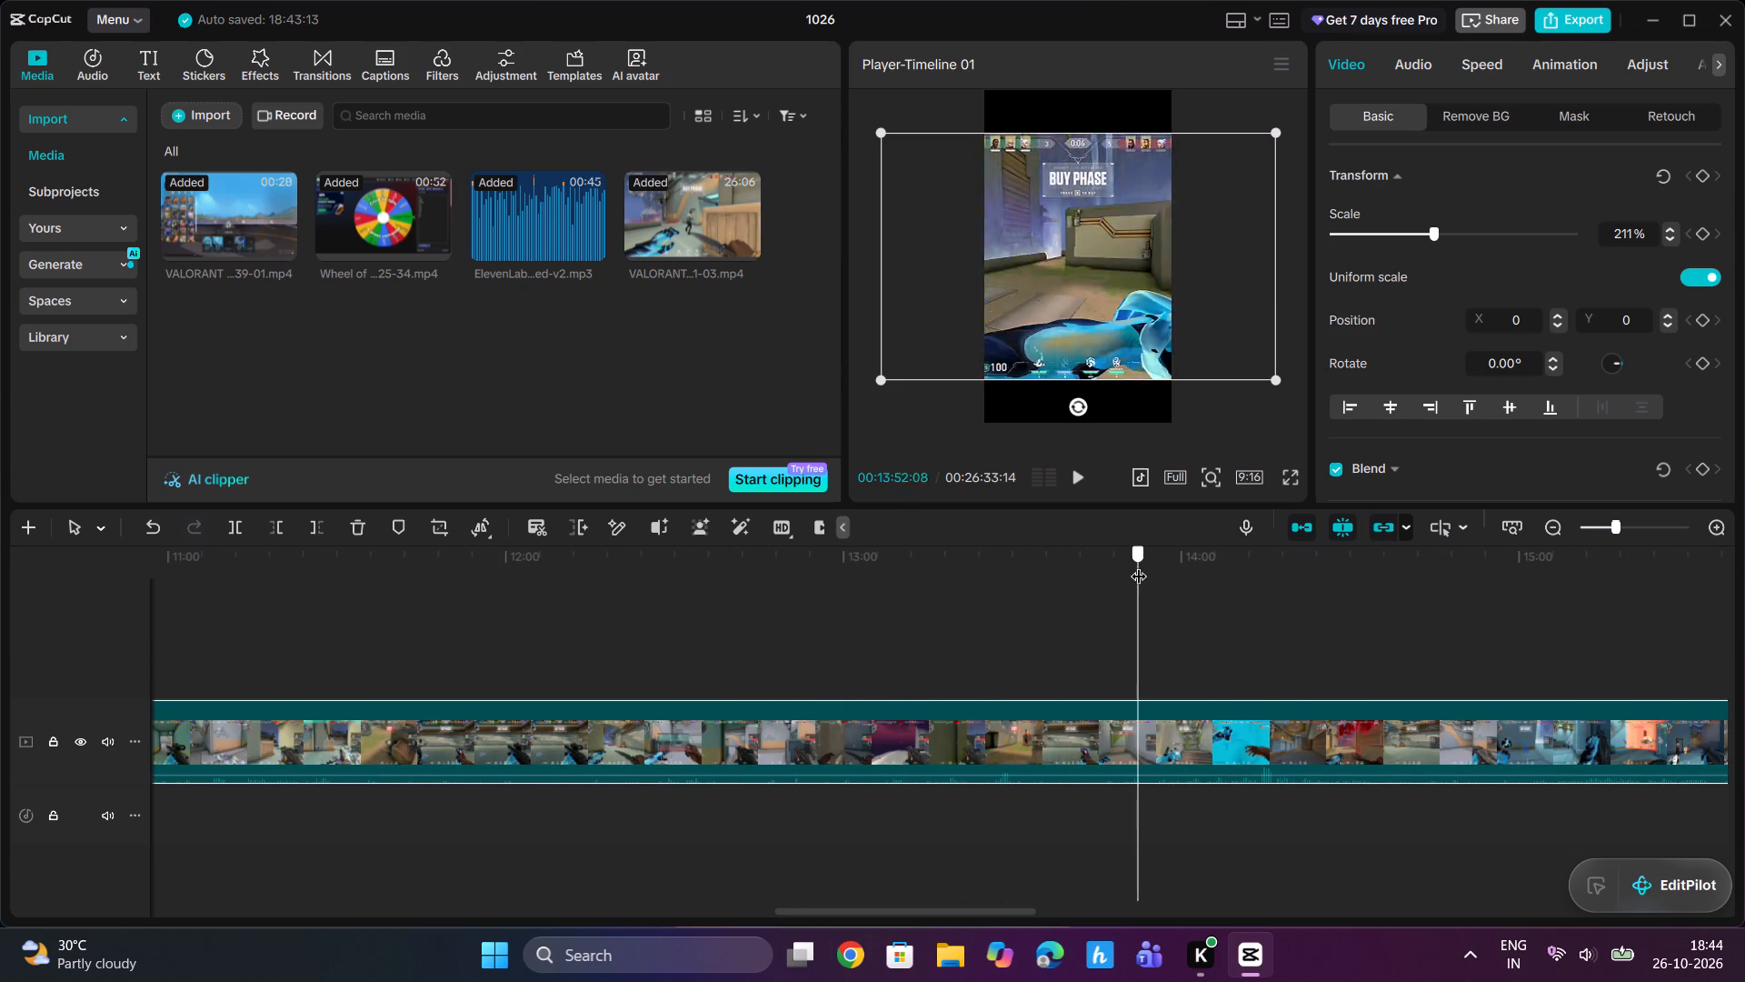
drag(1139, 565, 1202, 563)
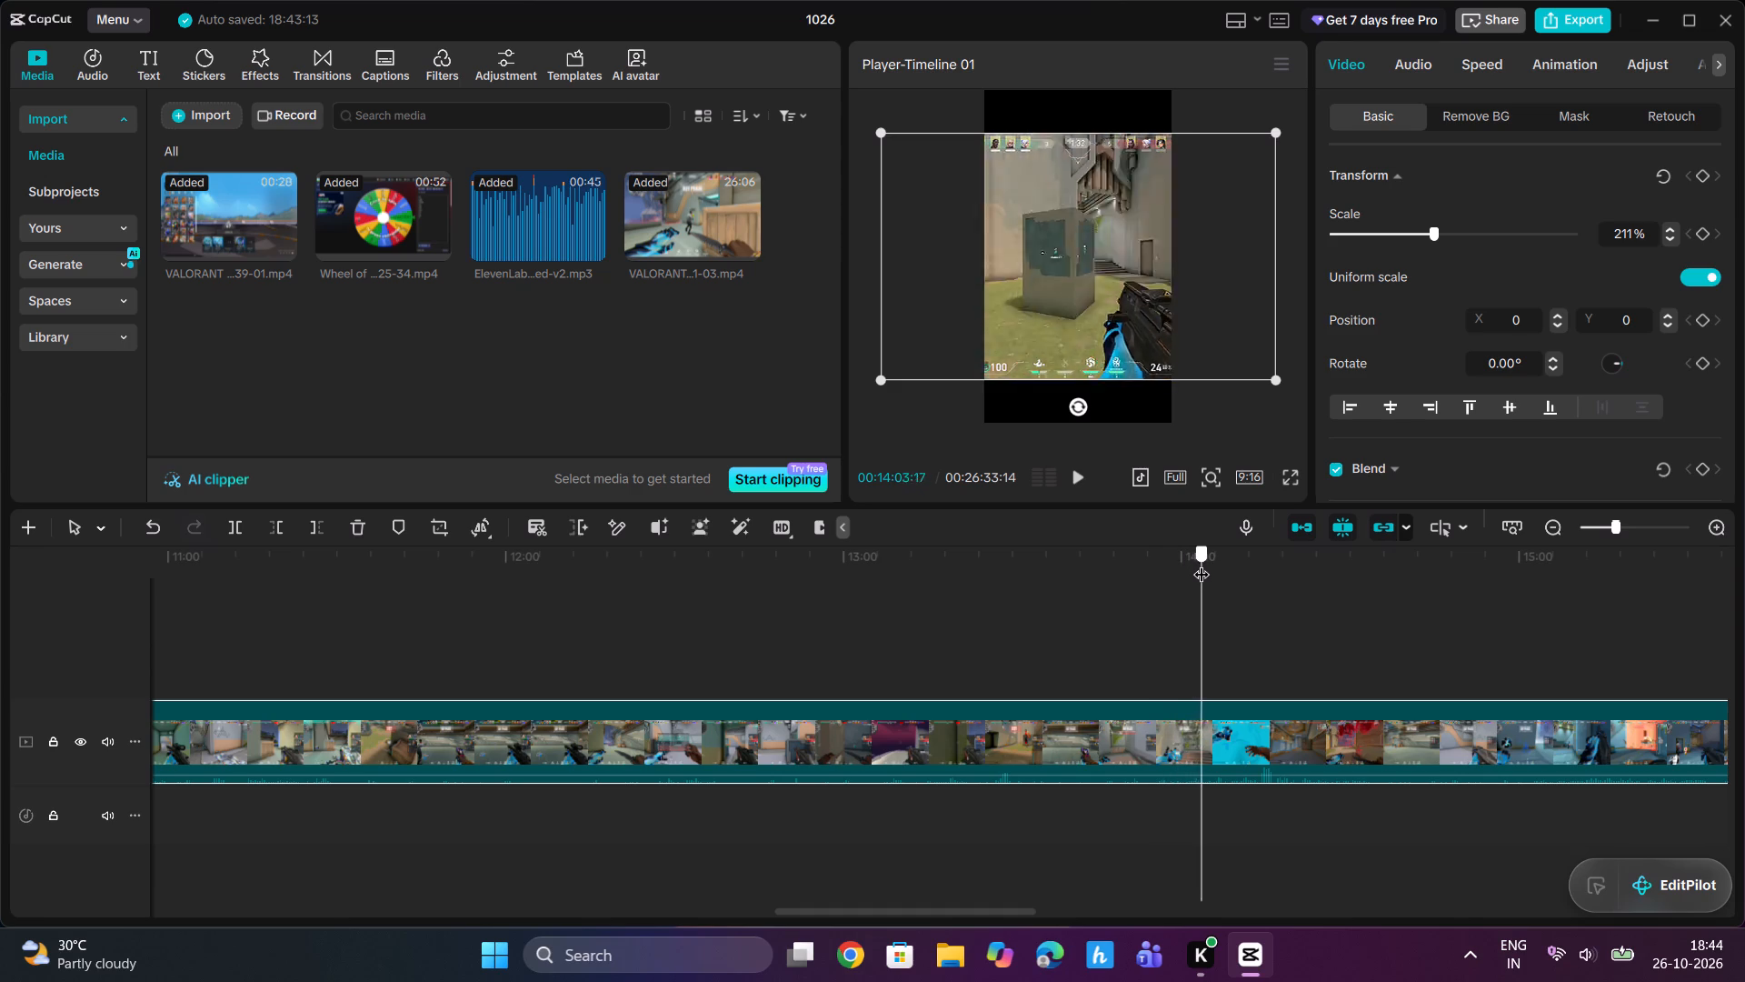
drag(1202, 563, 1250, 555)
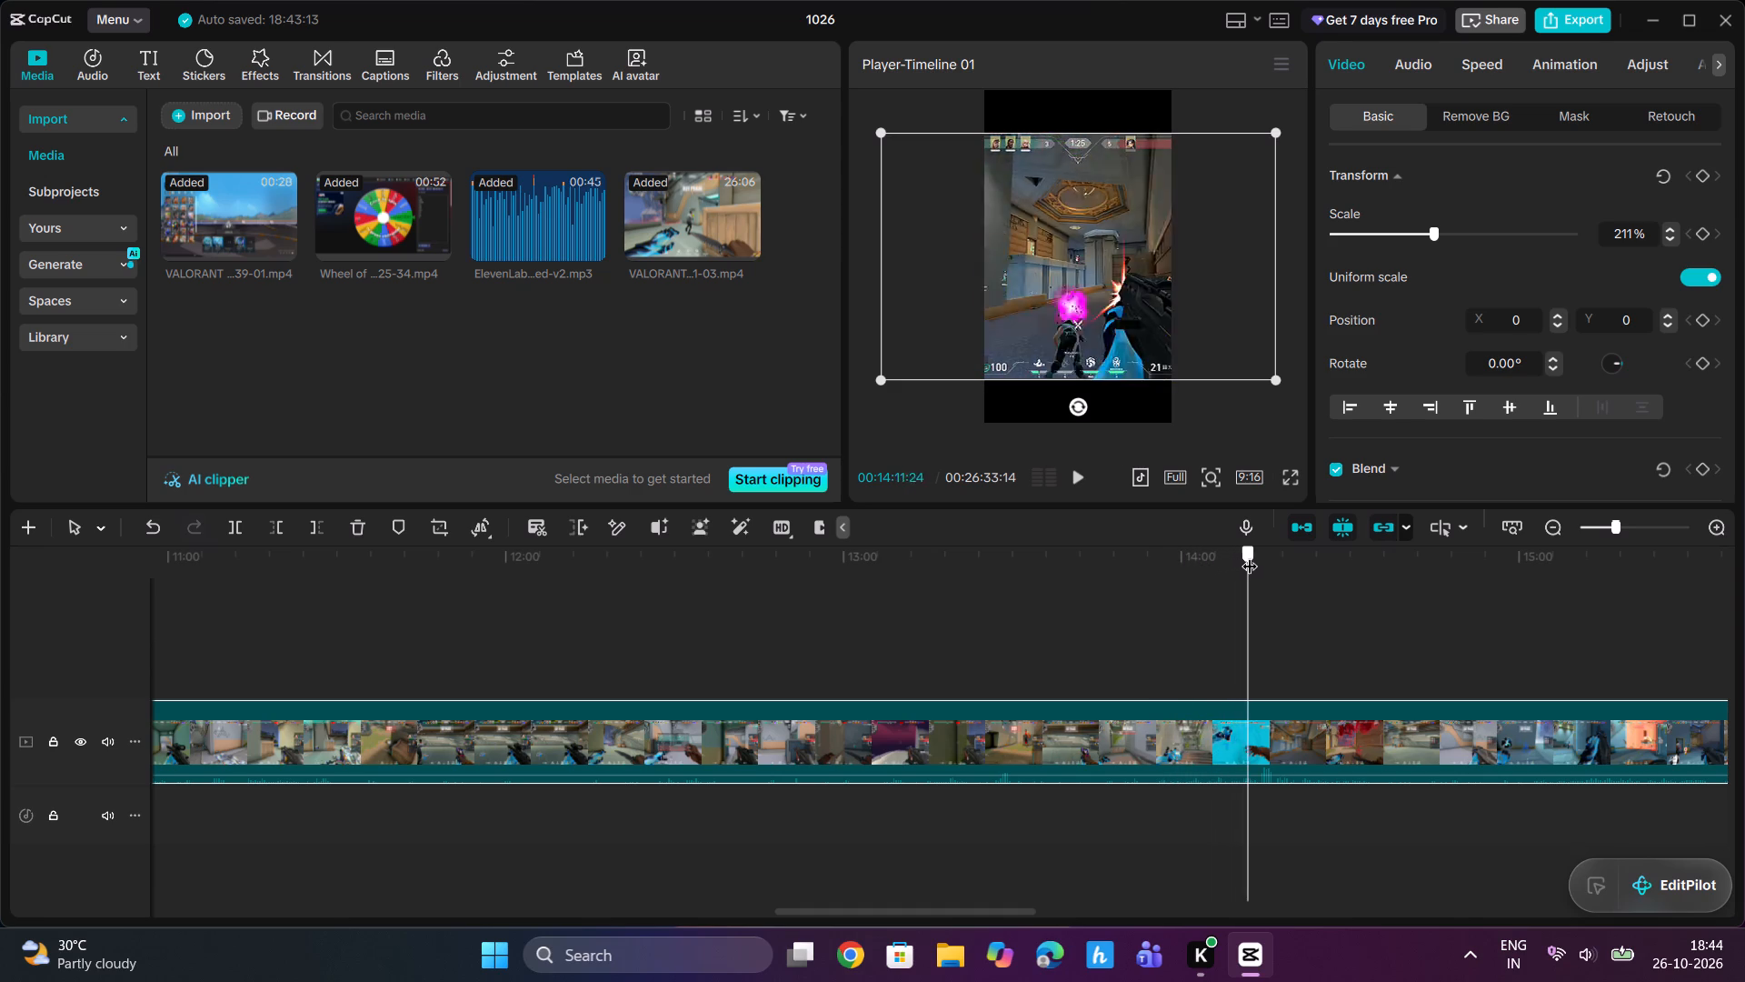
drag(1250, 555, 1309, 541)
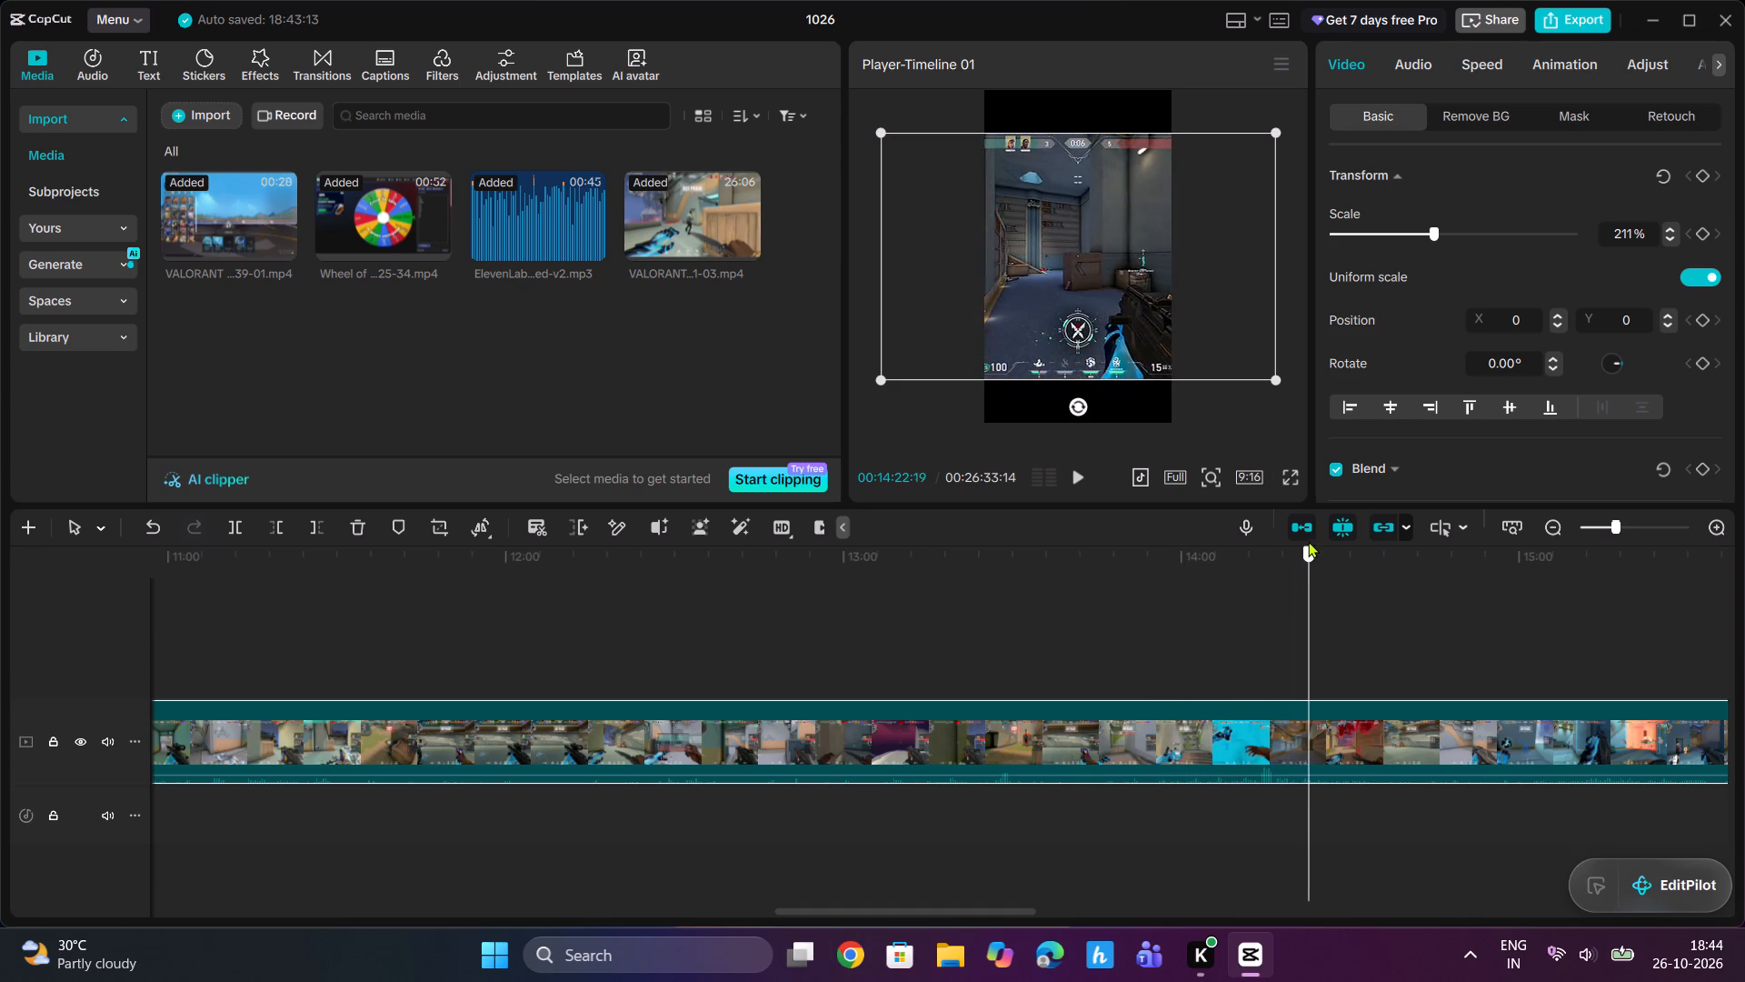
Trim away the part of the 12-41-03 VALORANT clip before about 00:14:10.
drag(1309, 541, 1298, 548)
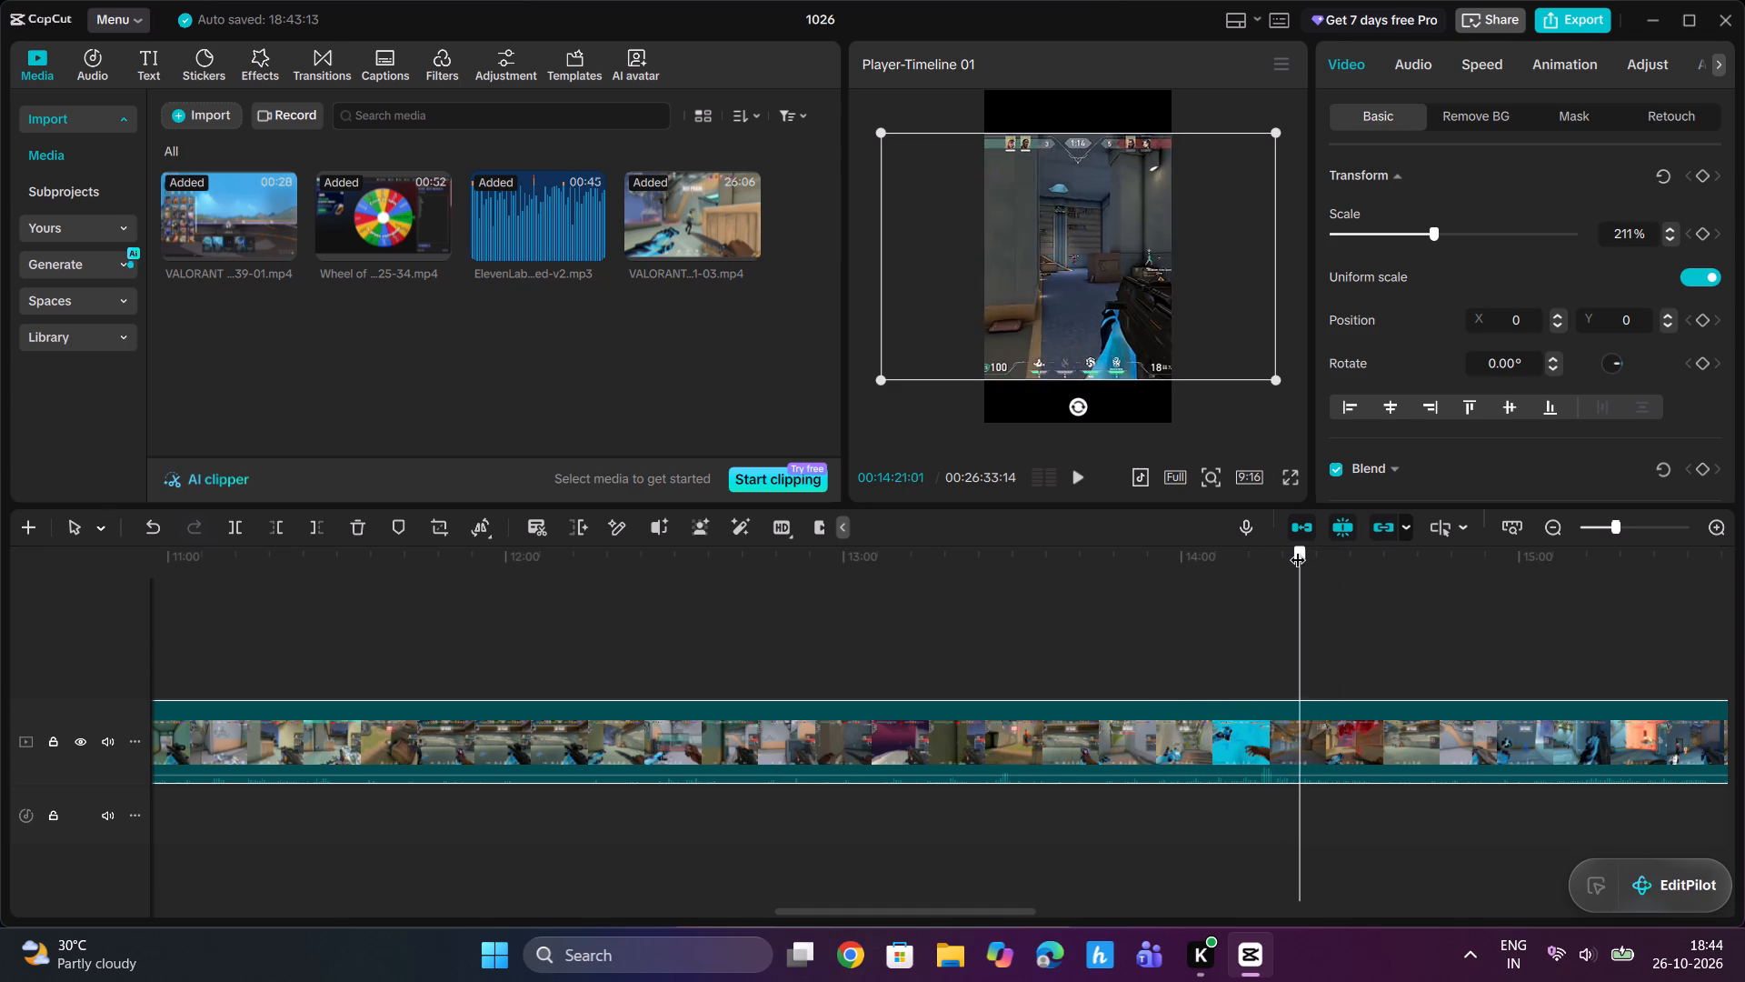
drag(1298, 548, 1241, 560)
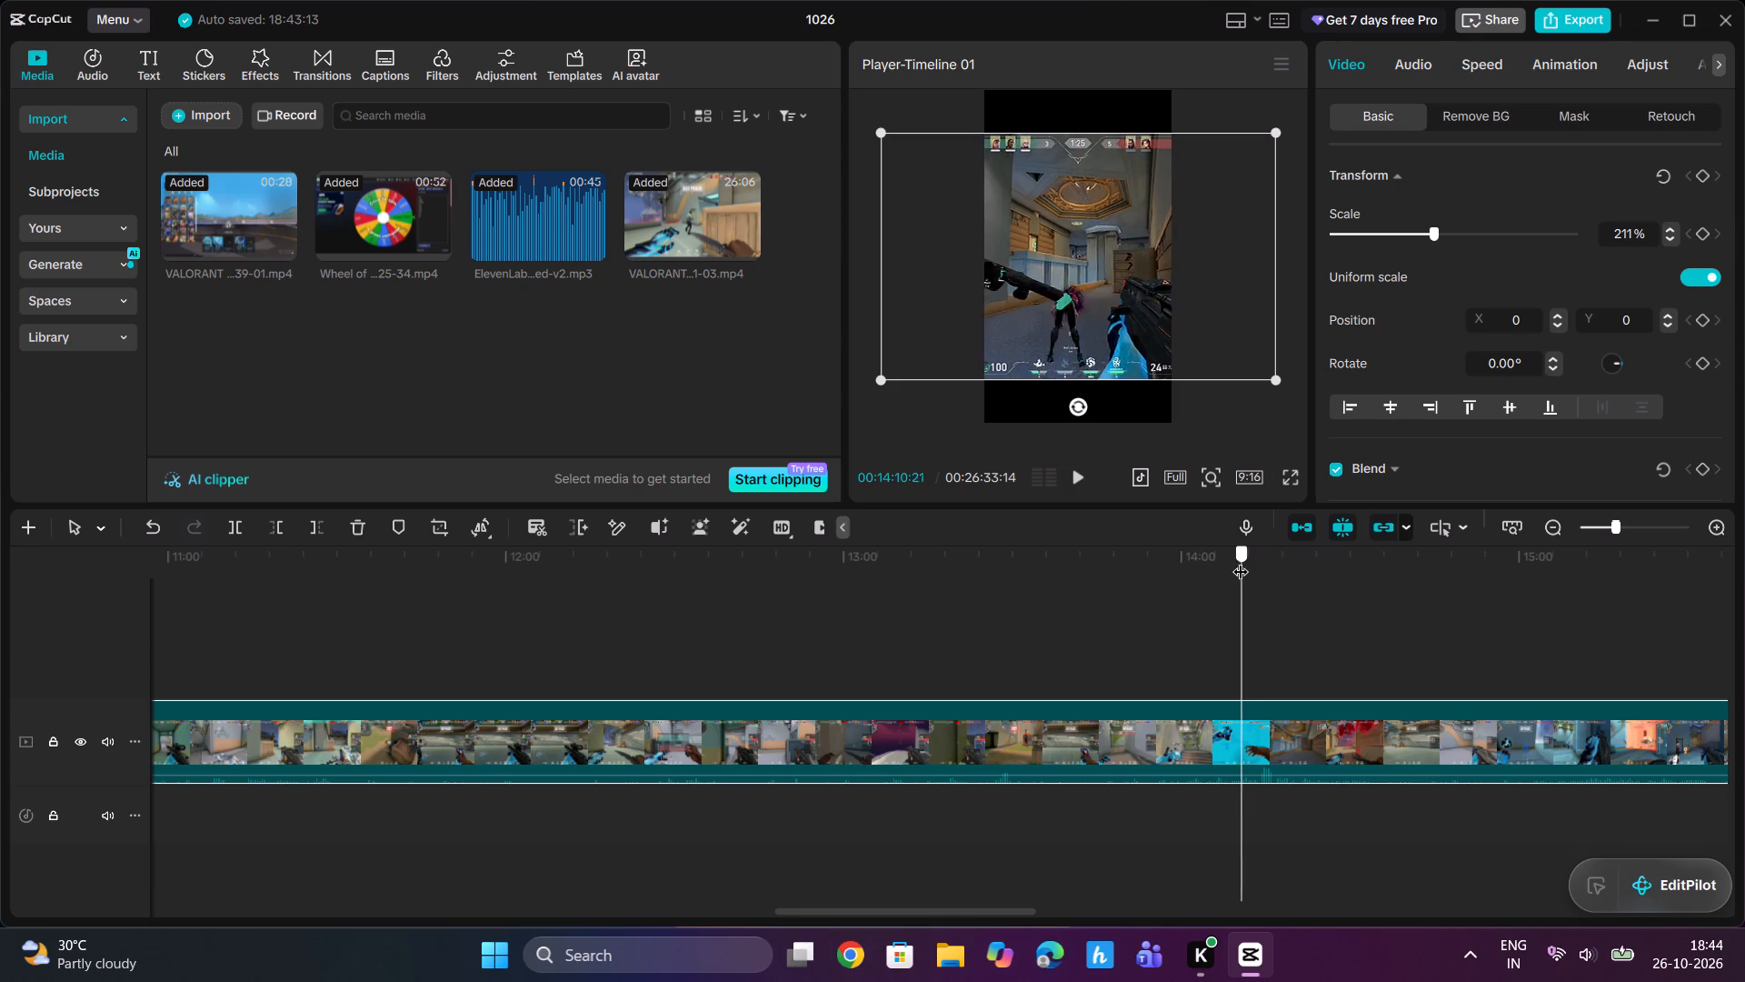
drag(1241, 560, 1237, 561)
click(280, 520)
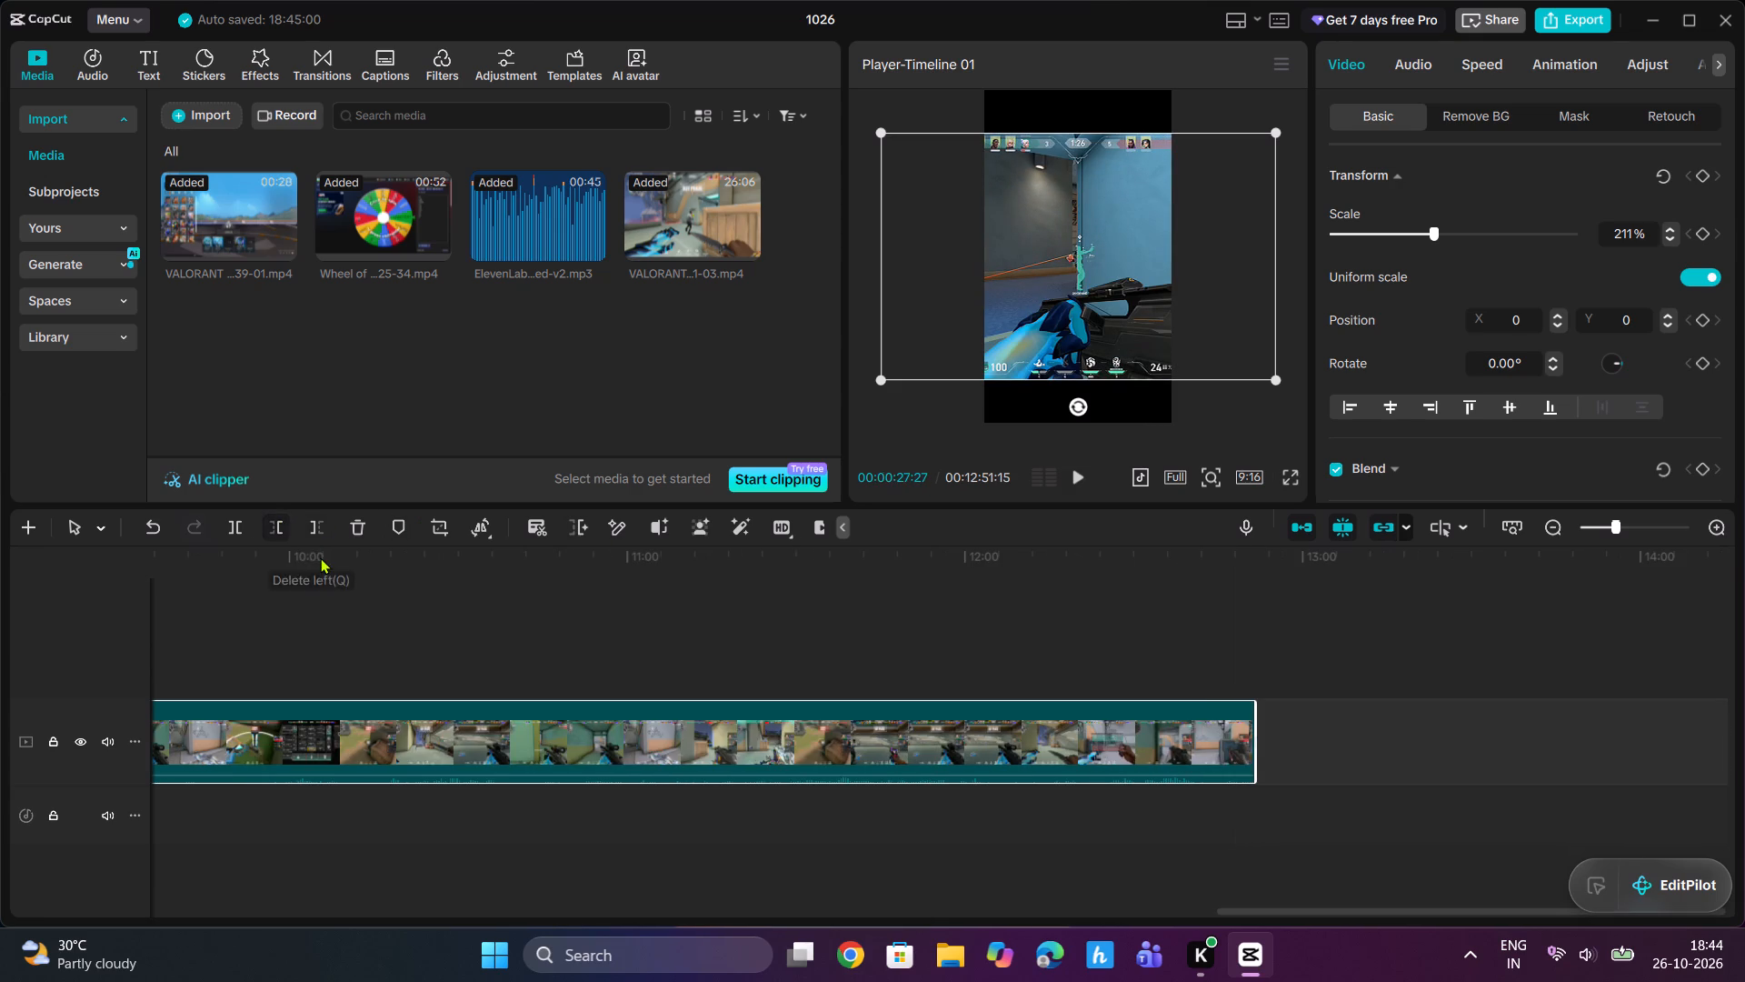
Split the 12-41-03 VALORANT clip at about 00:00:41:16, where the round-won banner shows.
click(321, 557)
drag(321, 562, 101, 575)
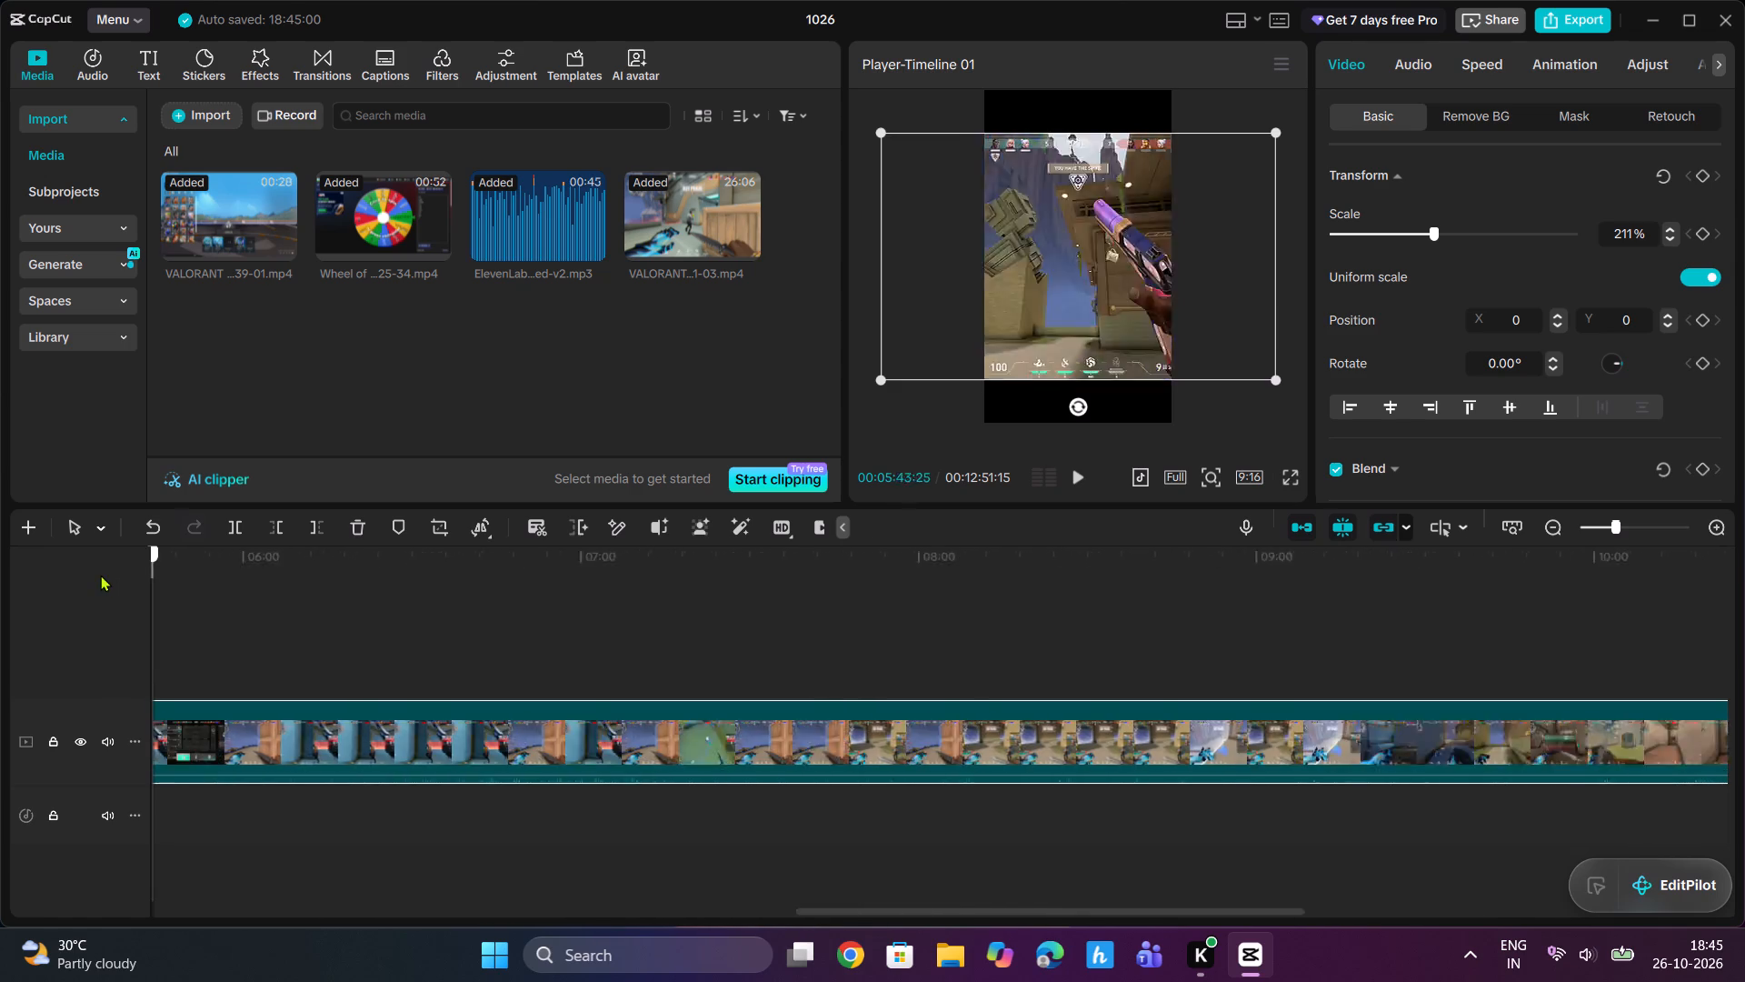
drag(101, 575, 393, 572)
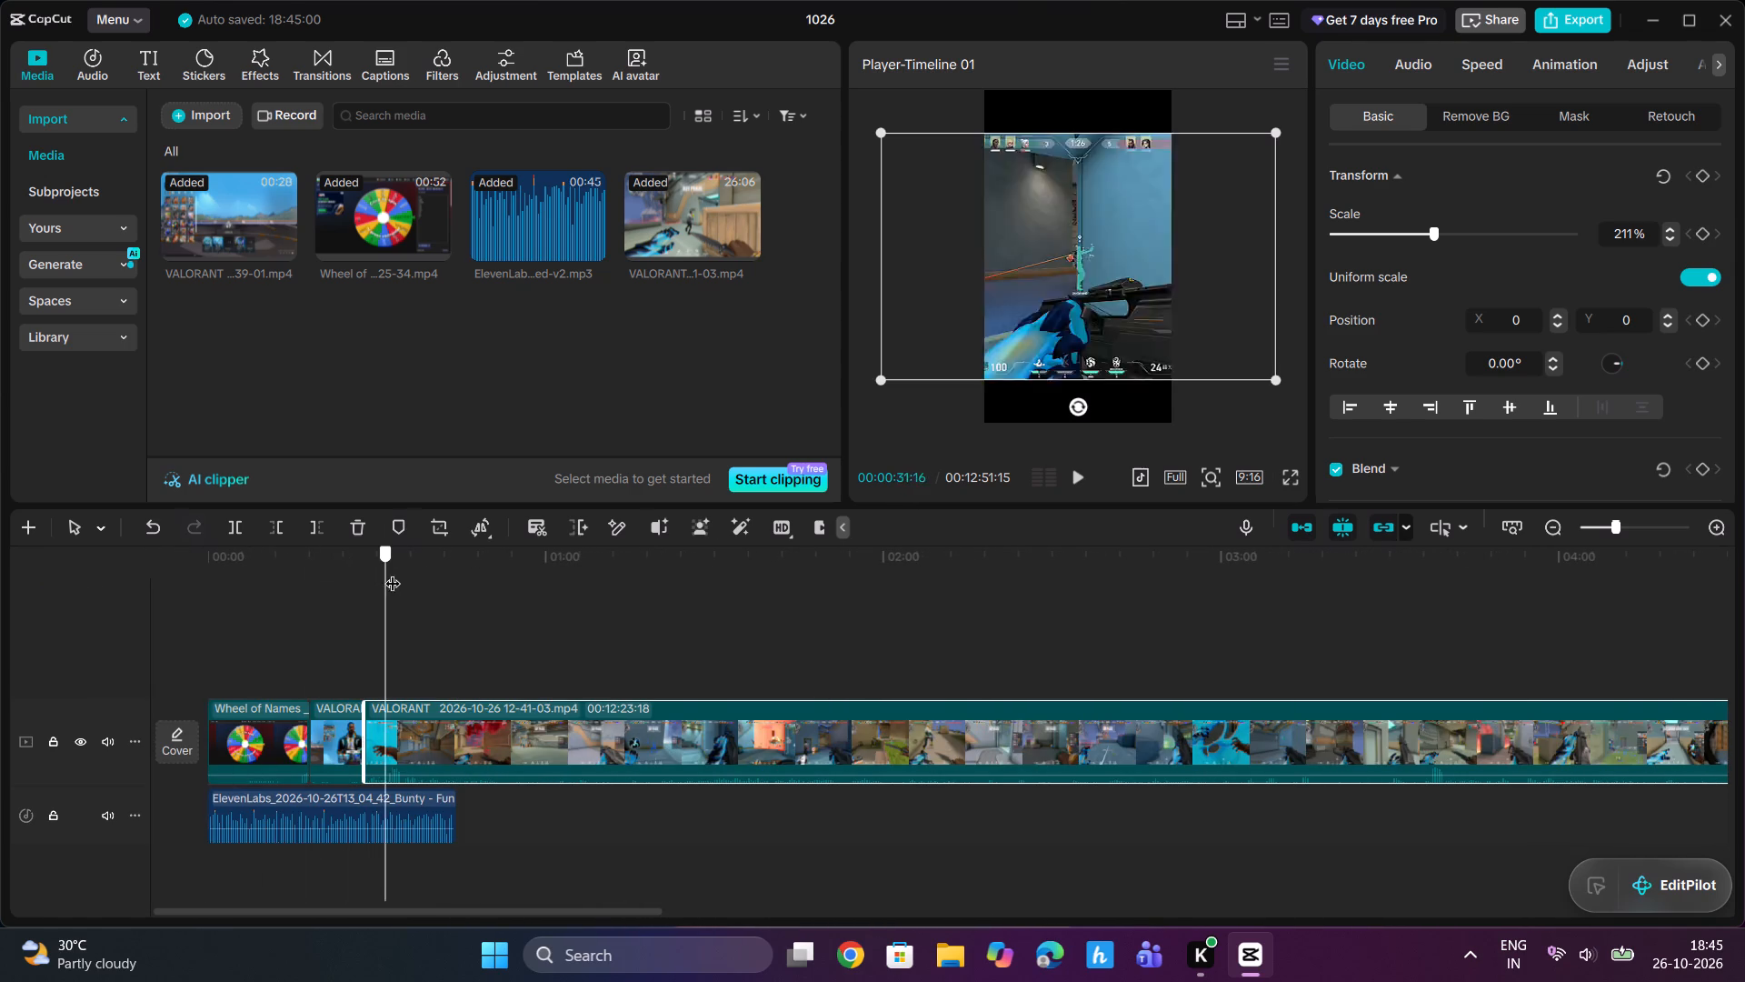
drag(393, 572, 445, 573)
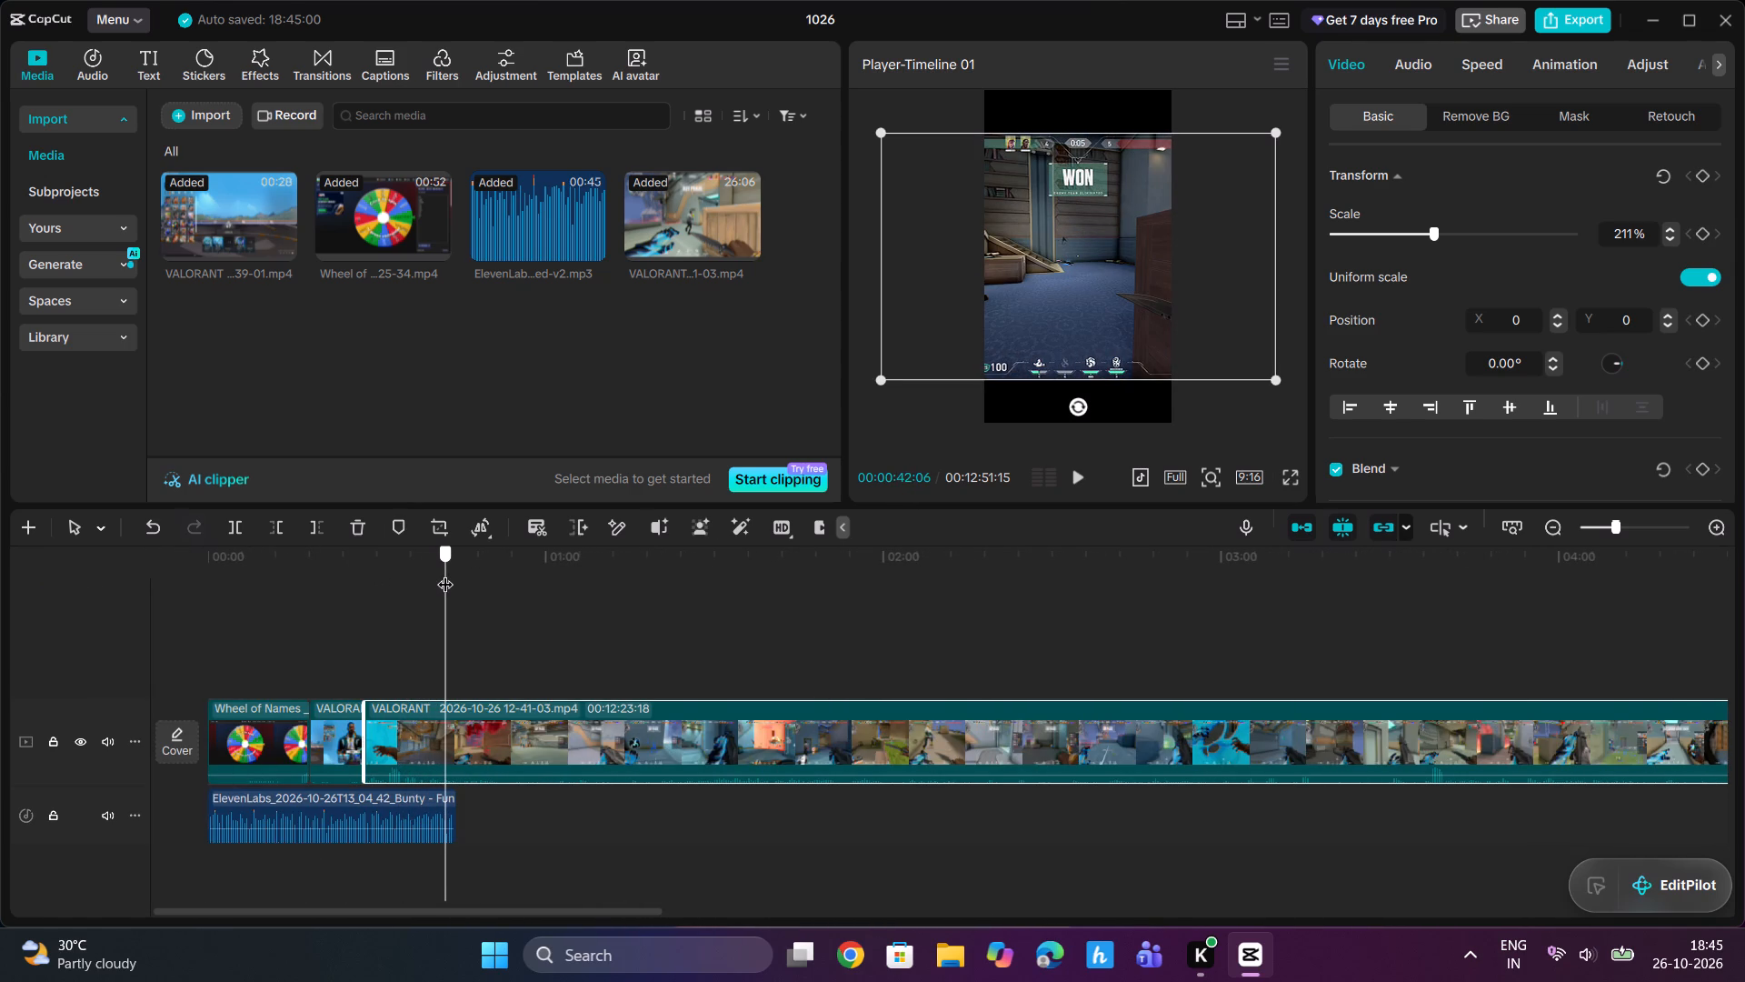
drag(445, 573, 430, 578)
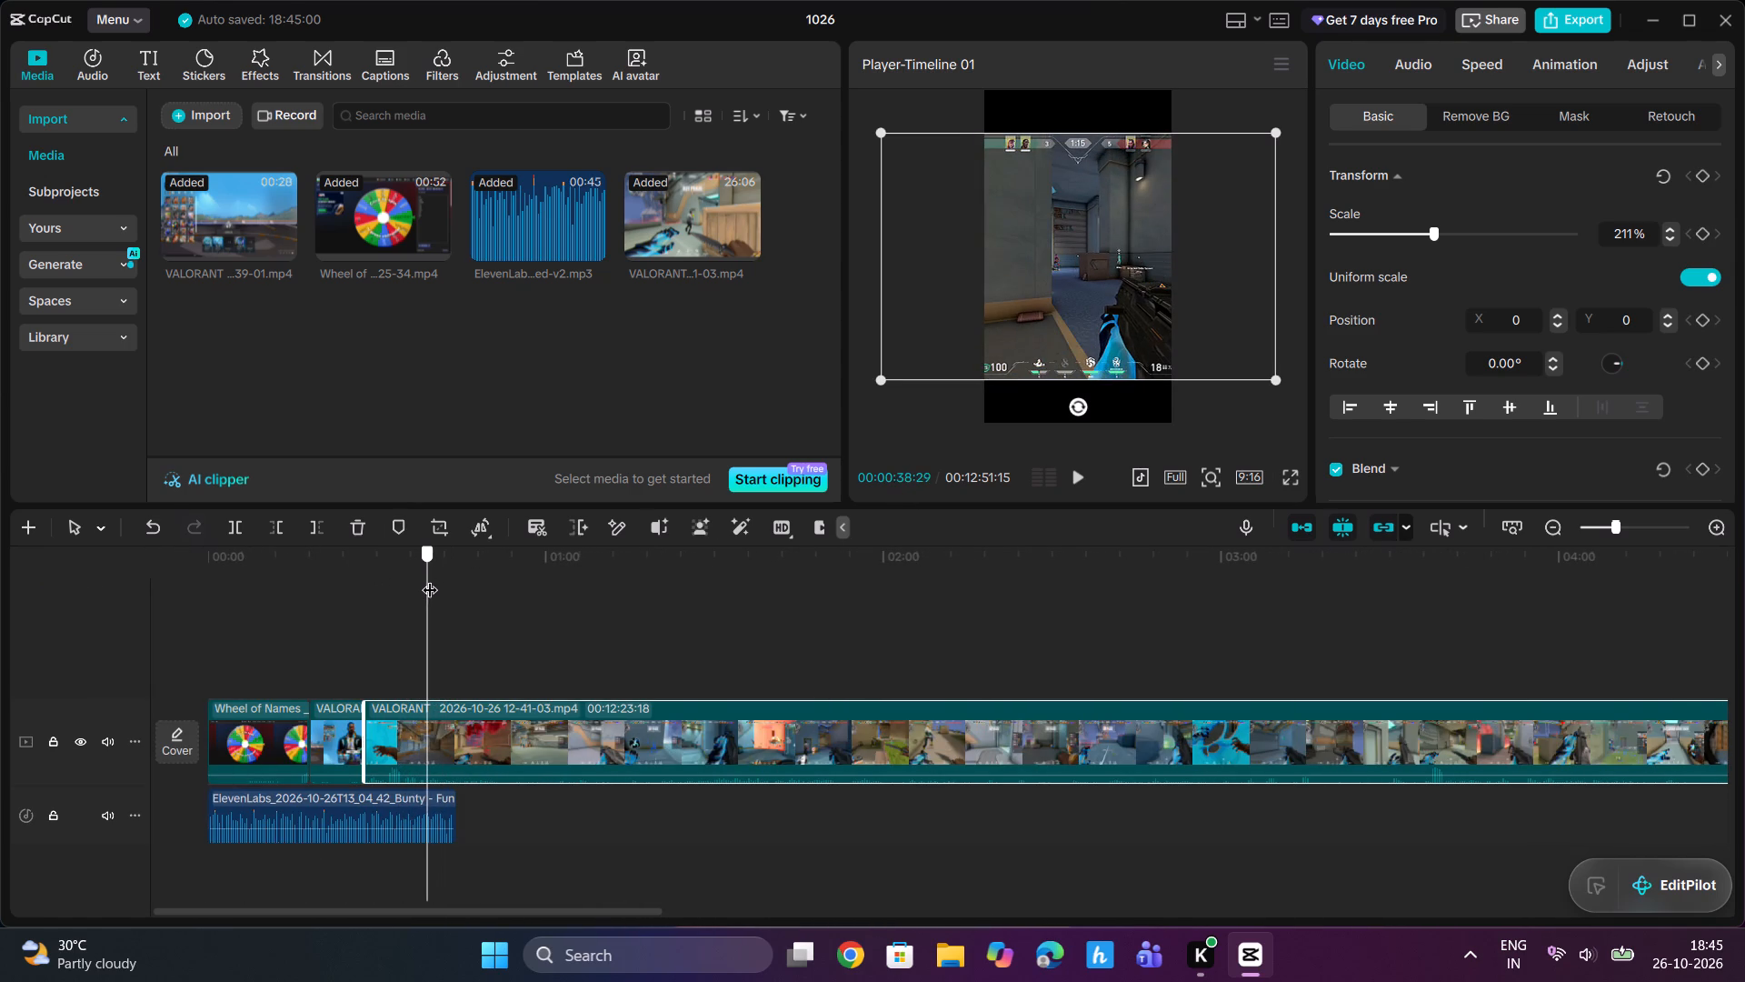
drag(430, 578, 442, 577)
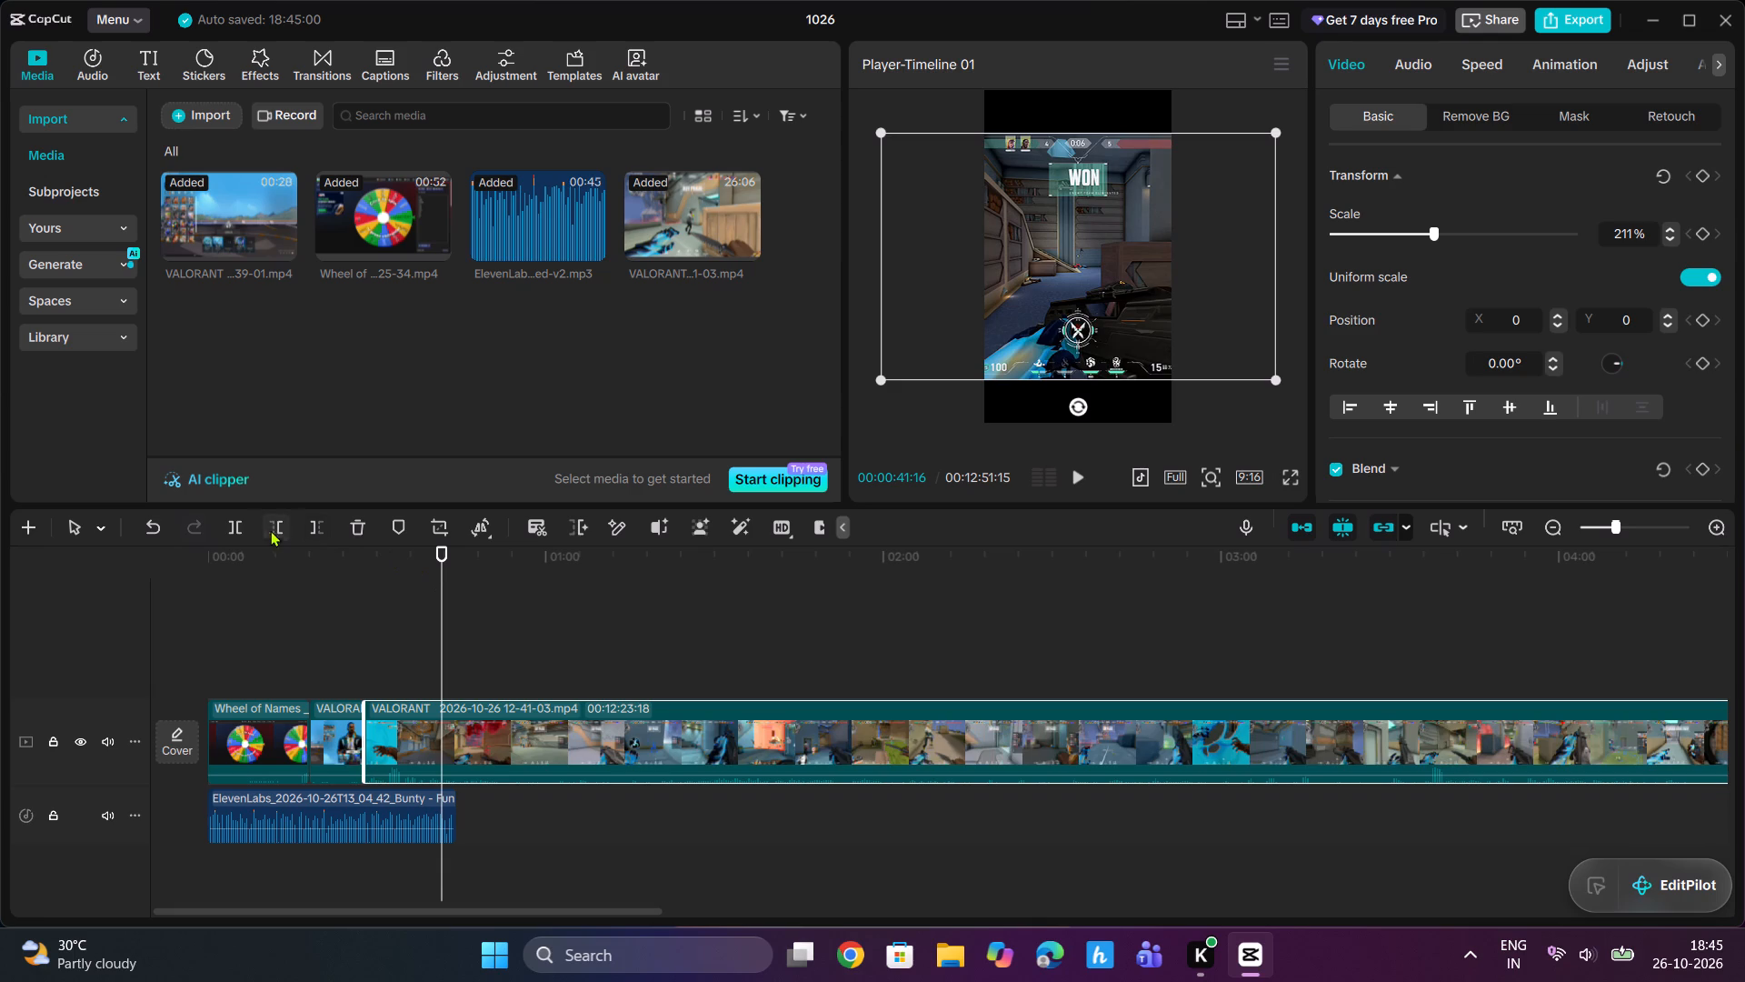
click(236, 527)
Find the next fight in the remaining 12-41-03 VALORANT footage and trim away its part before about 00:01:27:17.
drag(444, 556, 502, 560)
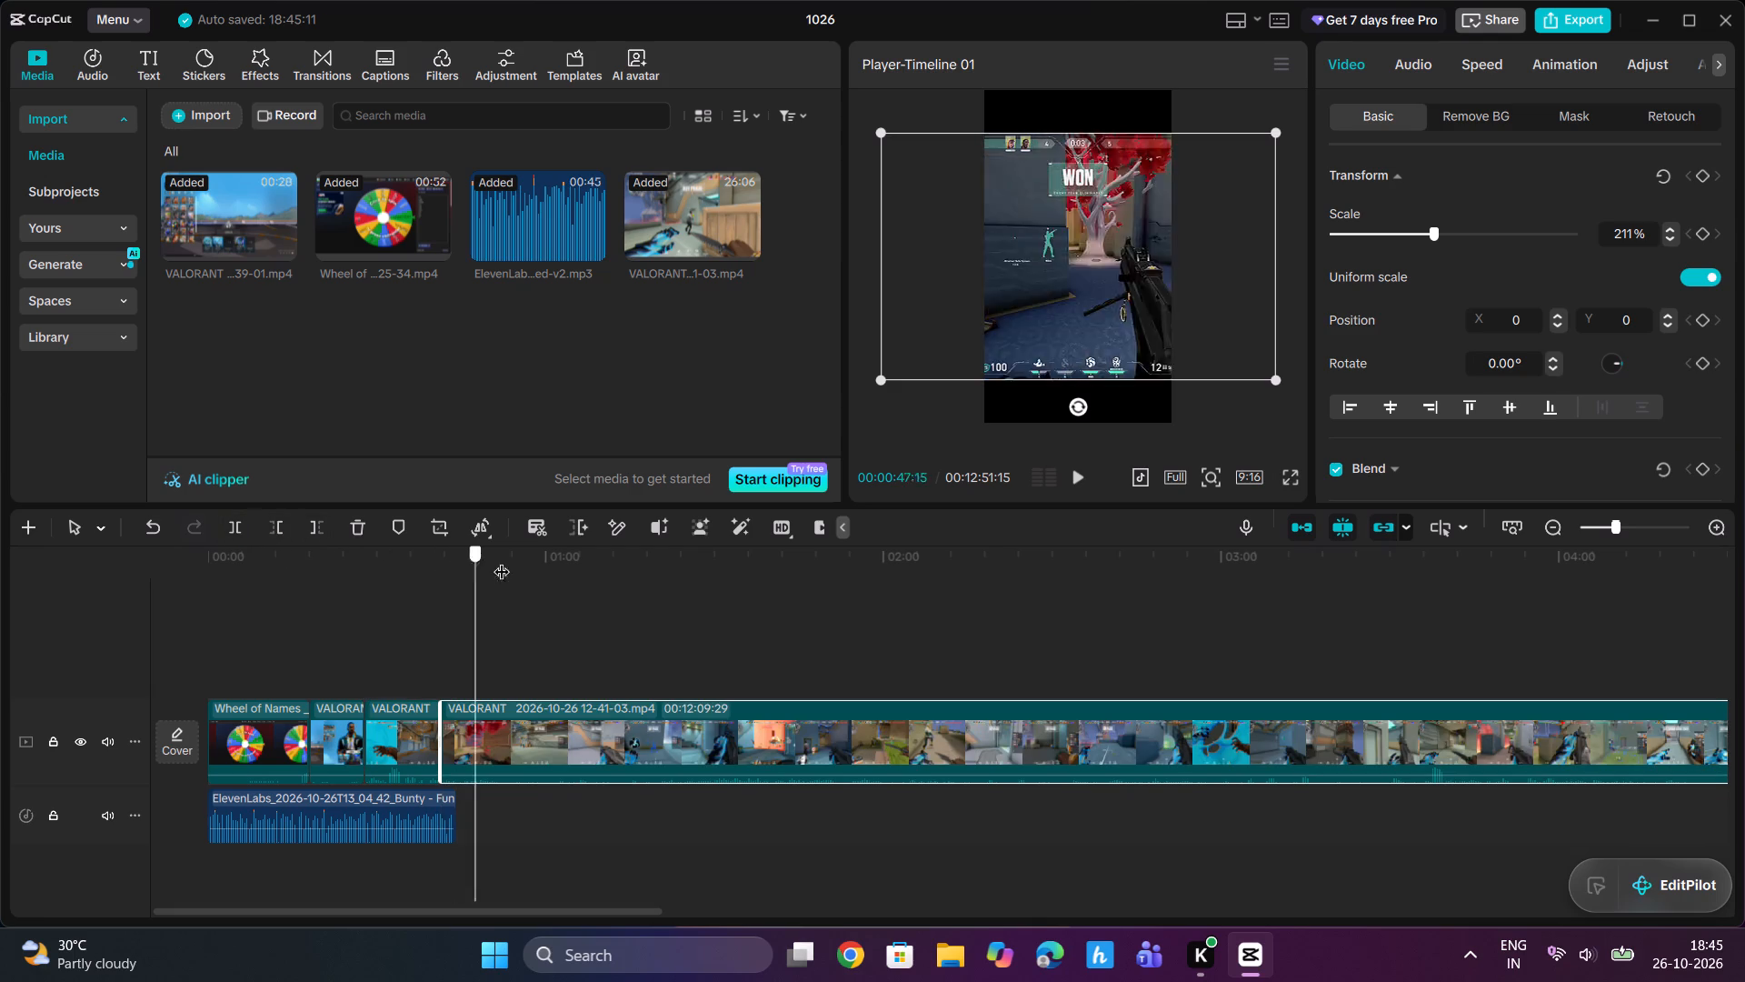
drag(502, 560, 811, 586)
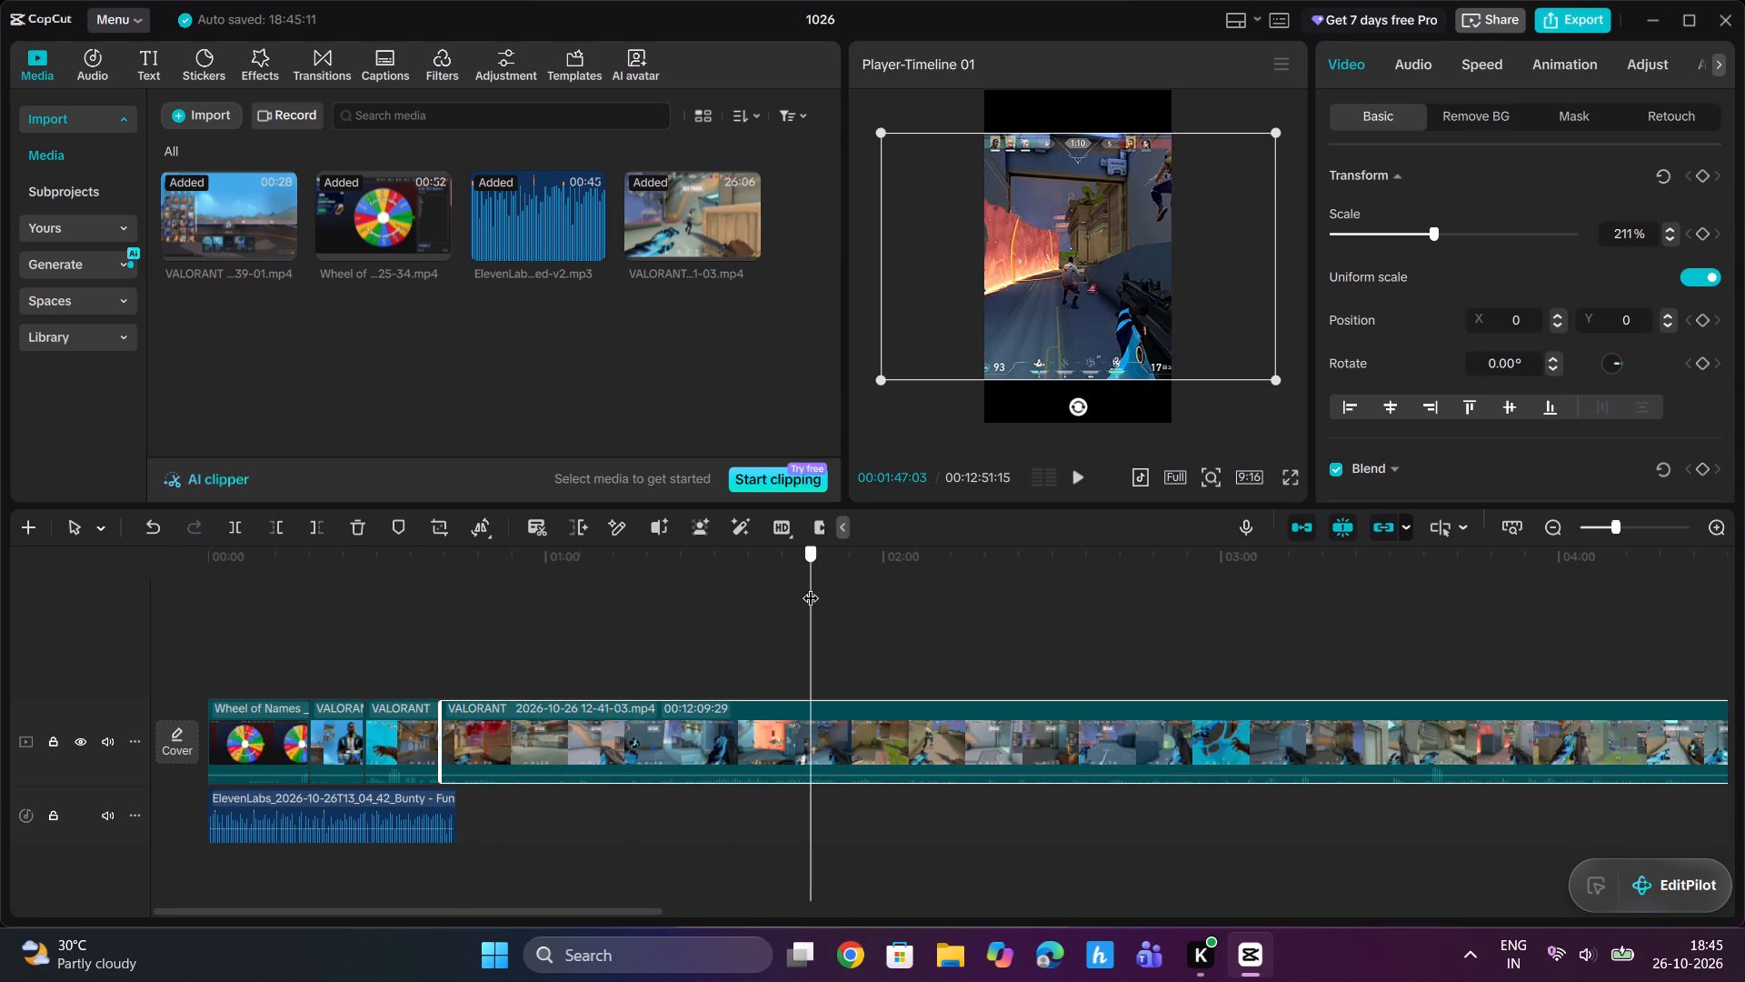
drag(811, 586, 750, 594)
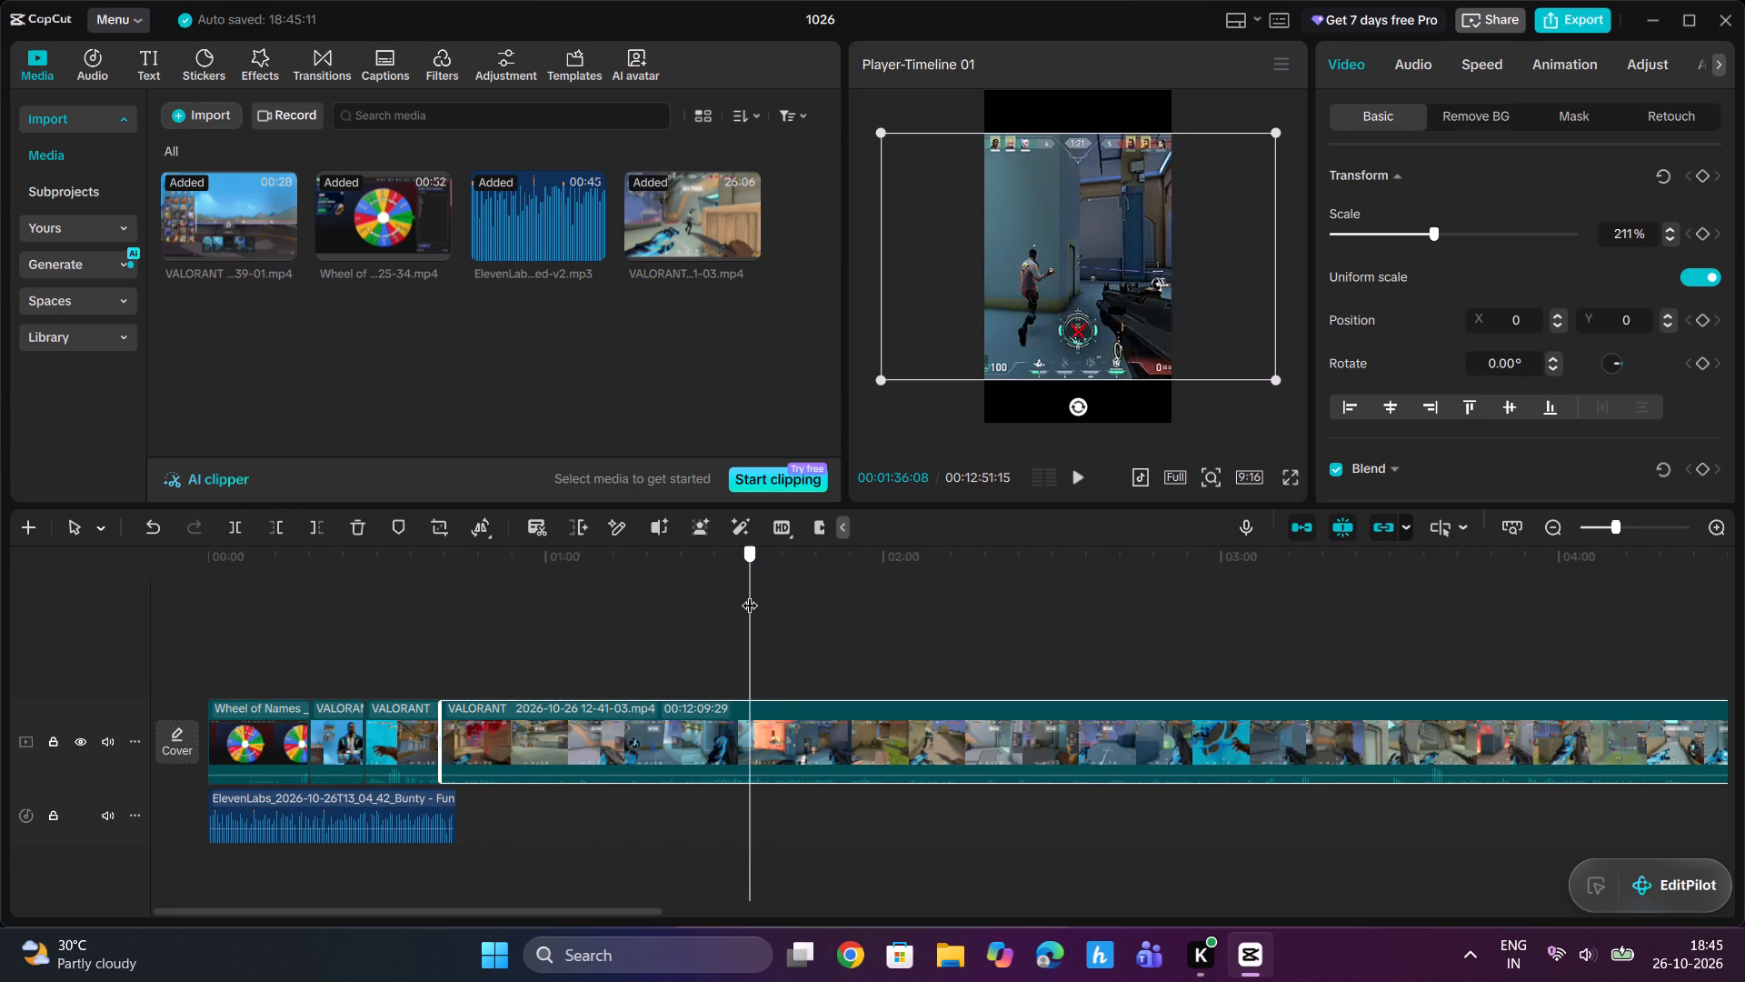
drag(750, 594, 723, 596)
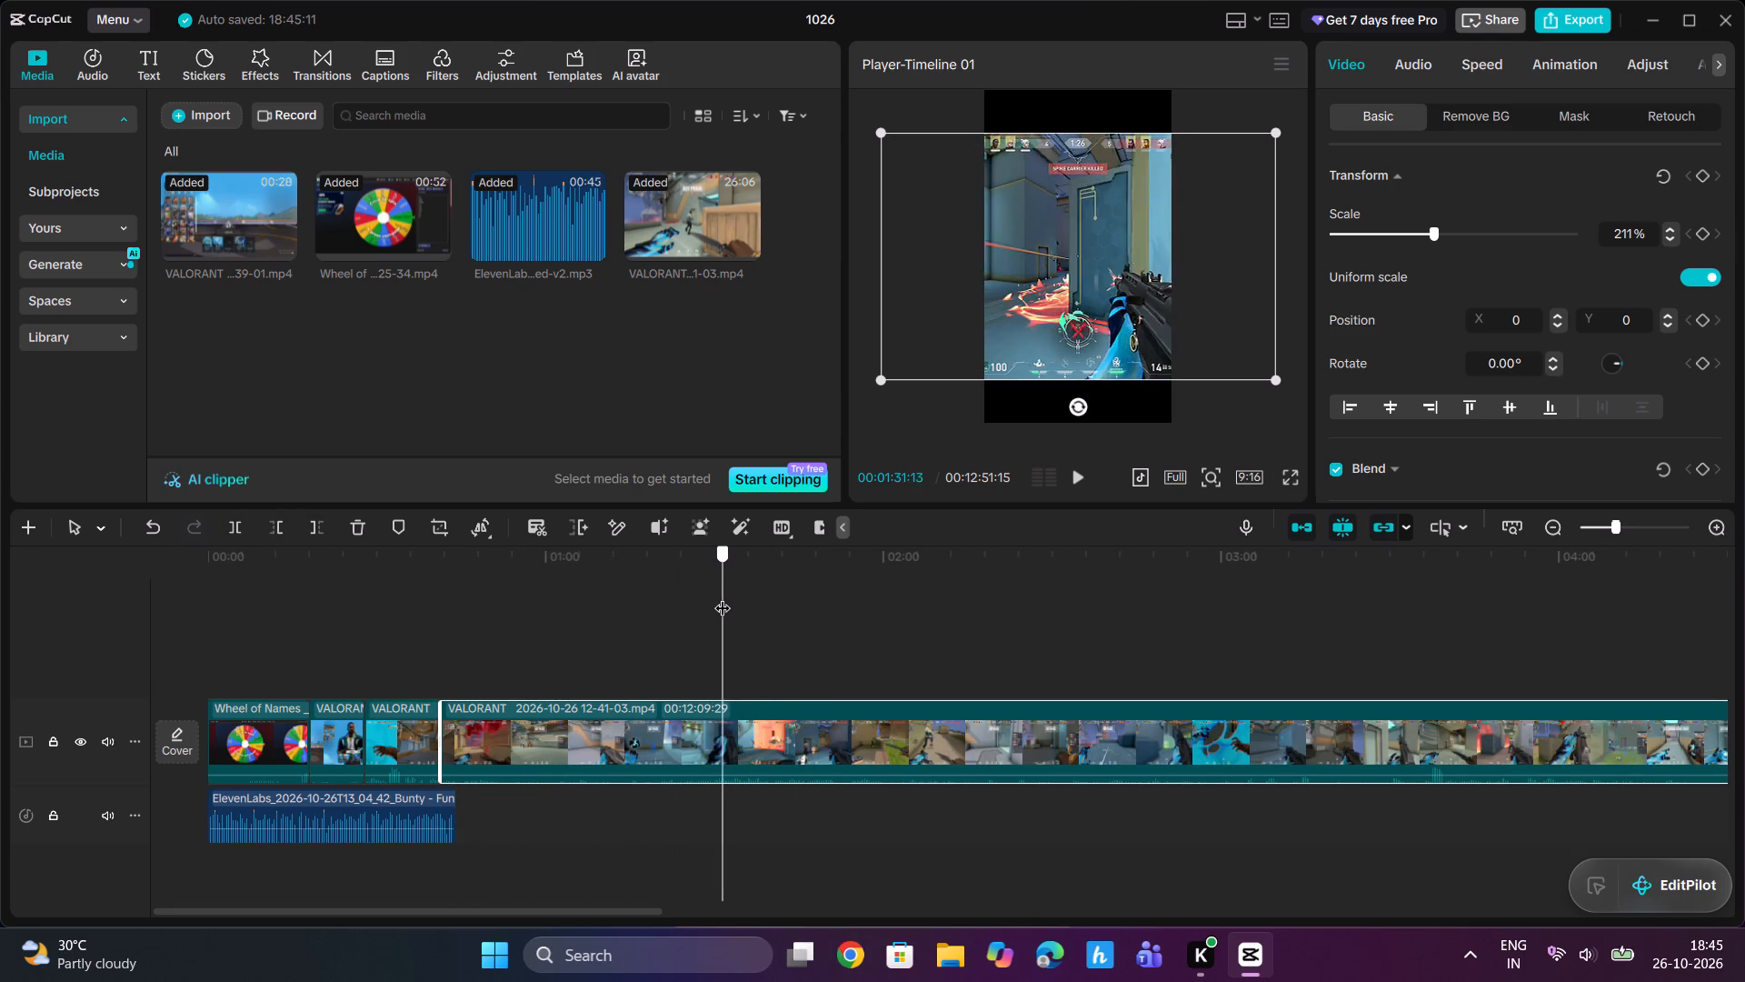
drag(723, 596, 705, 597)
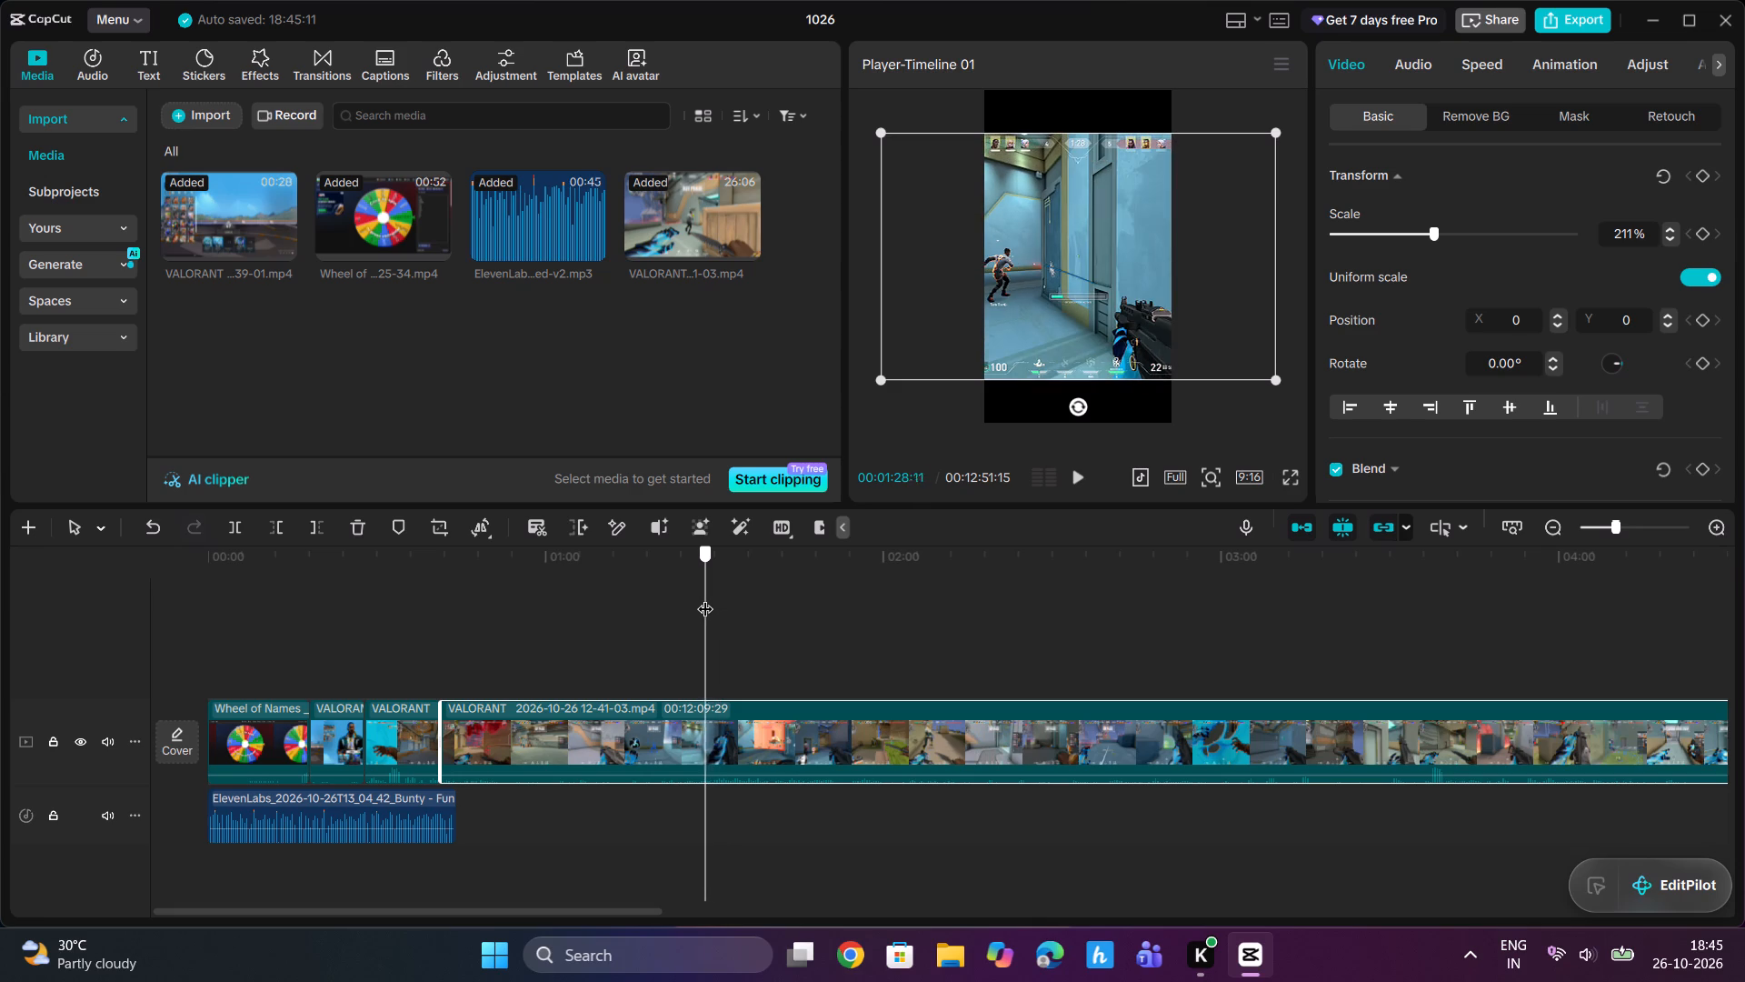
drag(705, 597, 701, 598)
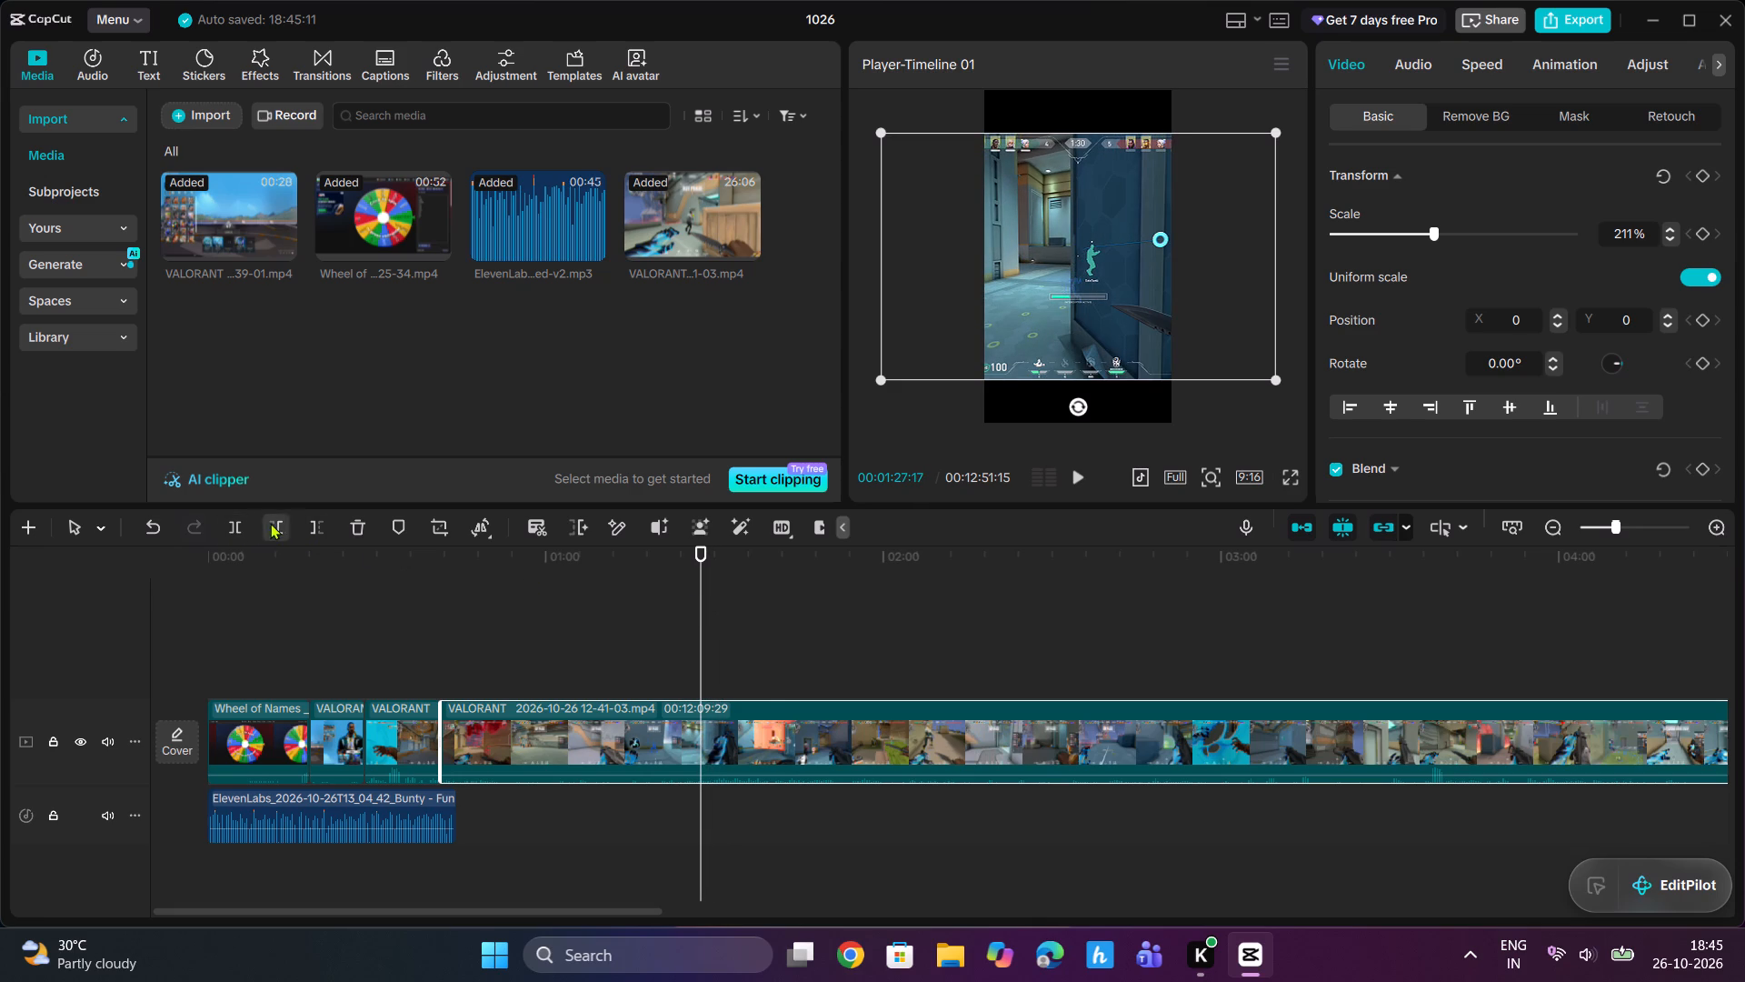
click(272, 523)
Trim away everything after about 00:01:12:21 in the last VALORANT clip, at the round-won banner.
drag(439, 554, 465, 556)
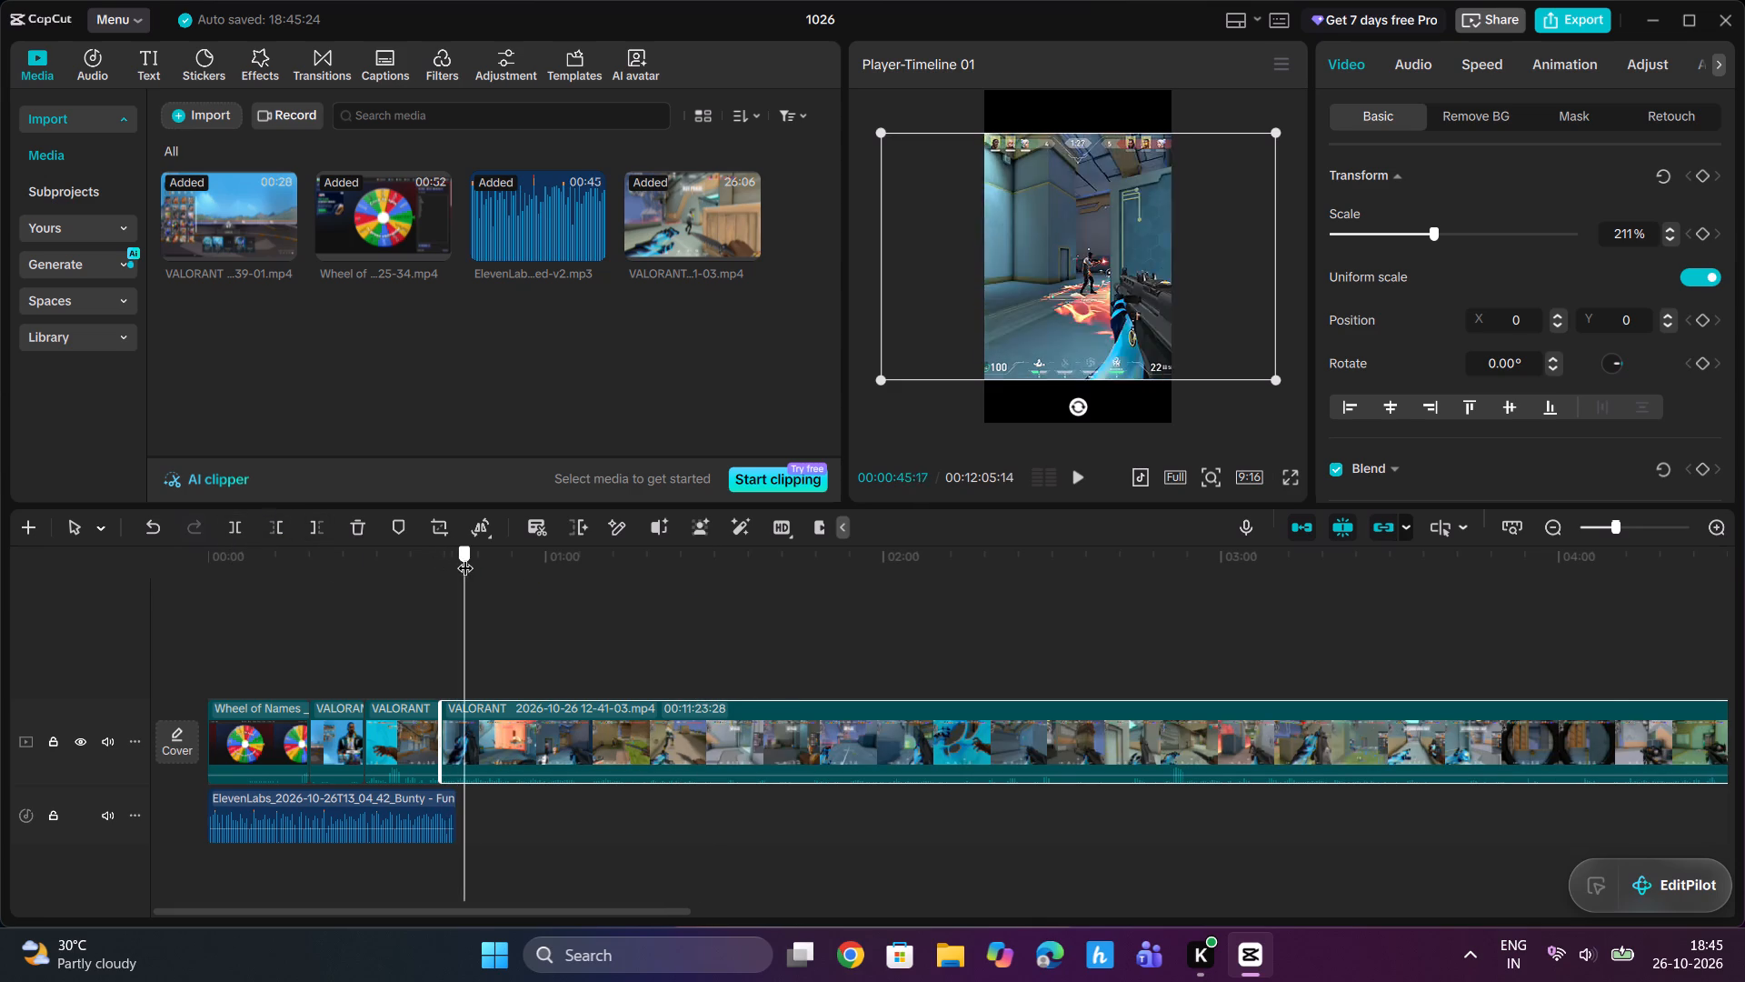
drag(465, 556, 553, 563)
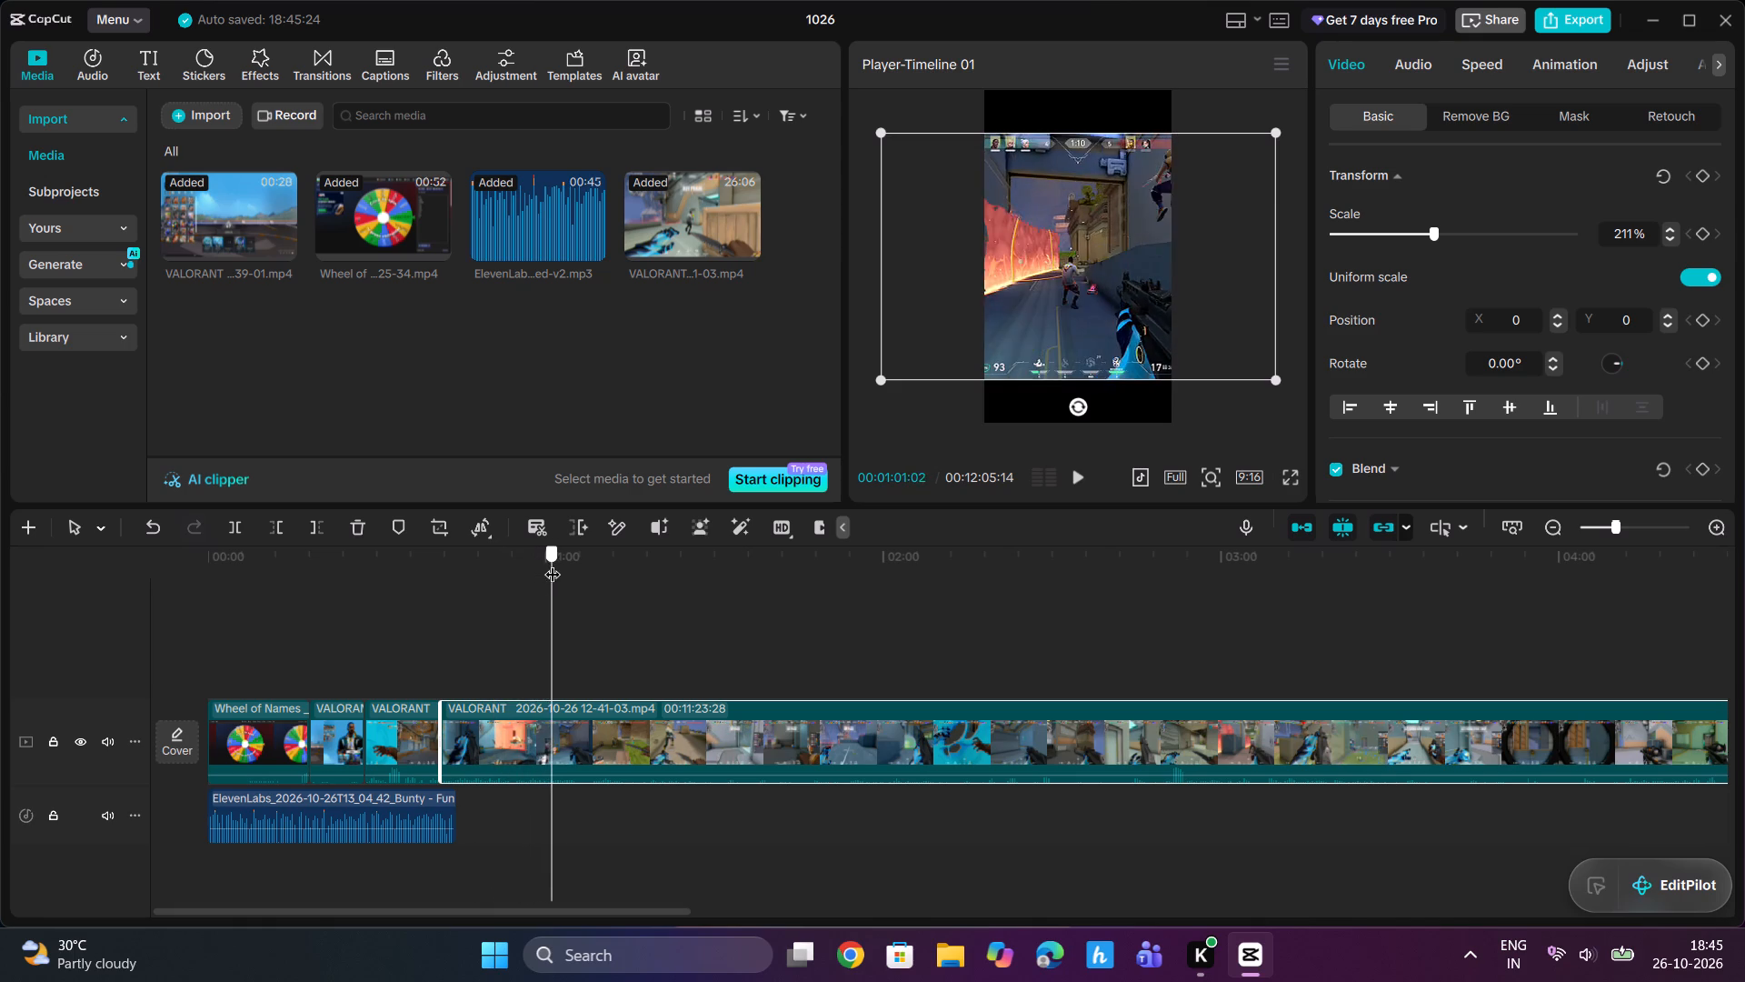
drag(553, 563, 617, 564)
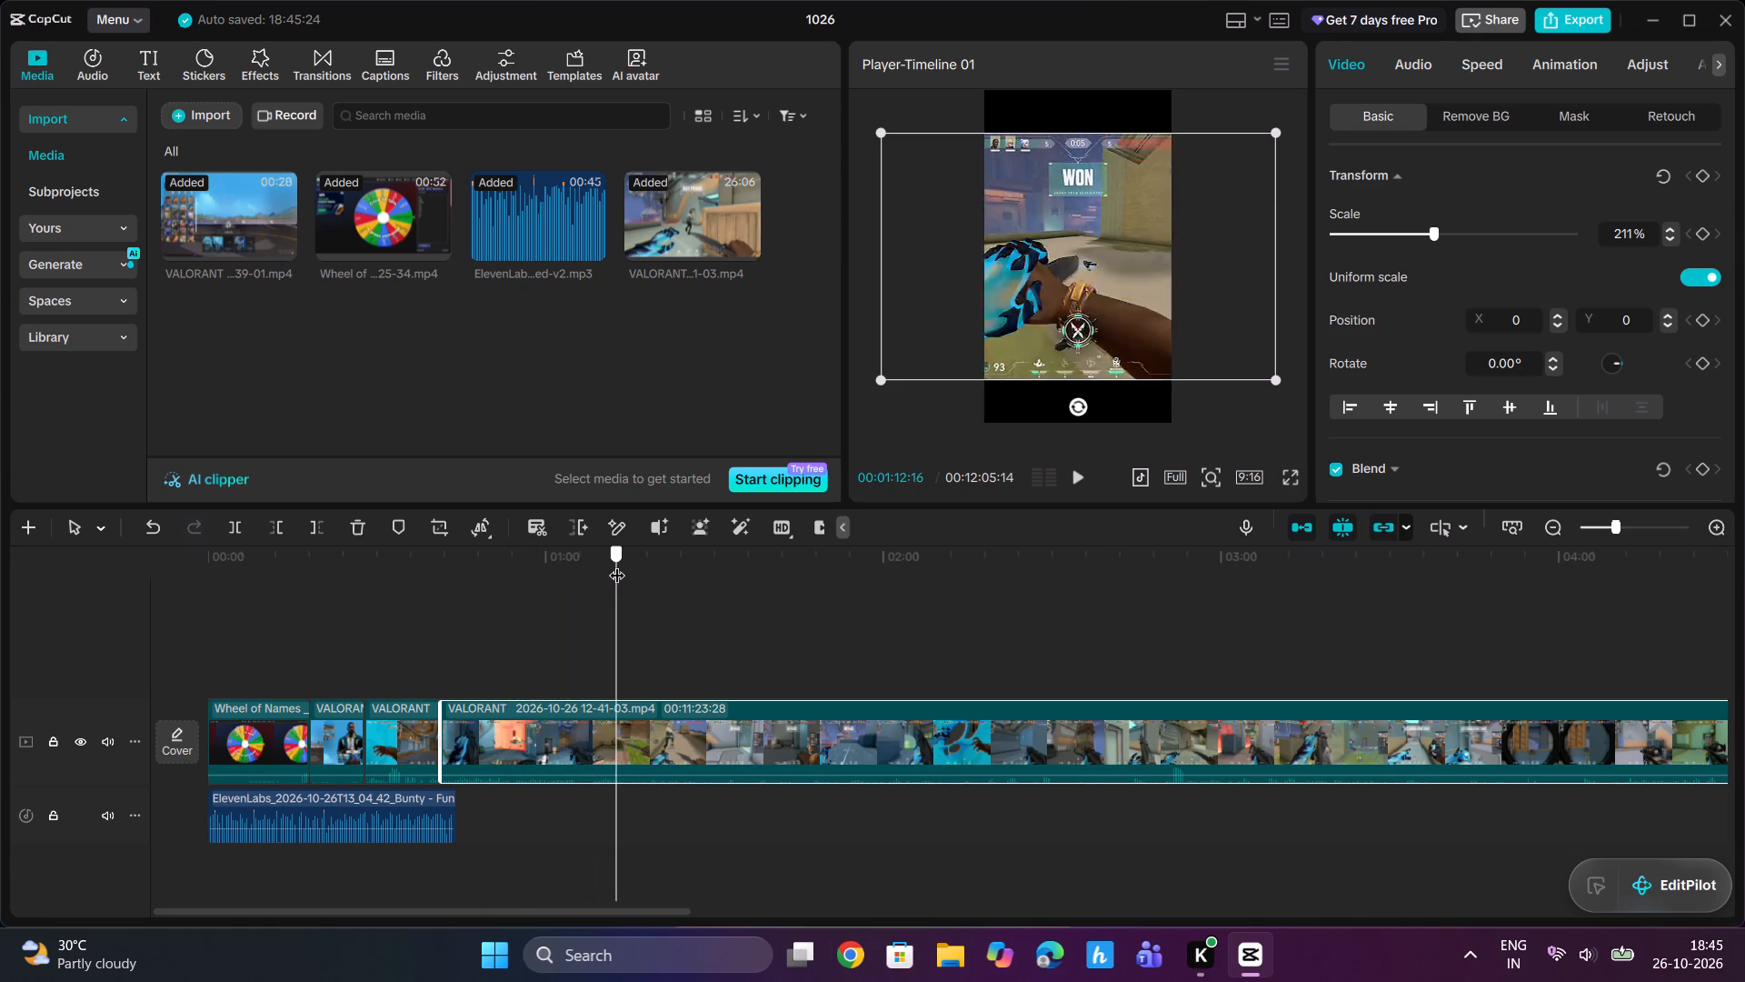
drag(617, 564, 606, 567)
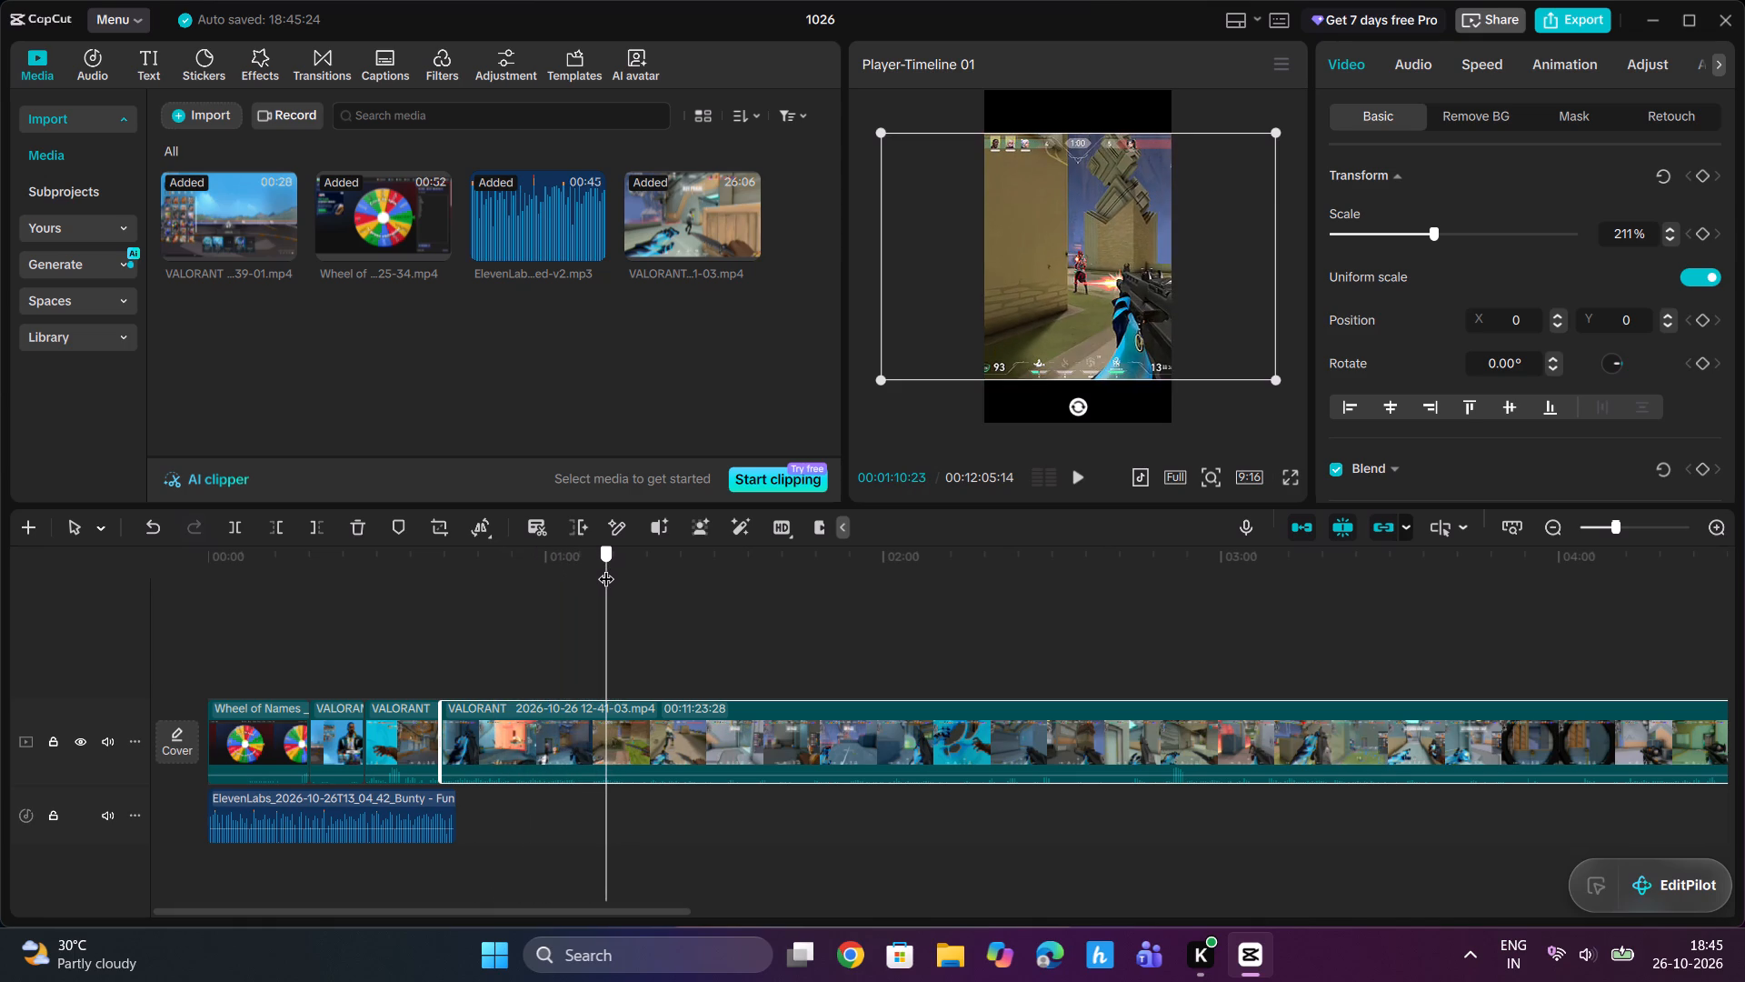
drag(606, 567, 617, 567)
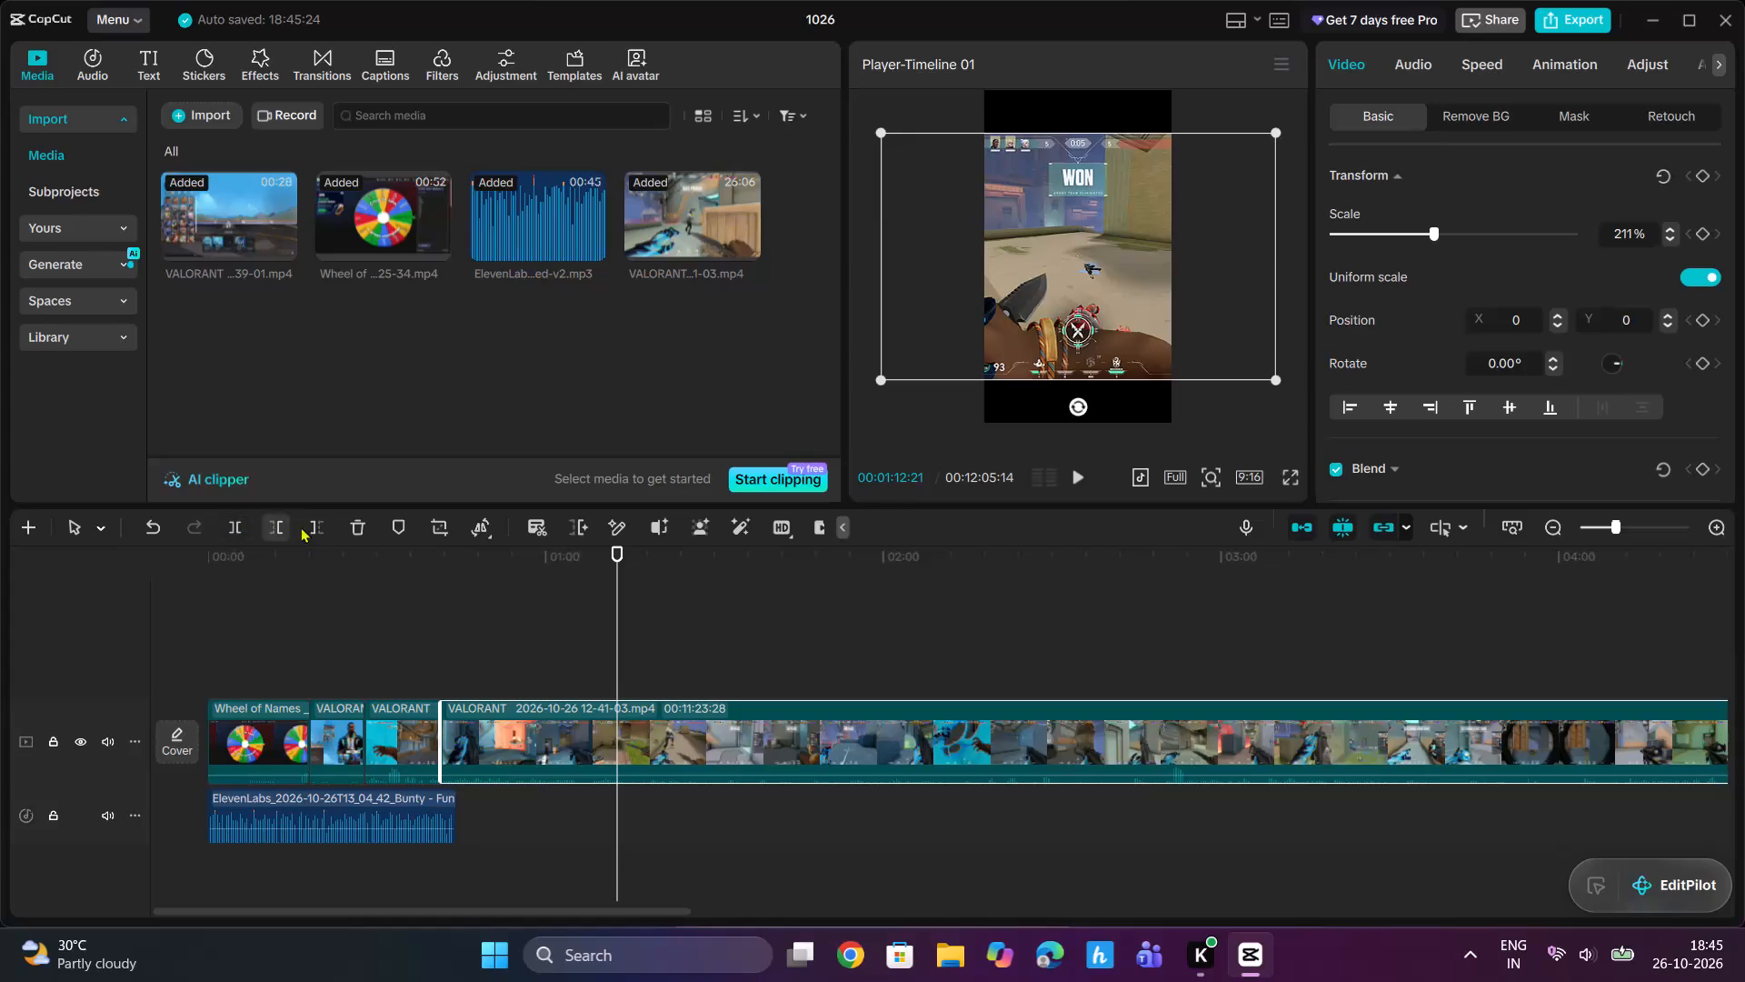
click(319, 526)
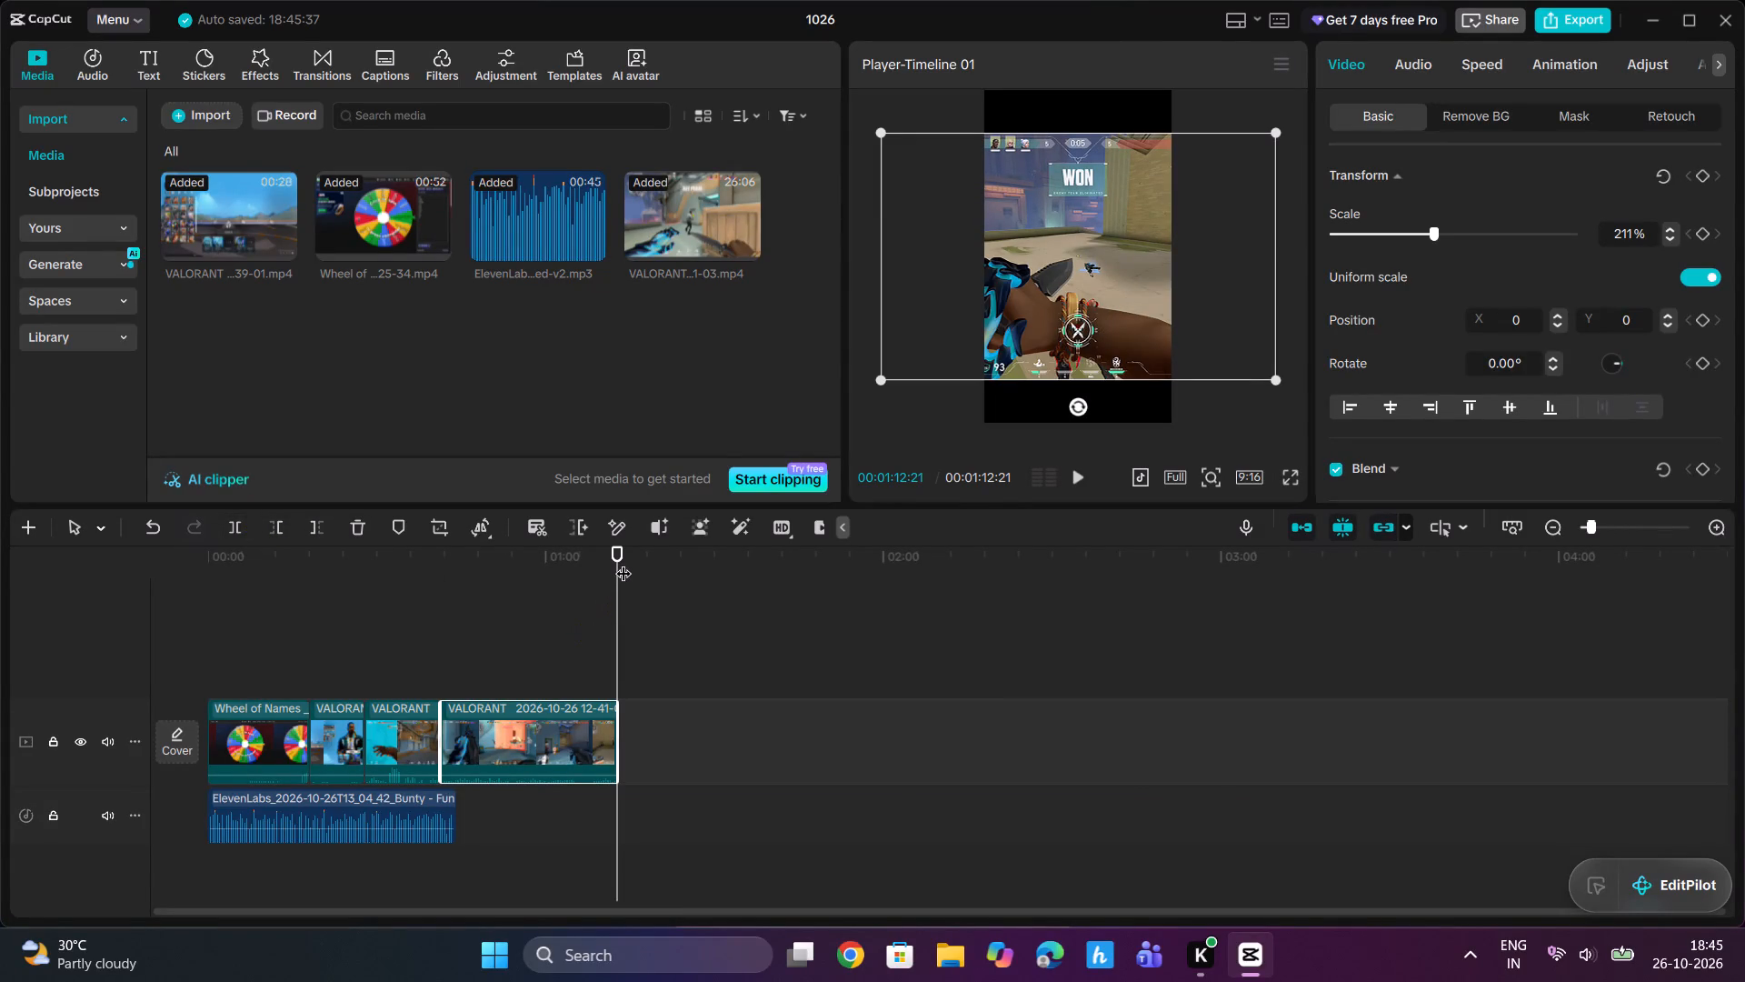
Play back the first 12-41-03 VALORANT section against the voice-over and trim its end to 00:00:41:07.
drag(623, 562, 634, 587)
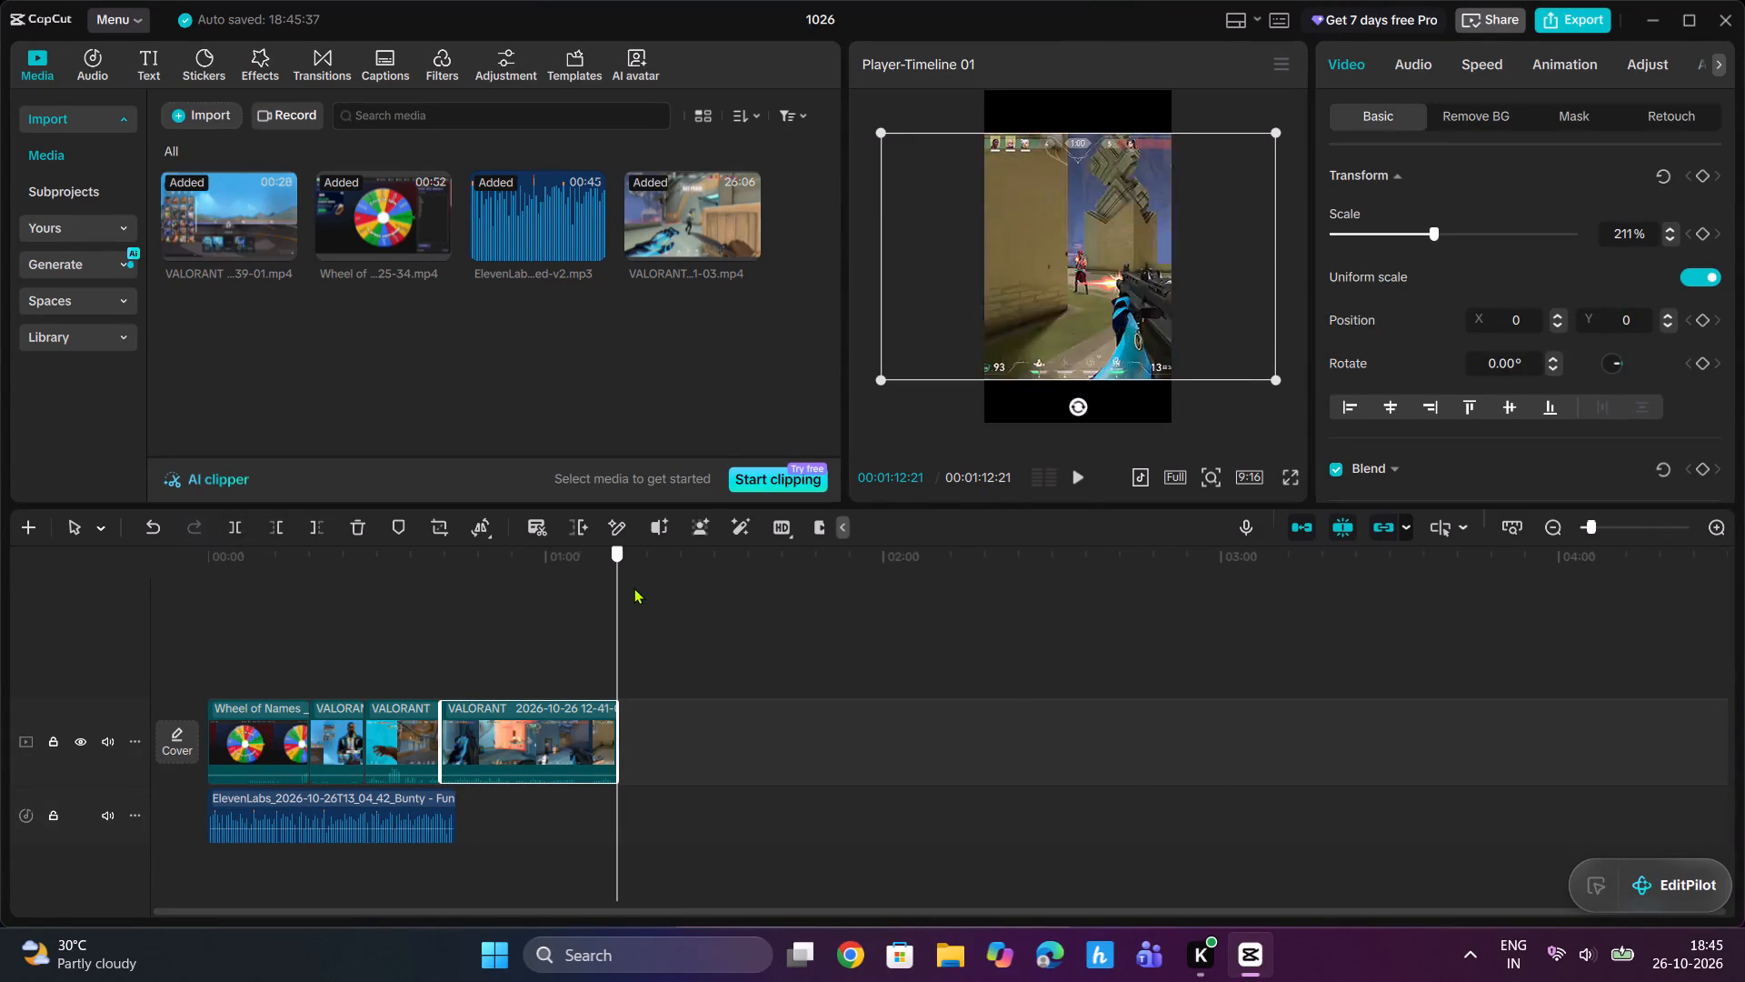
drag(634, 587, 508, 598)
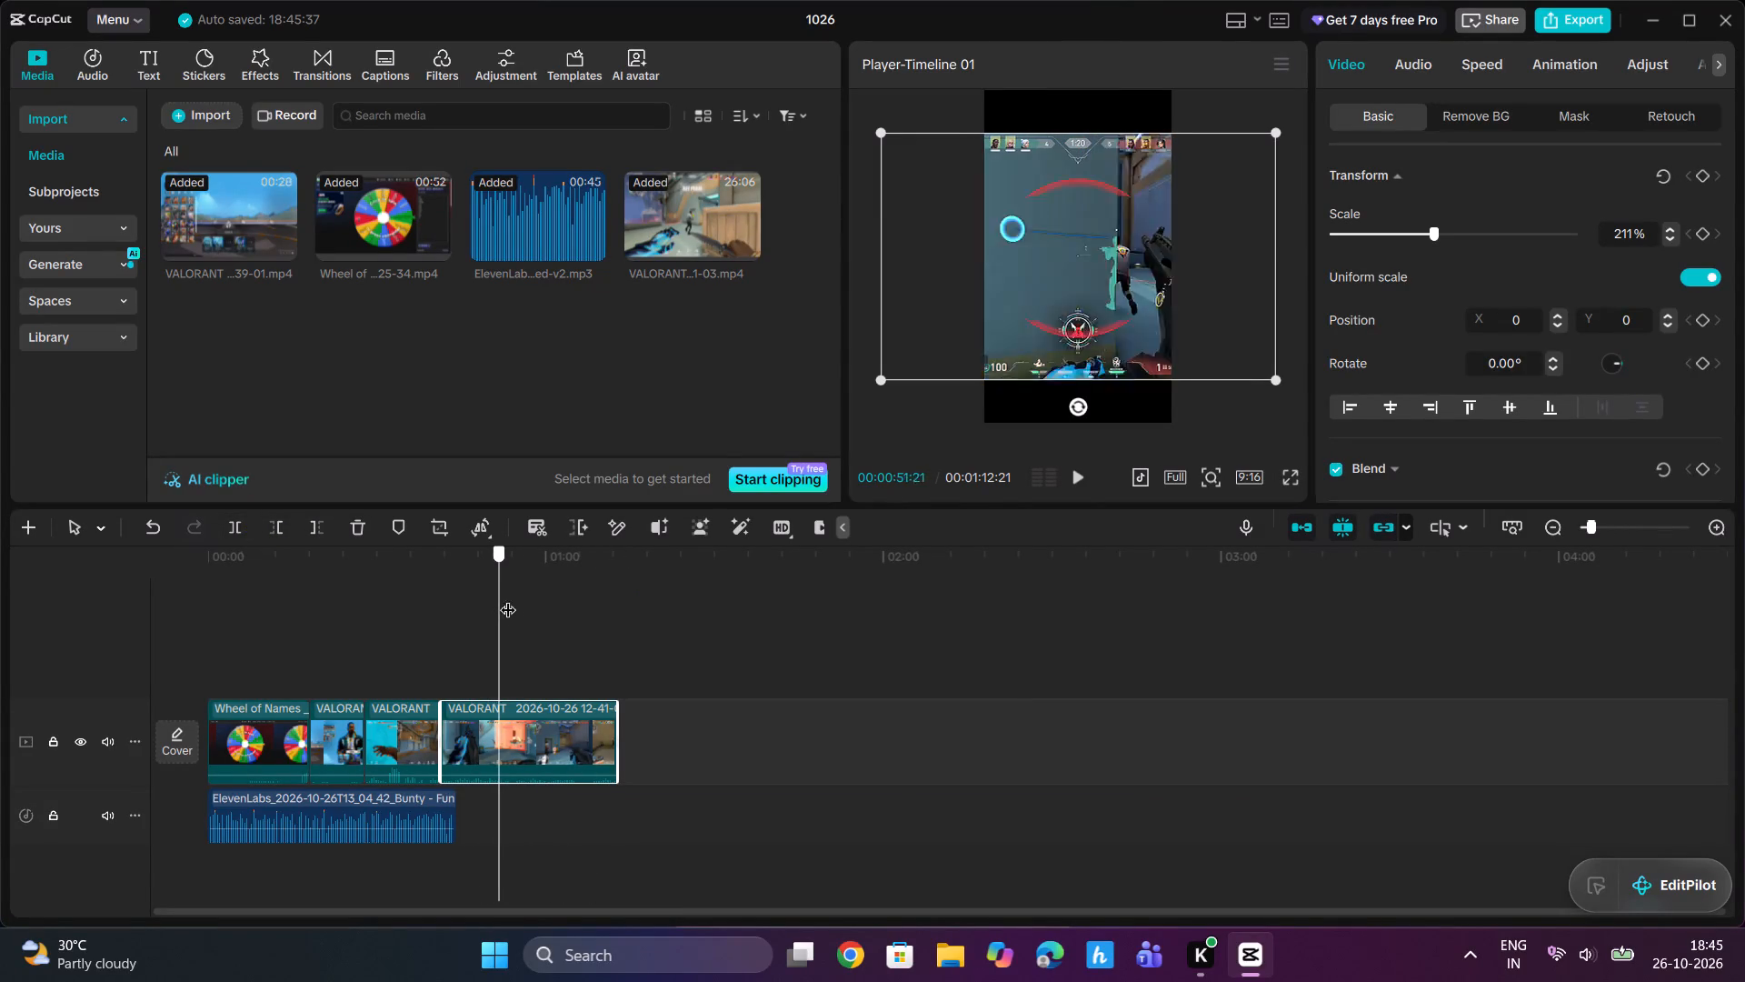
drag(508, 598, 393, 614)
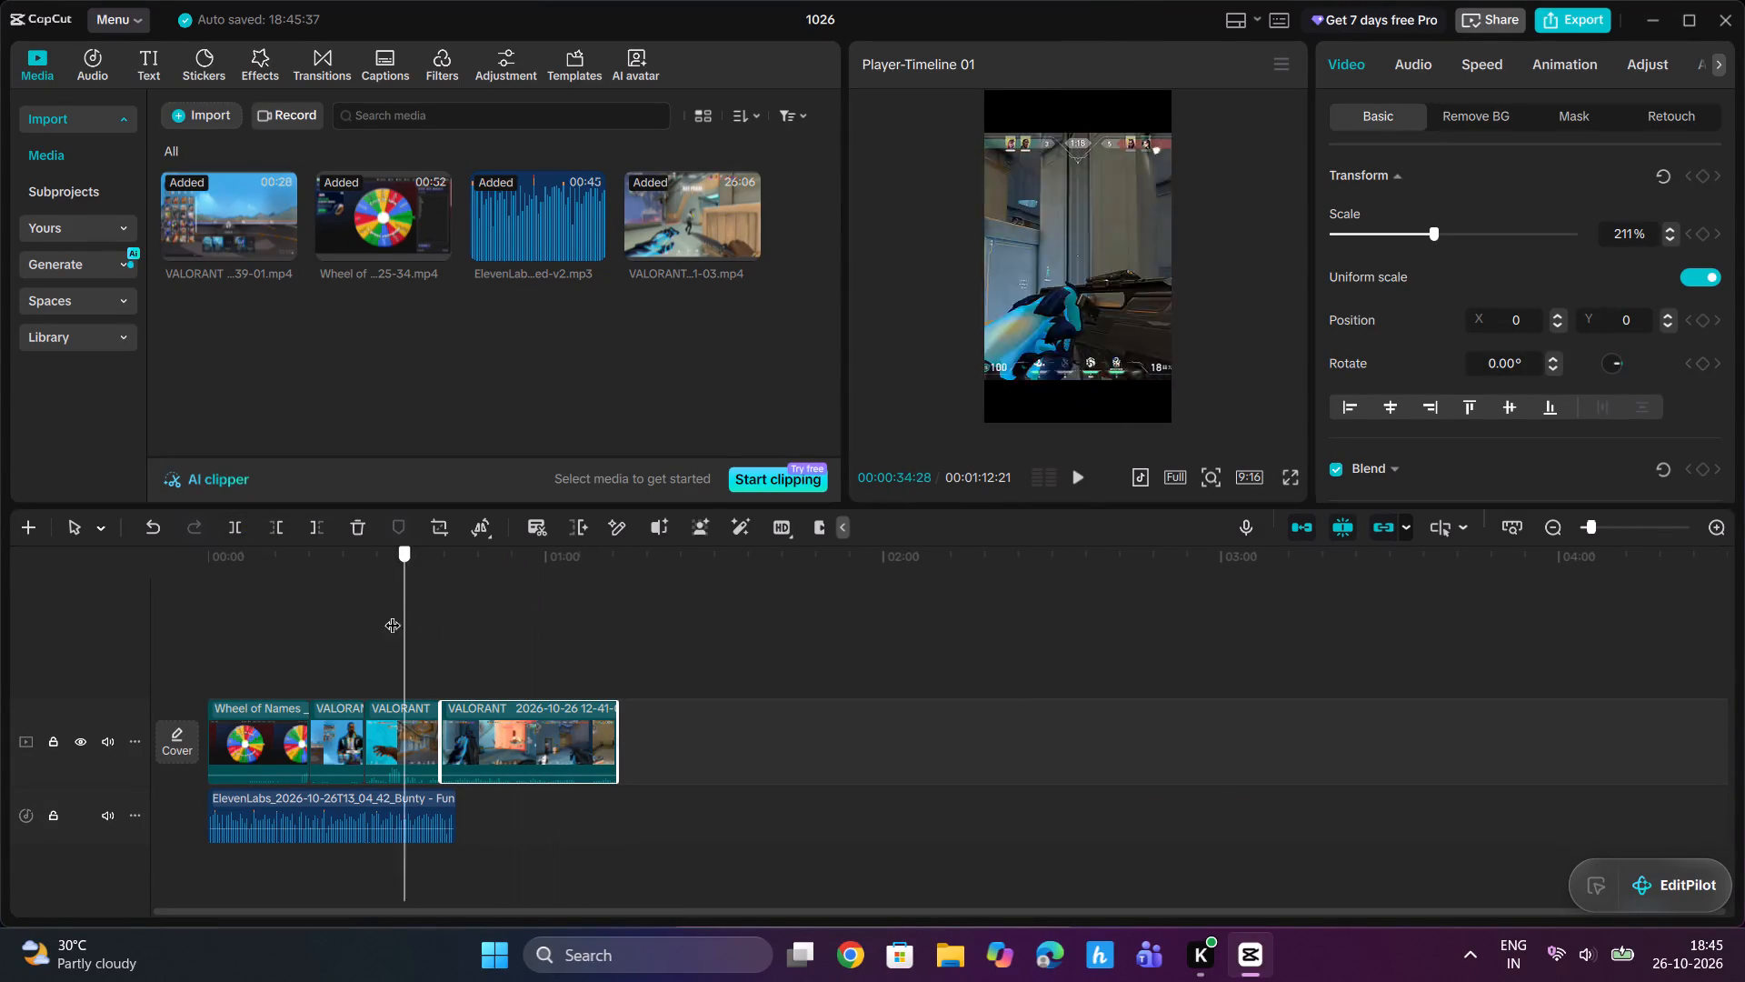
drag(393, 614, 378, 616)
key(space)
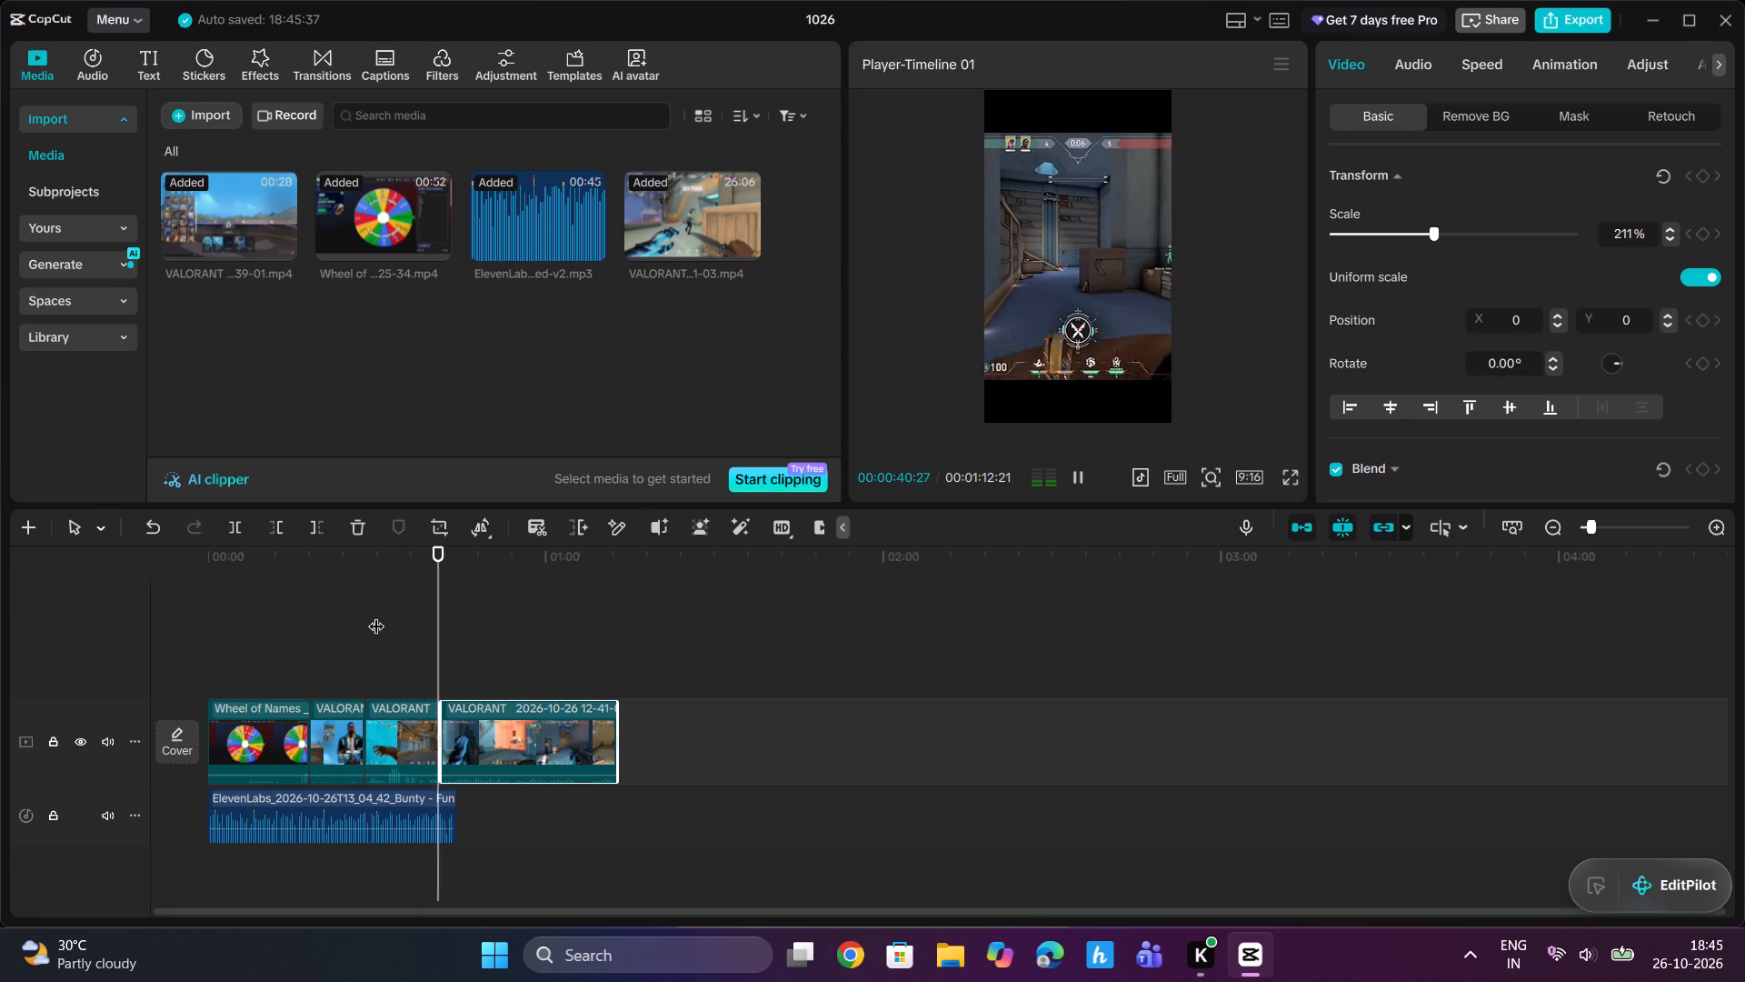
key(space)
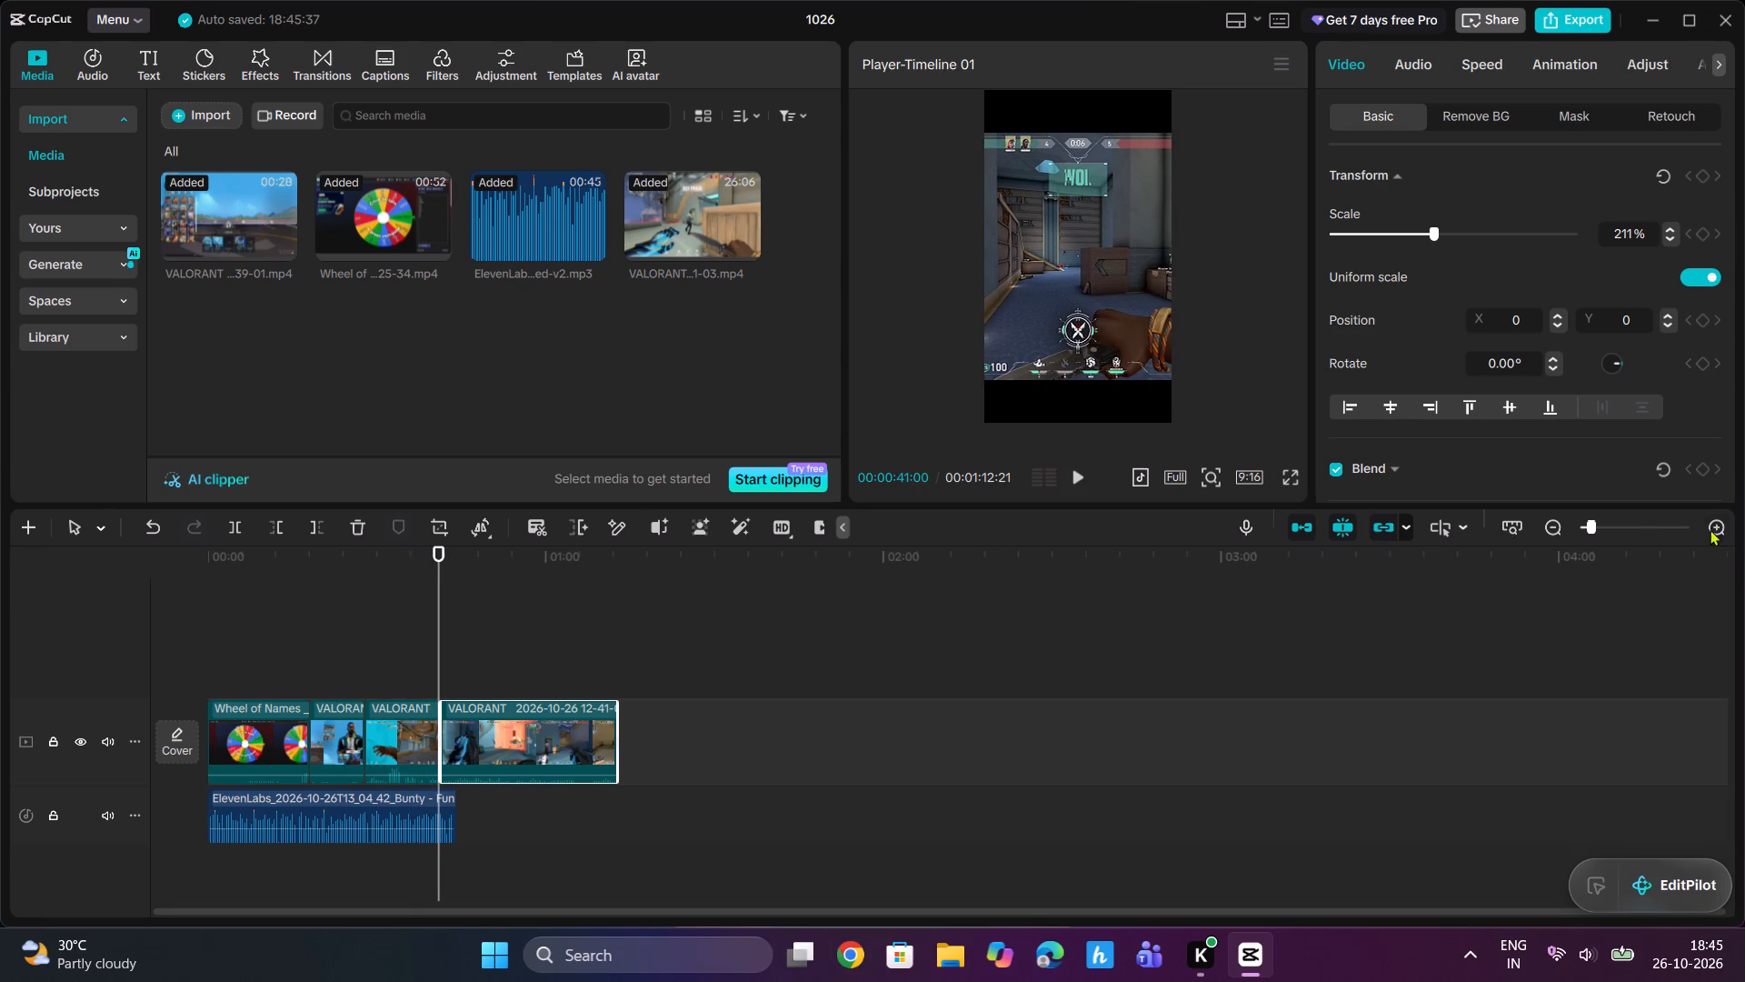
click(1620, 524)
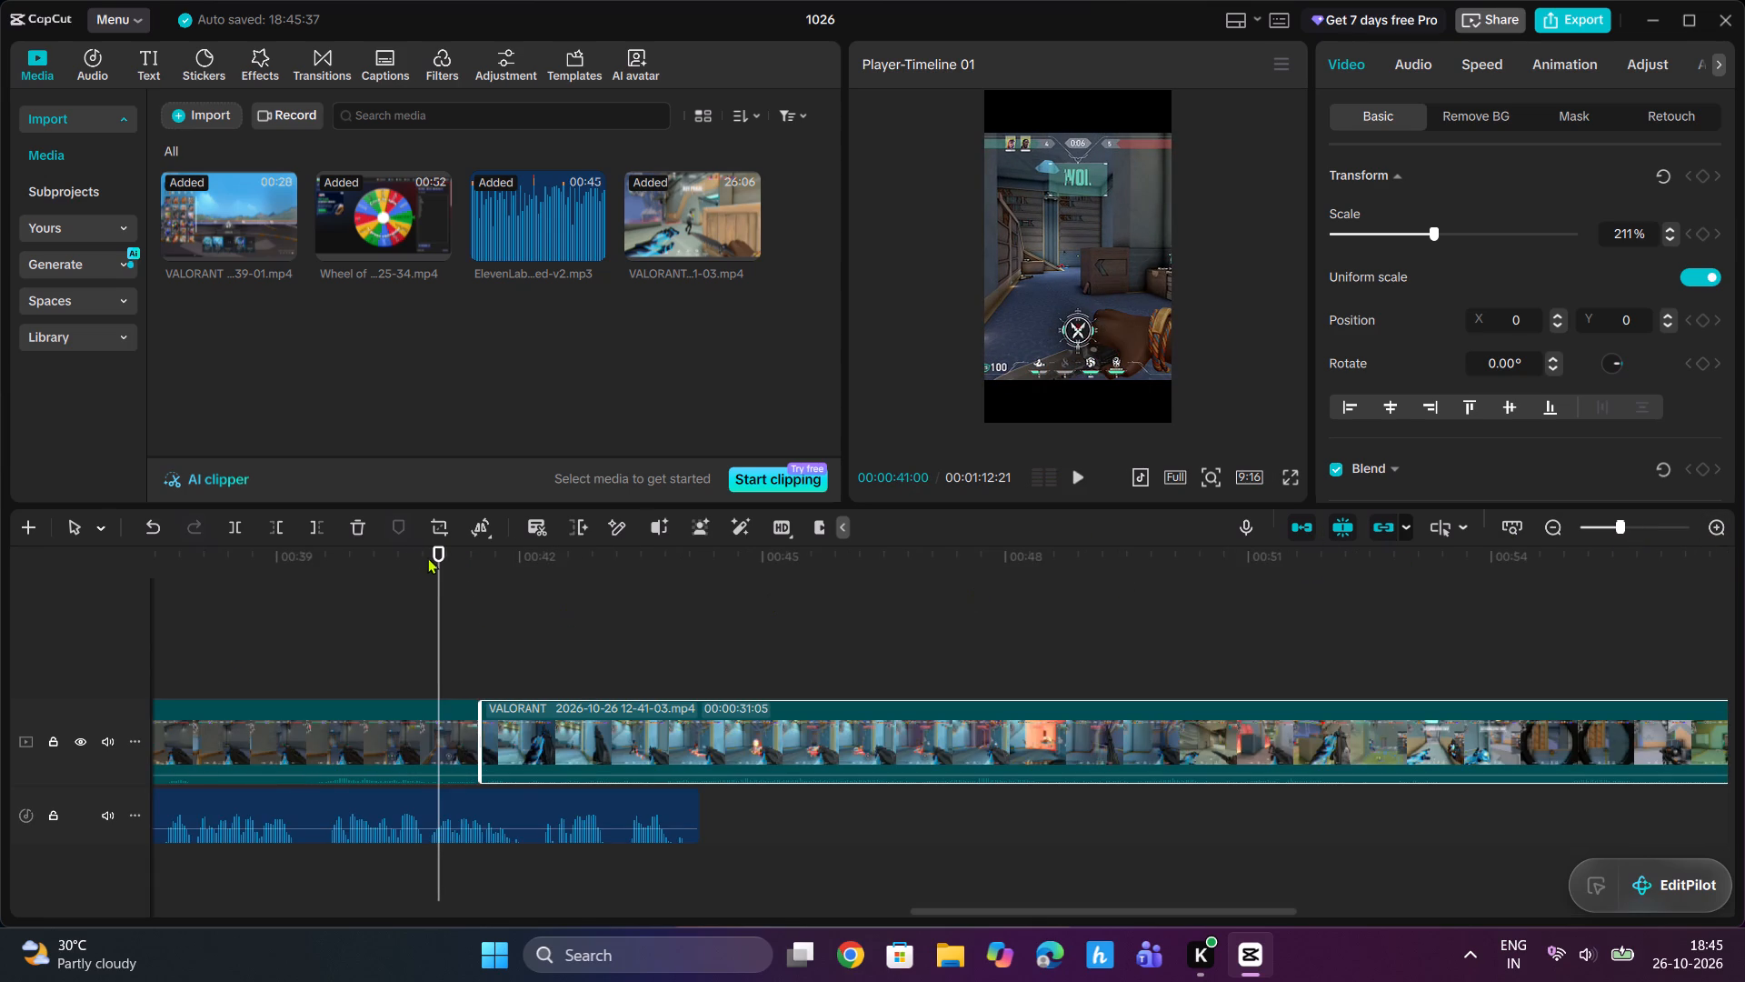
drag(433, 556, 372, 579)
key(space)
key(space)
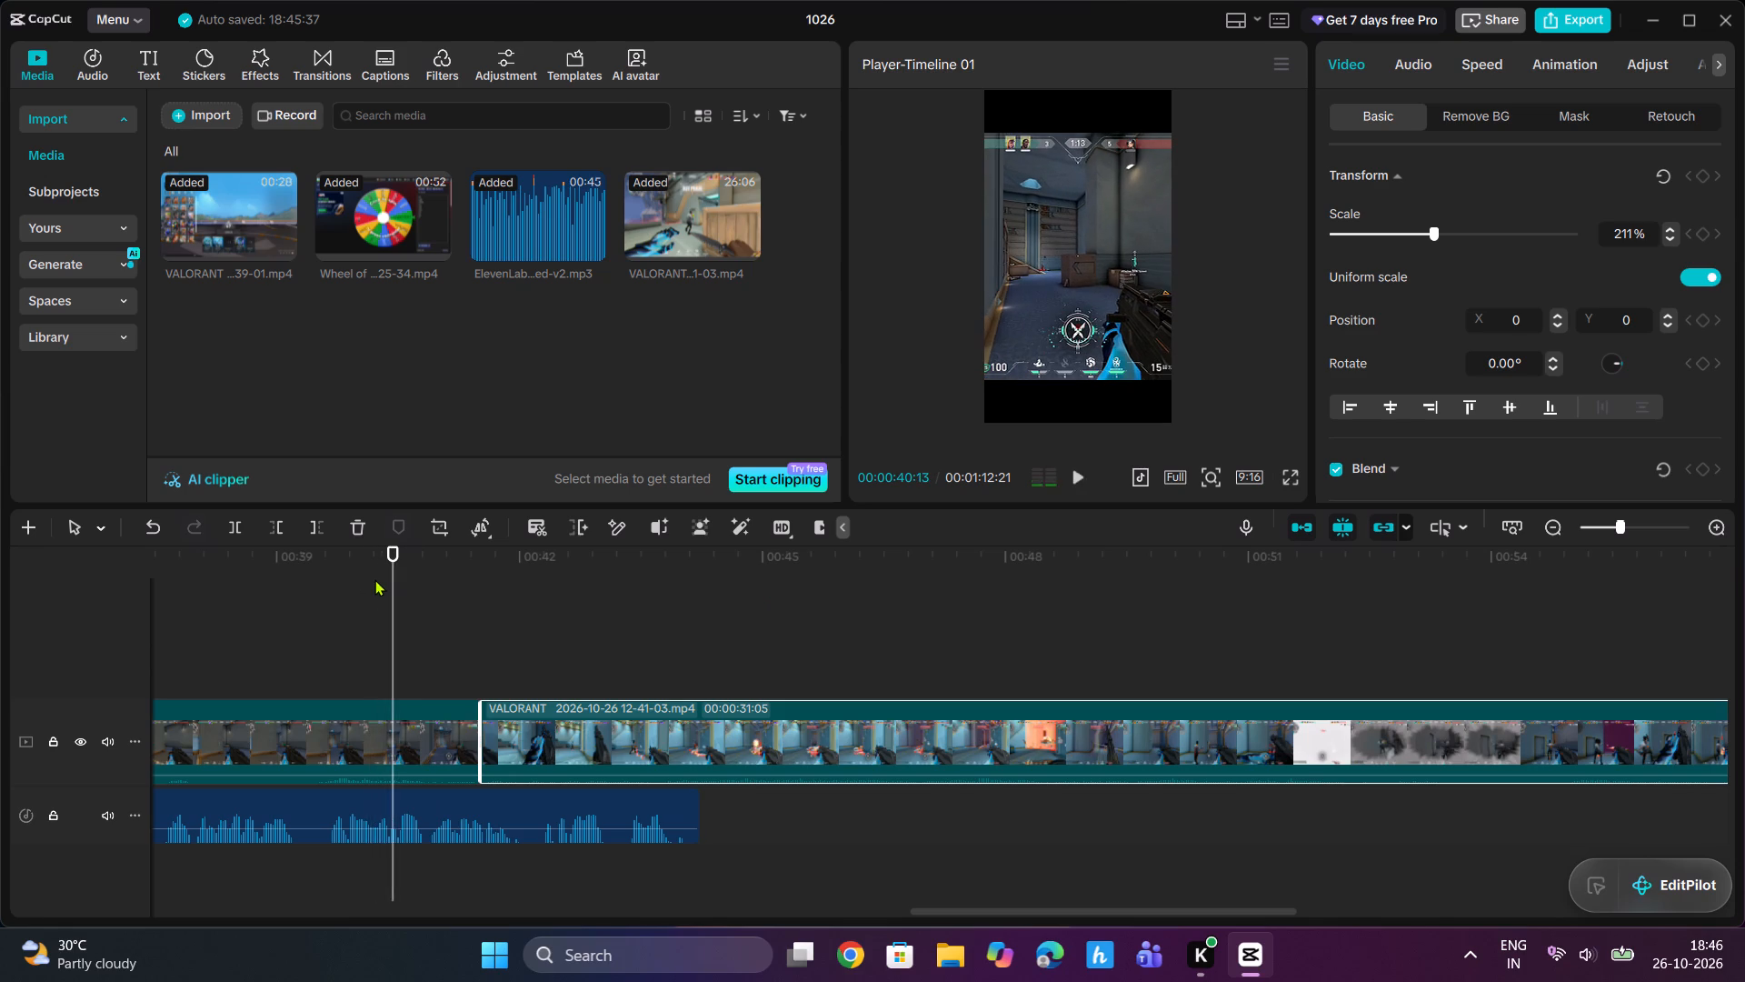
key(space)
key(space)
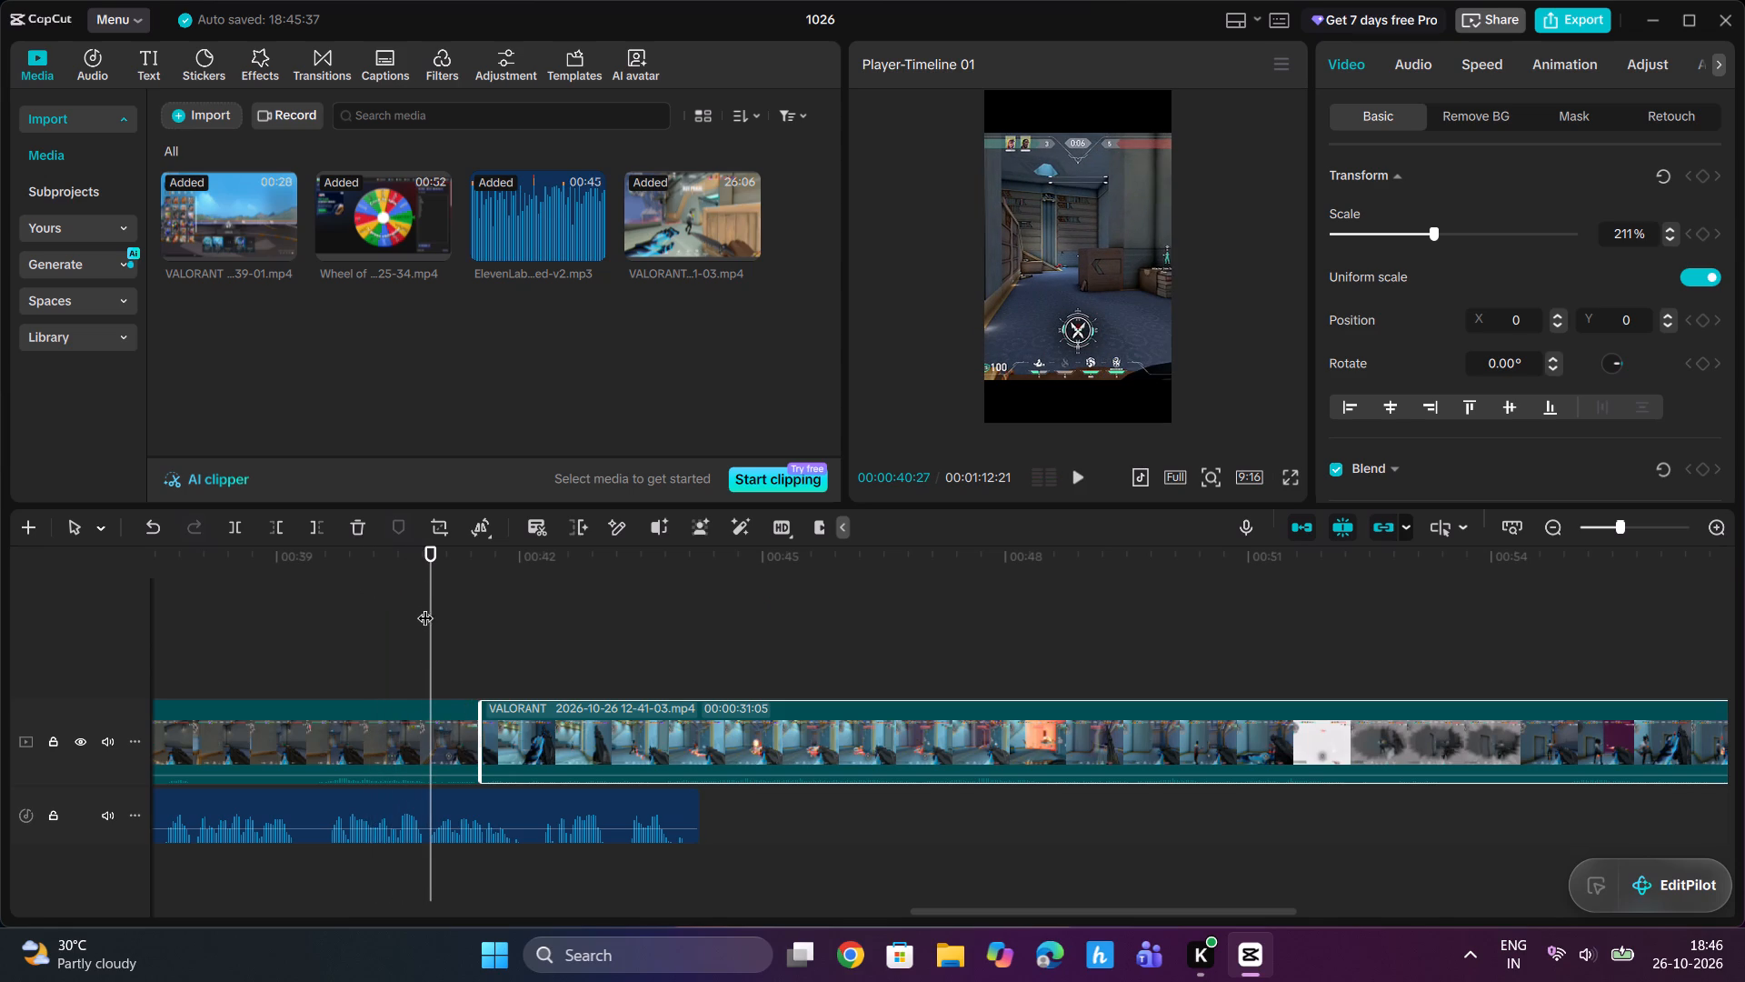
key(space)
key(space)
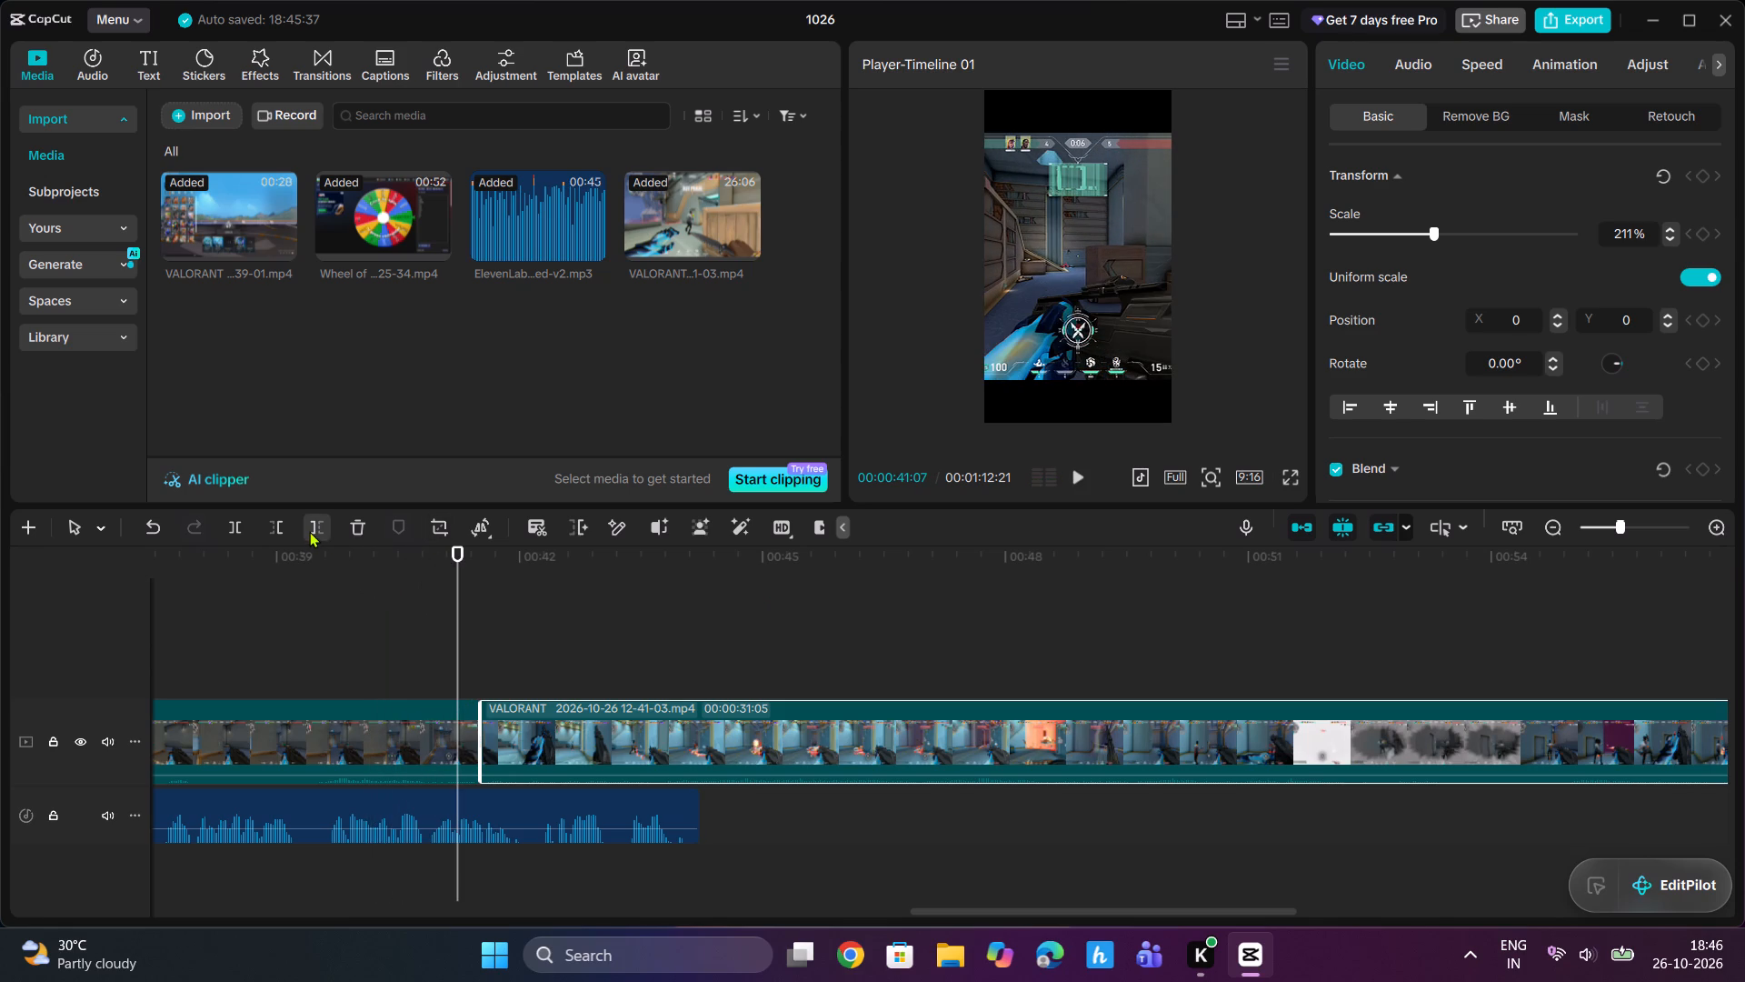
click(310, 528)
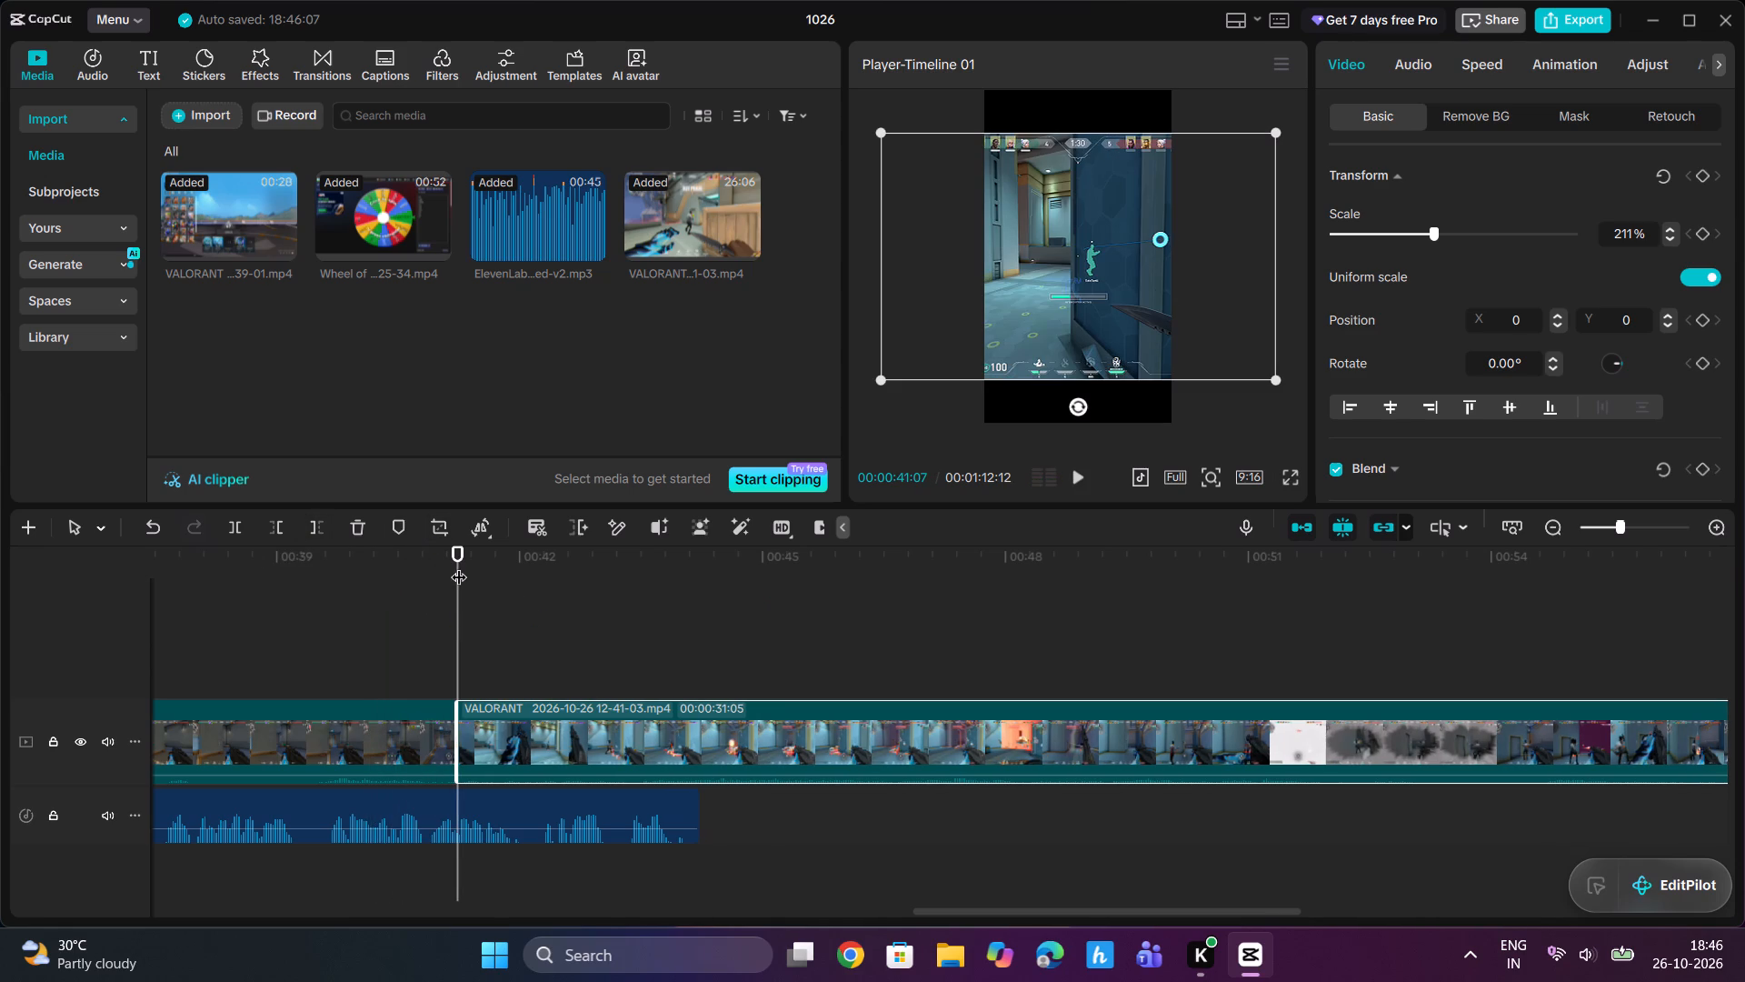
Trim away the start of the last VALORANT clip up to about 00:00:42:05.
drag(459, 566, 534, 573)
click(282, 530)
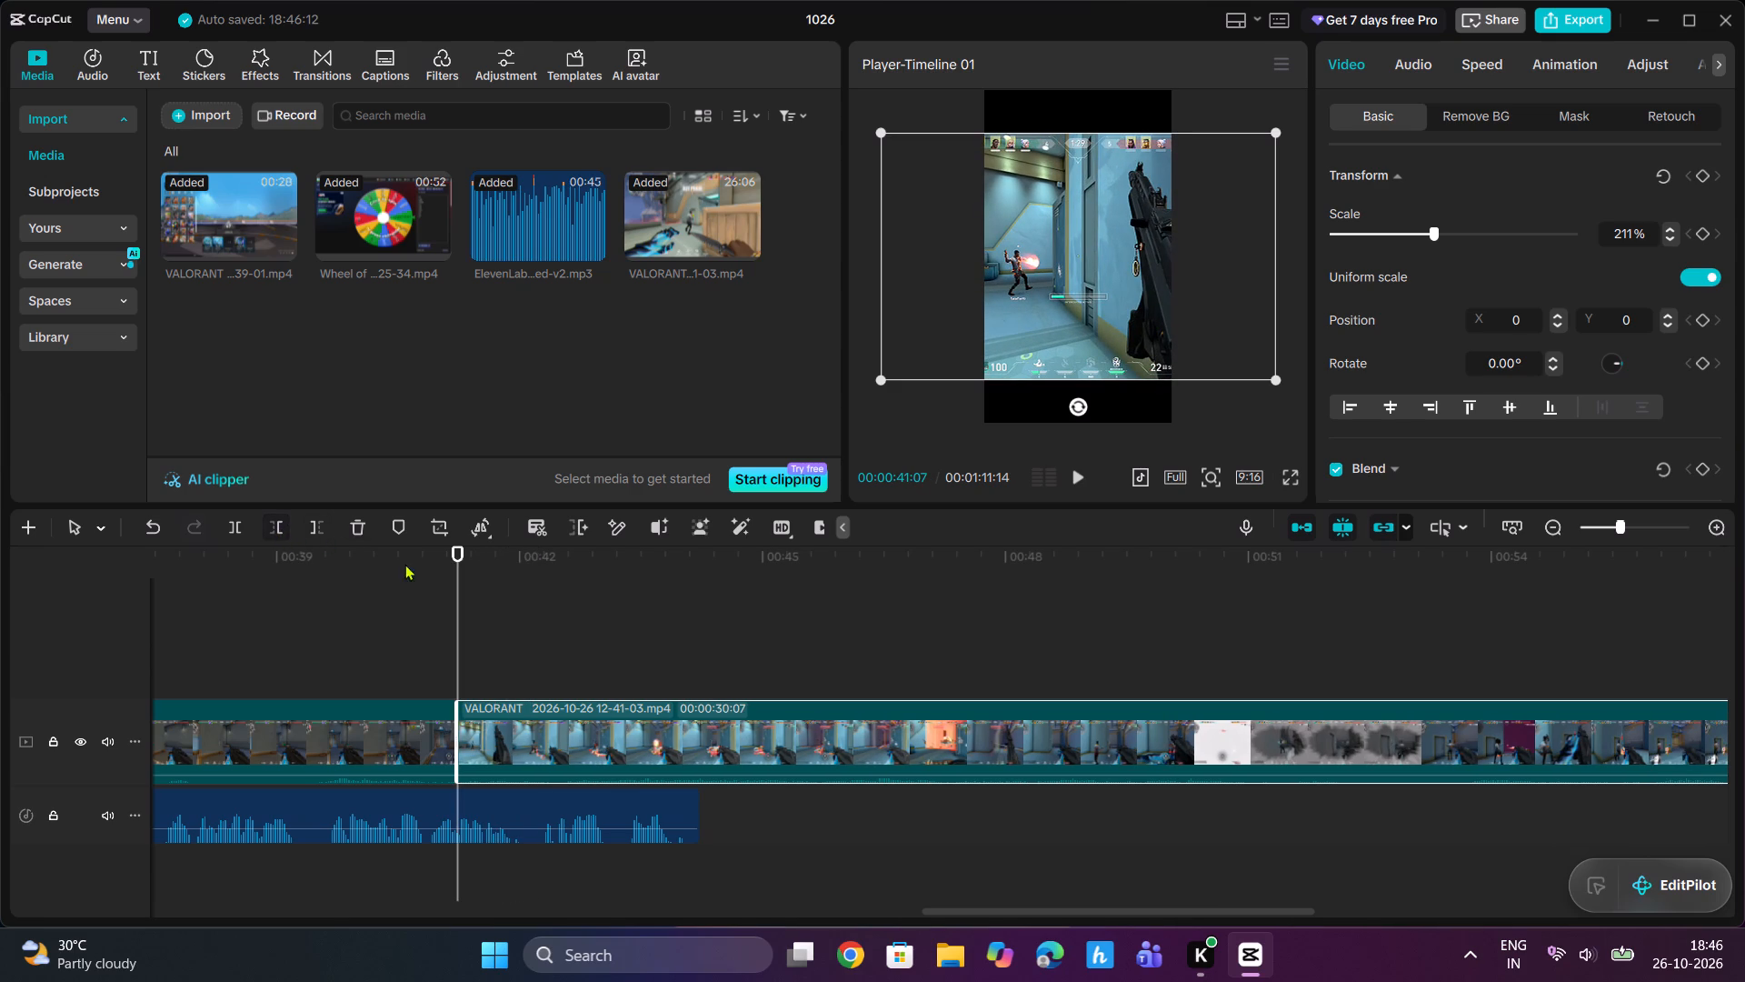
Review the last VALORANT clip from 00:00:41:07 onward to find the stretch between fights that can be cut.
drag(459, 555, 620, 576)
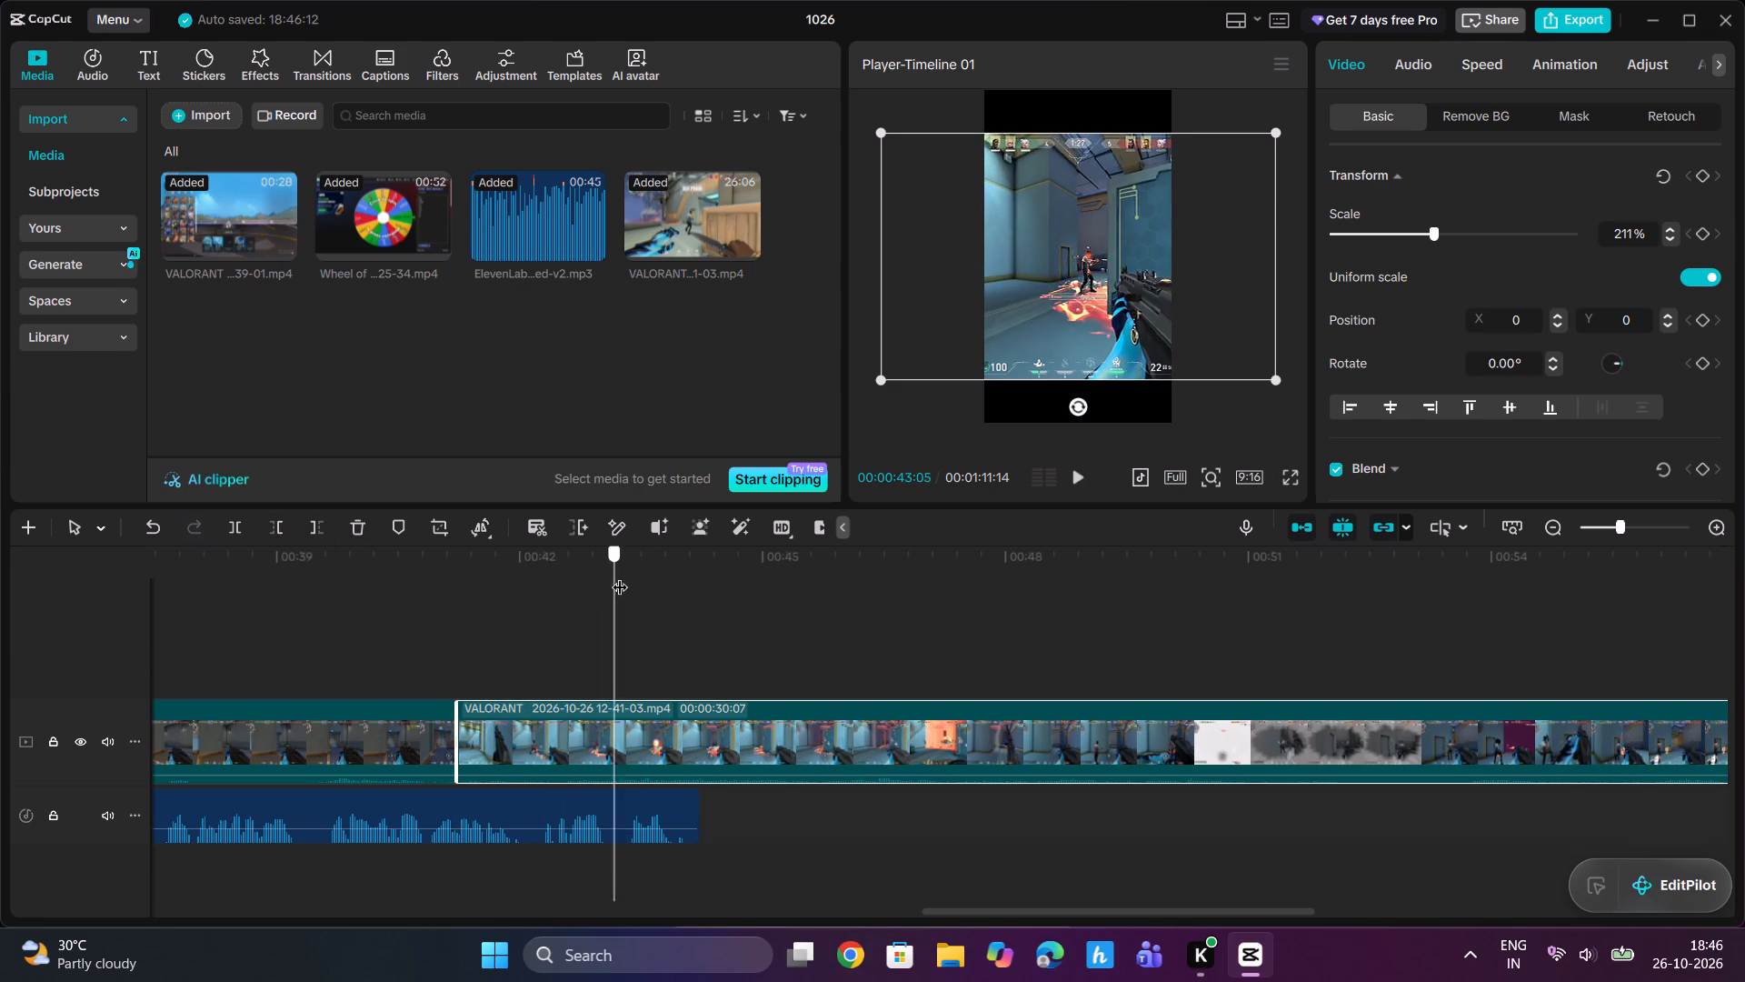
drag(620, 576, 729, 594)
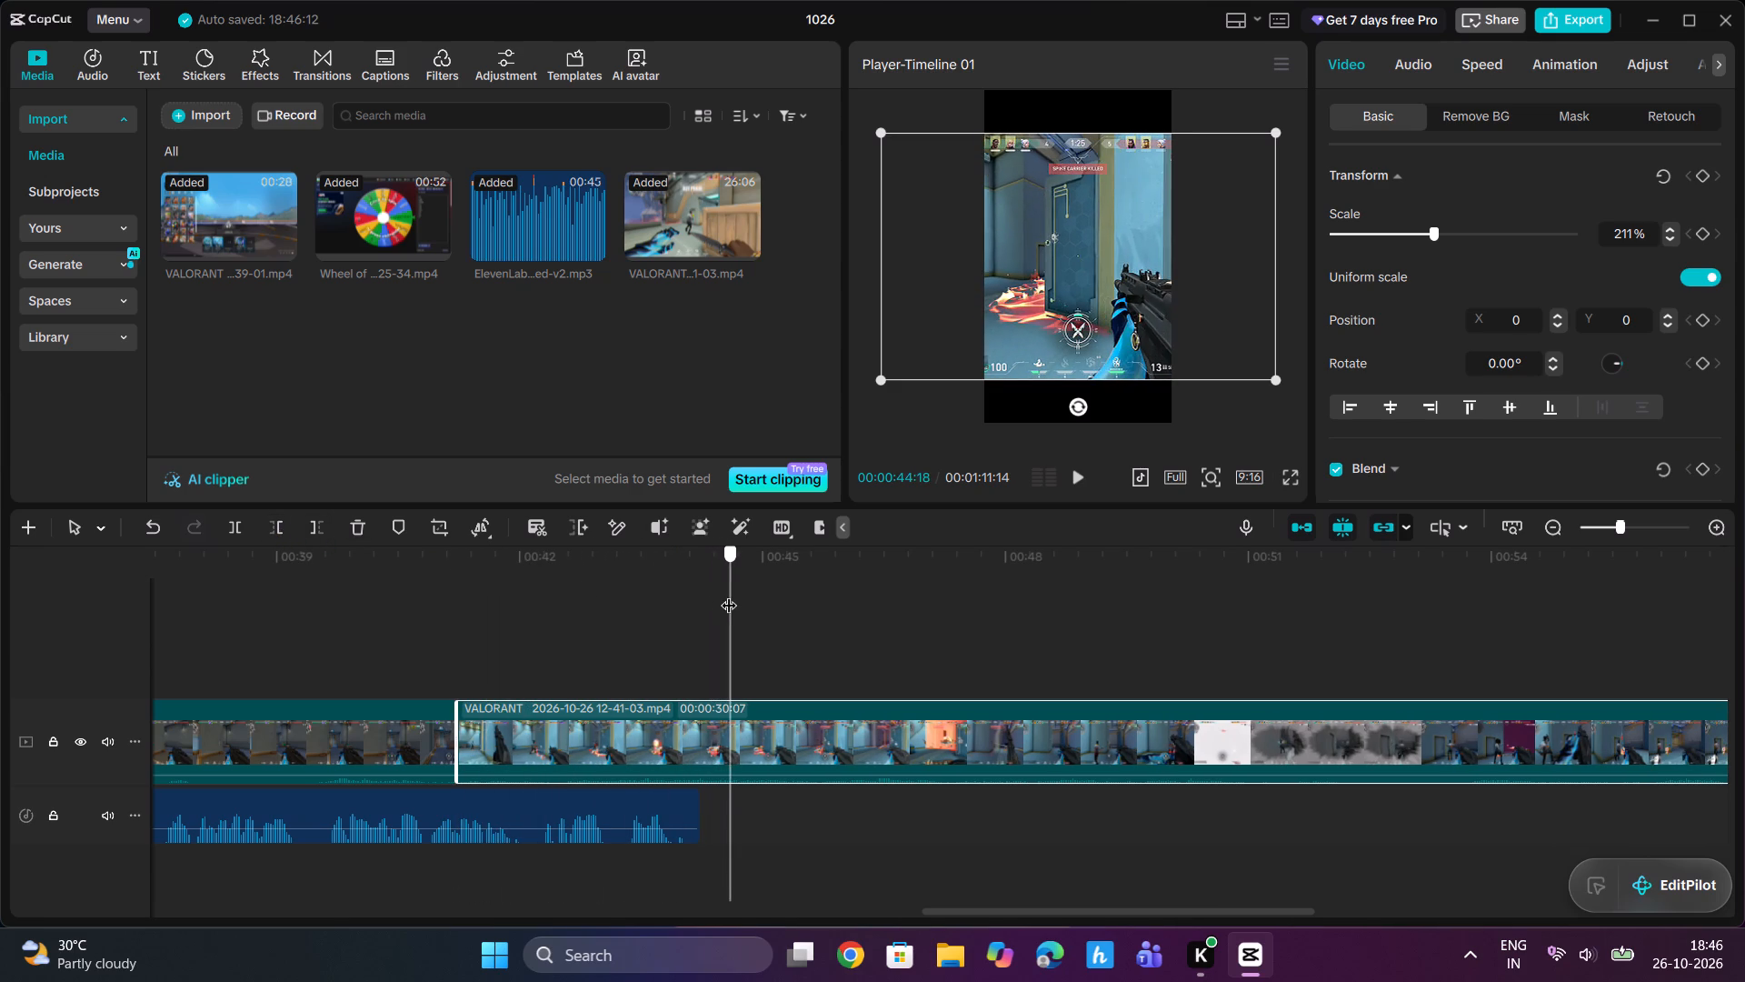
drag(729, 594, 950, 615)
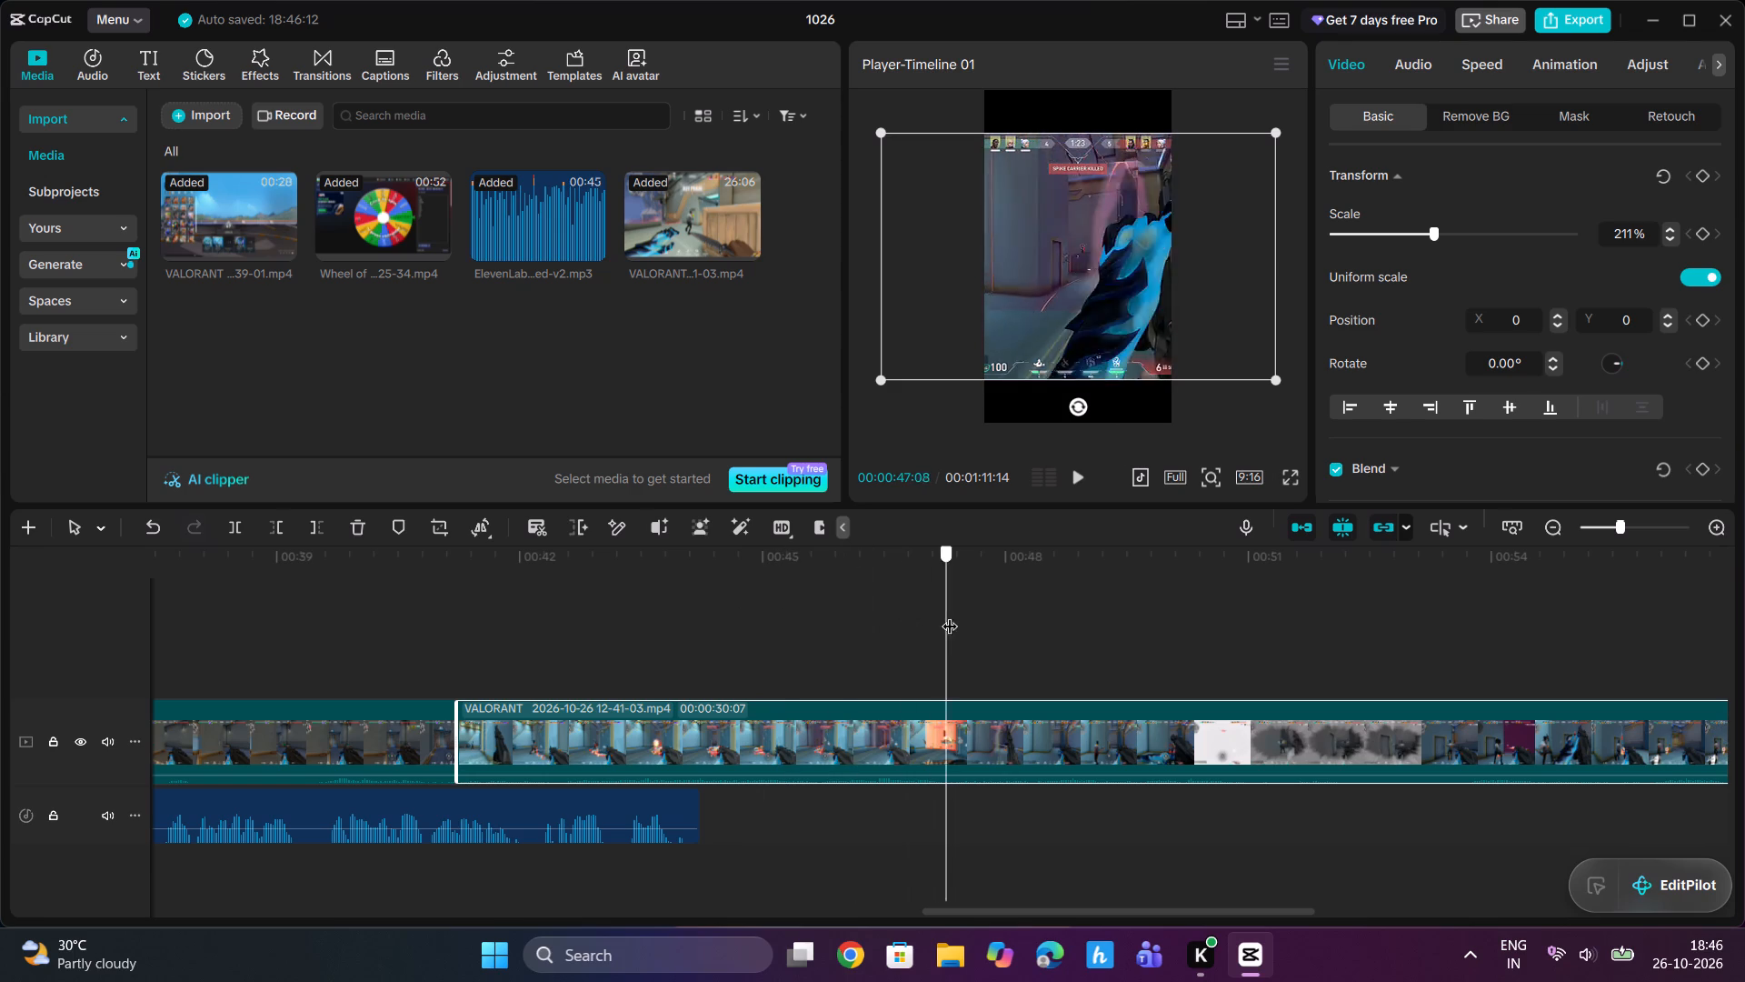
drag(950, 615, 1211, 637)
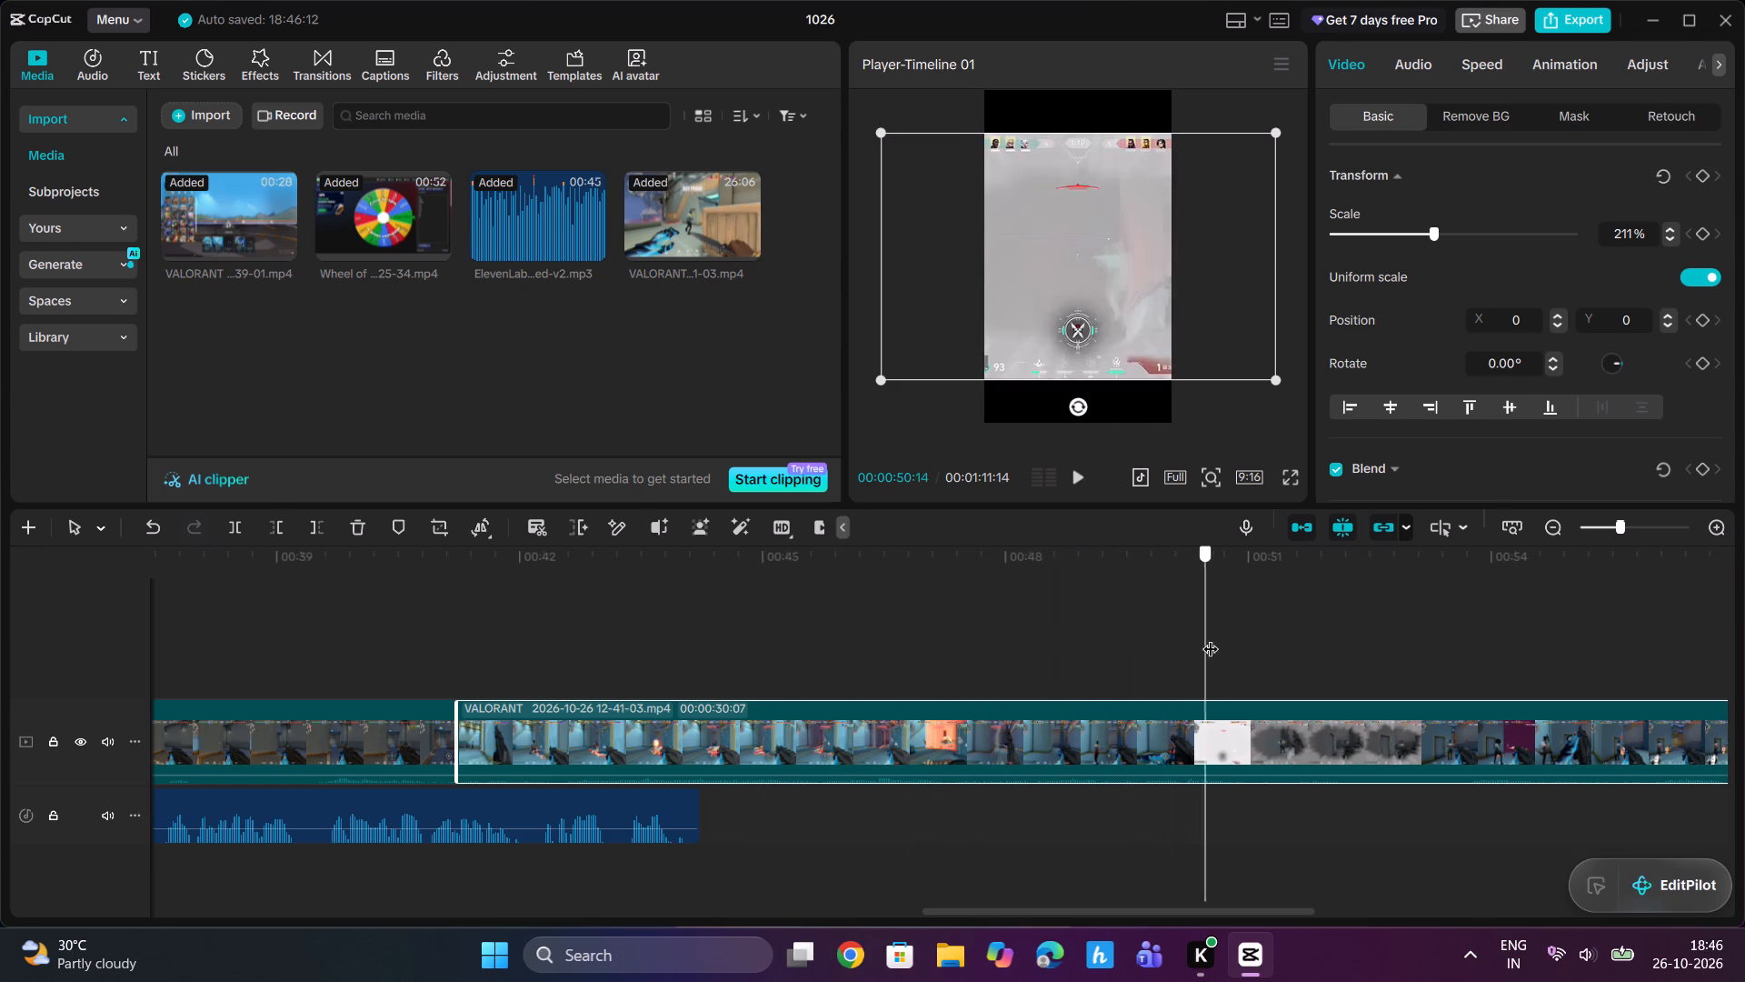
drag(1211, 637, 1378, 656)
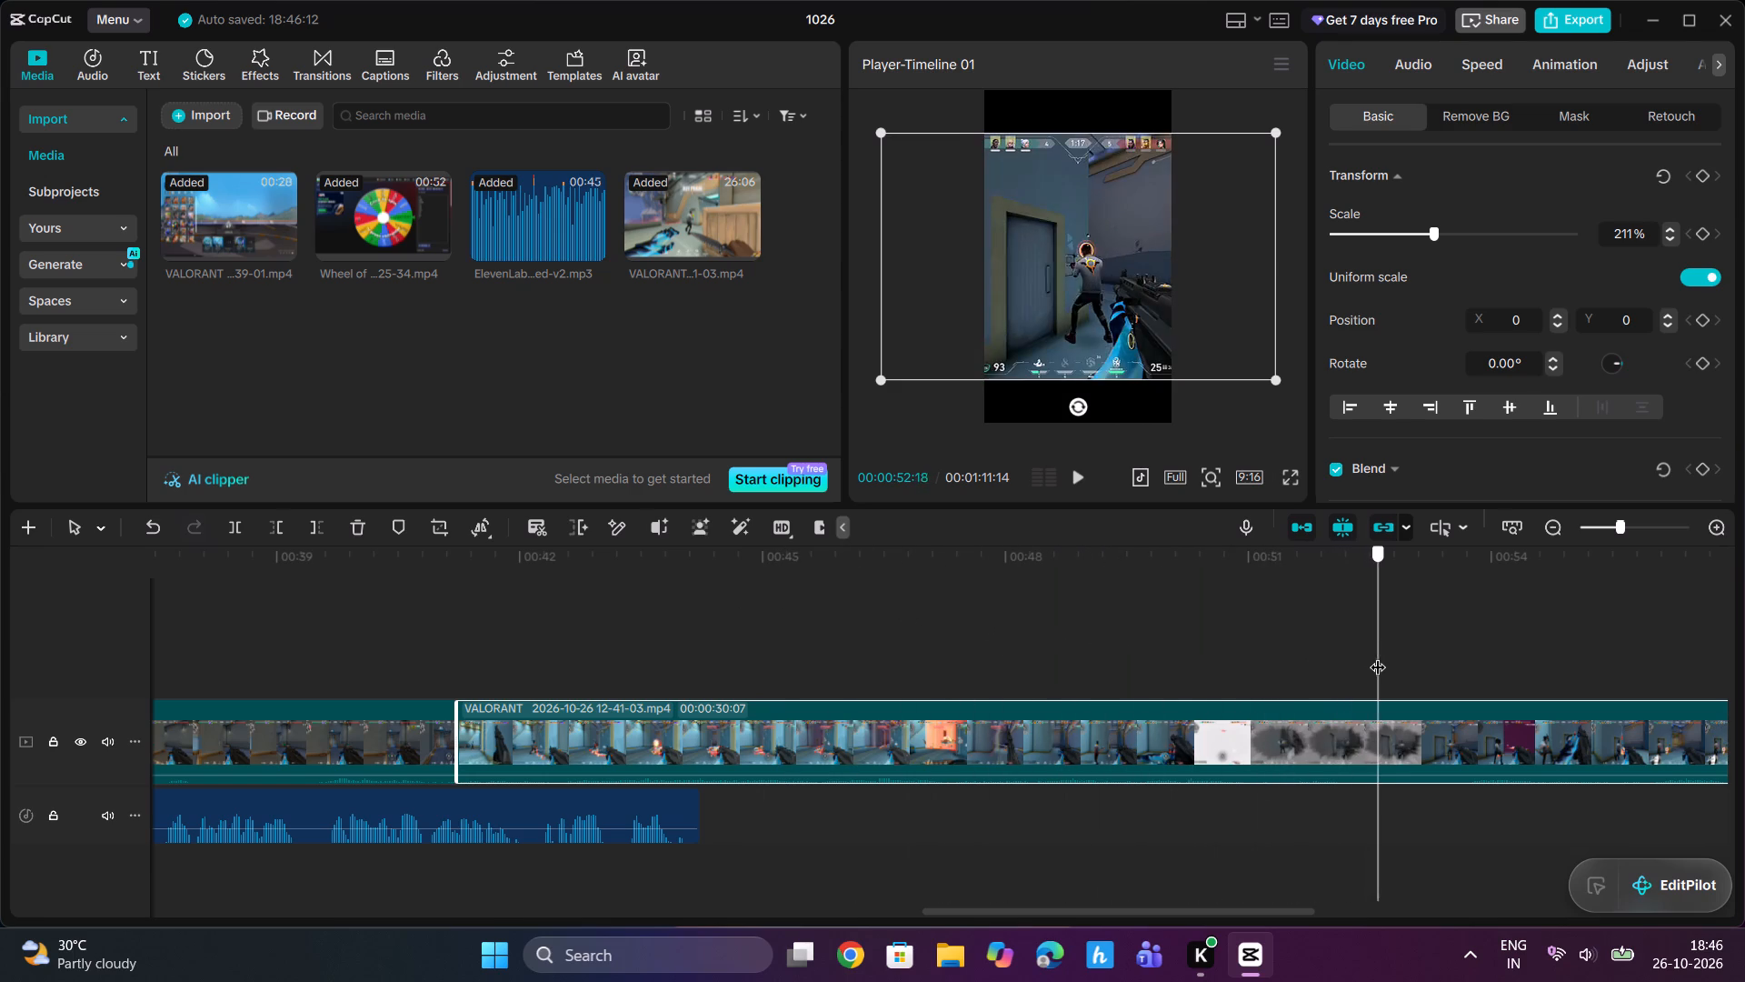
drag(1378, 656, 1401, 657)
drag(1625, 526, 1605, 530)
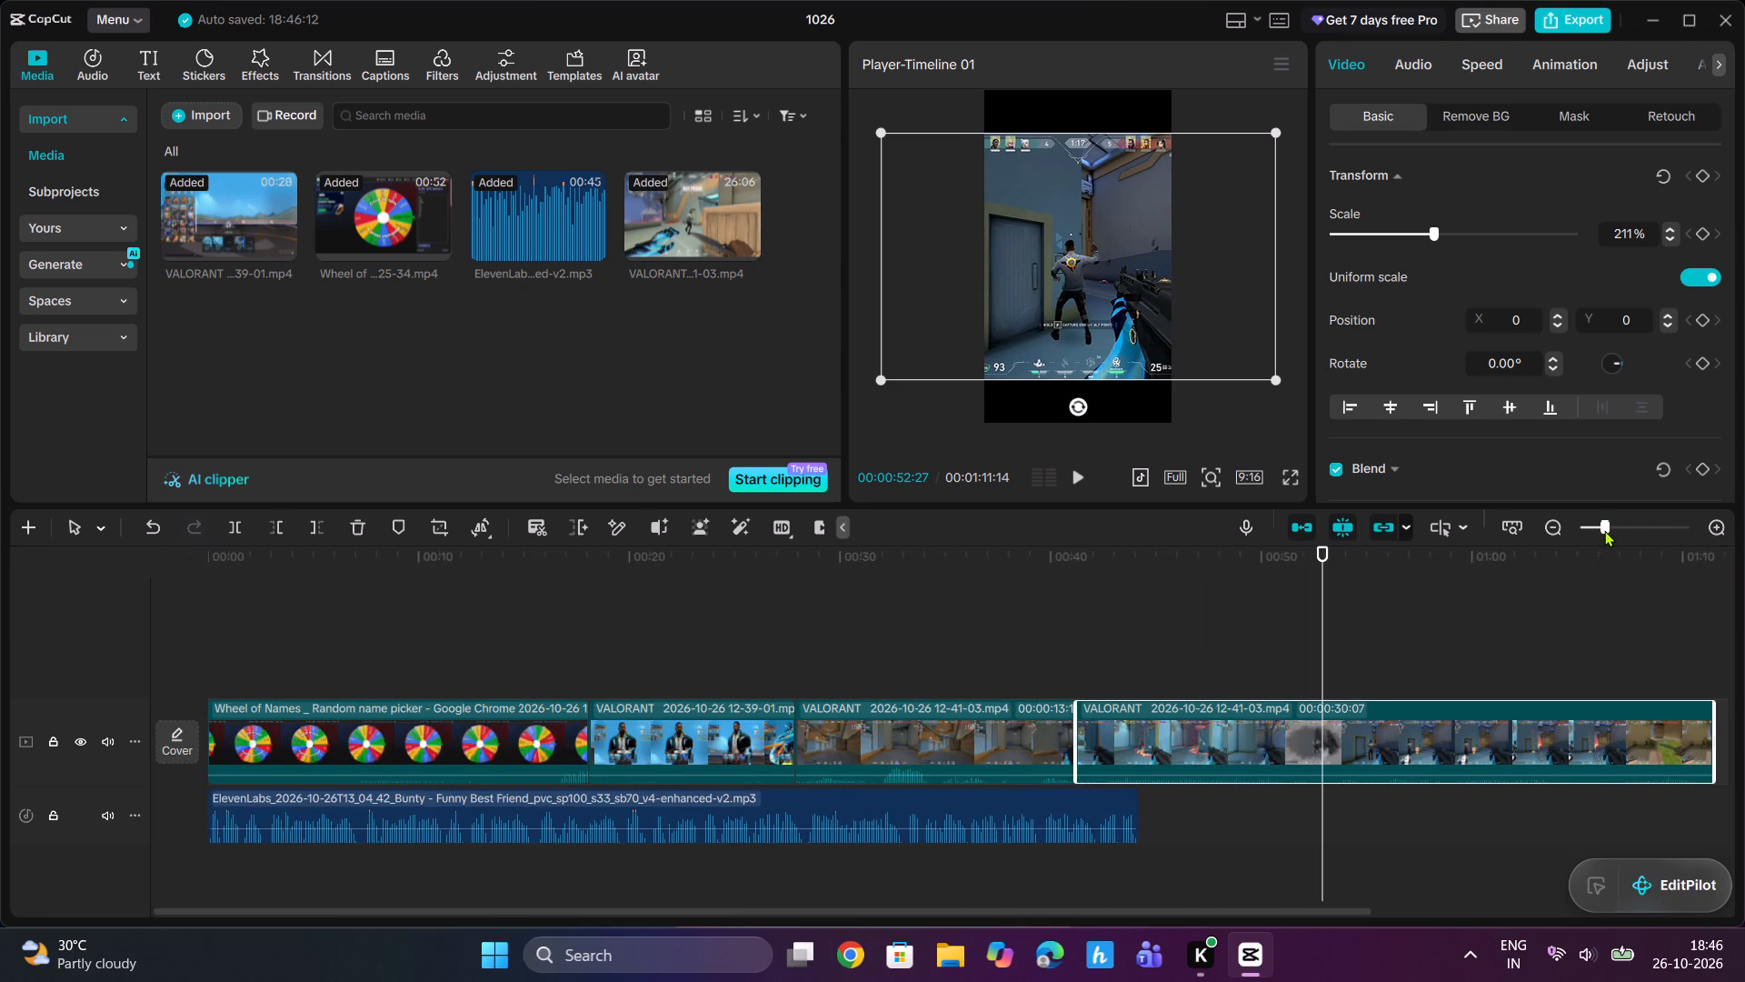
drag(1605, 530, 1612, 531)
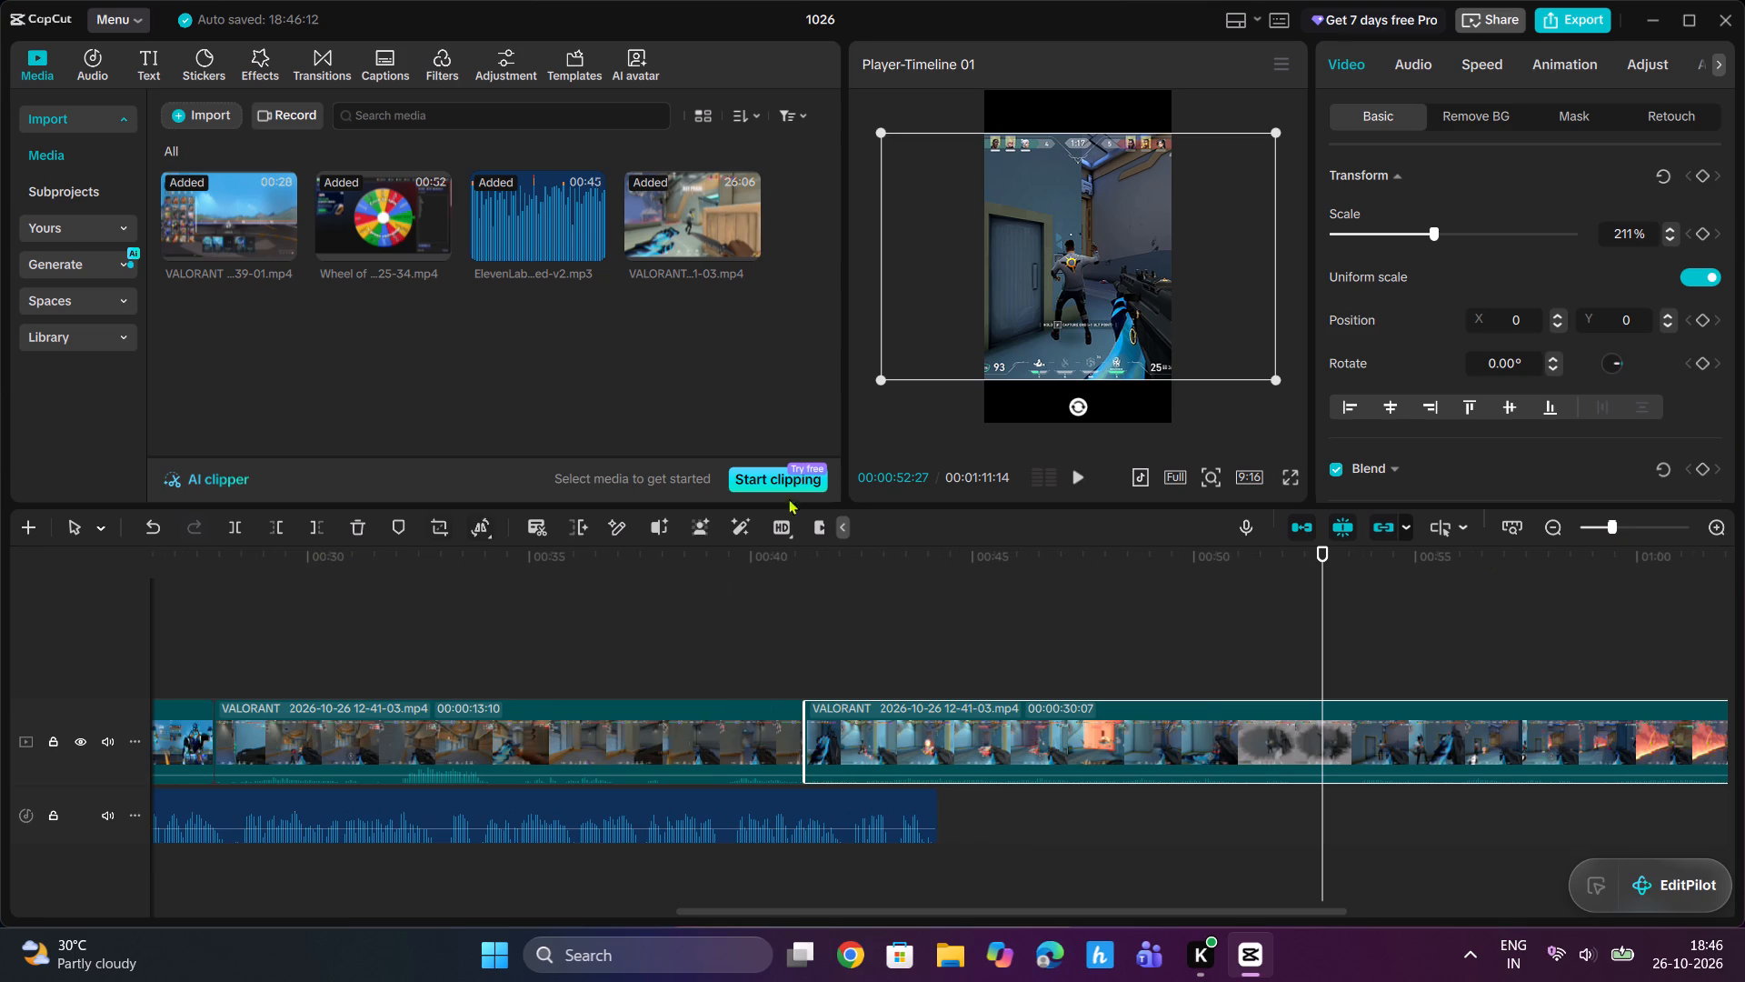
click(1078, 476)
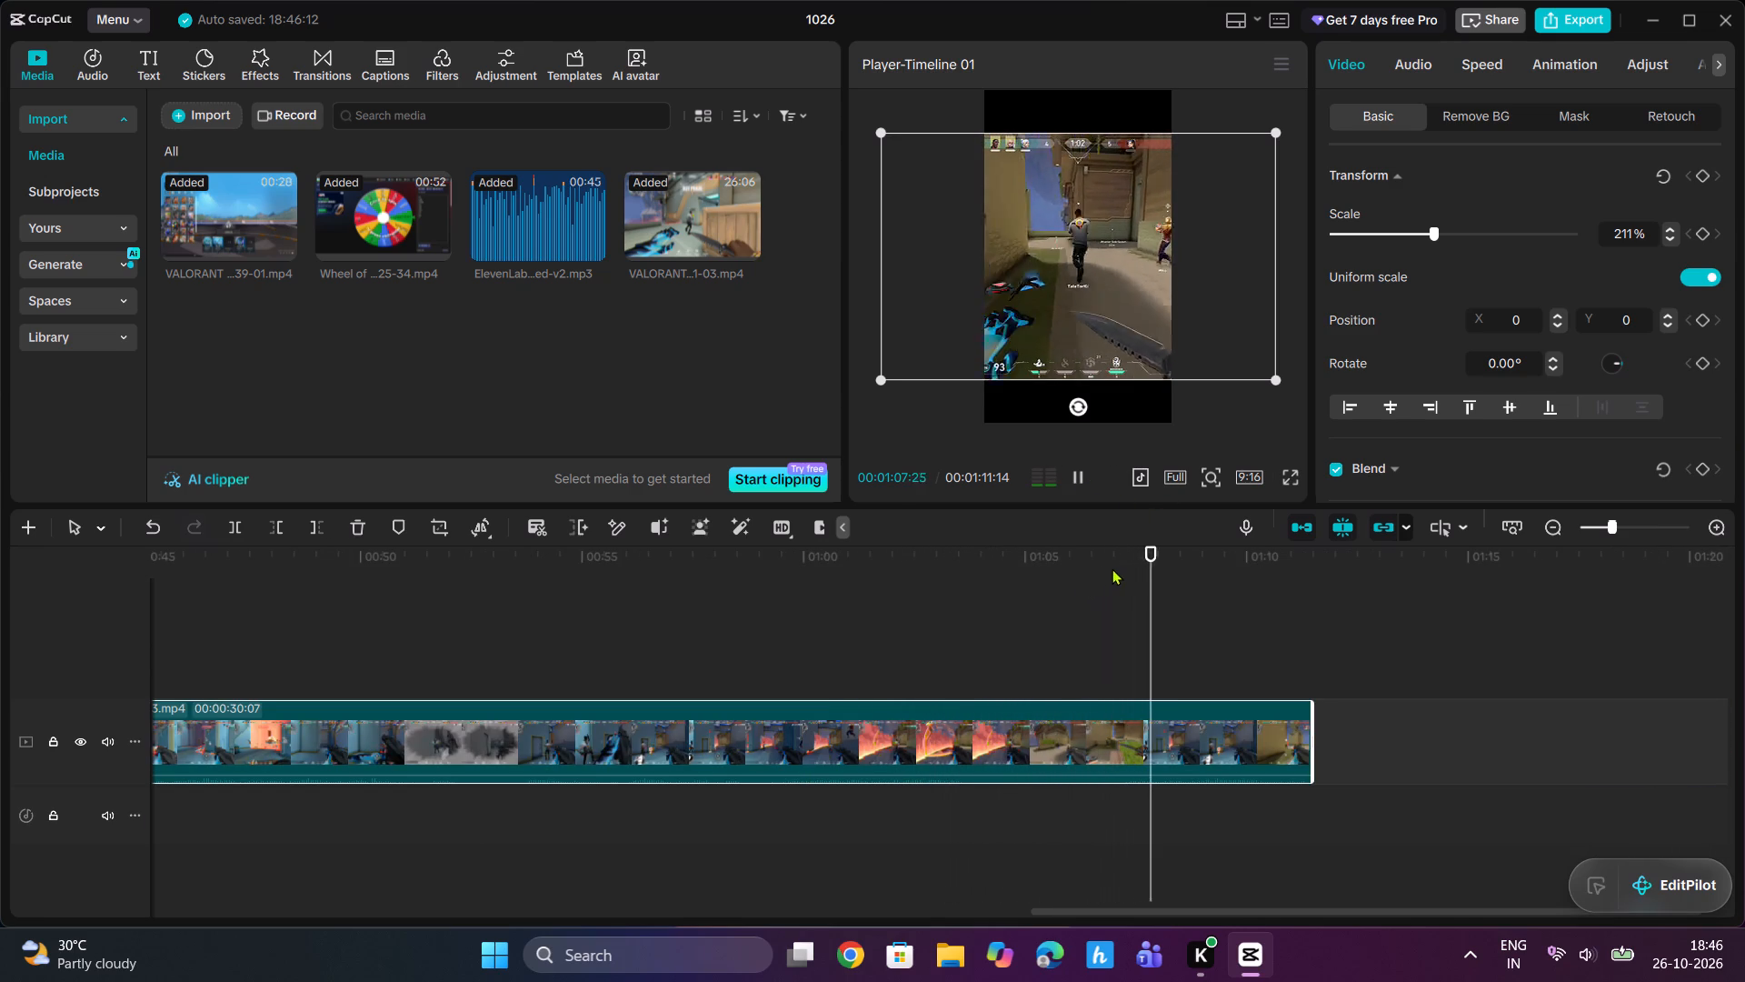
Split the last VALORANT clip at 00:00:58:20 and again at 00:01:08:20 to isolate its middle section.
drag(1172, 559, 856, 638)
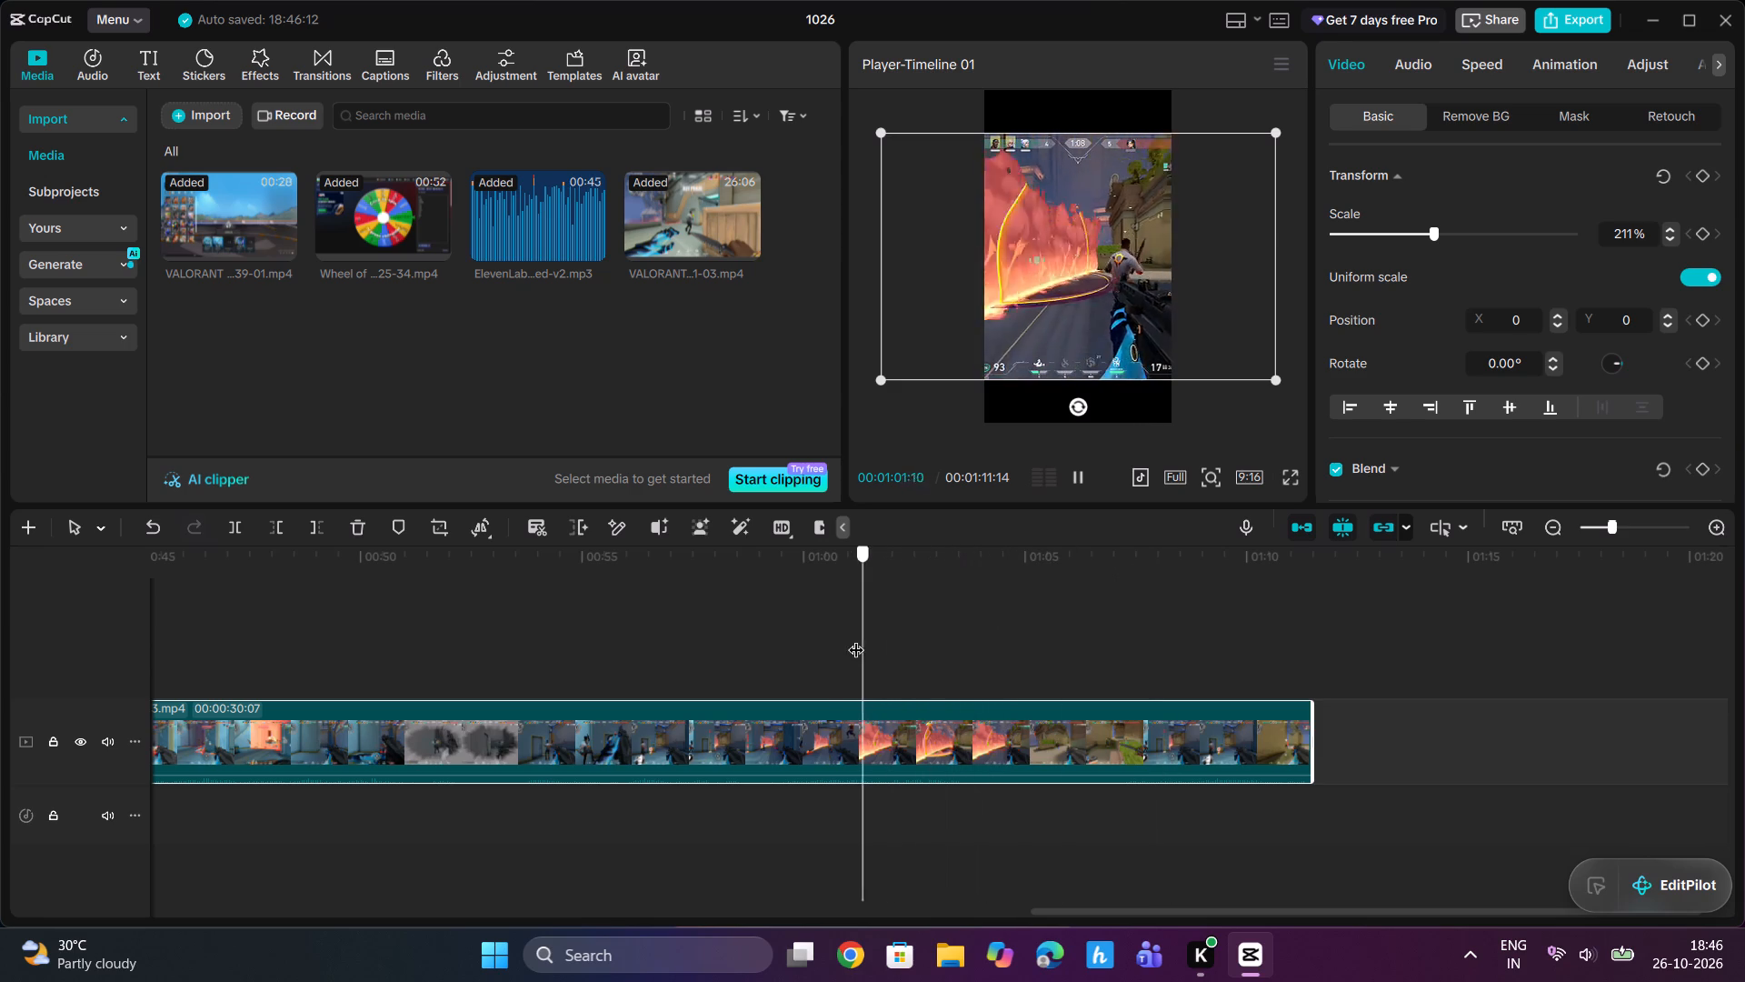
drag(856, 638, 726, 669)
key(space)
key(space)
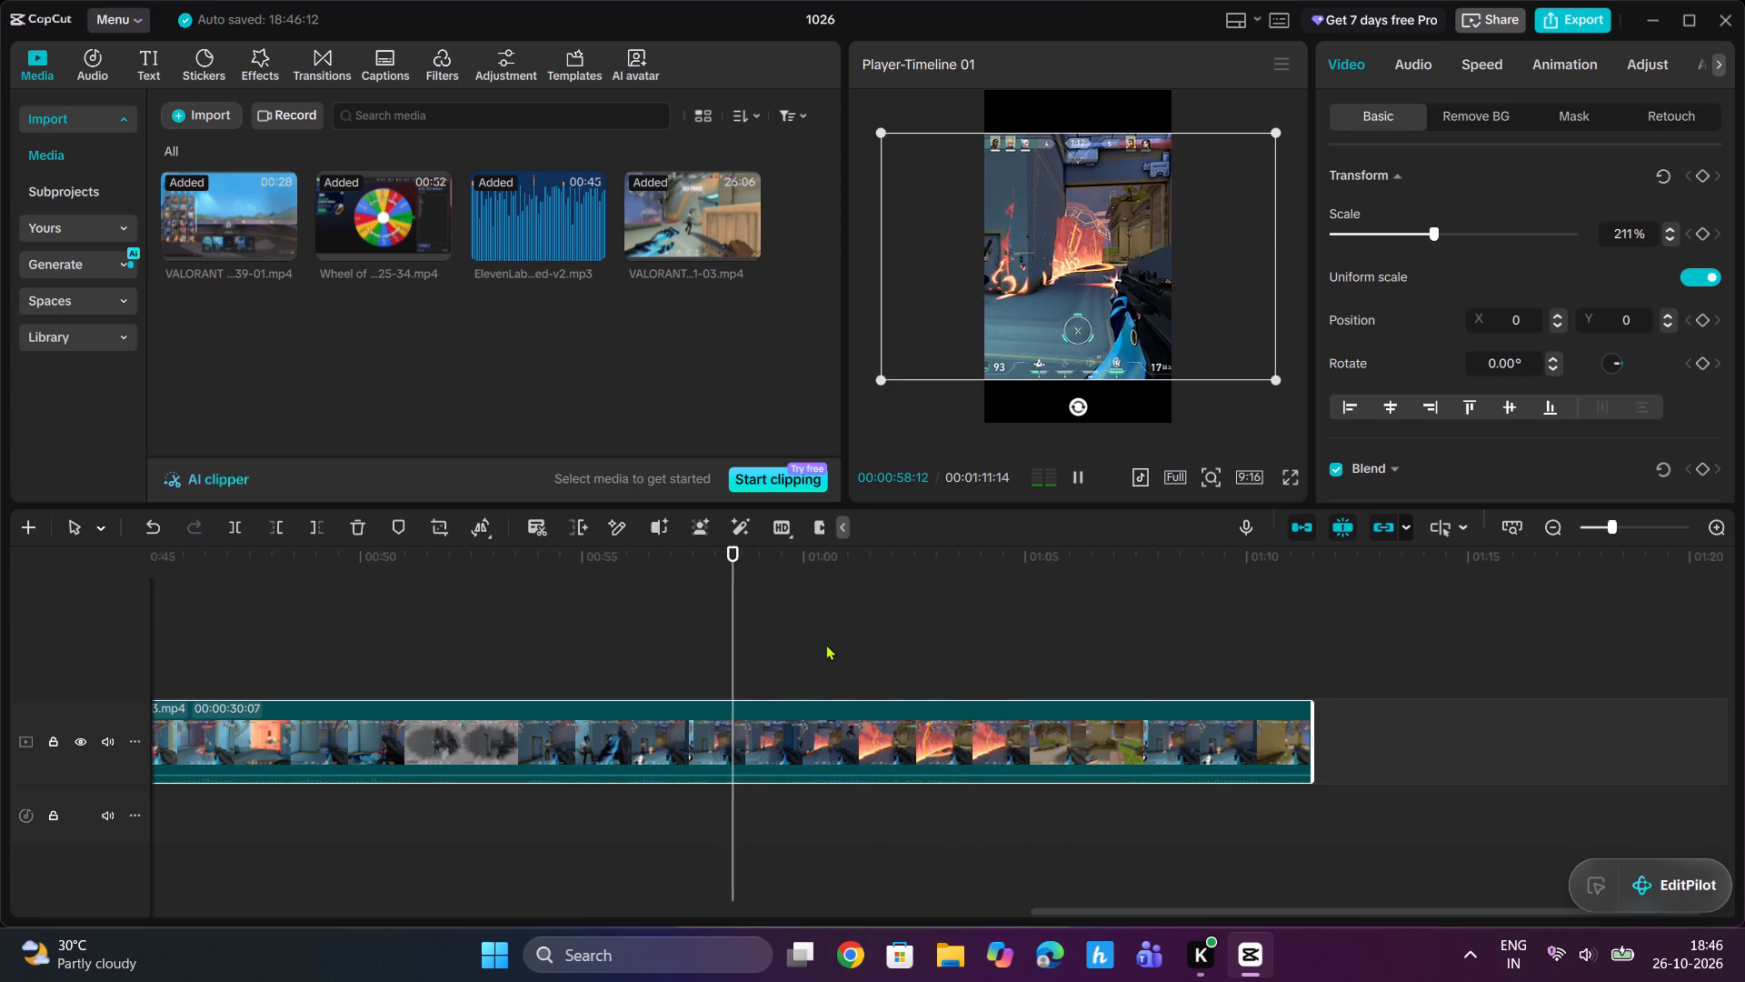
key(space)
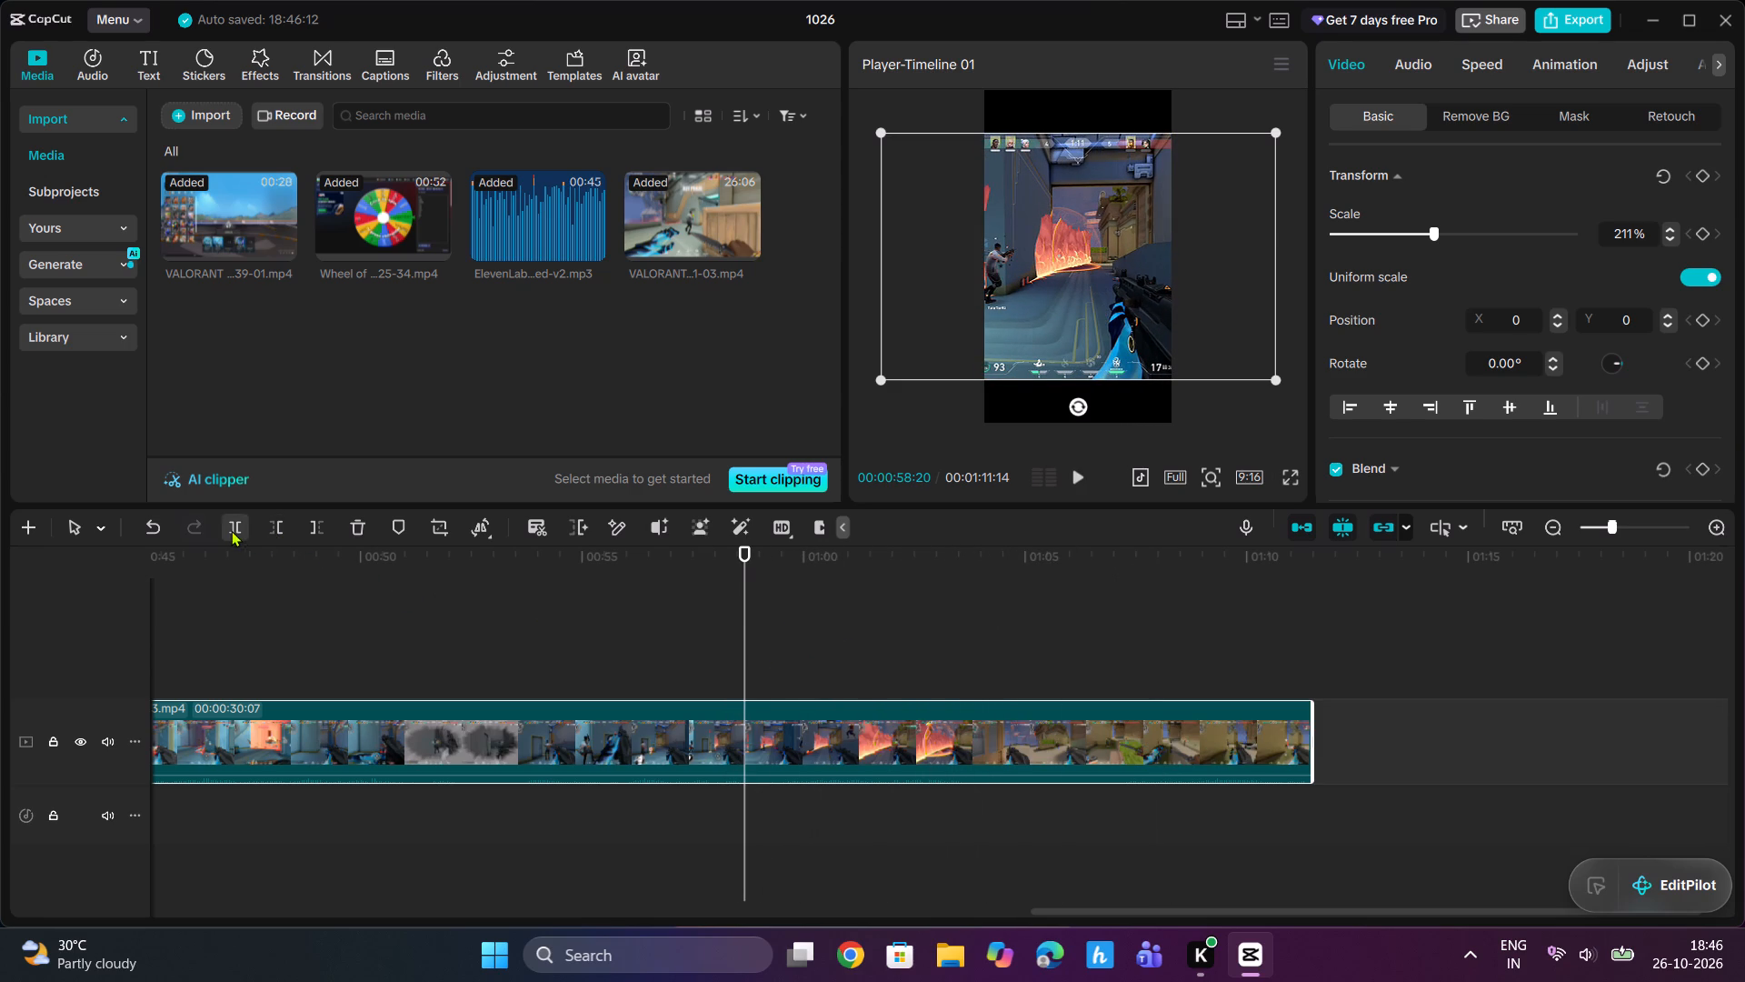
click(232, 530)
drag(743, 548, 1039, 581)
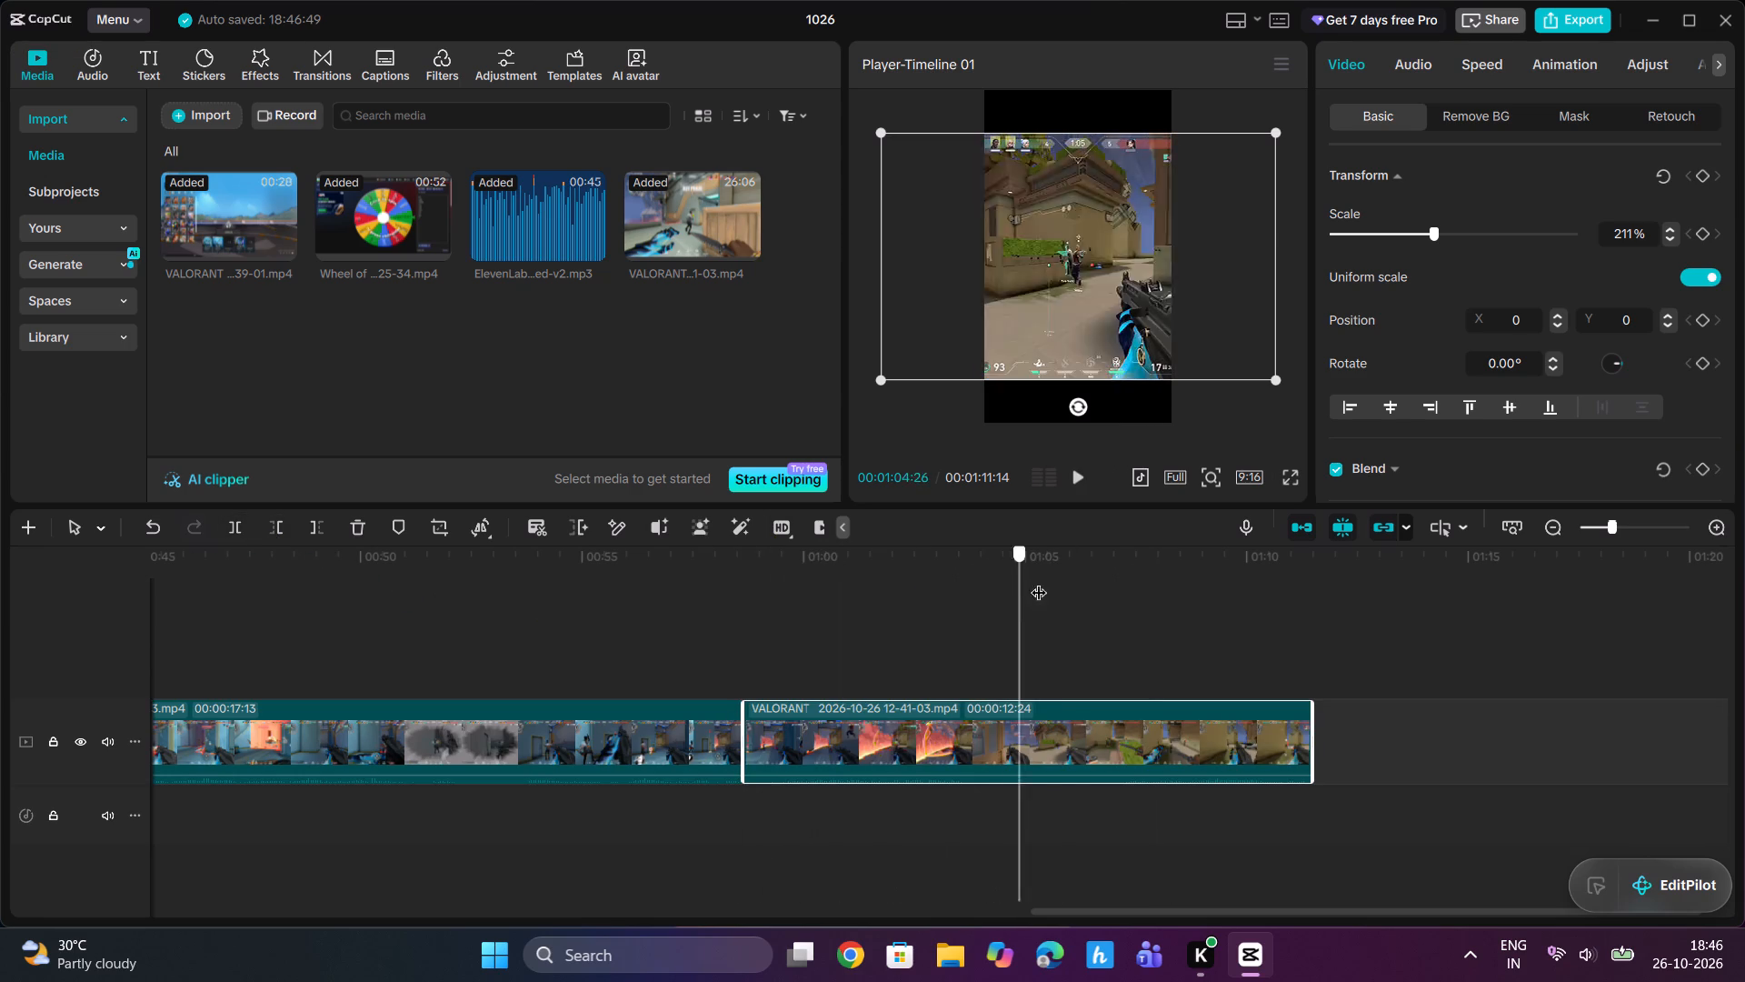
drag(1039, 581, 1187, 611)
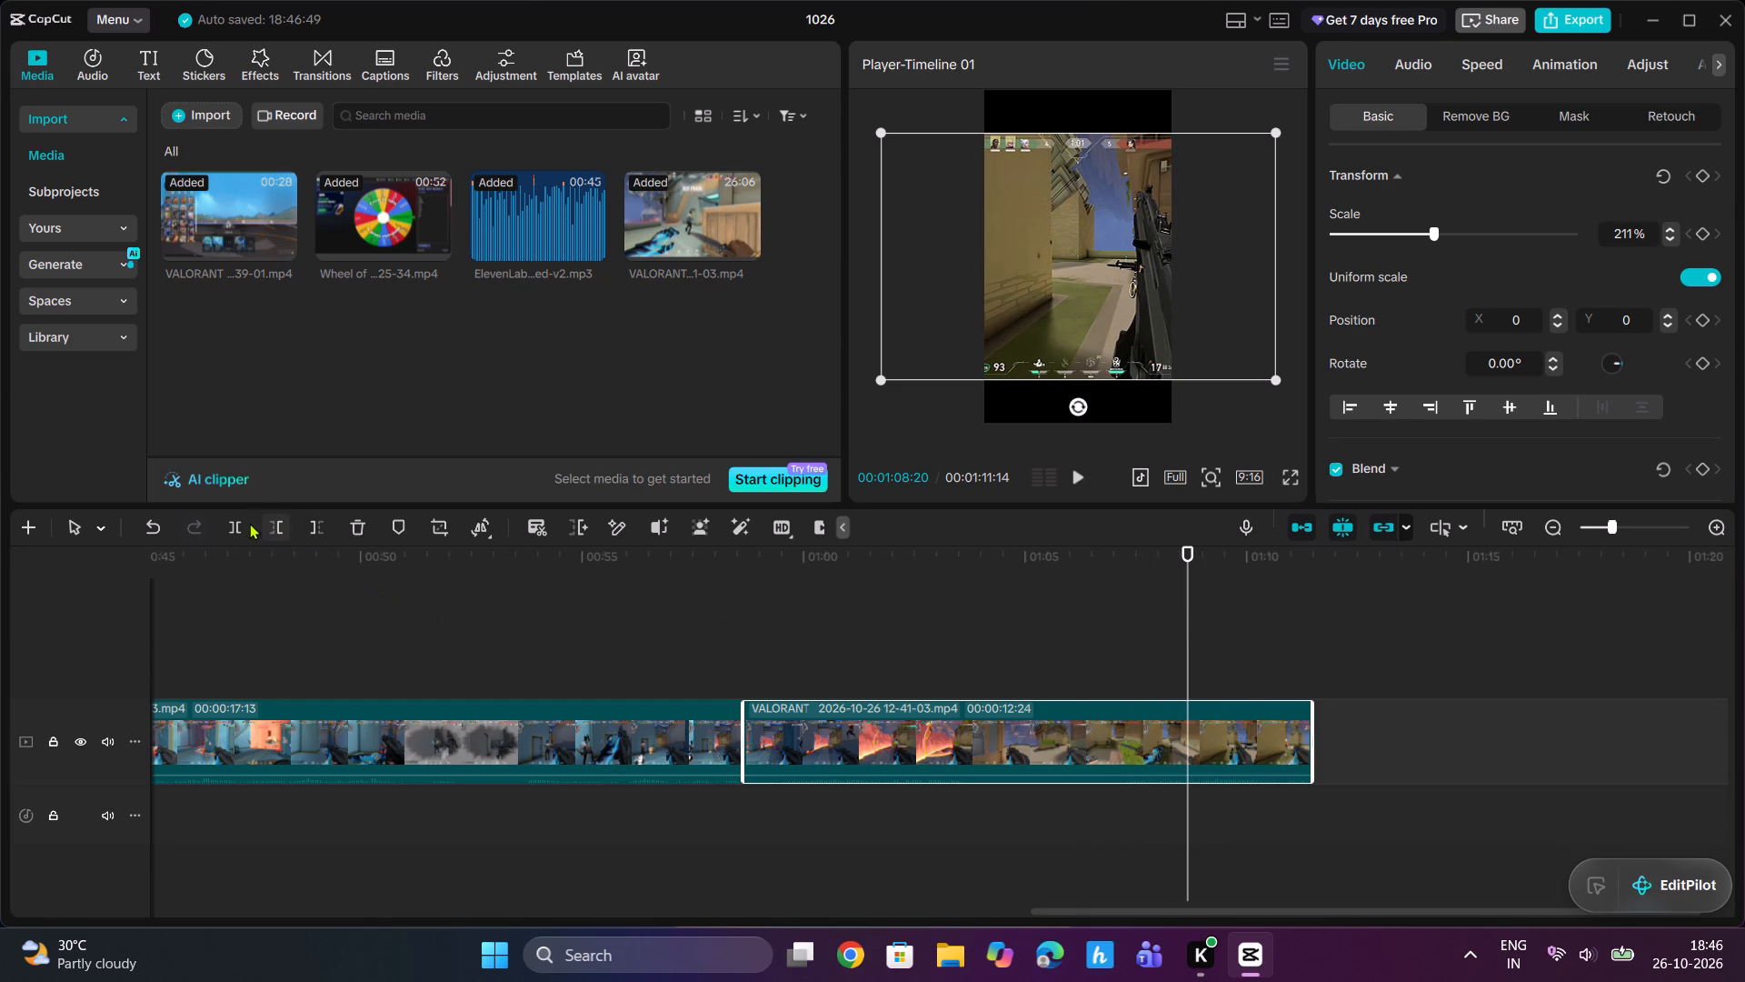
click(247, 523)
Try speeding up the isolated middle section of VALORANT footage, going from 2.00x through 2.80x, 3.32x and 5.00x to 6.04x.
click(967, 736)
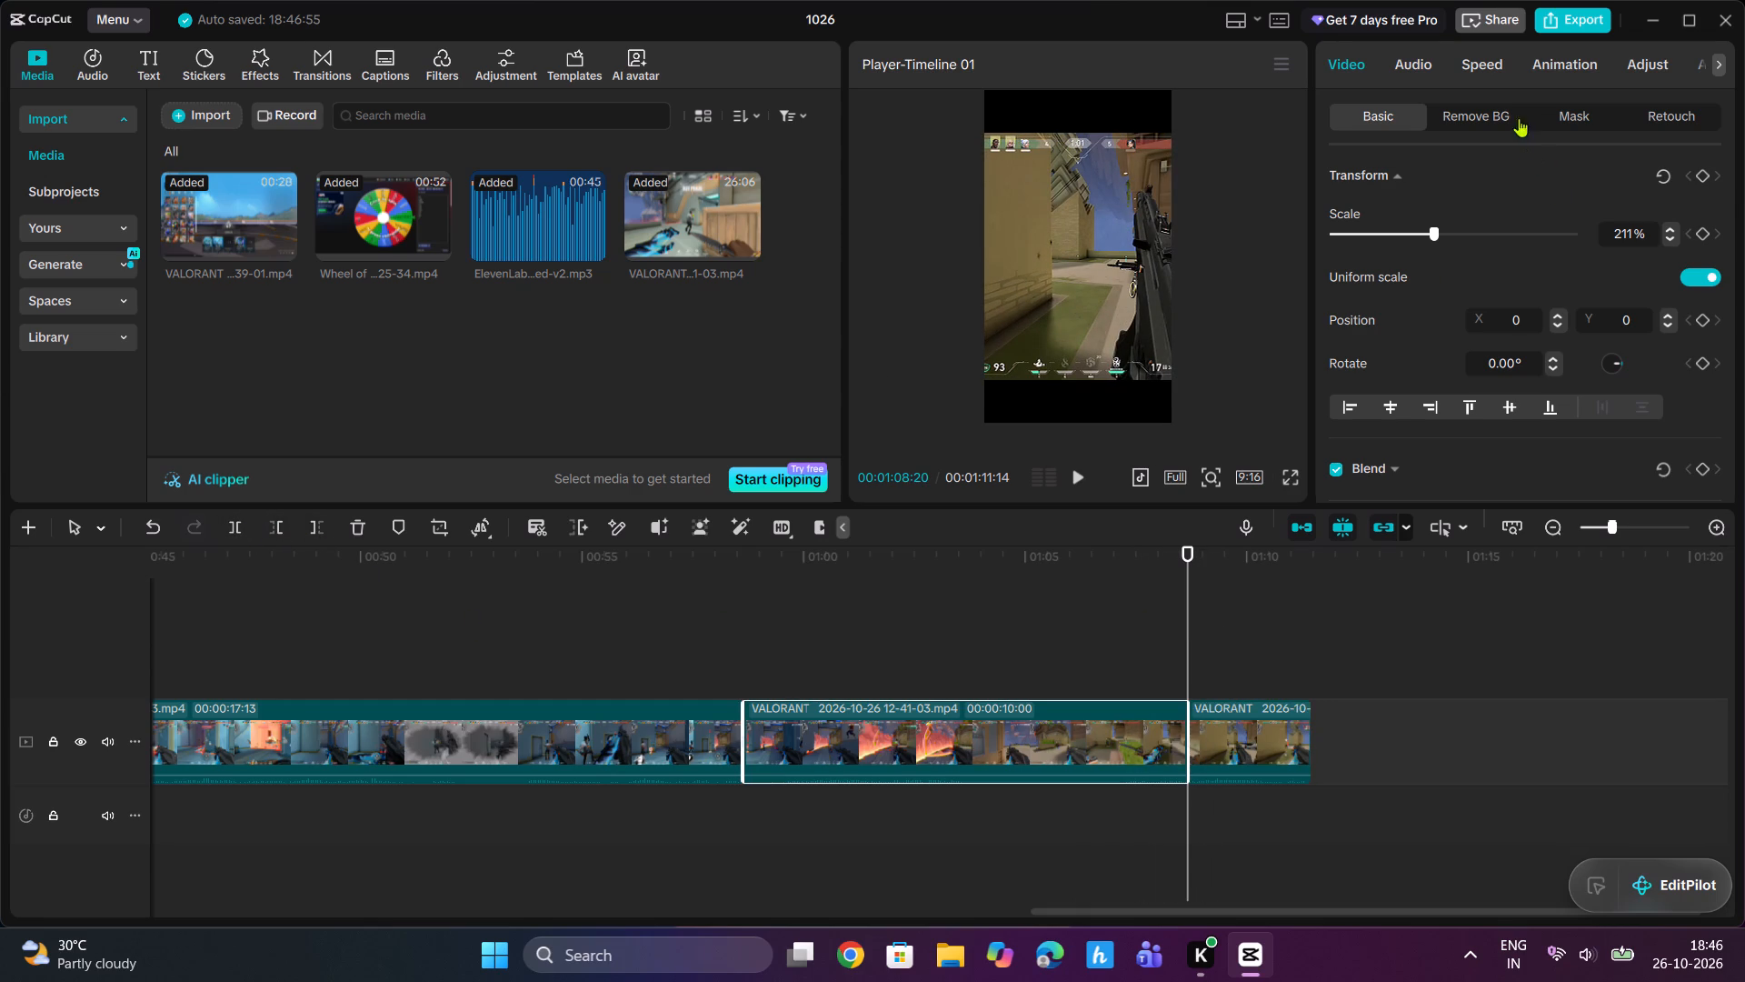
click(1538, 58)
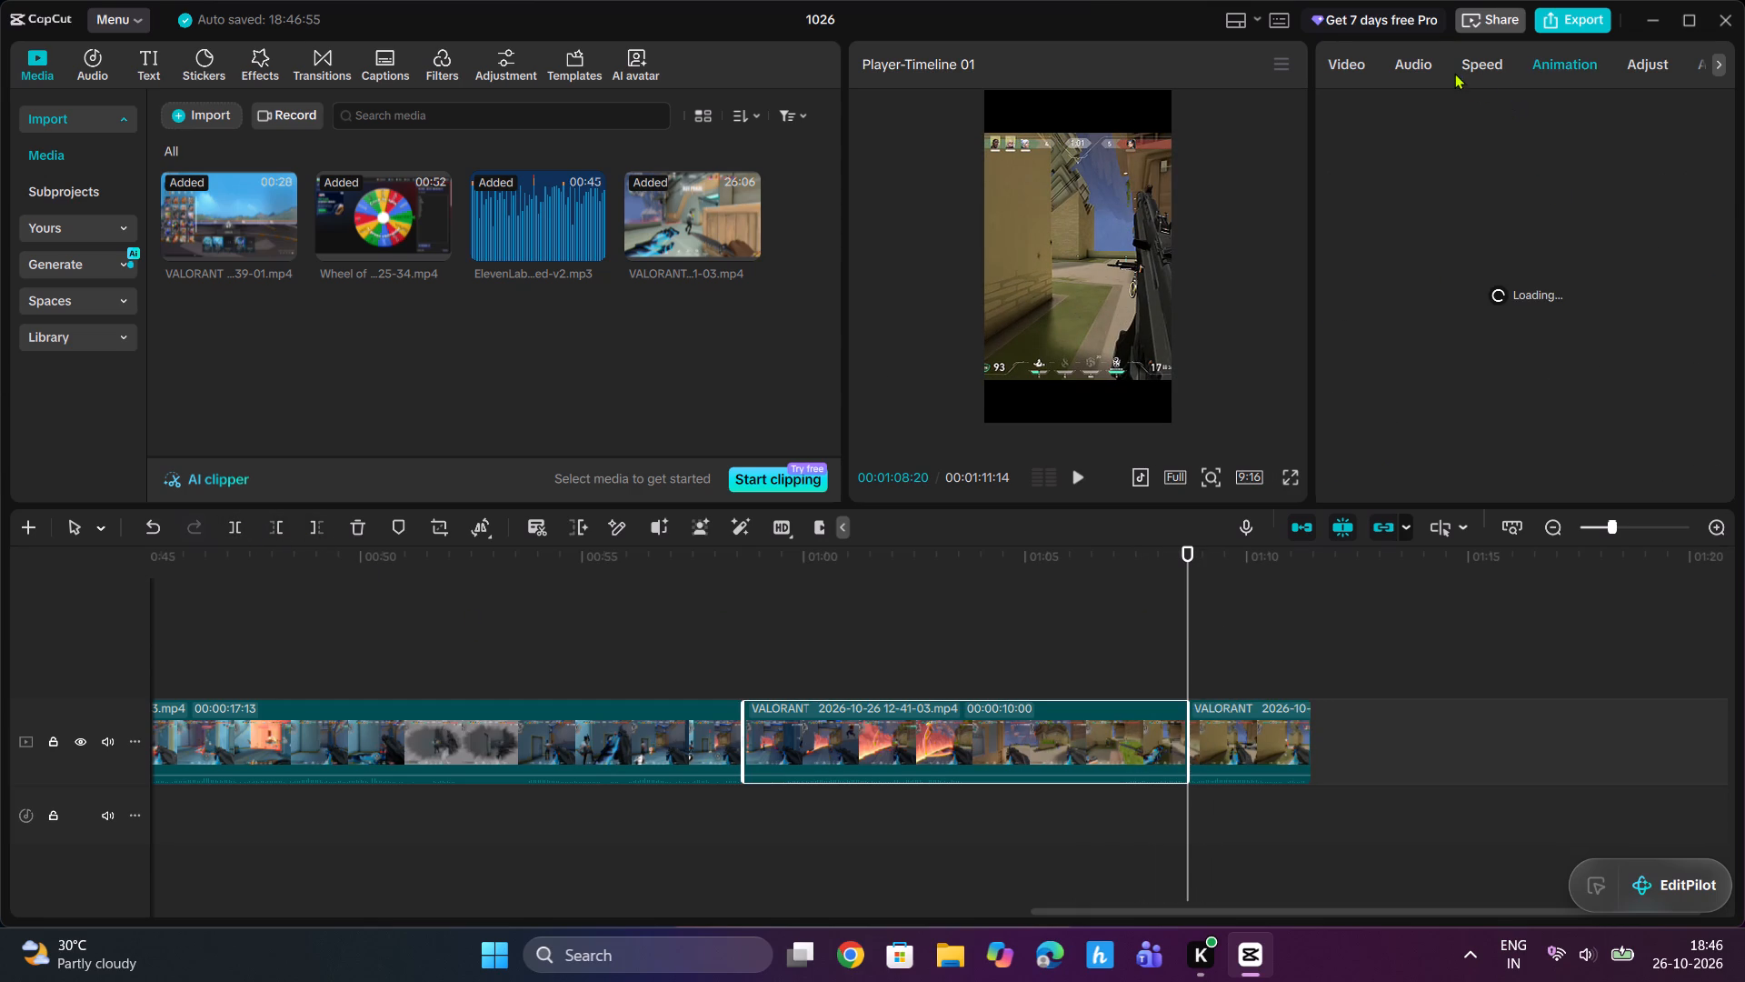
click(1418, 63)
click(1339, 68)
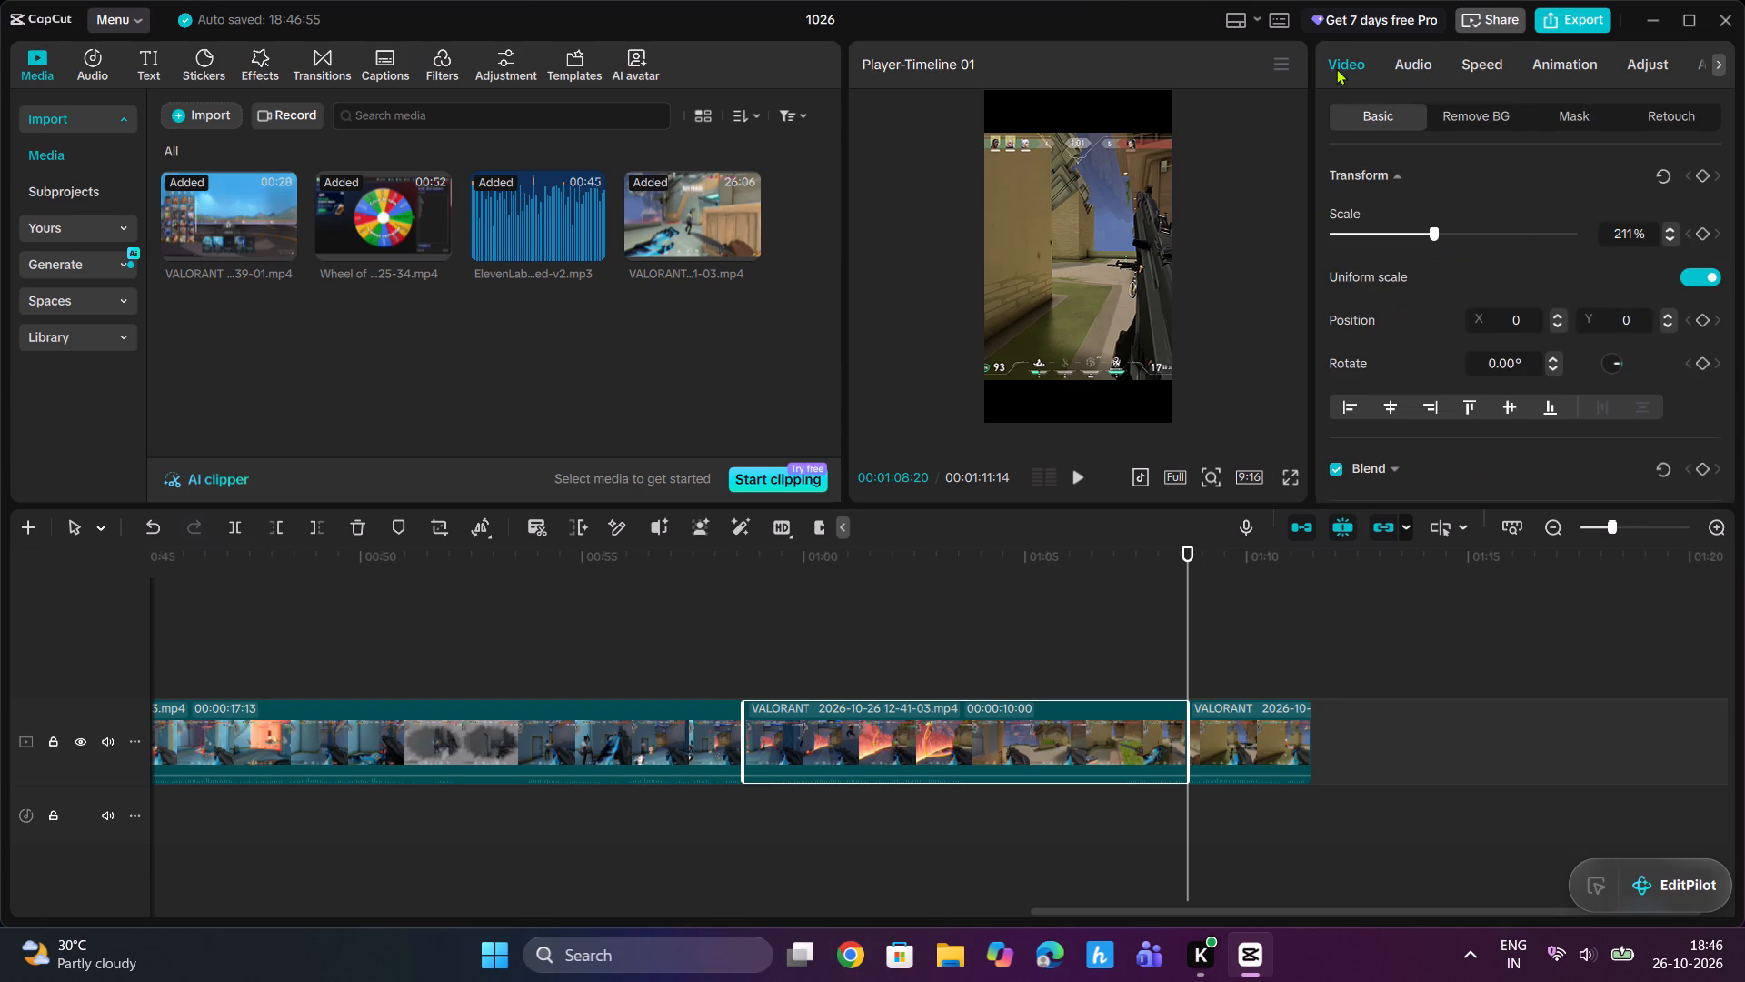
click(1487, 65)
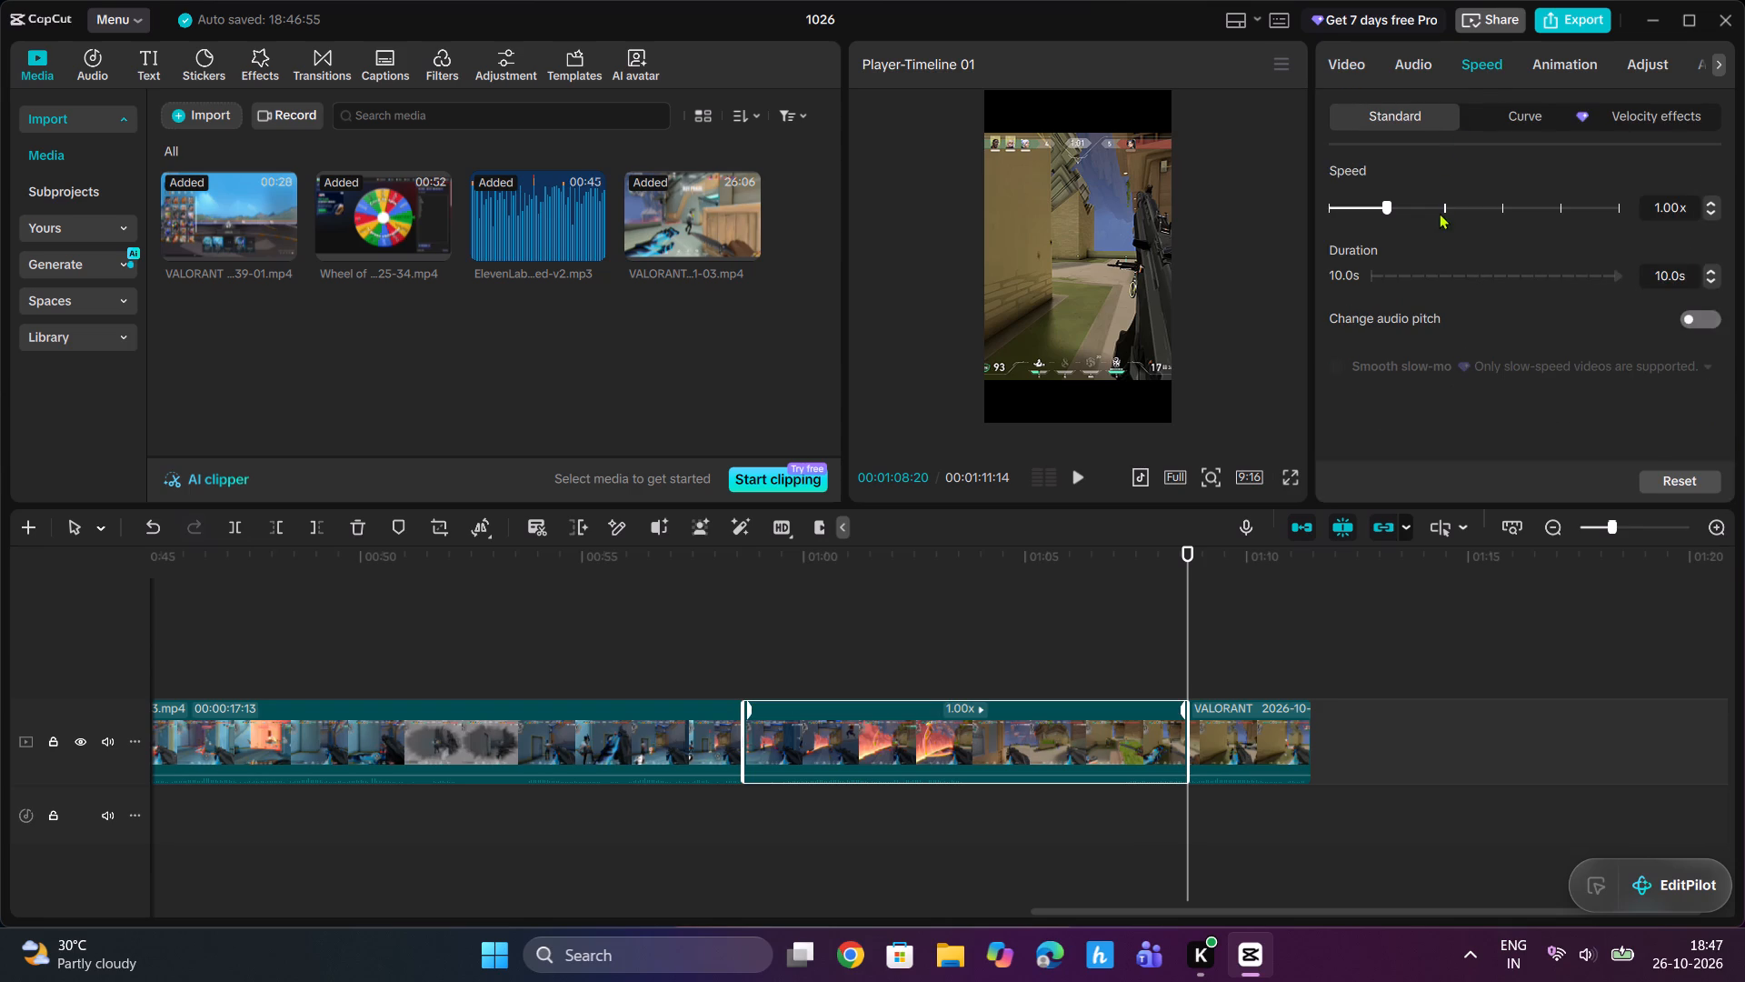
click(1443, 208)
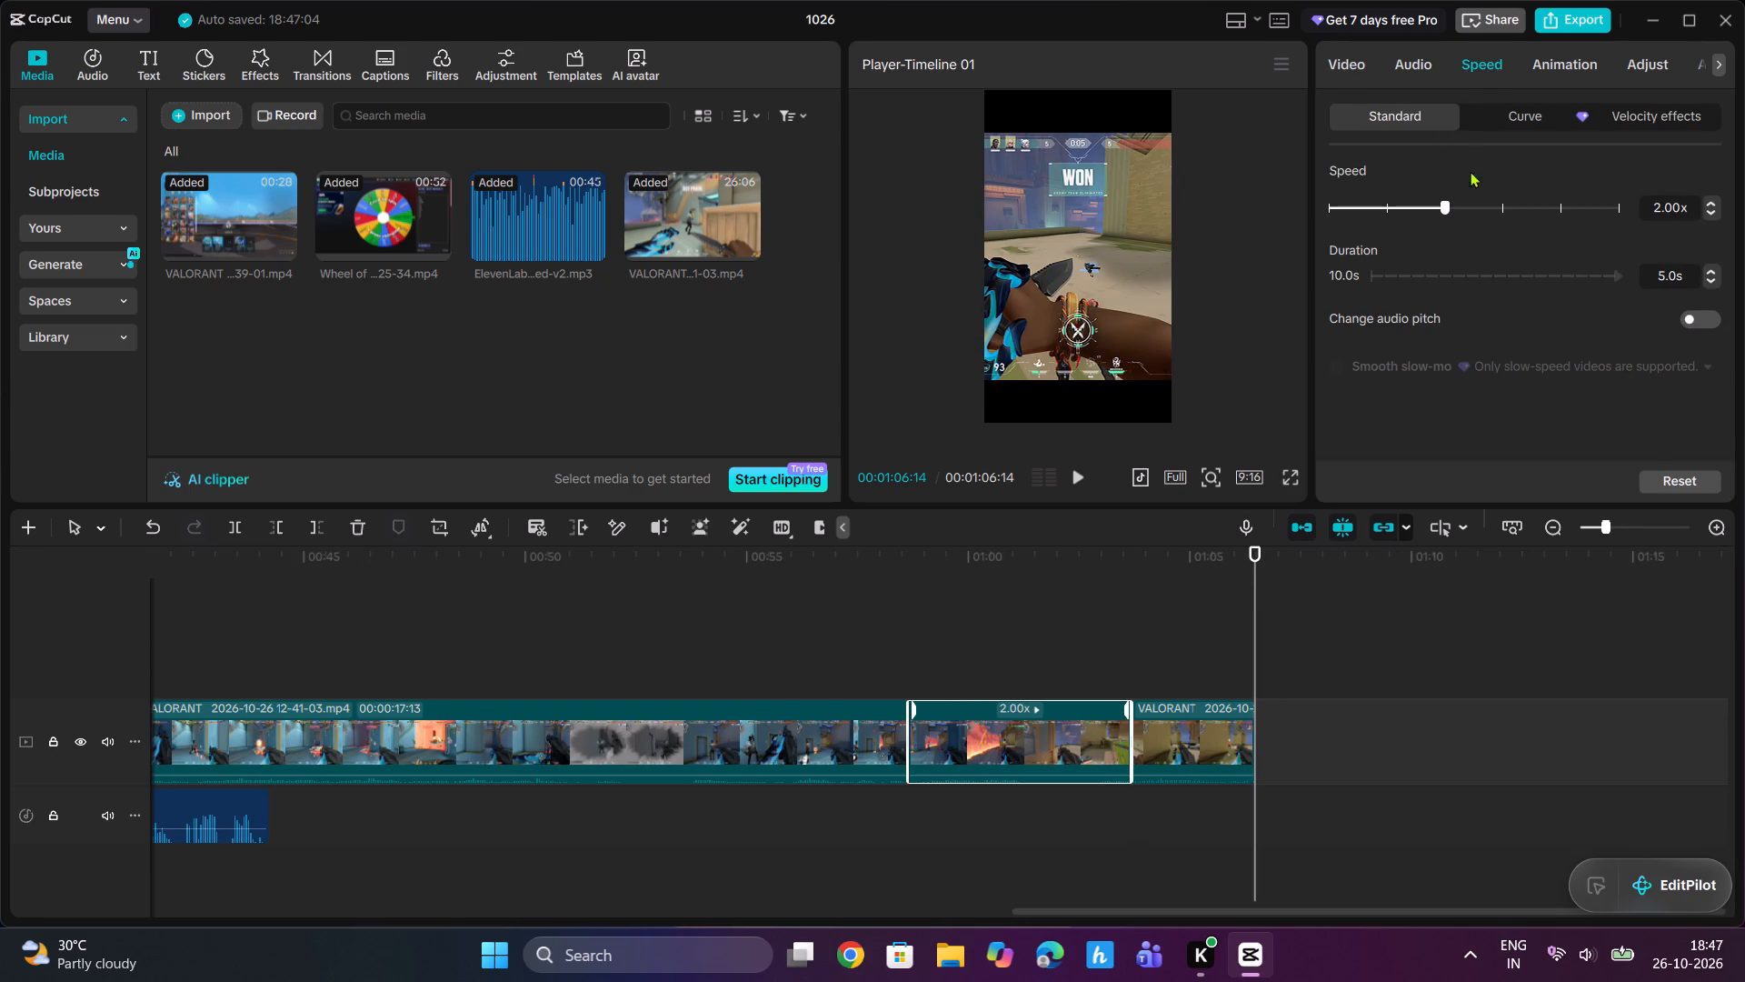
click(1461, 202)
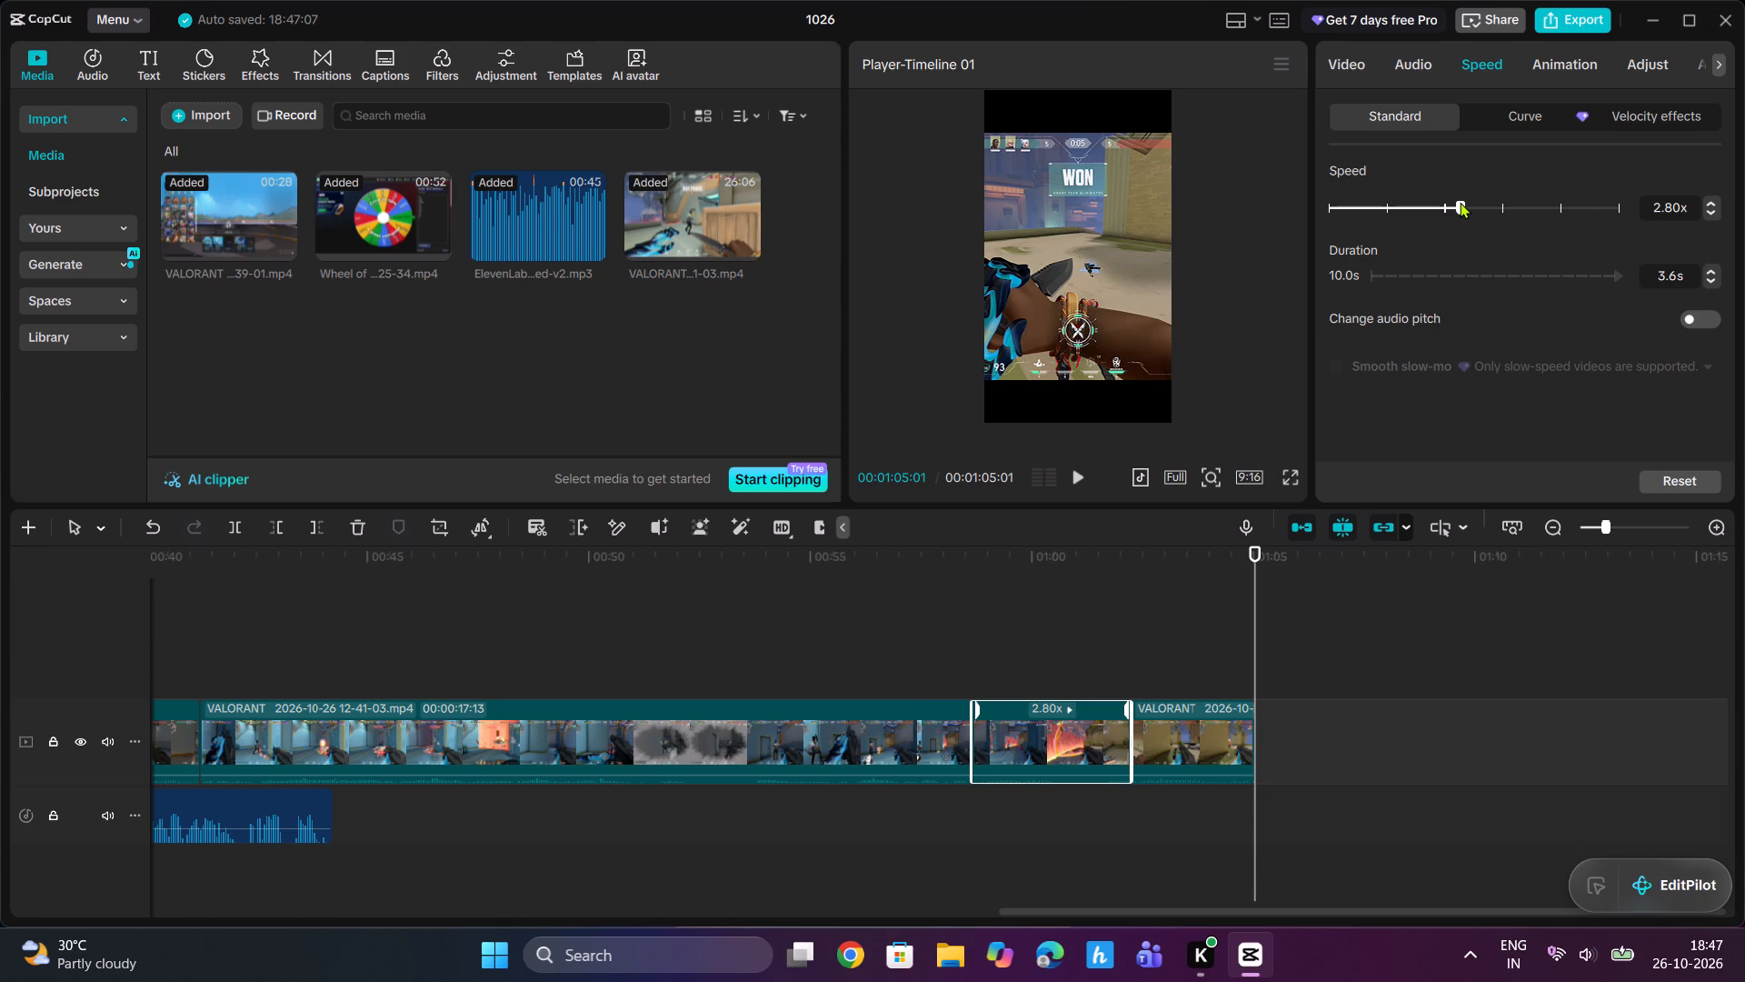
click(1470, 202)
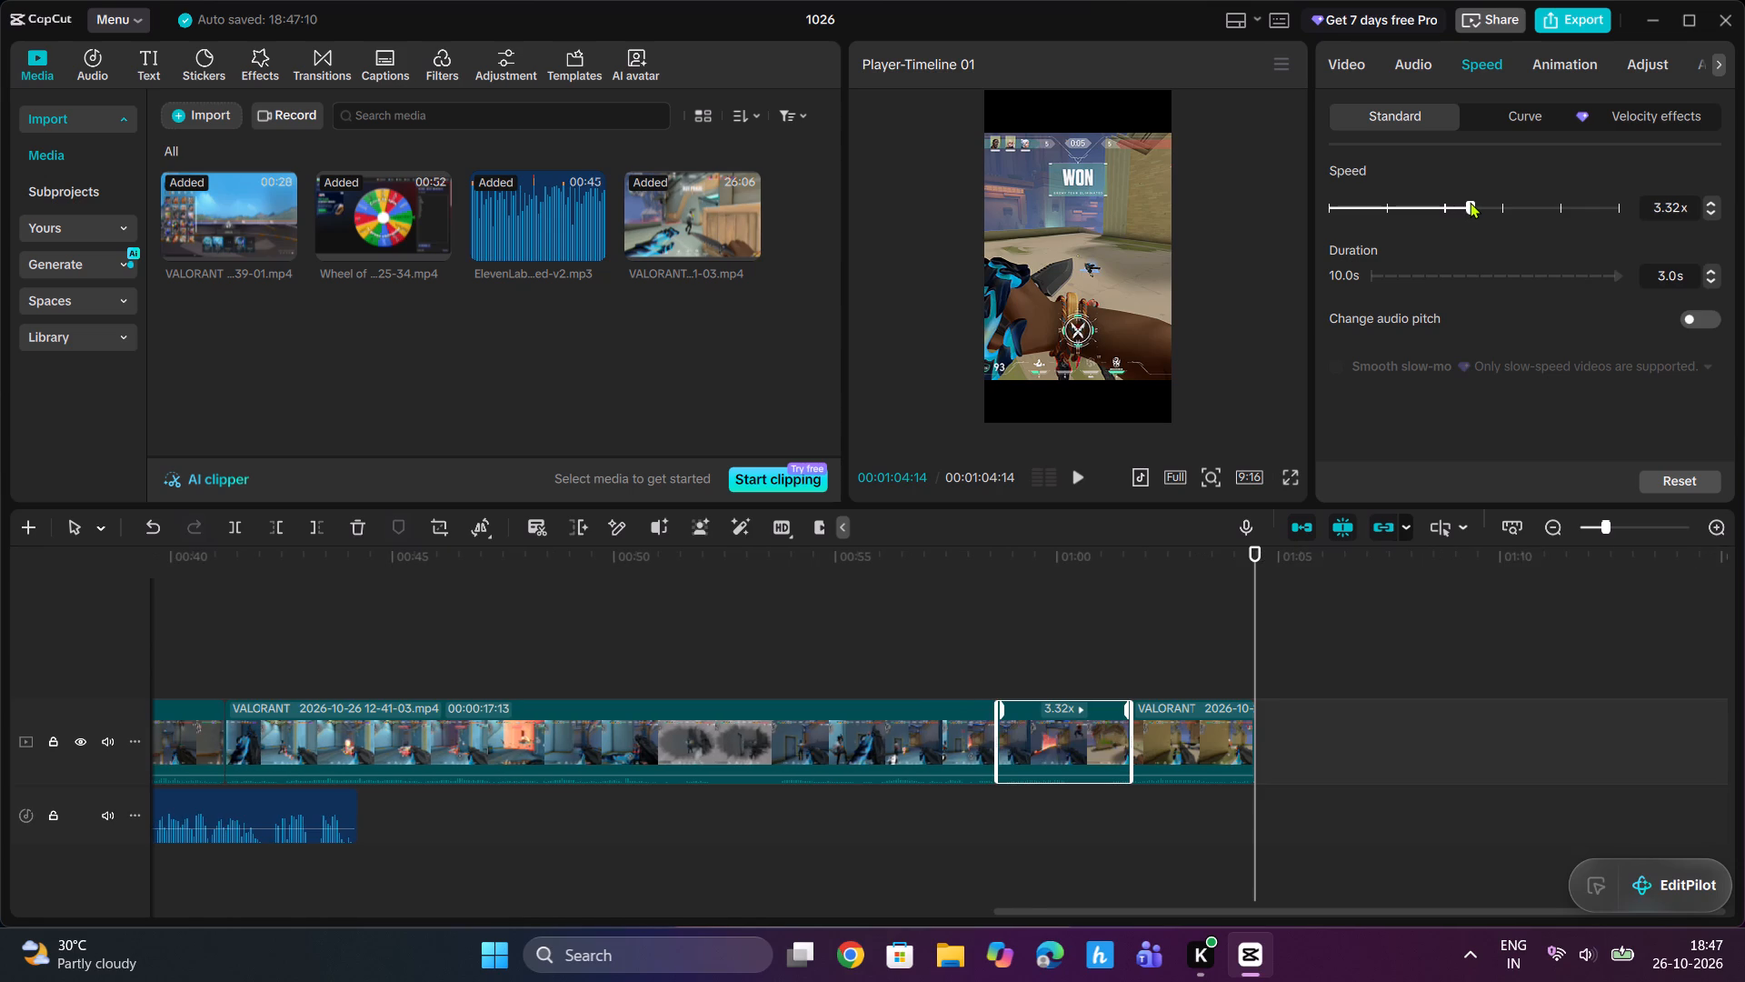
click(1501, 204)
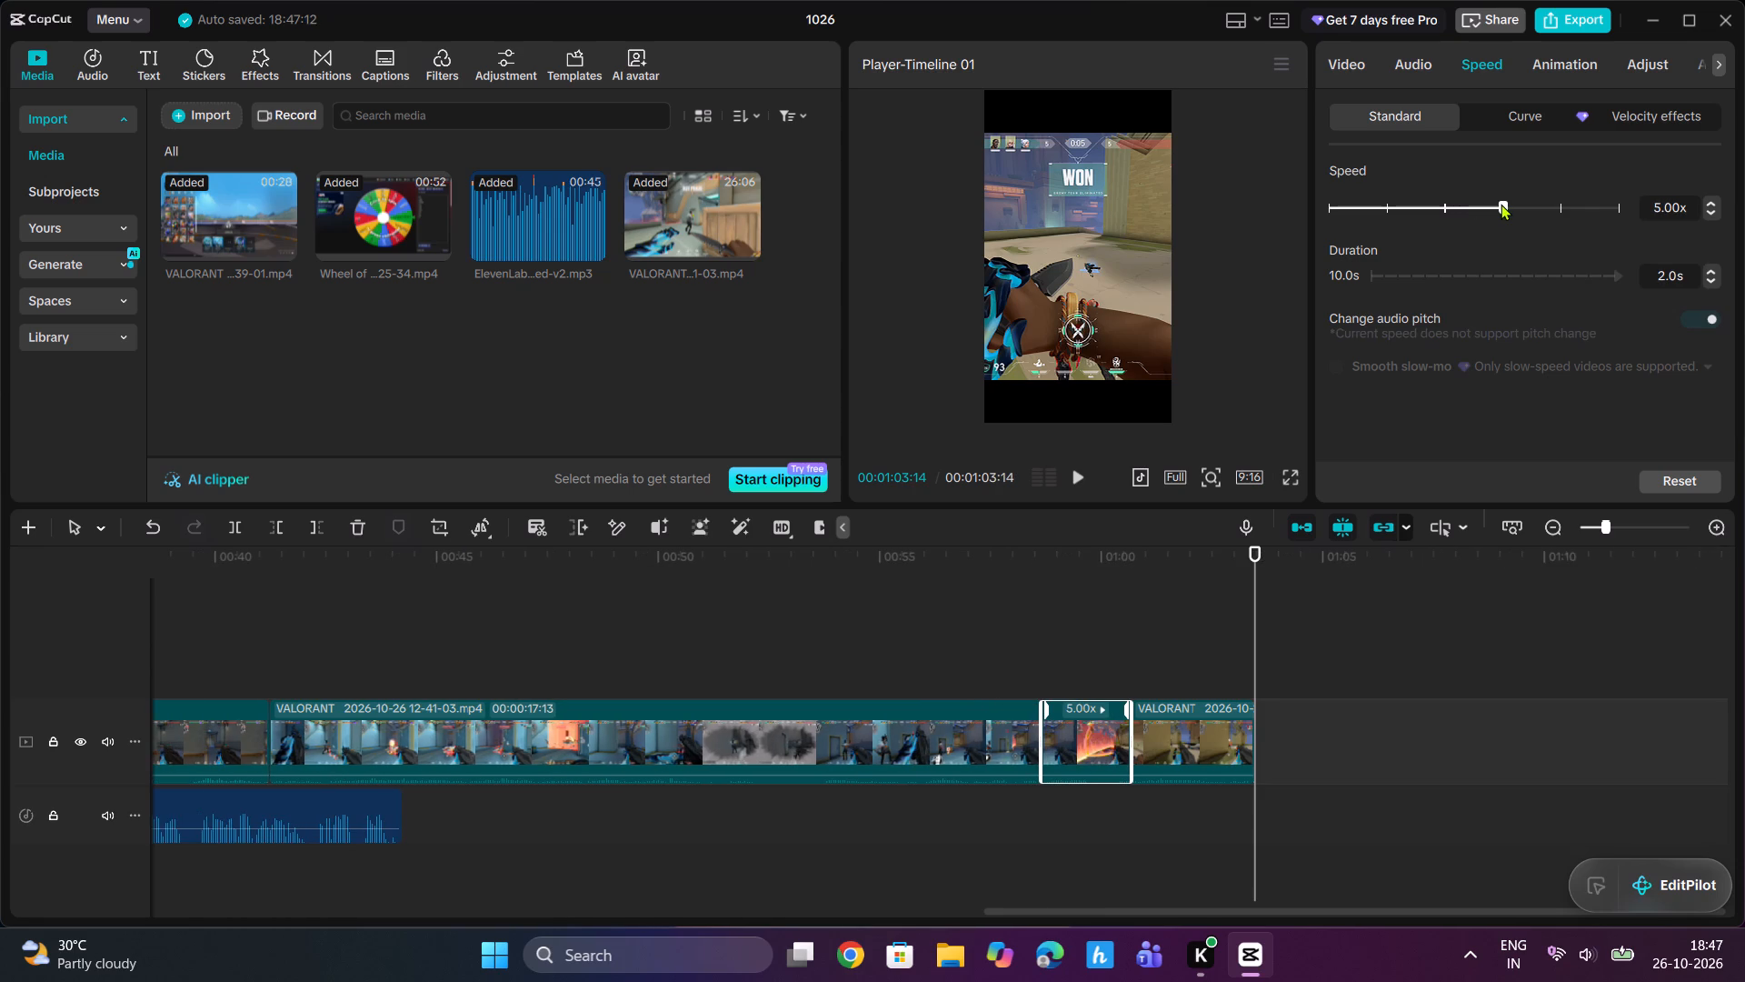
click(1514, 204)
Delete the sped-up VALORANT section between the two splits.
click(363, 524)
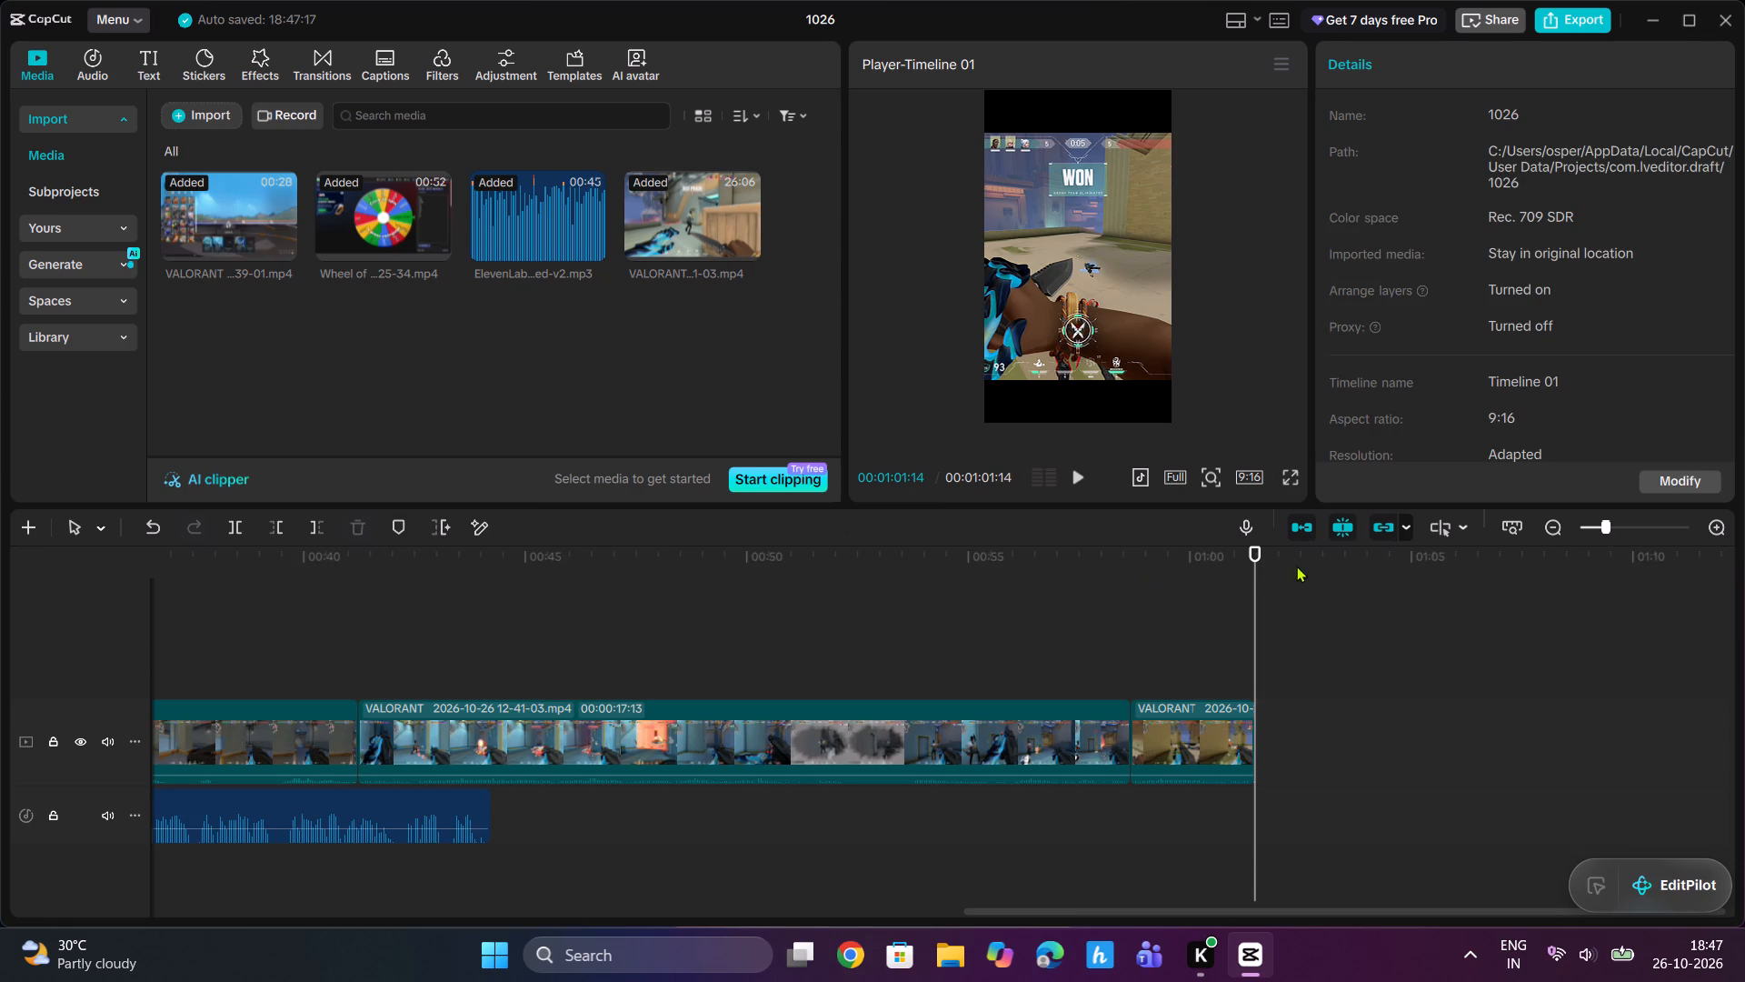
Set the speed of the Wheel of Names clip at the start of the timeline to 1.42x.
drag(1259, 568, 1132, 628)
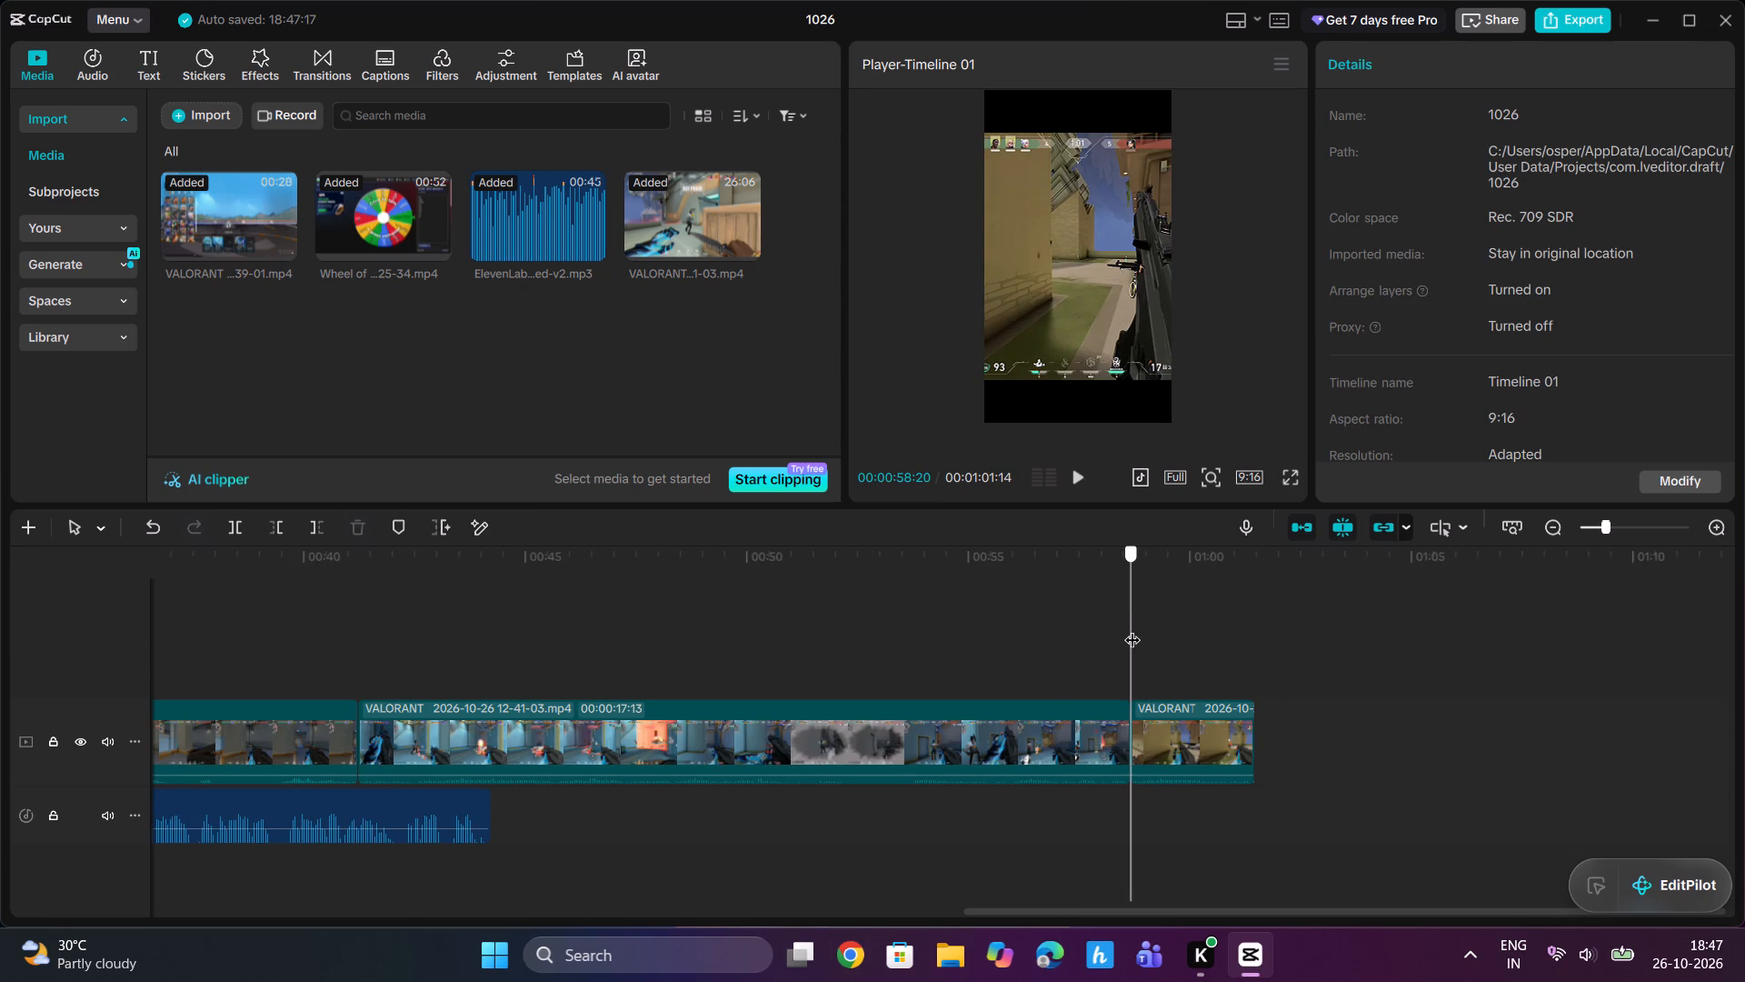
drag(1132, 628, 258, 680)
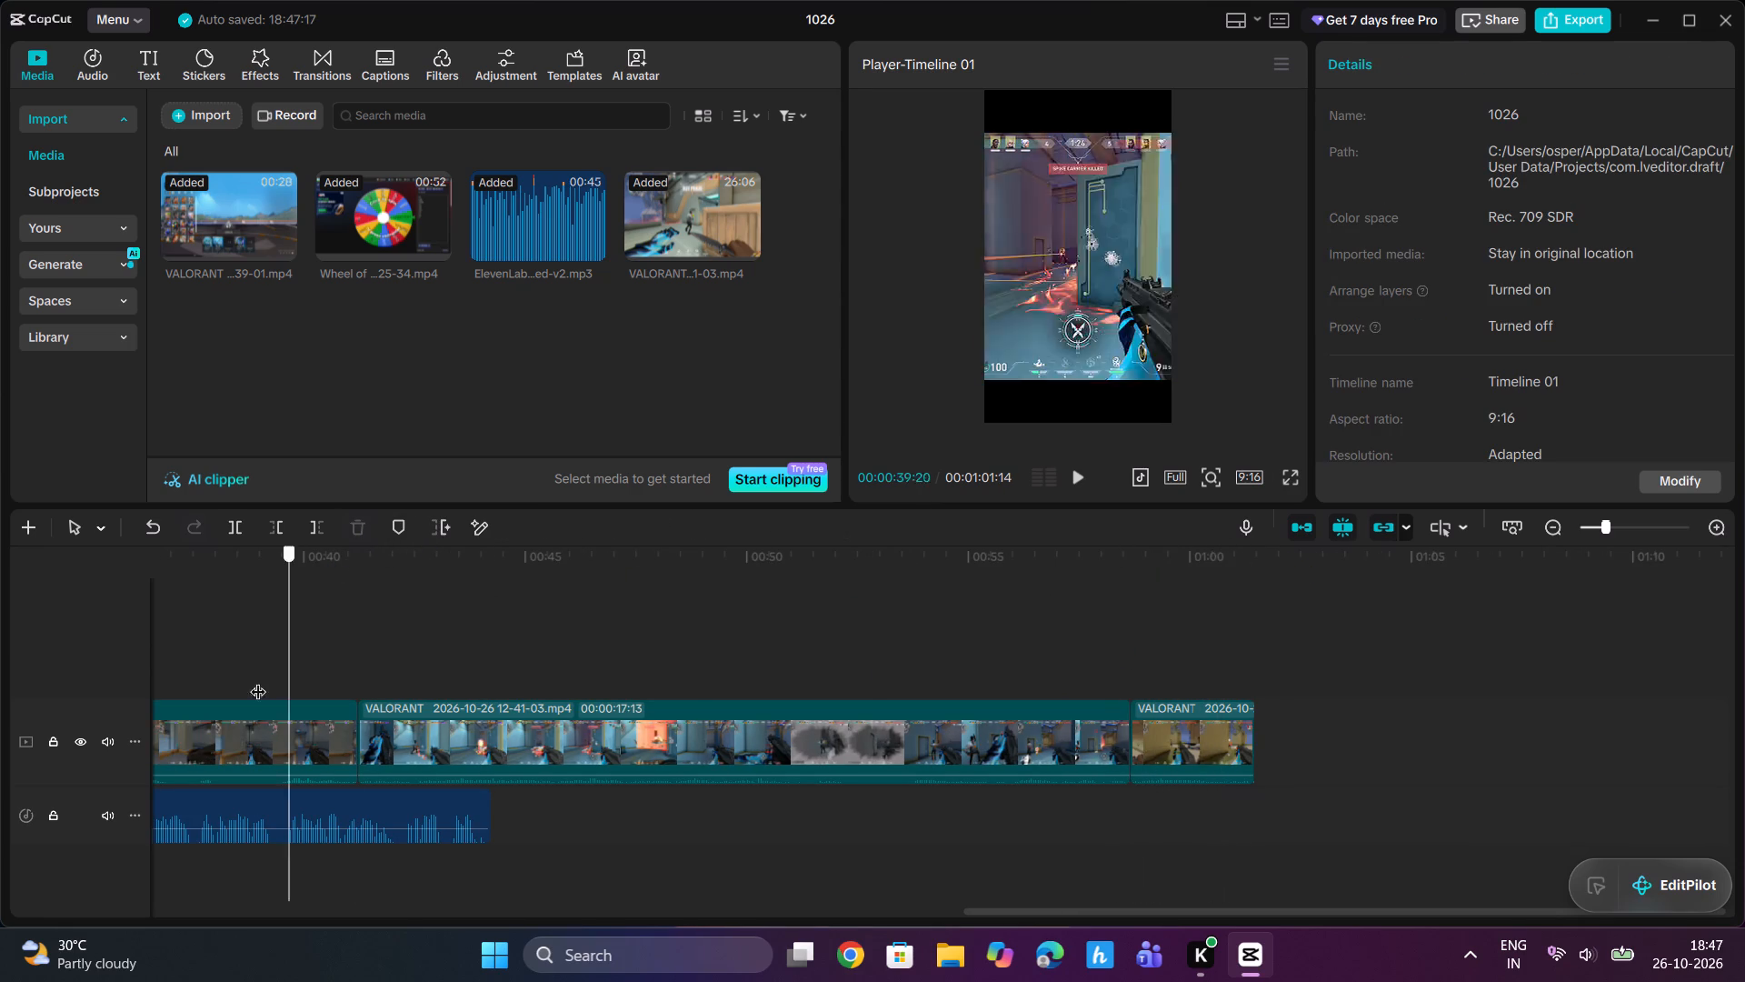
drag(258, 680, 145, 691)
click(443, 742)
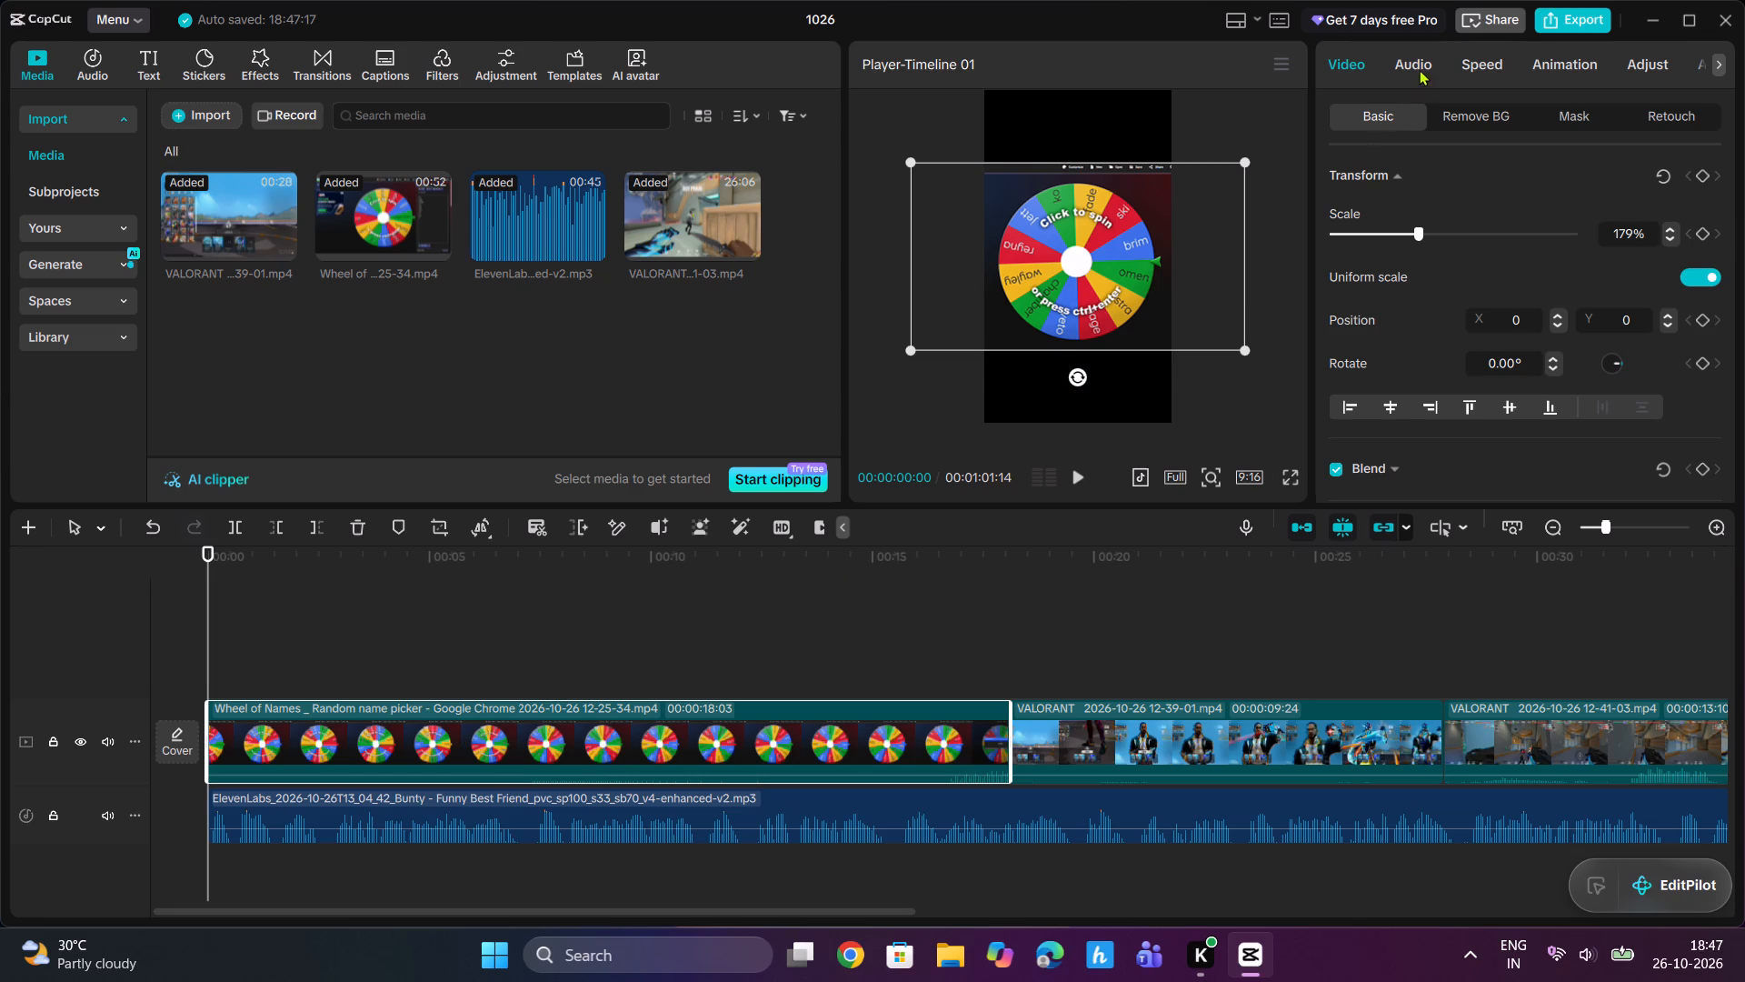
click(1466, 59)
click(1411, 205)
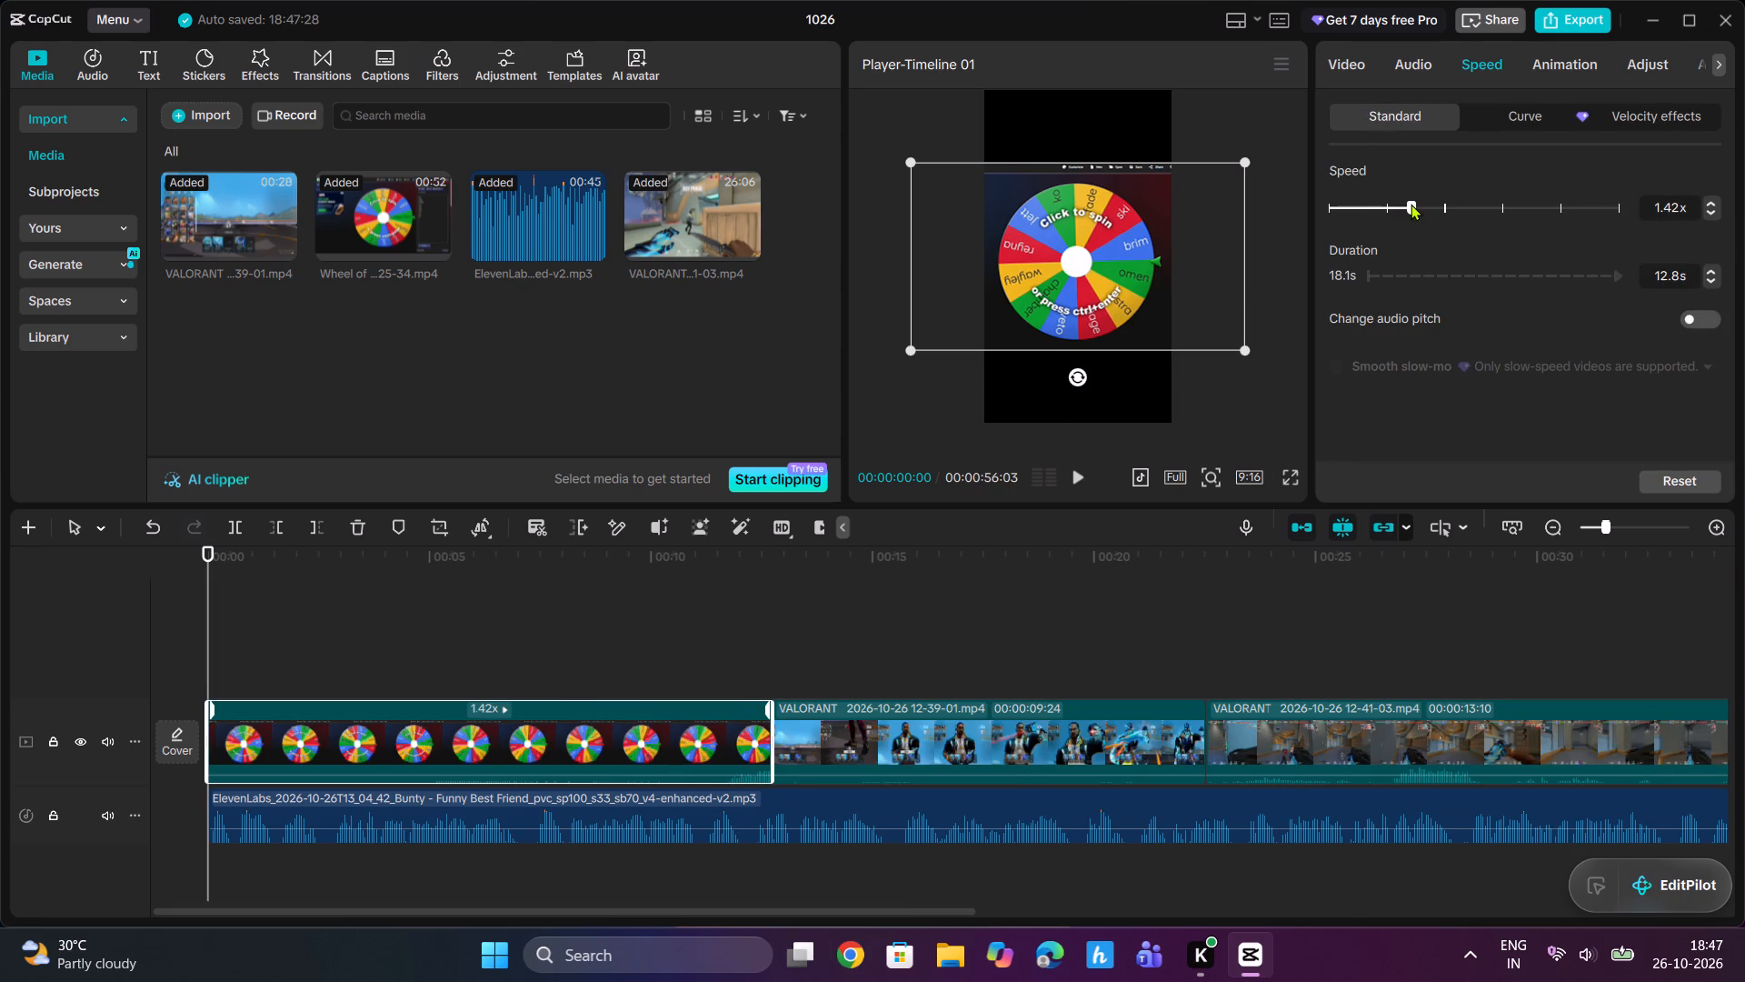
Lower the Wheel of Names clip's volume to -17.7 dB and play the timeline back from there against the voice-over.
key(space)
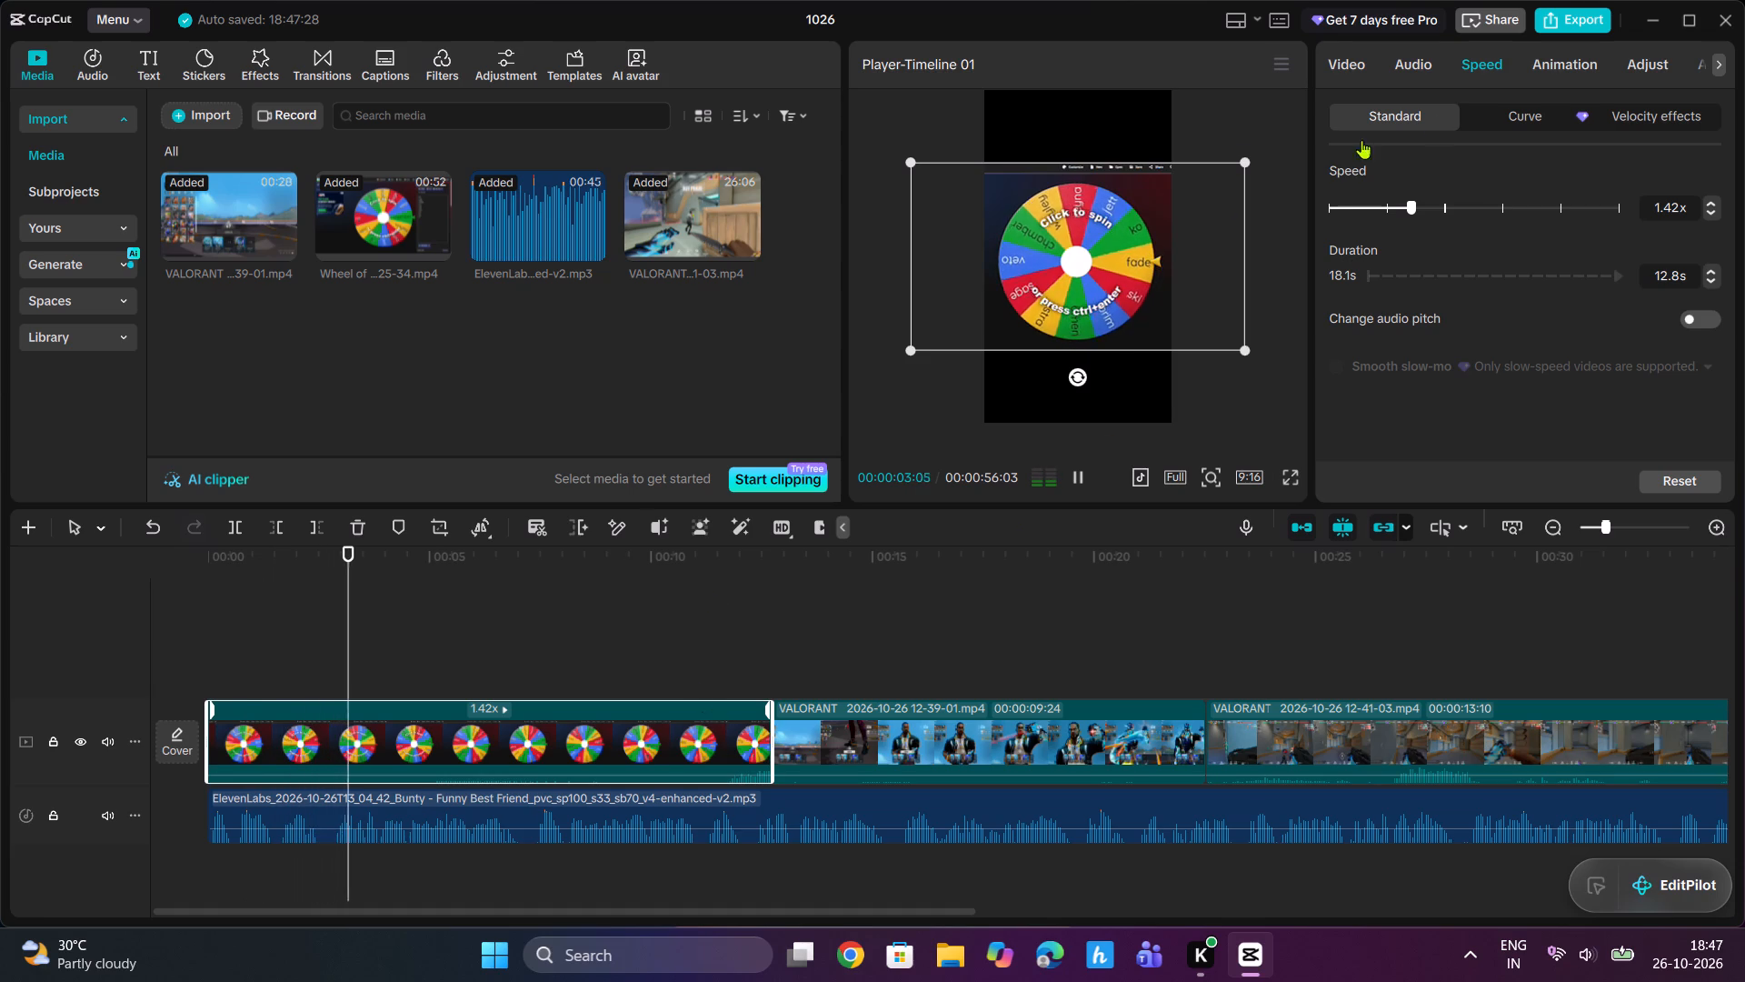
click(1410, 65)
drag(1478, 229, 1461, 235)
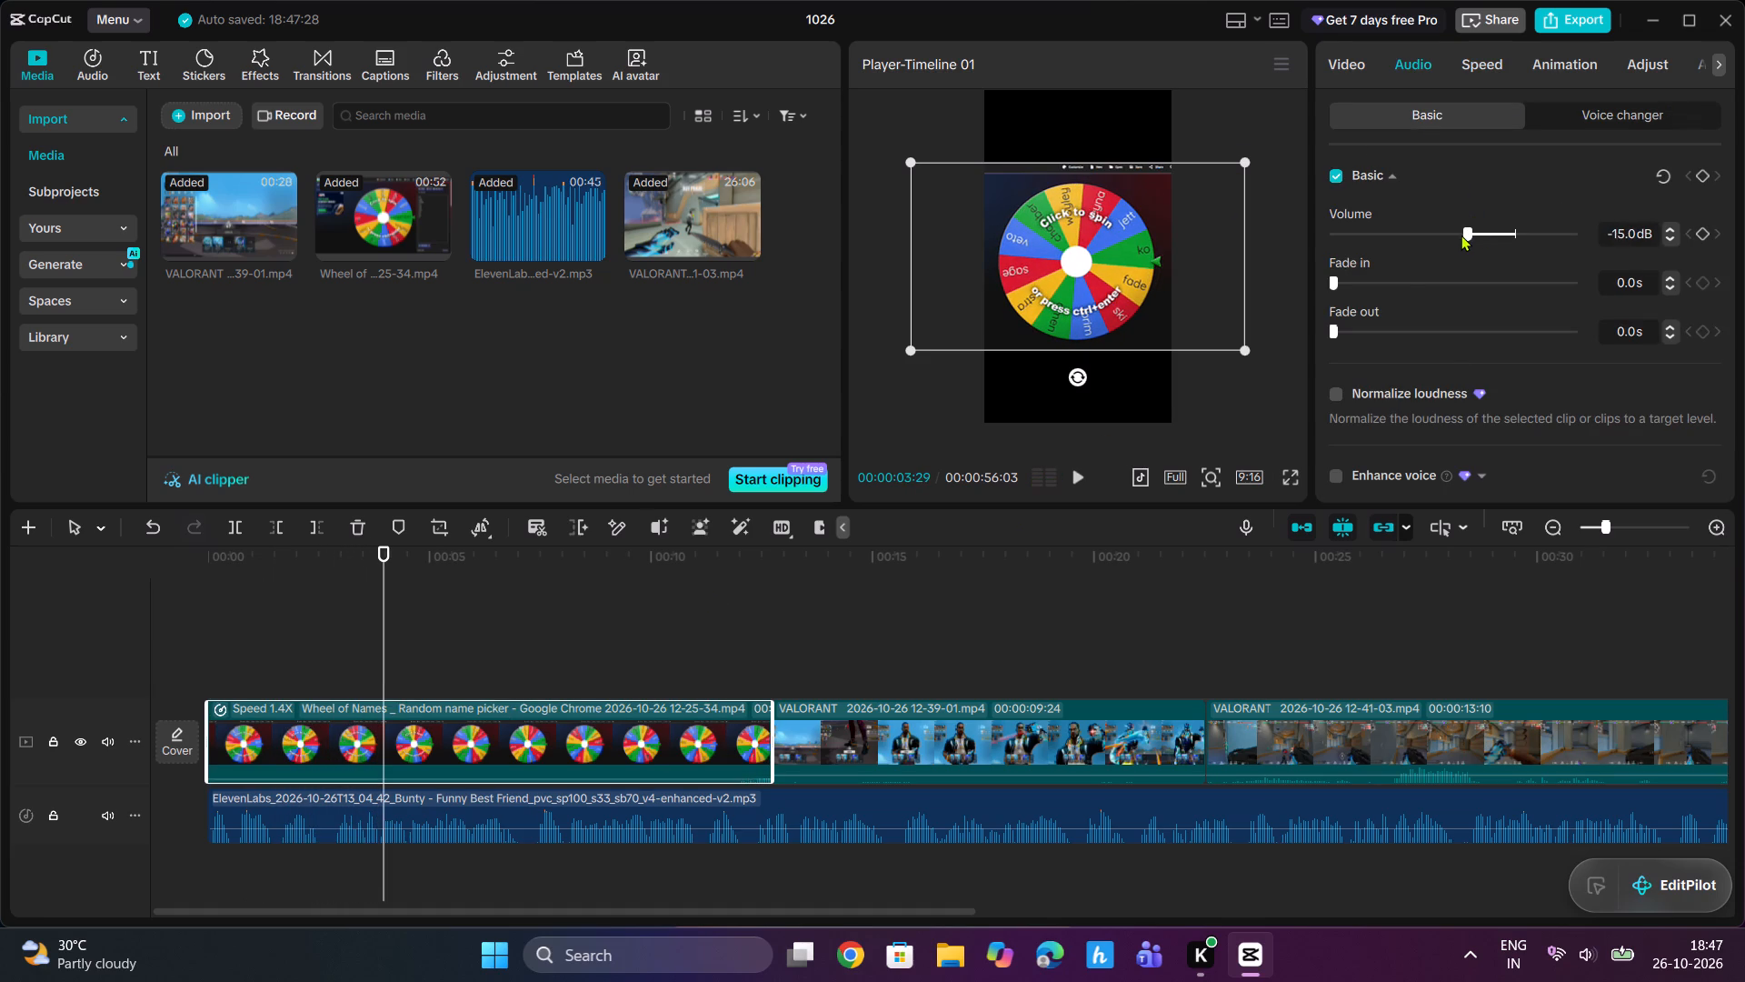
drag(1461, 235, 1456, 236)
key(space)
key(space)
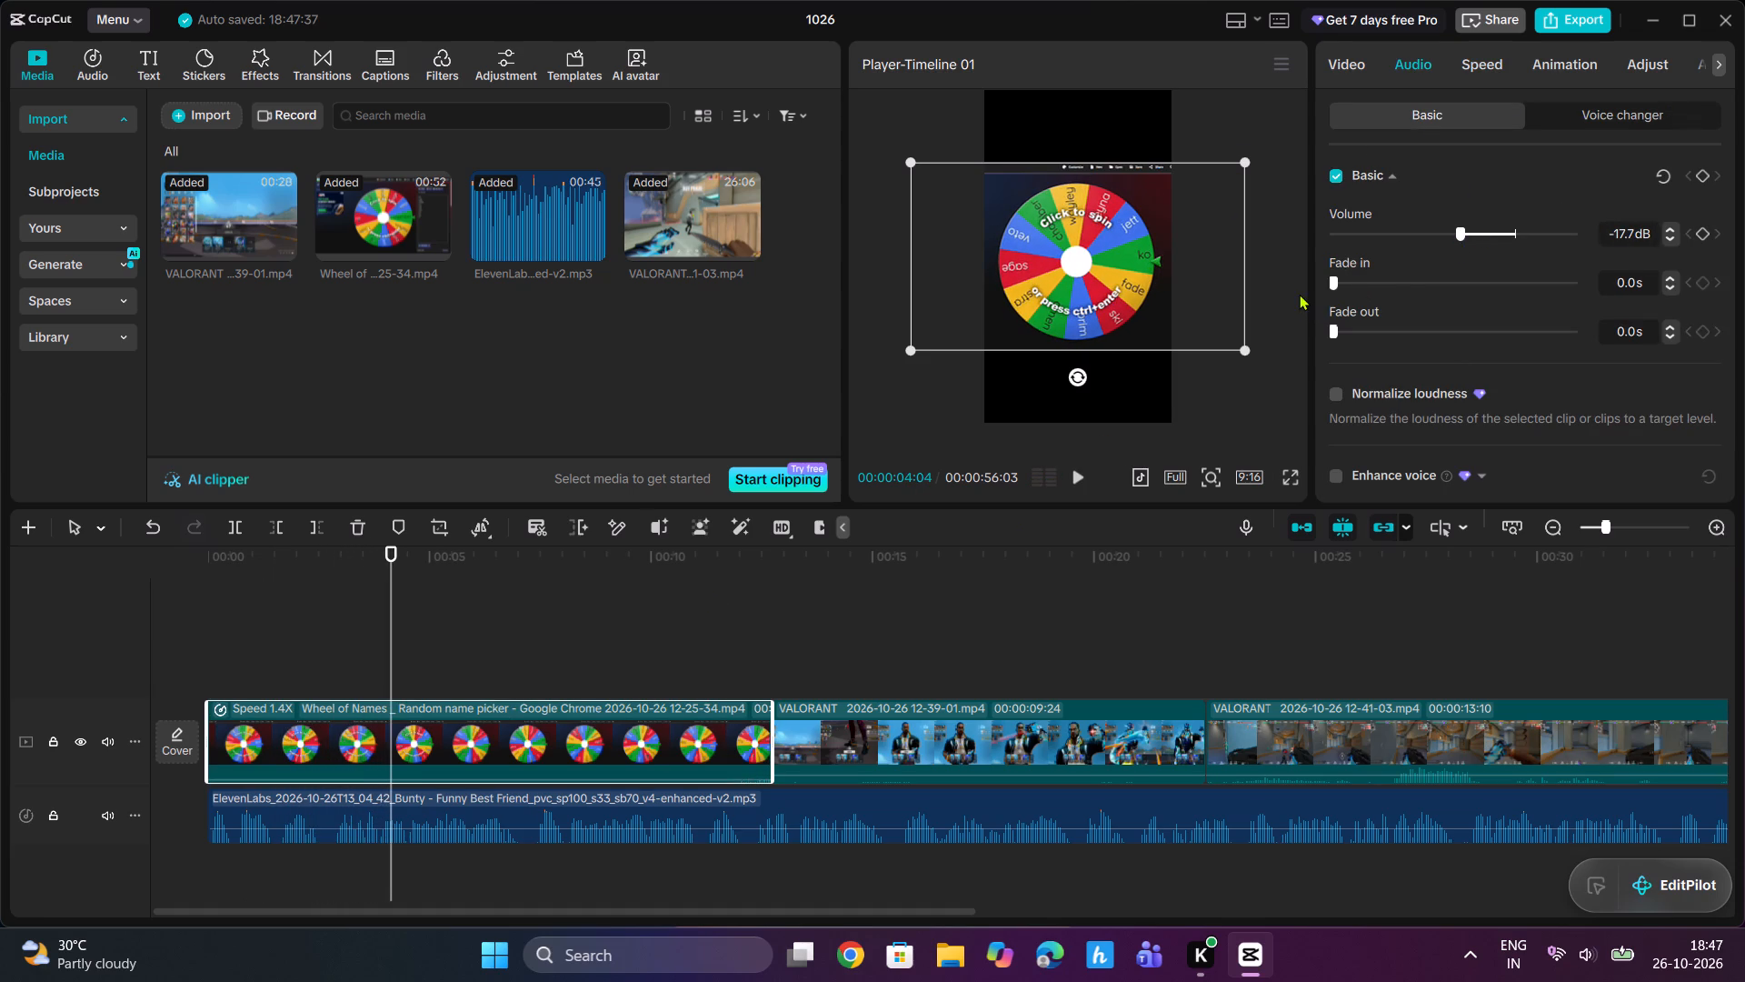
key(space)
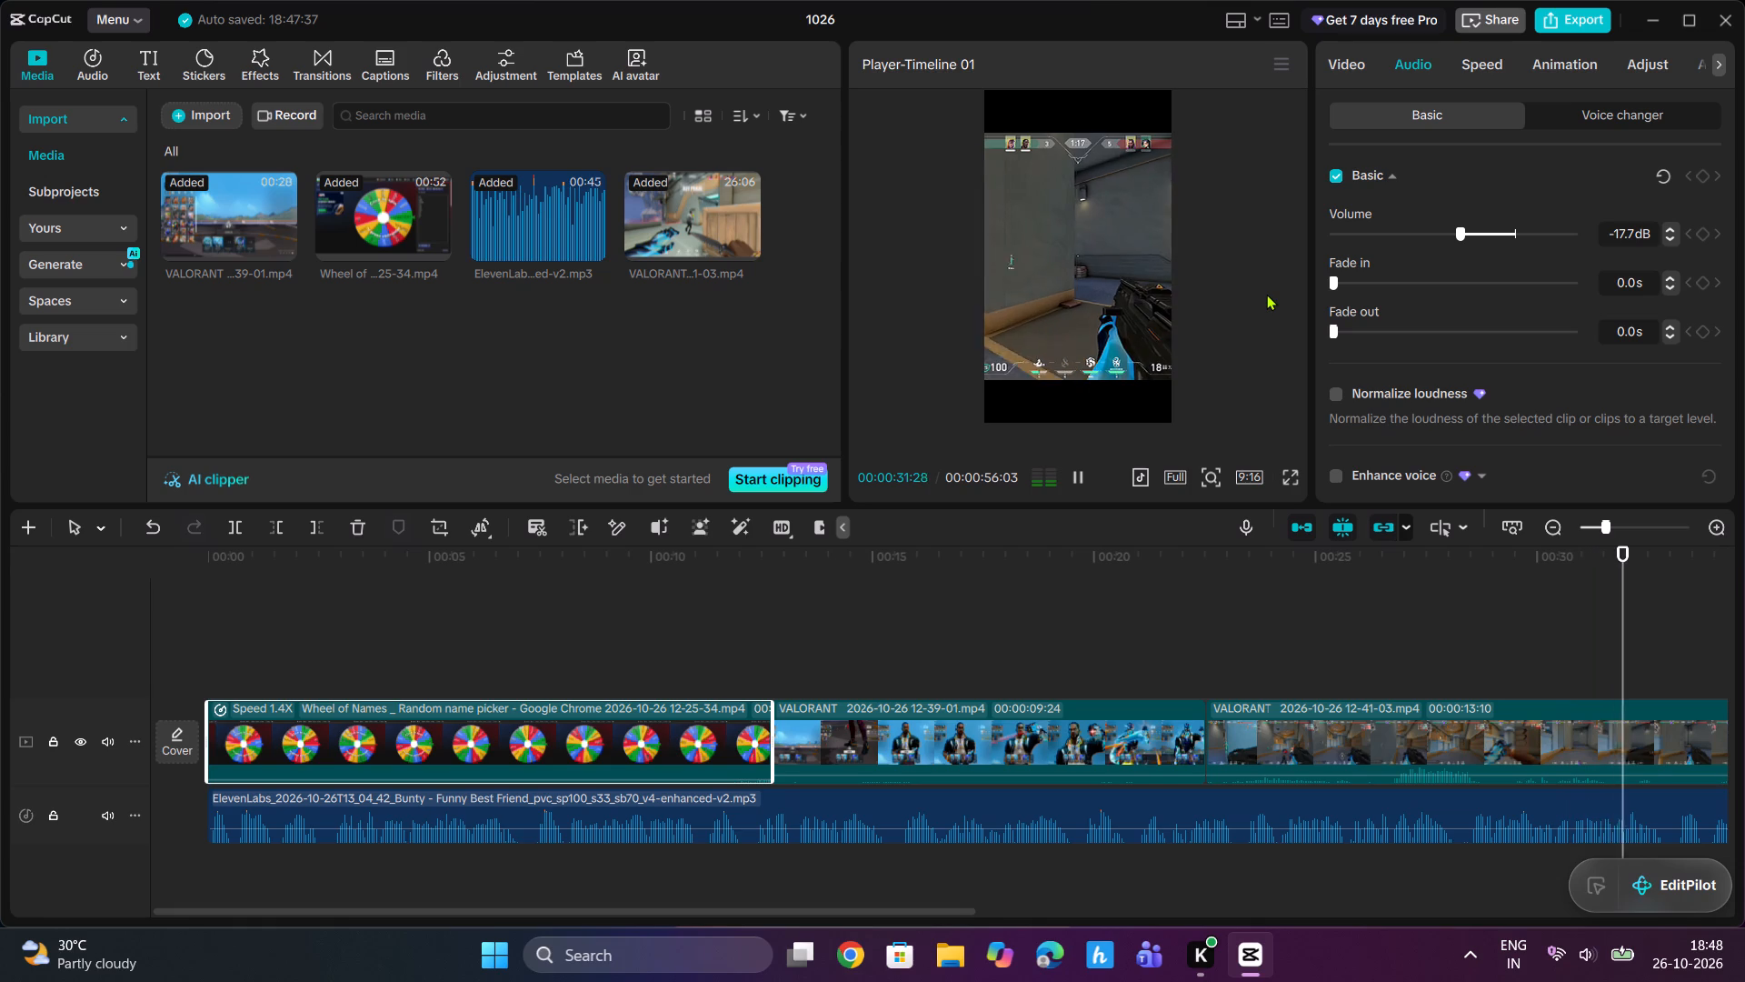
Lower the volume of the second 12-41-03 VALORANT clip, the one lasting 00:00:17:13.
click(1057, 716)
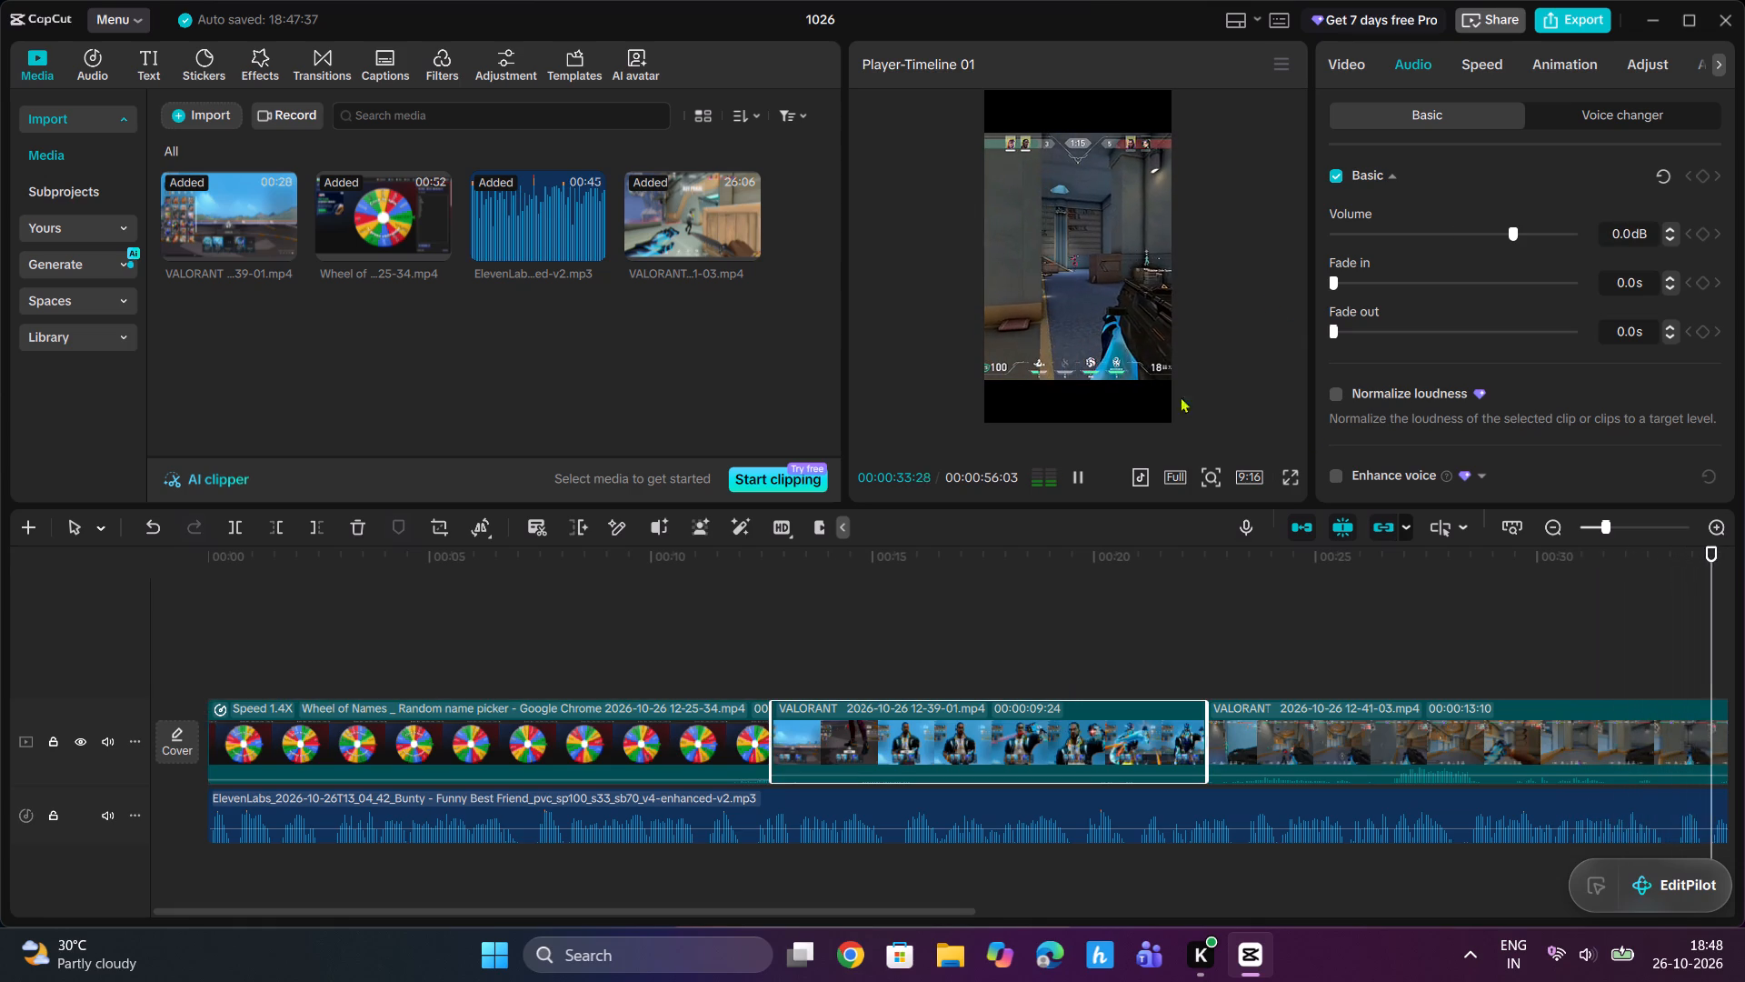
click(753, 745)
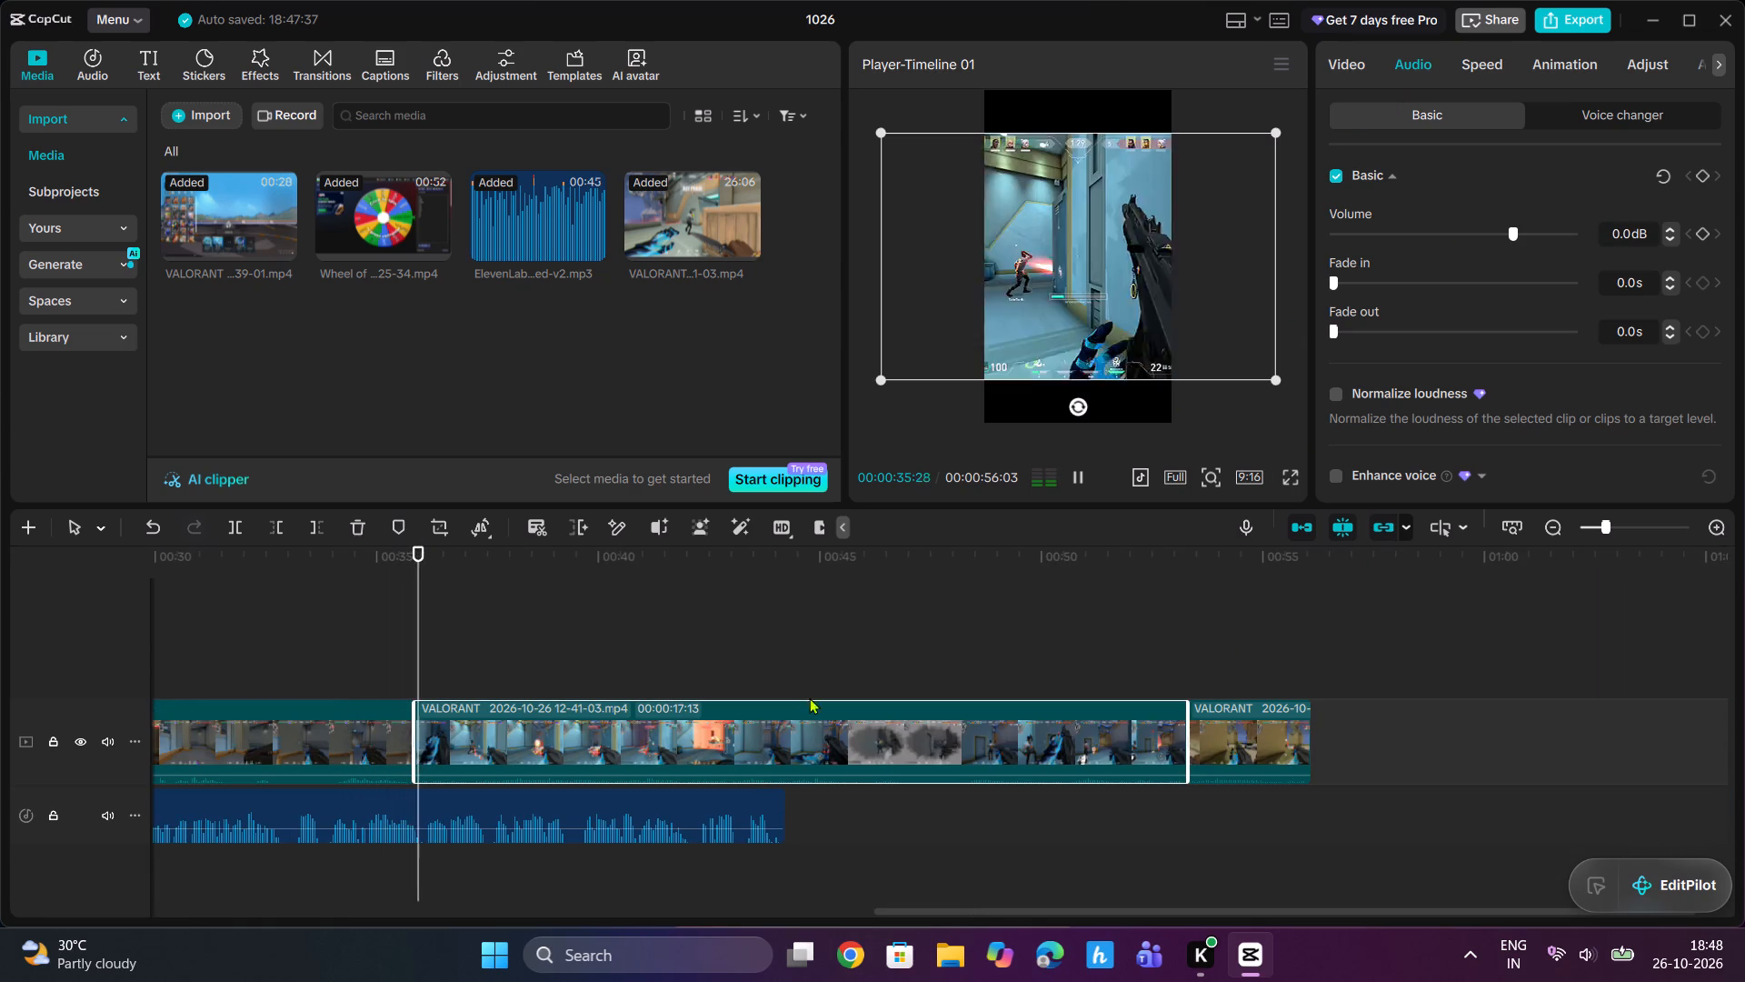
click(1490, 228)
Lower the volume of the final short VALORANT clip to -9.8 dB.
click(1268, 714)
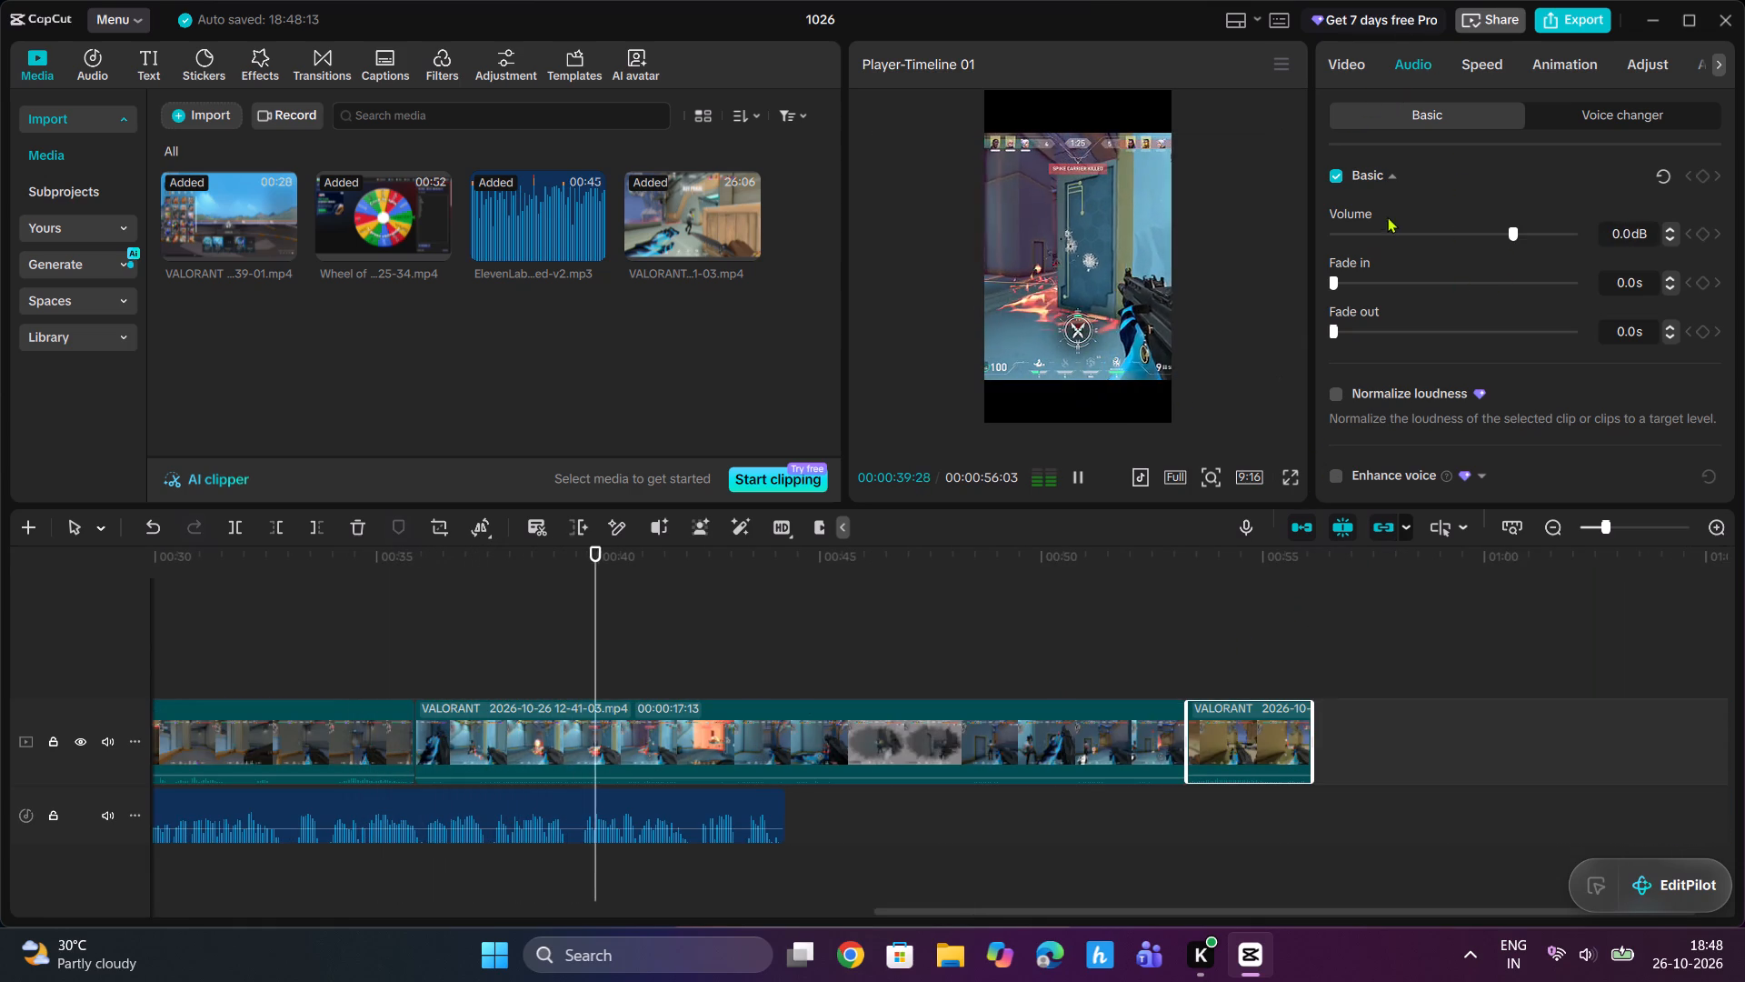
click(1488, 230)
click(1486, 231)
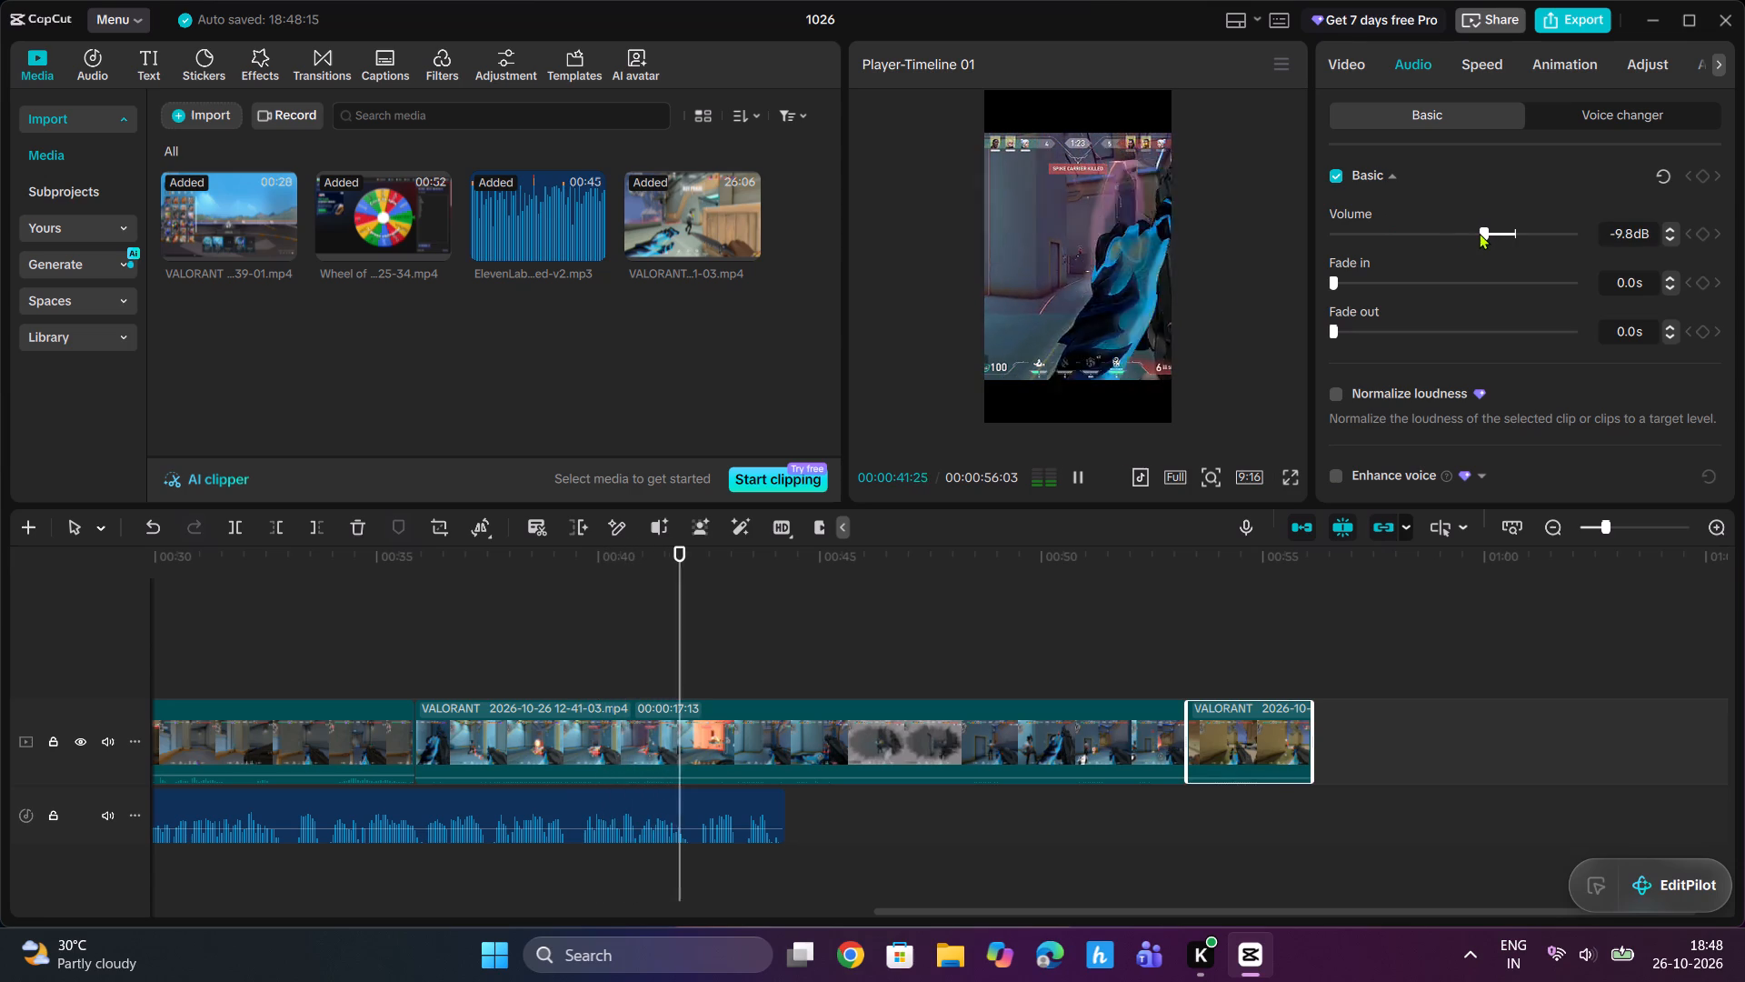
Set the final short VALORANT clip's volume to -8.6 dB.
click(1480, 233)
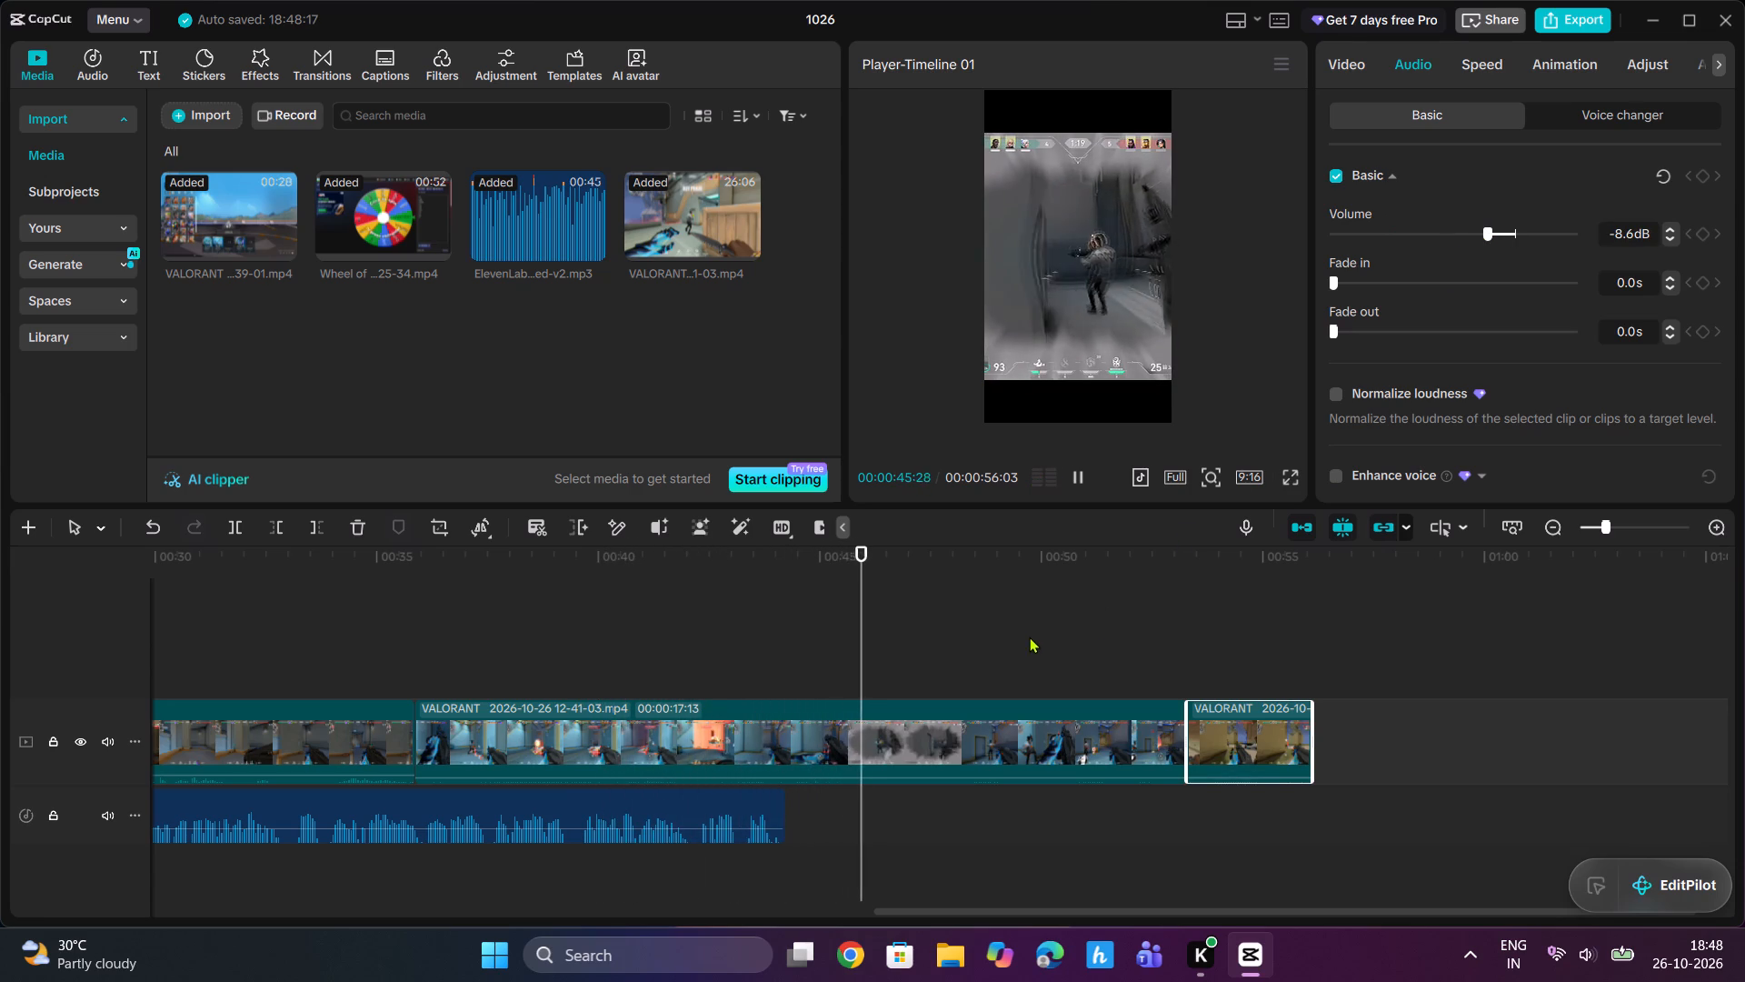
Search the audio library for "teleport sound naruto" and add Warp / Teleport(52535) at 00:00:12:16, near the Wheel of Names clip's end.
drag(908, 580, 0, 719)
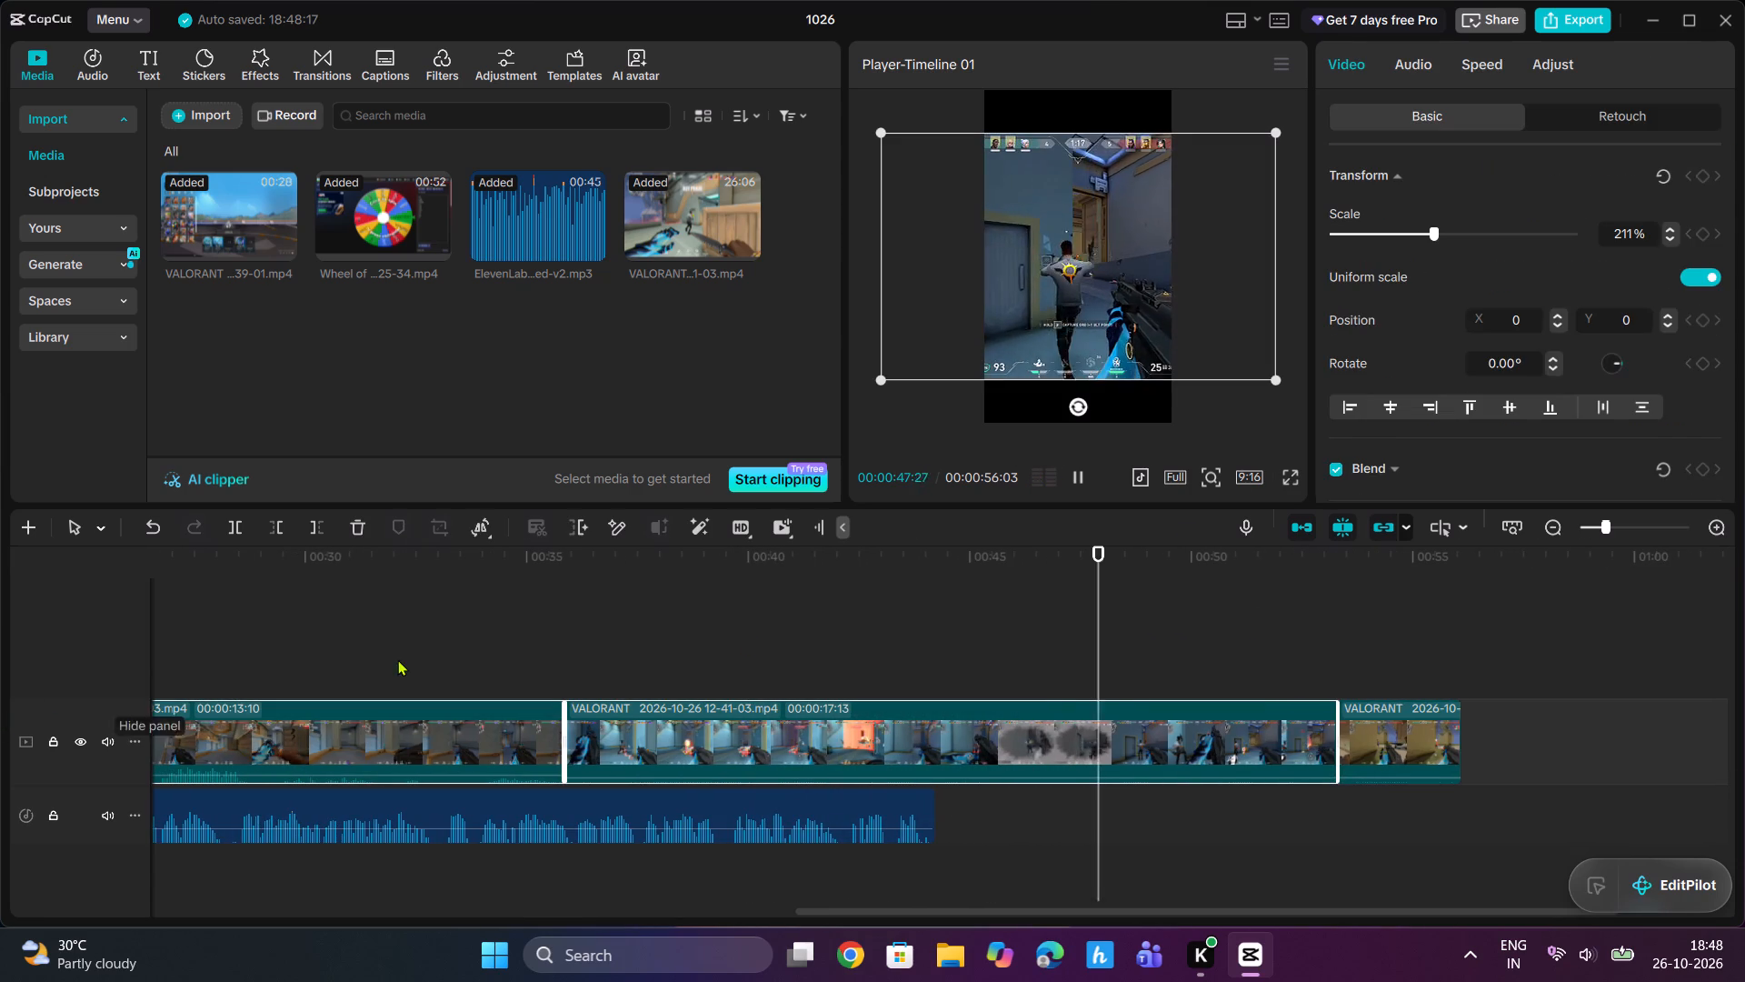
click(1142, 569)
drag(1140, 568, 0, 636)
click(376, 621)
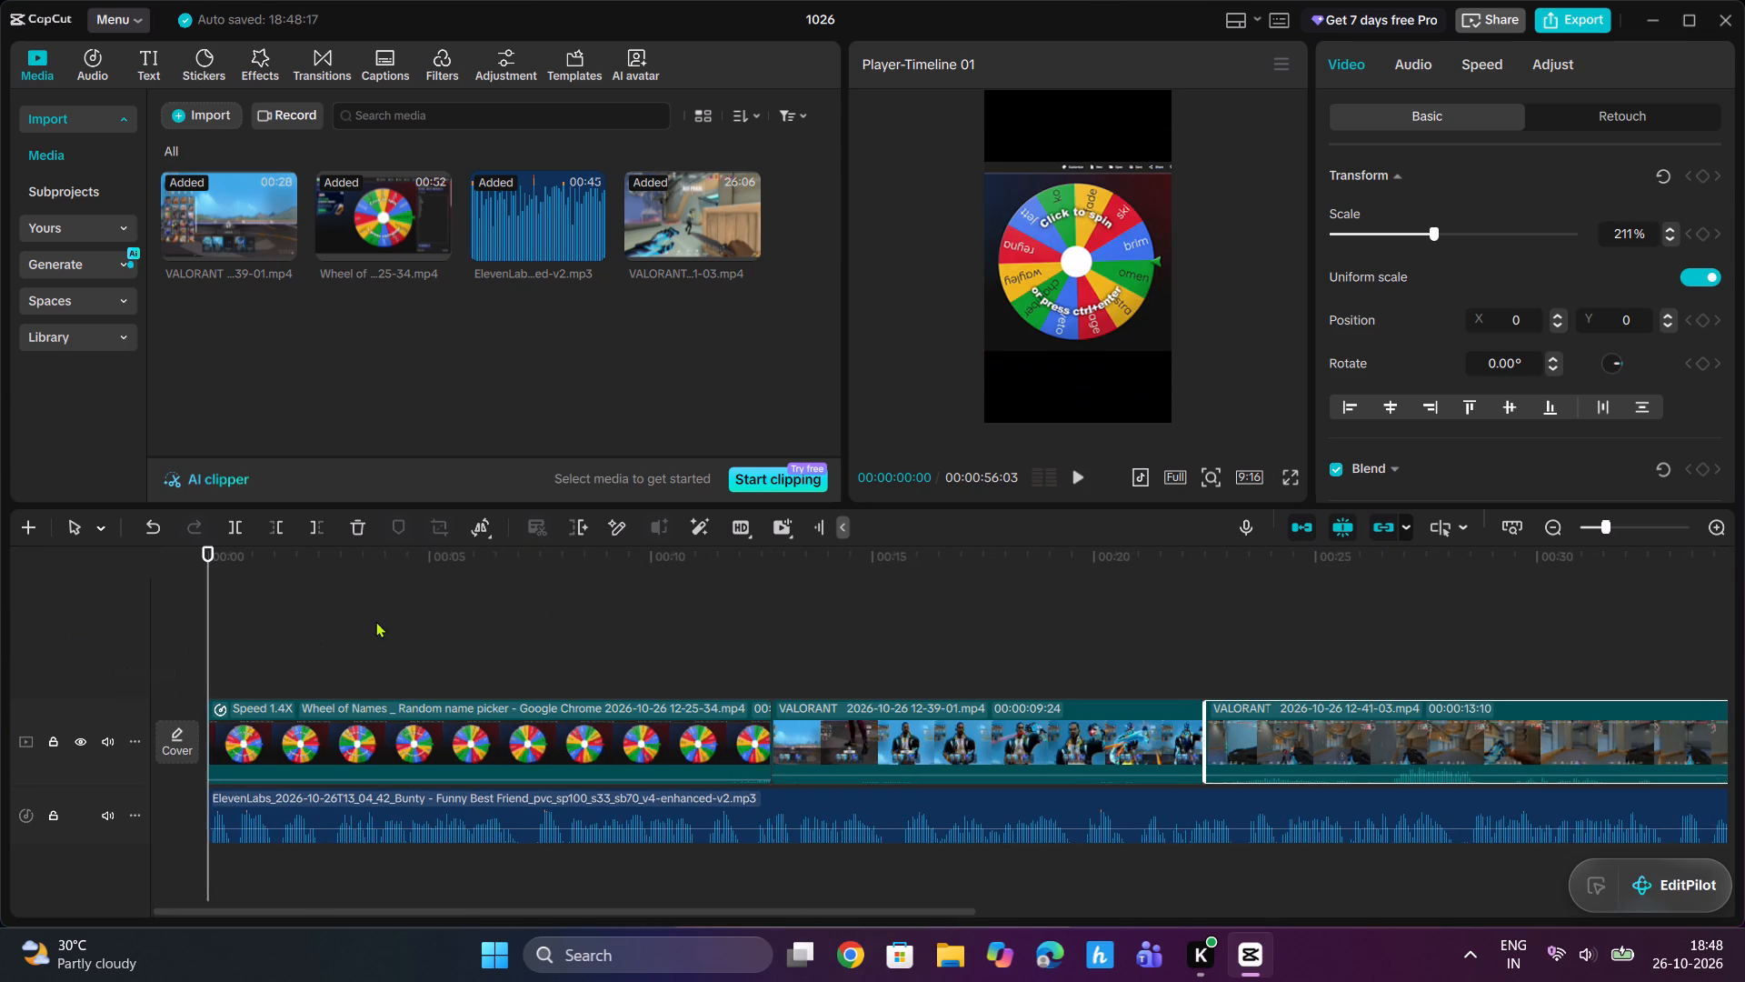
click(113, 62)
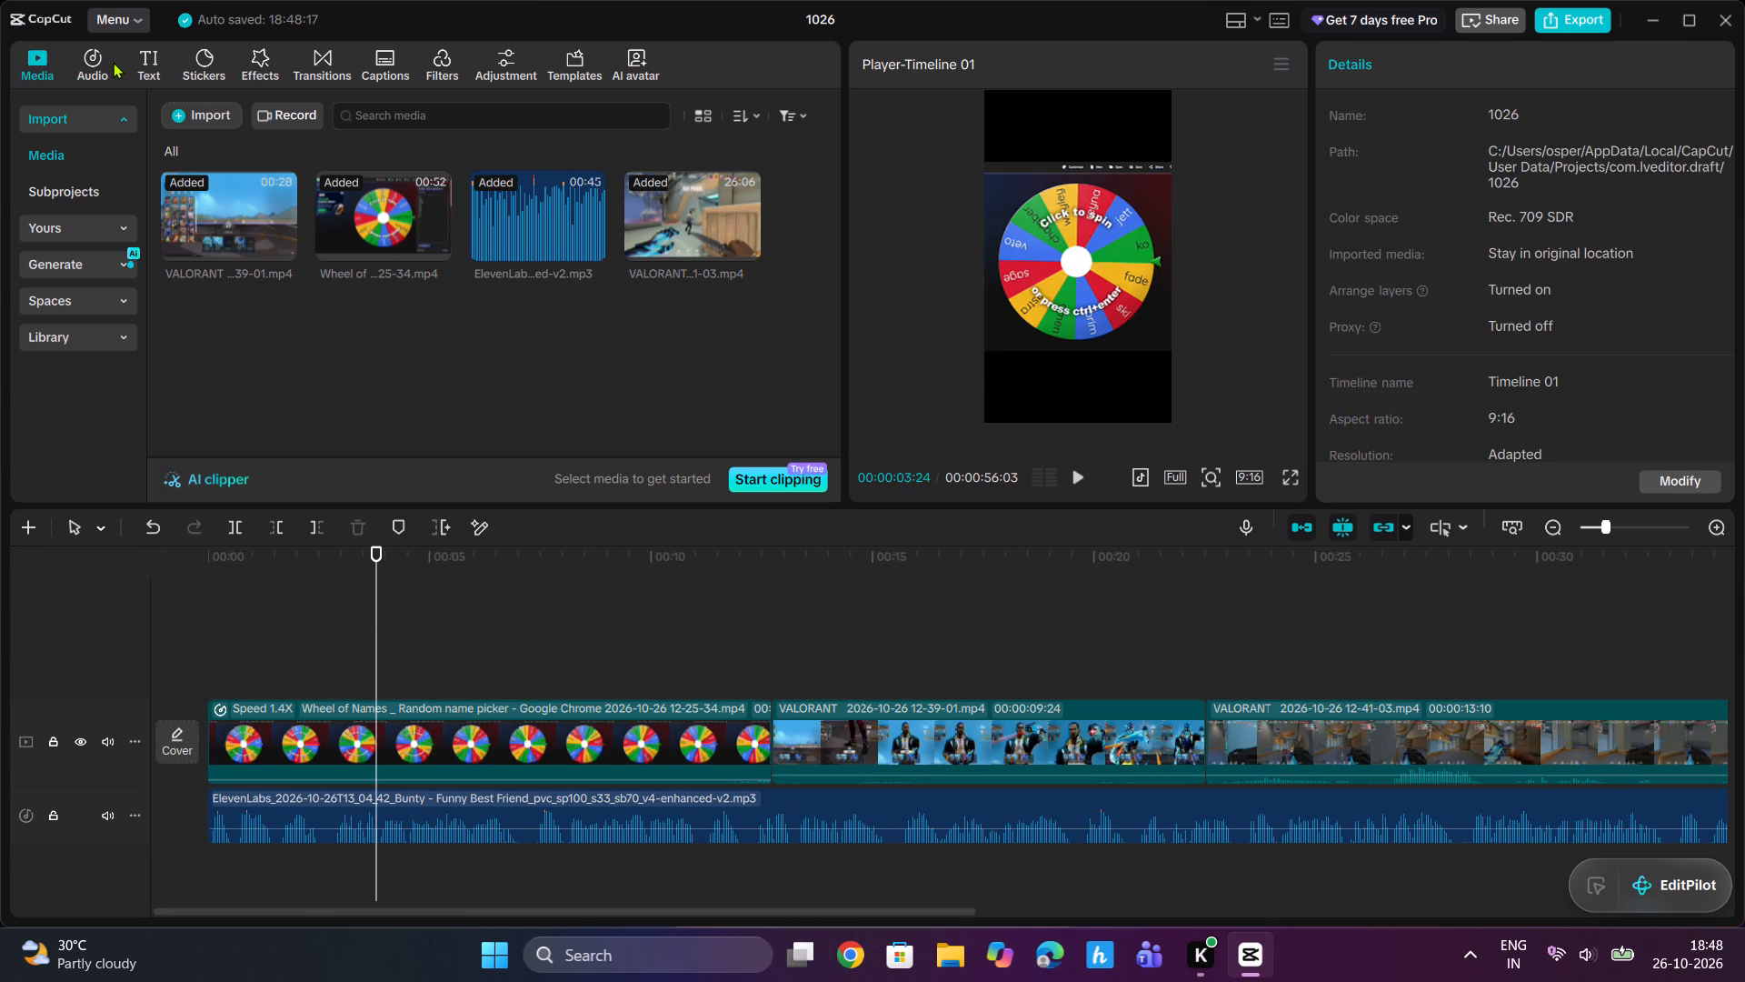
click(103, 65)
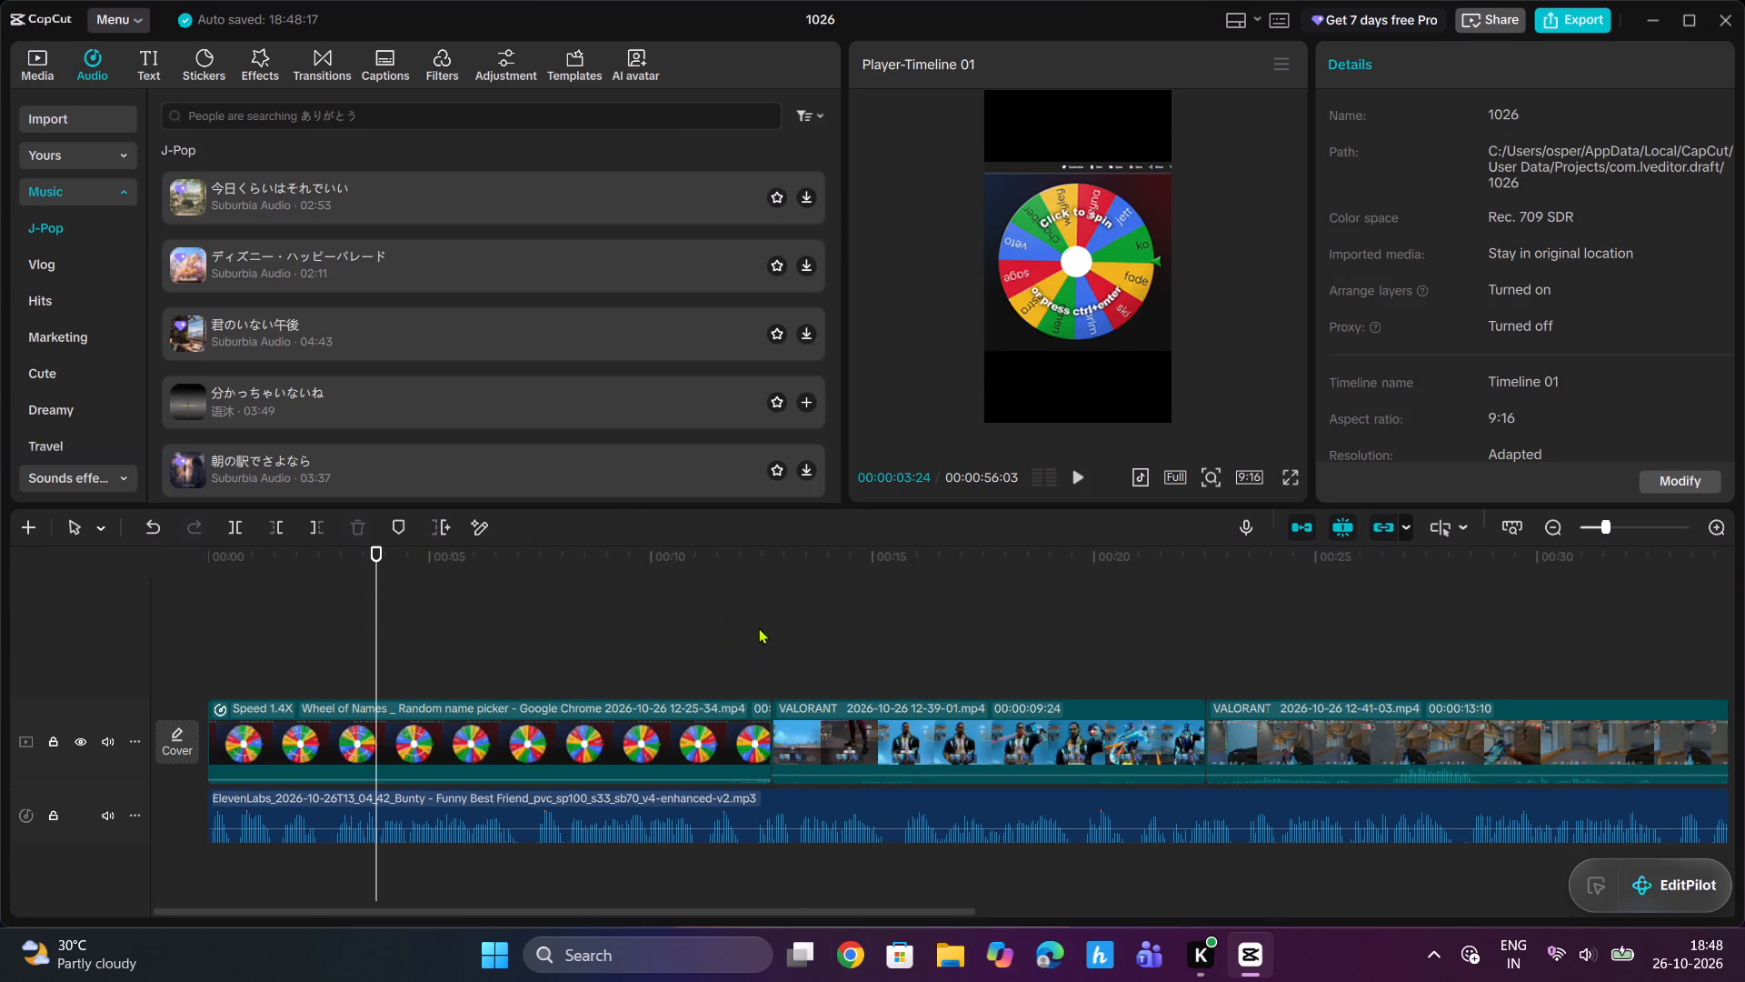
click(763, 626)
click(763, 626)
click(315, 112)
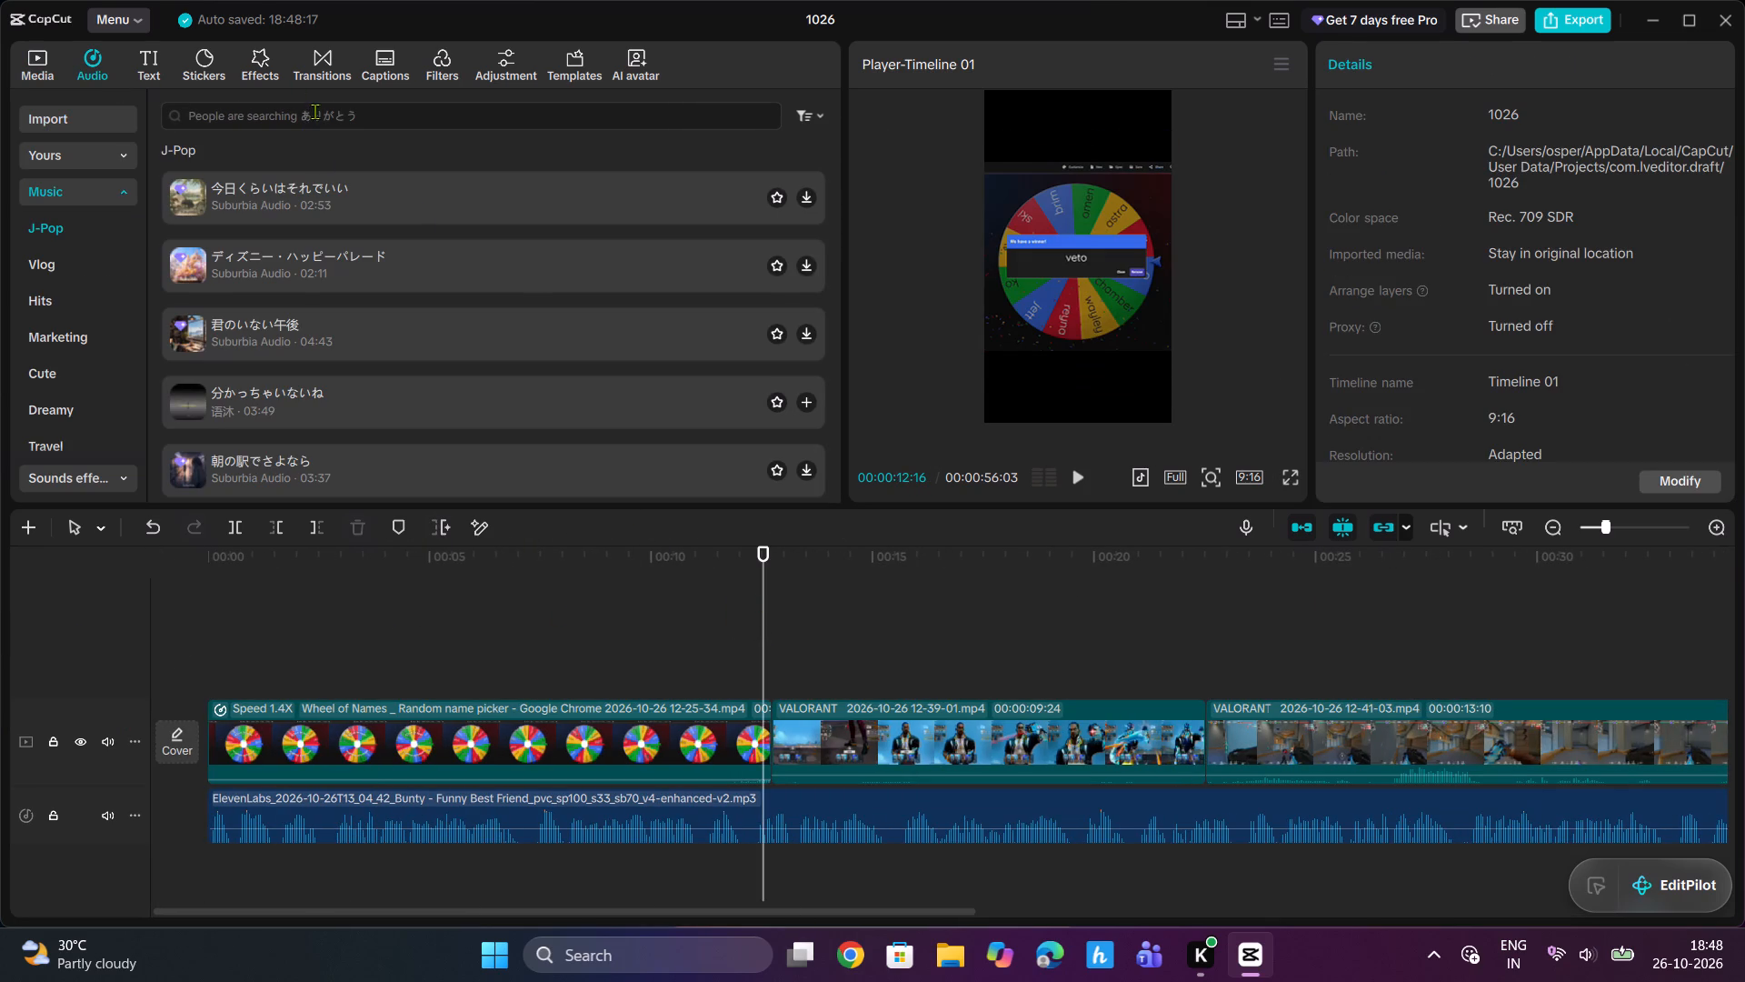
click(361, 176)
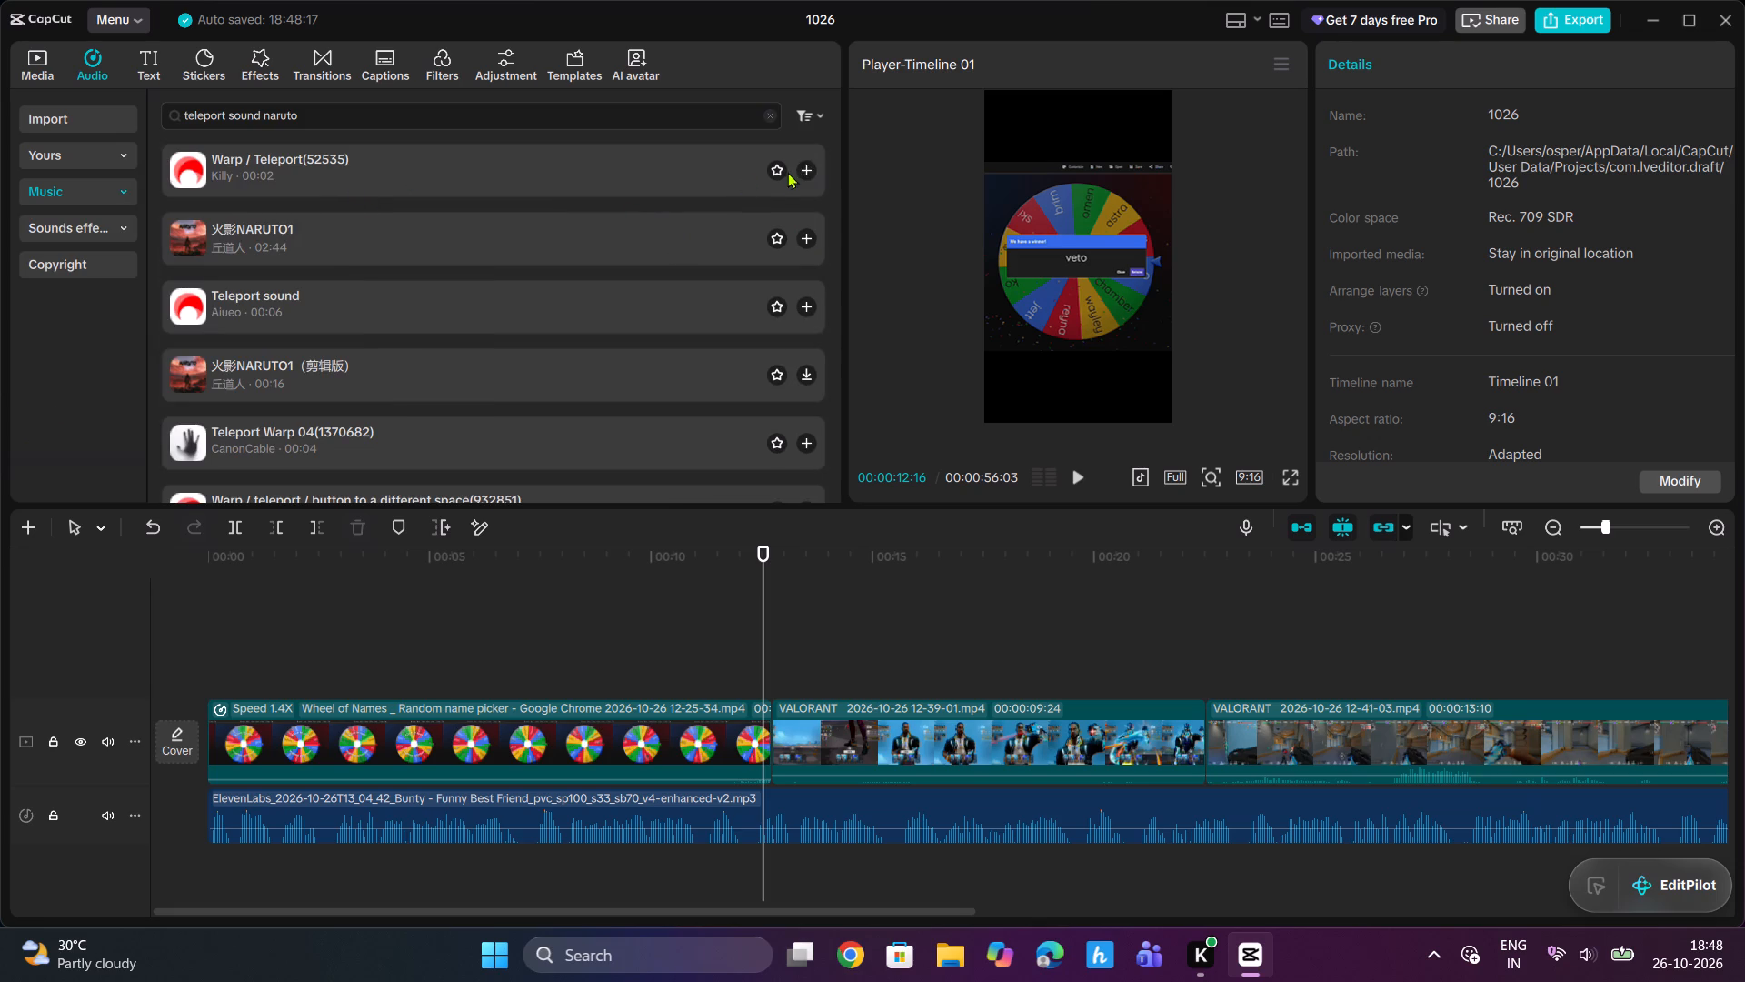
click(805, 170)
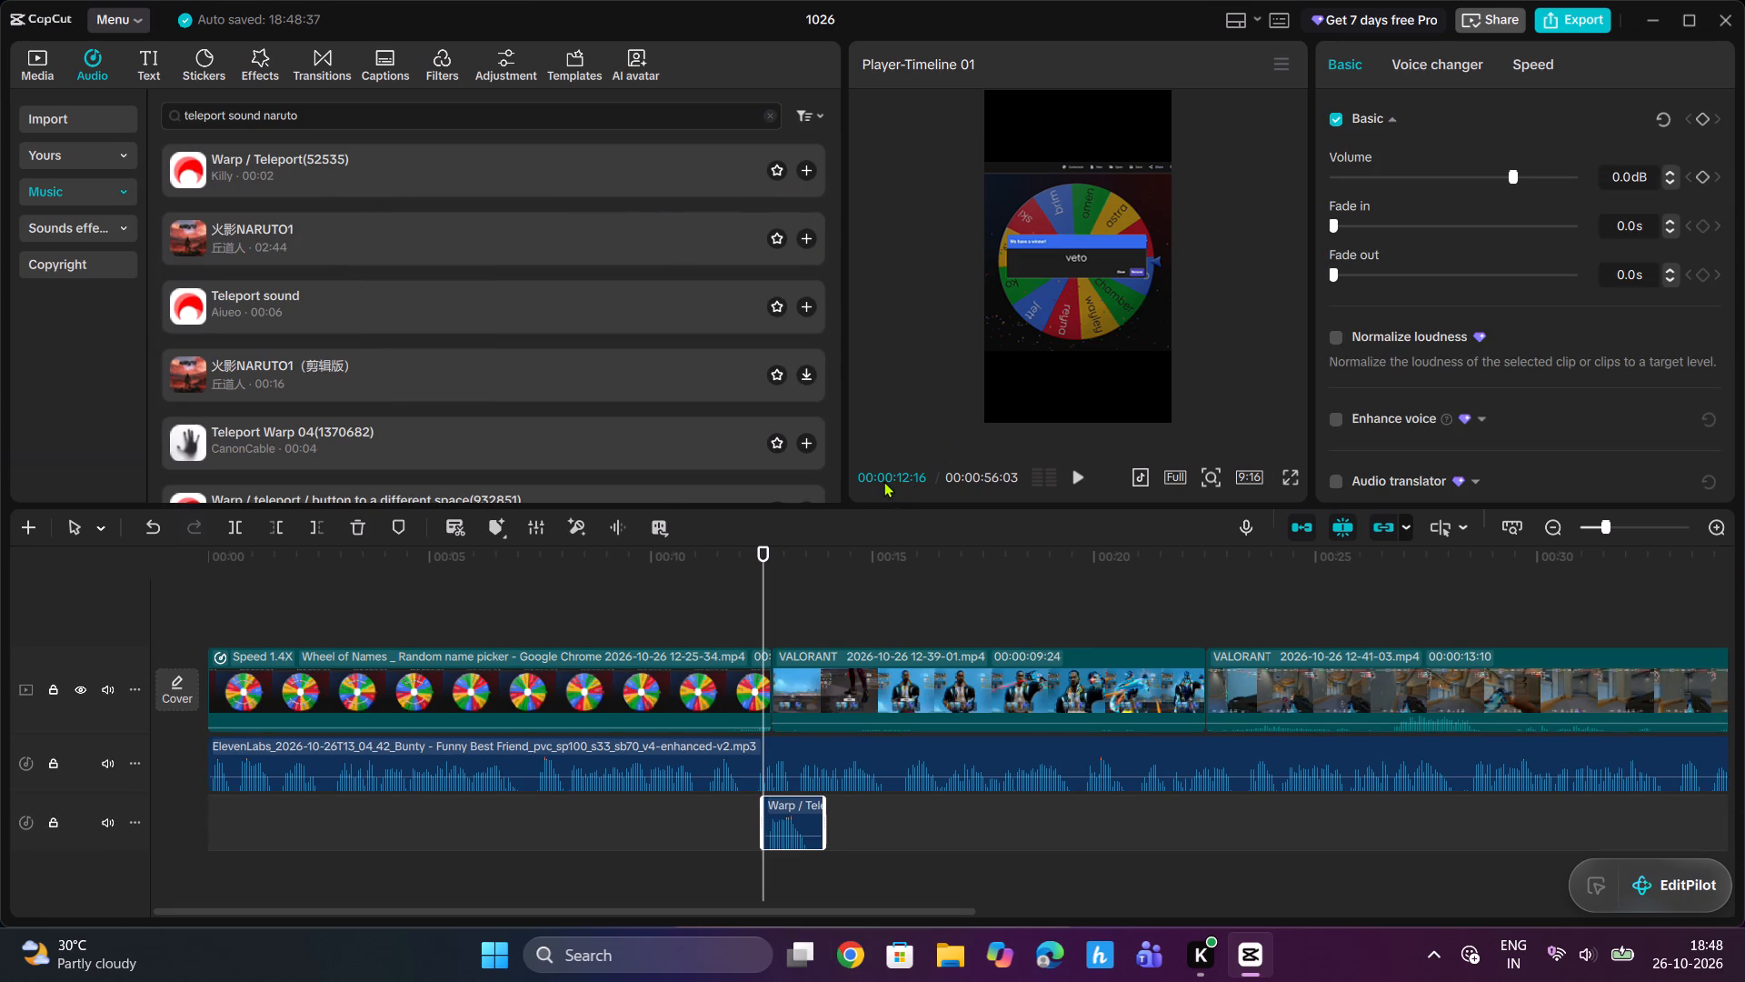
Play back the Warp / Teleport sound effect across the cut from the Wheel of Names clip to the VALORANT clip.
key(space)
key(space)
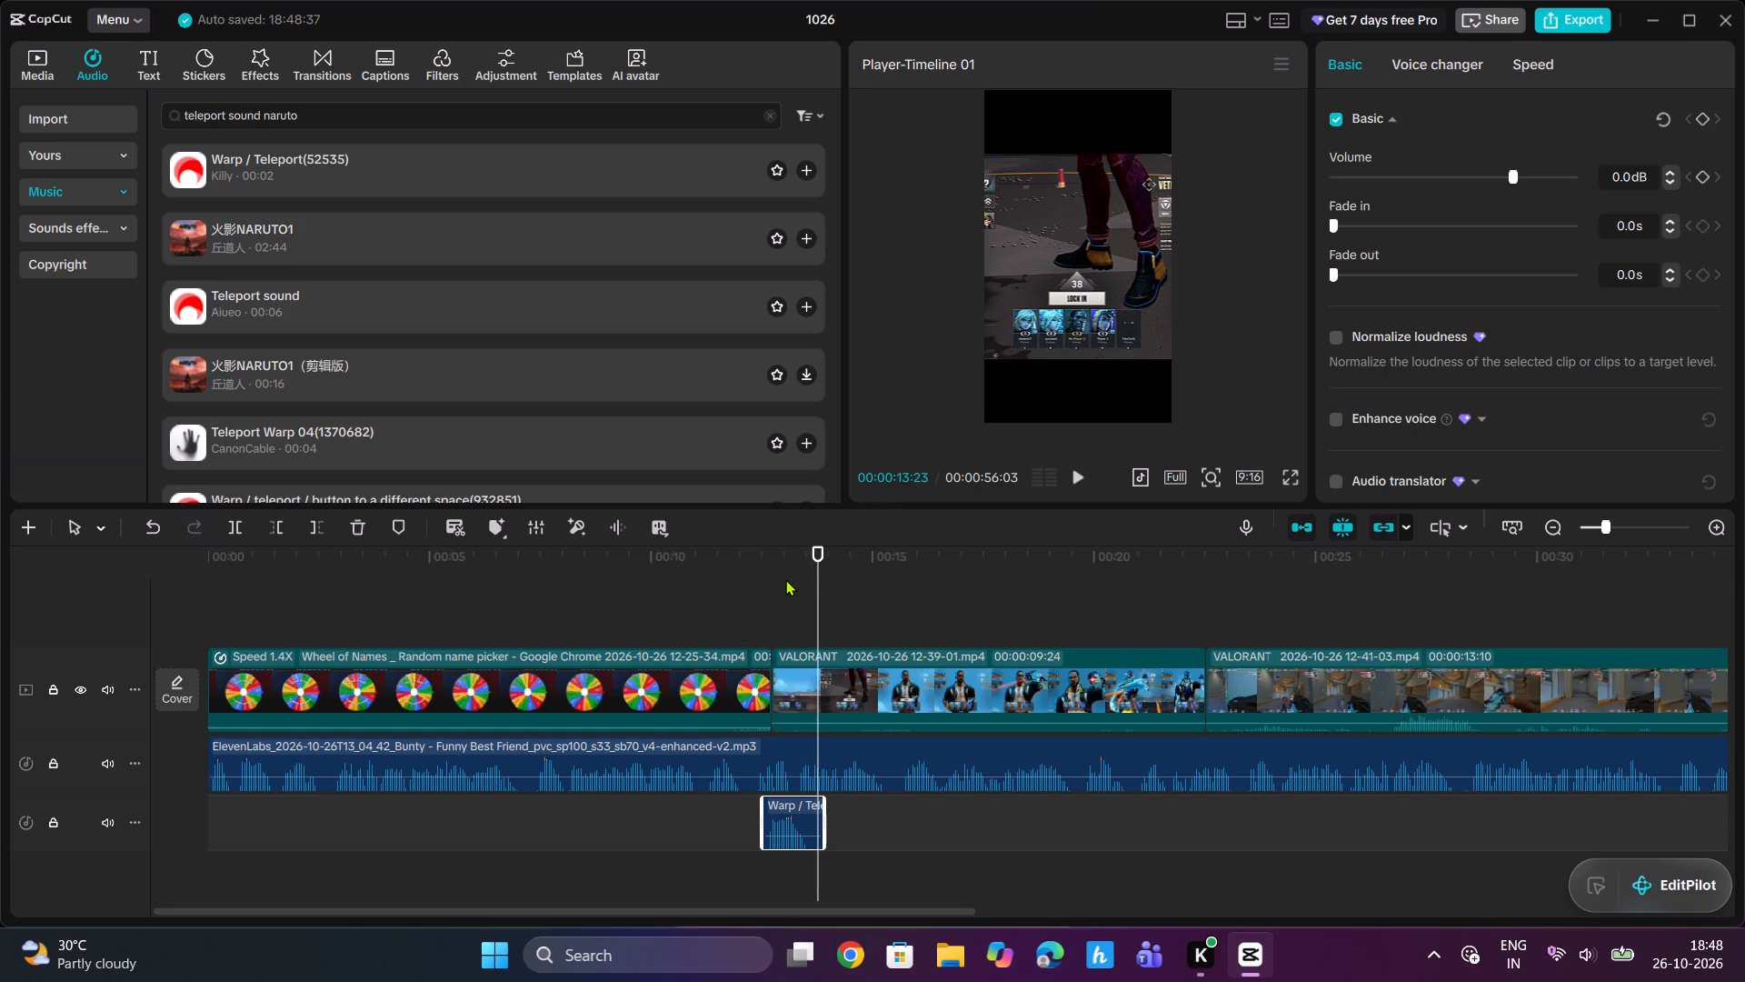
drag(821, 562, 700, 601)
key(space)
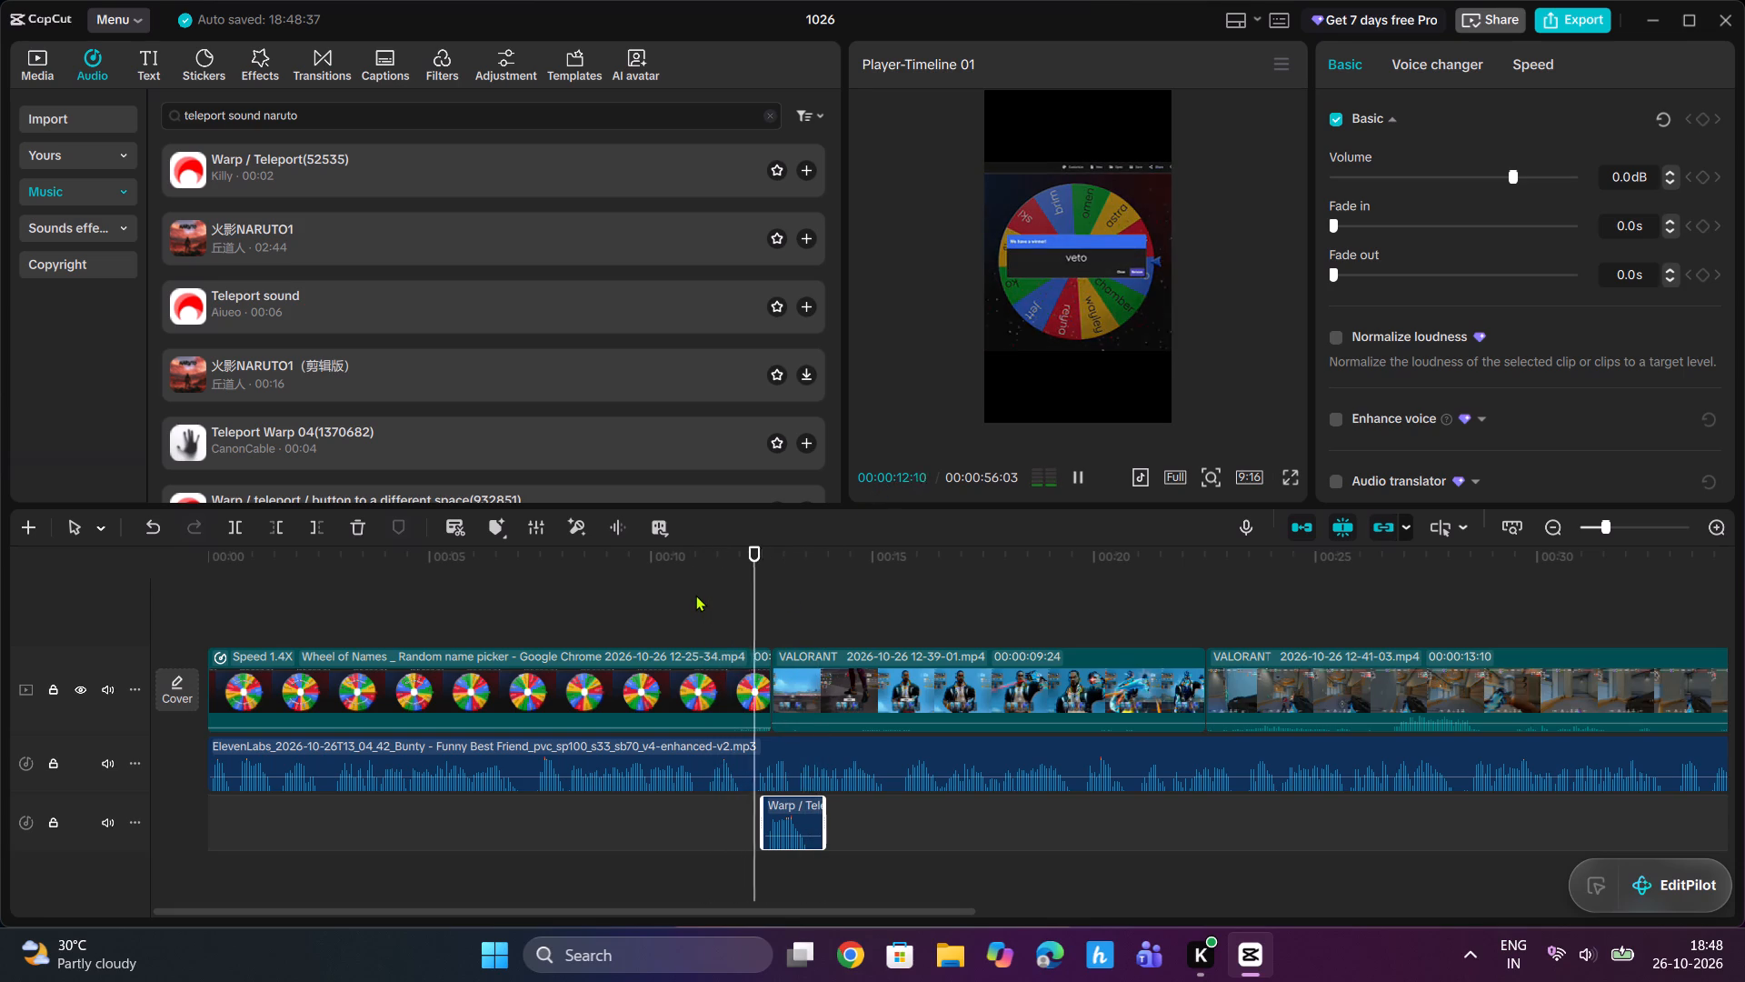
key(space)
Add the Classic transition Spin Counter-clockwise between the Wheel of Names clip and the 12-39-01 VALORANT clip, and play it back.
drag(791, 556, 768, 570)
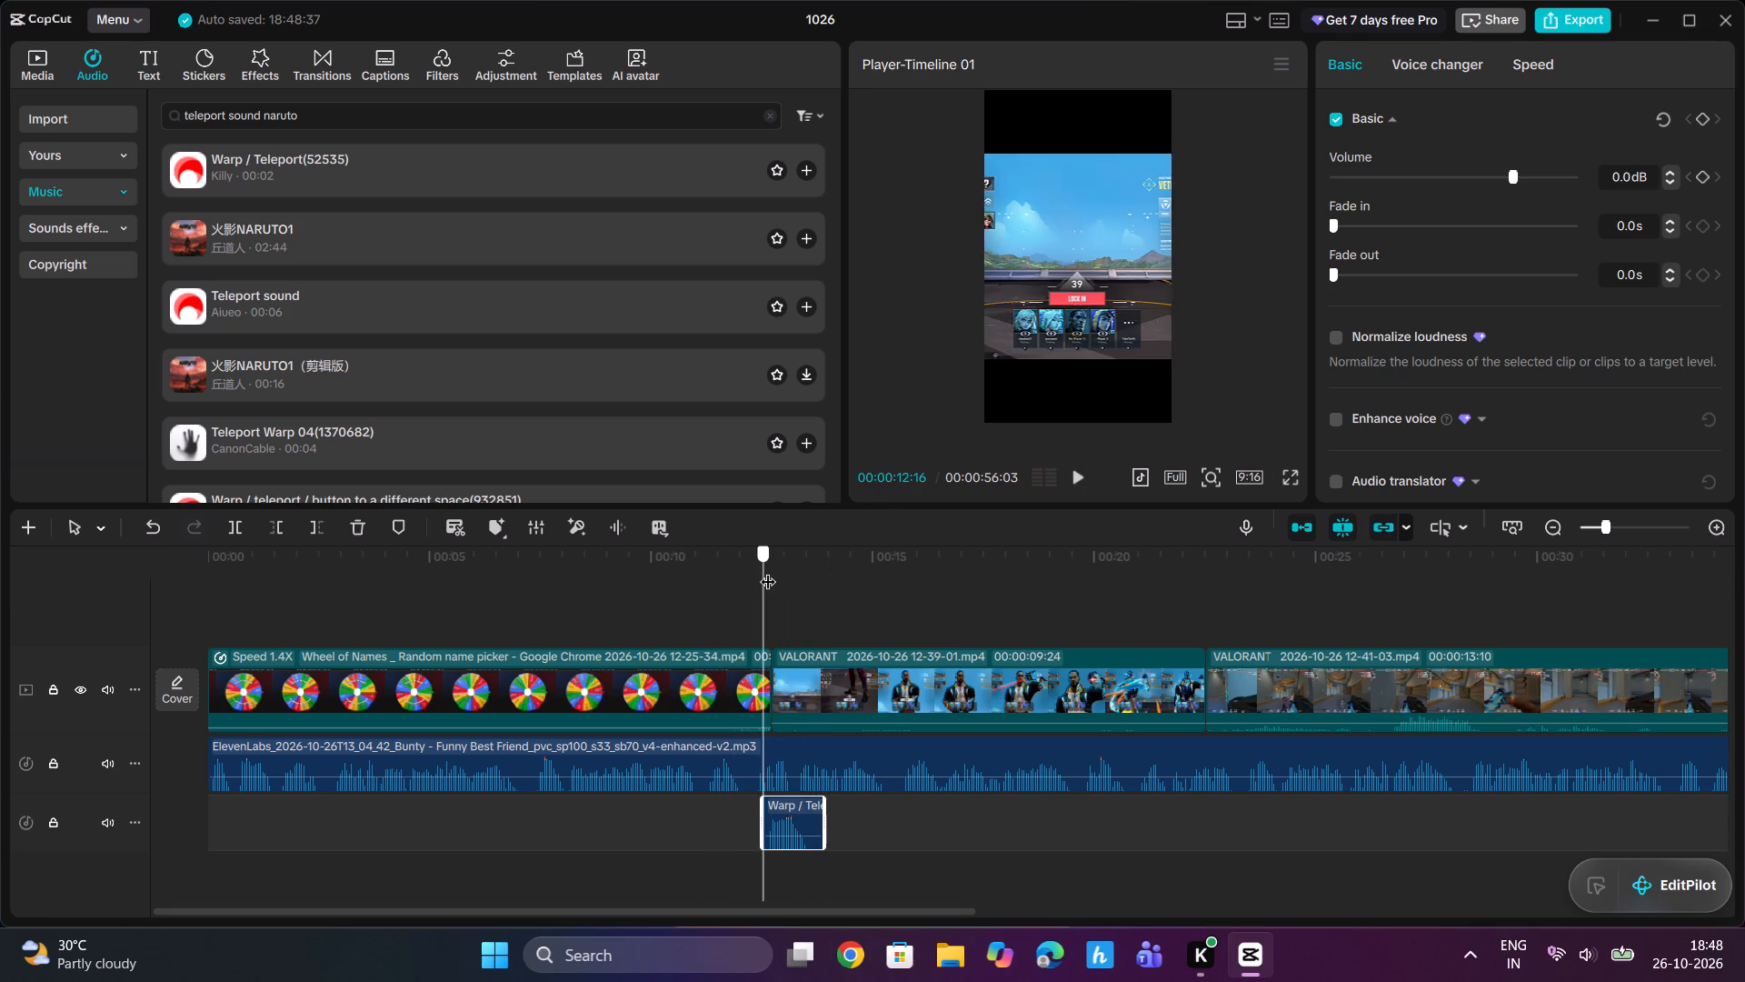
drag(768, 570, 767, 571)
click(324, 60)
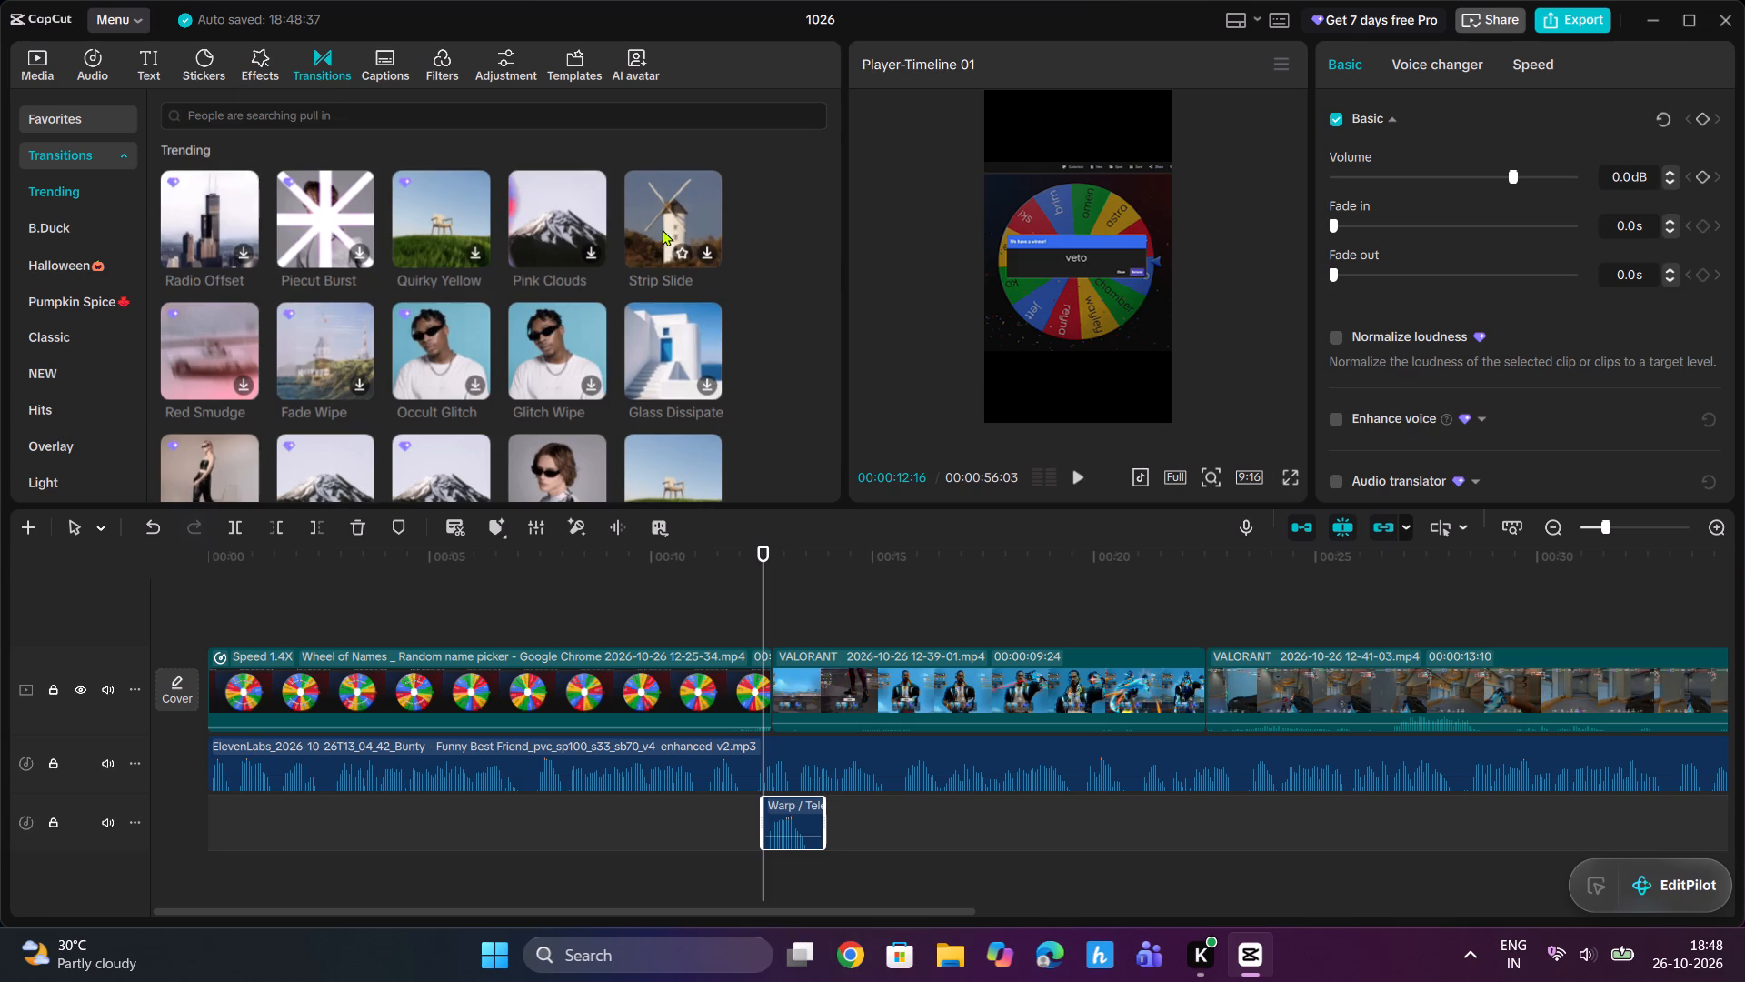
scroll(681, 451, down, 1)
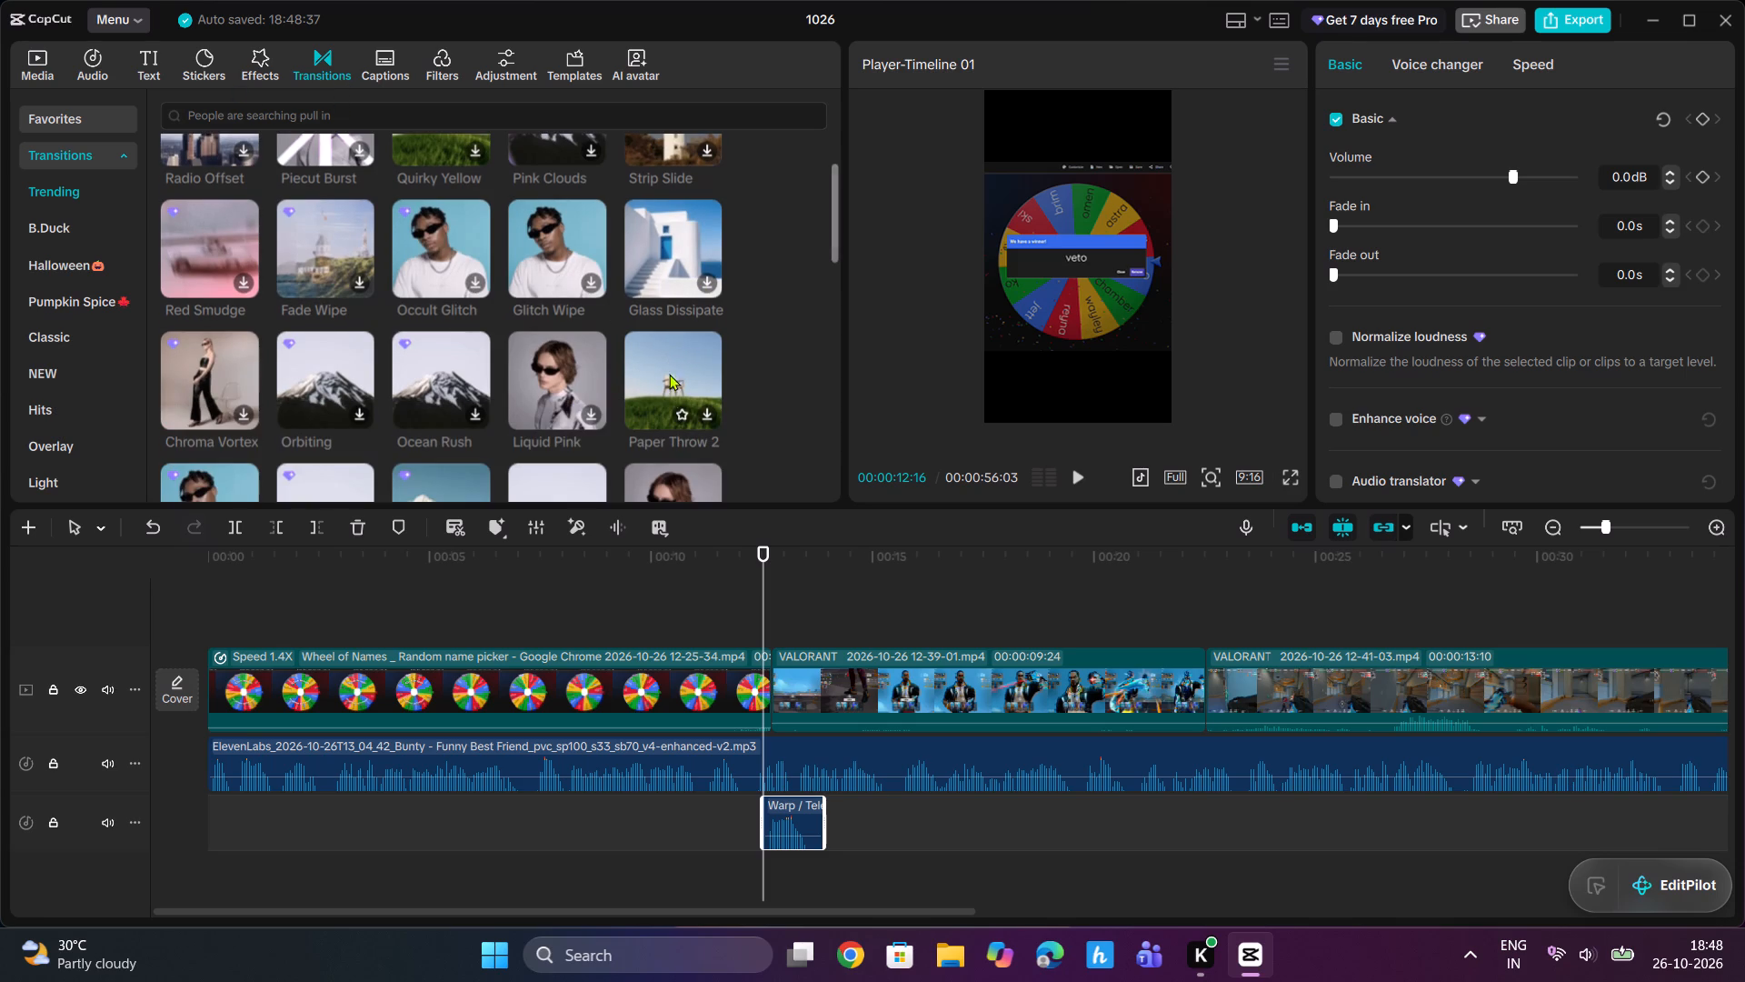
scroll(483, 380, down, 2)
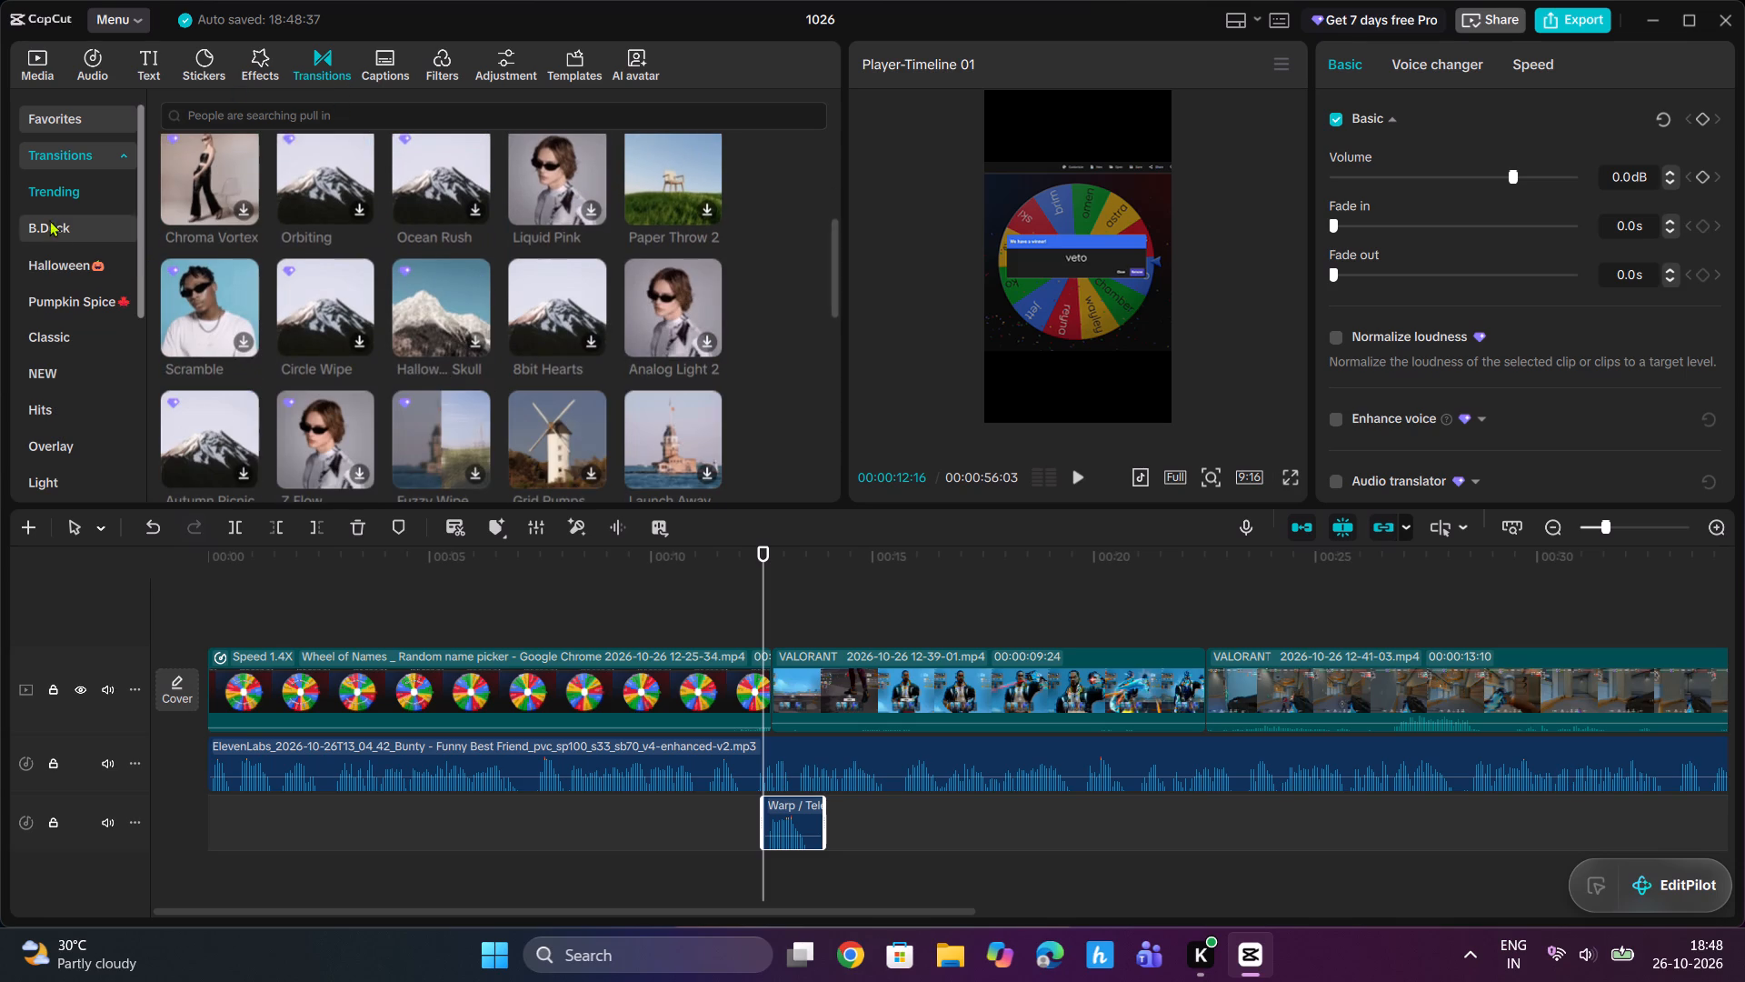
click(59, 345)
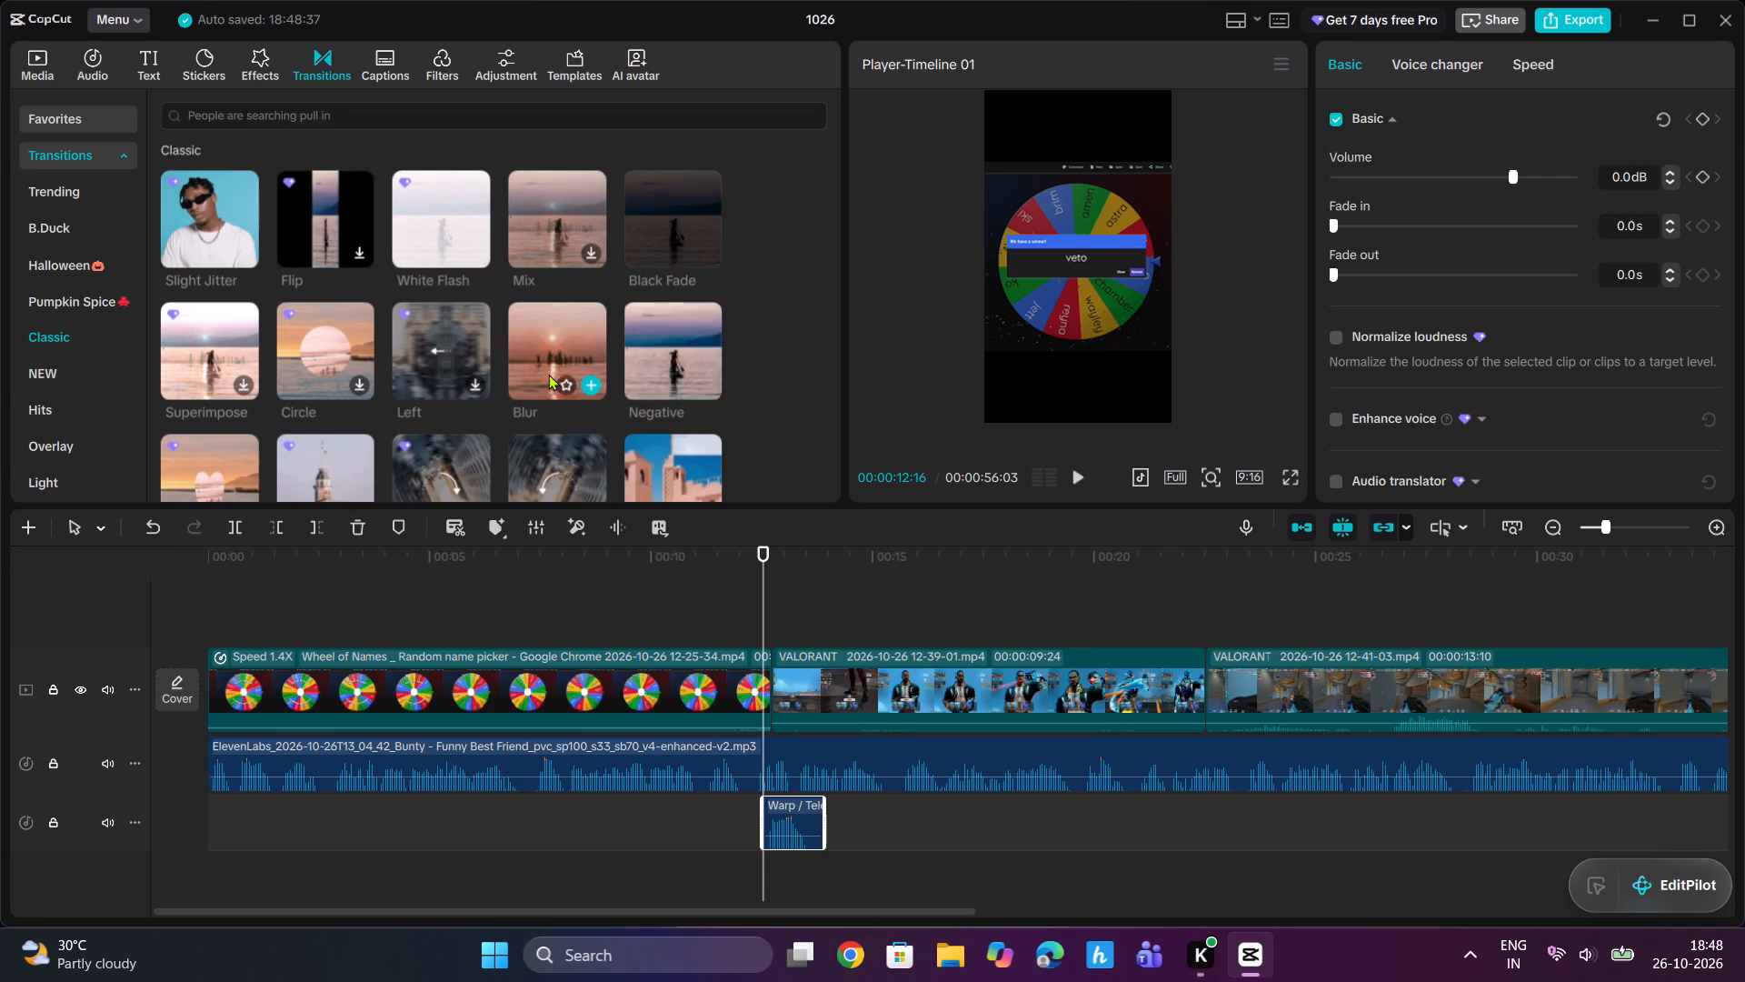
scroll(643, 364, down, 1)
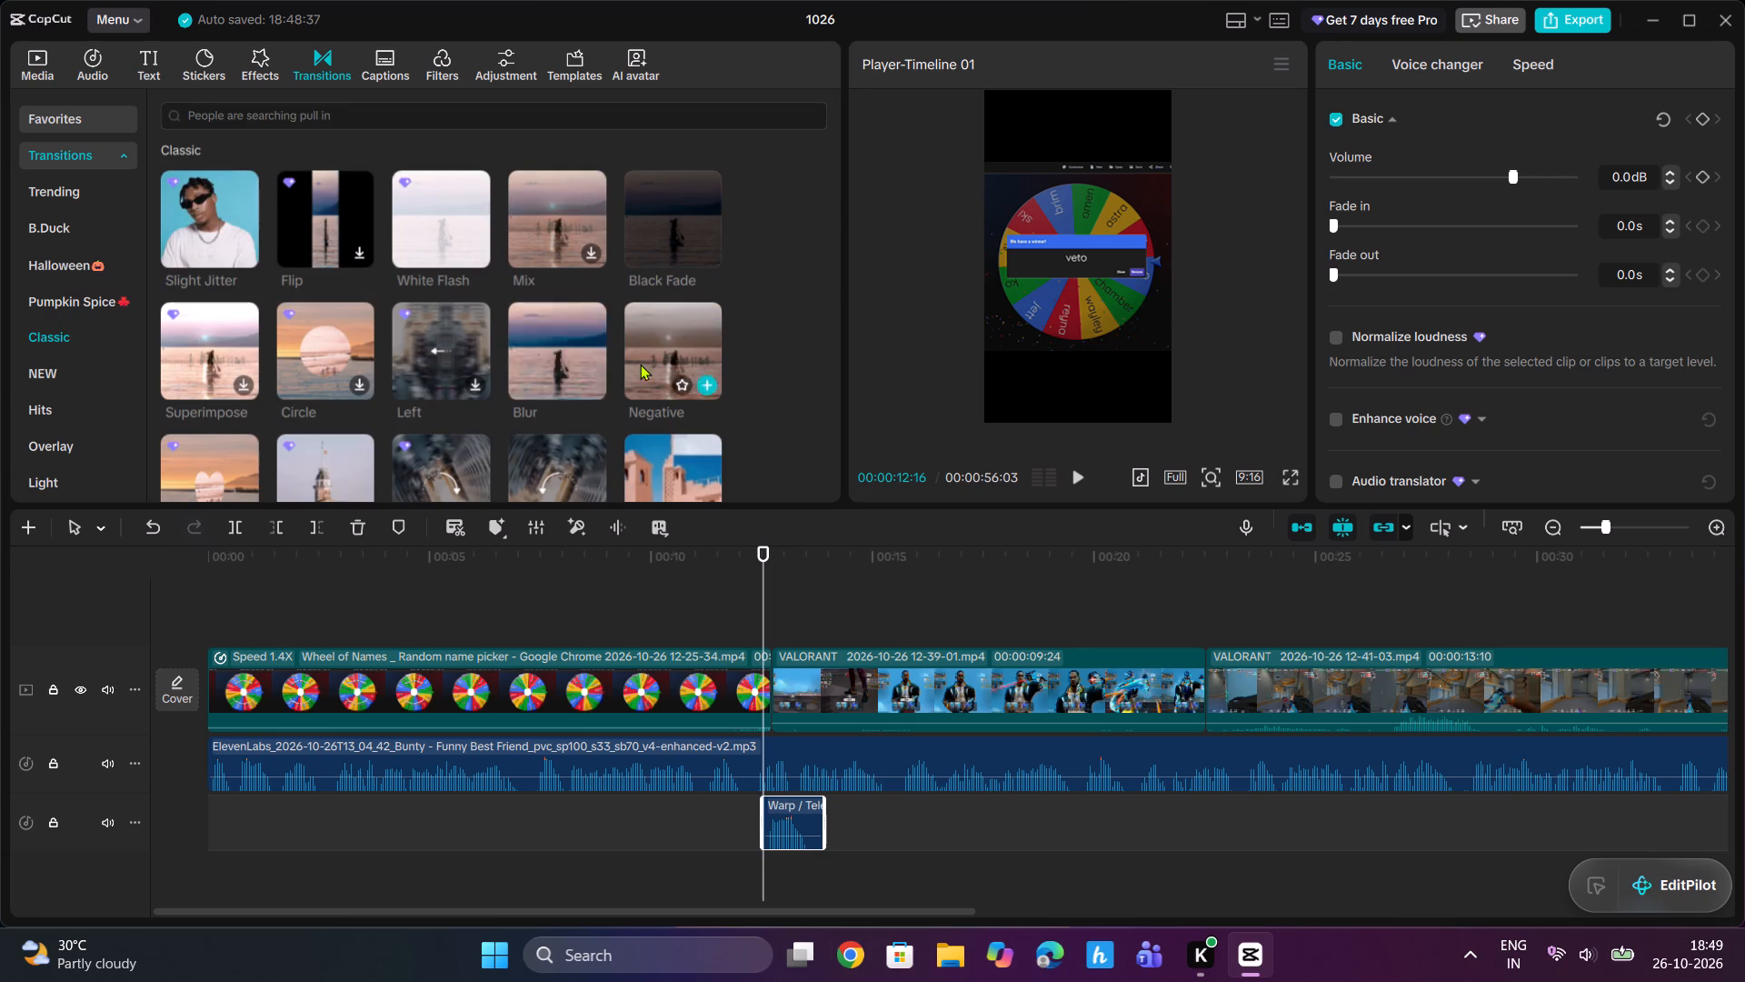
scroll(641, 364, down, 1)
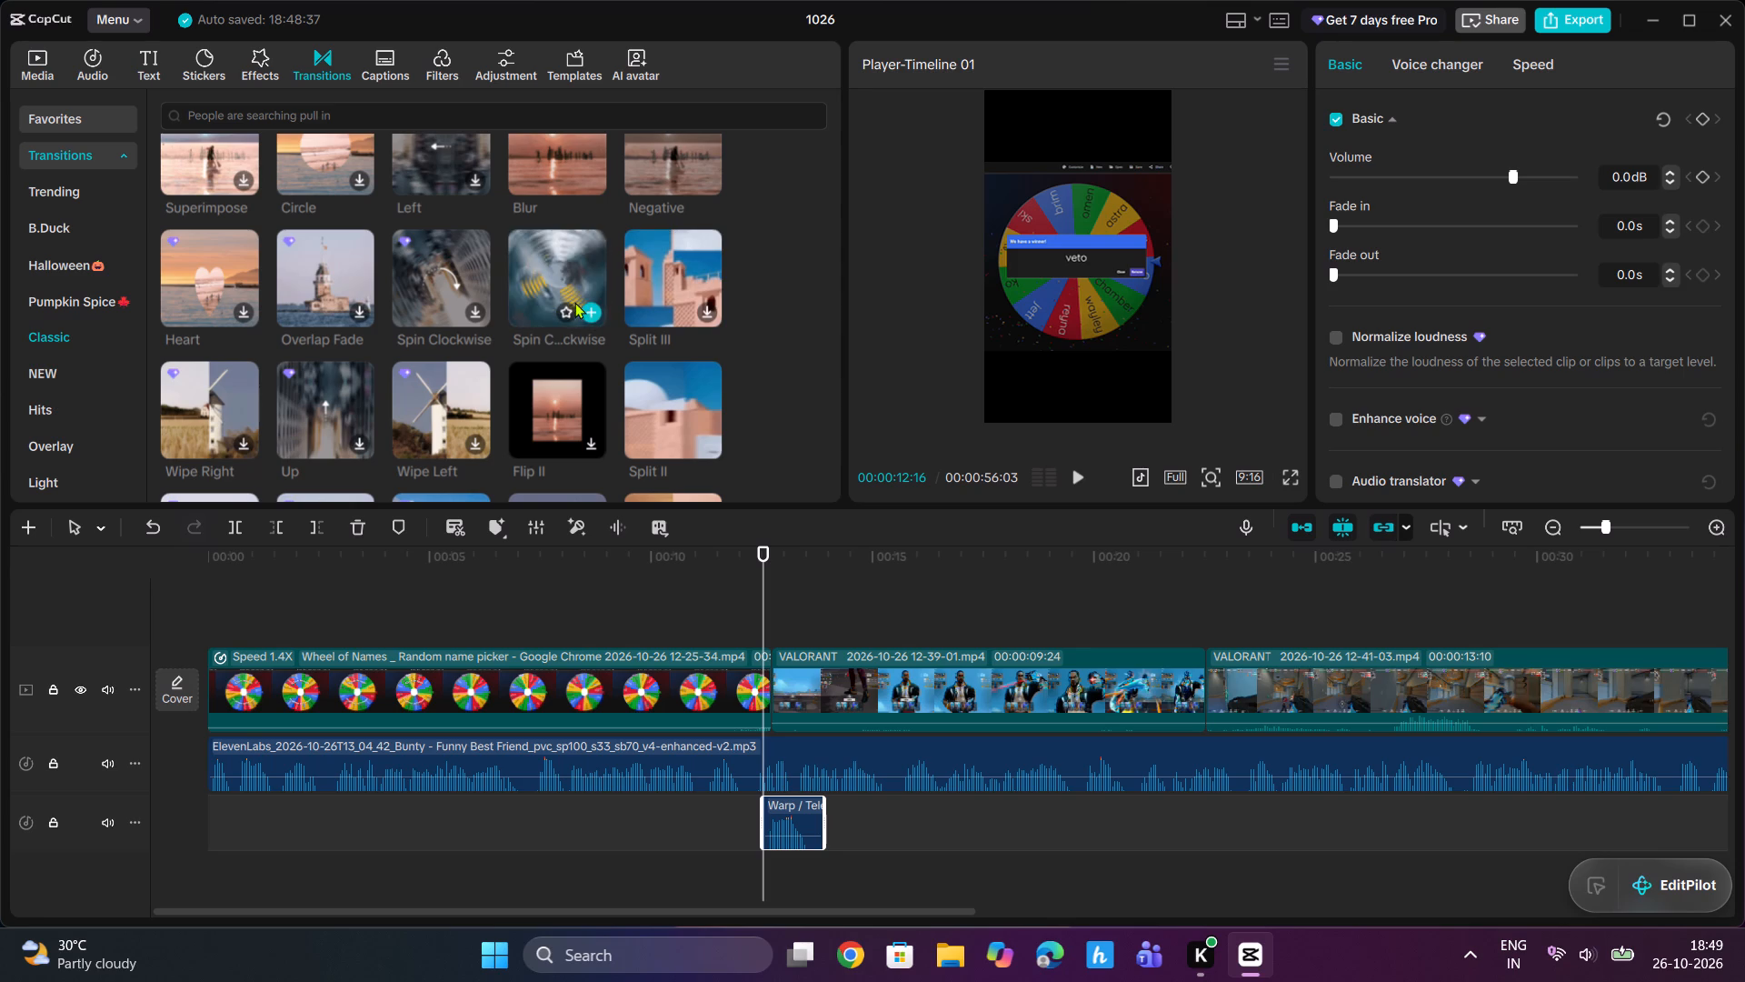
click(592, 309)
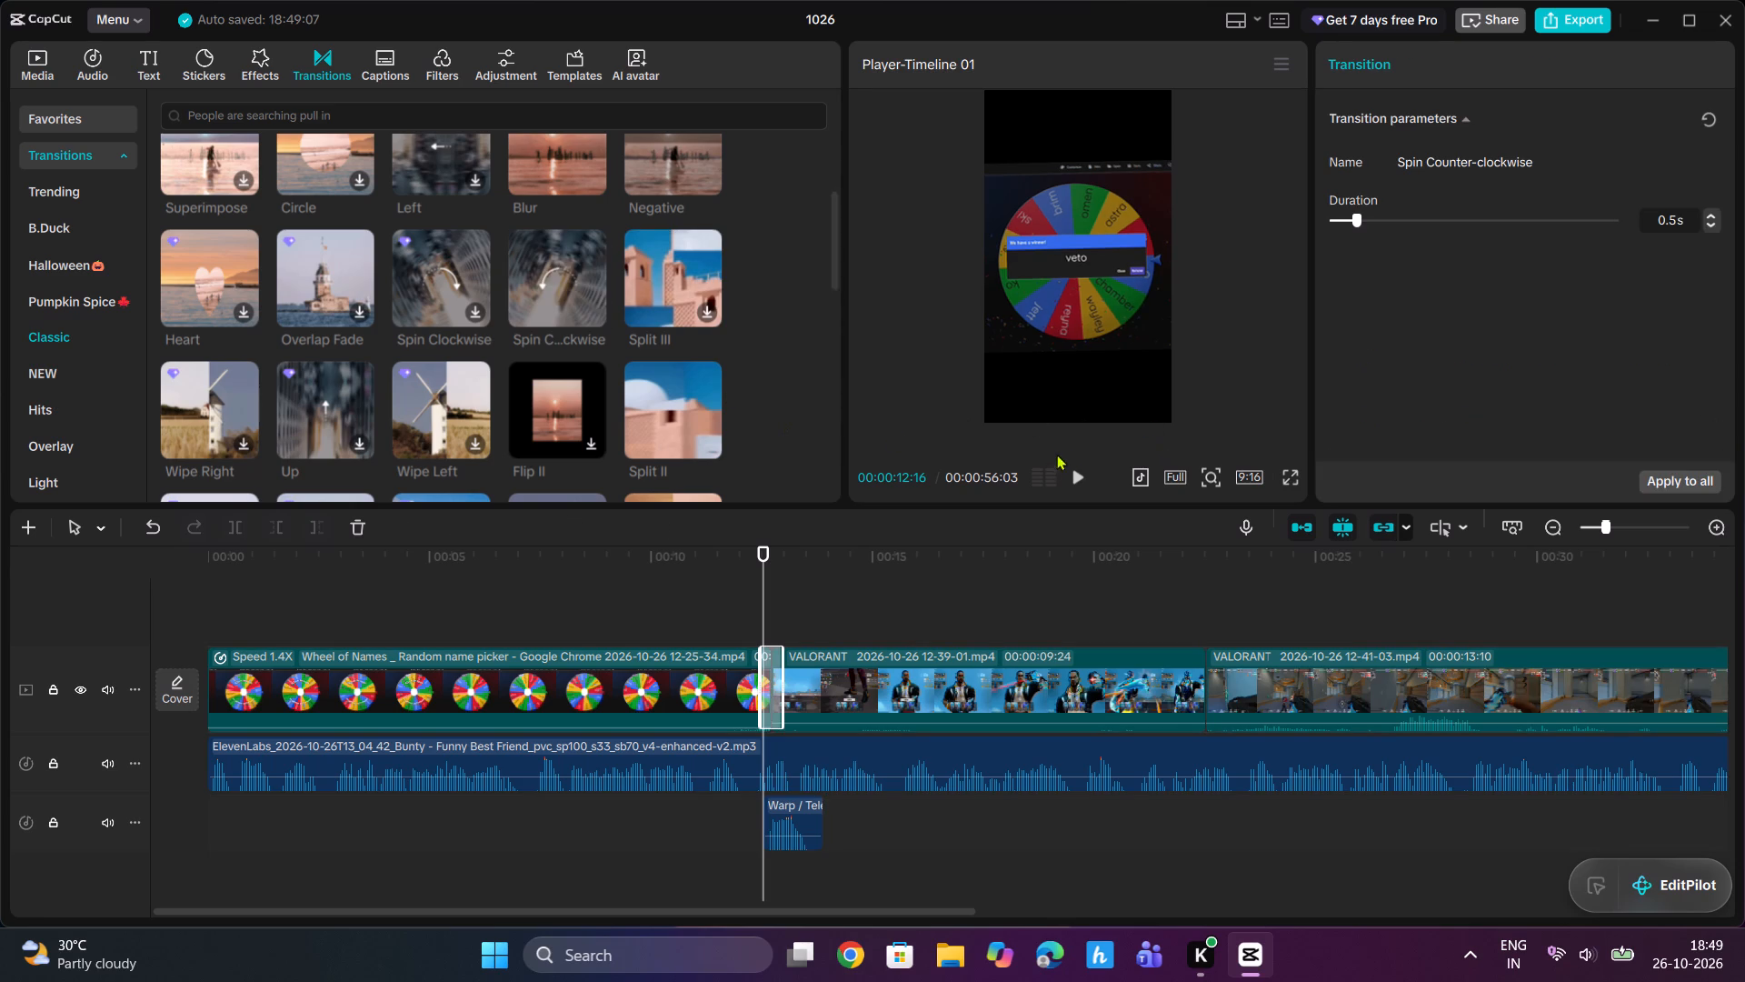
click(1072, 473)
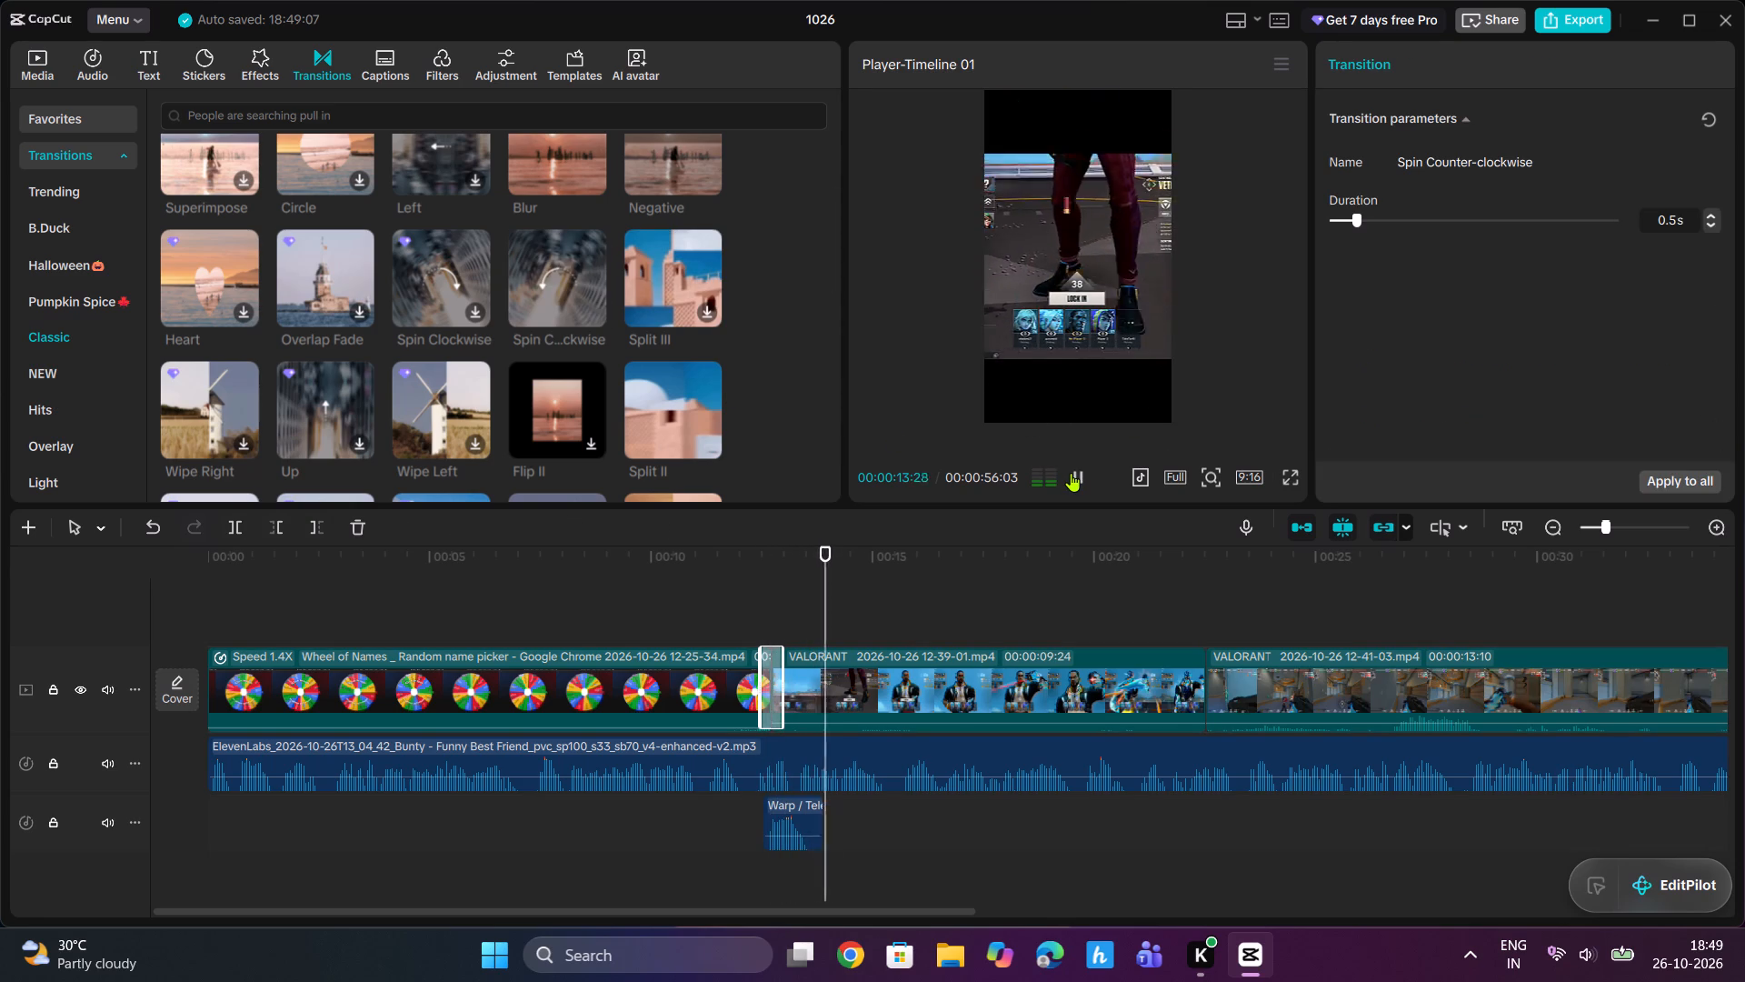
Add the Negative transition between the 12-39-01 VALORANT clip and the first 12-41-03 clip.
click(1198, 586)
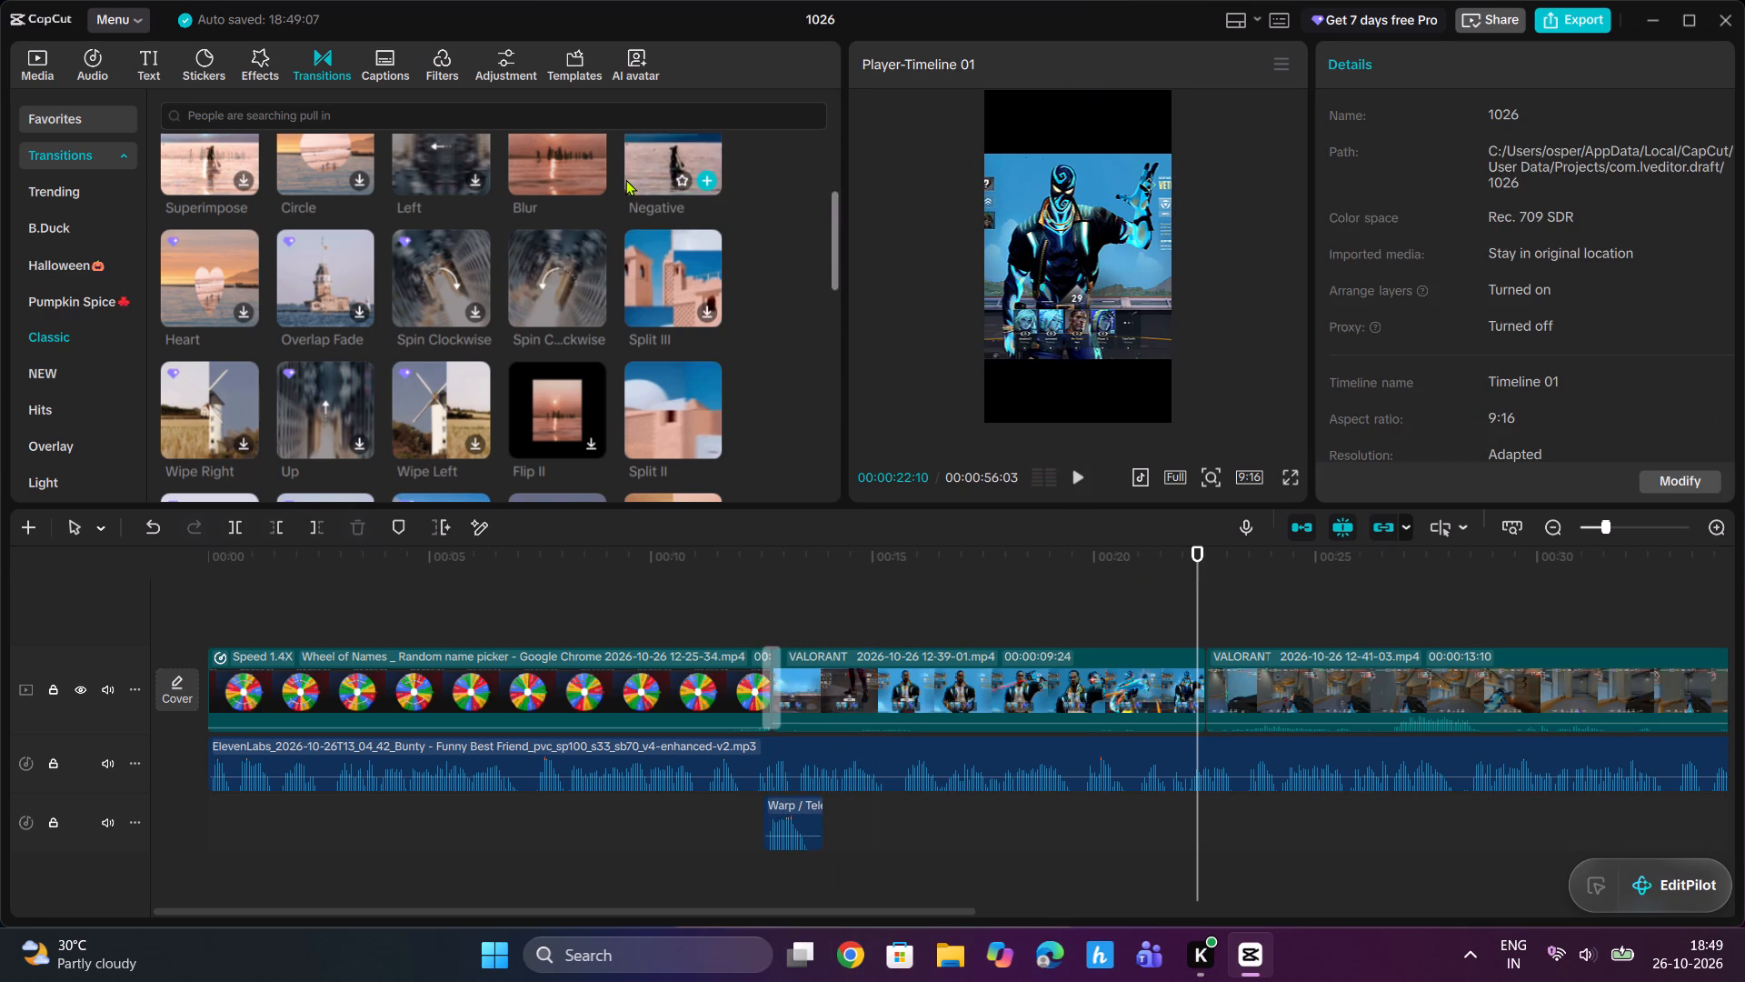
click(710, 175)
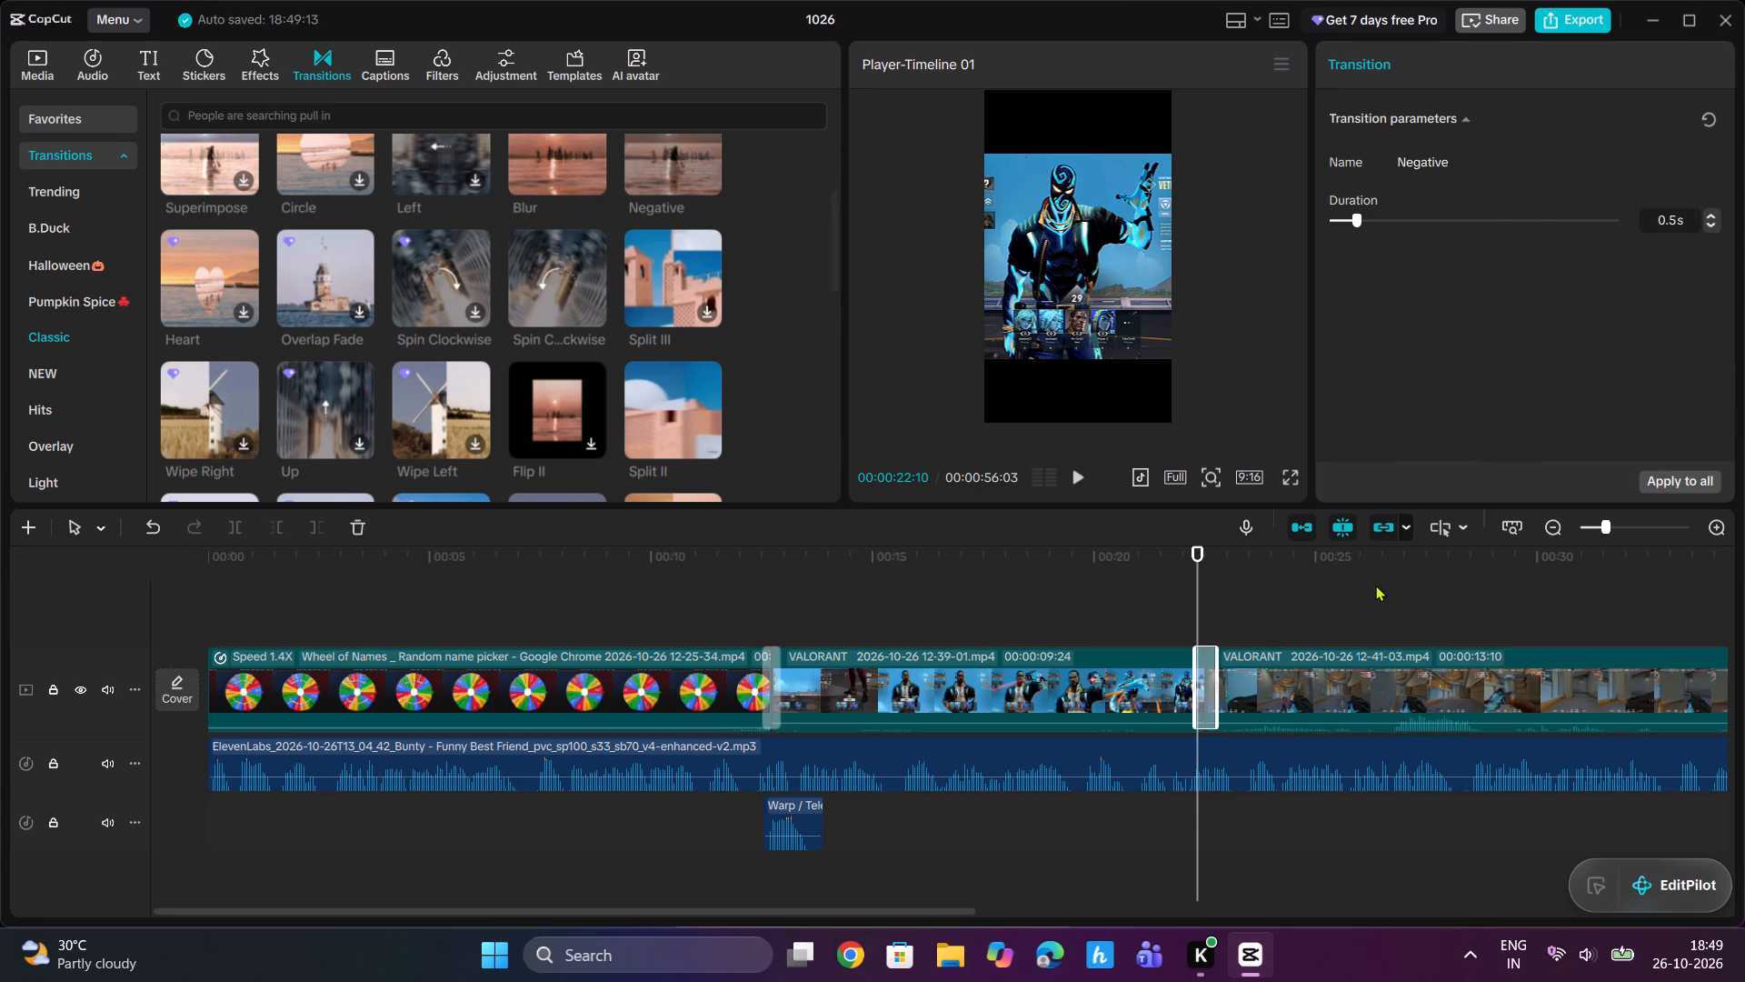
Add the Blur transition between the first and second 12-41-03 VALORANT clips.
click(1376, 585)
drag(1394, 584, 1744, 586)
click(1610, 584)
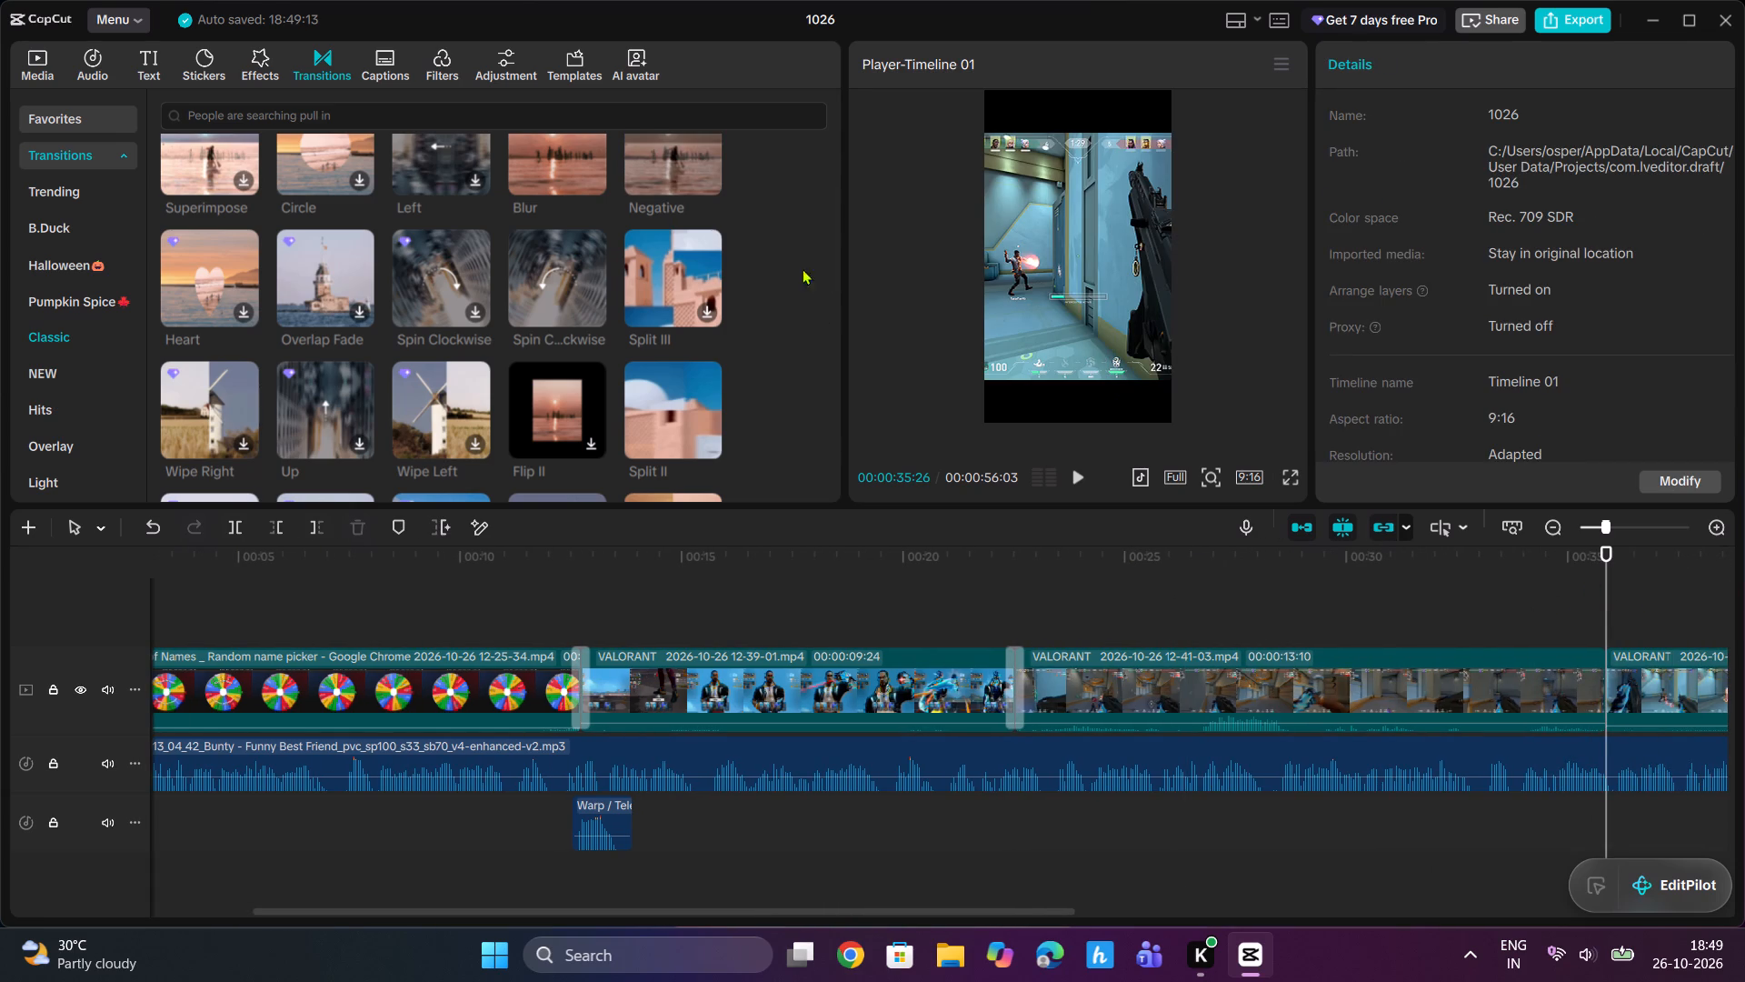
click(591, 176)
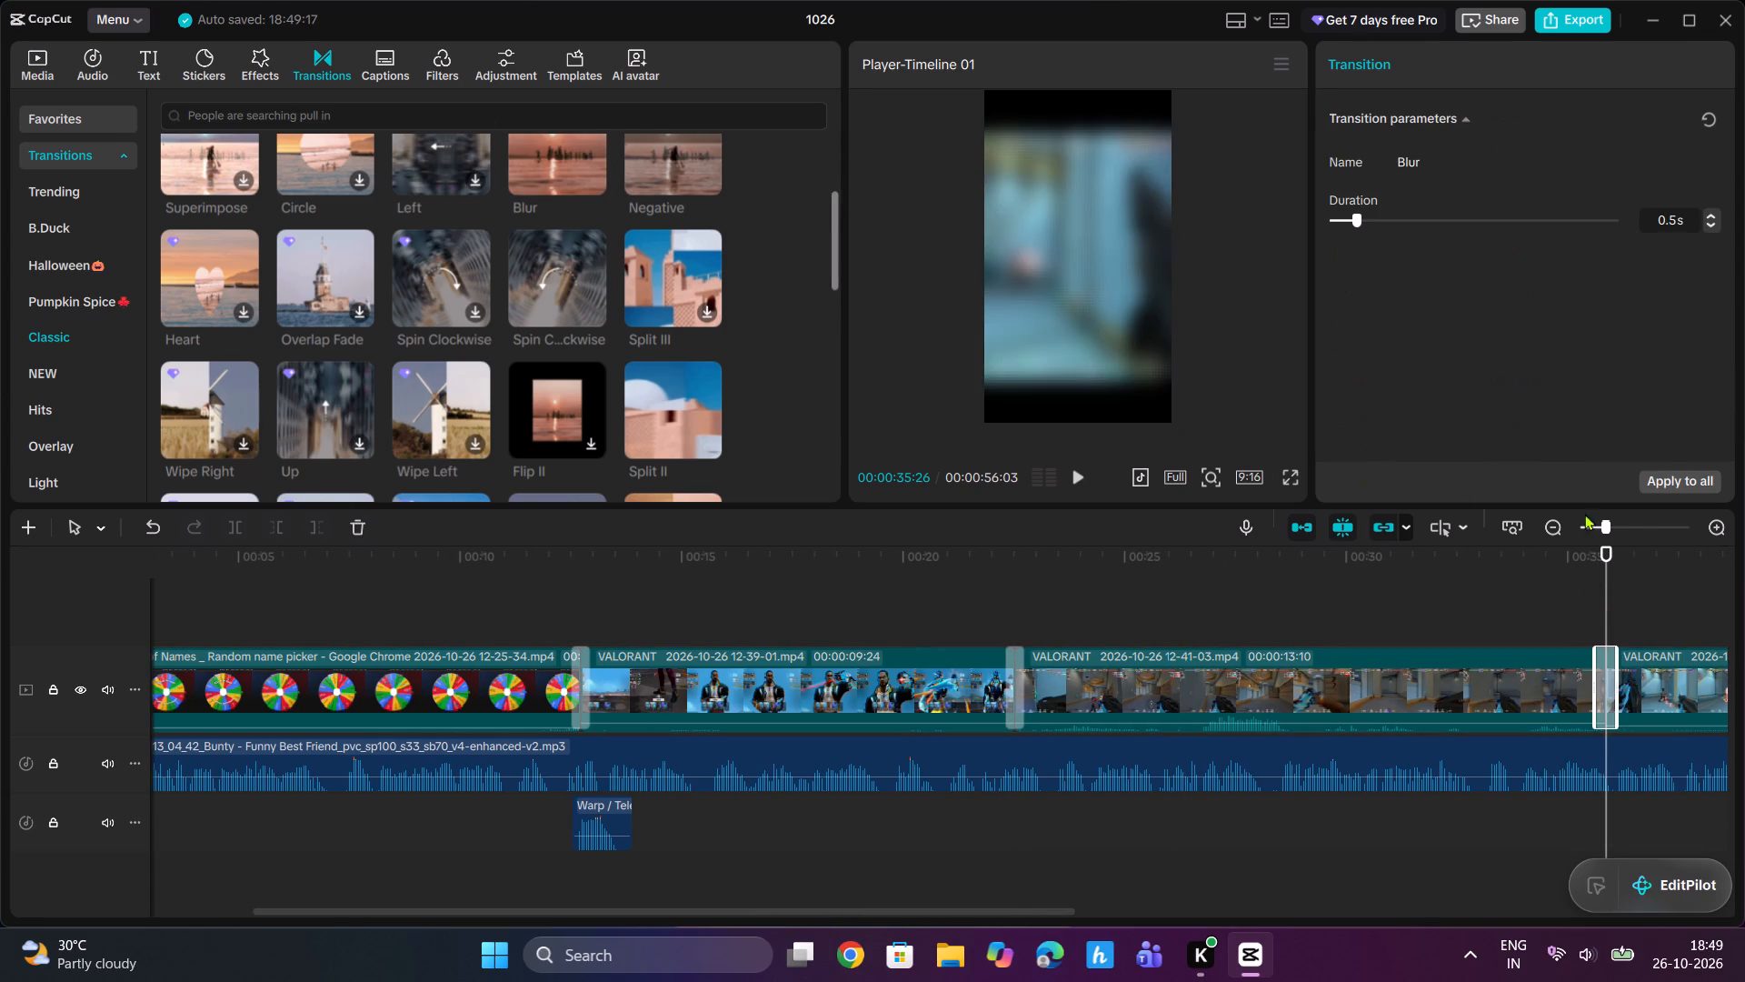
Play the timeline back from just before the transition out of the Wheel of Names clip.
drag(1607, 556, 1491, 573)
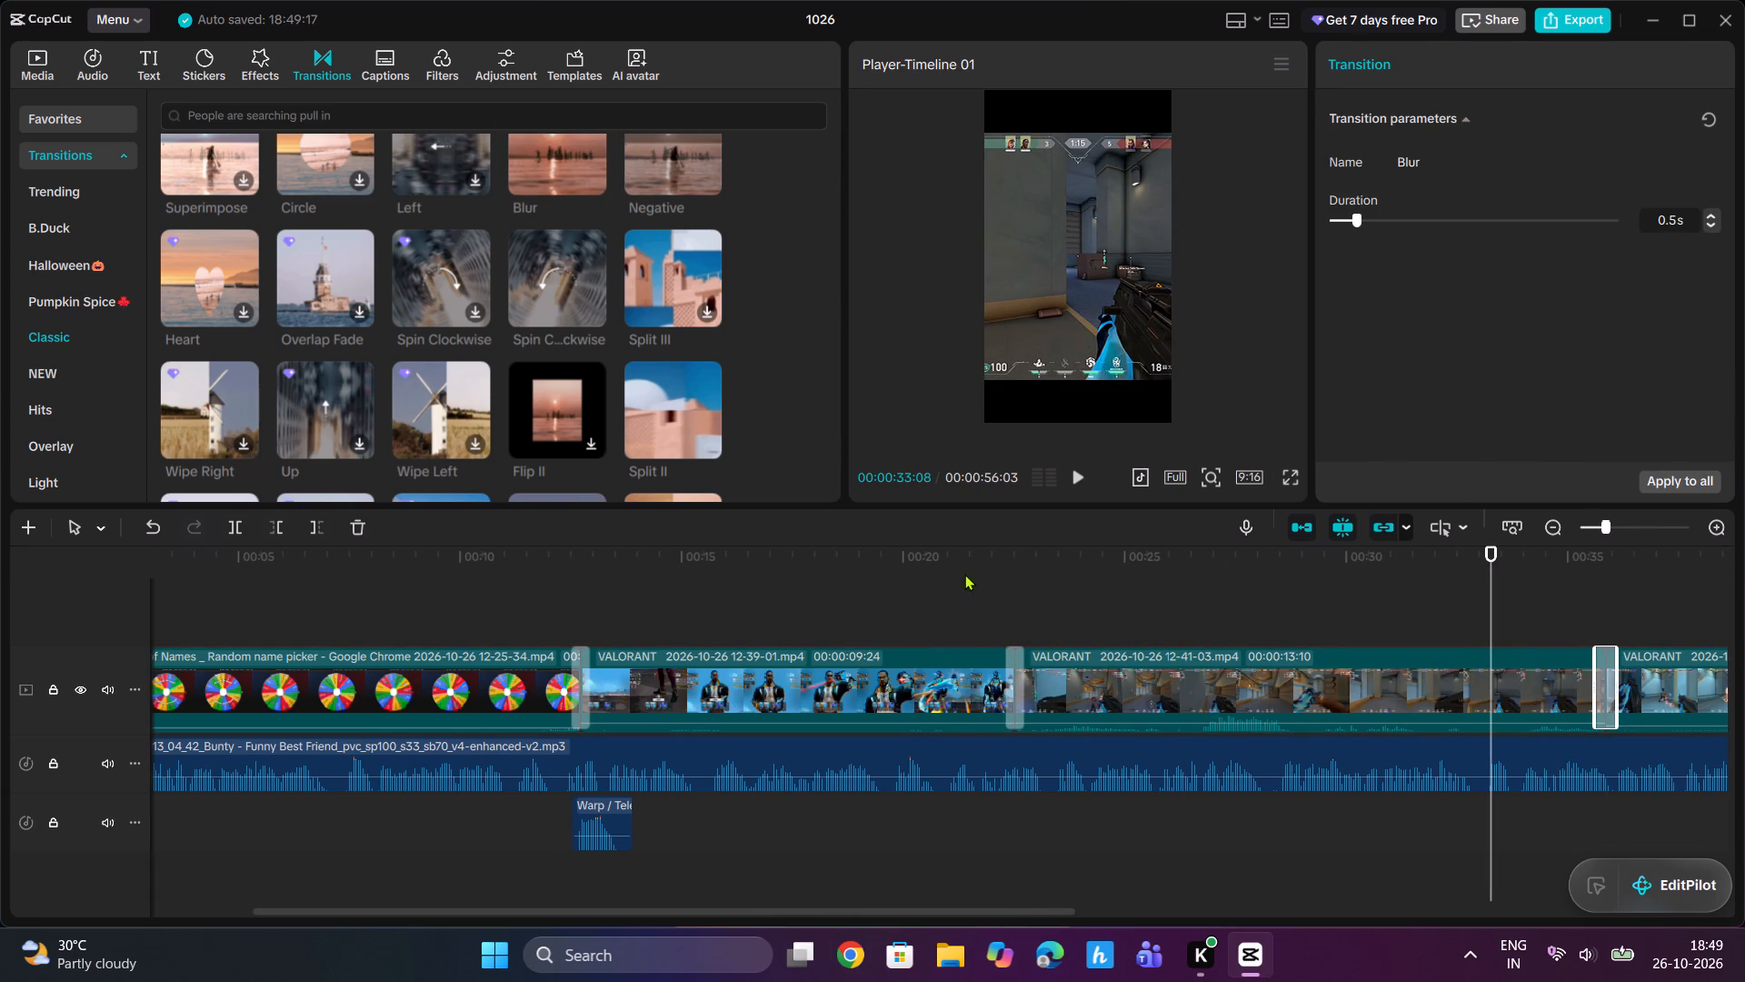
click(965, 574)
drag(965, 574, 547, 602)
key(space)
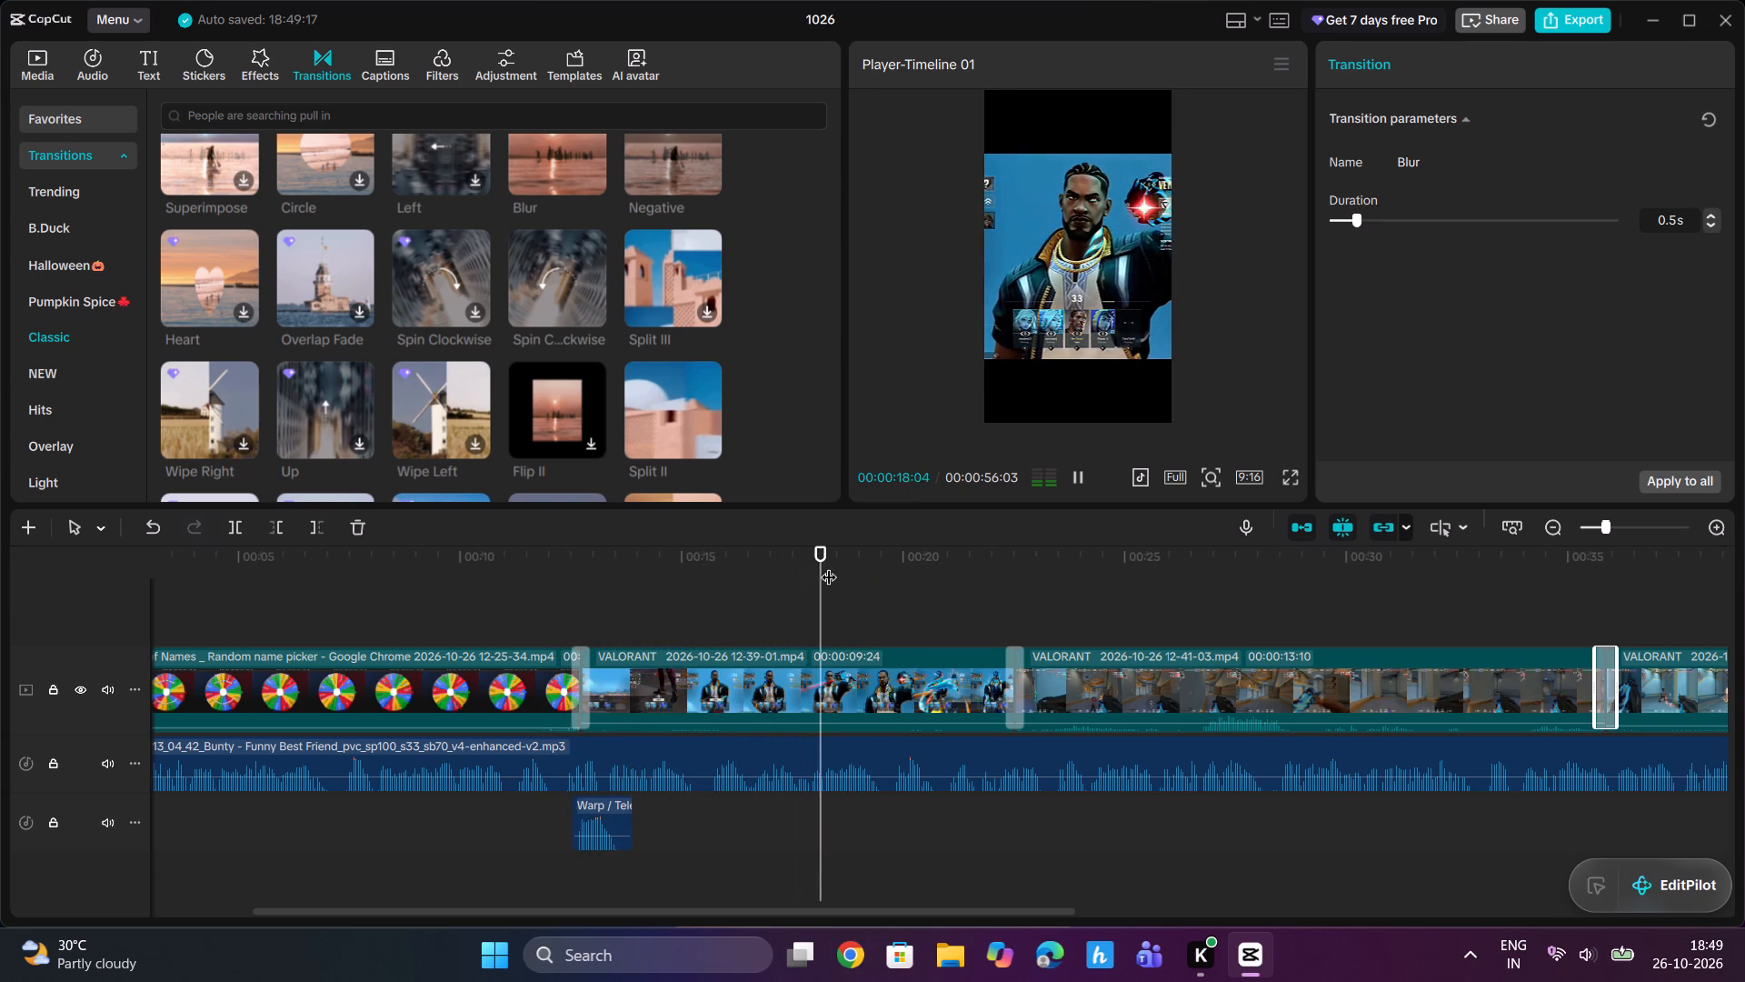
Return to the timeline start, clear the audio search, and download Shape of You from the Hits music category to audition it.
drag(814, 566, 48, 606)
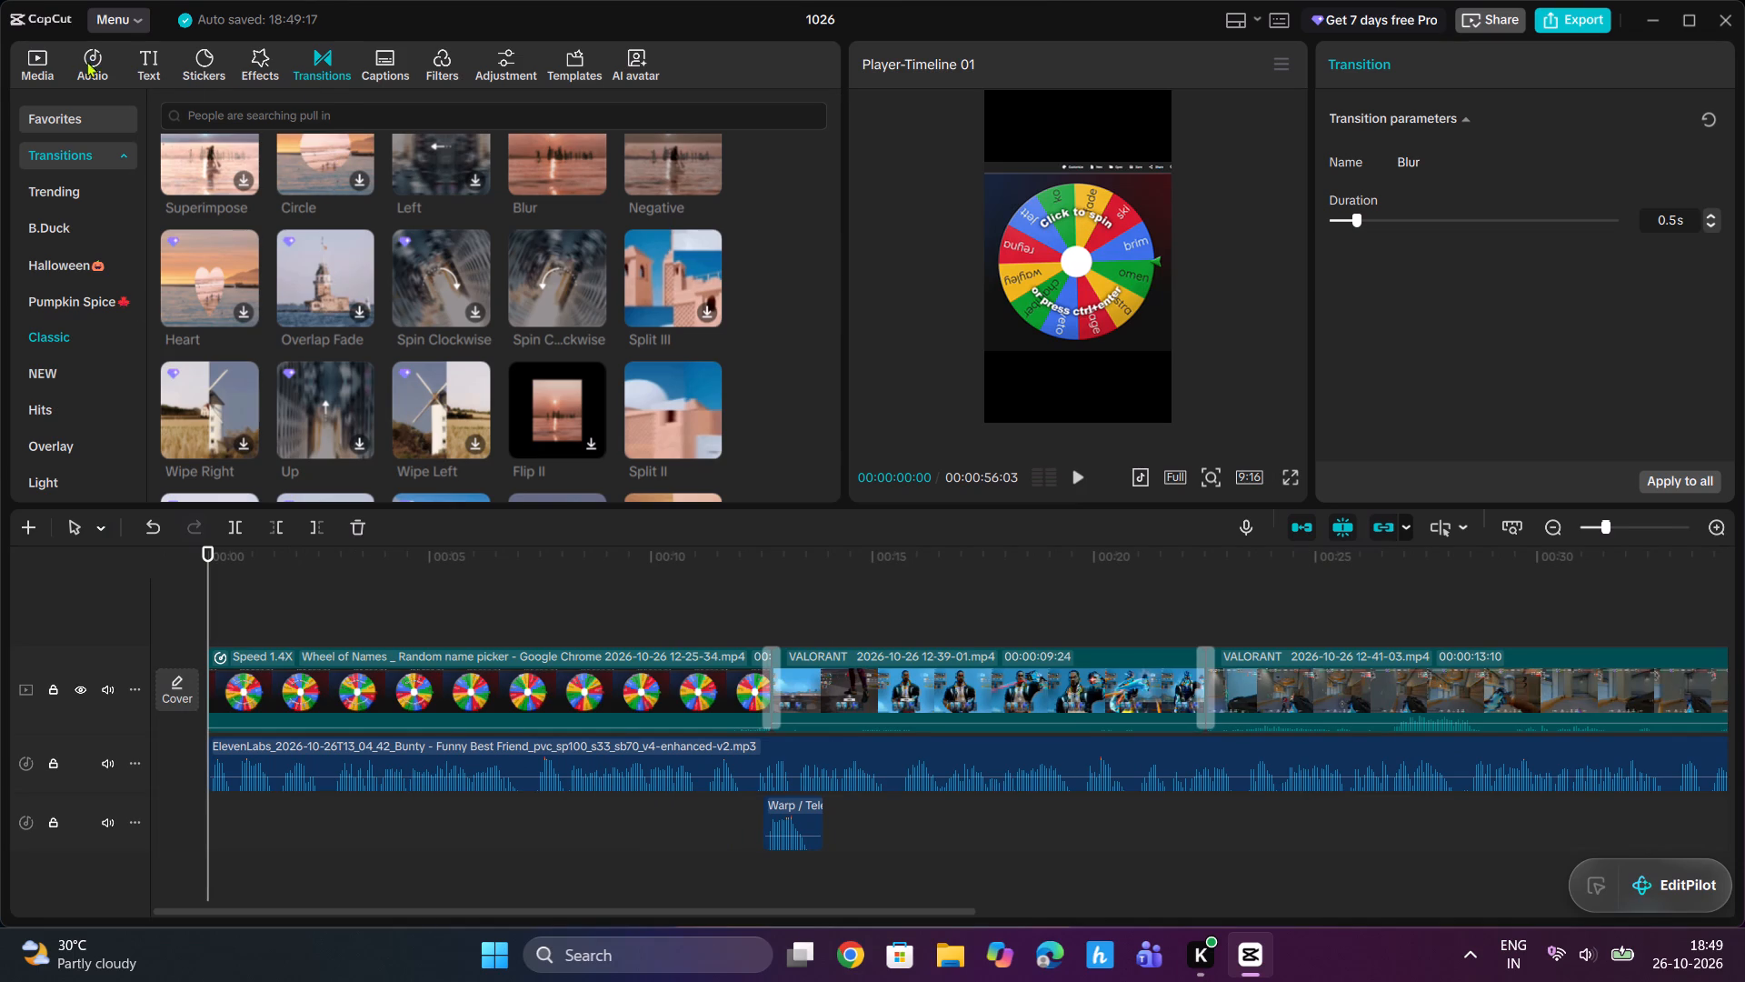
click(99, 63)
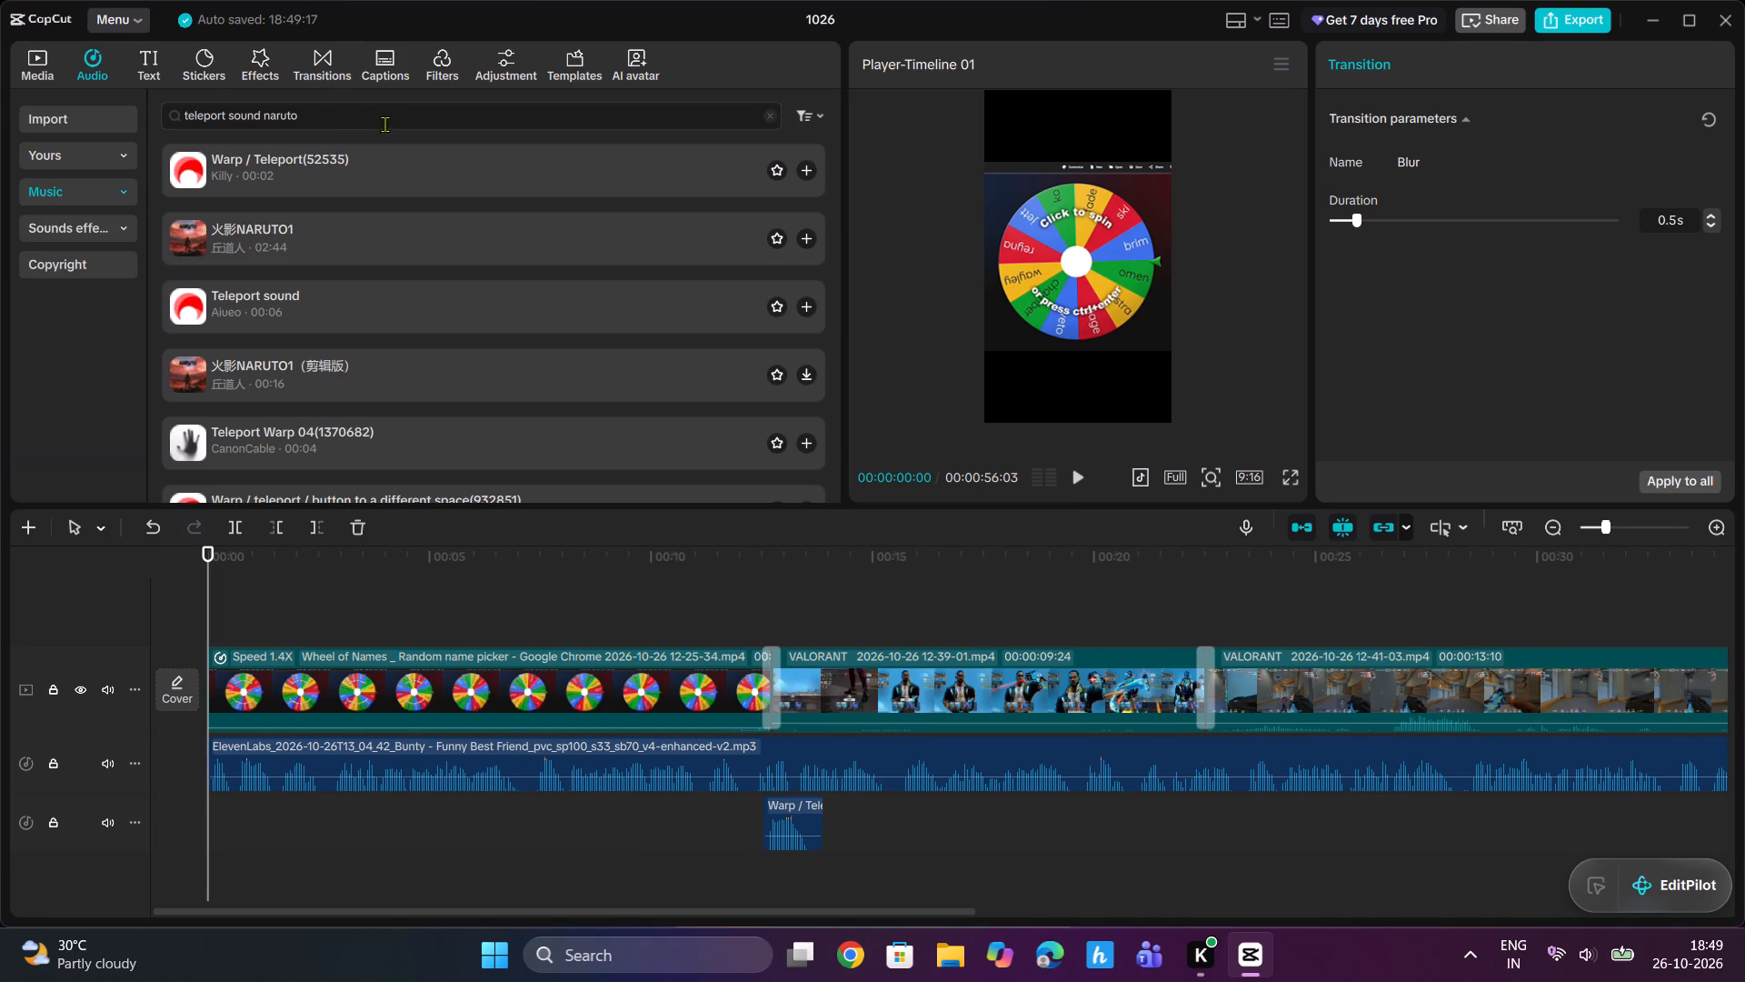
drag(384, 121, 150, 109)
key(BackSpace)
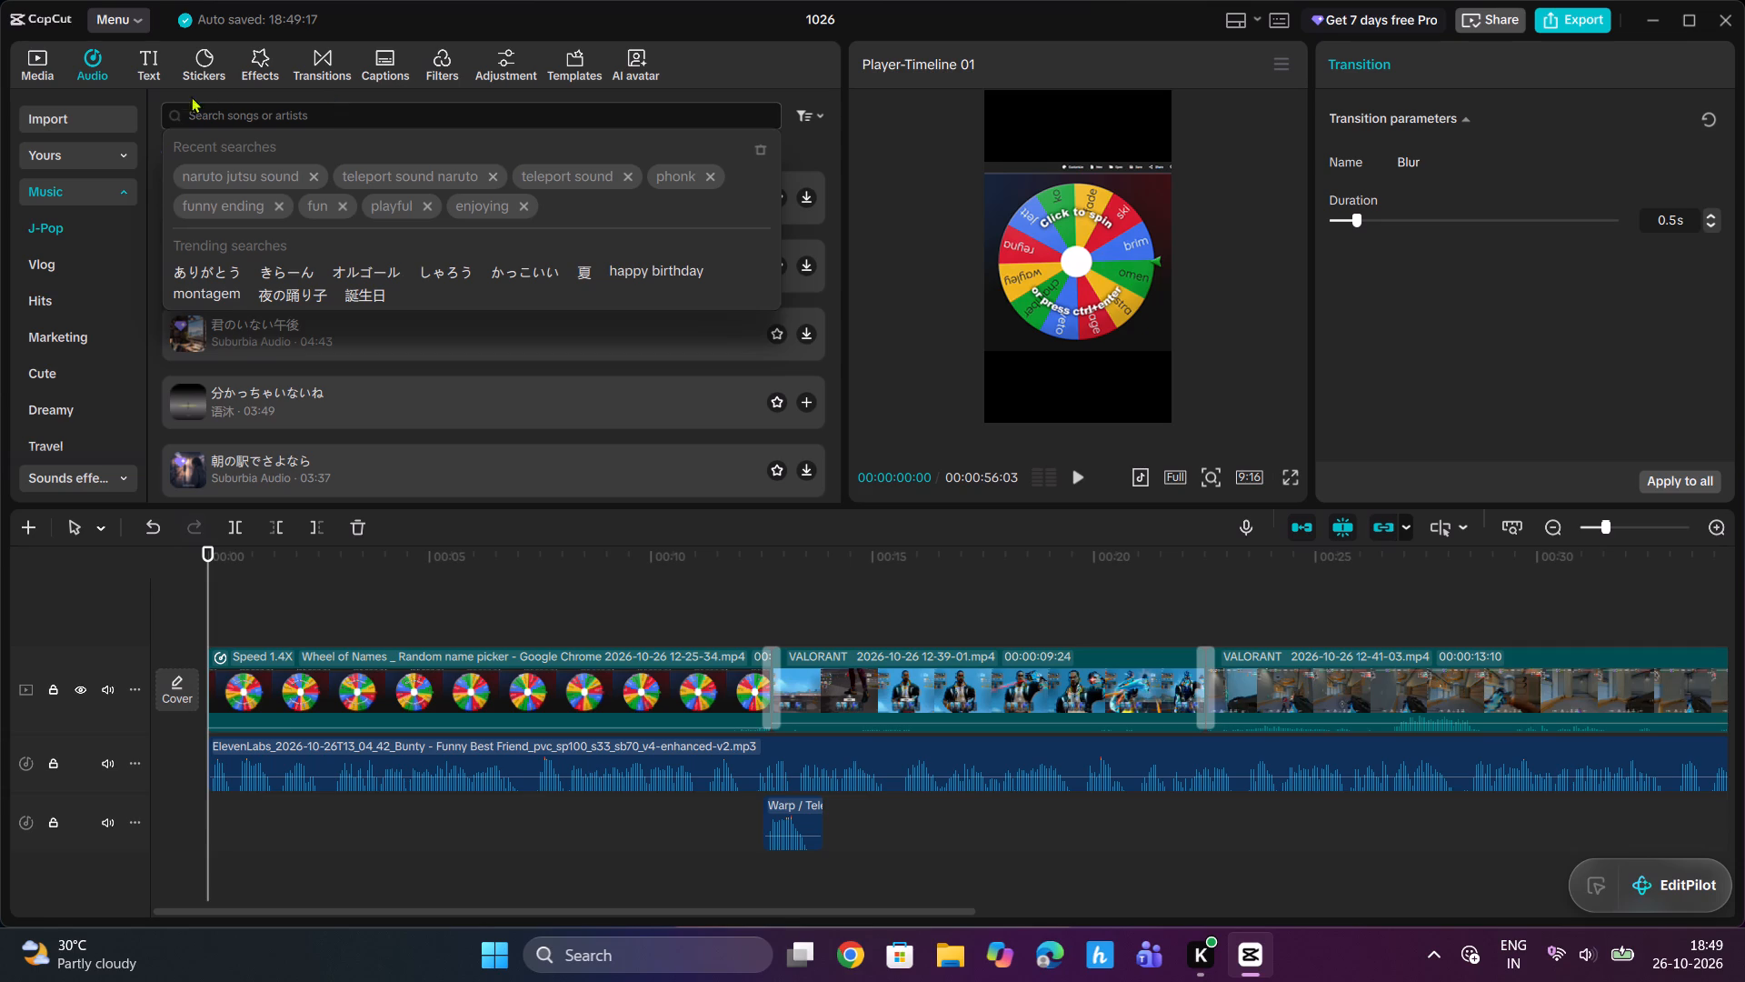
click(53, 261)
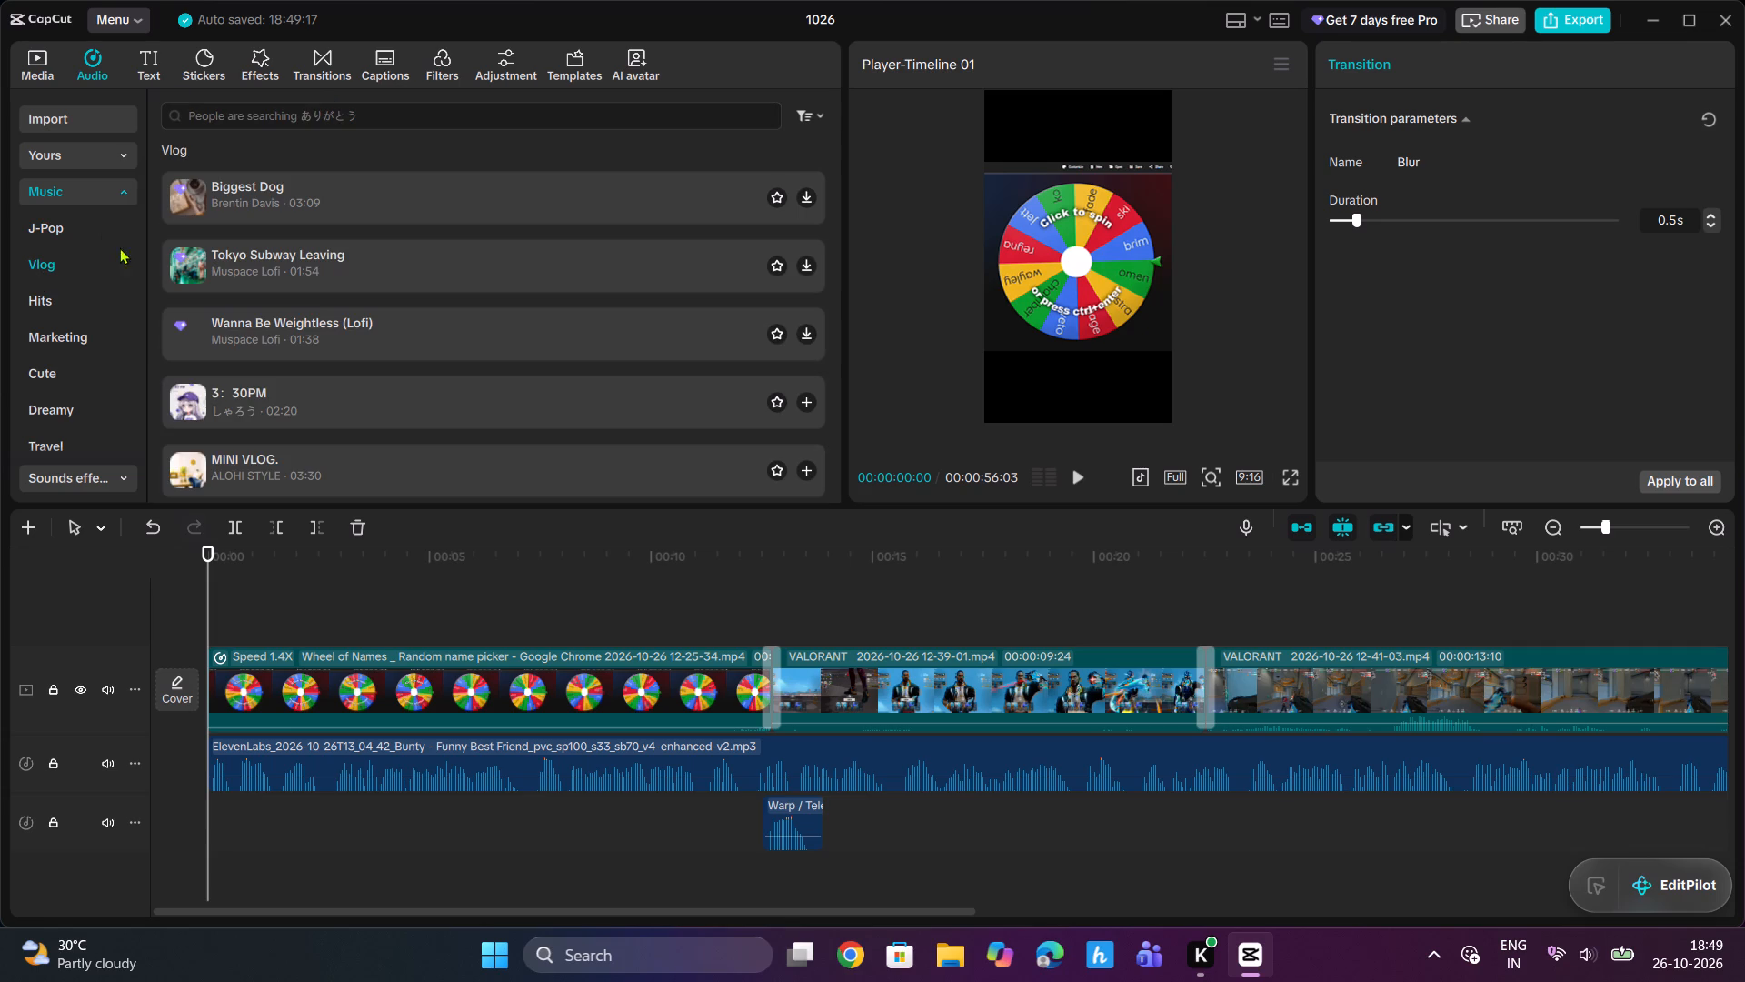
click(60, 303)
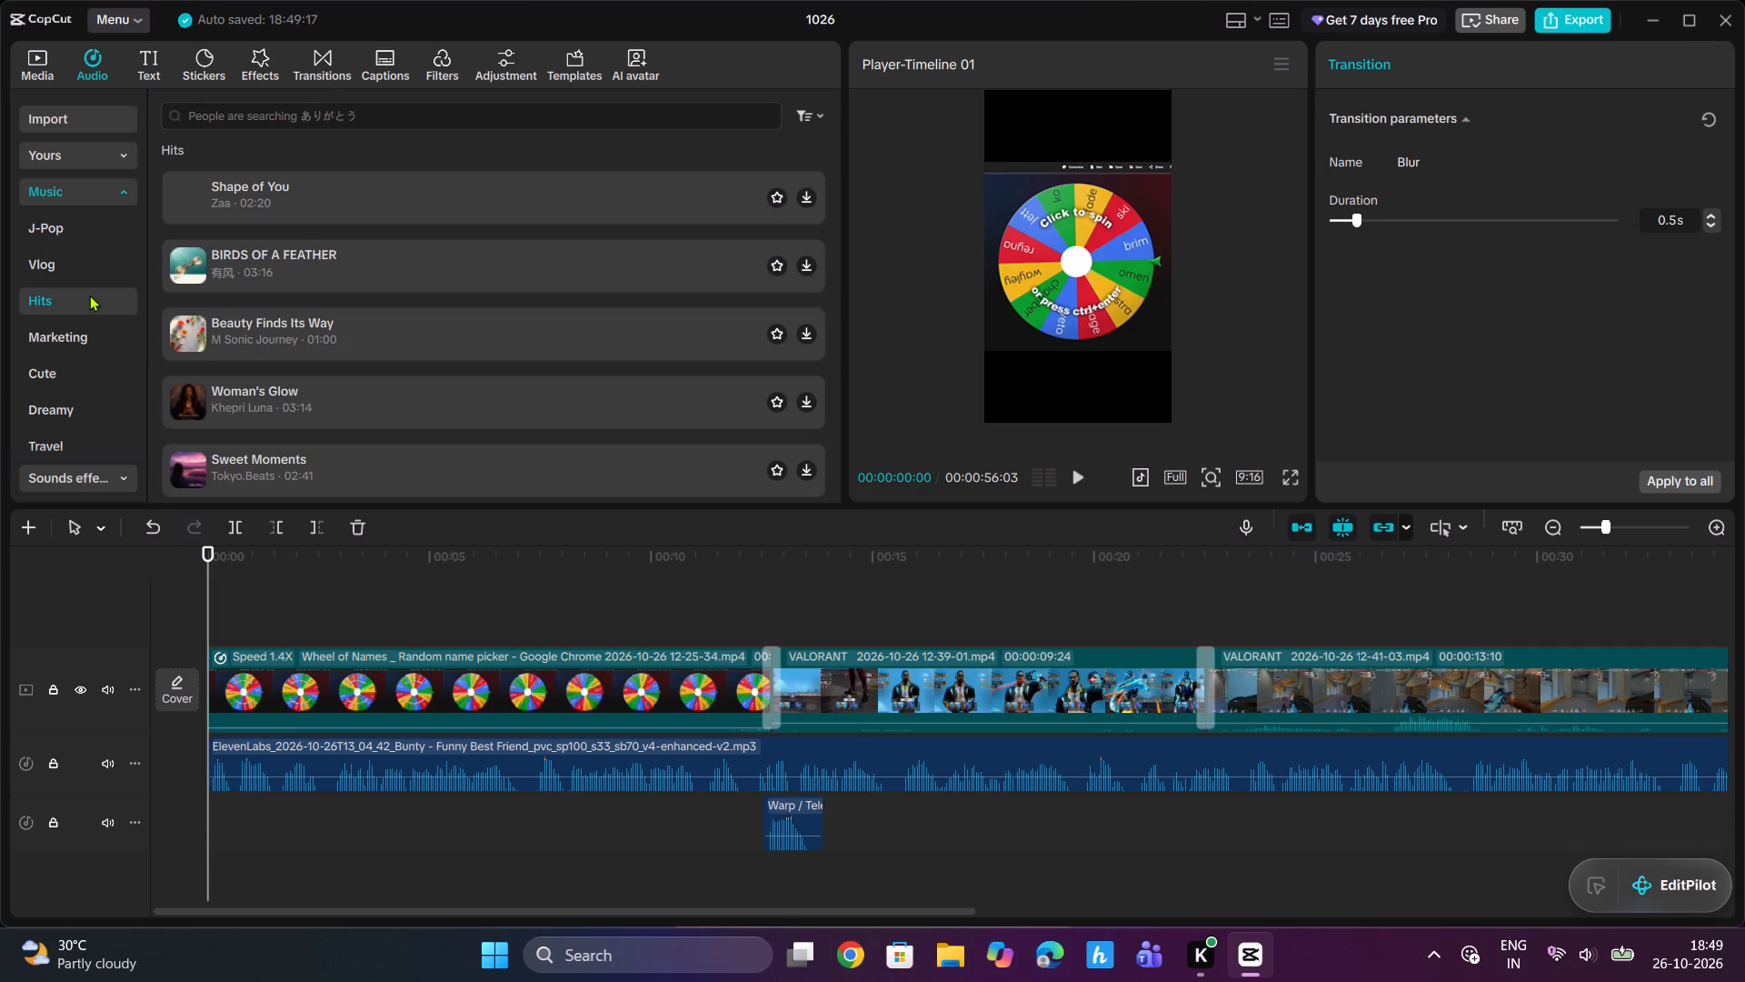
click(805, 193)
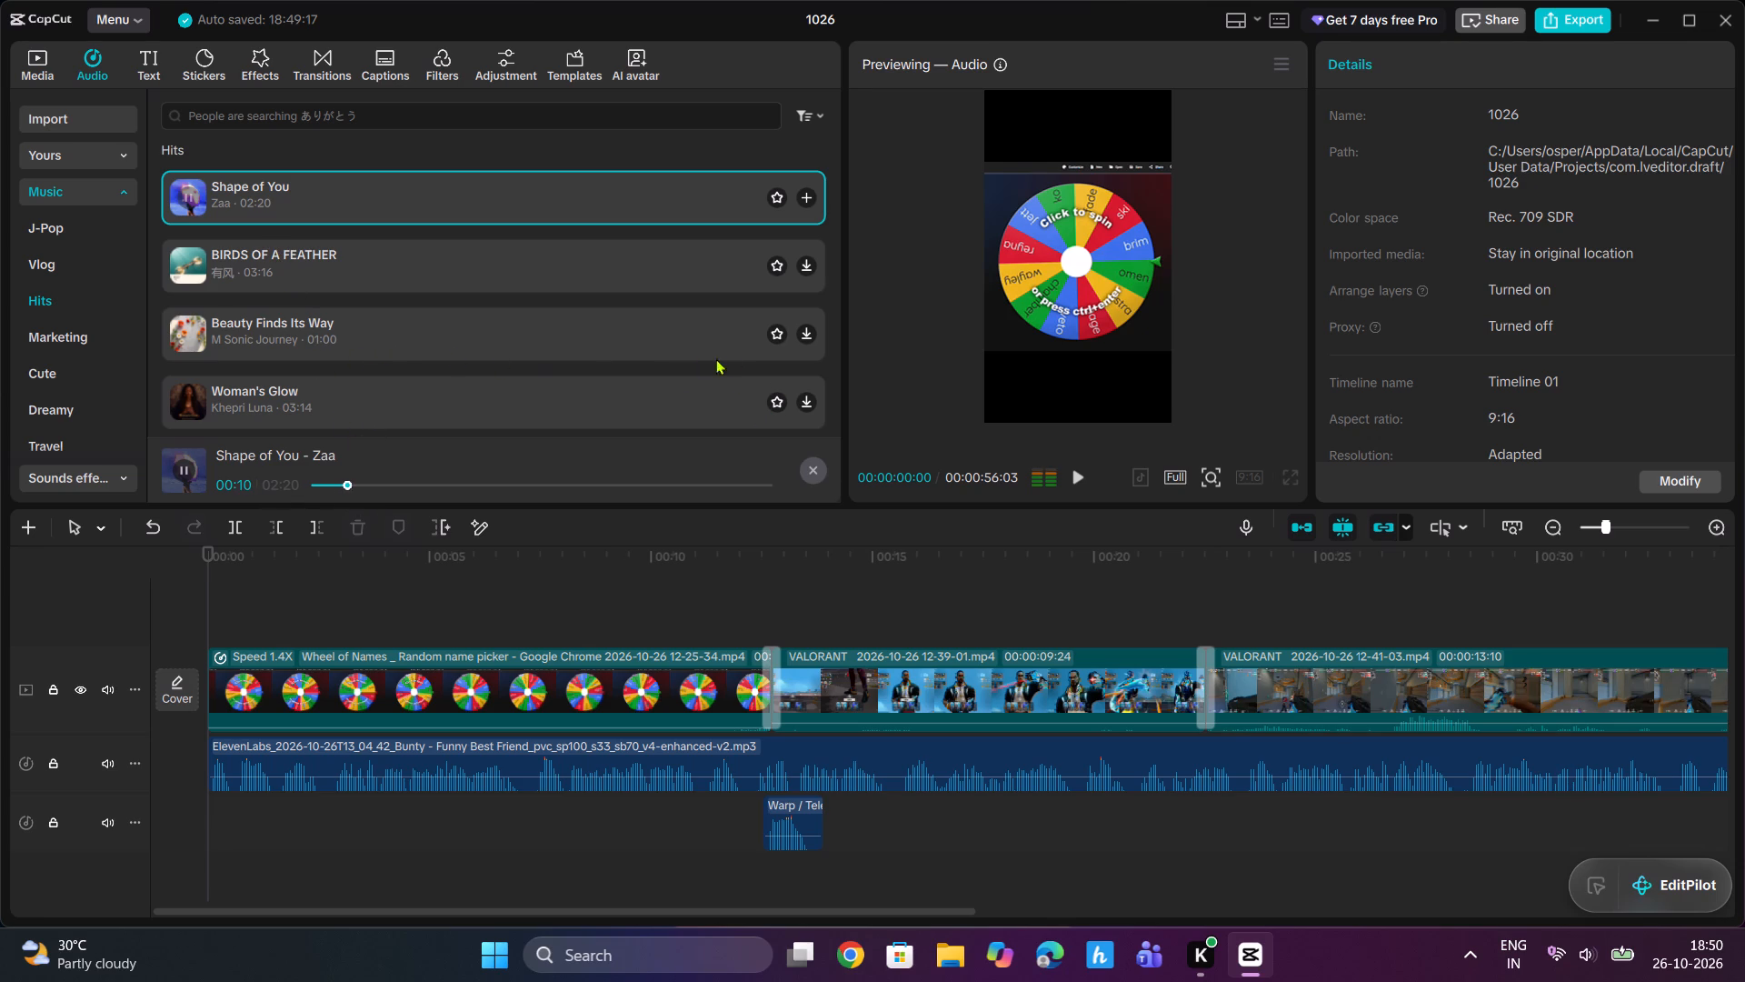
Audition tracks in the Marketing and Cute music categories, and add Cute life to the timeline start as background music.
scroll(343, 381, down, 2)
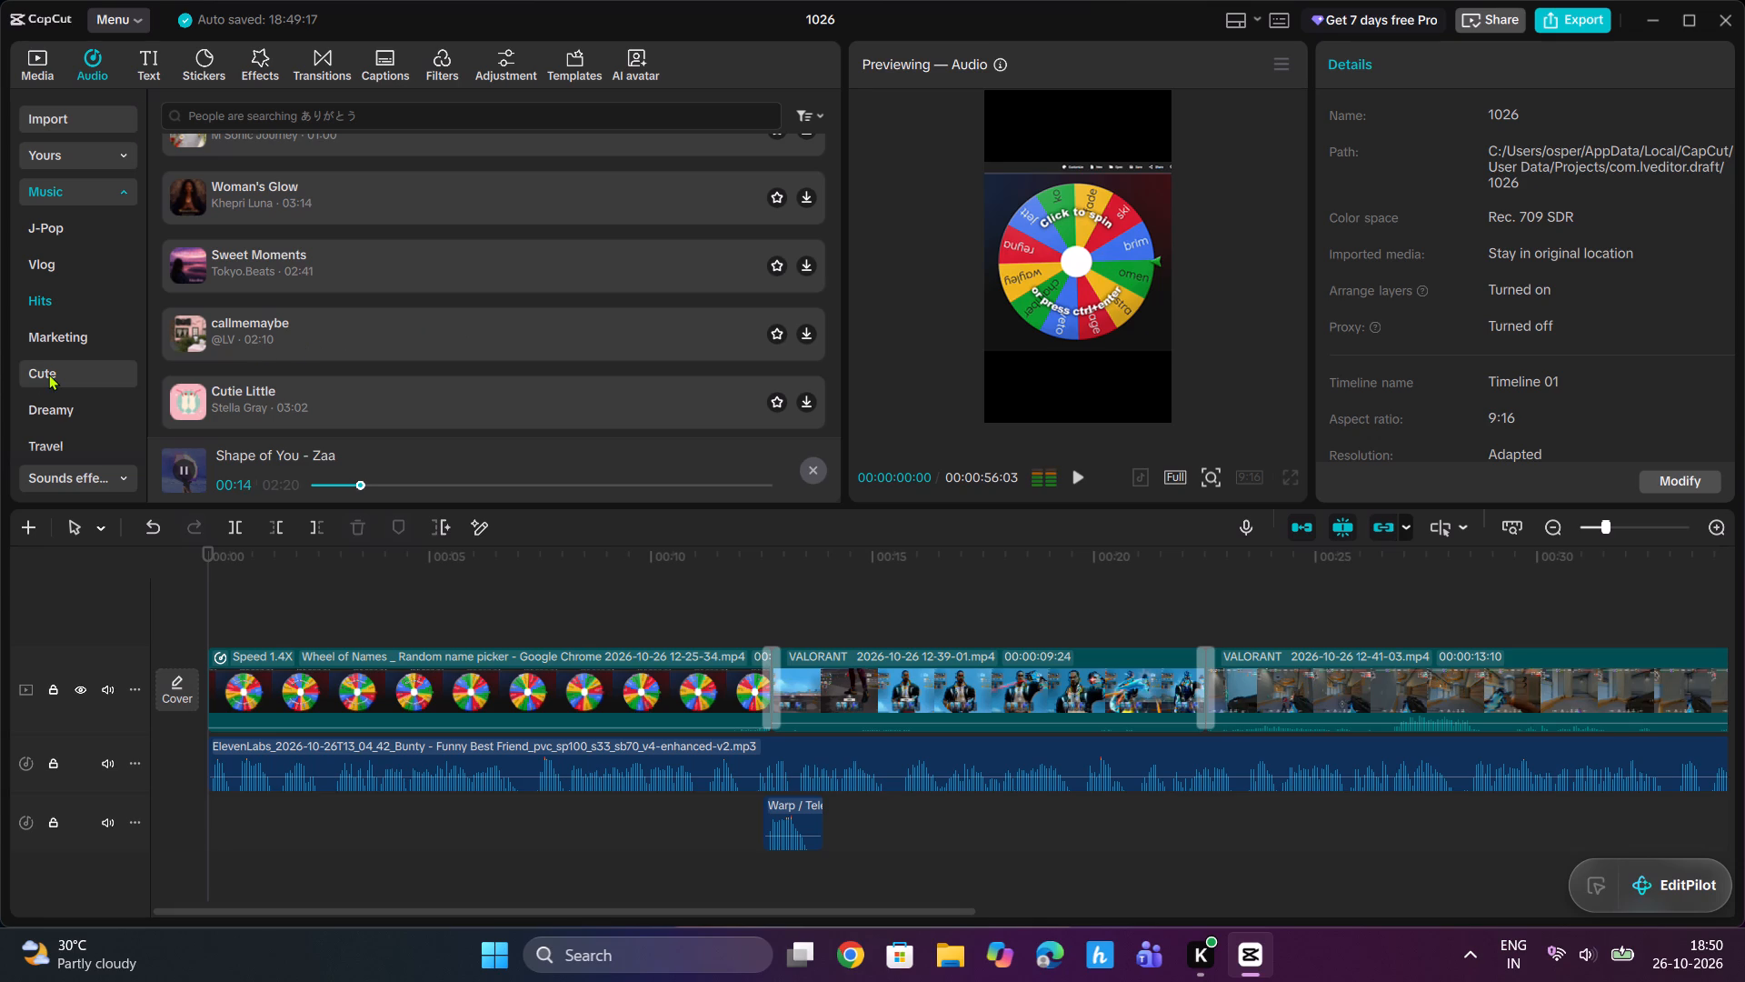
click(54, 330)
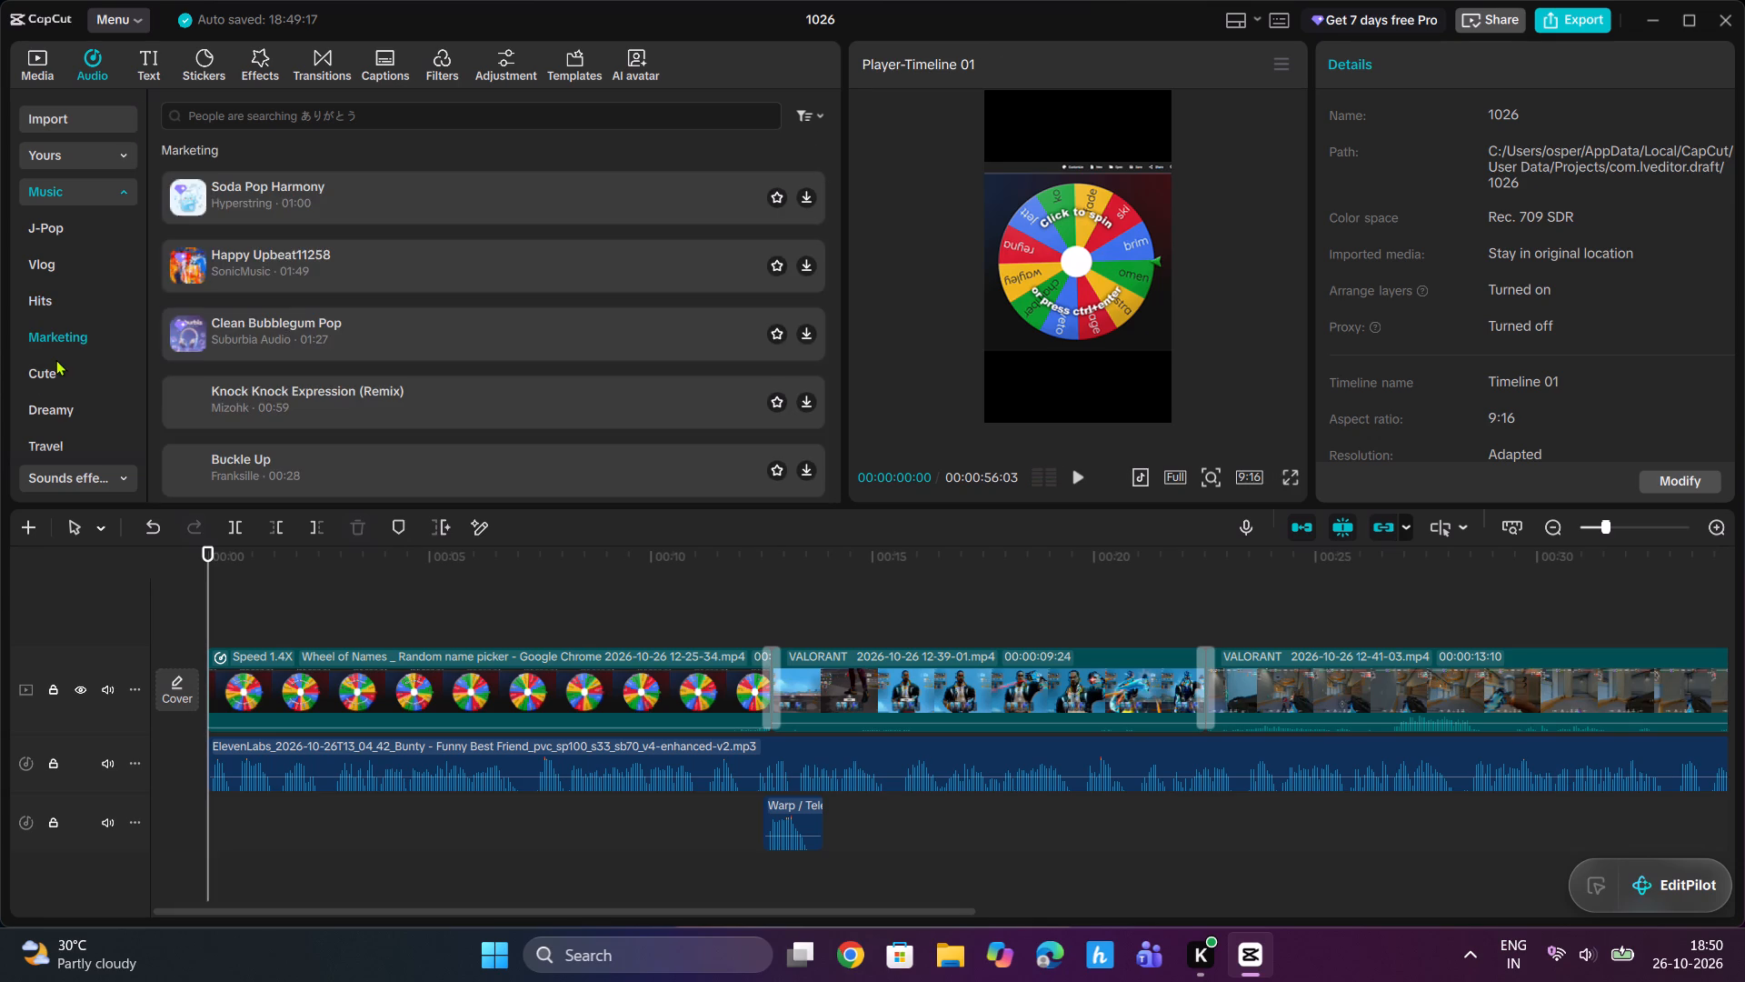
click(51, 368)
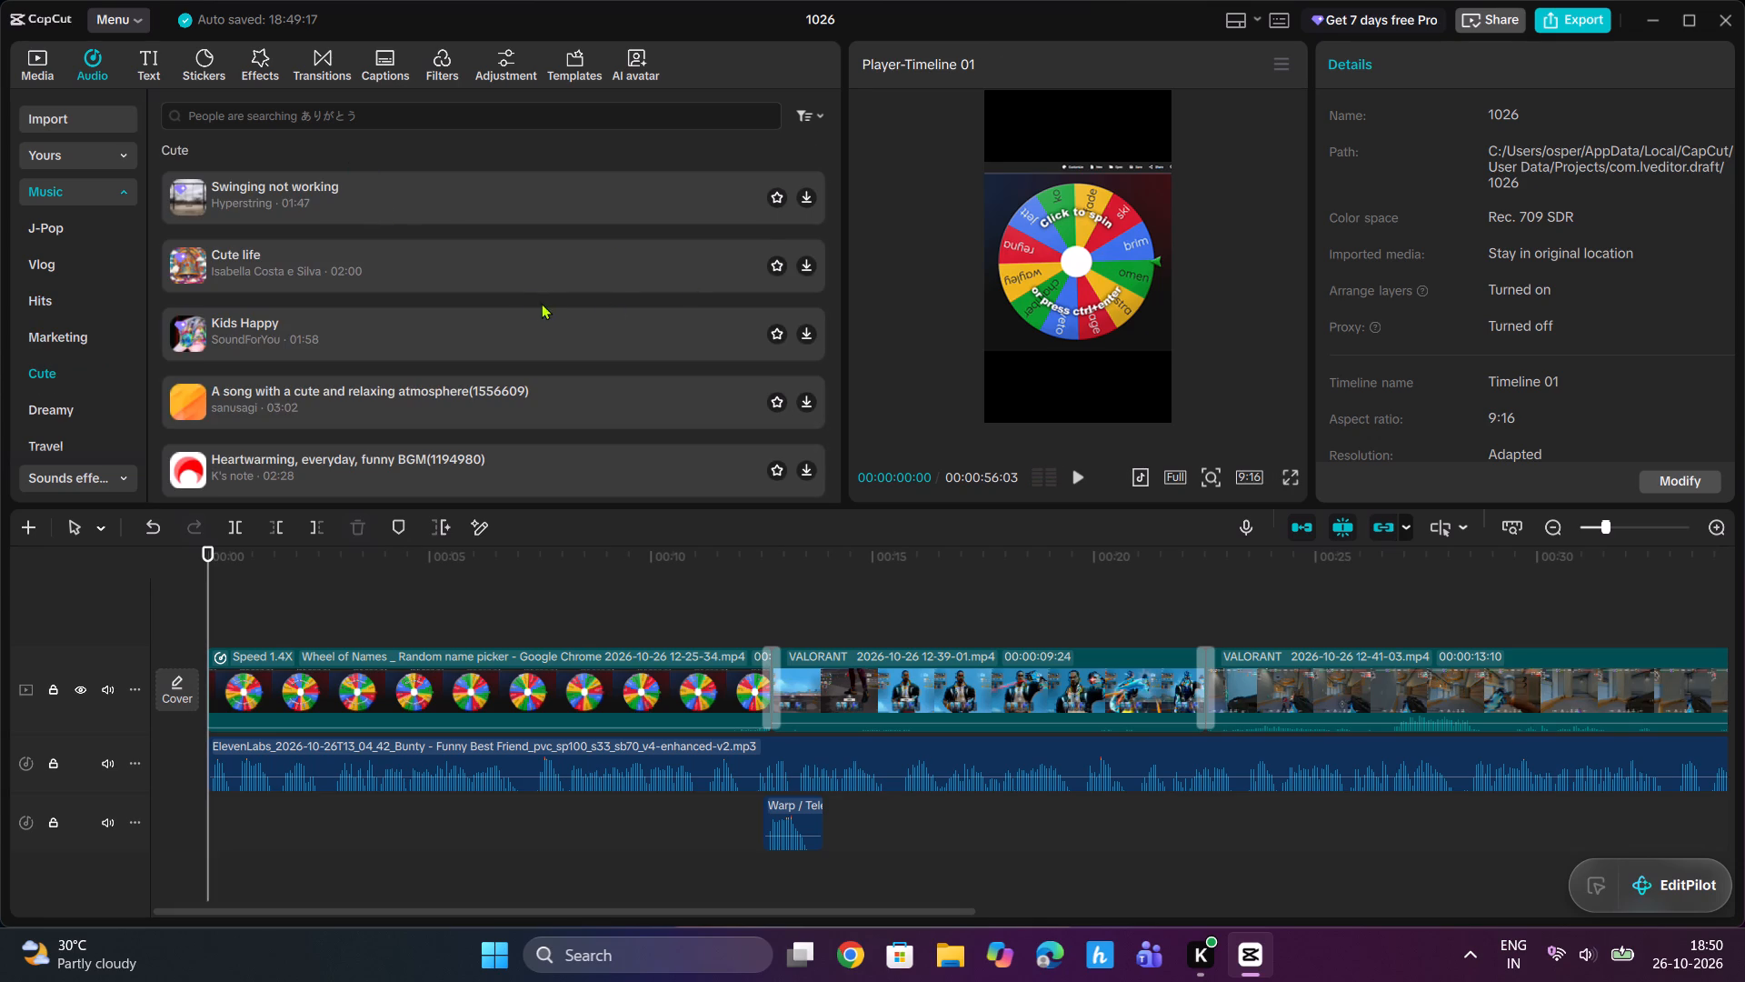
click(805, 196)
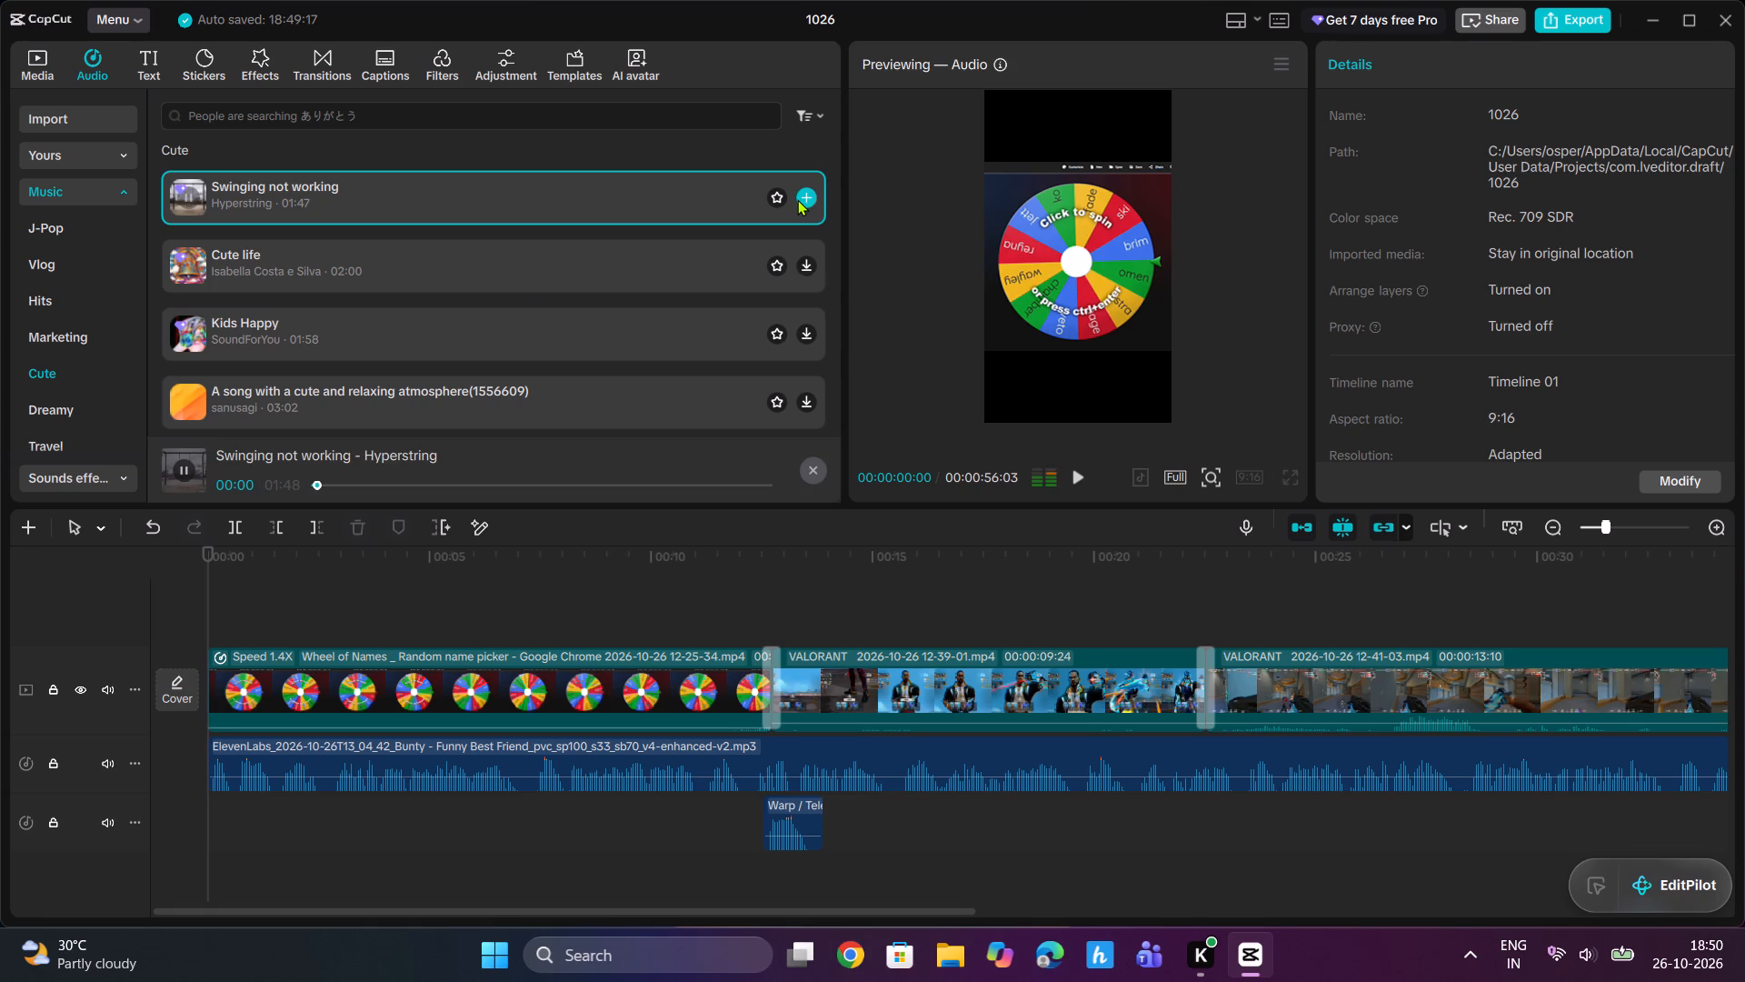
click(811, 268)
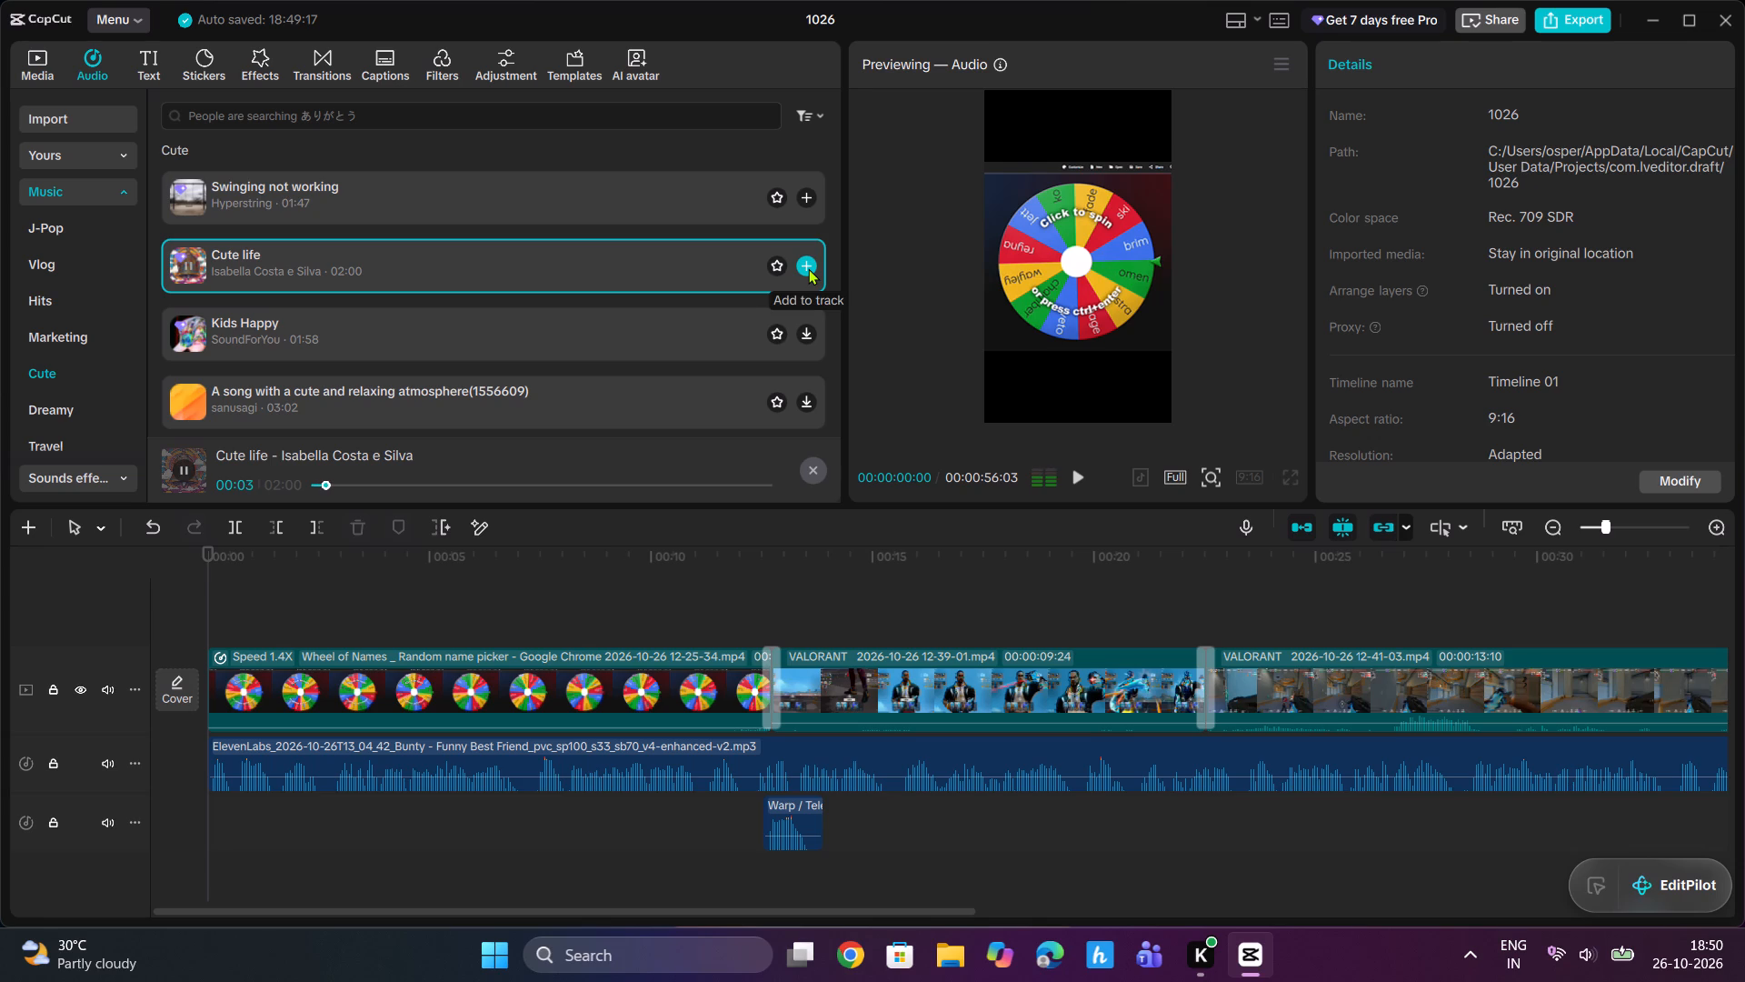
click(809, 268)
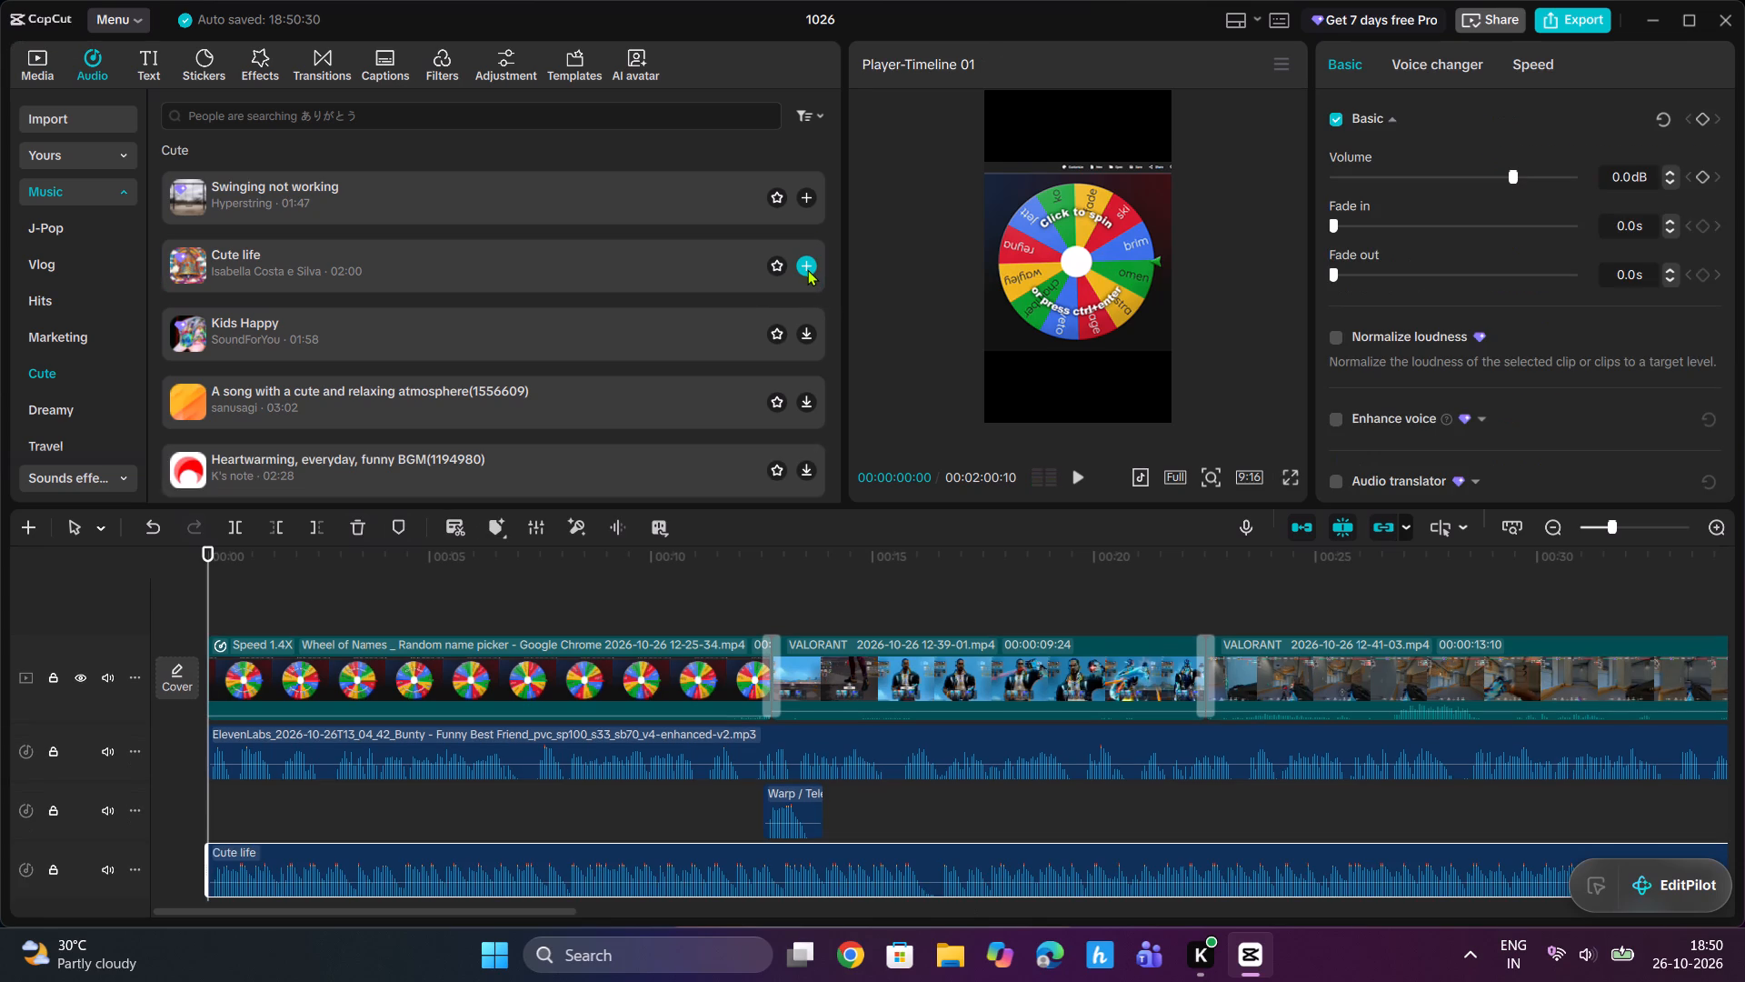
Lower the Cute life track's volume to -31.3 dB and play the timeline from the start to hear the mix.
drag(1451, 179, 1431, 178)
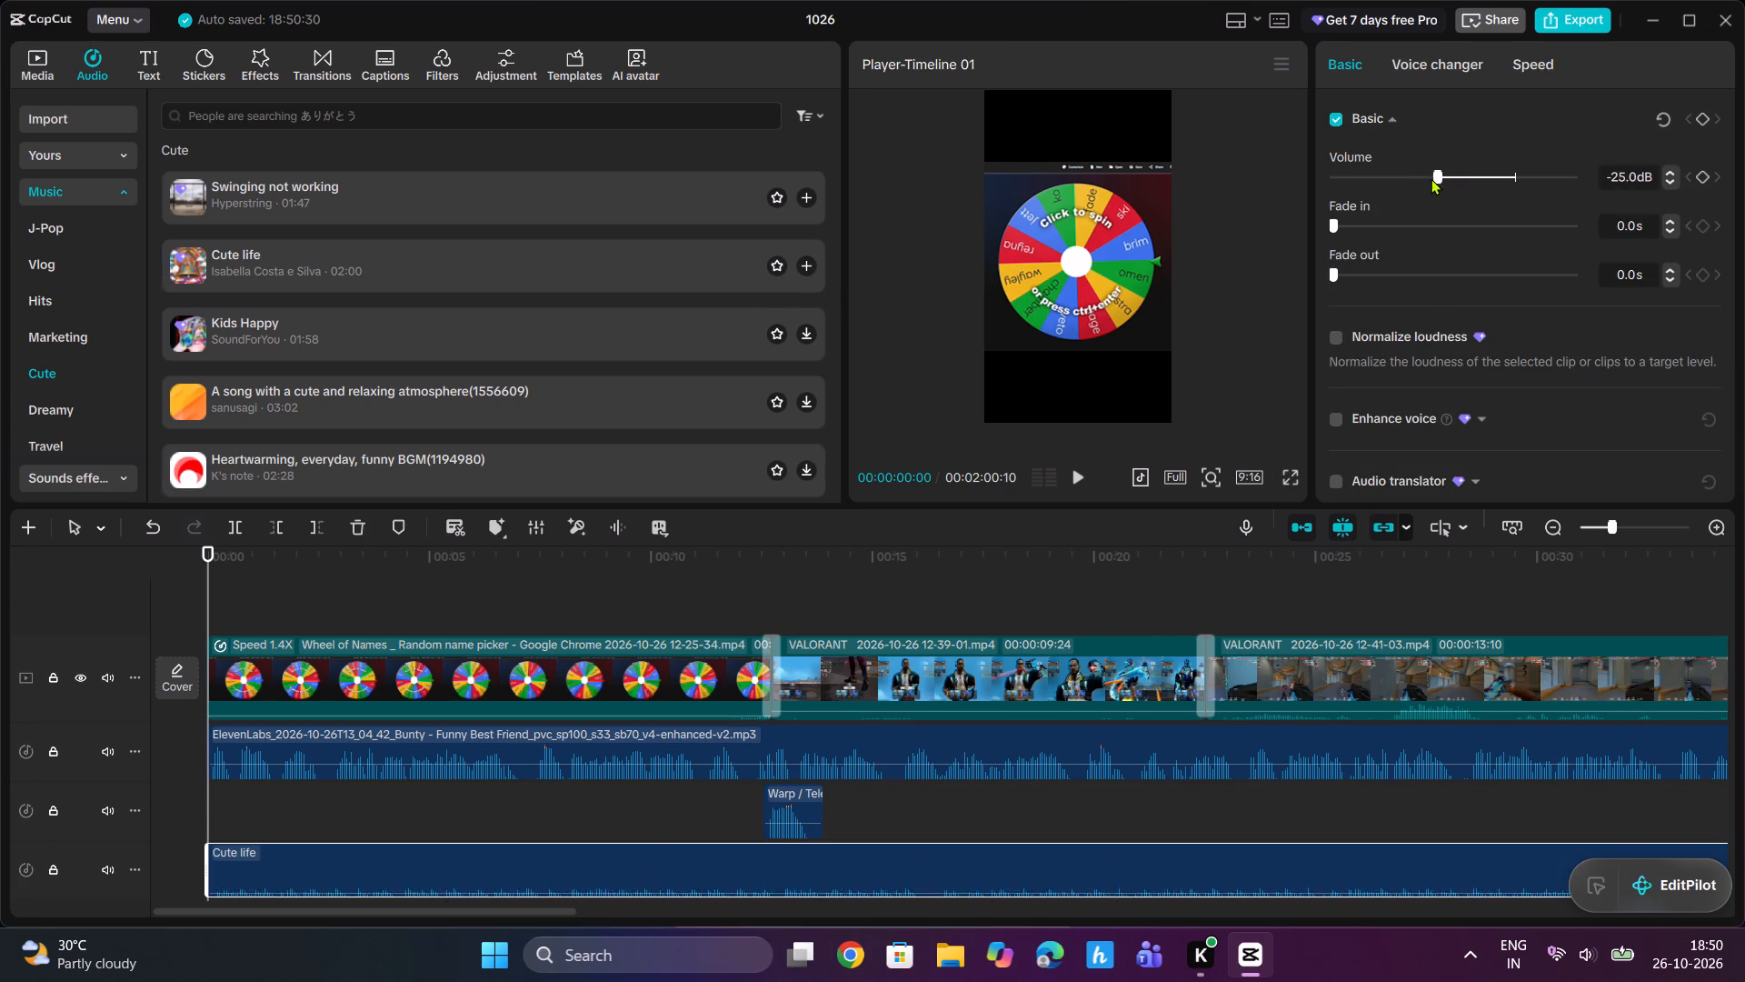
drag(1431, 178, 1415, 184)
click(1078, 478)
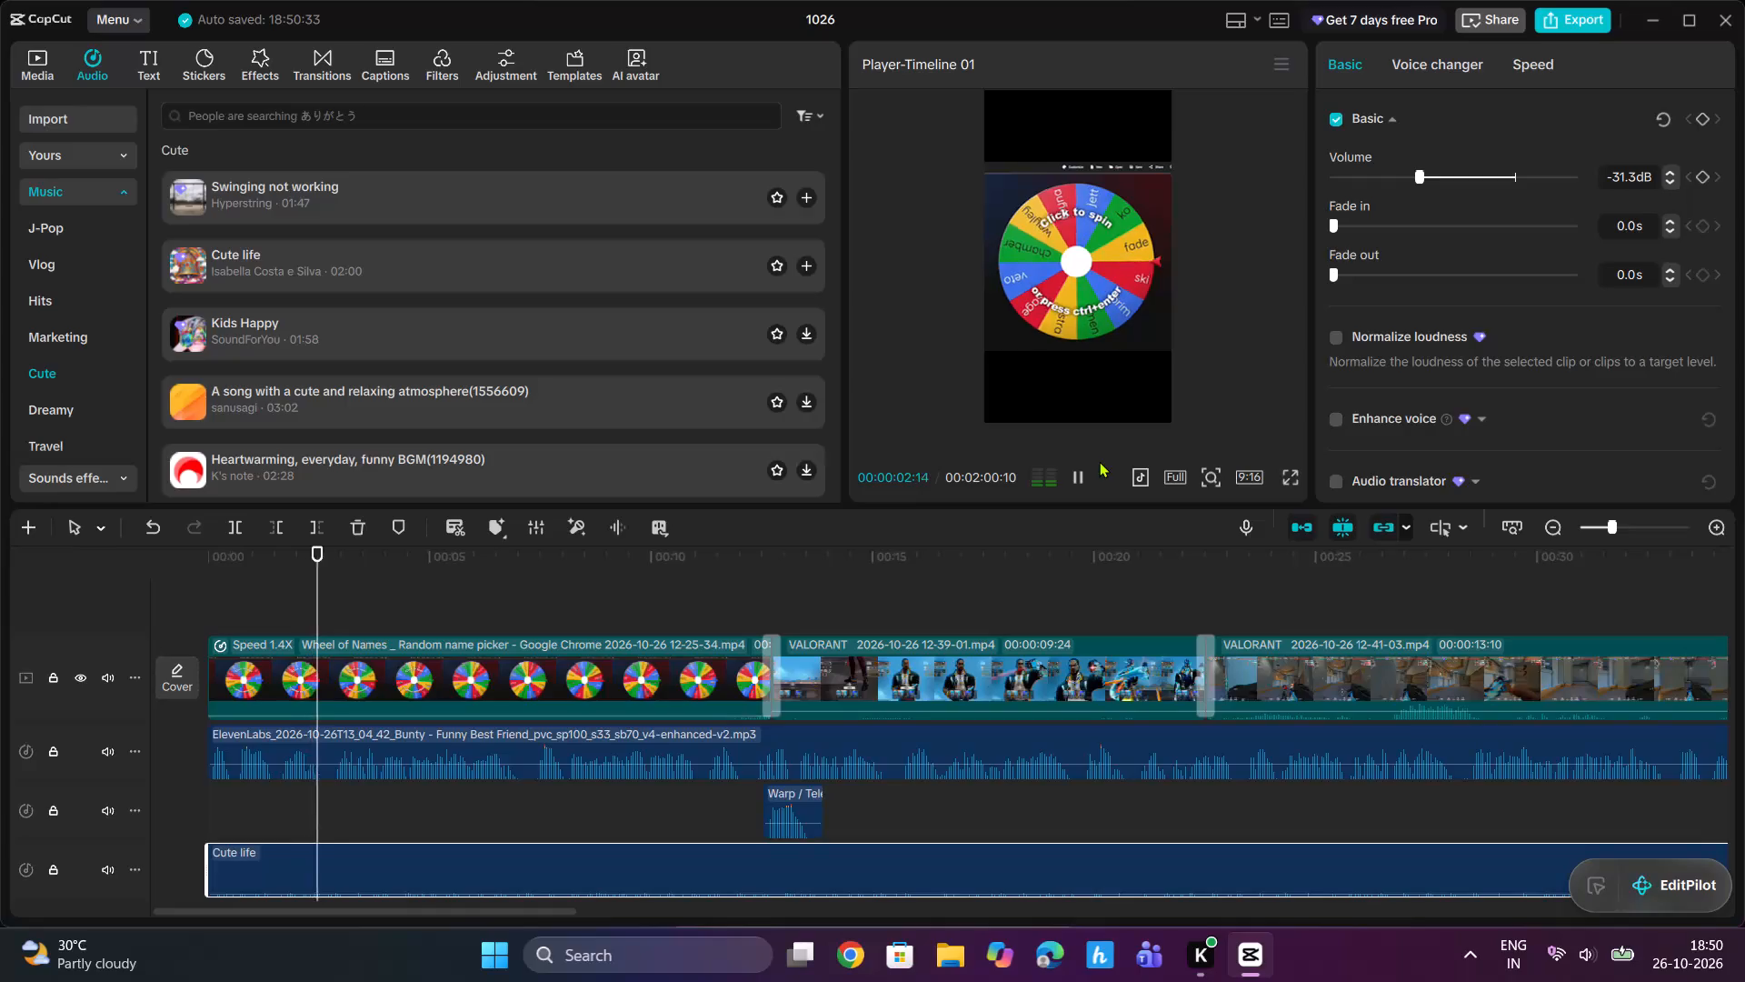
Trim the Cute life track's excess after the video's end at 00:00:56:03.
drag(398, 556, 415, 559)
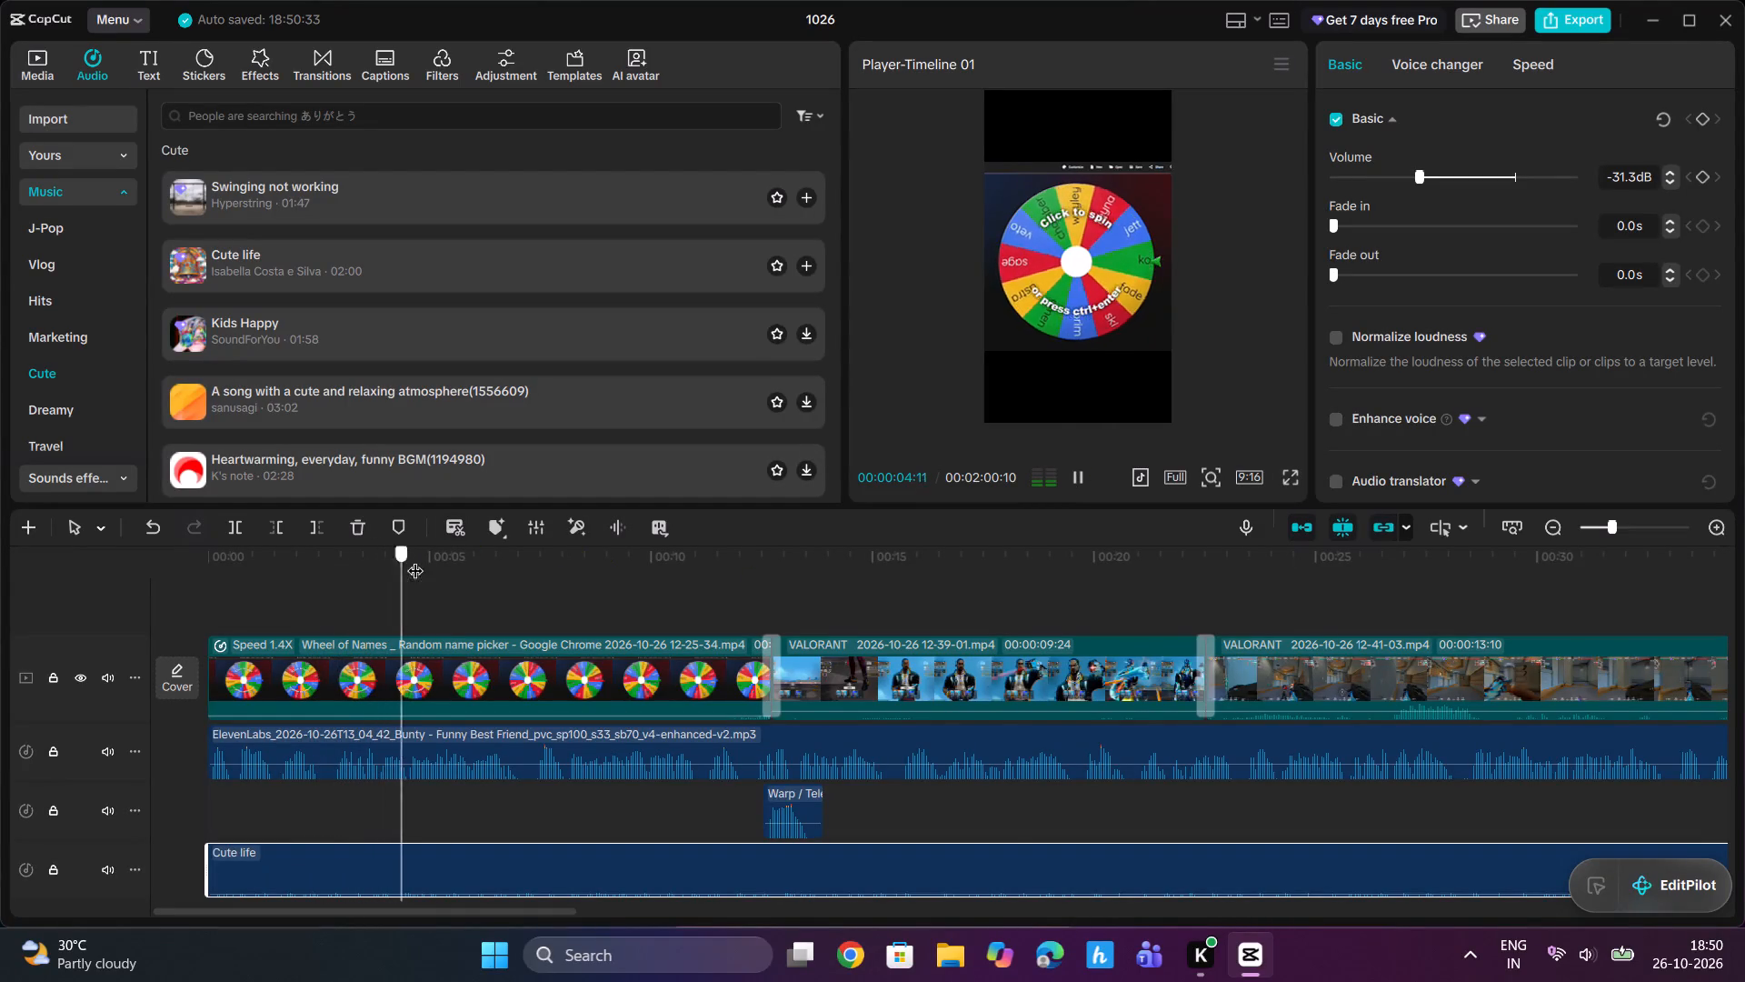
drag(415, 559, 1593, 586)
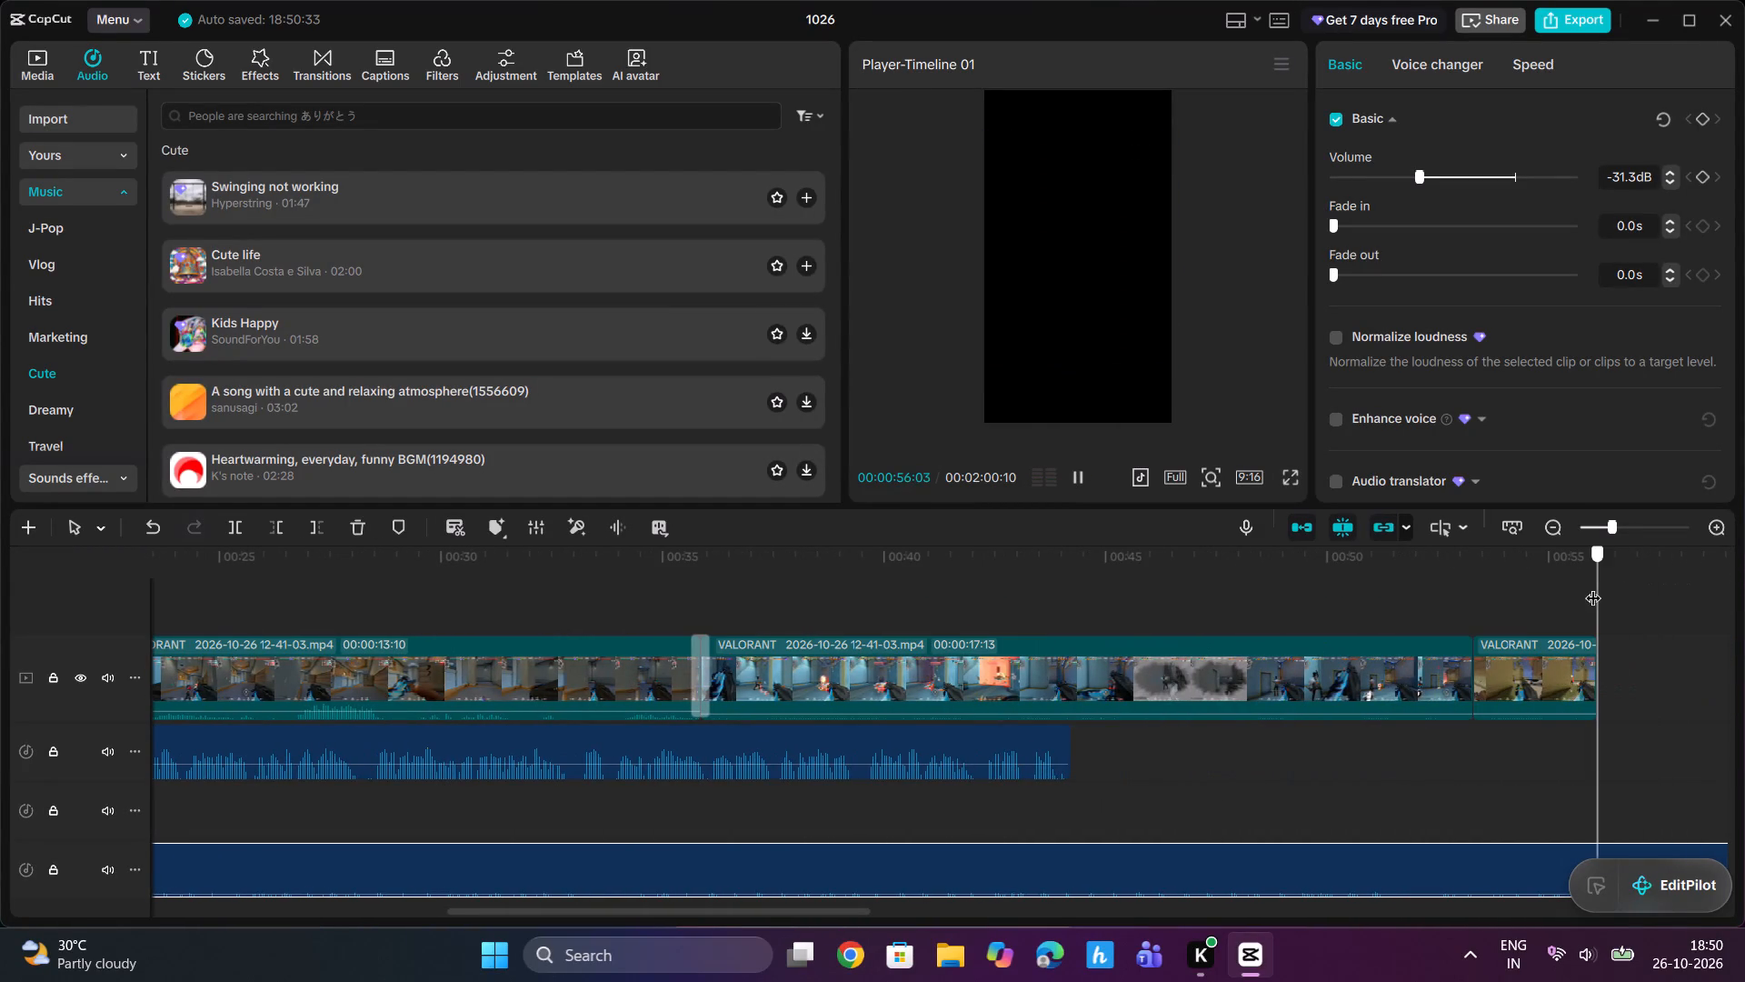
drag(1593, 586, 1601, 587)
click(317, 525)
Return to the timeline start, fit the whole video in view, and switch to the workspace layout with a tall vertical player.
drag(376, 591, 289, 591)
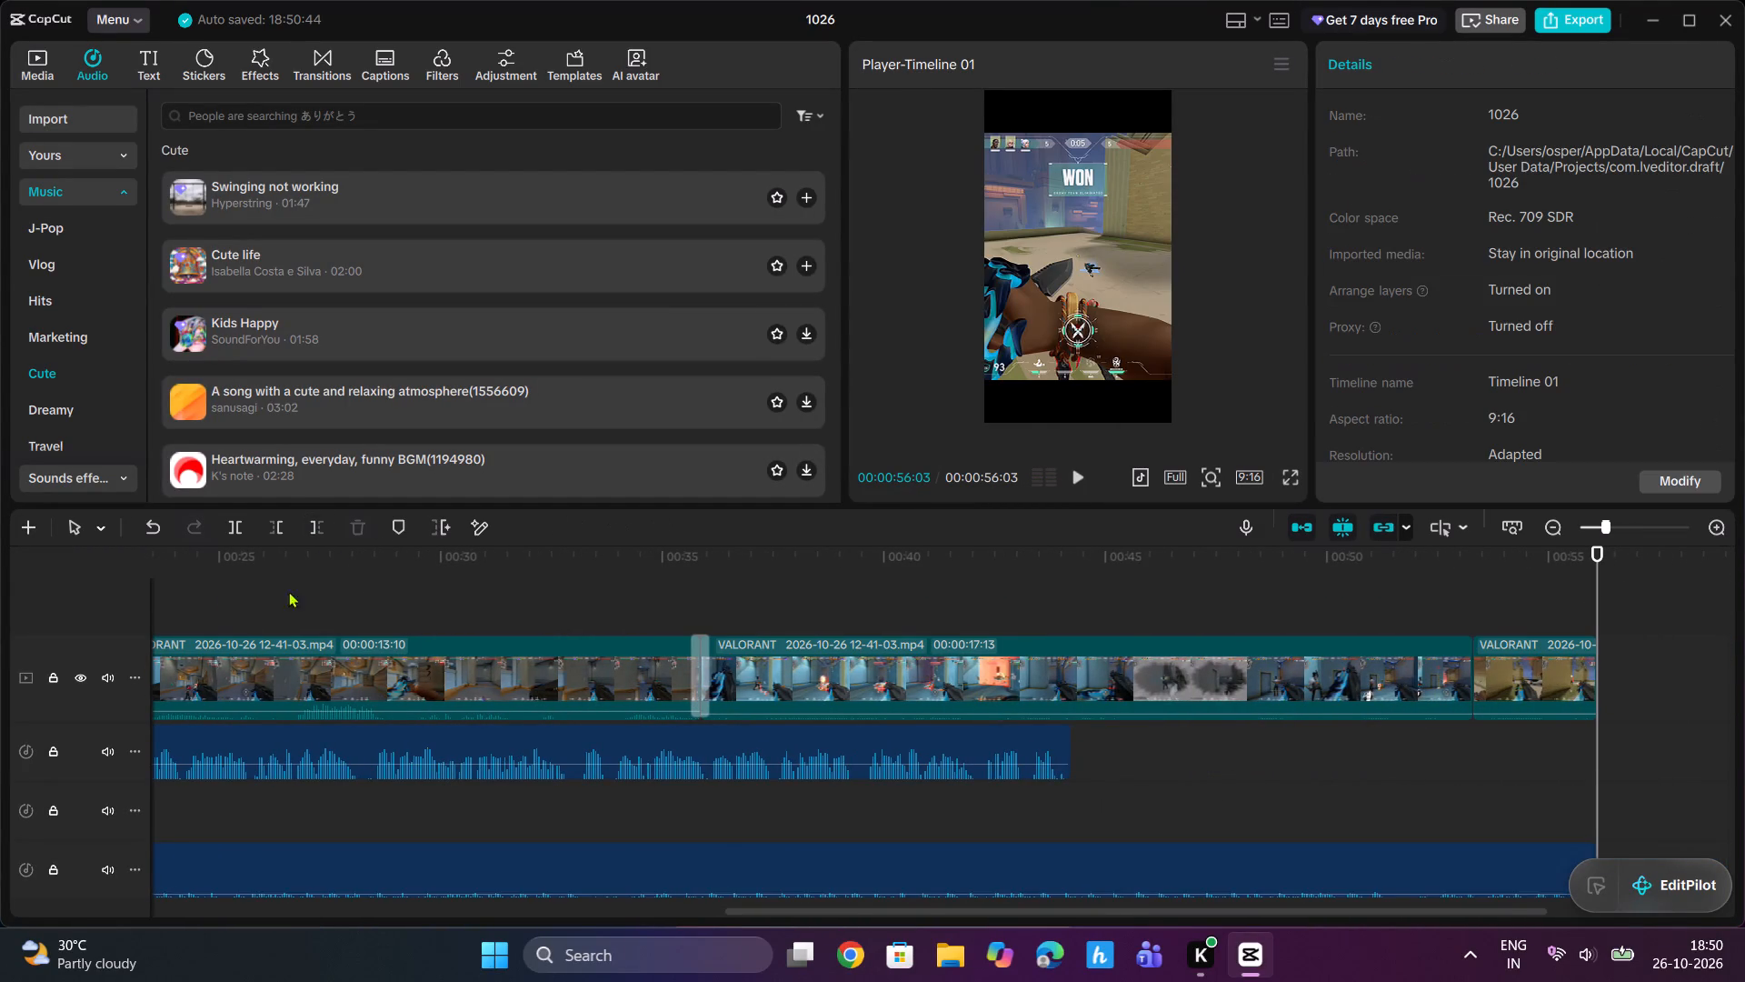
drag(289, 591, 161, 592)
drag(232, 586, 222, 586)
drag(221, 586, 0, 590)
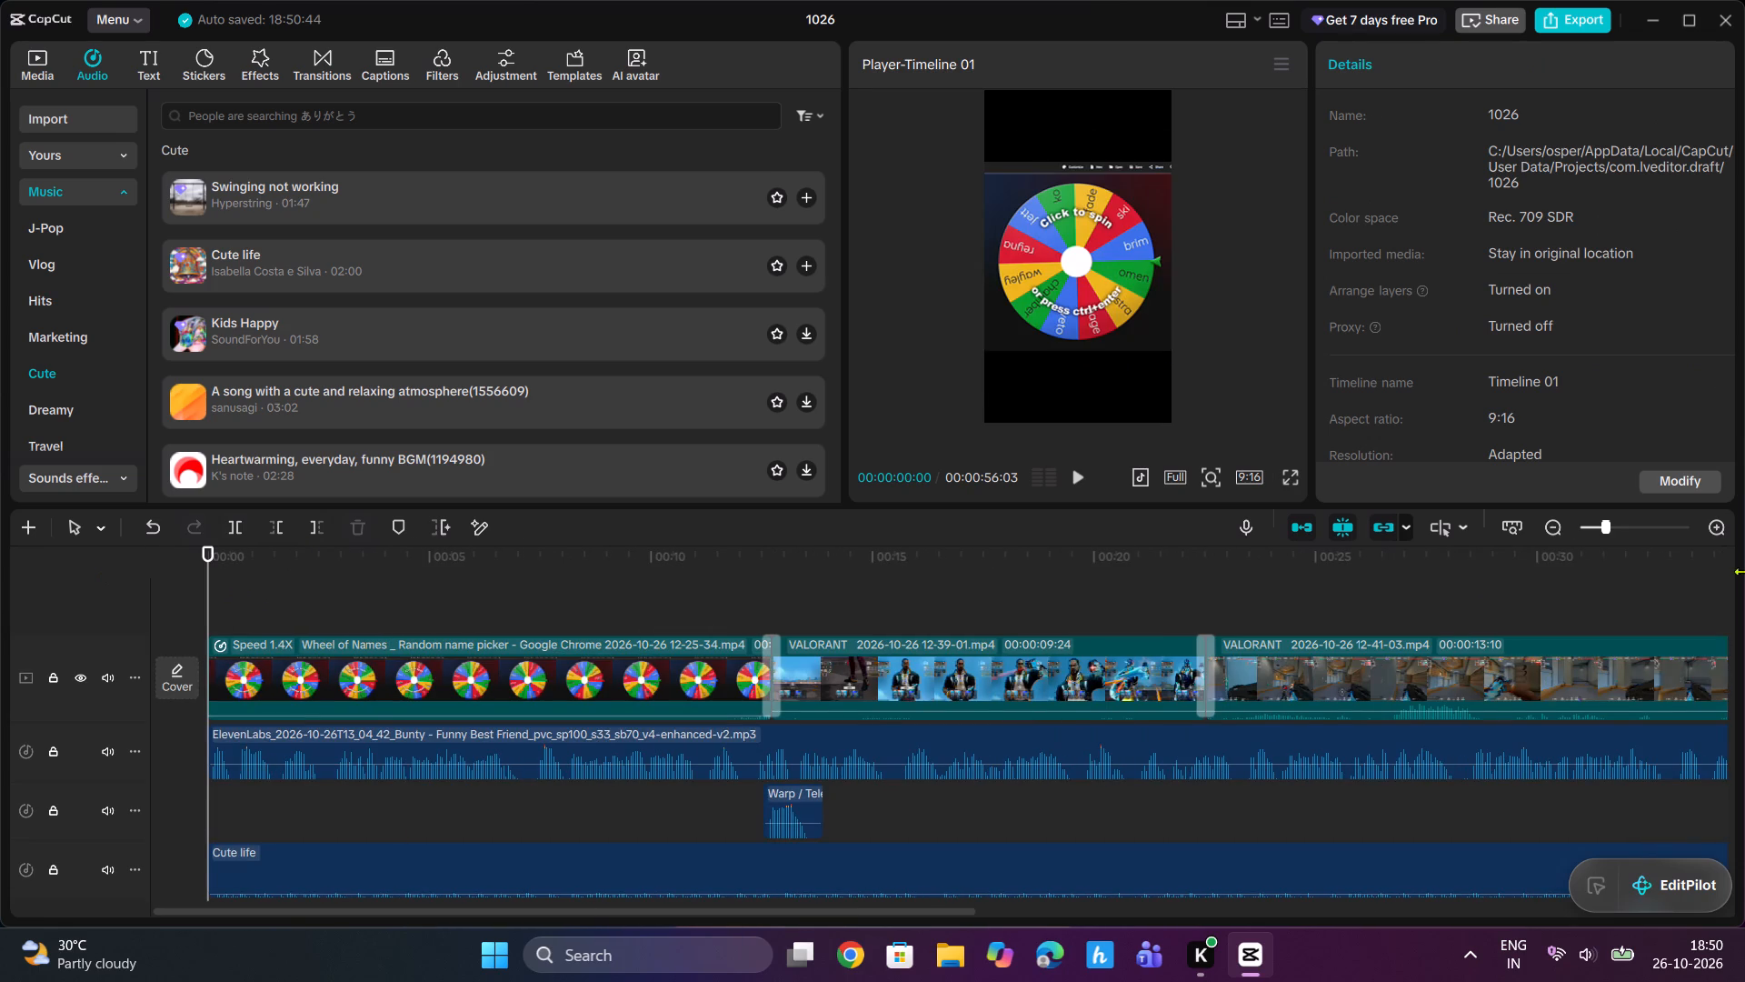
click(1601, 519)
click(1595, 526)
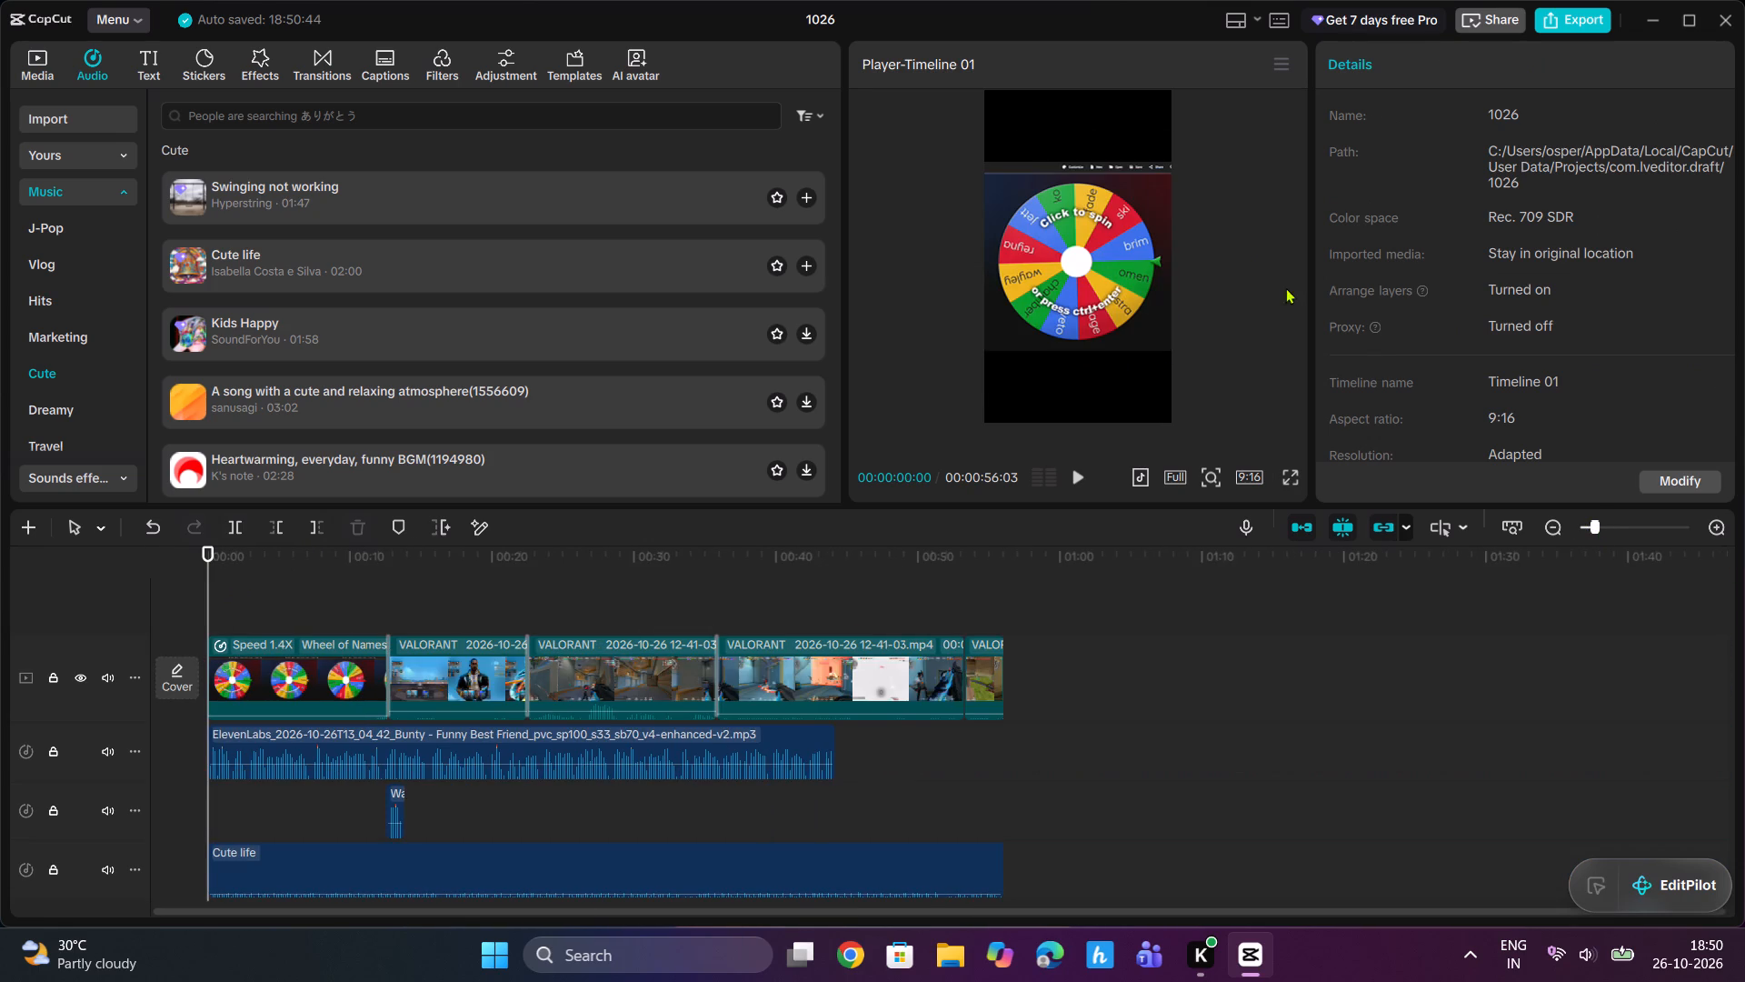
click(1252, 19)
click(1263, 151)
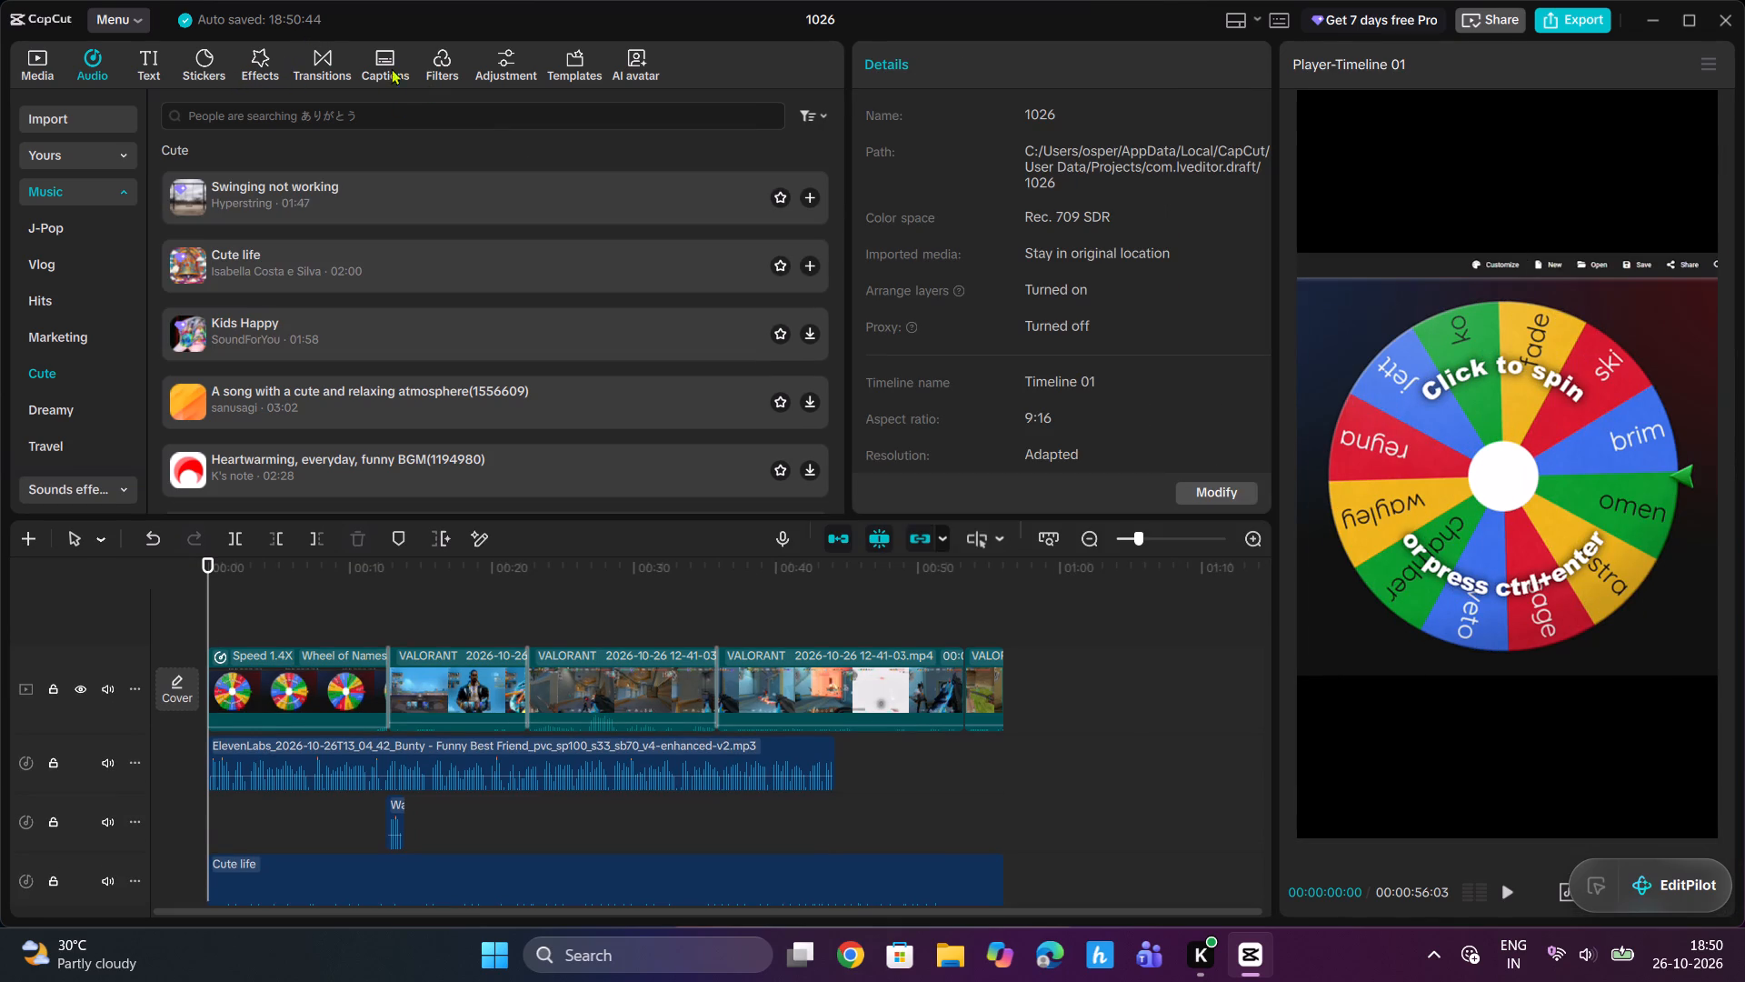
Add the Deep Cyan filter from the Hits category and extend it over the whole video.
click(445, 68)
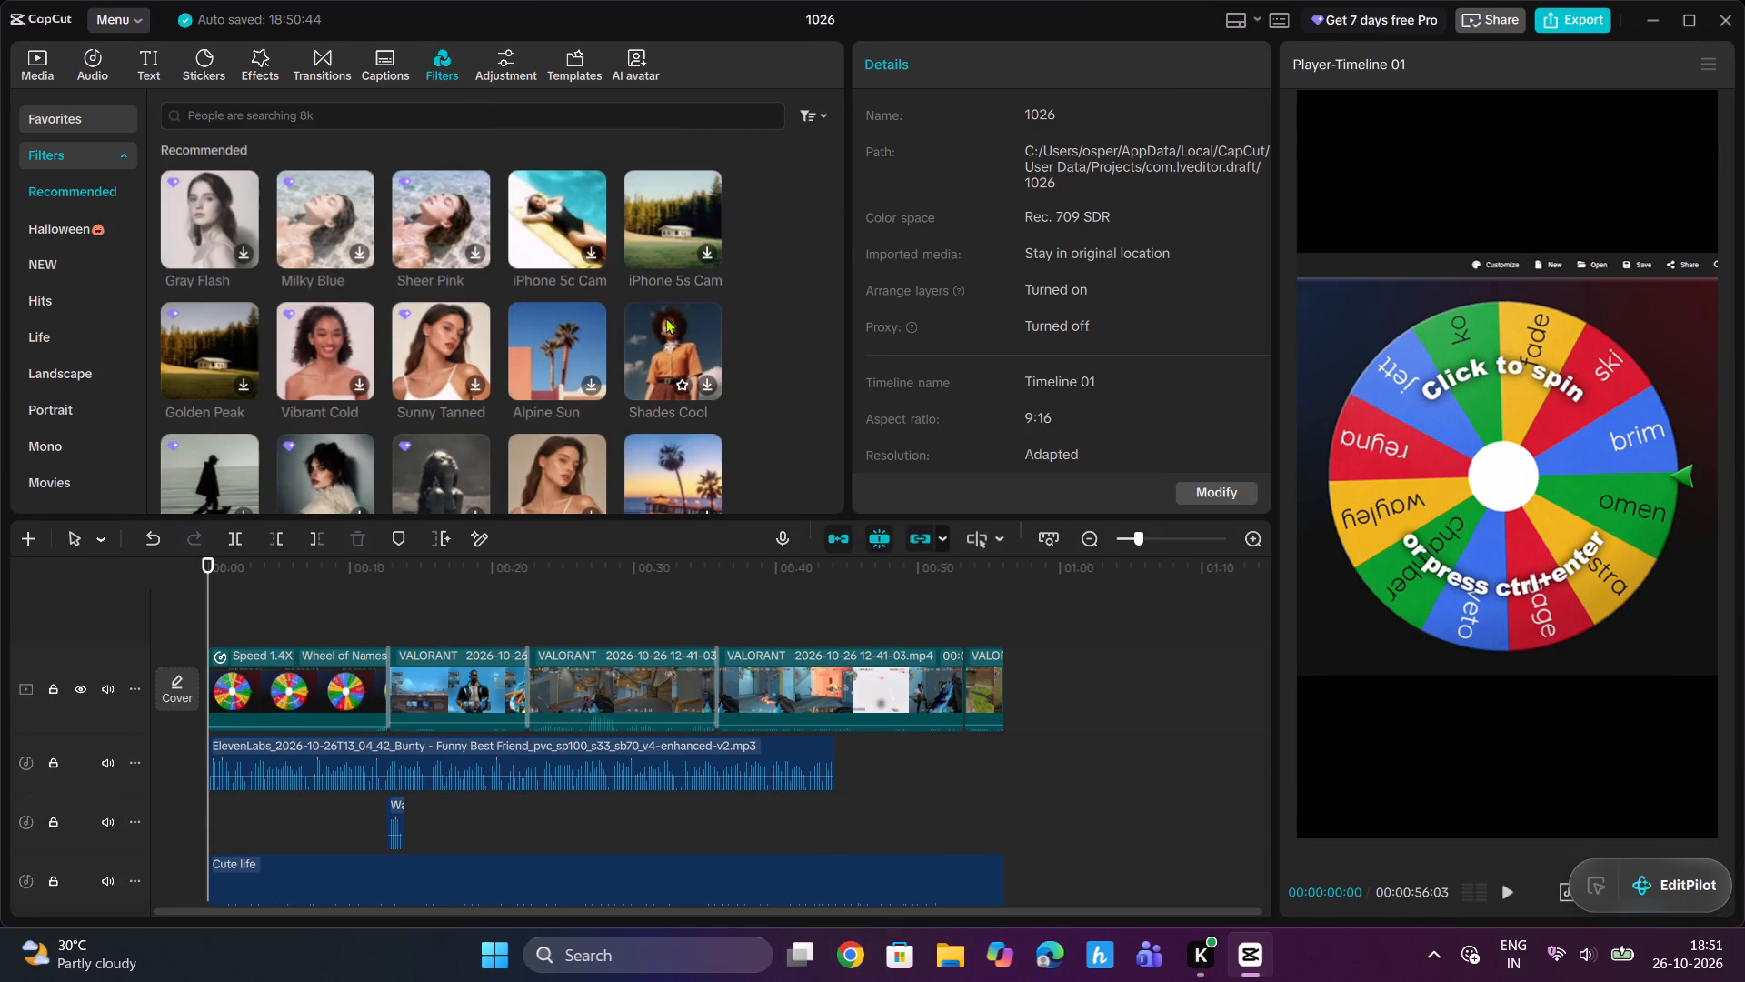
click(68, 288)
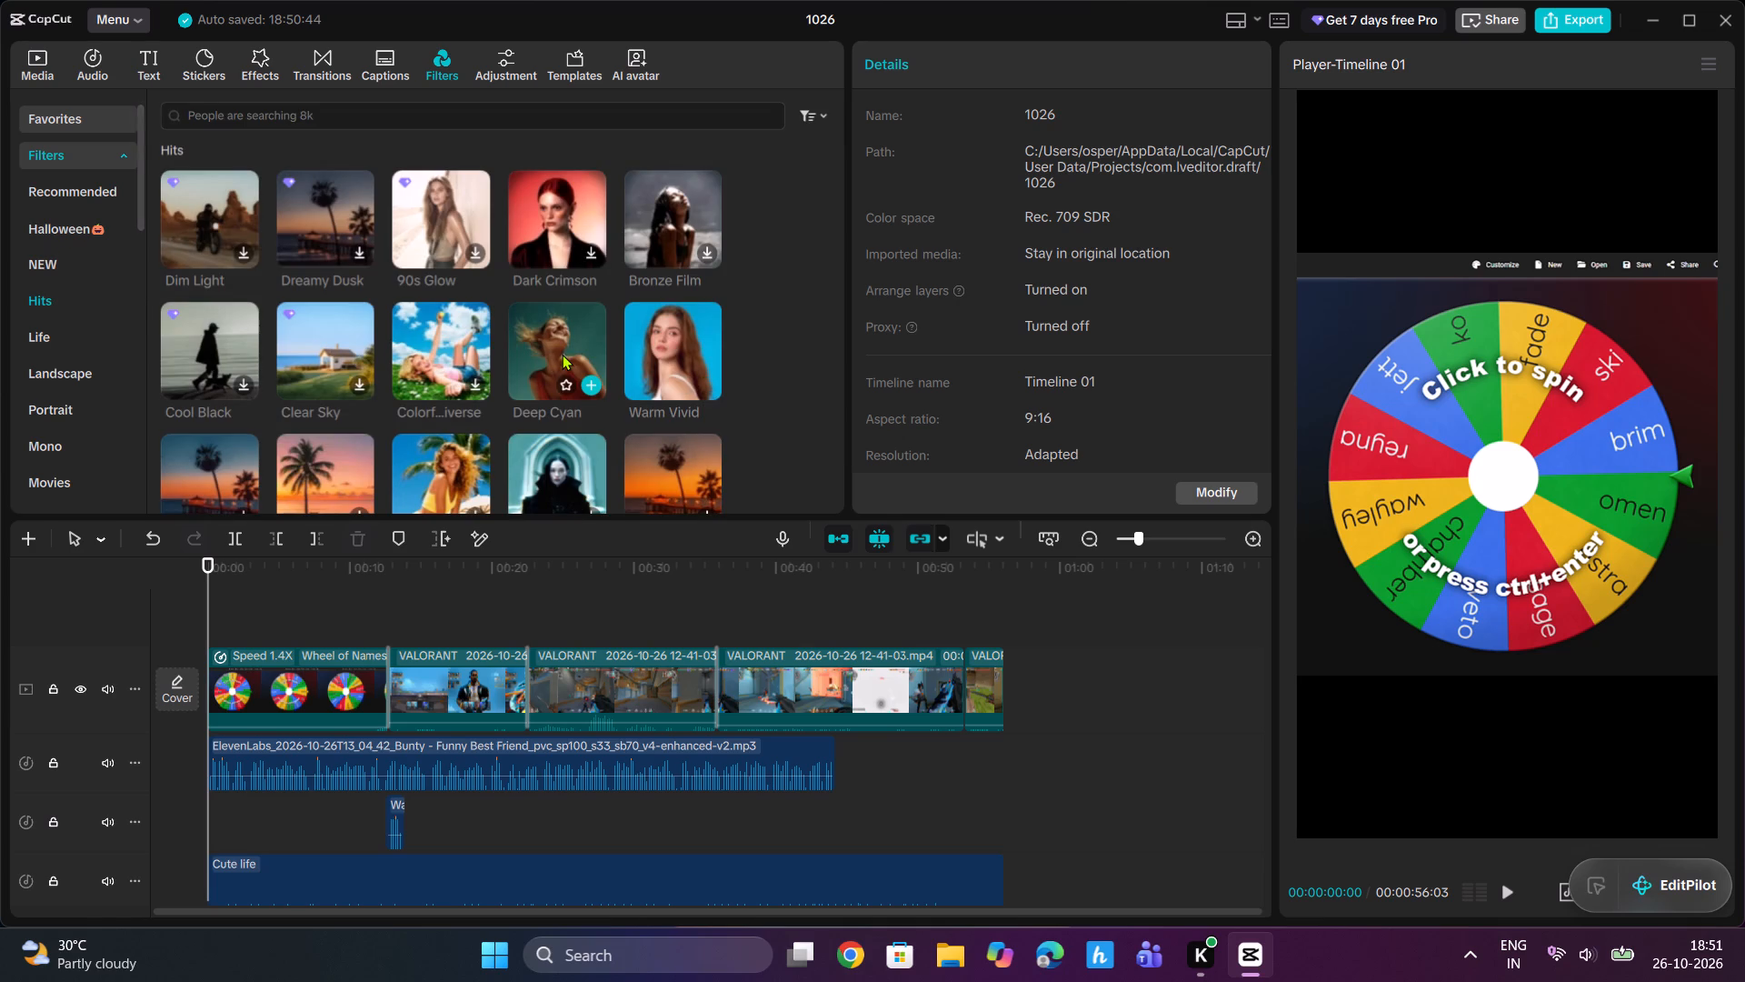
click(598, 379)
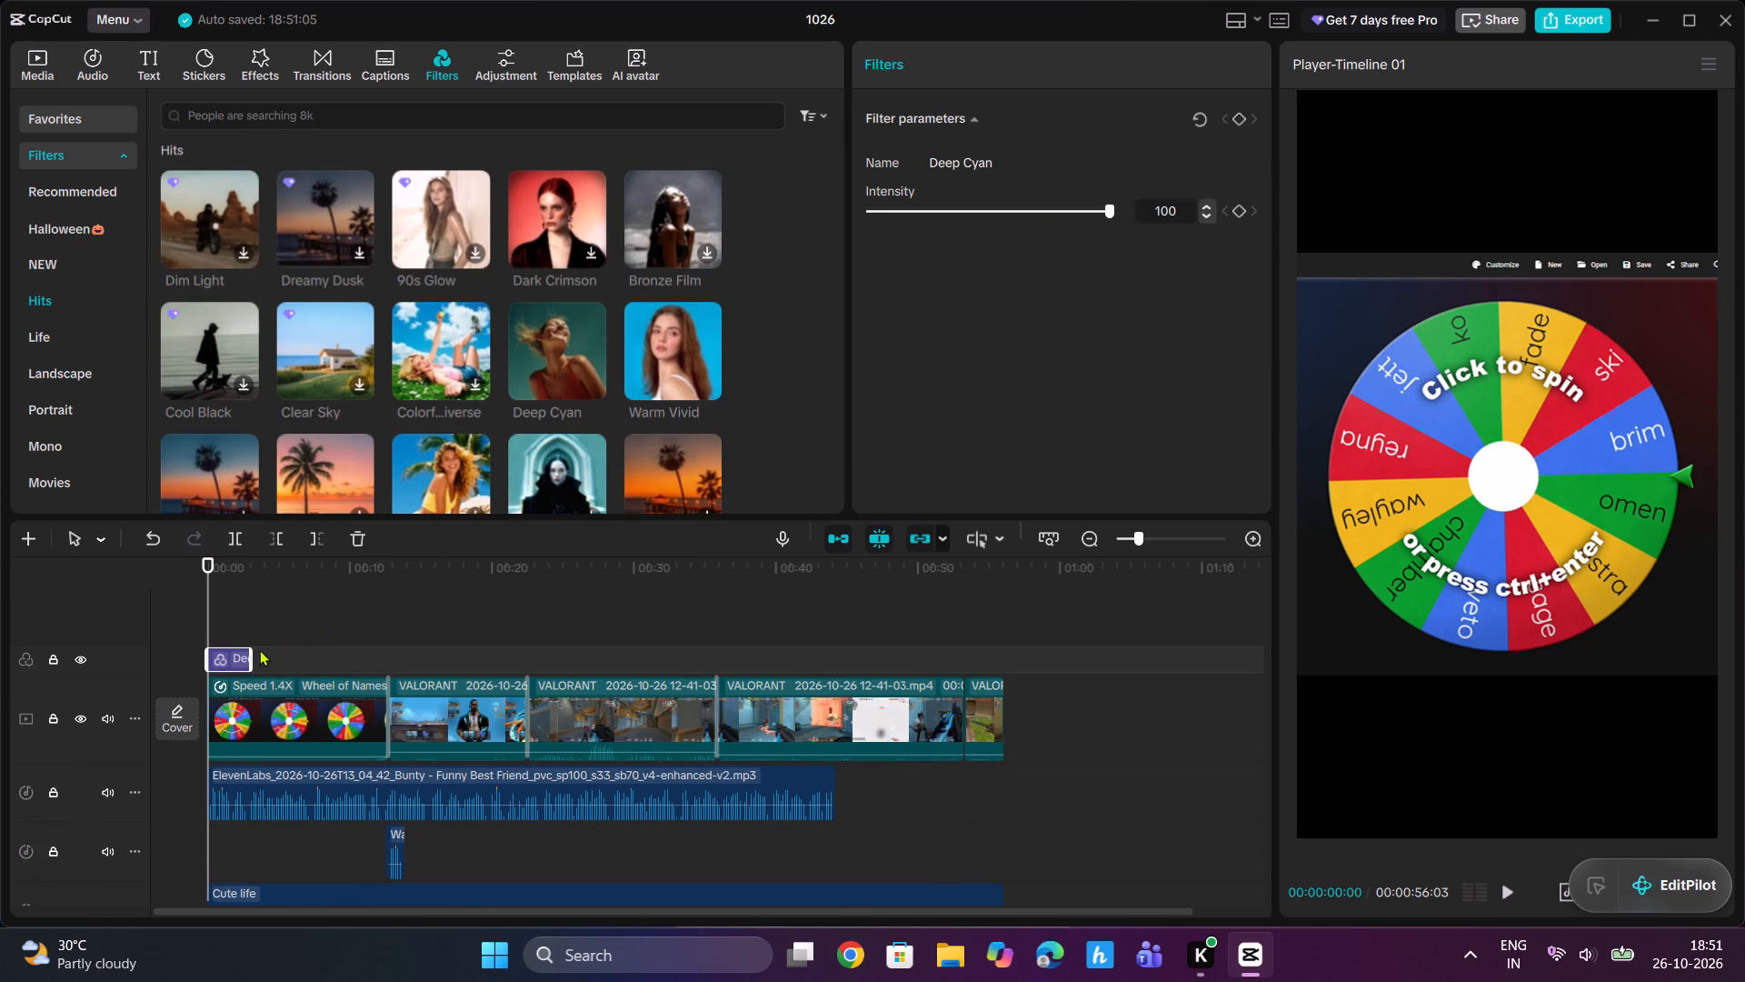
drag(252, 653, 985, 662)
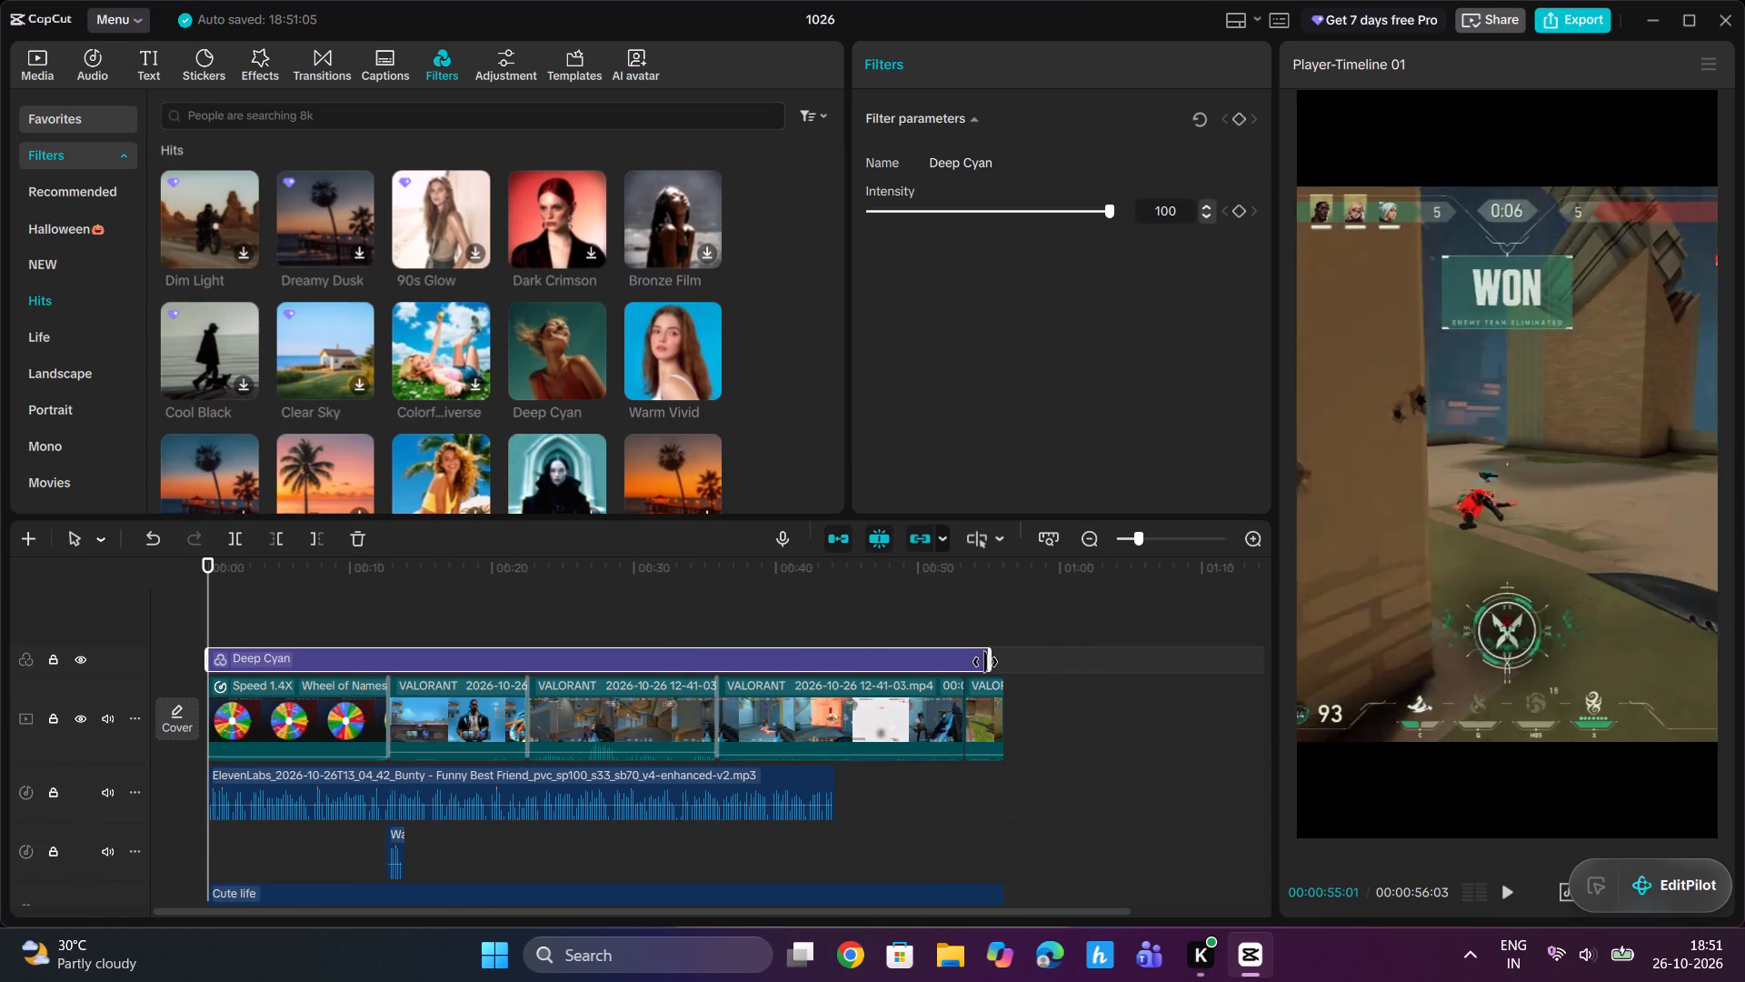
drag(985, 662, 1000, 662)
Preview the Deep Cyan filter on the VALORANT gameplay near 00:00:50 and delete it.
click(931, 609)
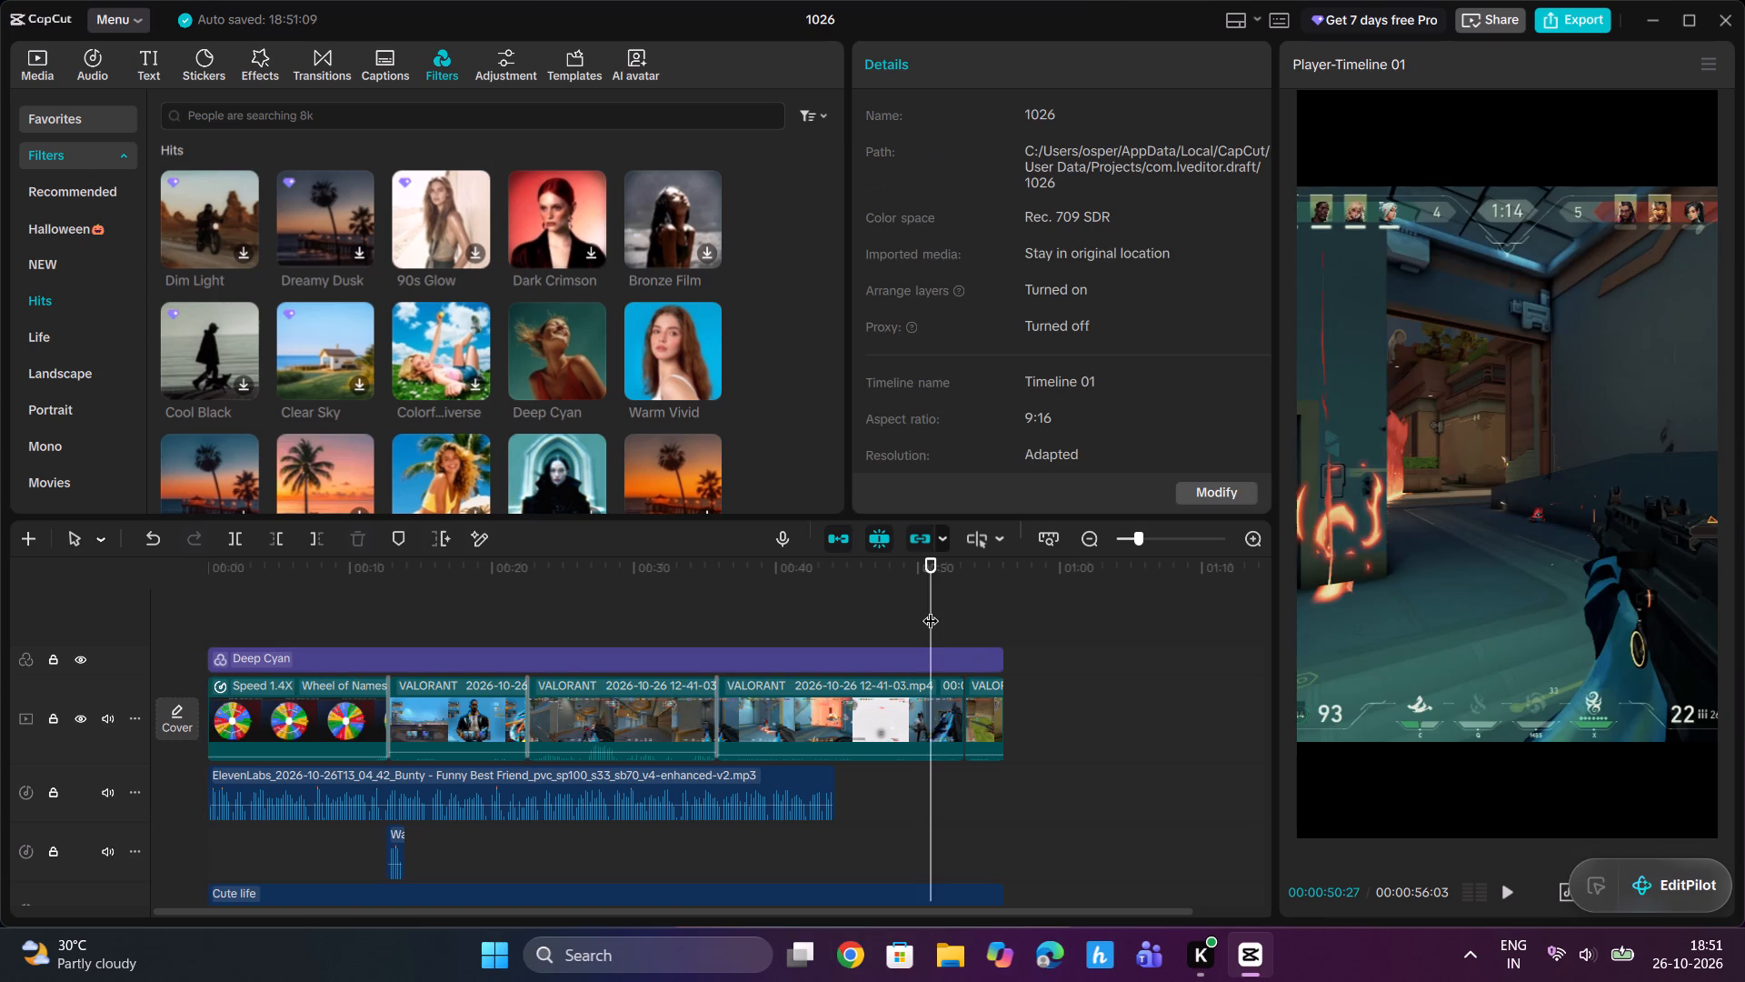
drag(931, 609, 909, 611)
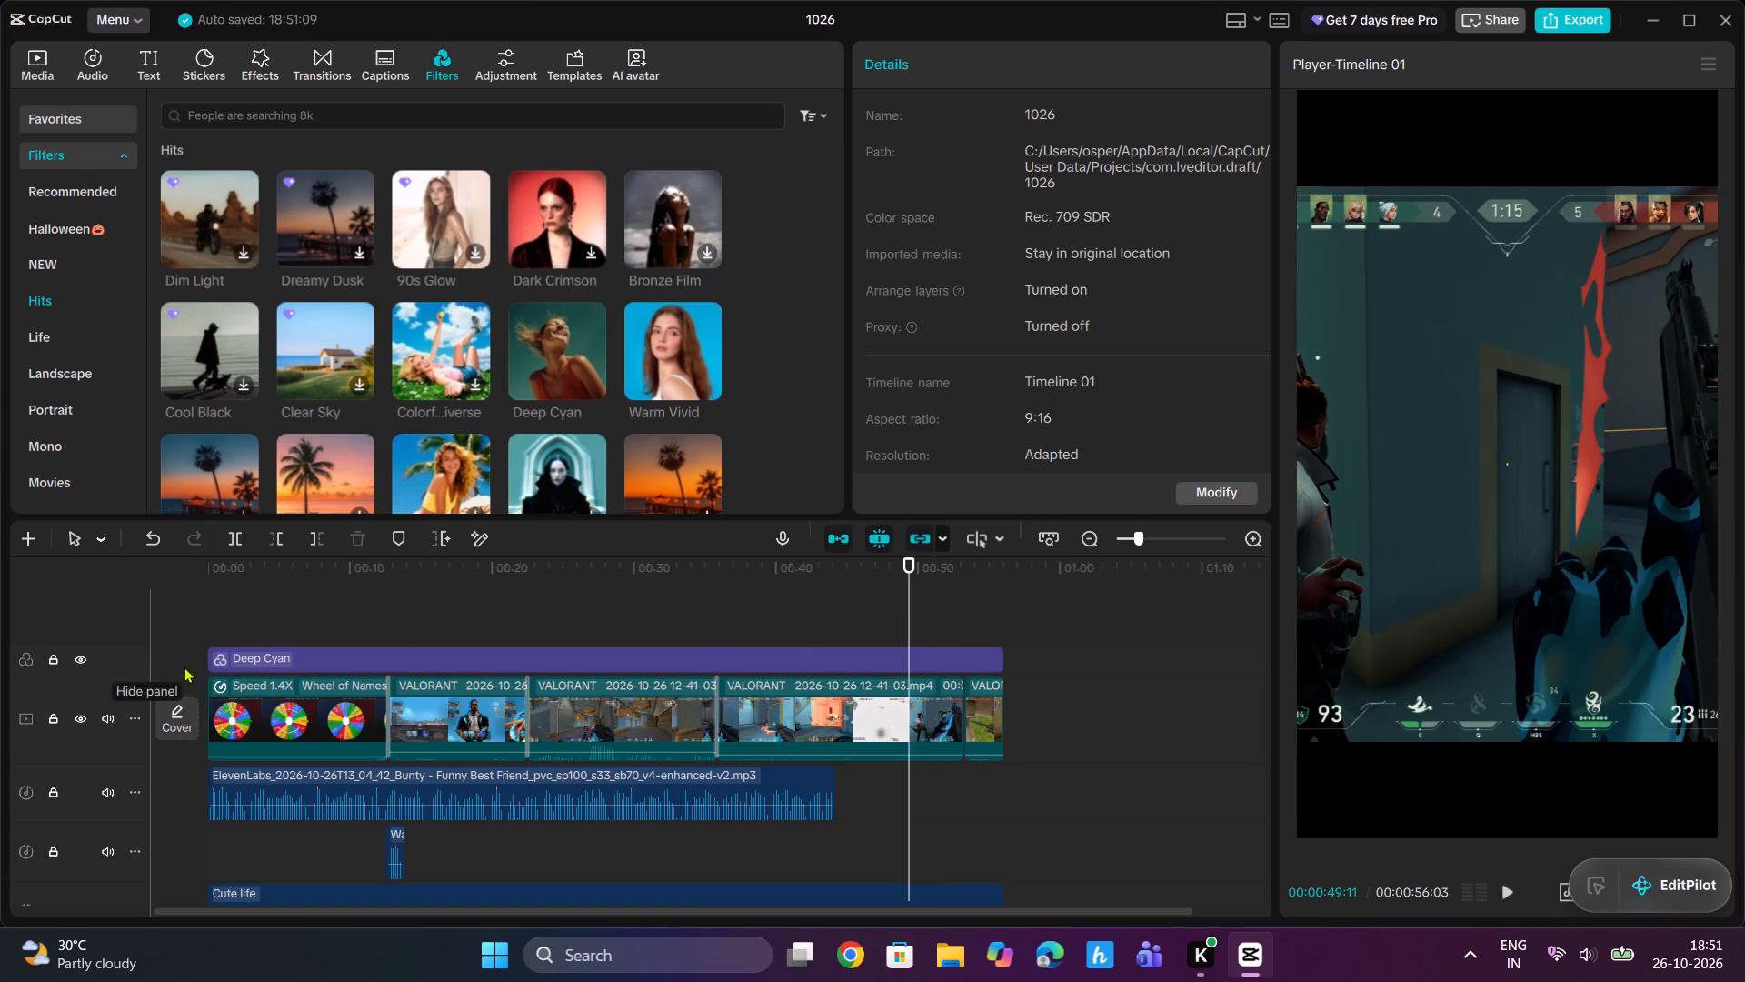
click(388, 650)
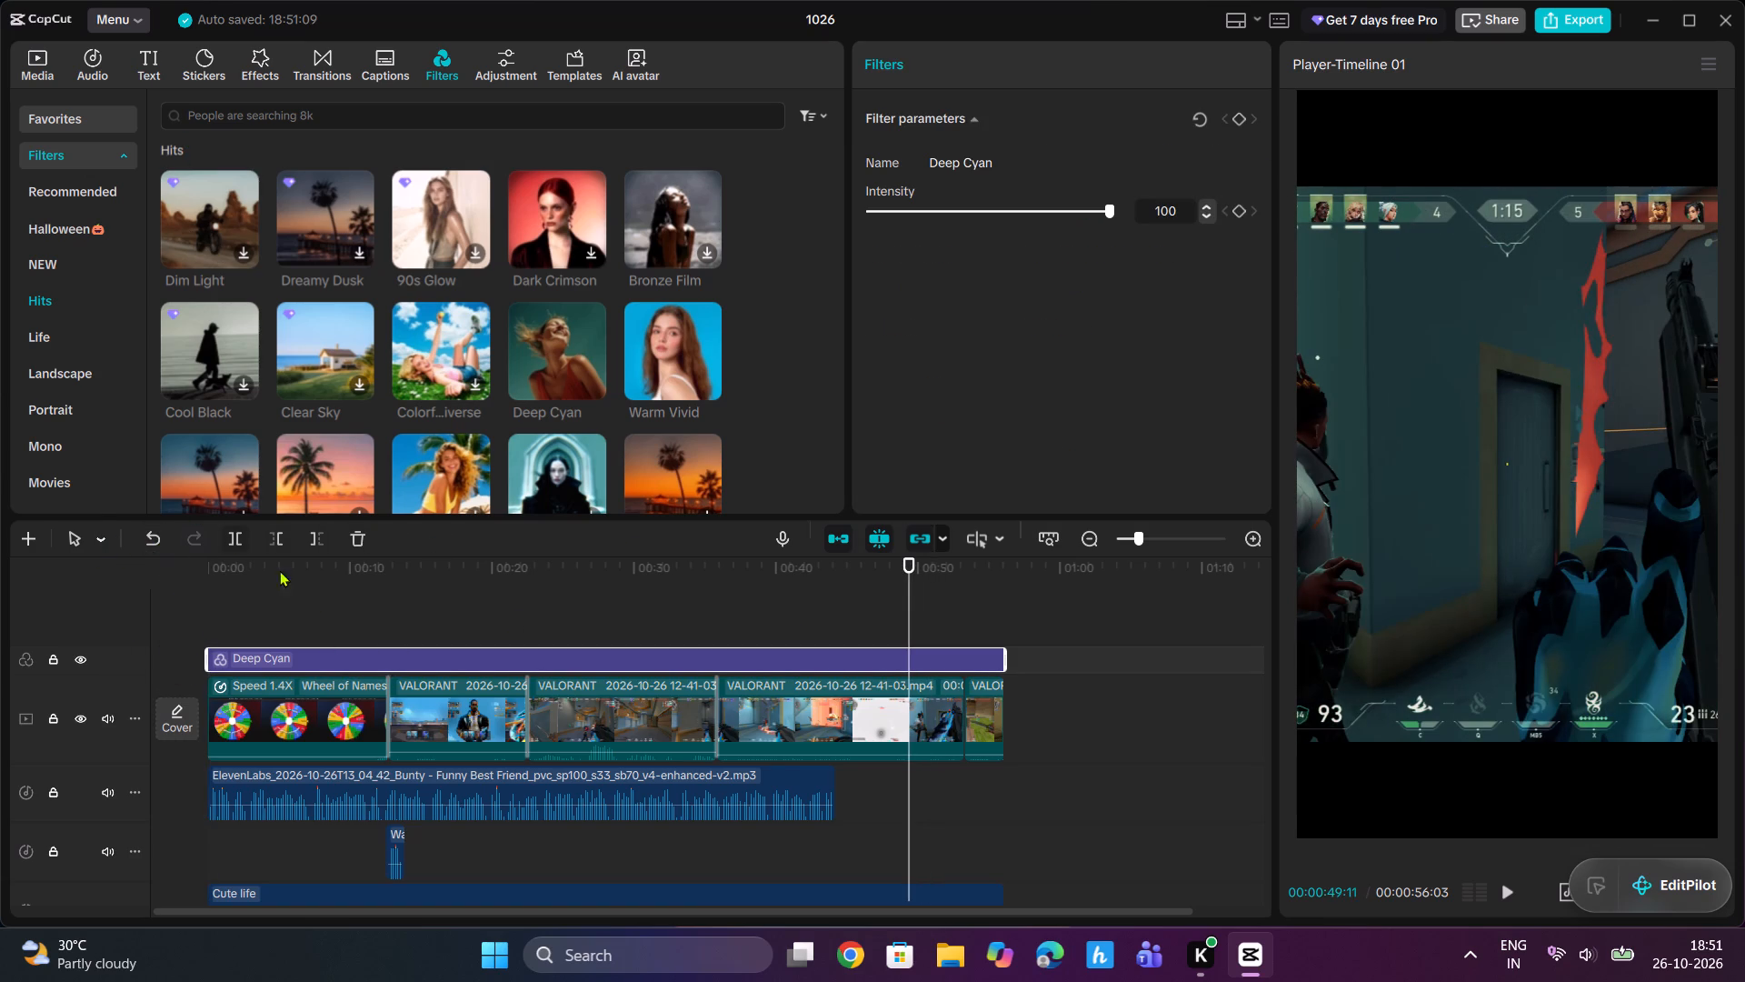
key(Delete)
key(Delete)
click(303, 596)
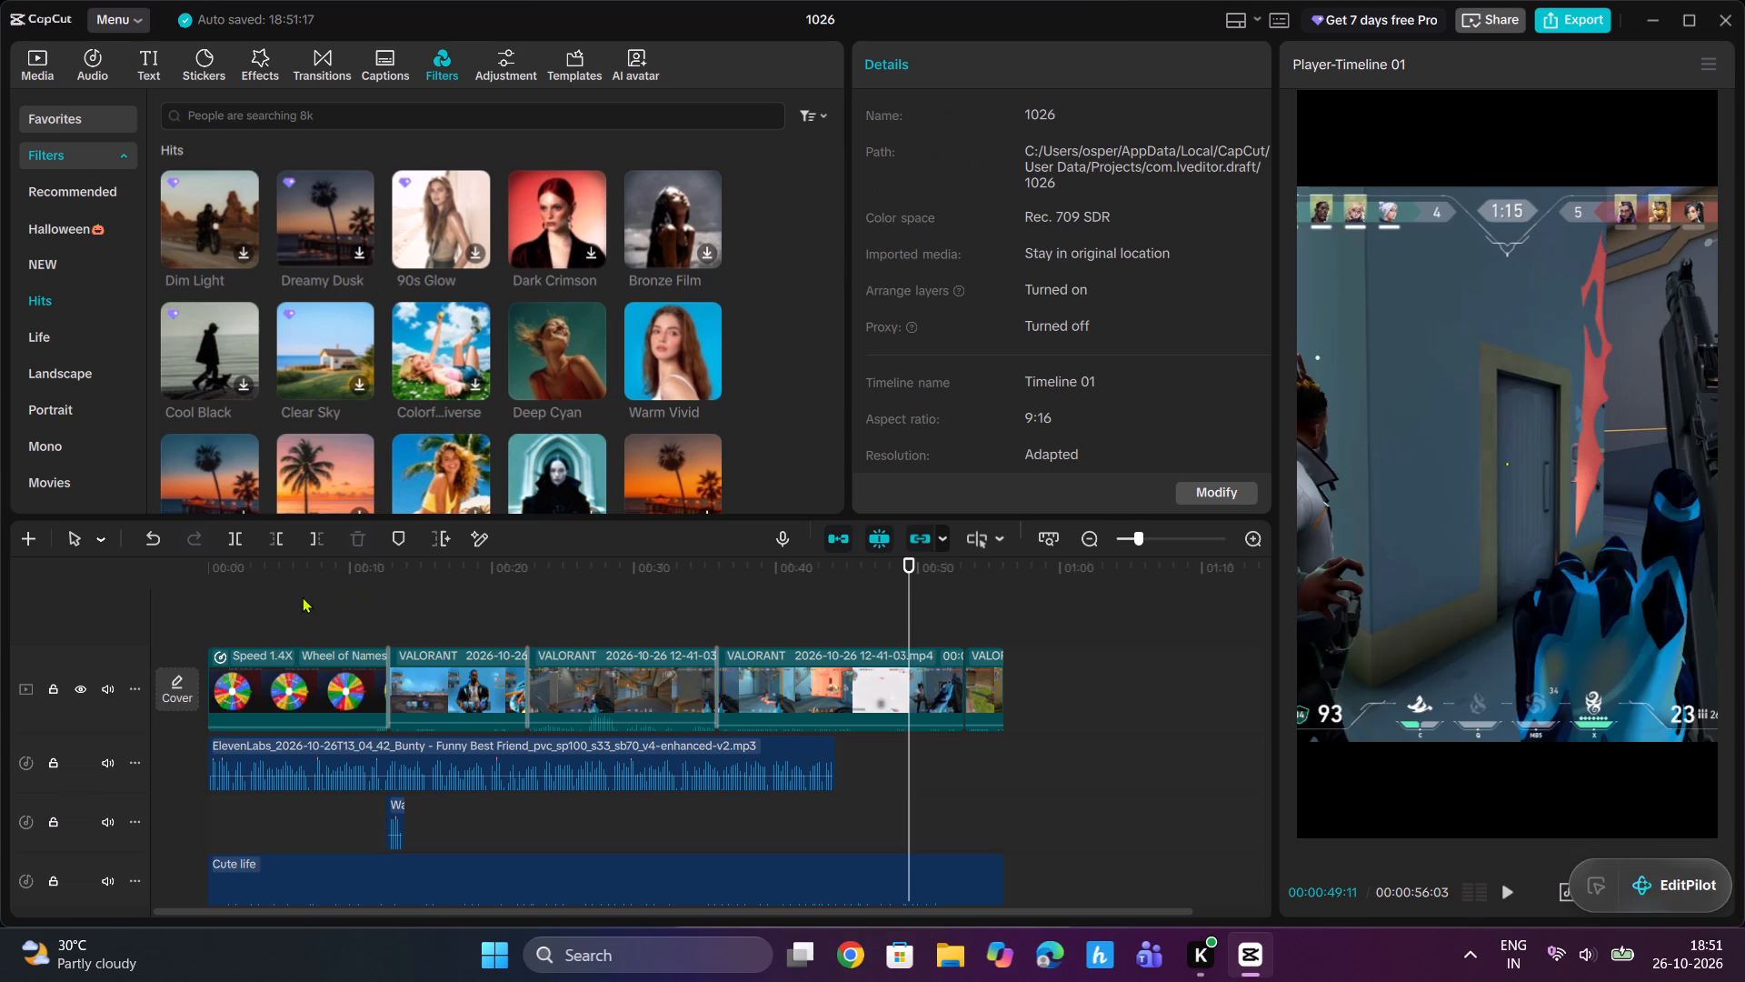
Add the Warm Vivid filter at the timeline start, extend it over the whole video, and scrub through to preview it.
drag(303, 596, 0, 615)
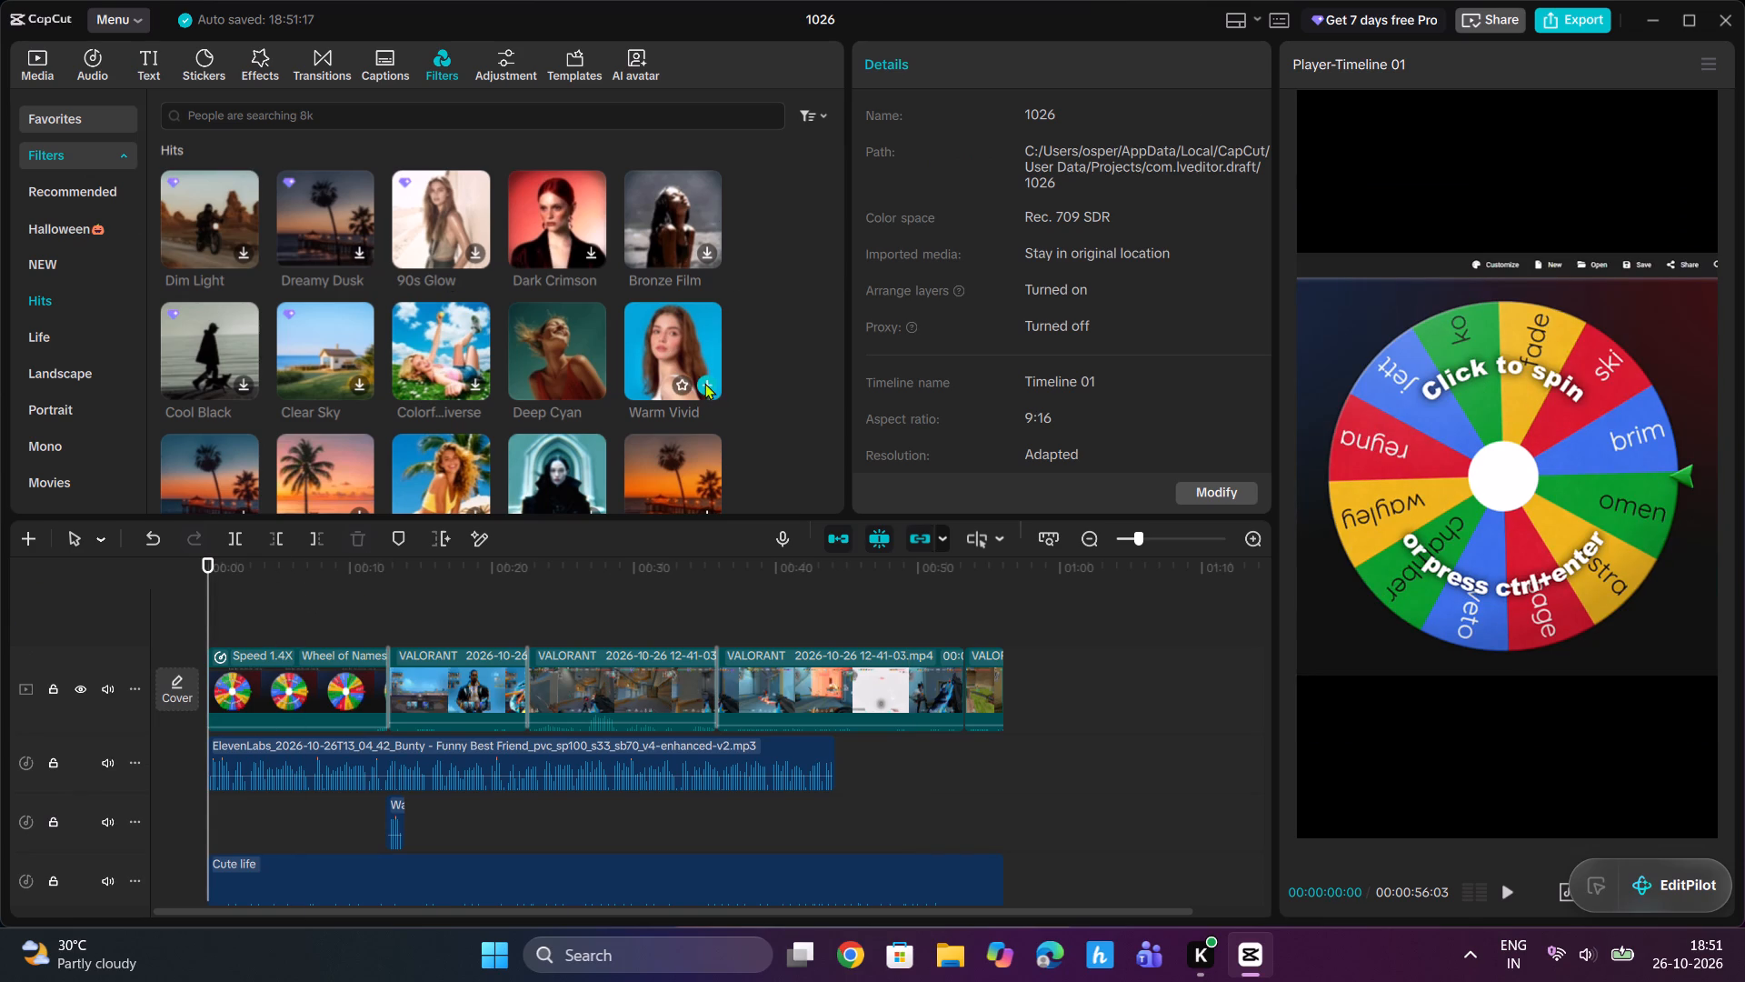
click(705, 383)
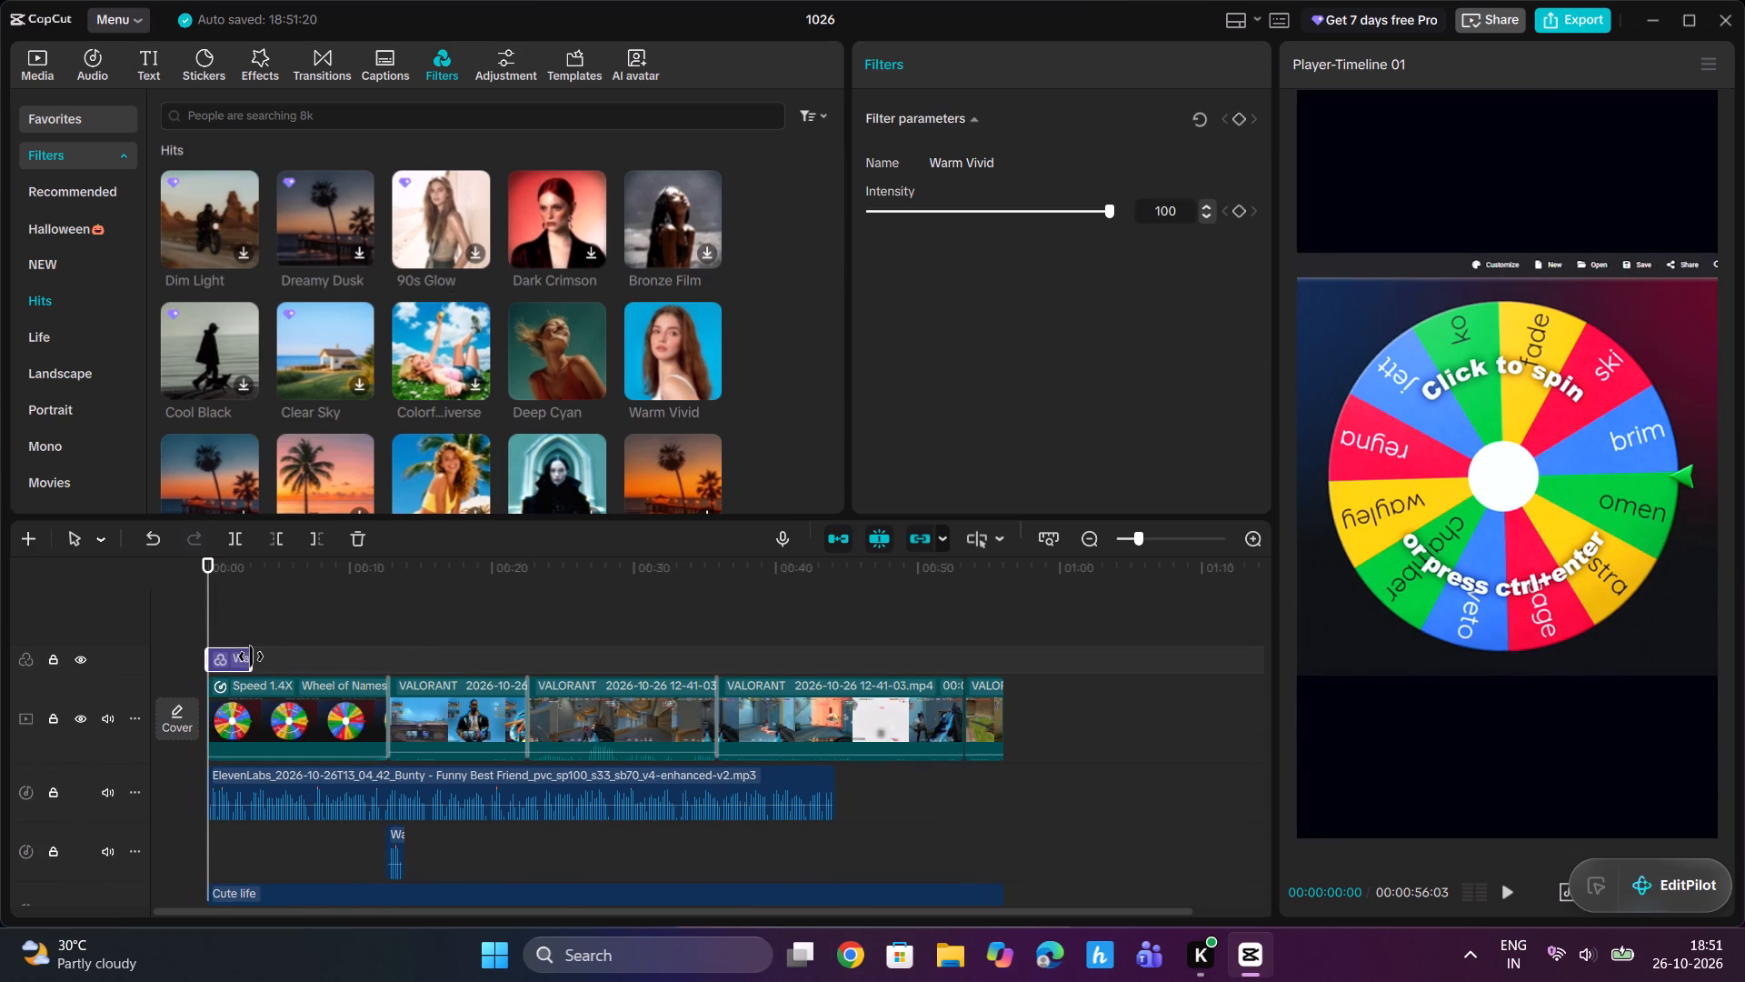
drag(253, 656, 1006, 656)
click(951, 601)
drag(951, 599, 30, 622)
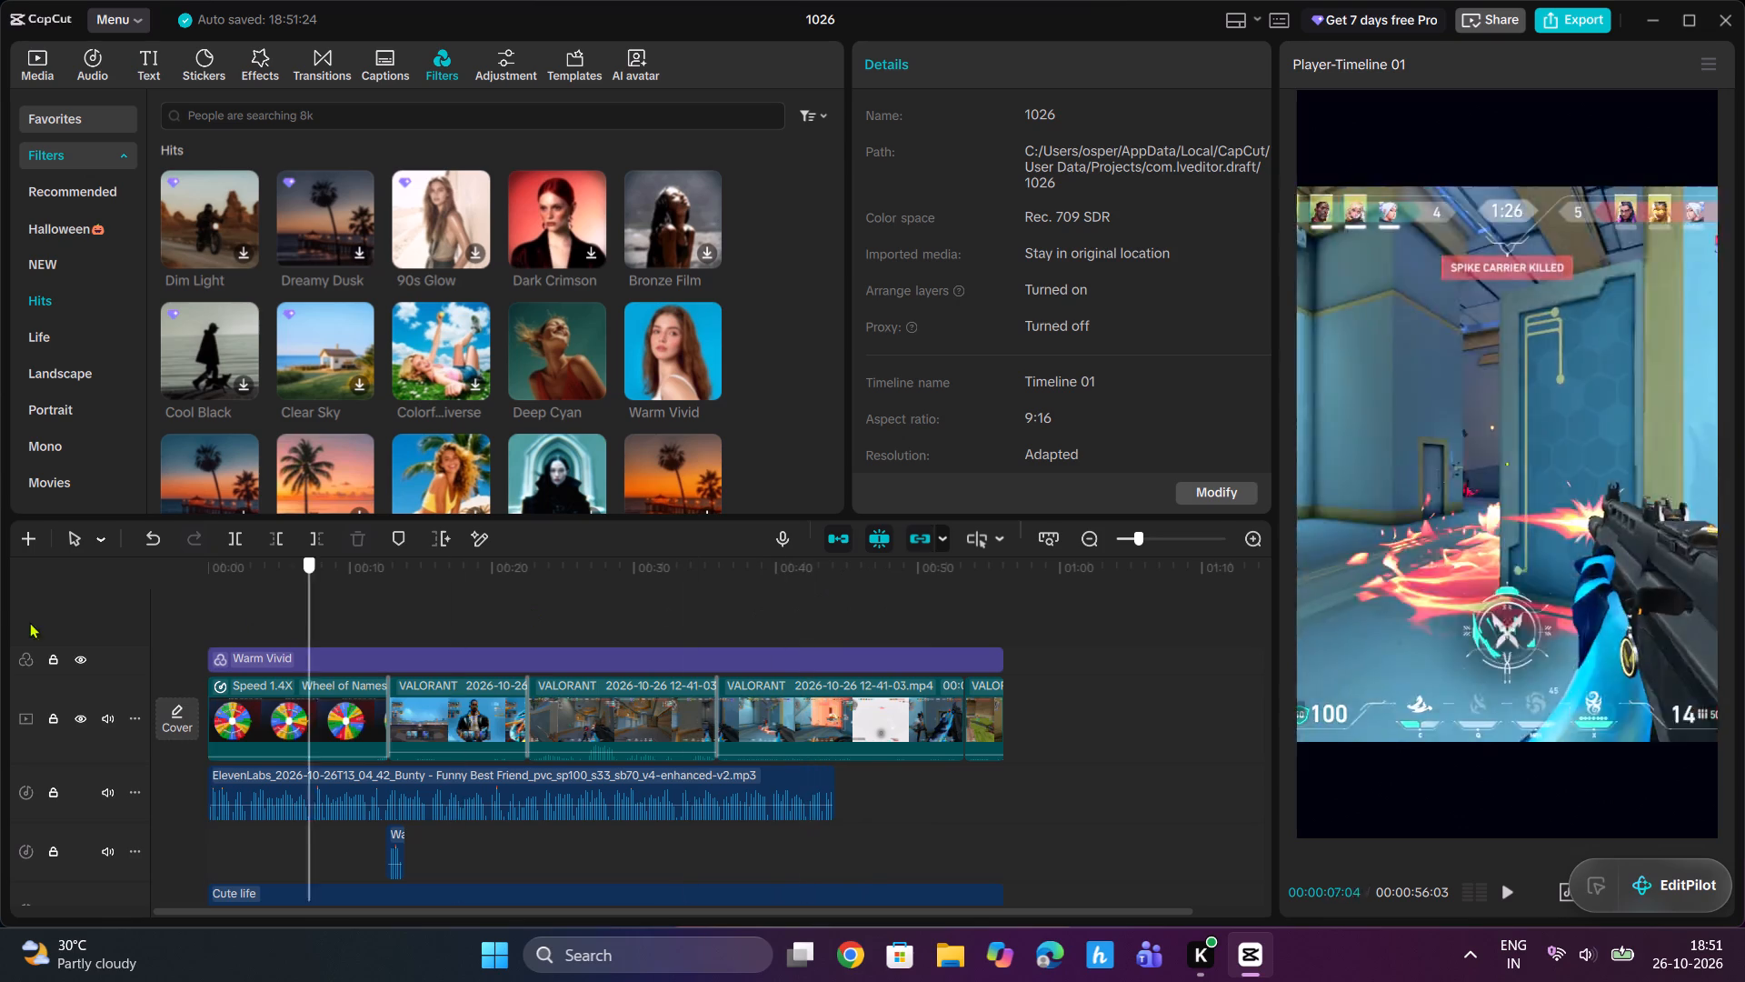
drag(30, 622, 0, 633)
Set the Warm Vivid filter's intensity to 50.
click(321, 650)
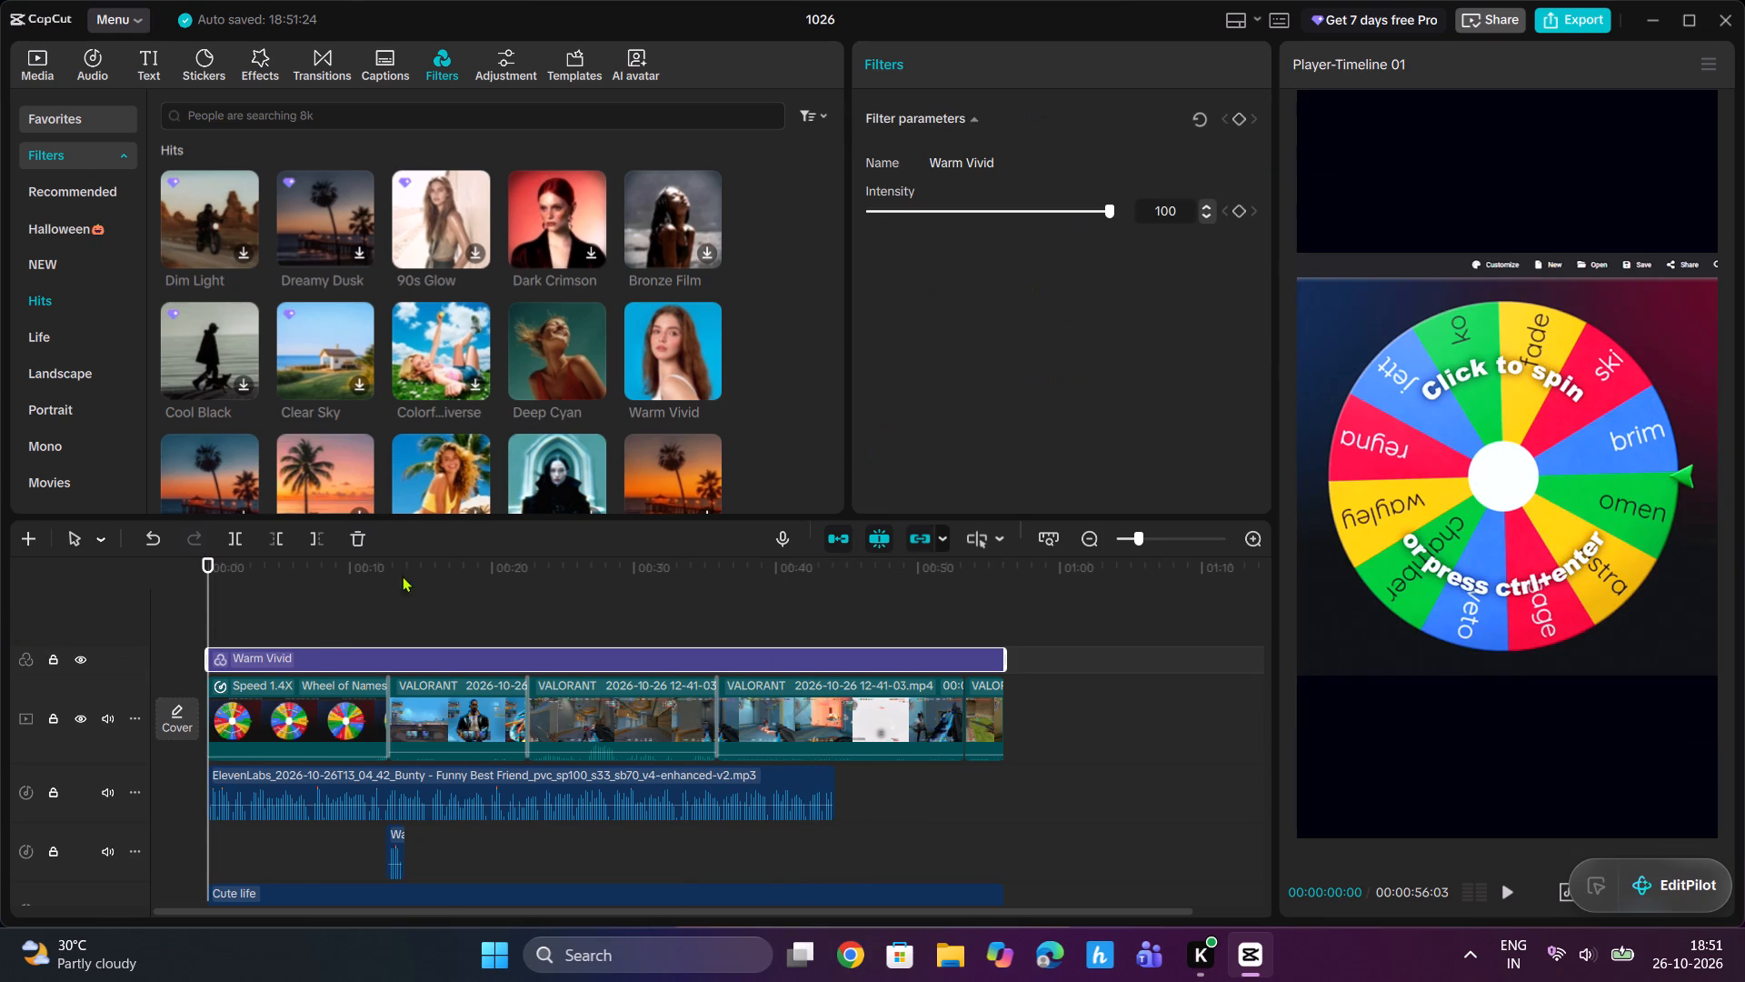
drag(1089, 206, 981, 232)
drag(981, 232, 991, 238)
Browse the Hits filter collection for other looks that could suit the video.
scroll(570, 388, down, 1)
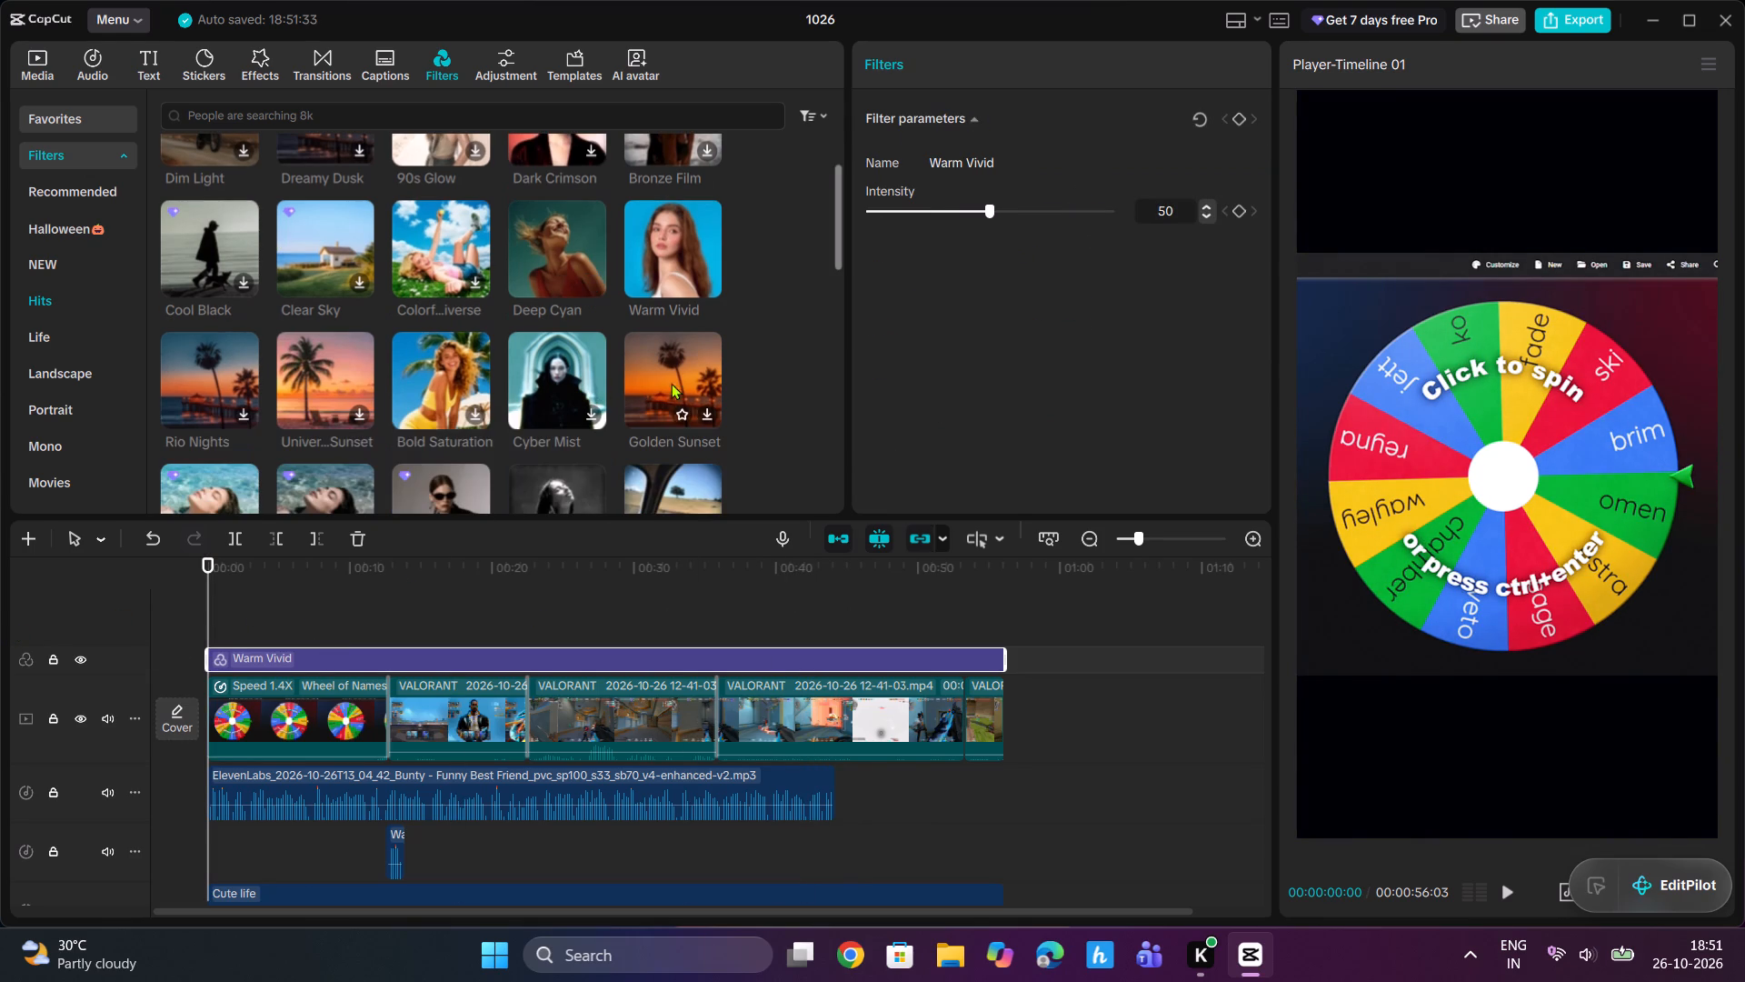
scroll(408, 336, down, 1)
scroll(555, 366, down, 1)
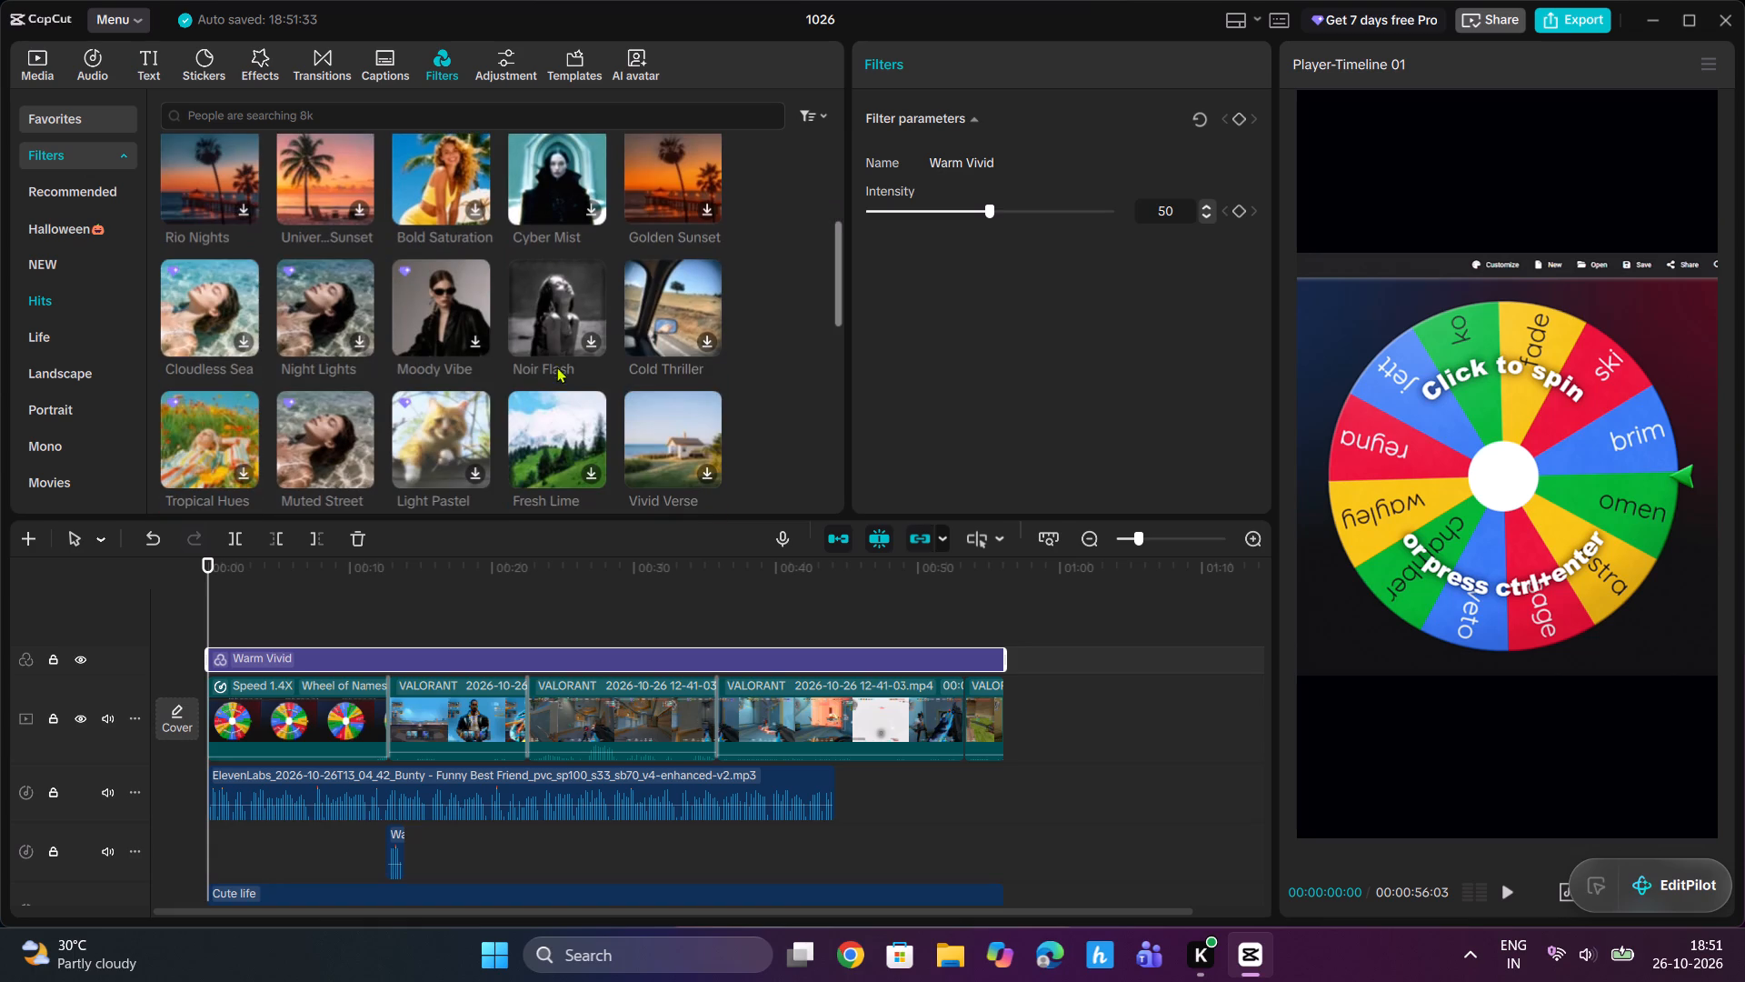
scroll(697, 296, down, 2)
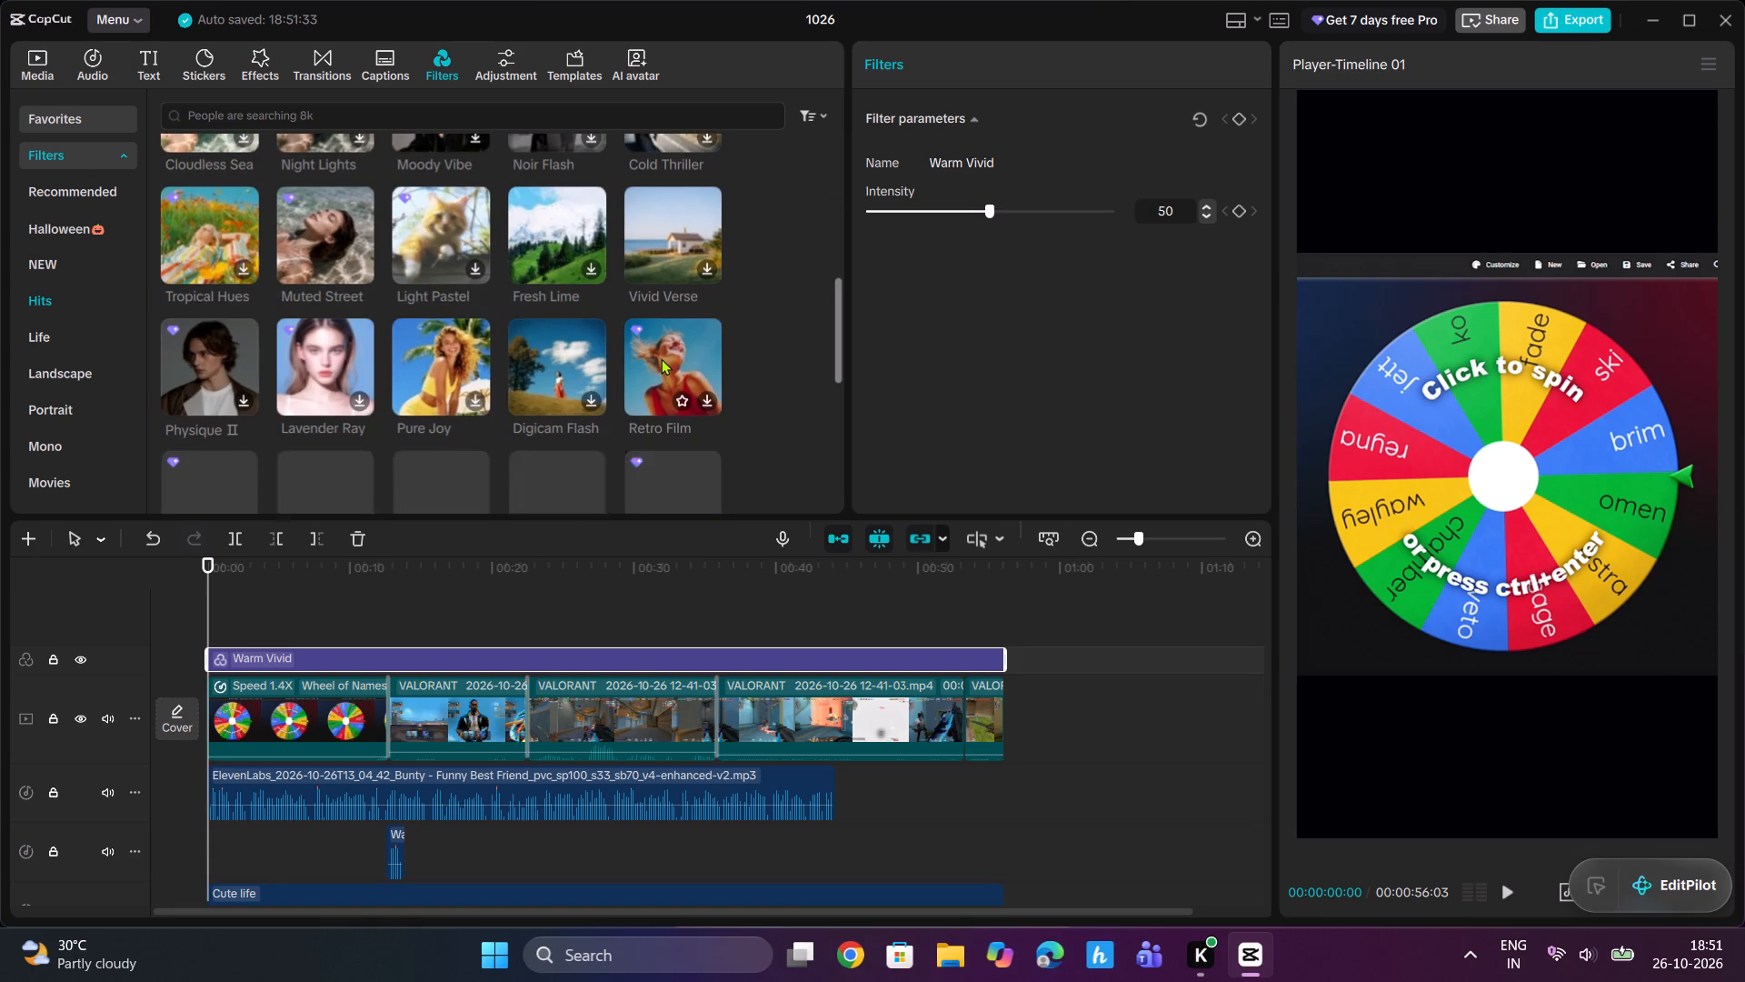
scroll(512, 370, up, 8)
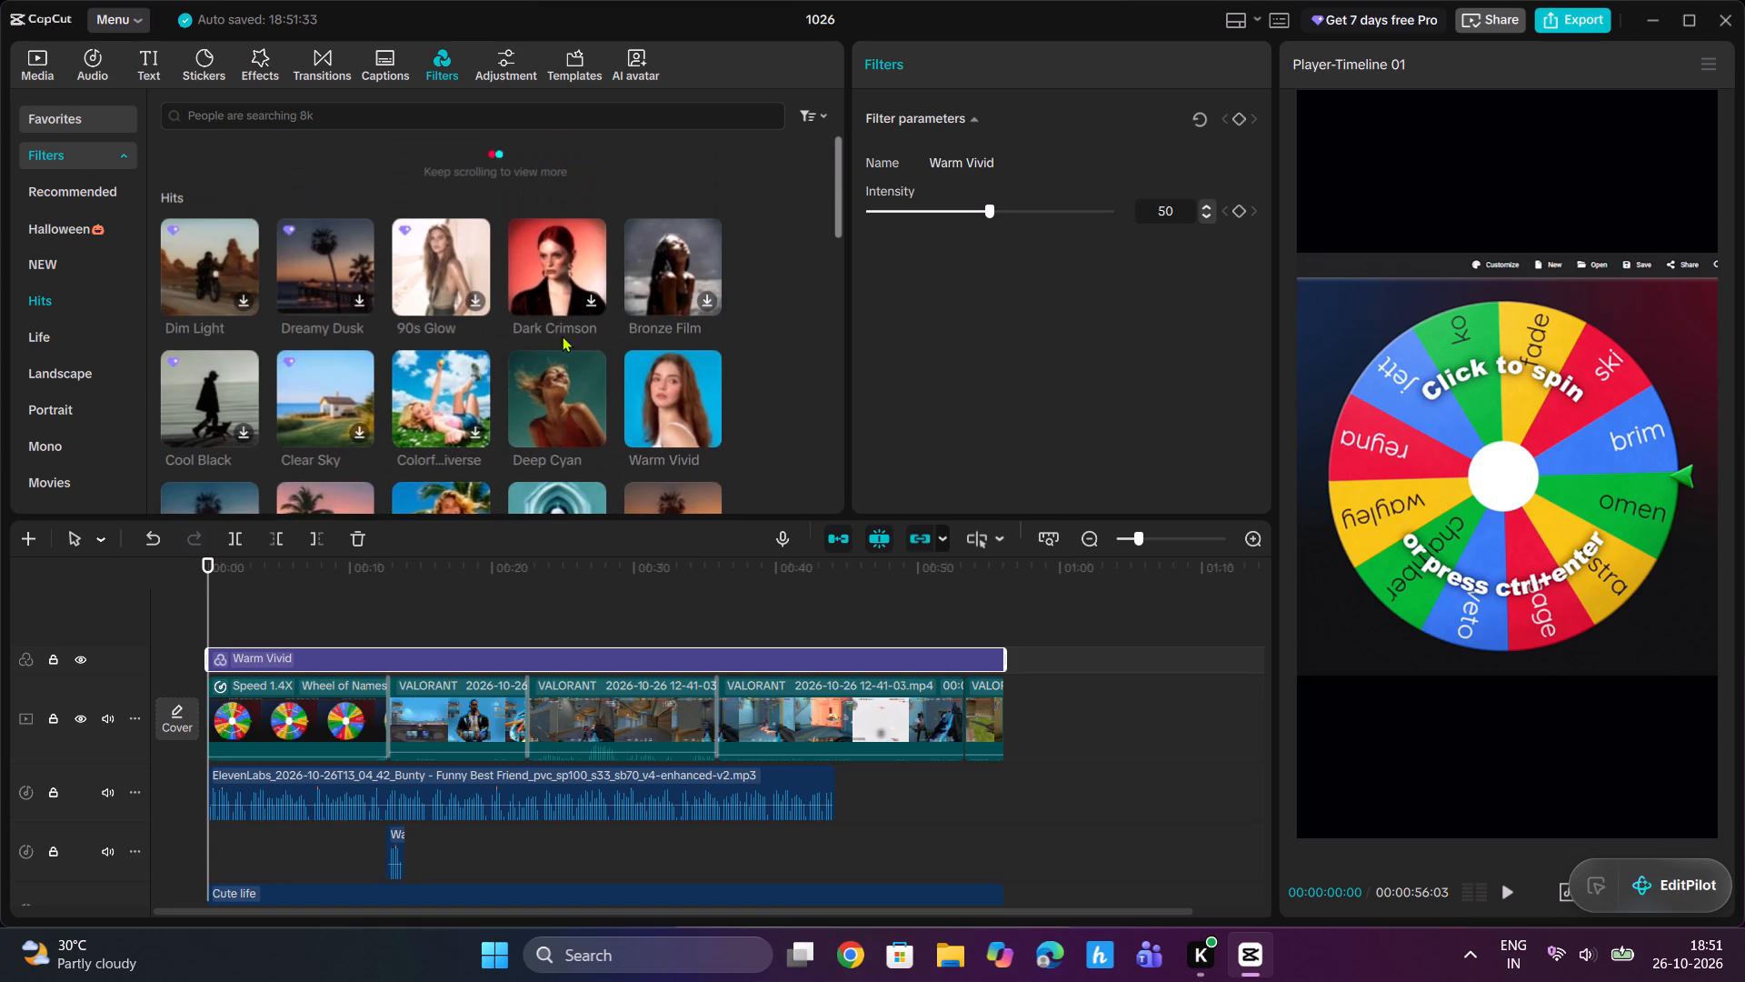
scroll(563, 336, up, 5)
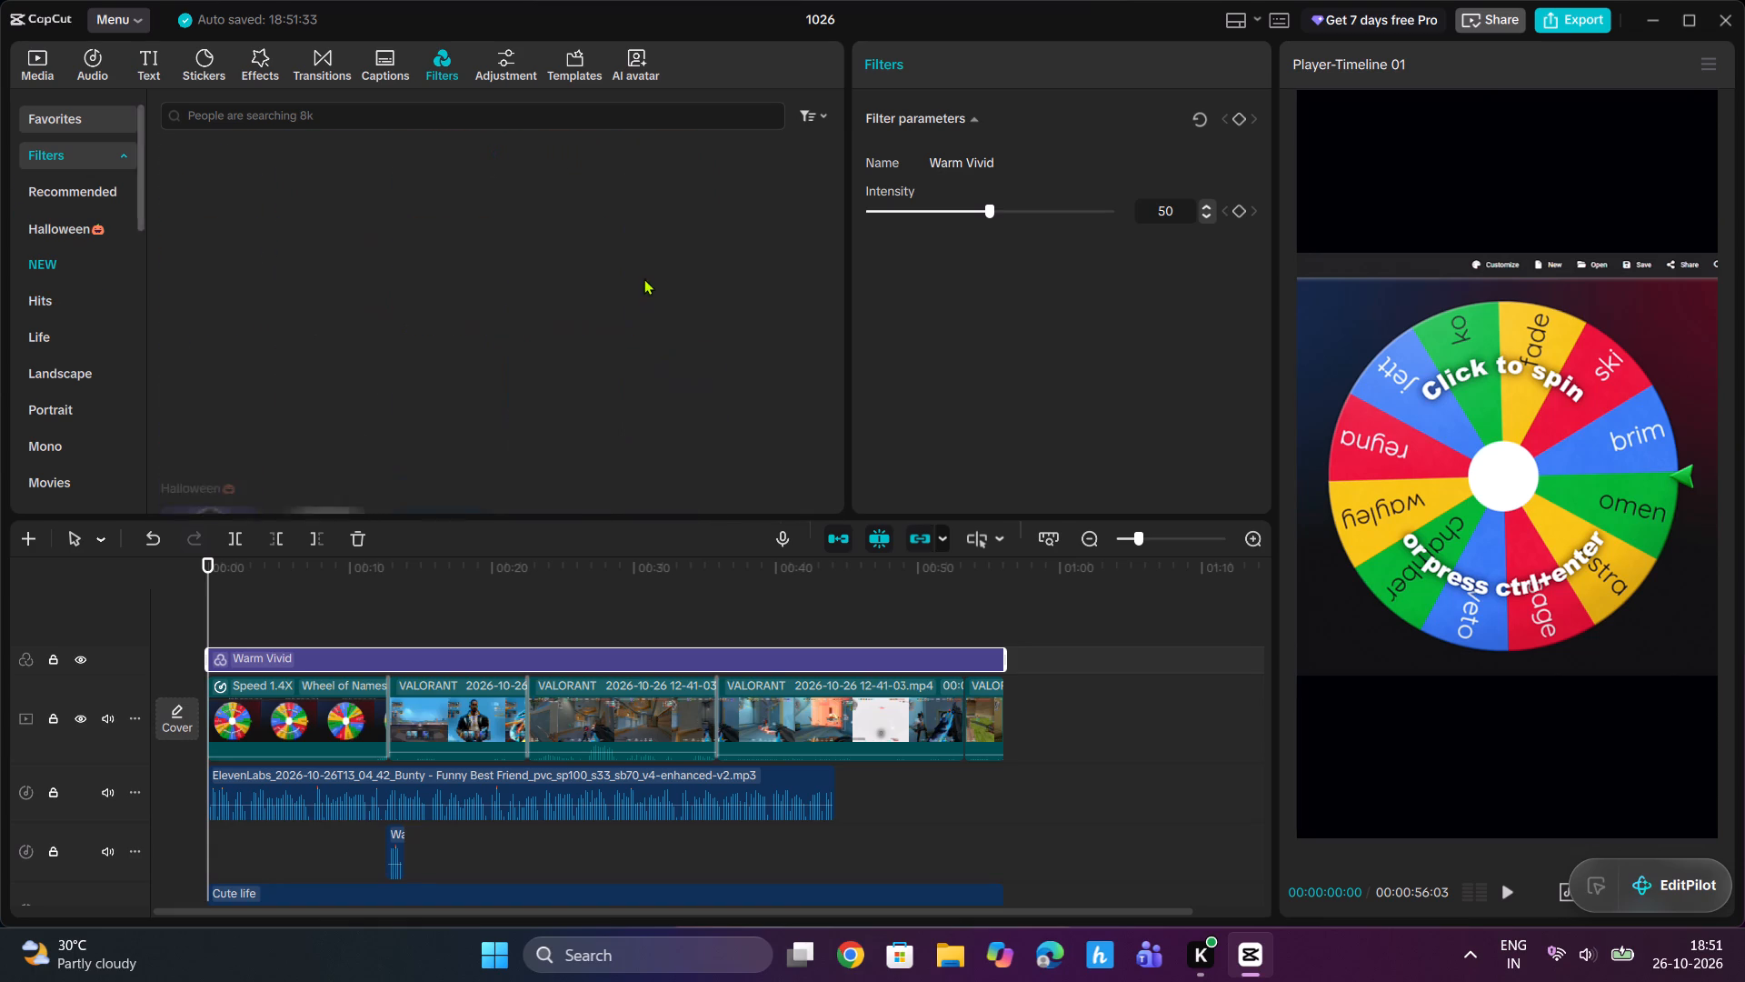
click(48, 296)
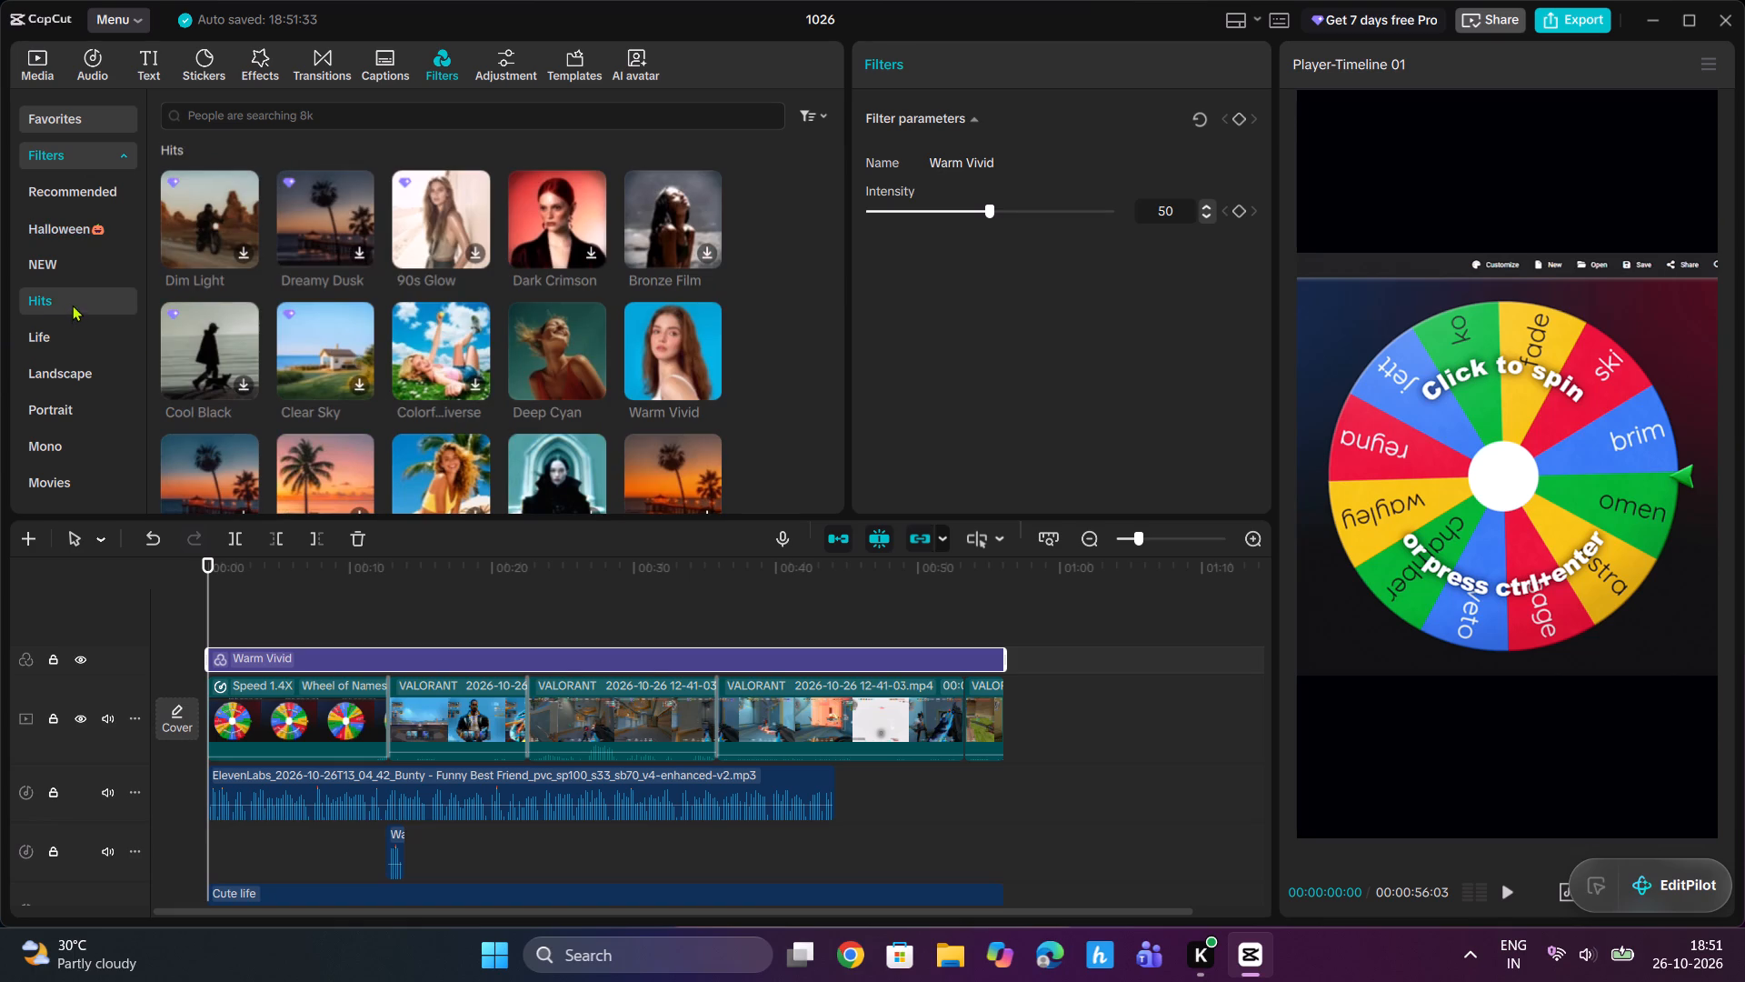
Add a second Warm Vivid filter from the Portrait collection at the timeline start and extend it over the whole video.
click(55, 307)
click(50, 249)
click(50, 256)
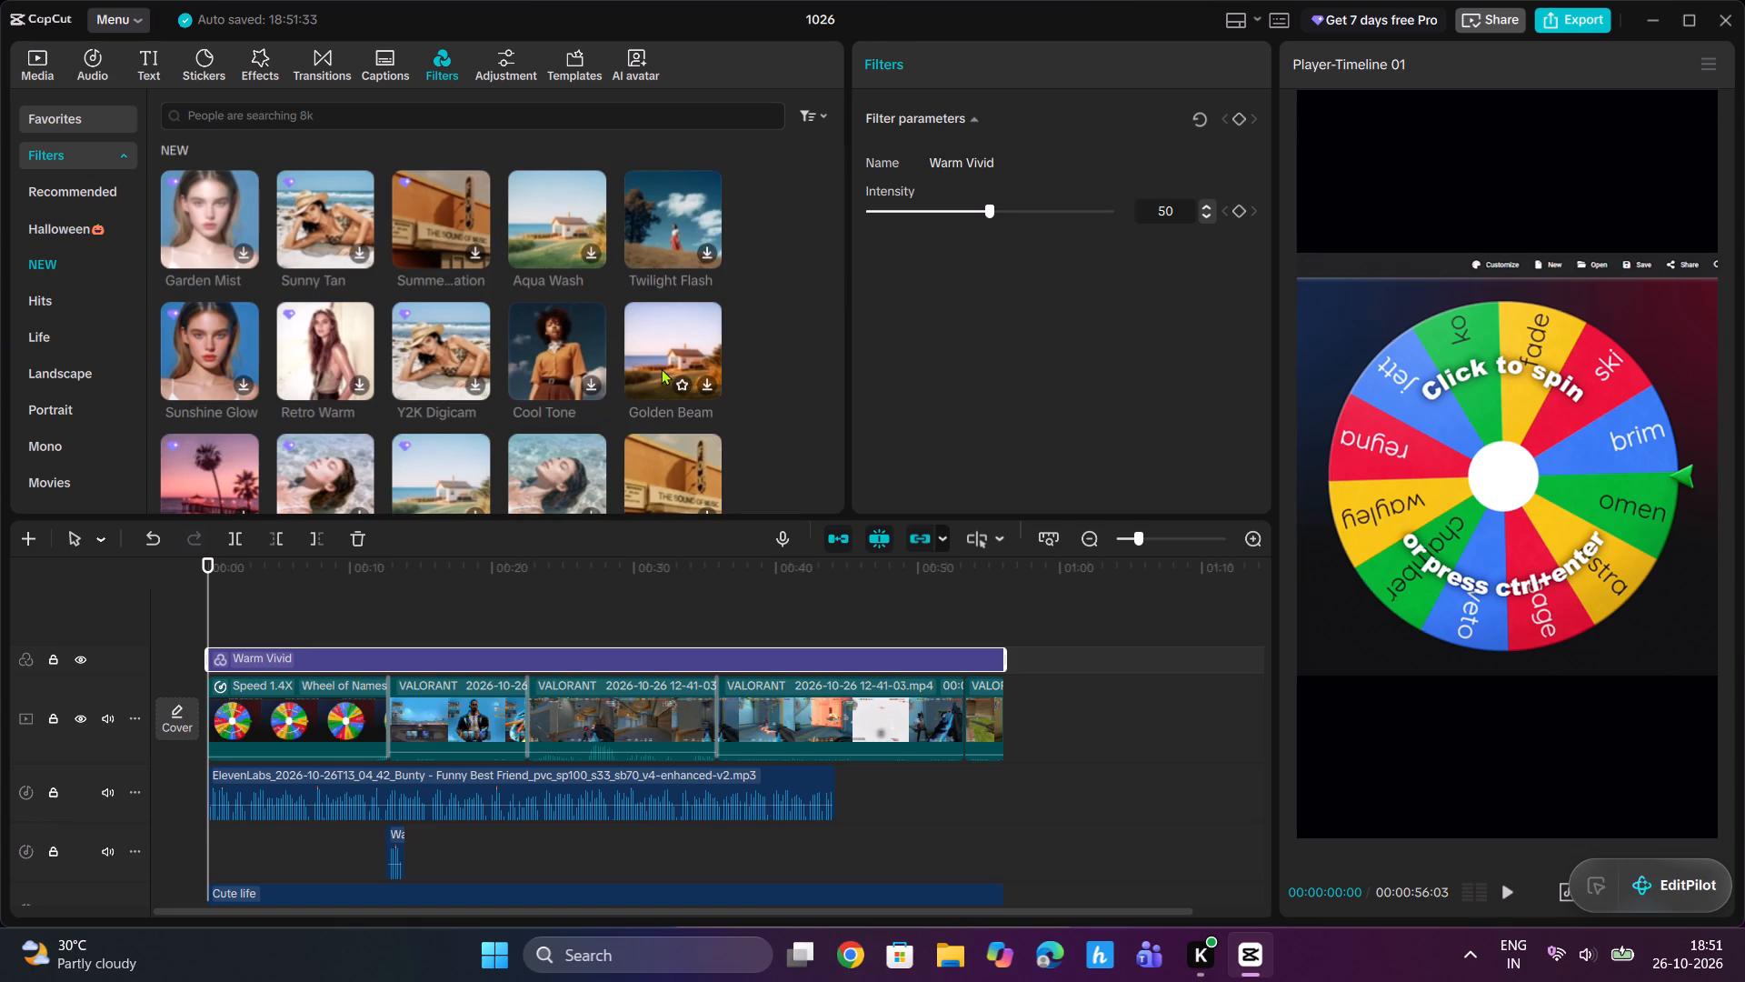
scroll(631, 462, down, 1)
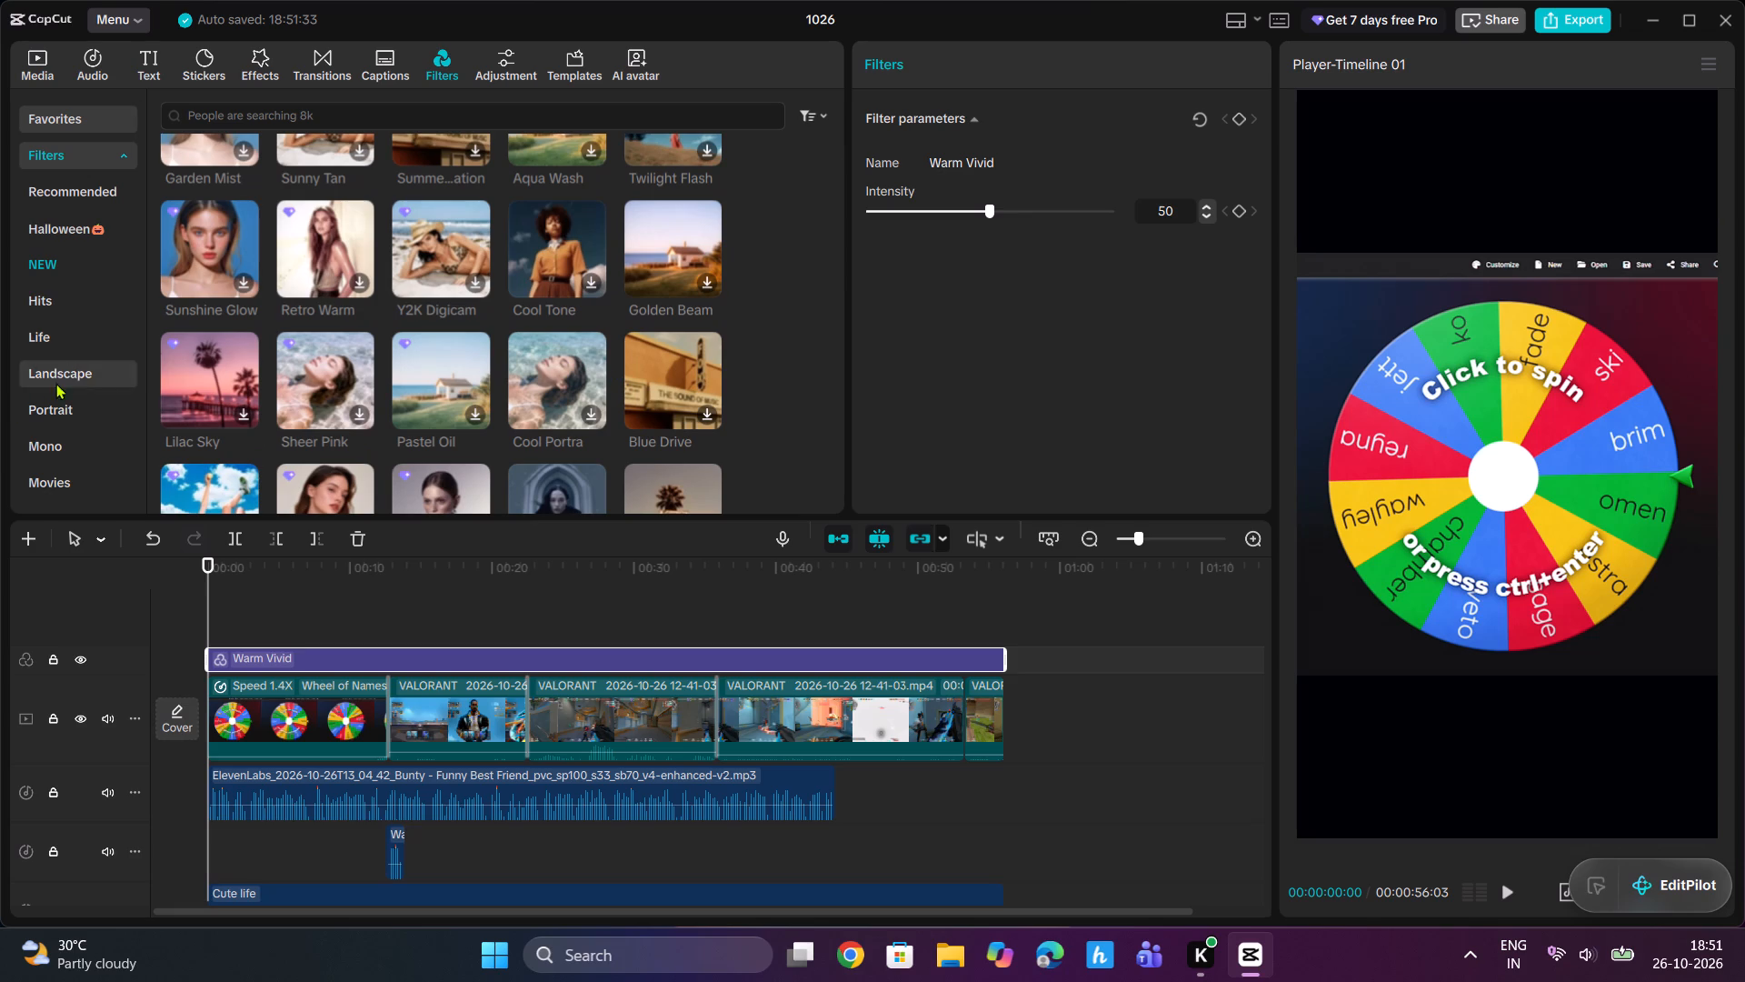
scroll(75, 466, down, 1)
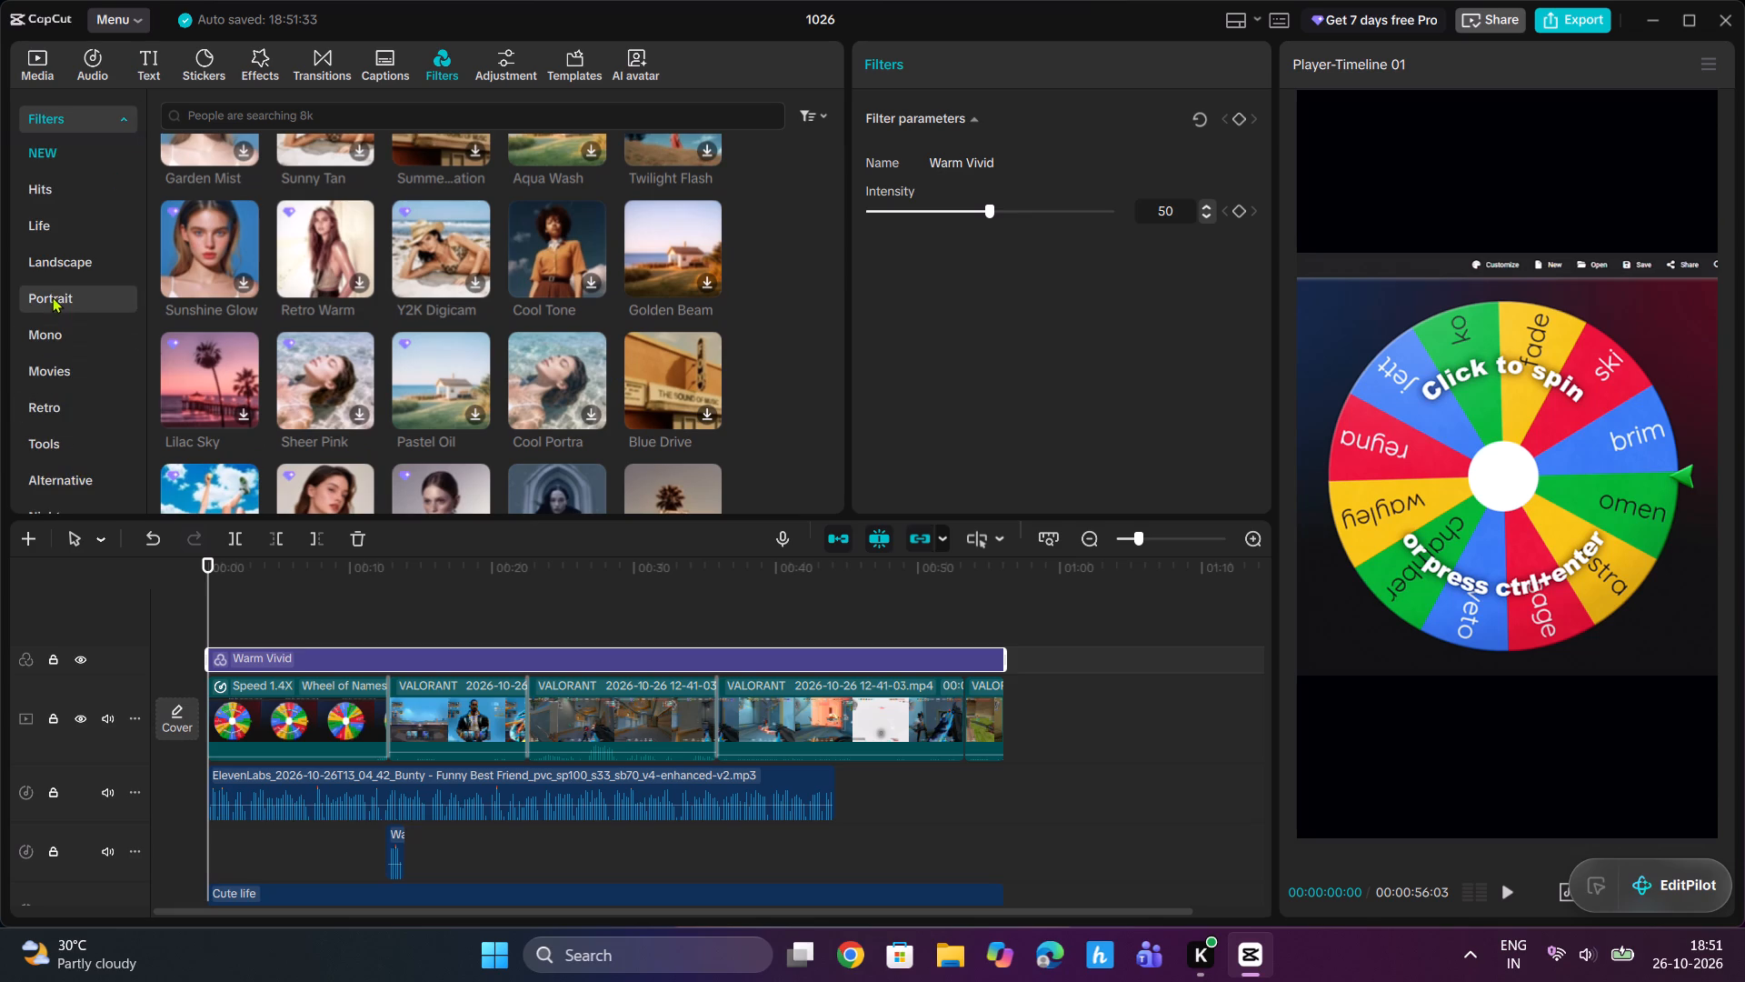
click(54, 295)
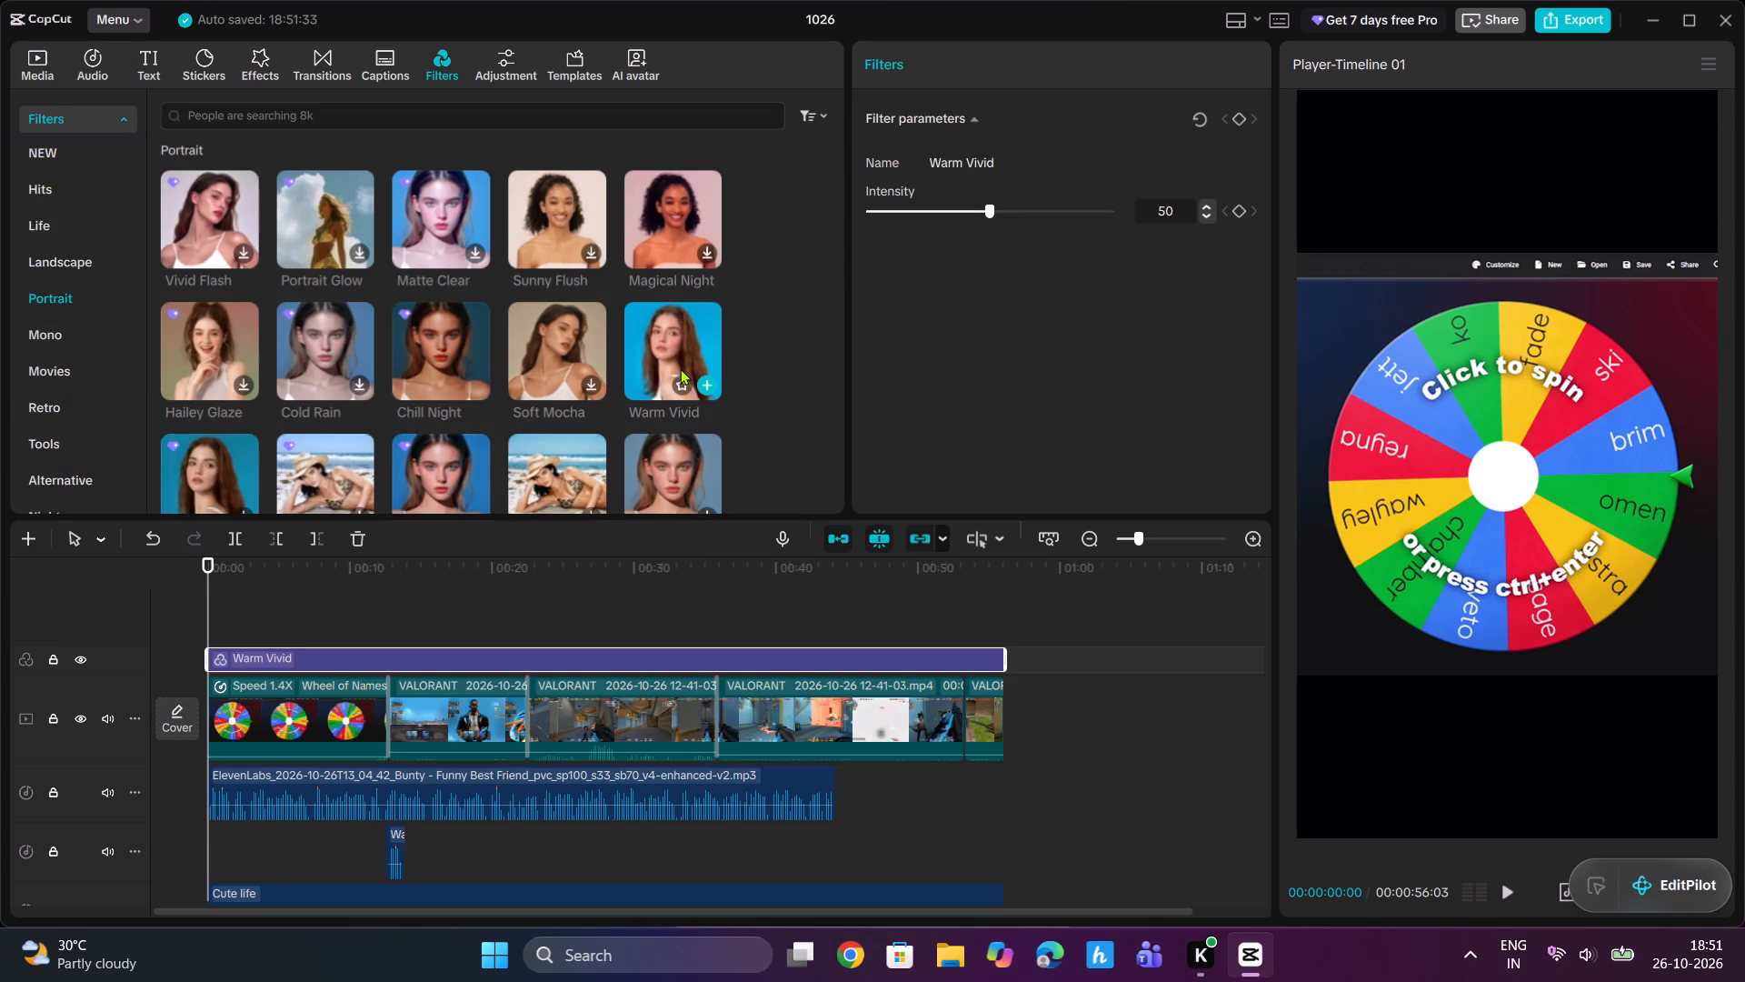
click(713, 383)
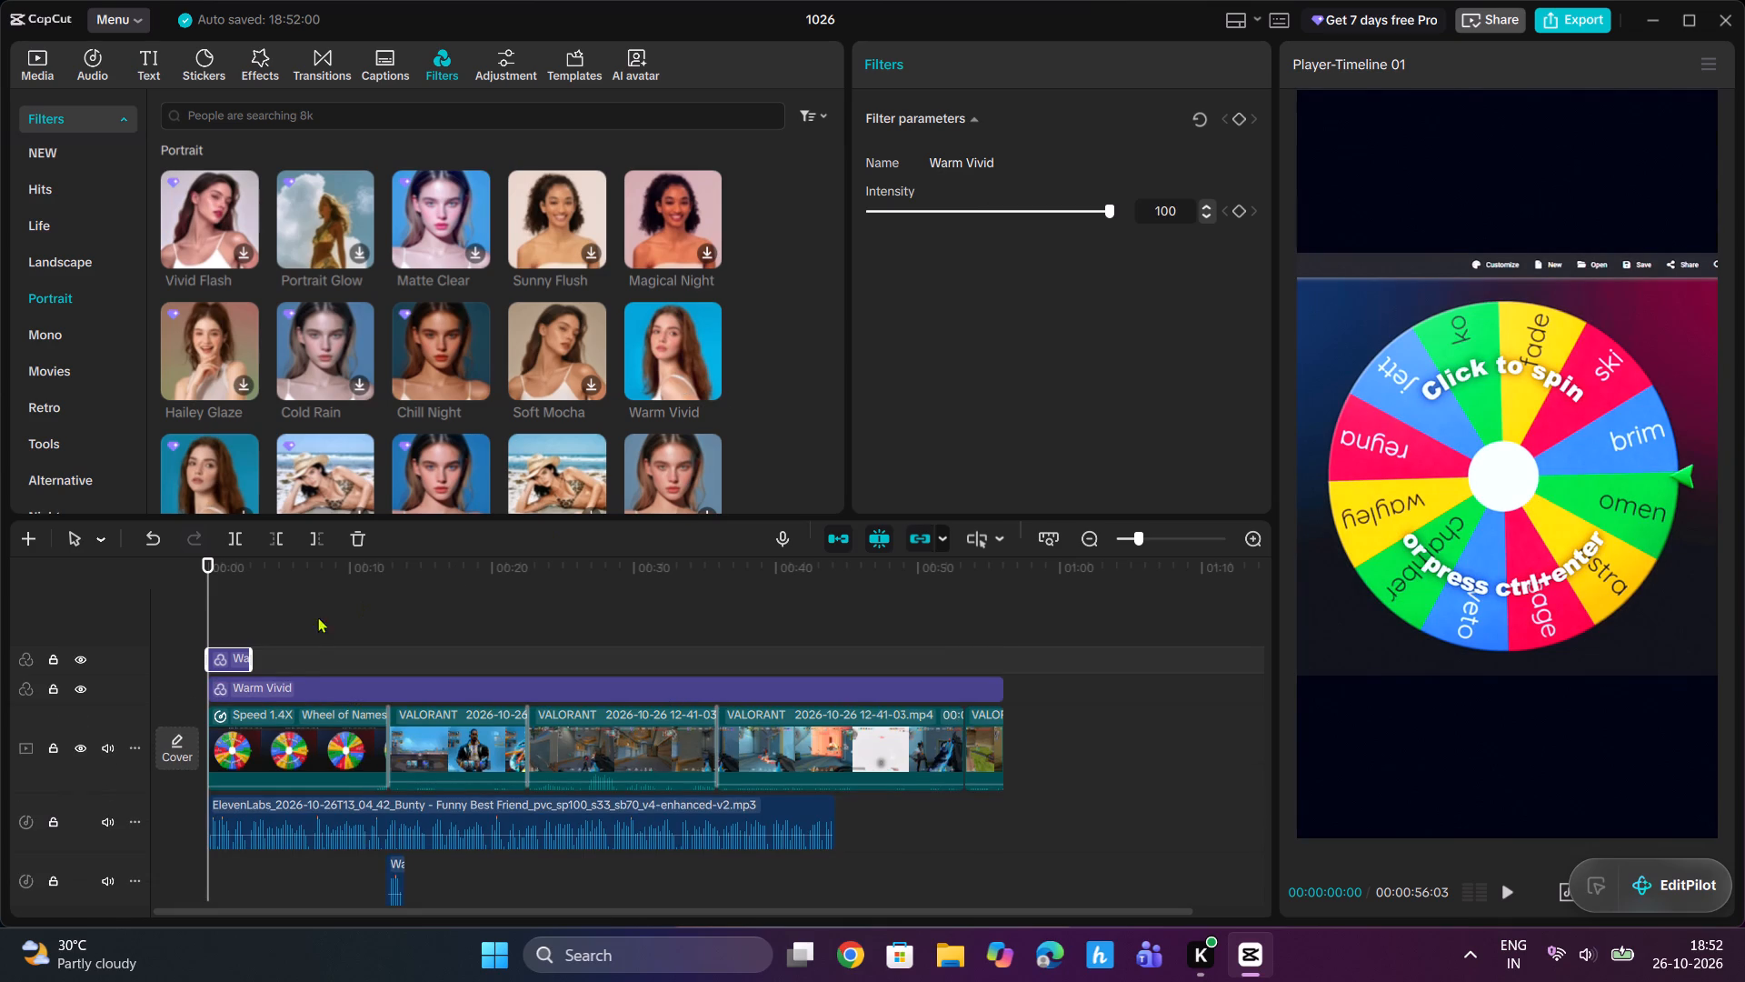
drag(251, 658, 1017, 678)
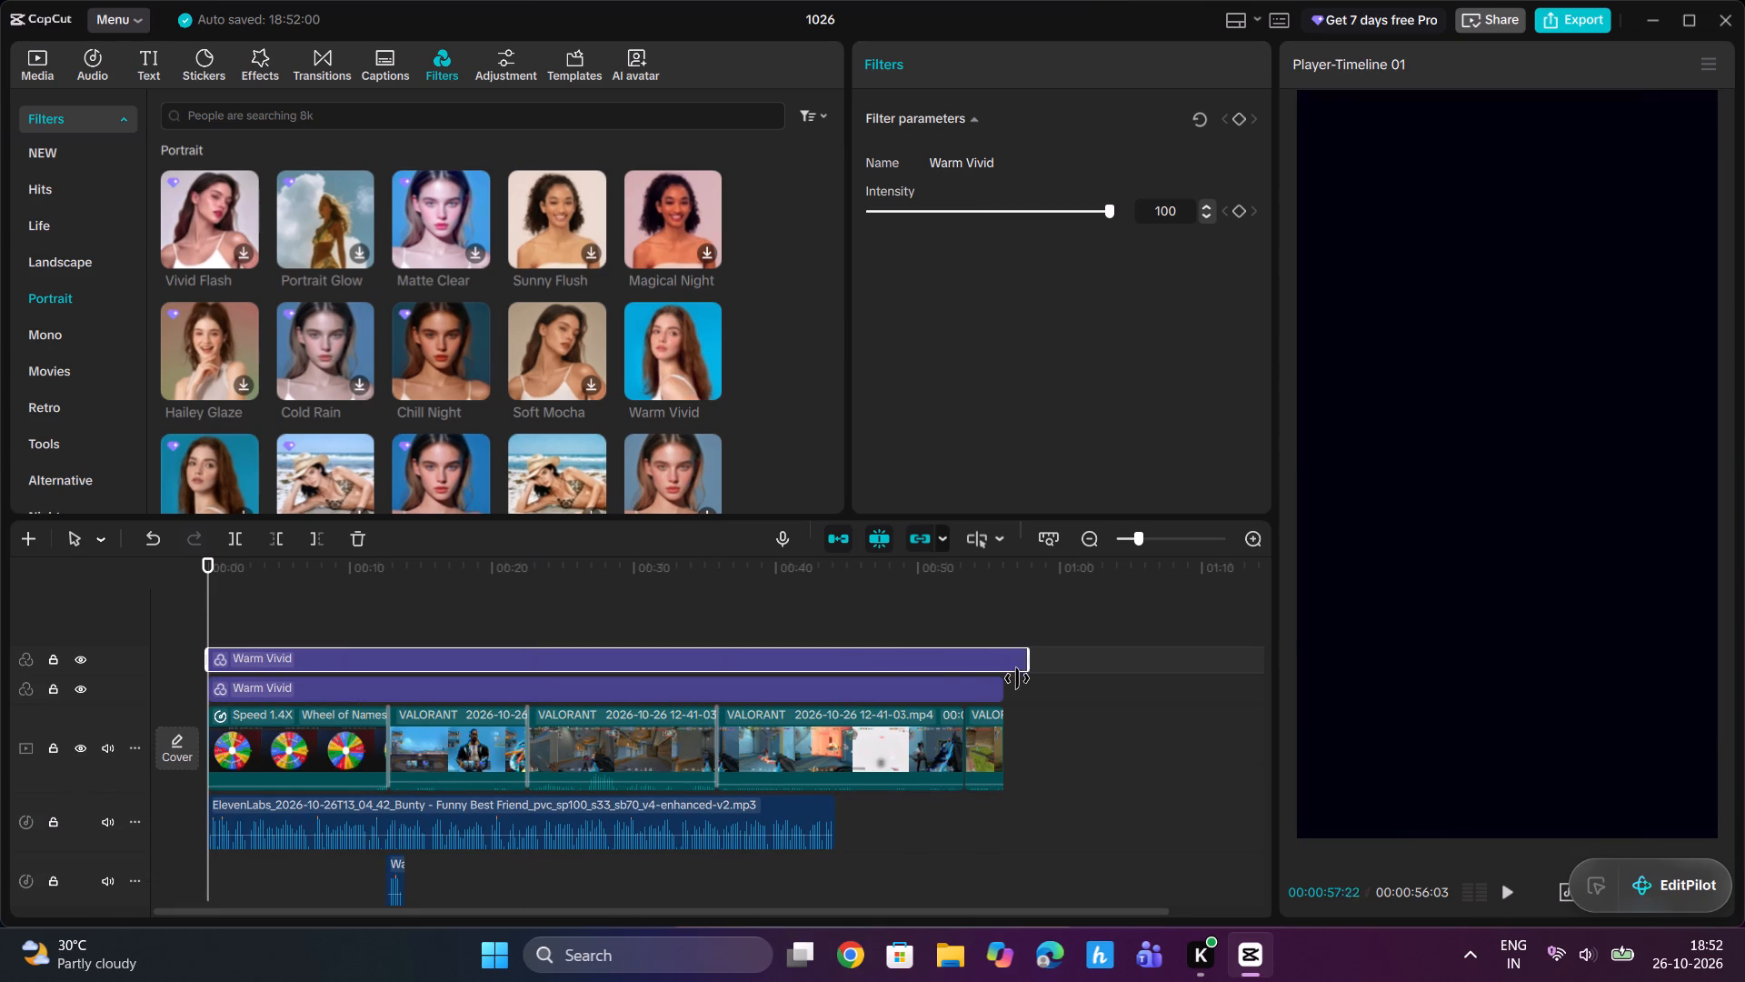
drag(1017, 678, 993, 678)
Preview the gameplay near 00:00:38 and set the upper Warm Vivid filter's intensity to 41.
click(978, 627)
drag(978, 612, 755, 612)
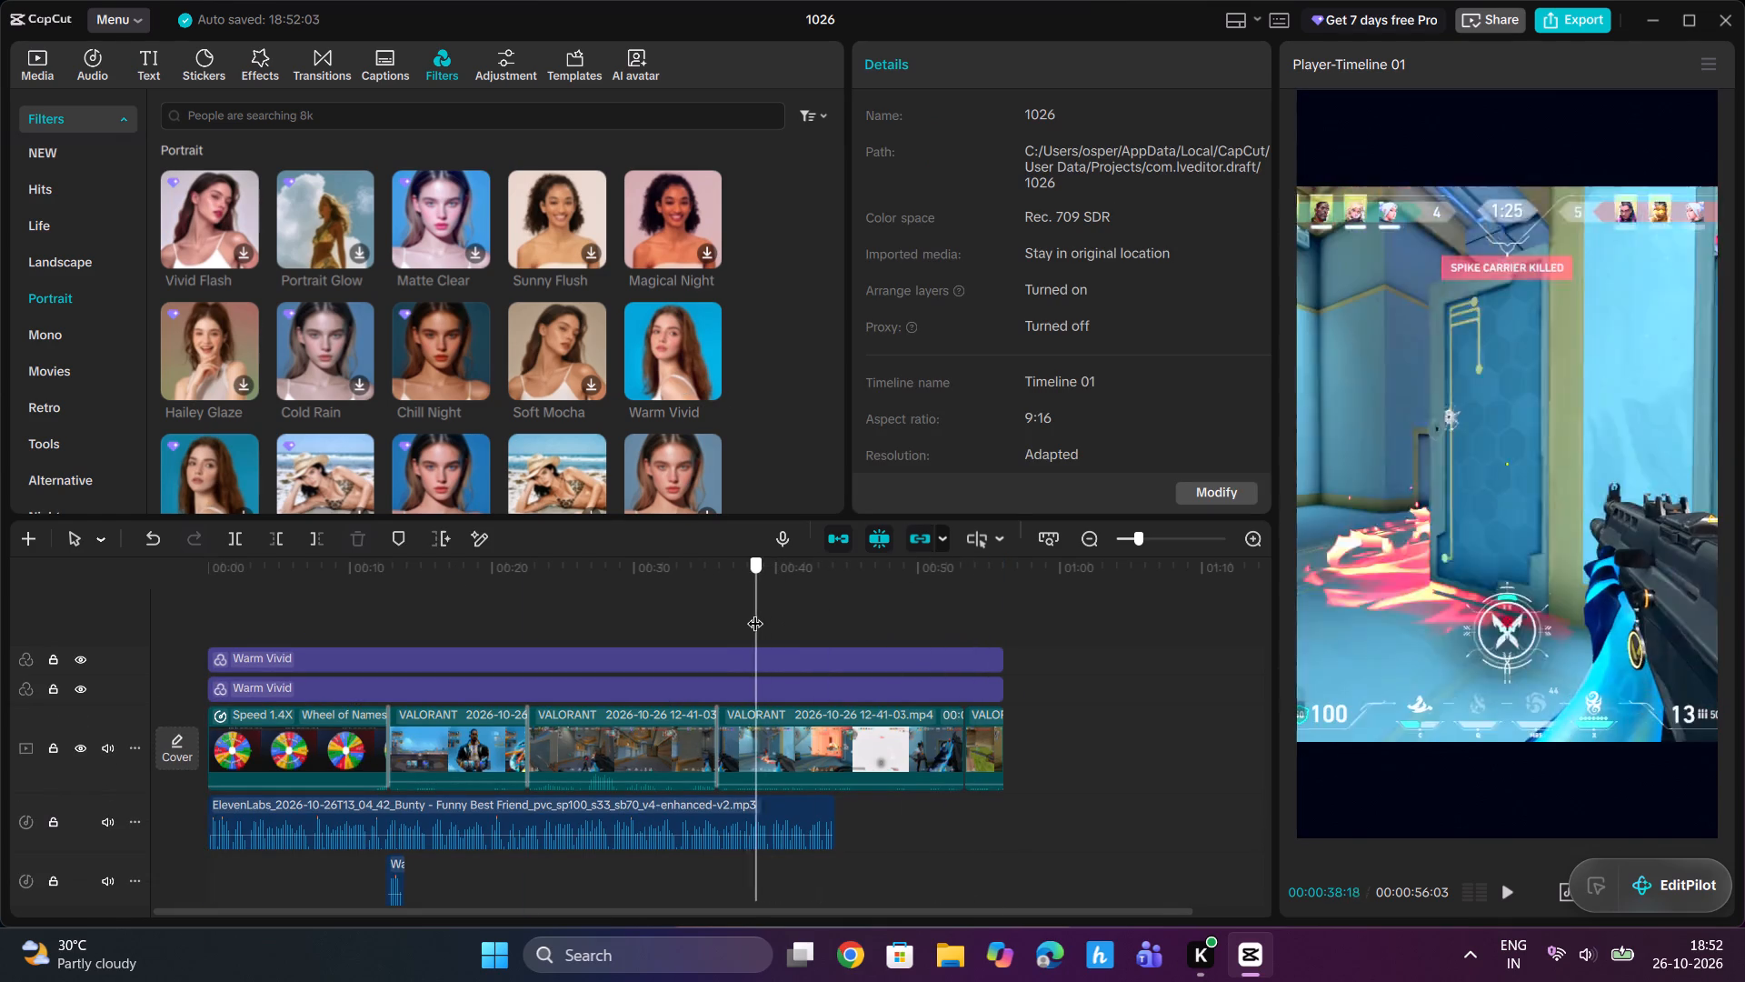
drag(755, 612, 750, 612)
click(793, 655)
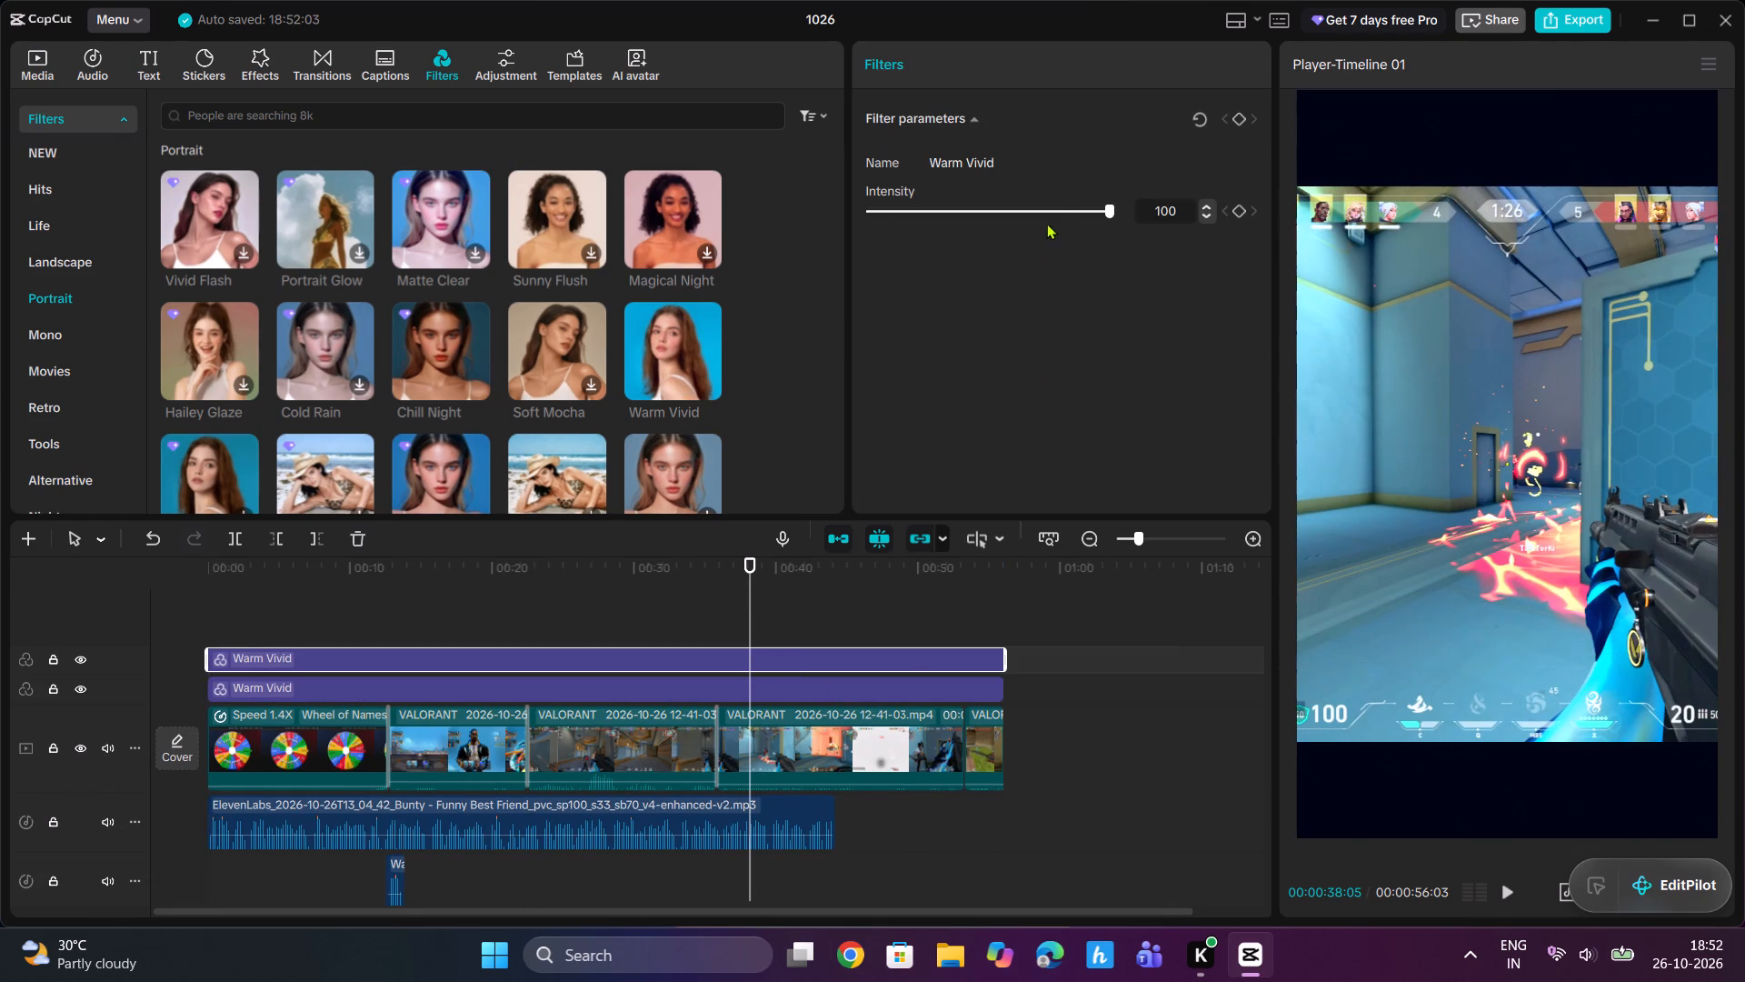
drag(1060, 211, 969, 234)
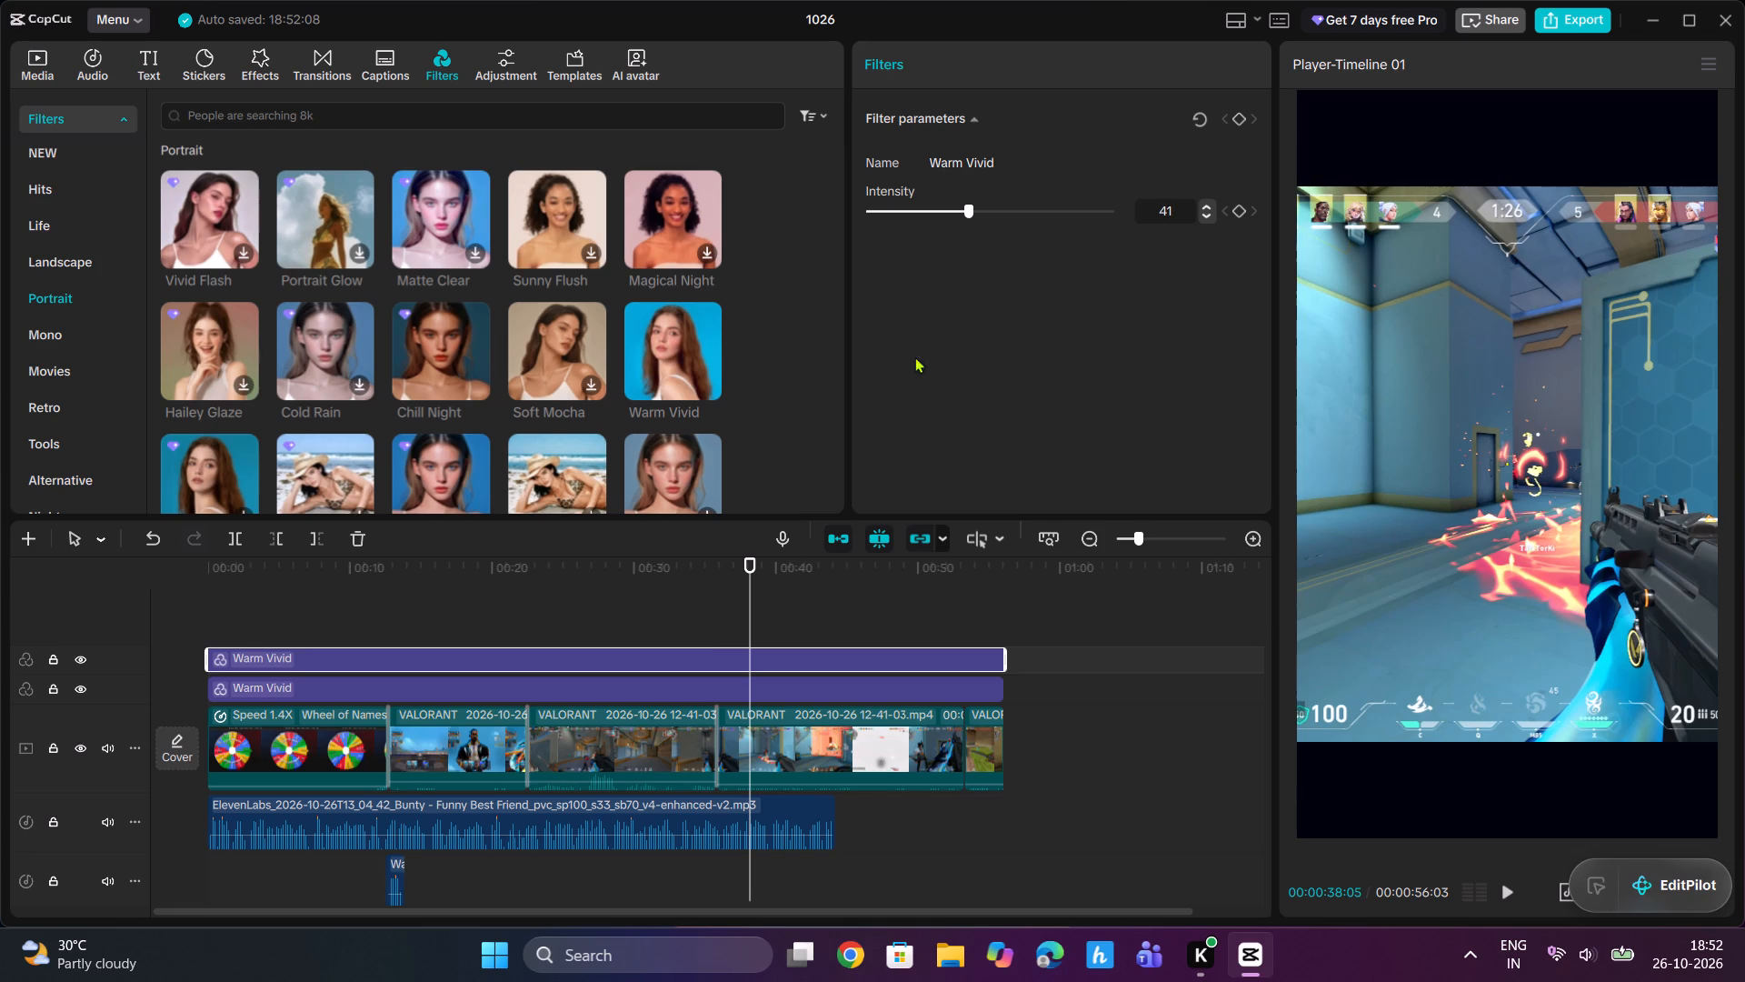
Play the video full screen from the start to check how the doubled Warm Vivid filters look.
drag(748, 567, 0, 610)
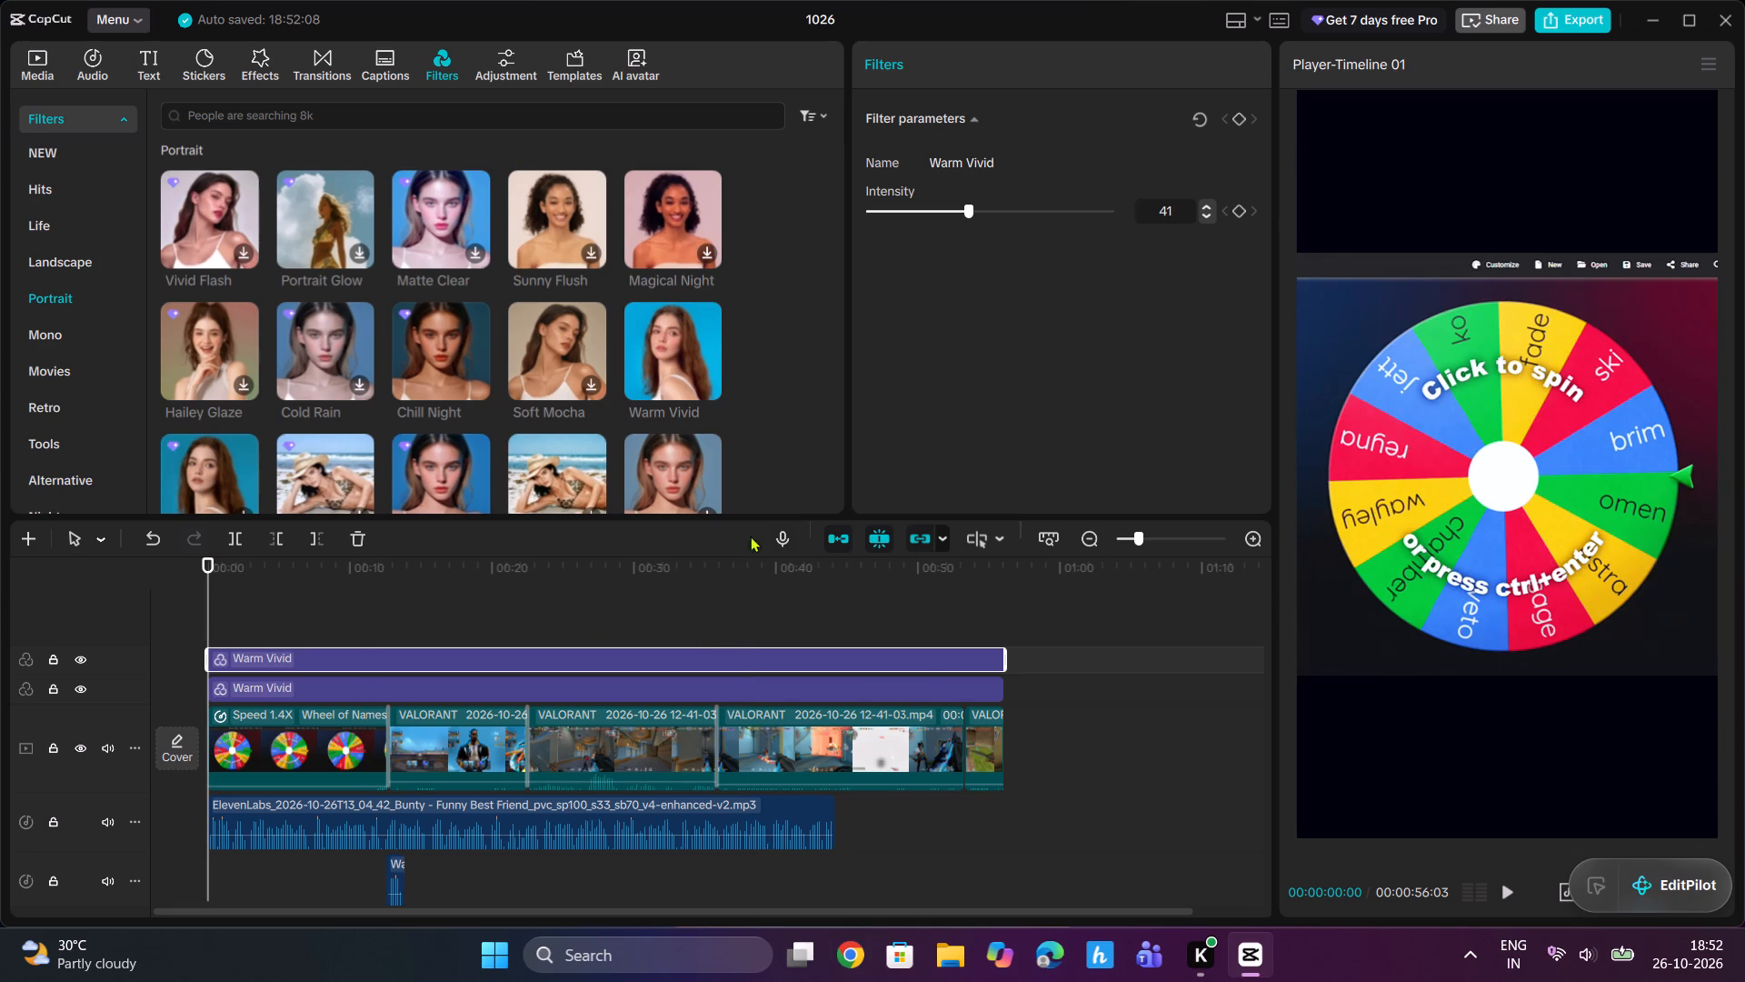
scroll(1568, 856, down, 1)
click(1695, 763)
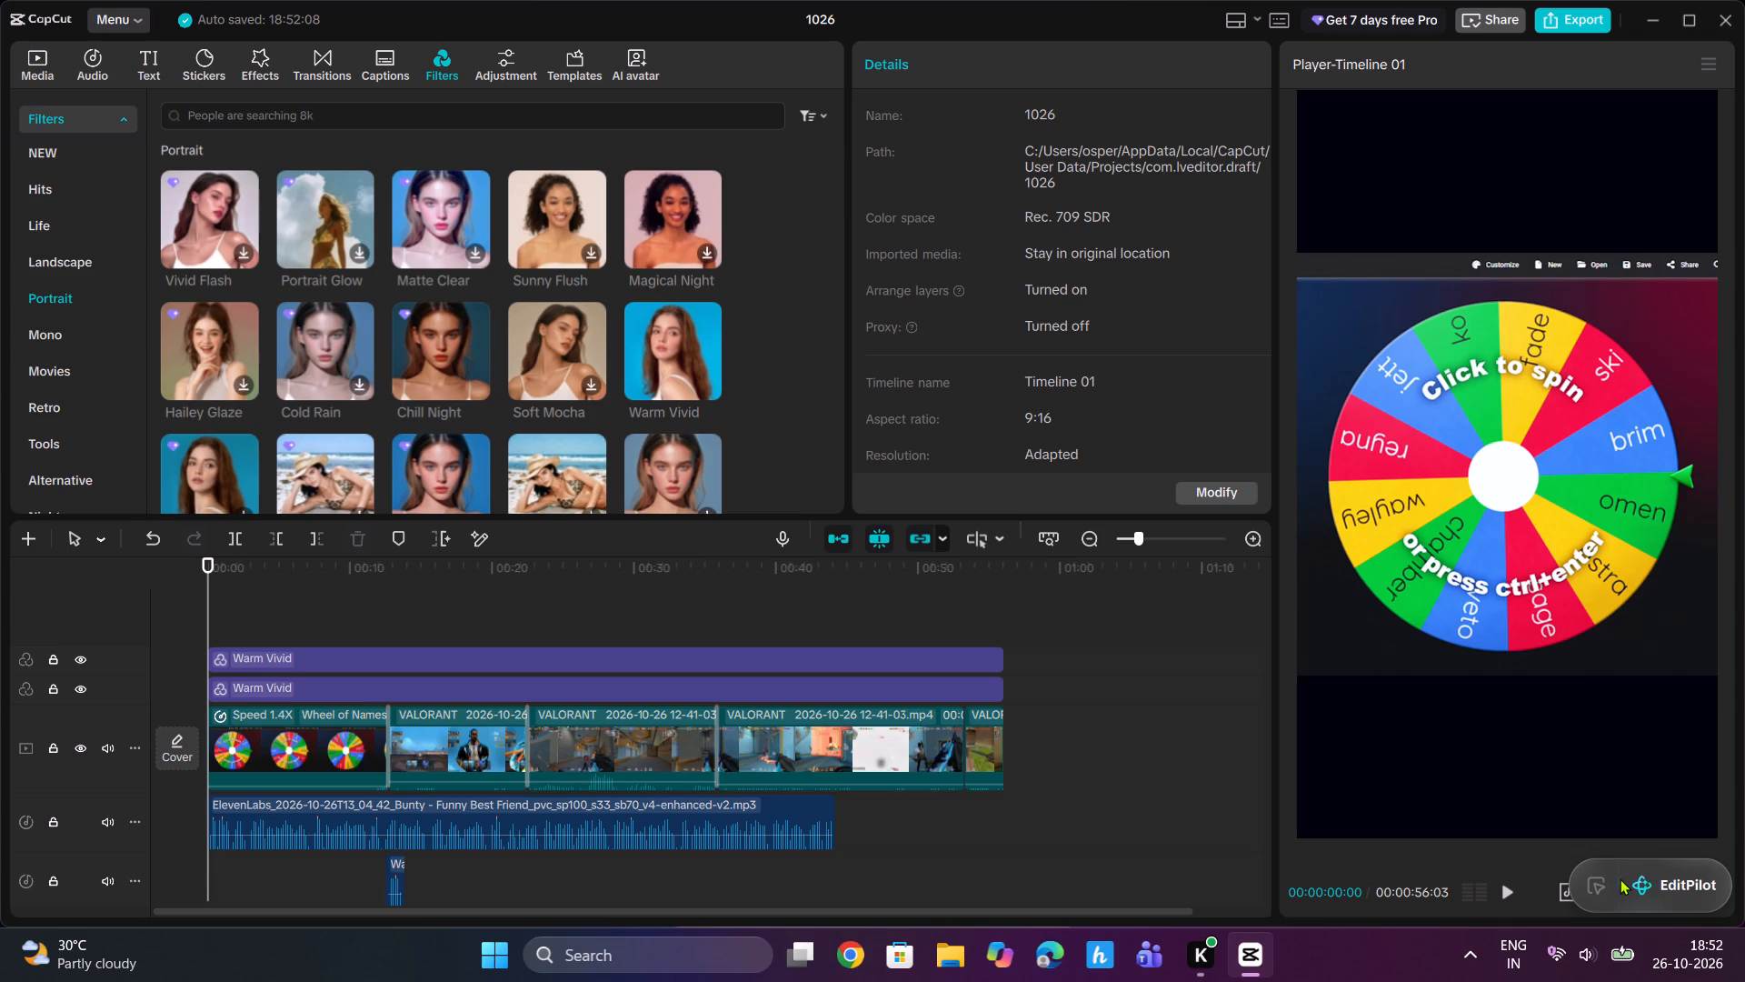
drag(1680, 881, 1654, 757)
click(1716, 891)
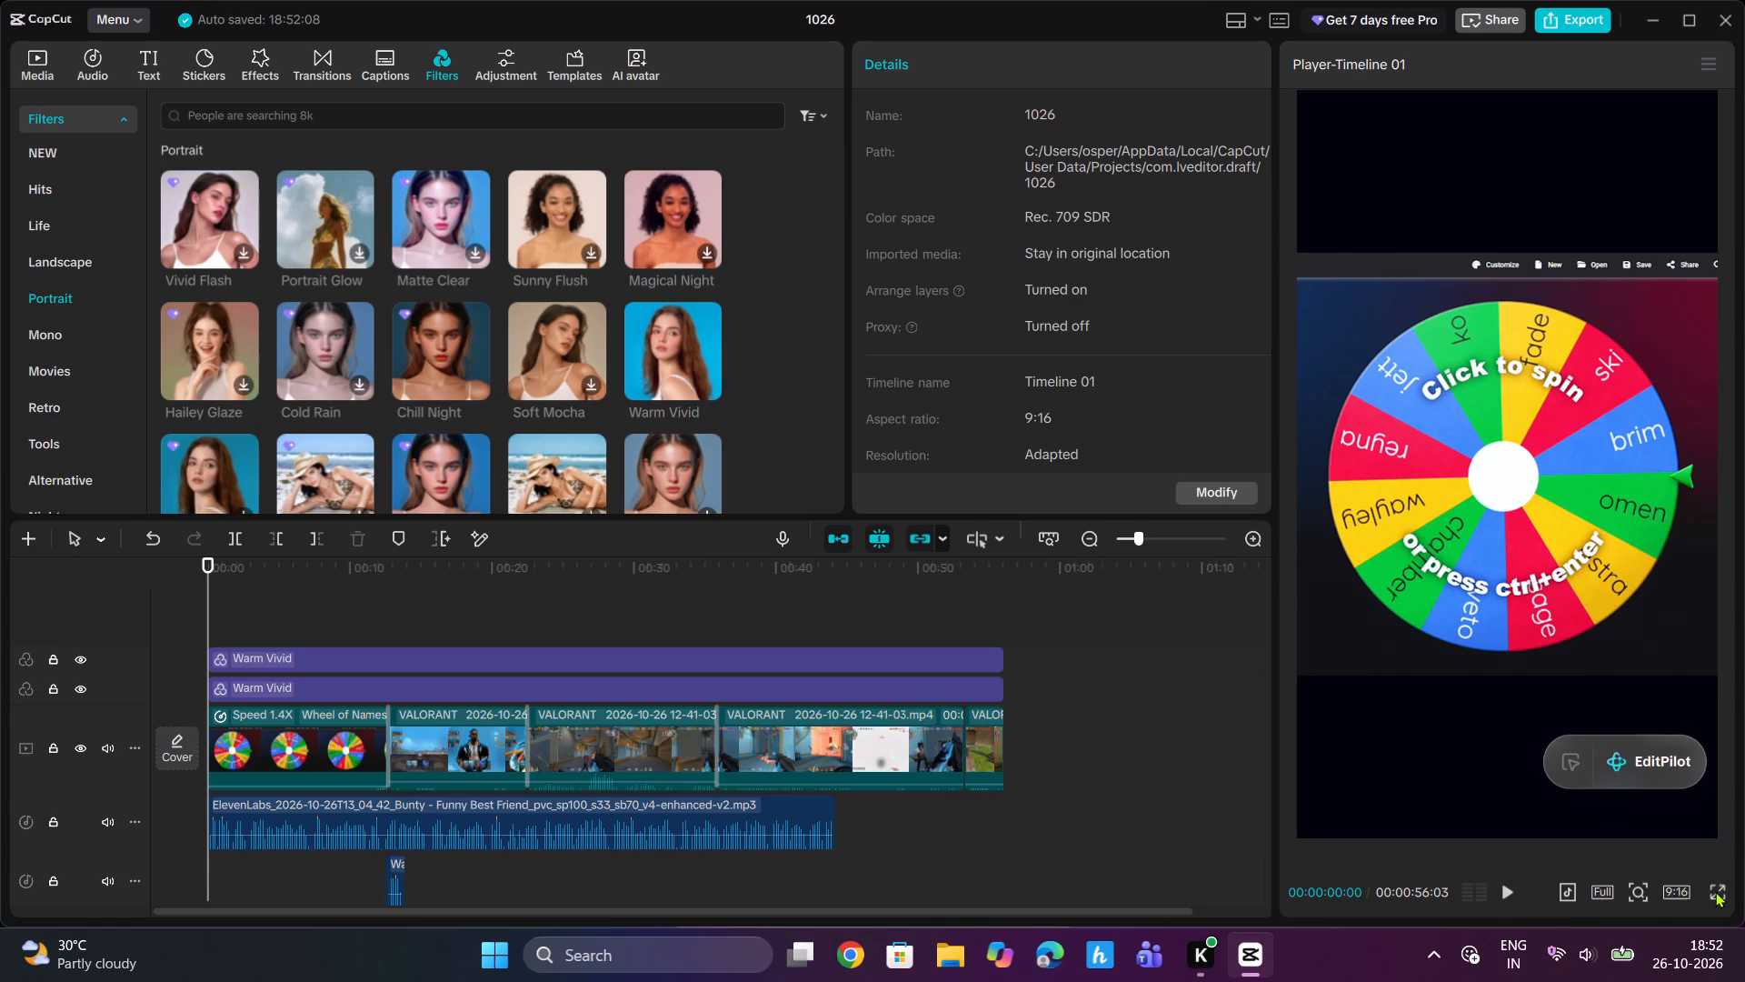
click(577, 882)
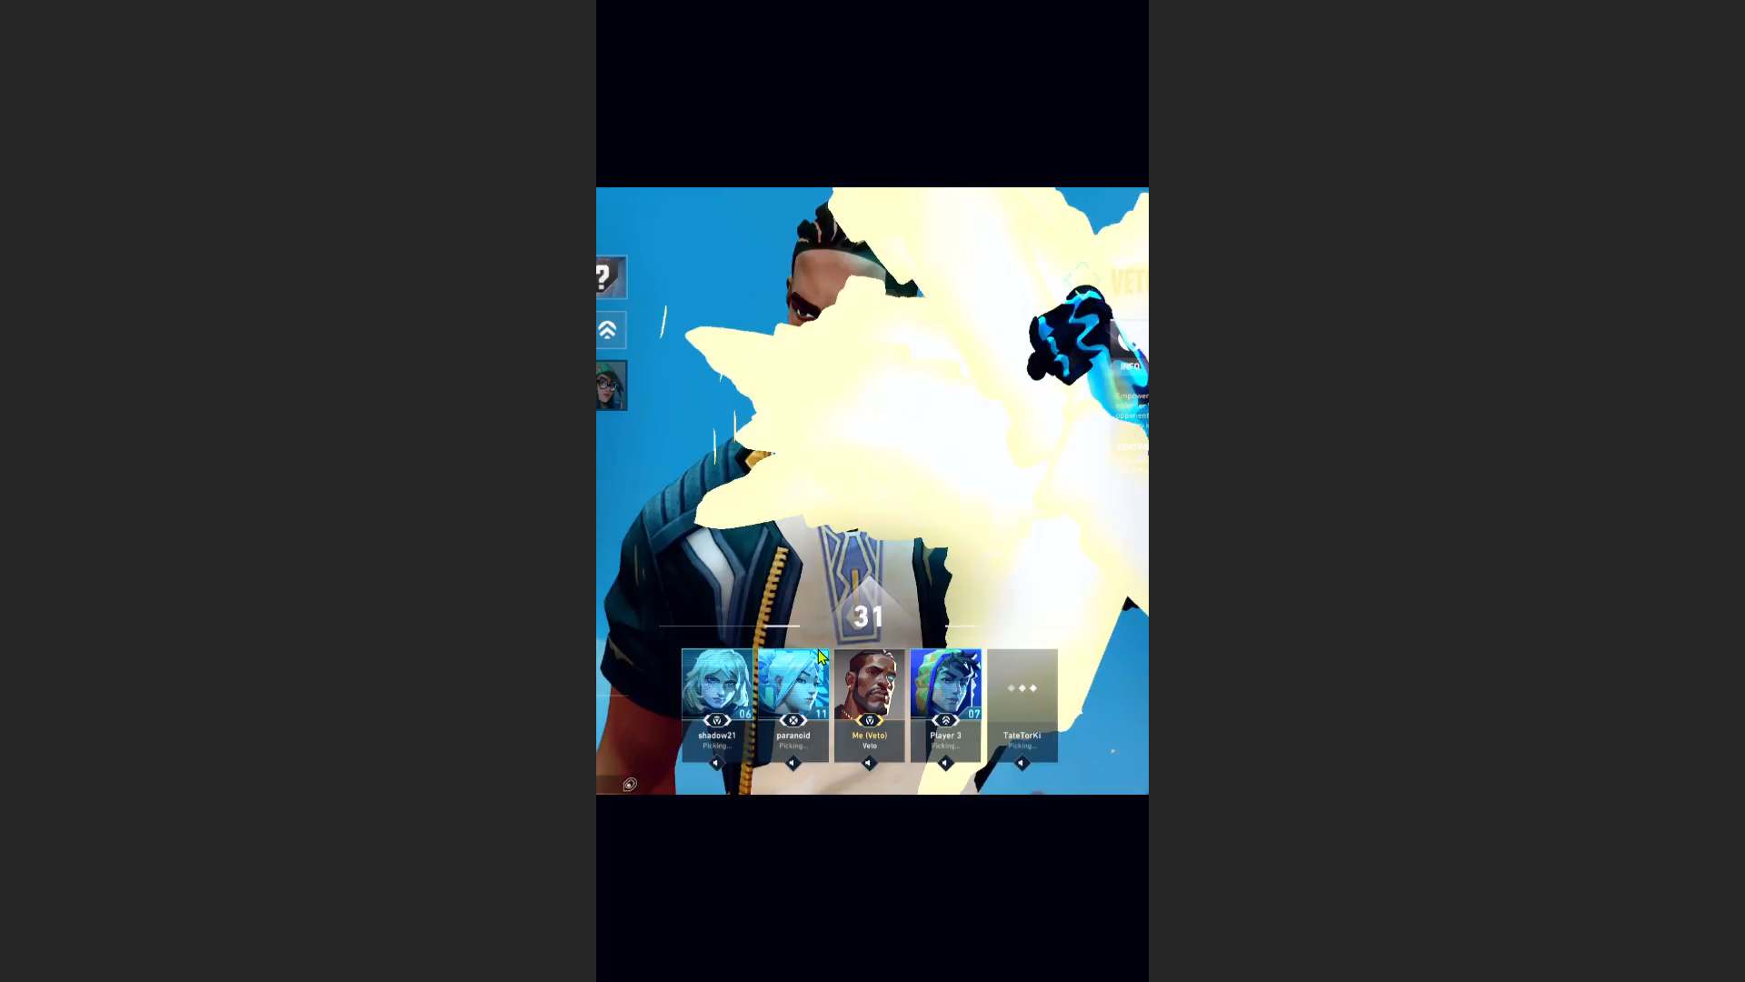
click(818, 648)
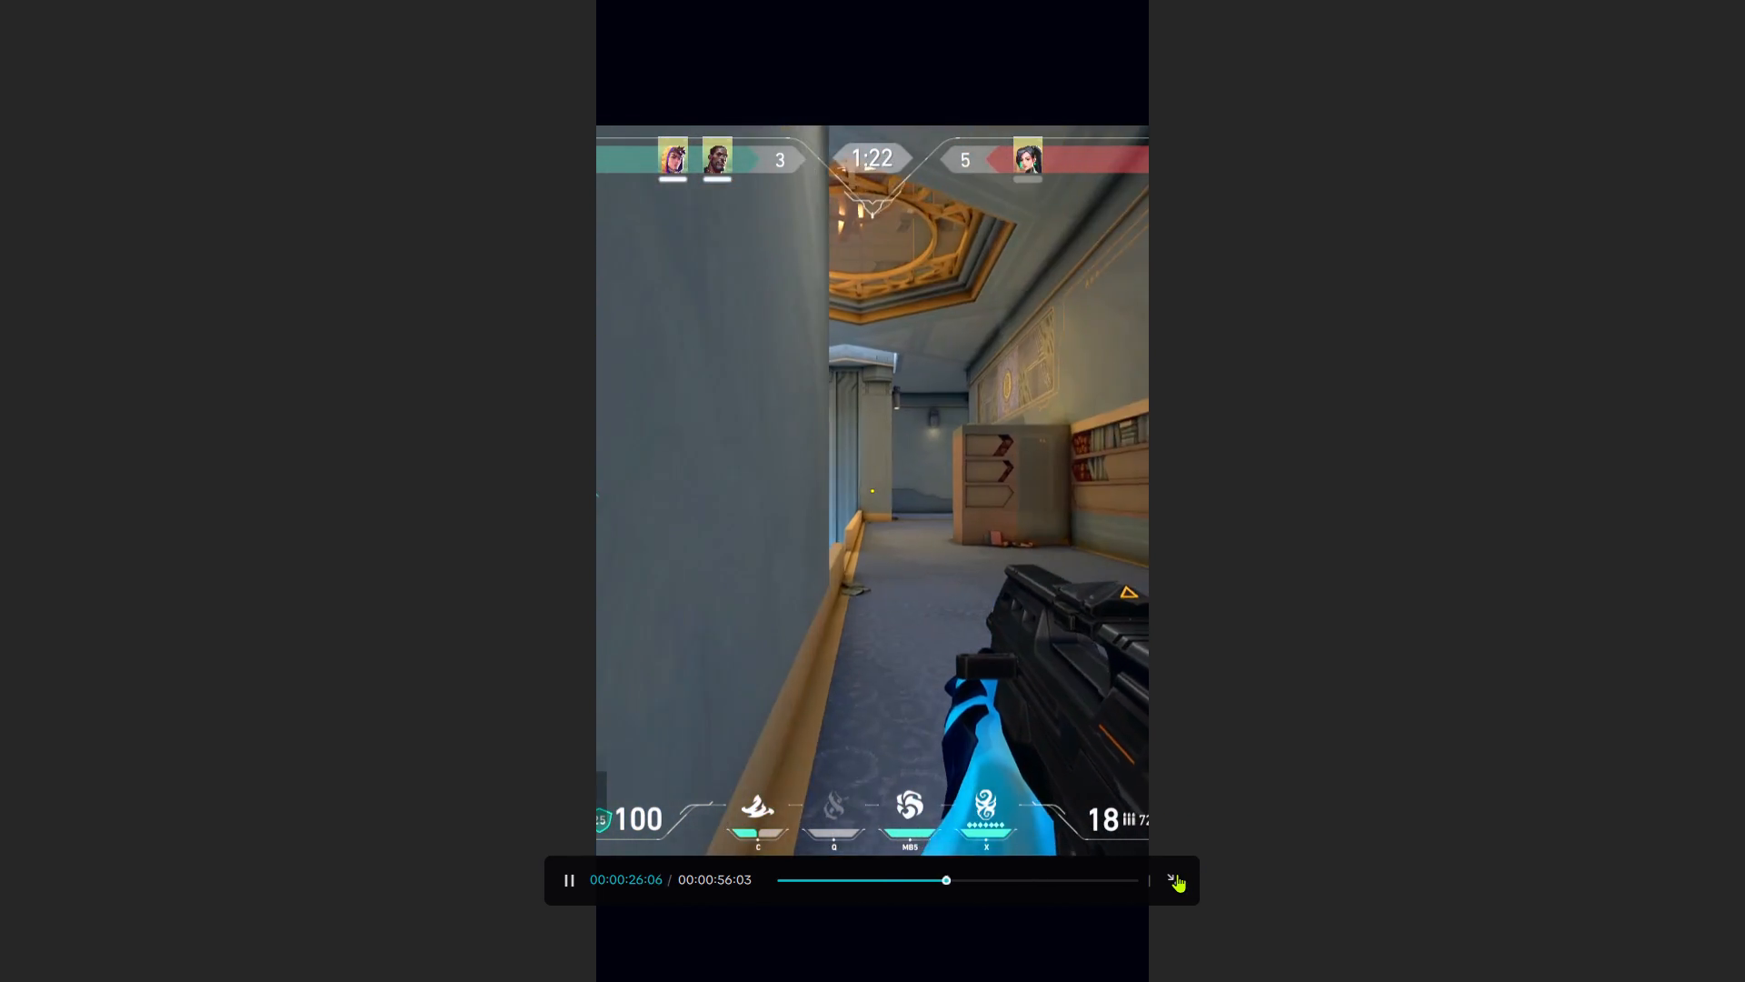
click(1174, 881)
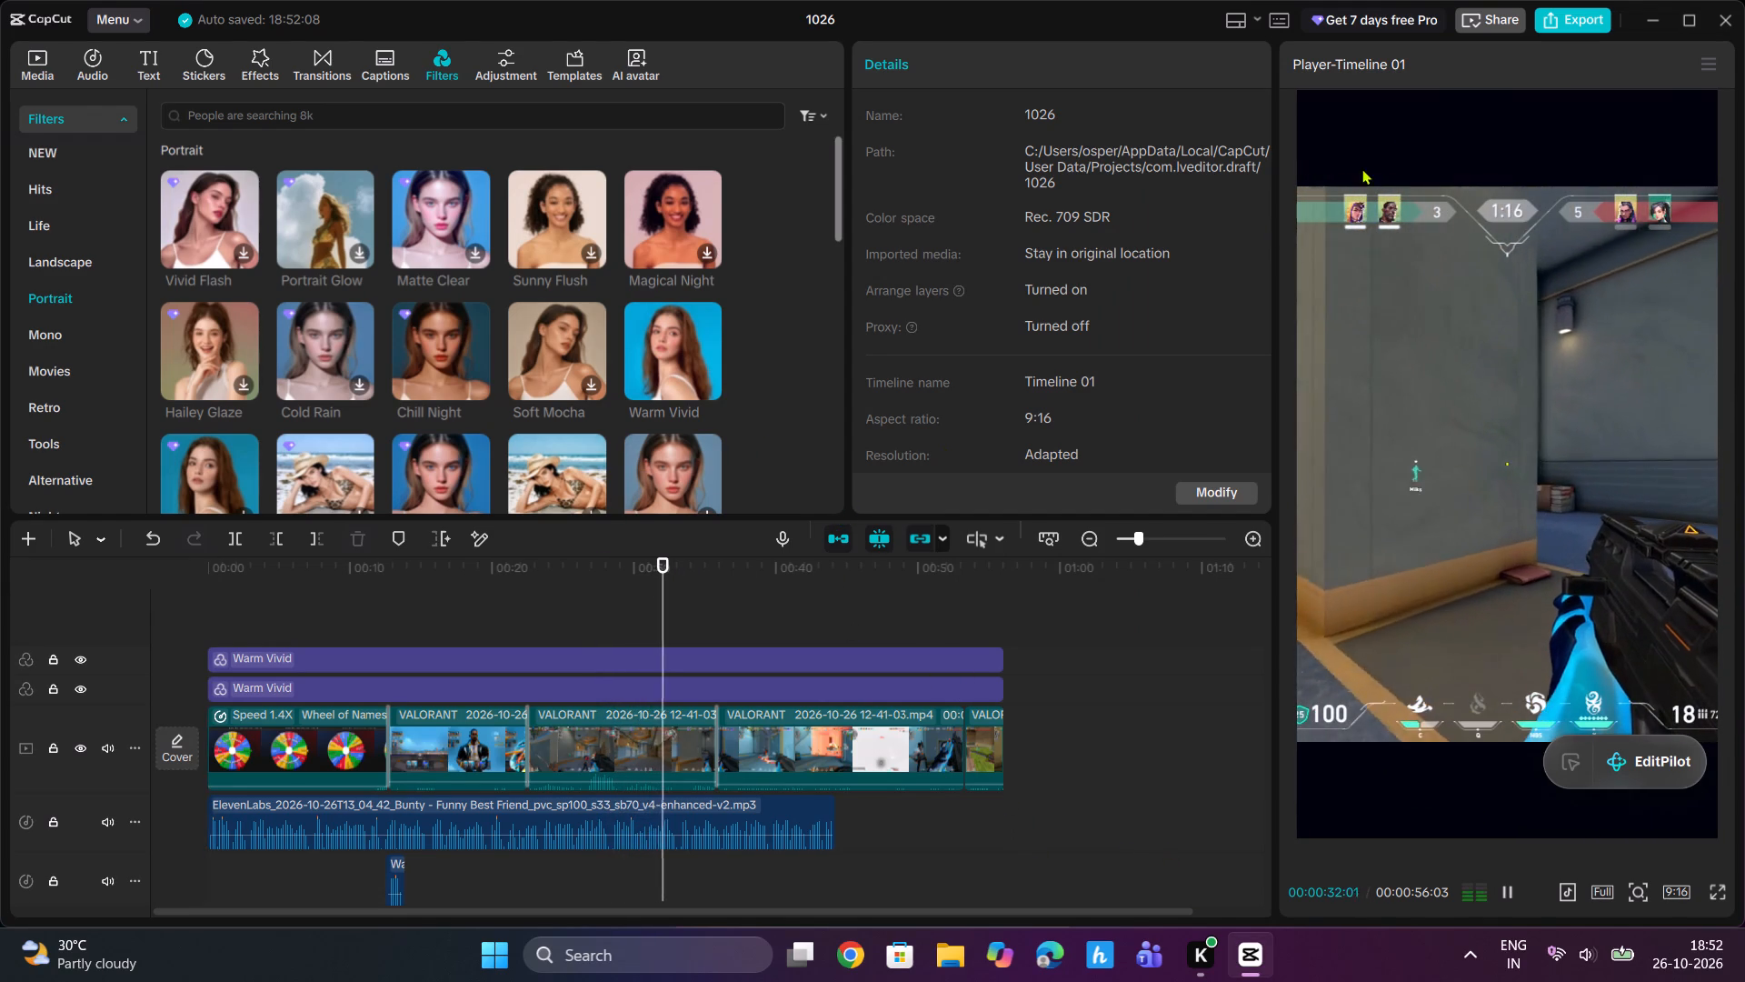
click(1723, 891)
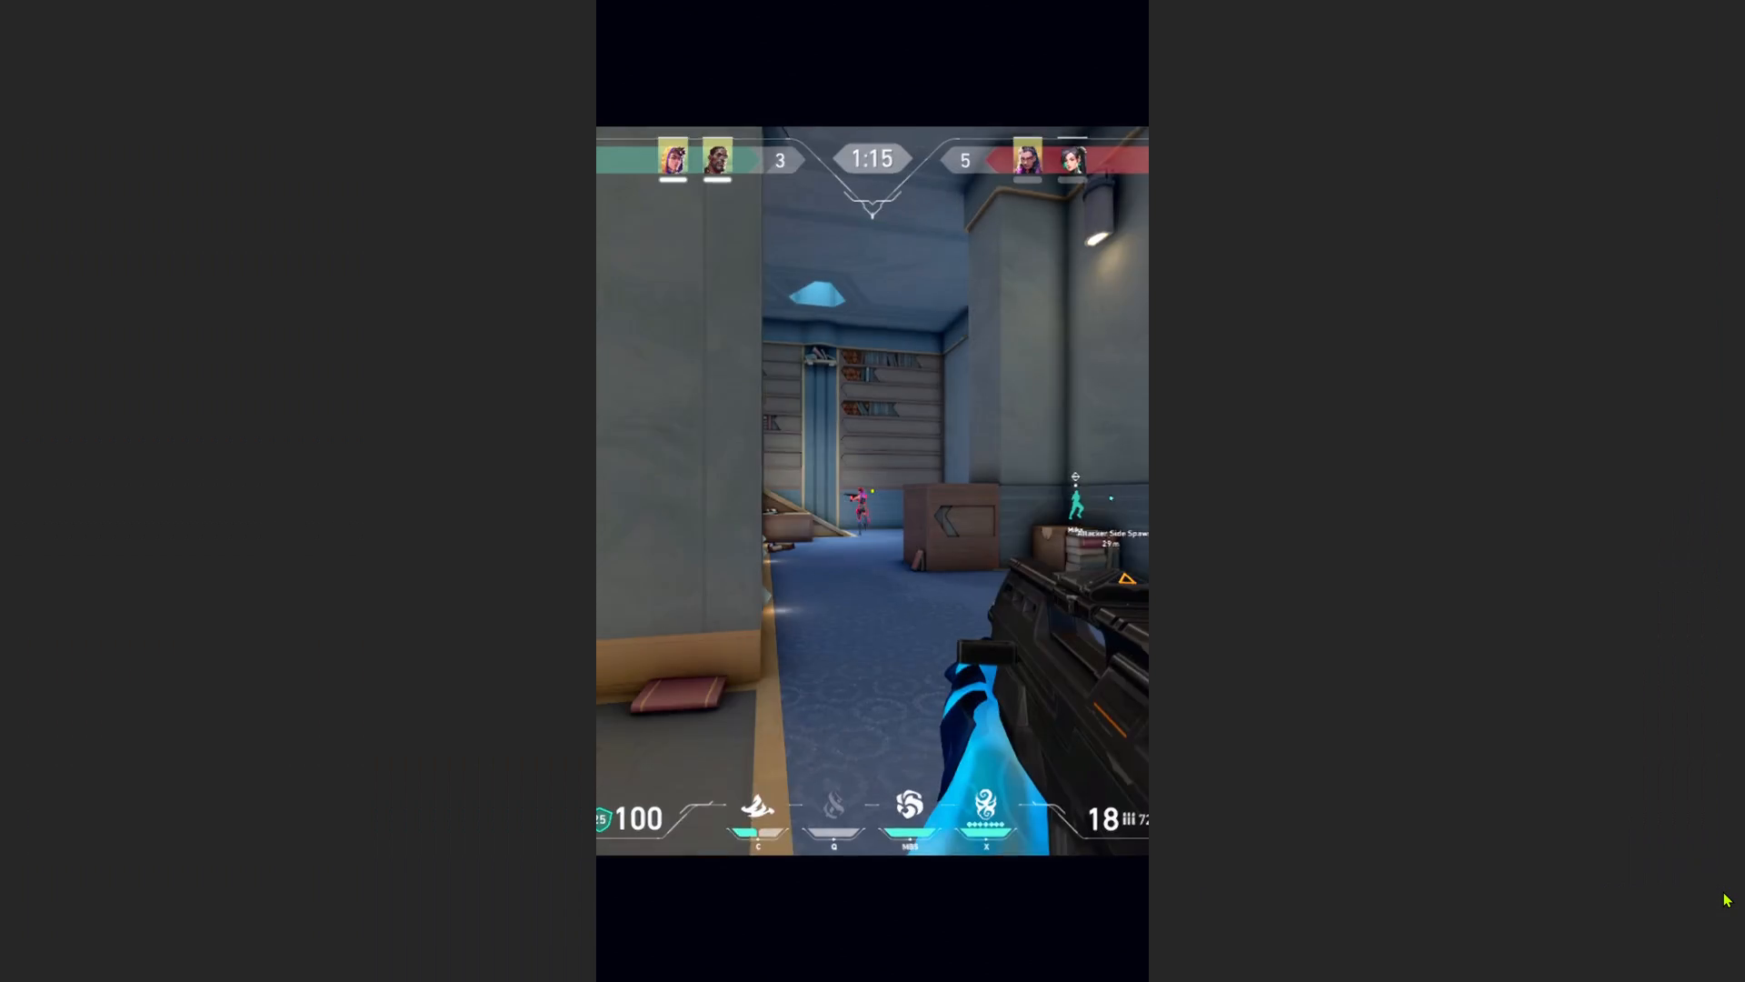
click(1180, 877)
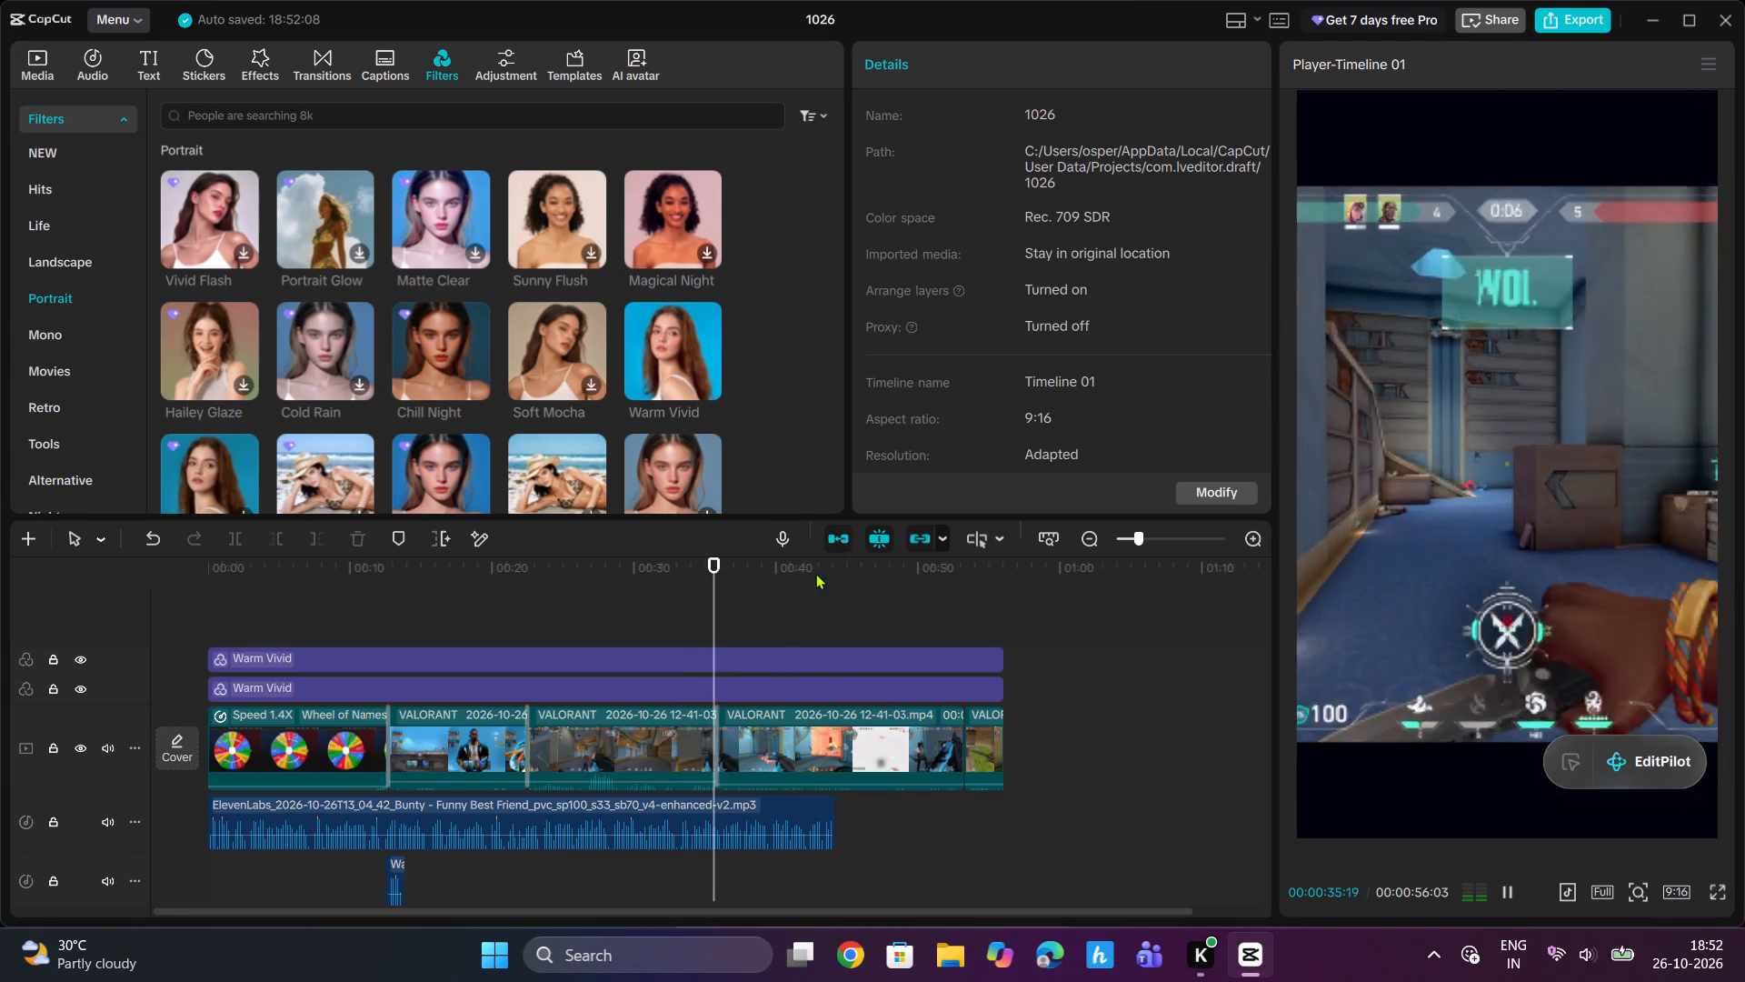
Set the upper Warm Vivid filter's intensity to 35.
click(764, 654)
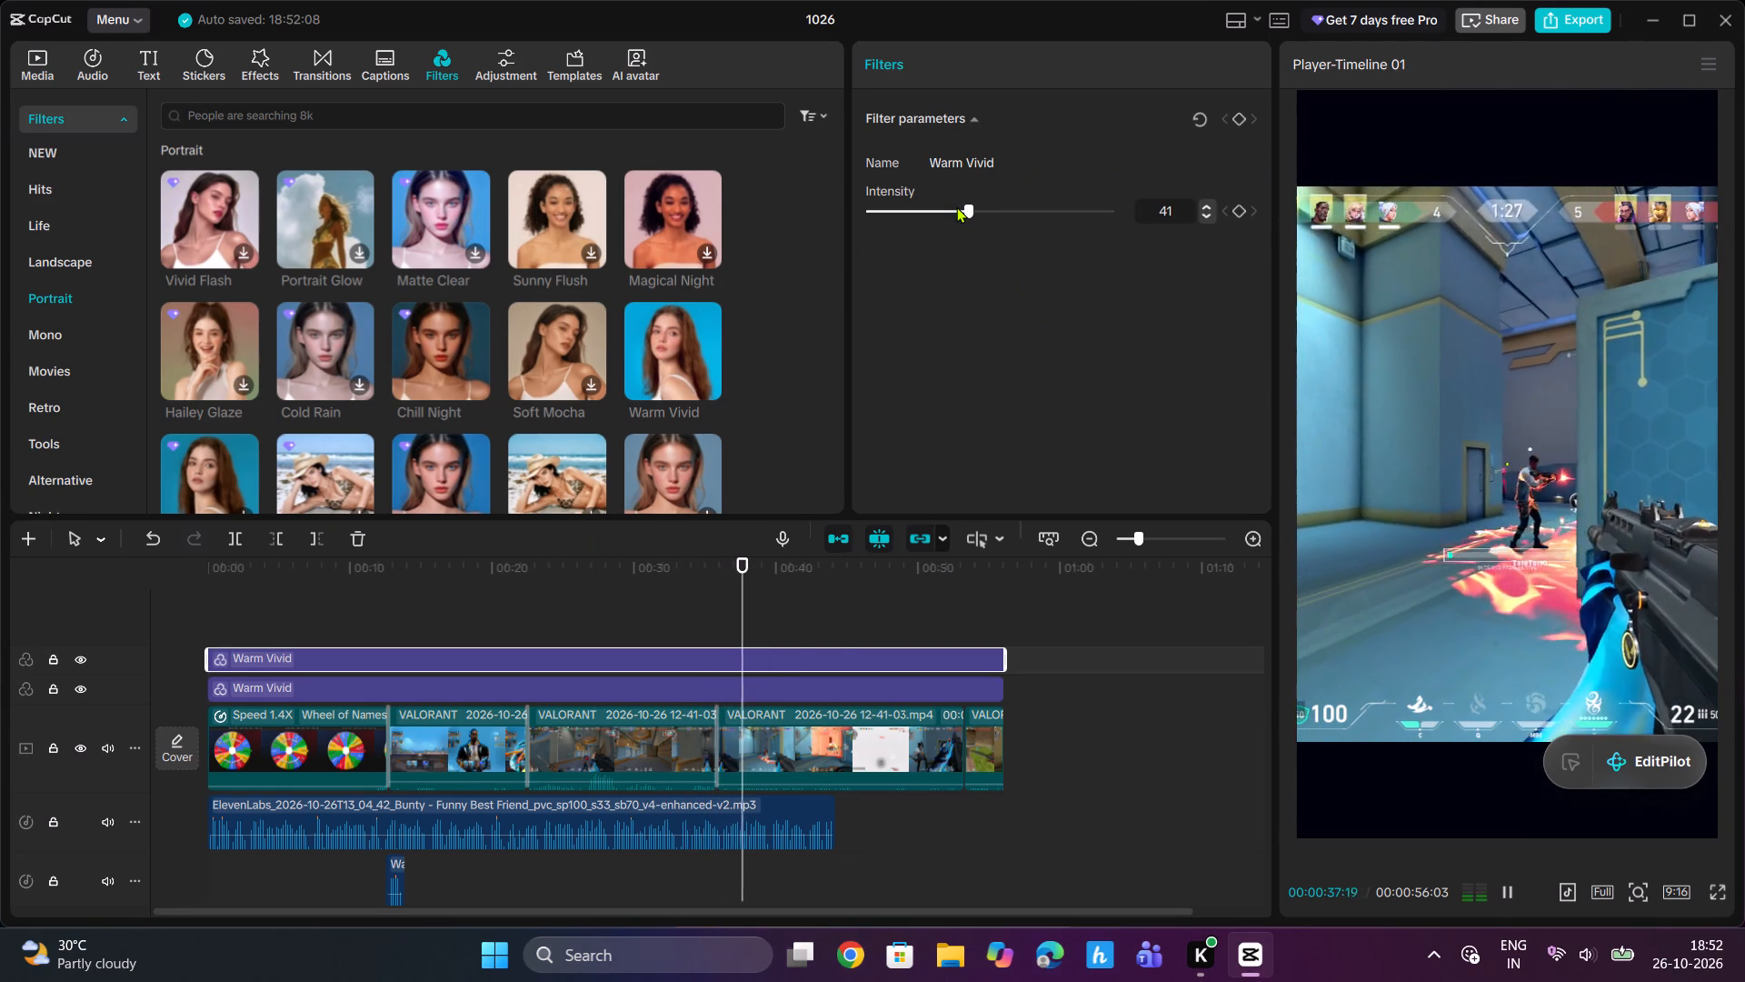
click(957, 206)
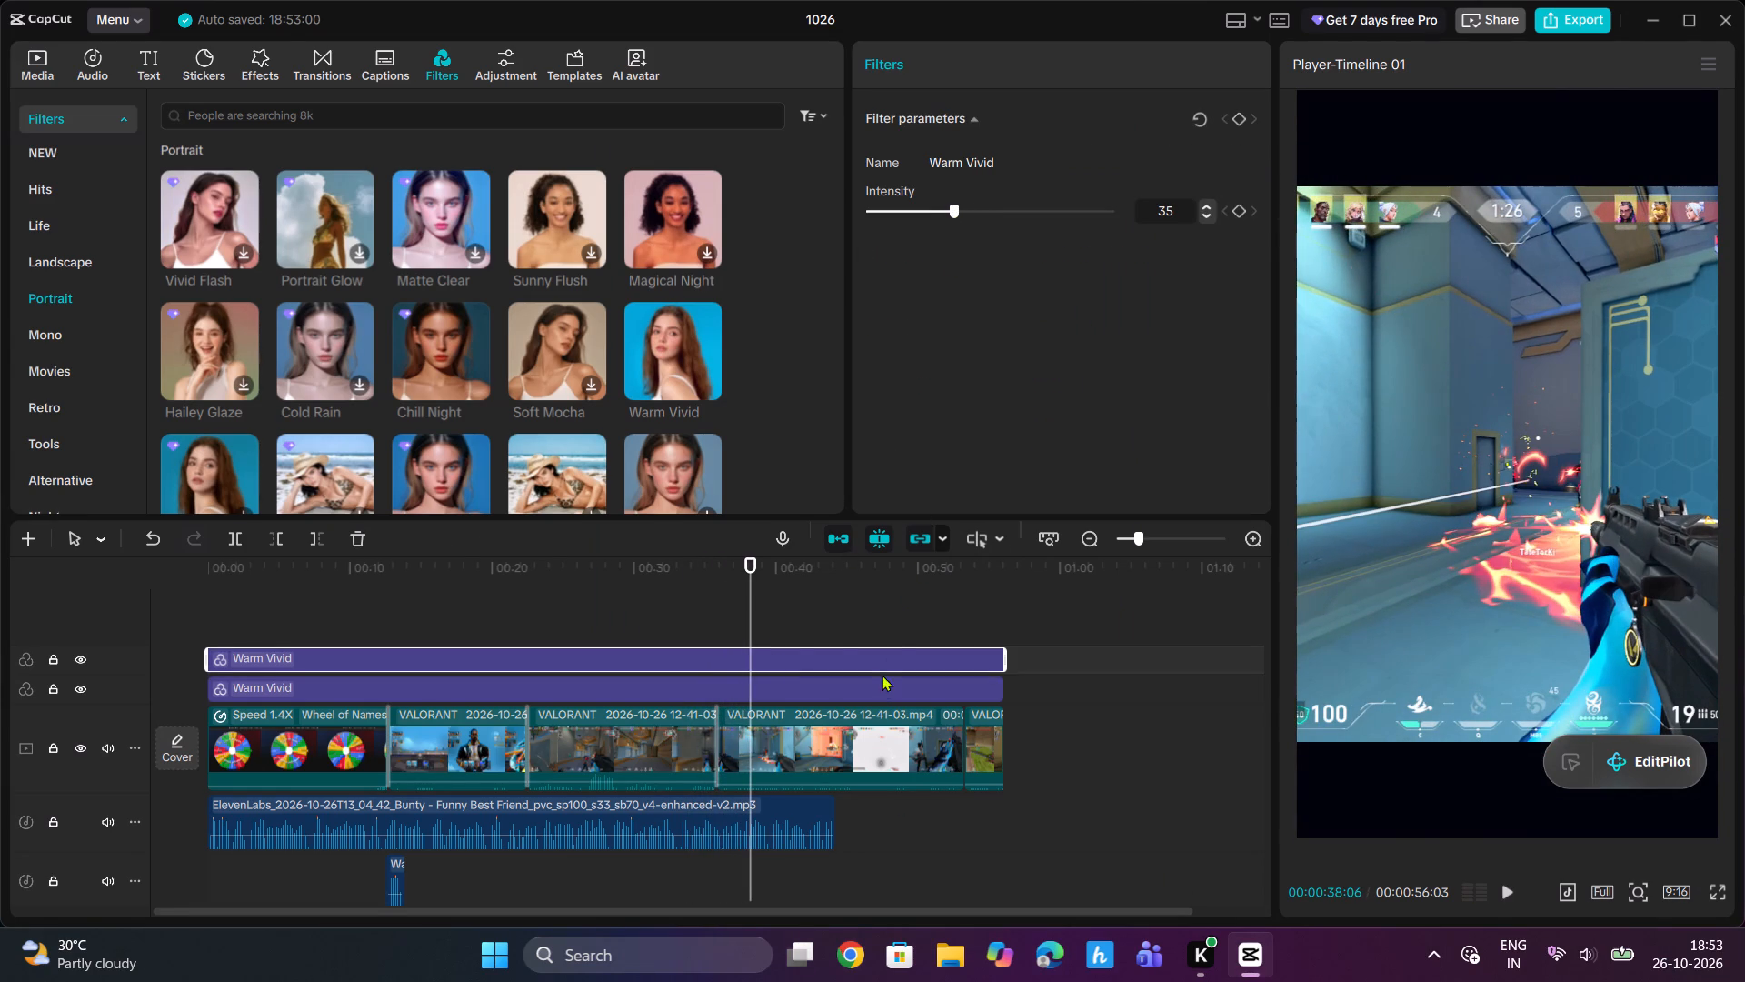
Set the lower Warm Vivid filter's intensity to 32.
click(878, 690)
drag(988, 206, 931, 228)
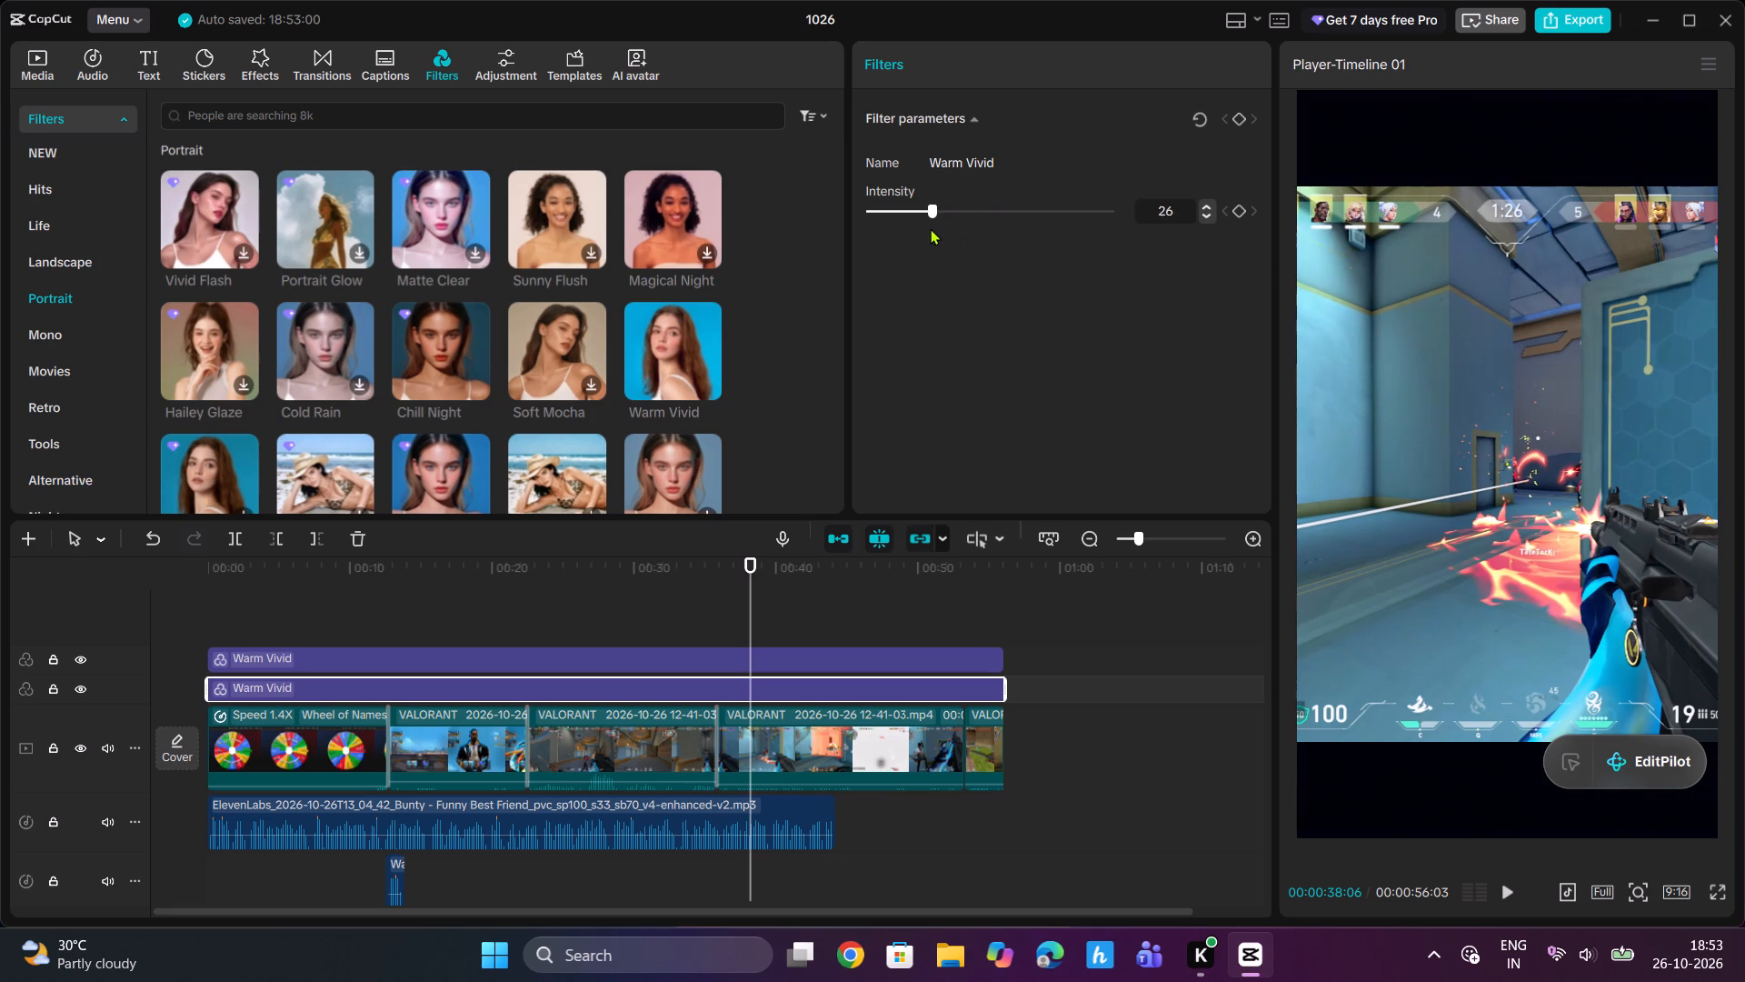
drag(931, 228, 944, 230)
Add a default text at the timeline start and extend it past the Wheel of Names clip, to about 15 seconds.
drag(744, 593, 453, 598)
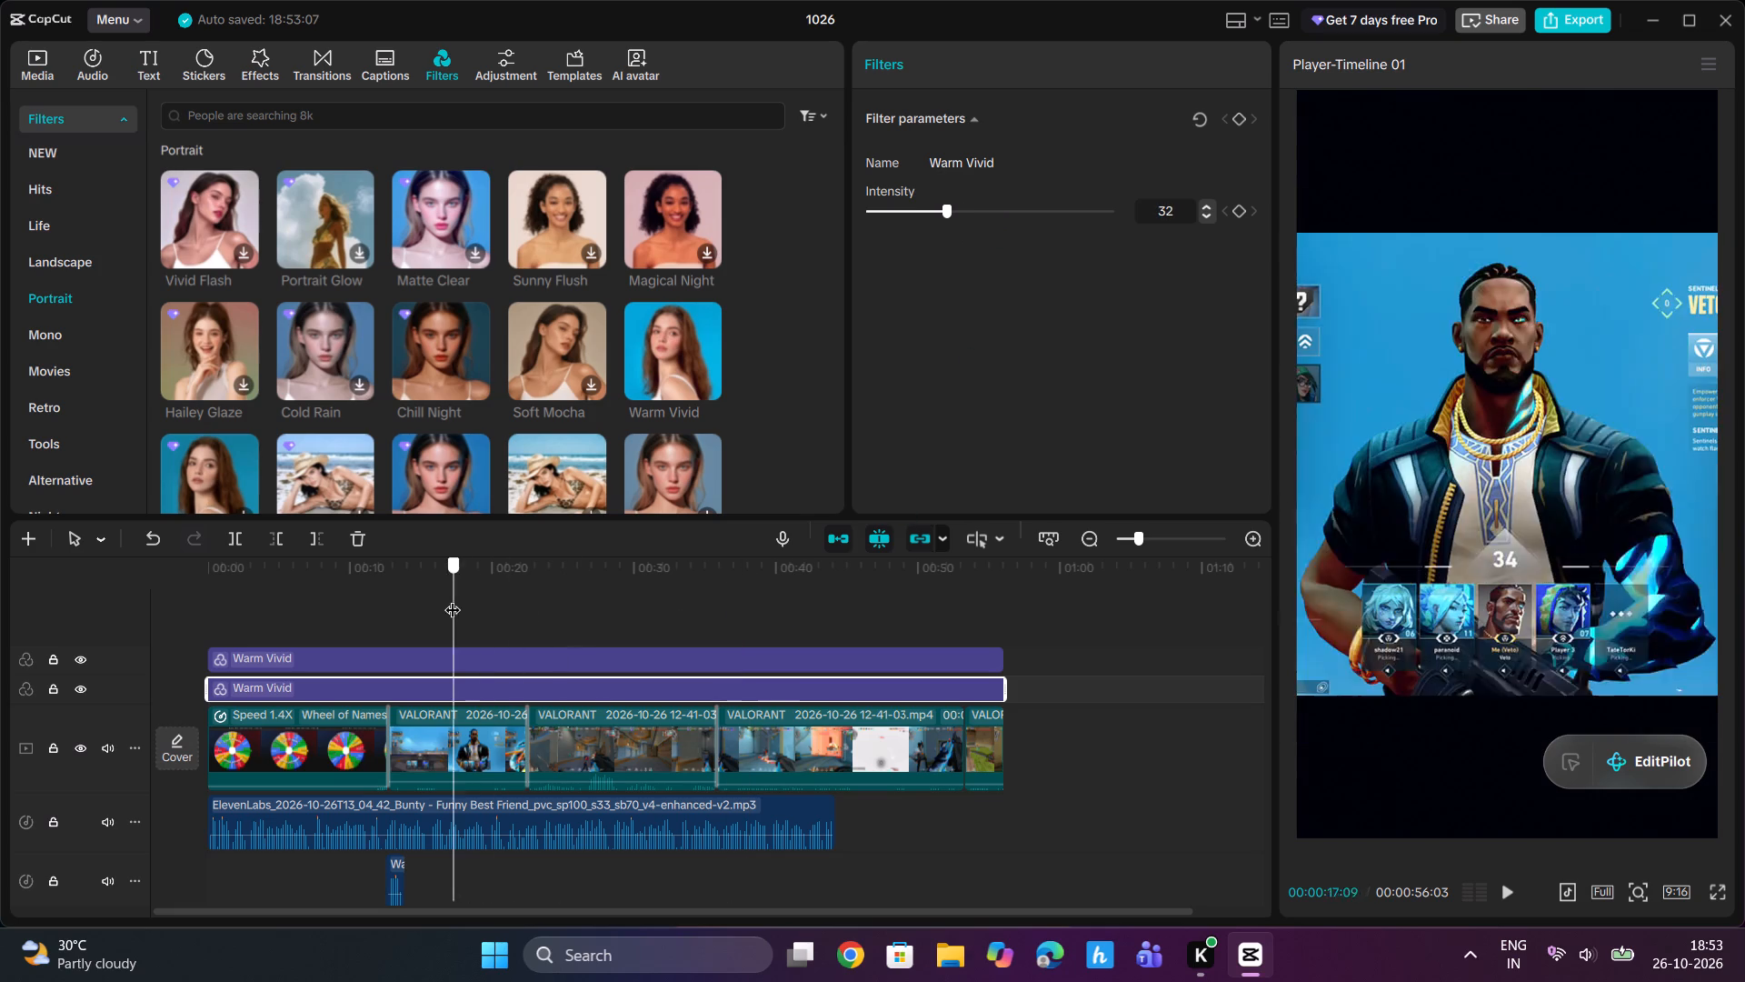
drag(453, 598, 102, 574)
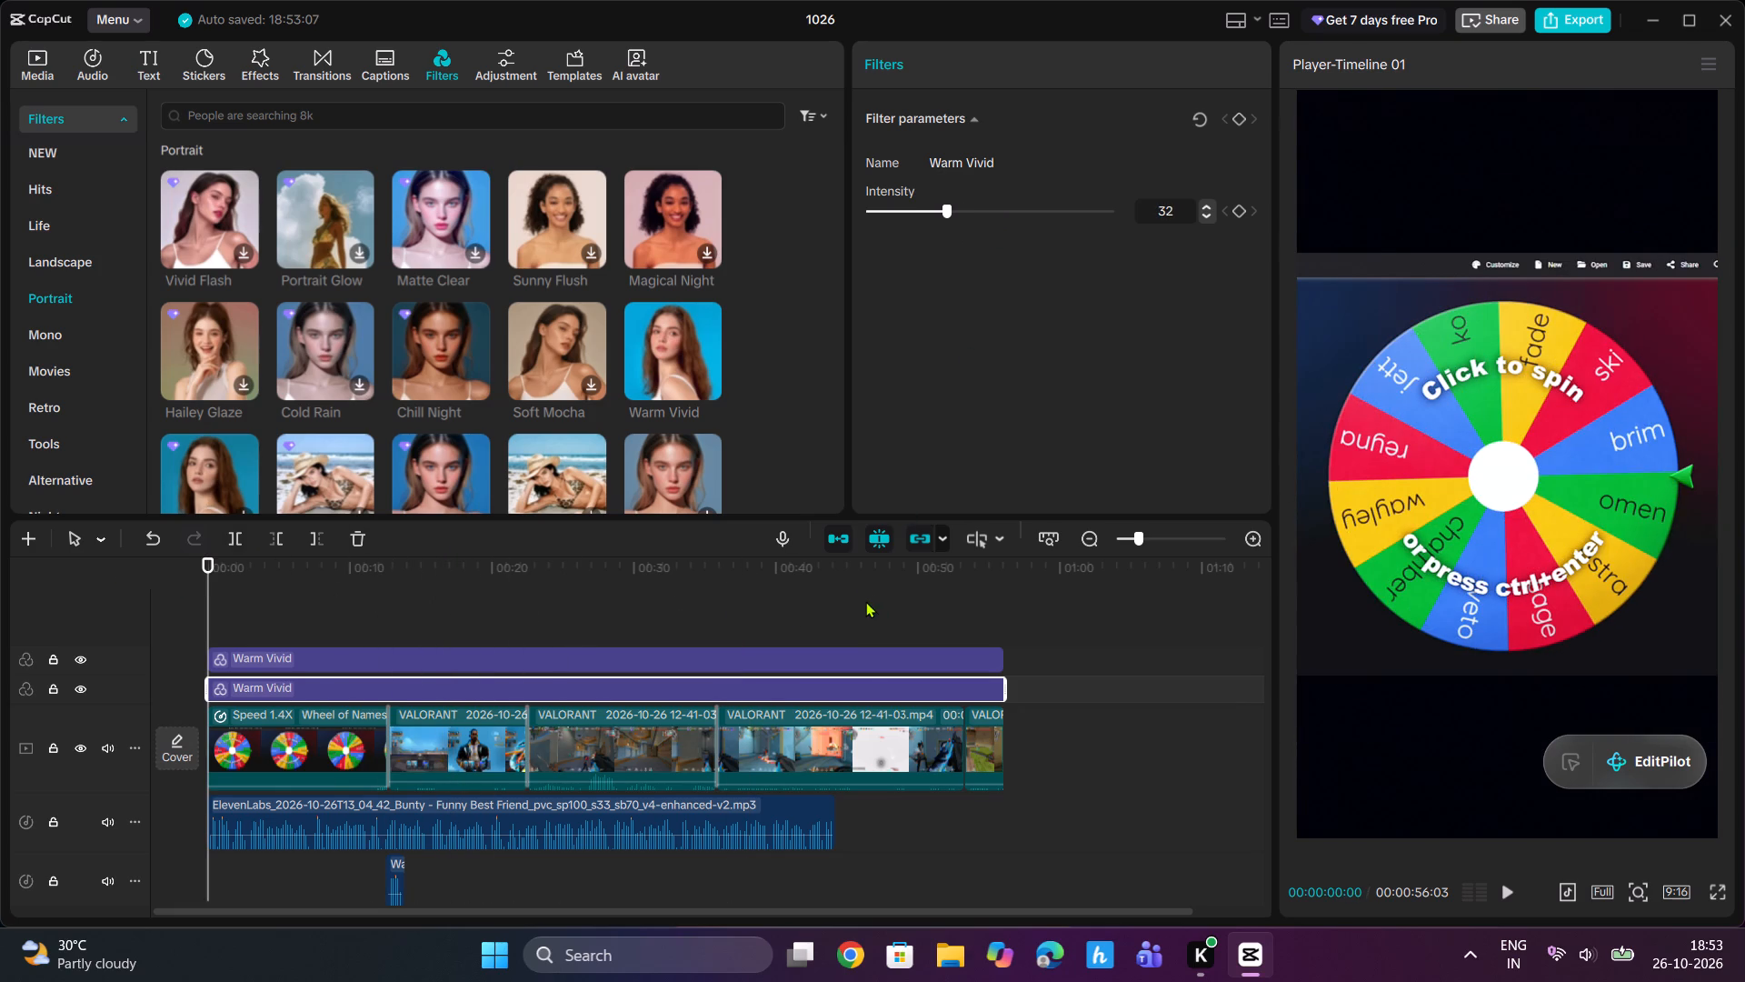
click(862, 586)
drag(862, 586, 0, 592)
click(145, 69)
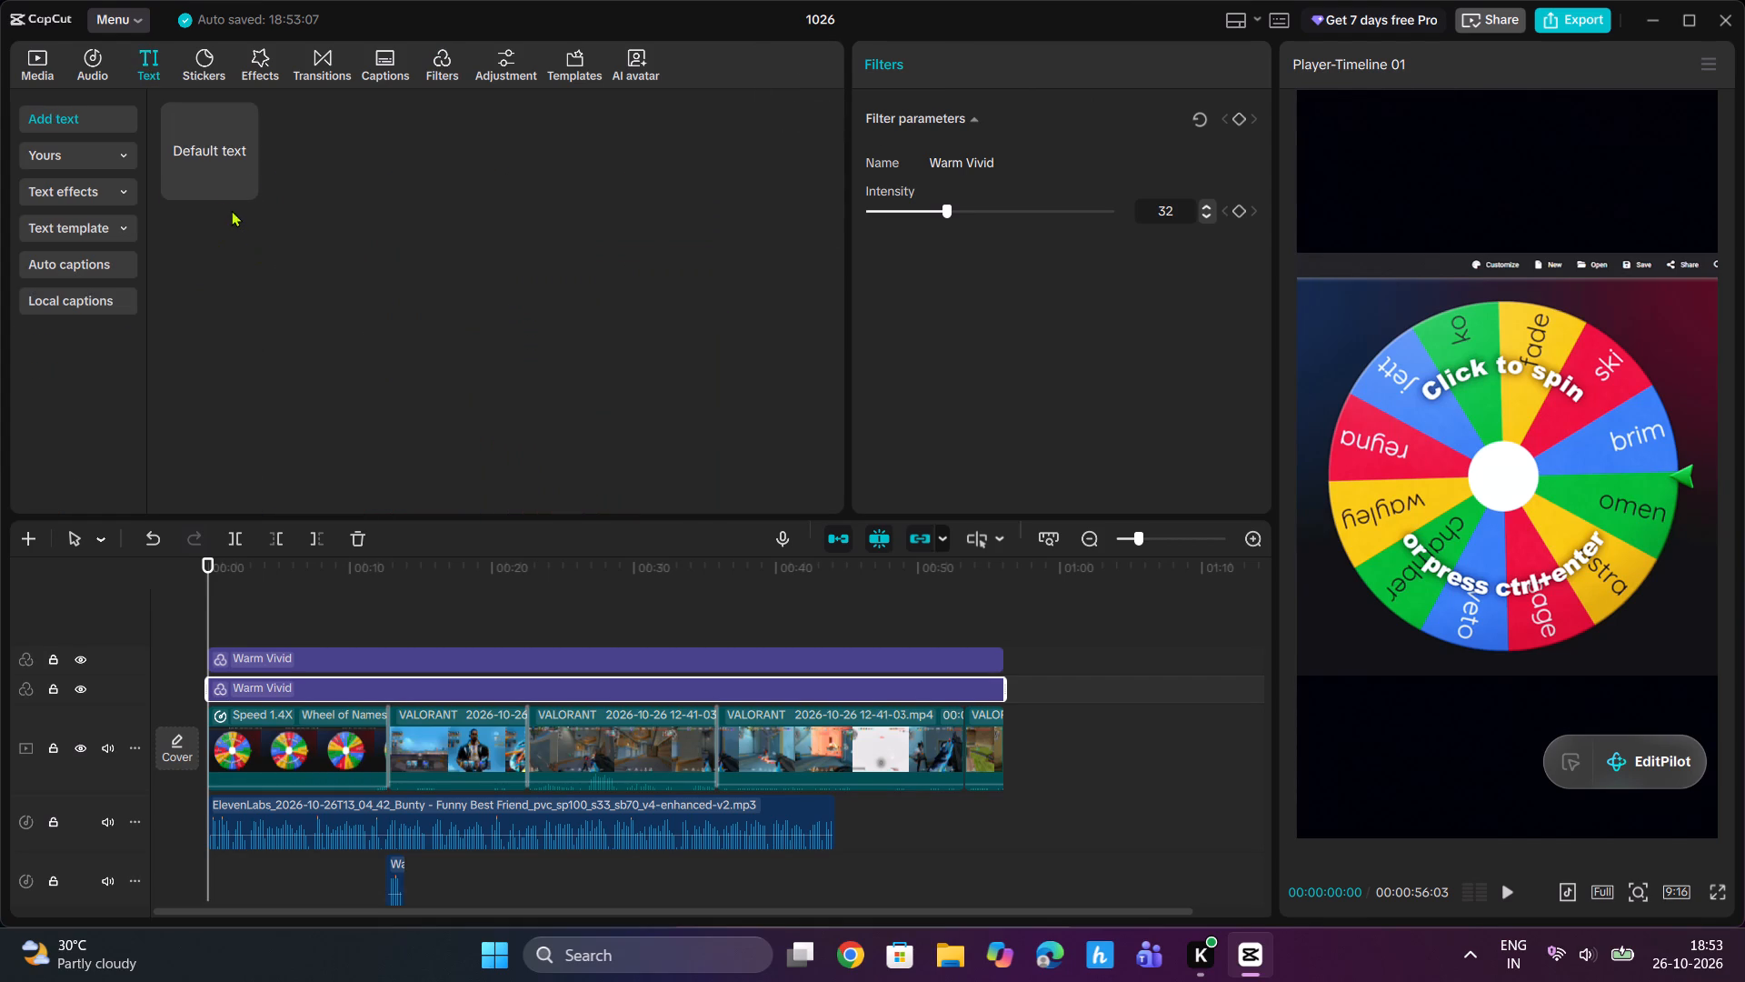
click(245, 180)
drag(246, 657, 274, 657)
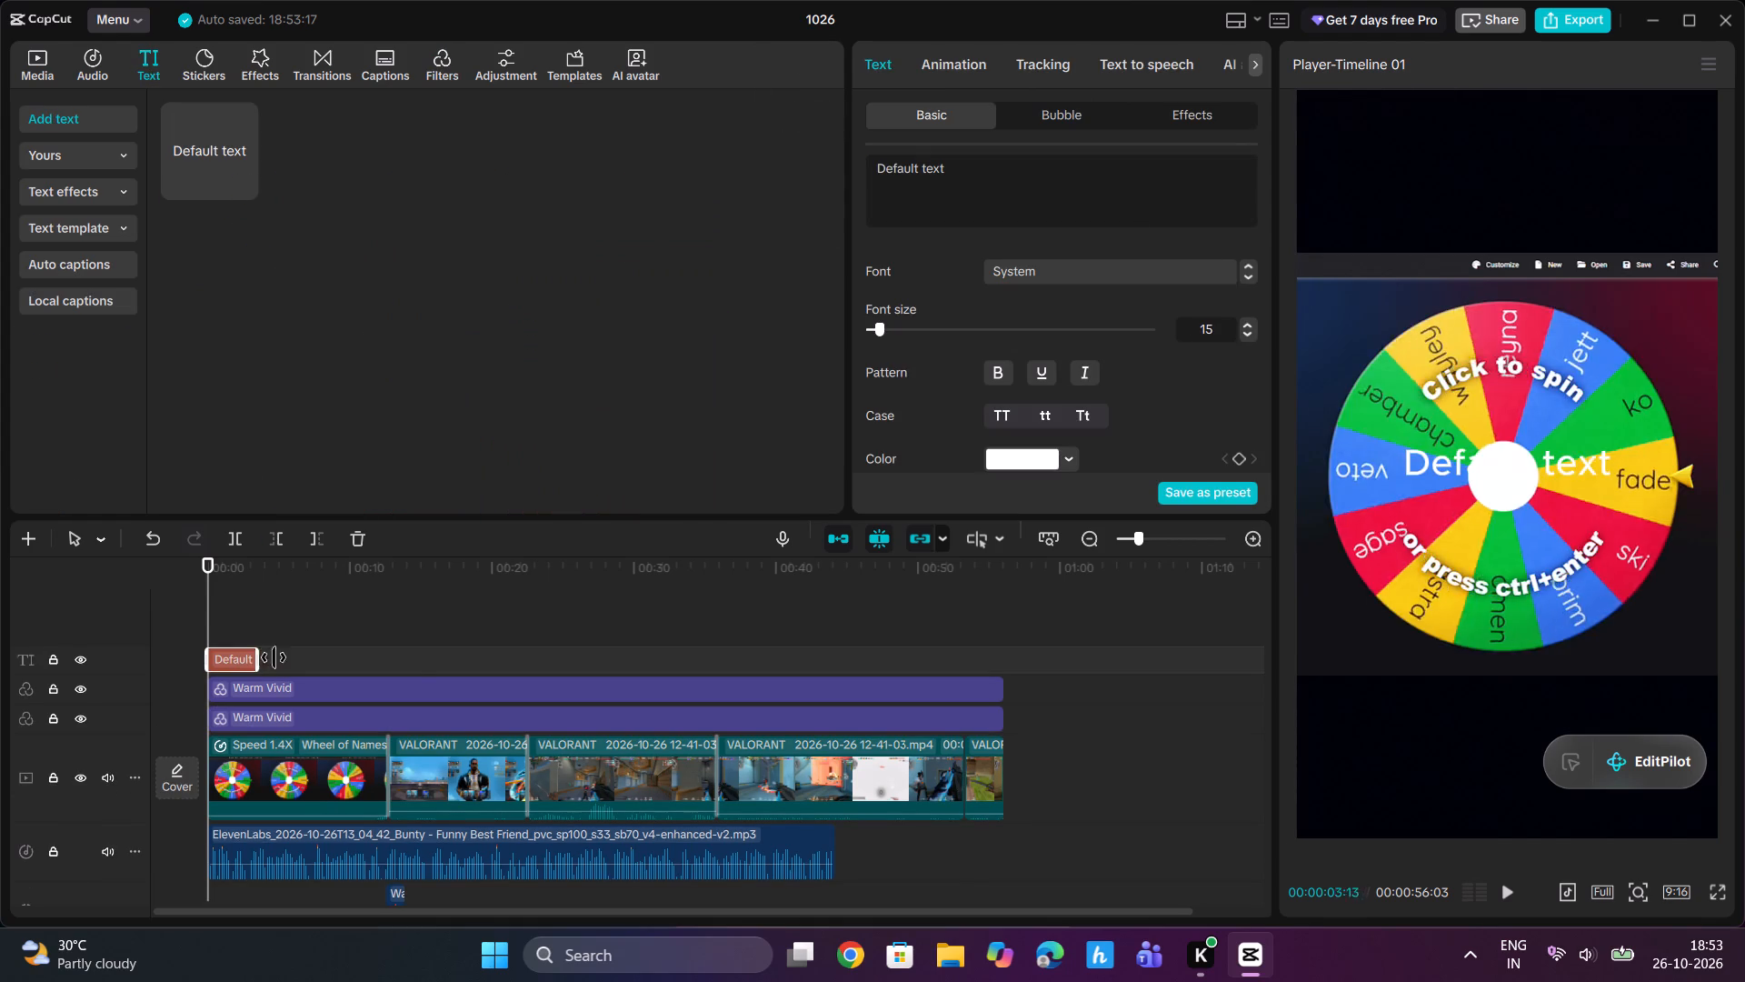
drag(274, 657, 424, 650)
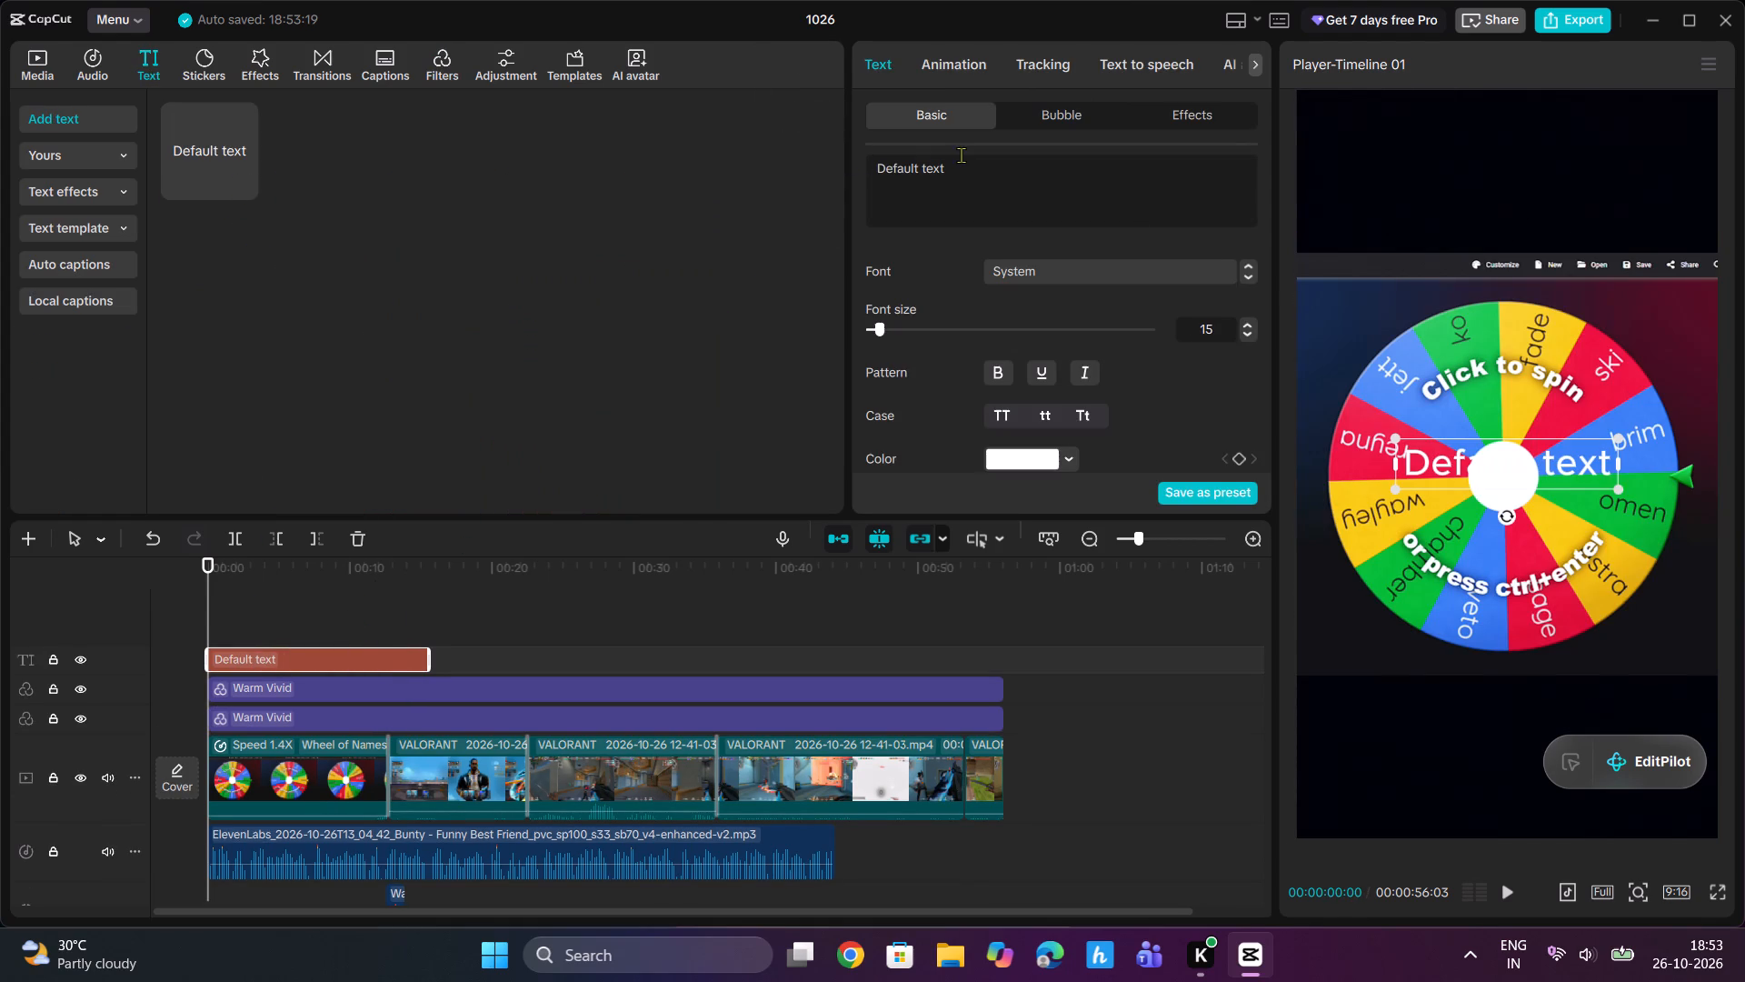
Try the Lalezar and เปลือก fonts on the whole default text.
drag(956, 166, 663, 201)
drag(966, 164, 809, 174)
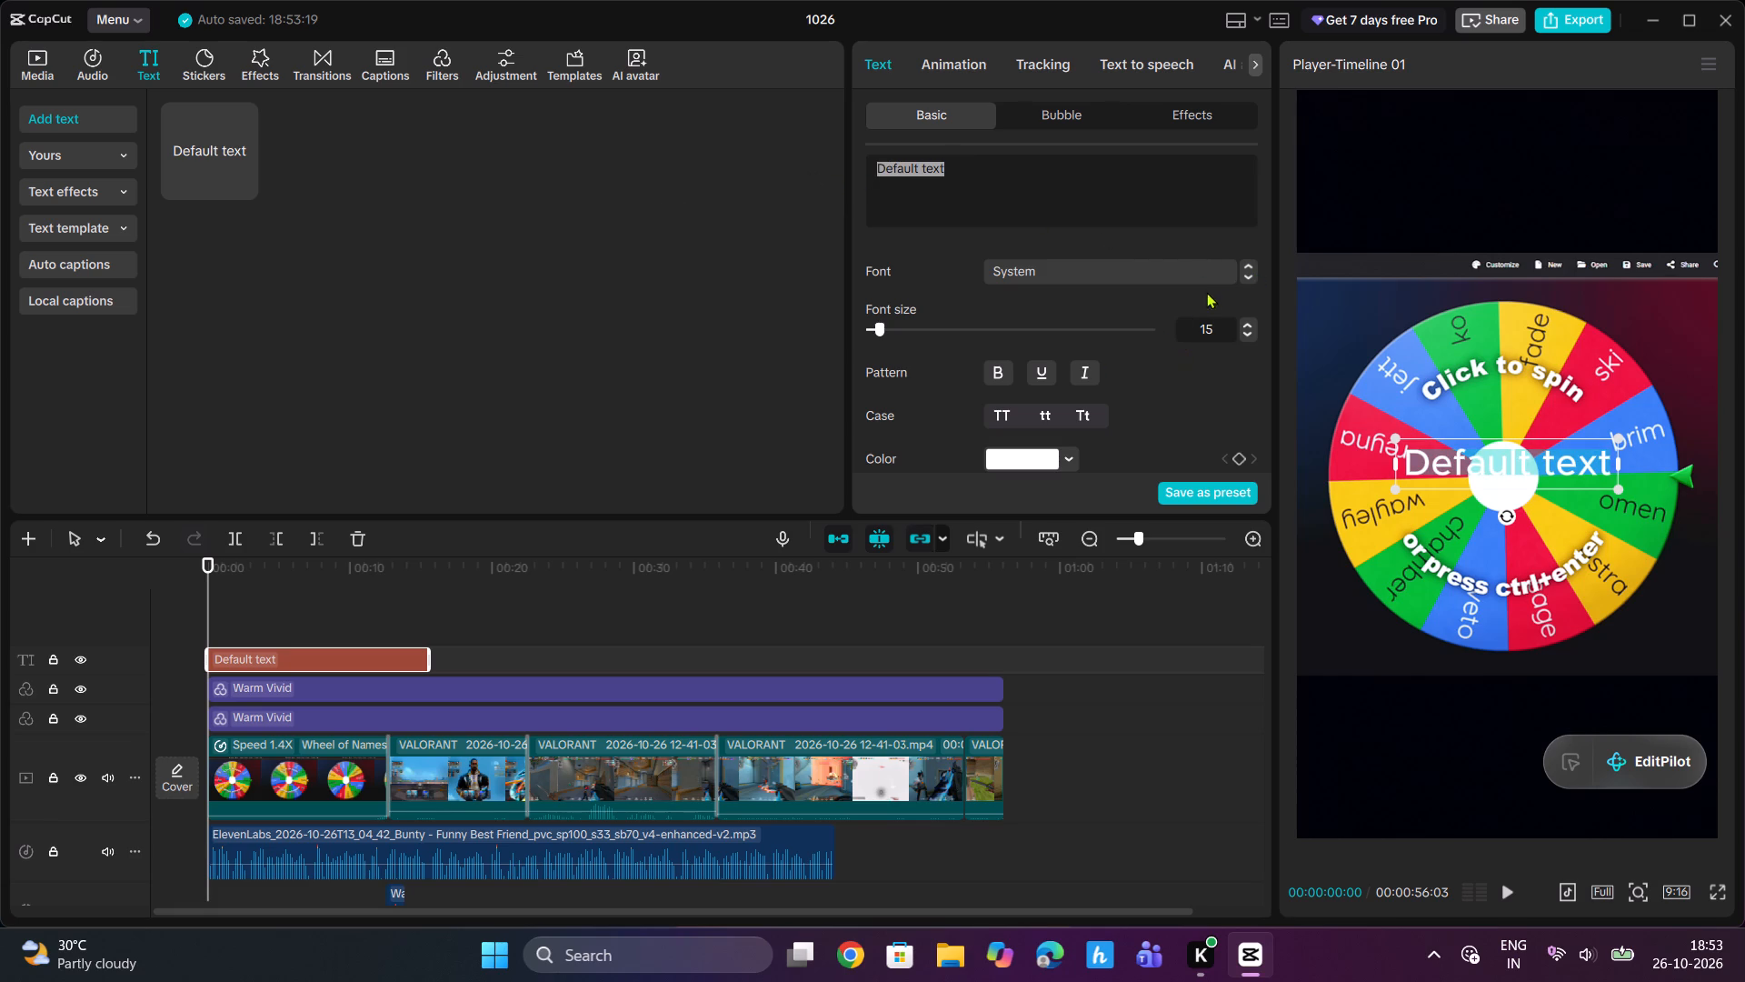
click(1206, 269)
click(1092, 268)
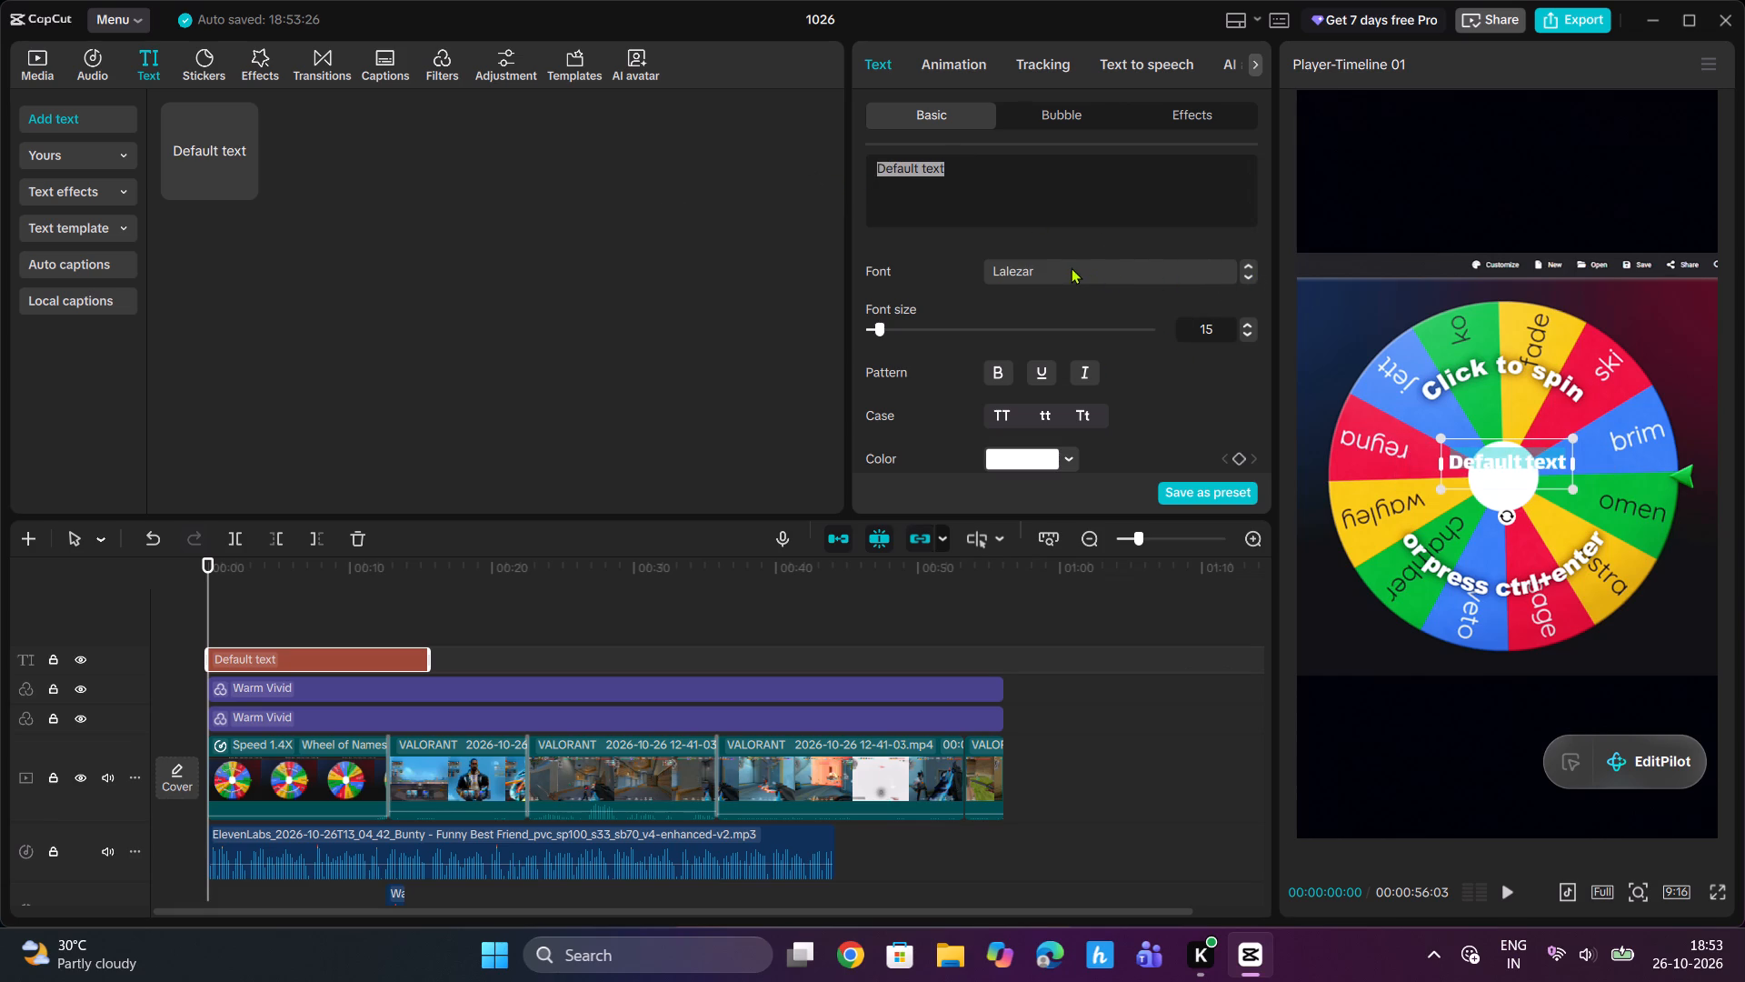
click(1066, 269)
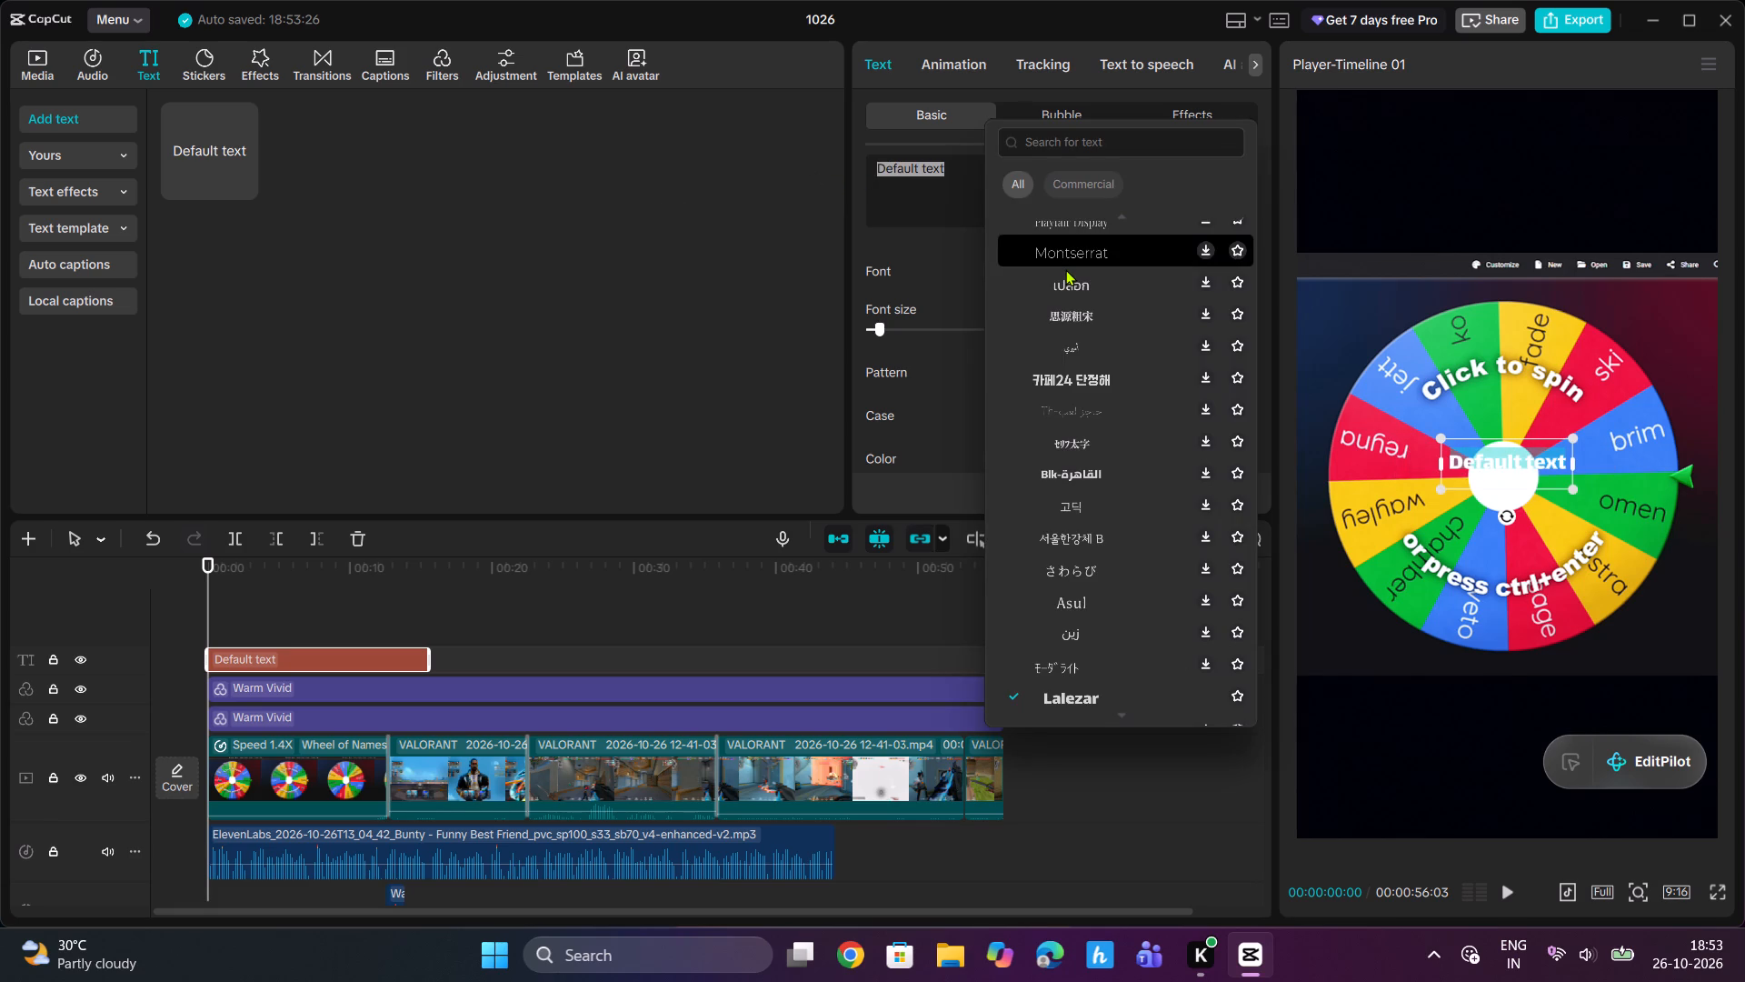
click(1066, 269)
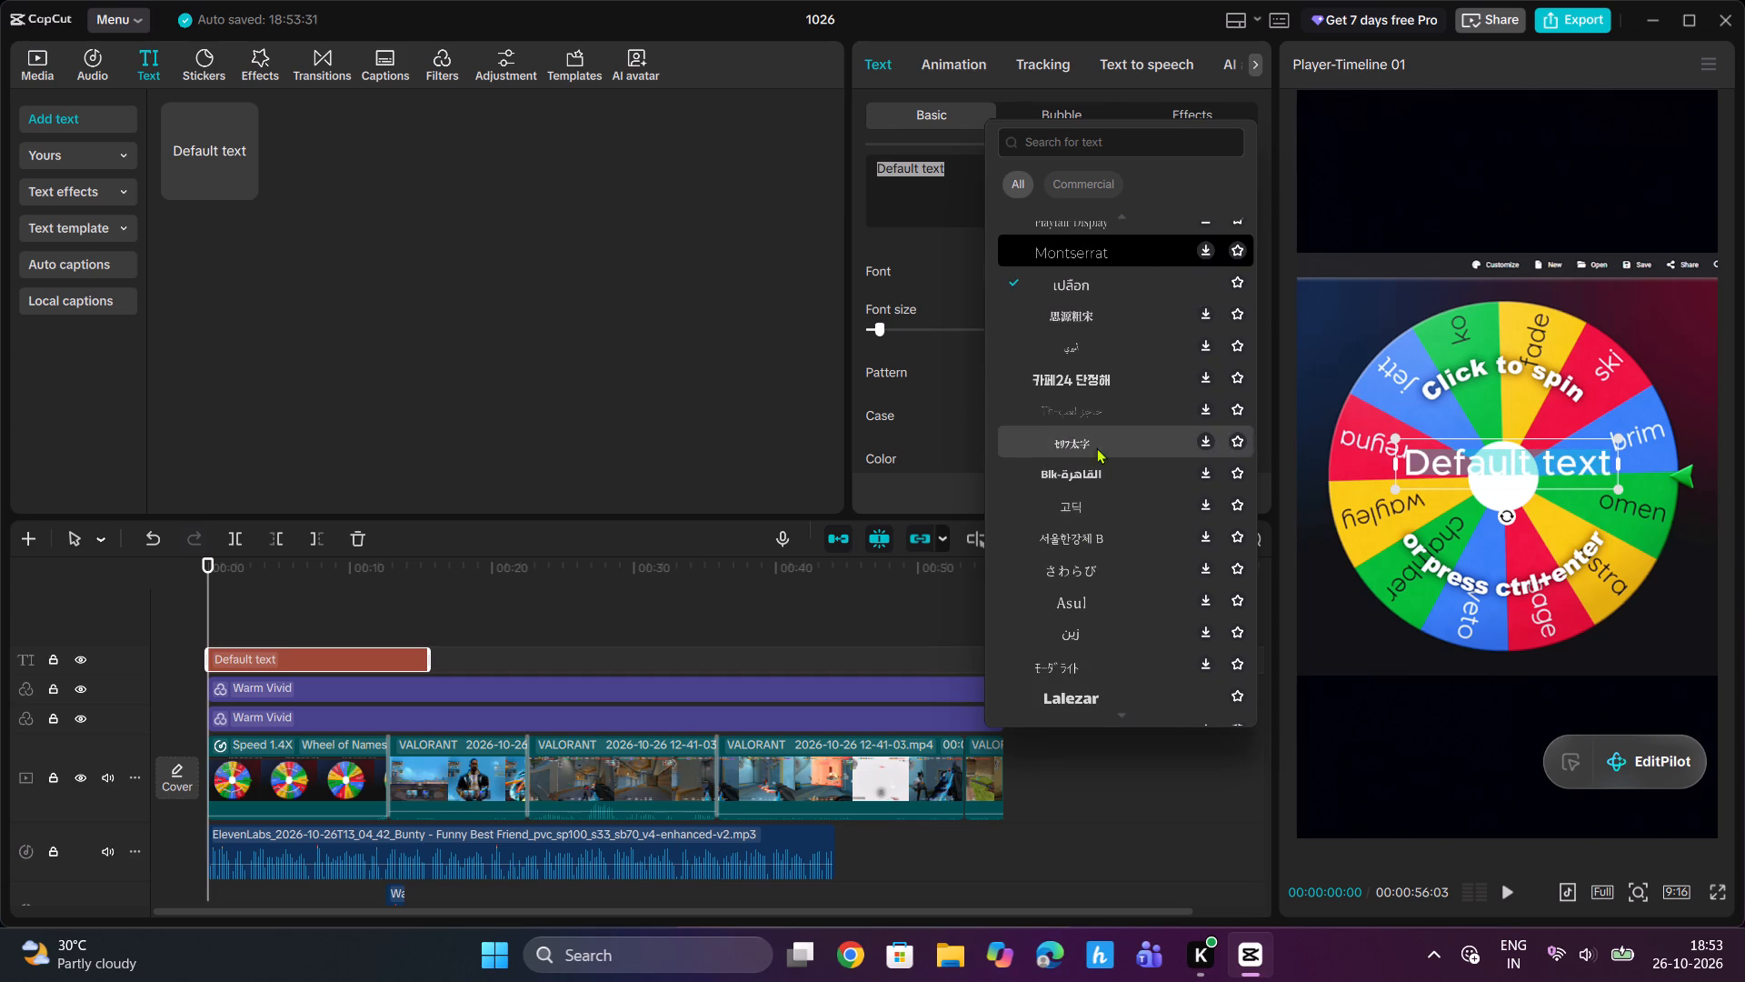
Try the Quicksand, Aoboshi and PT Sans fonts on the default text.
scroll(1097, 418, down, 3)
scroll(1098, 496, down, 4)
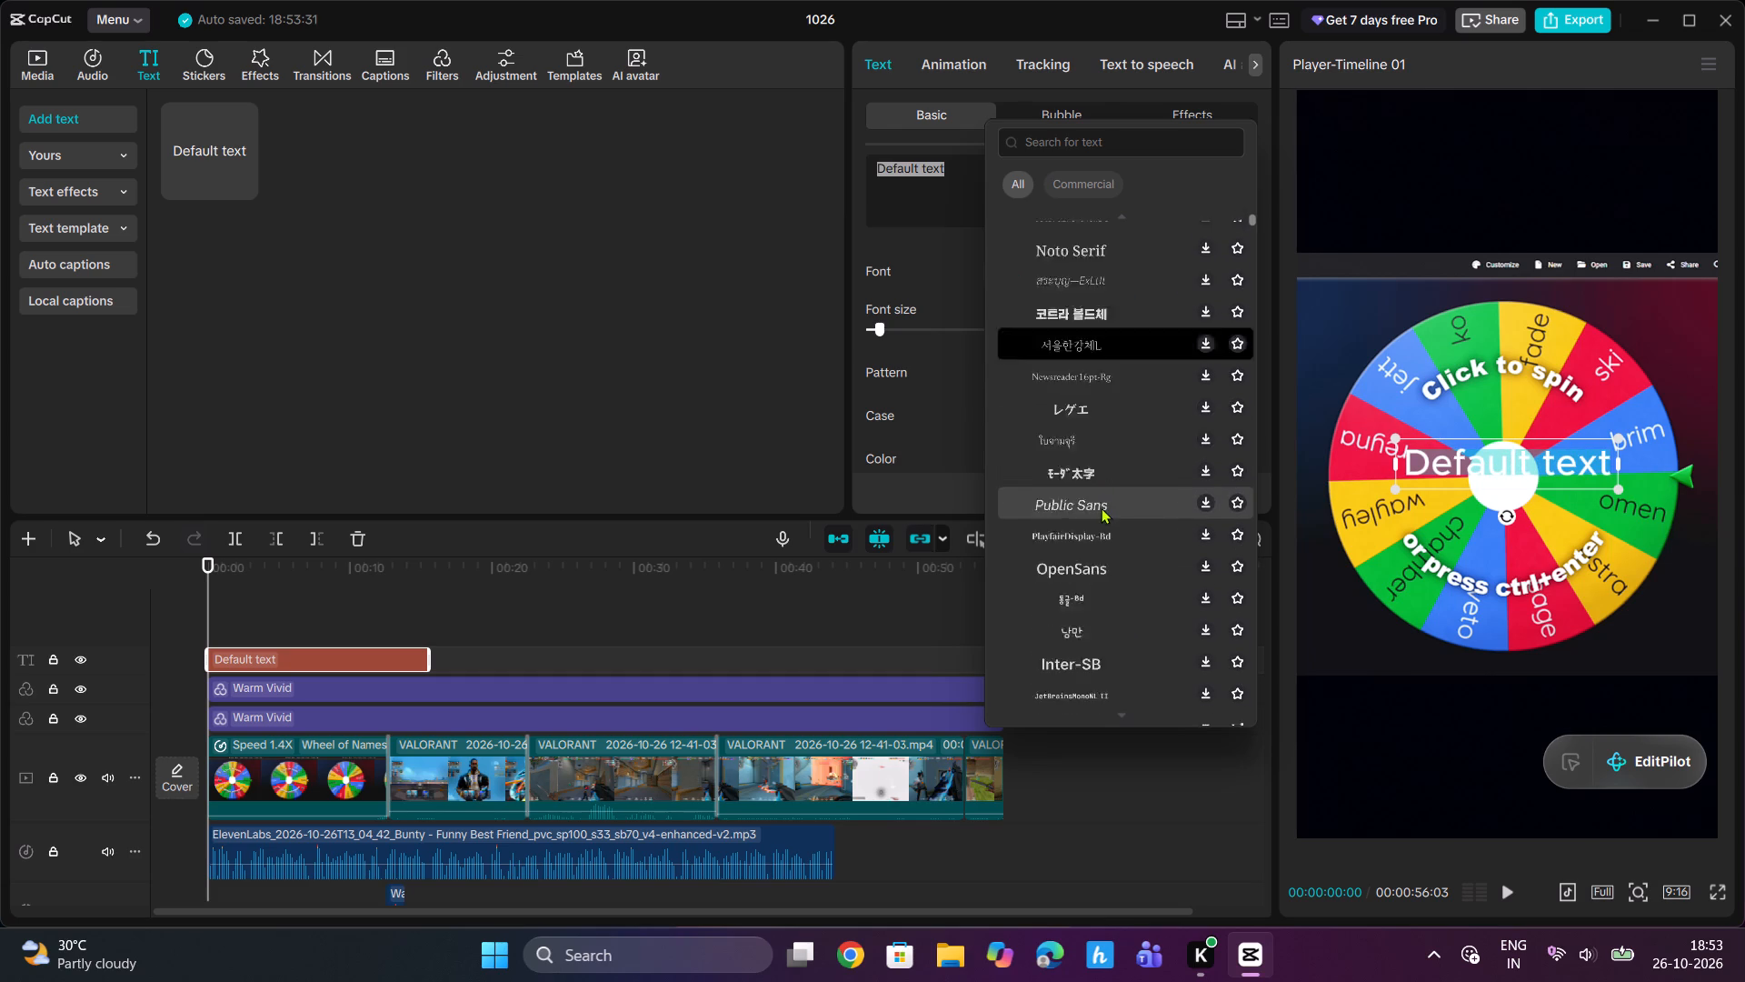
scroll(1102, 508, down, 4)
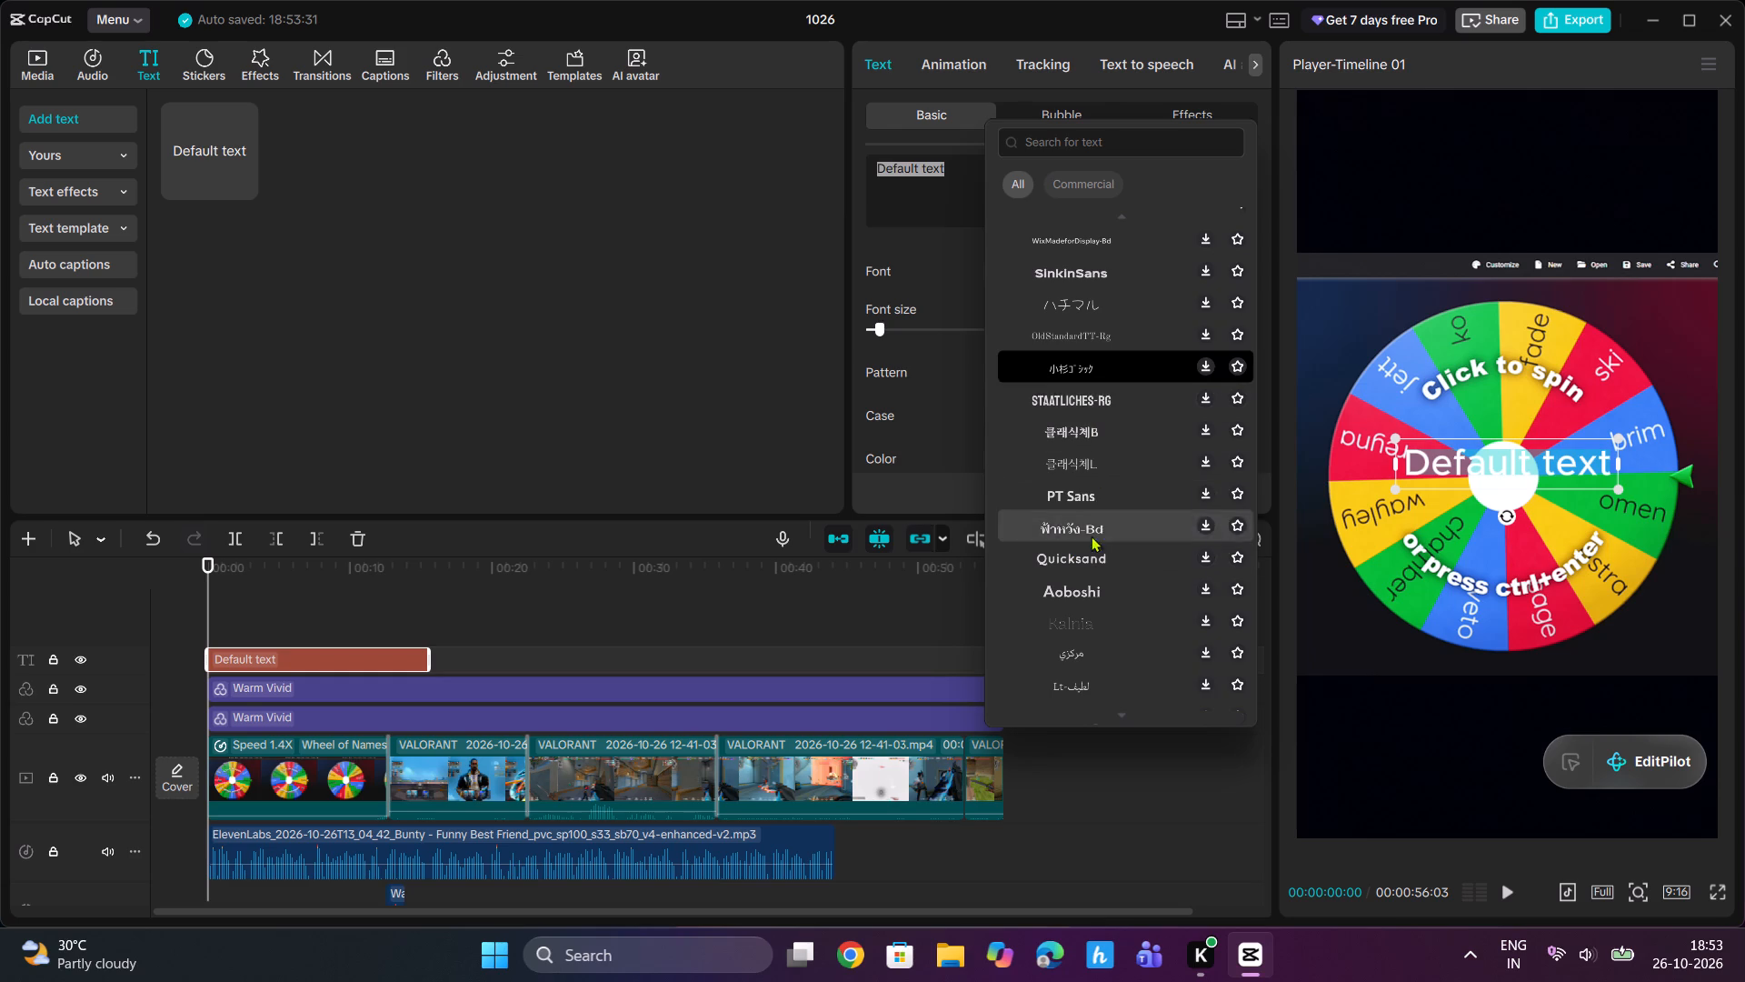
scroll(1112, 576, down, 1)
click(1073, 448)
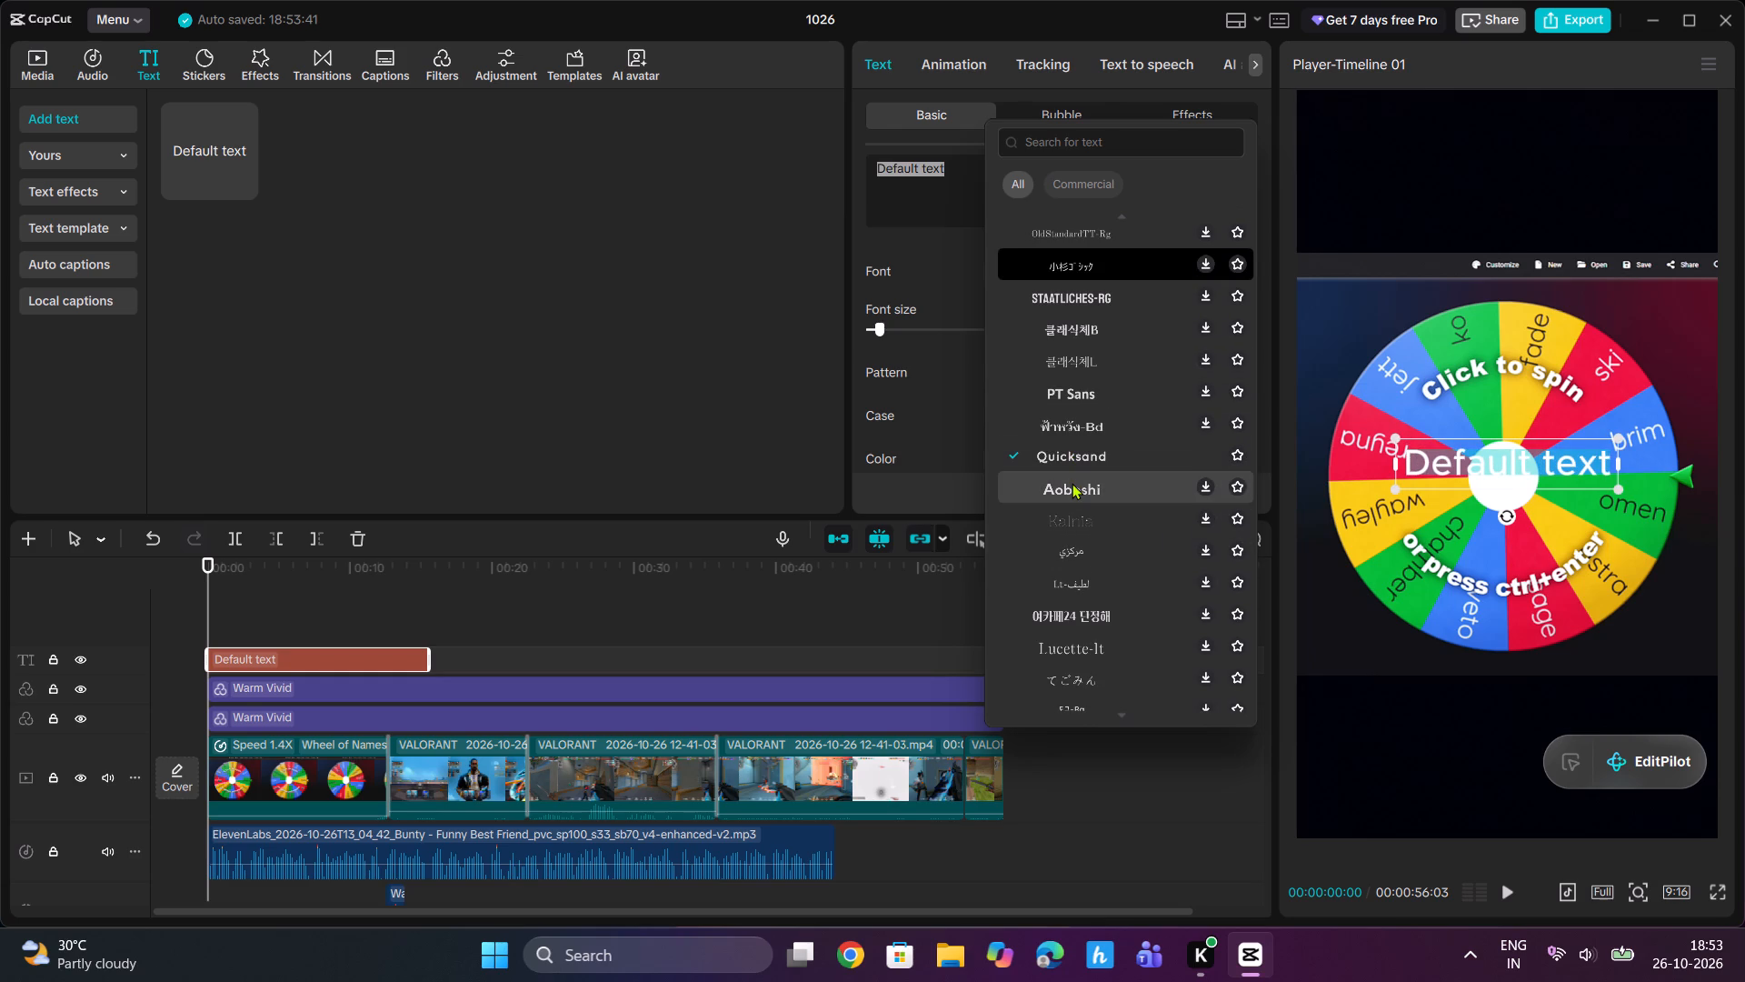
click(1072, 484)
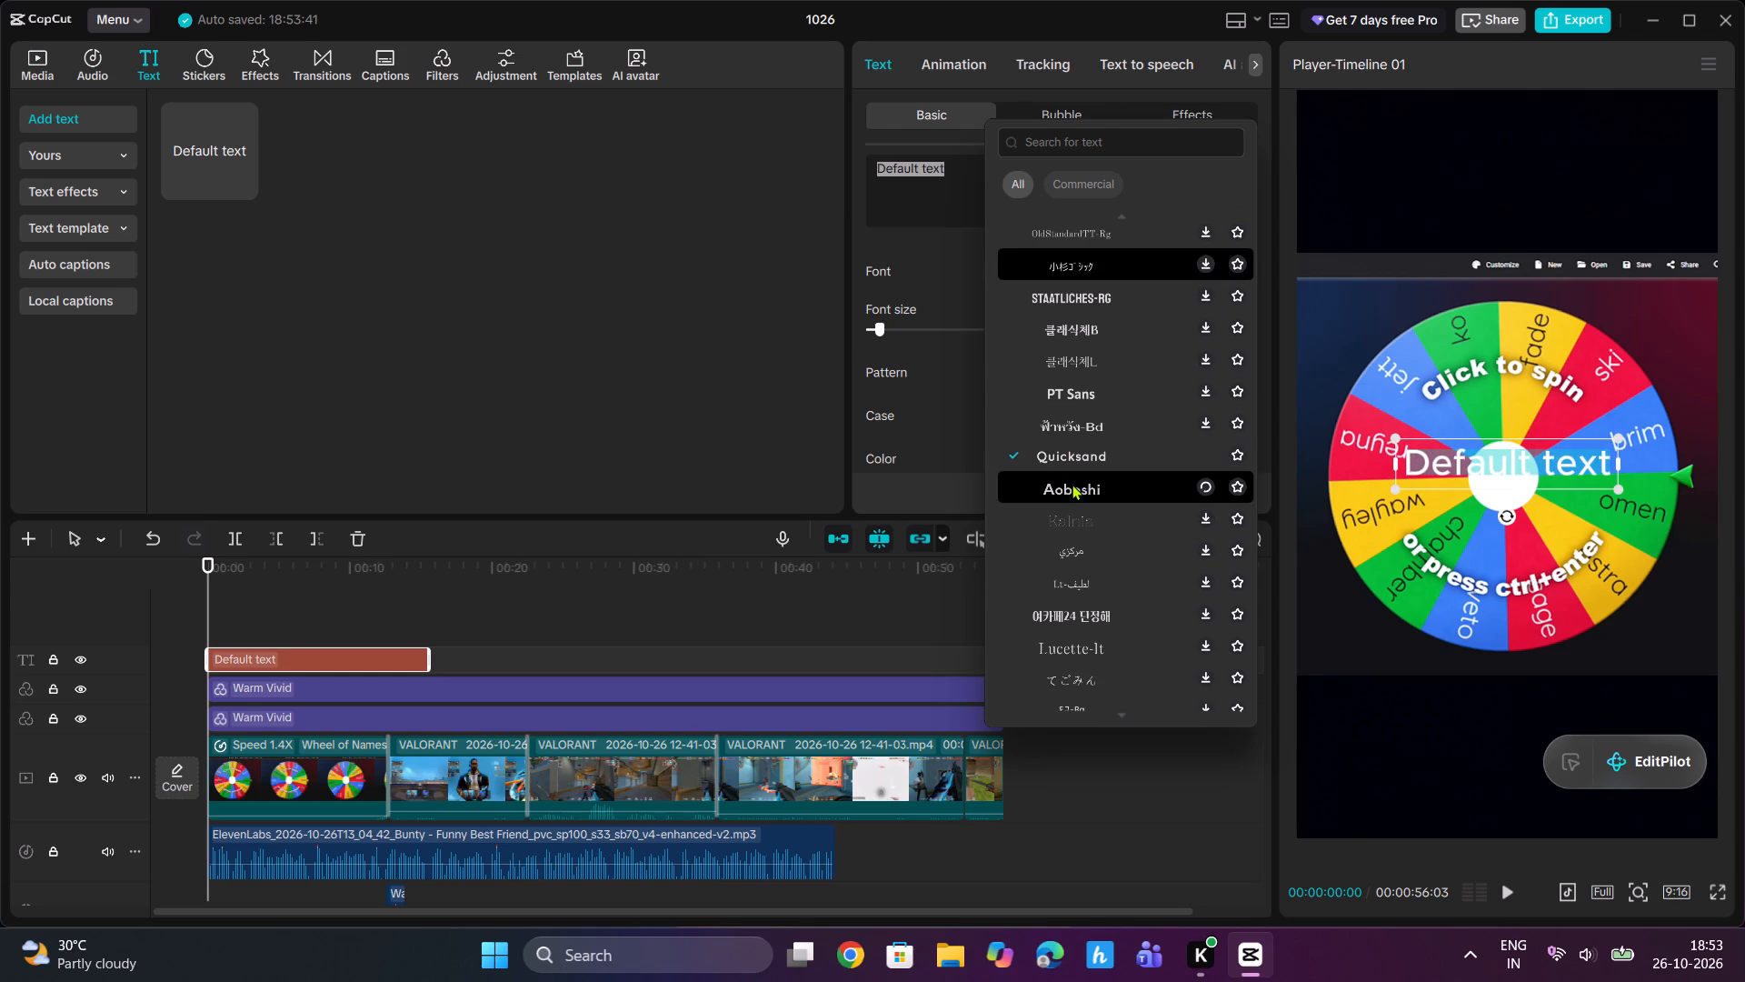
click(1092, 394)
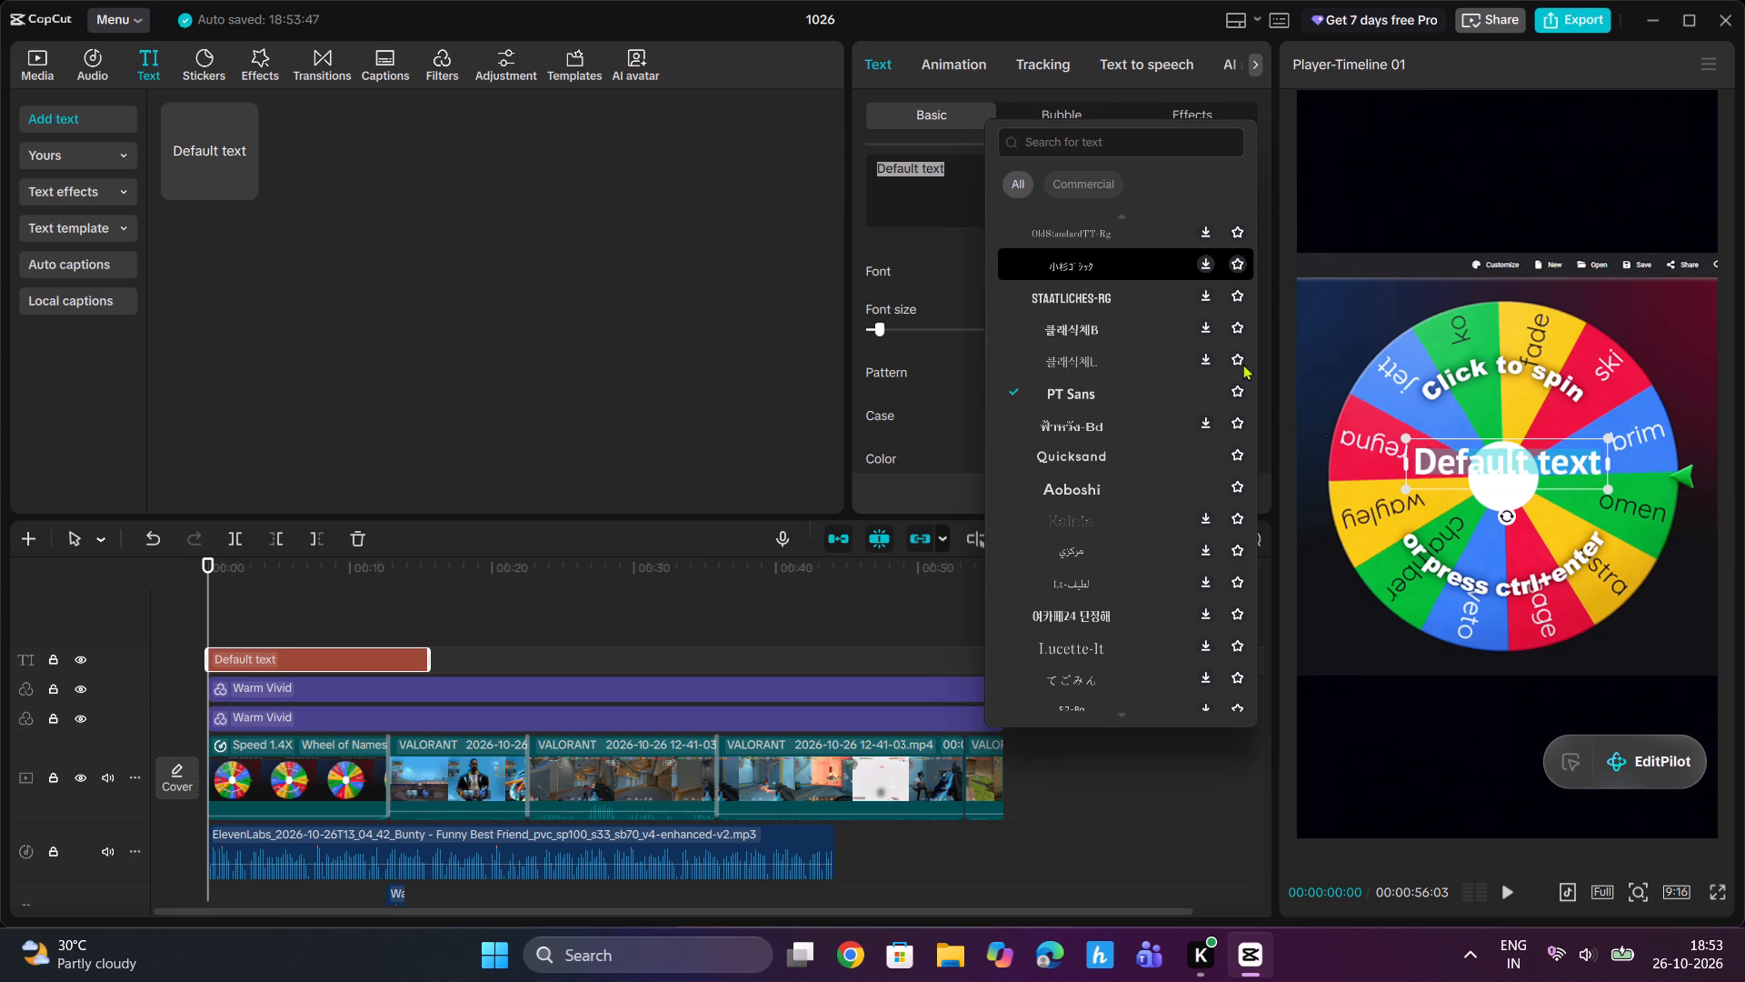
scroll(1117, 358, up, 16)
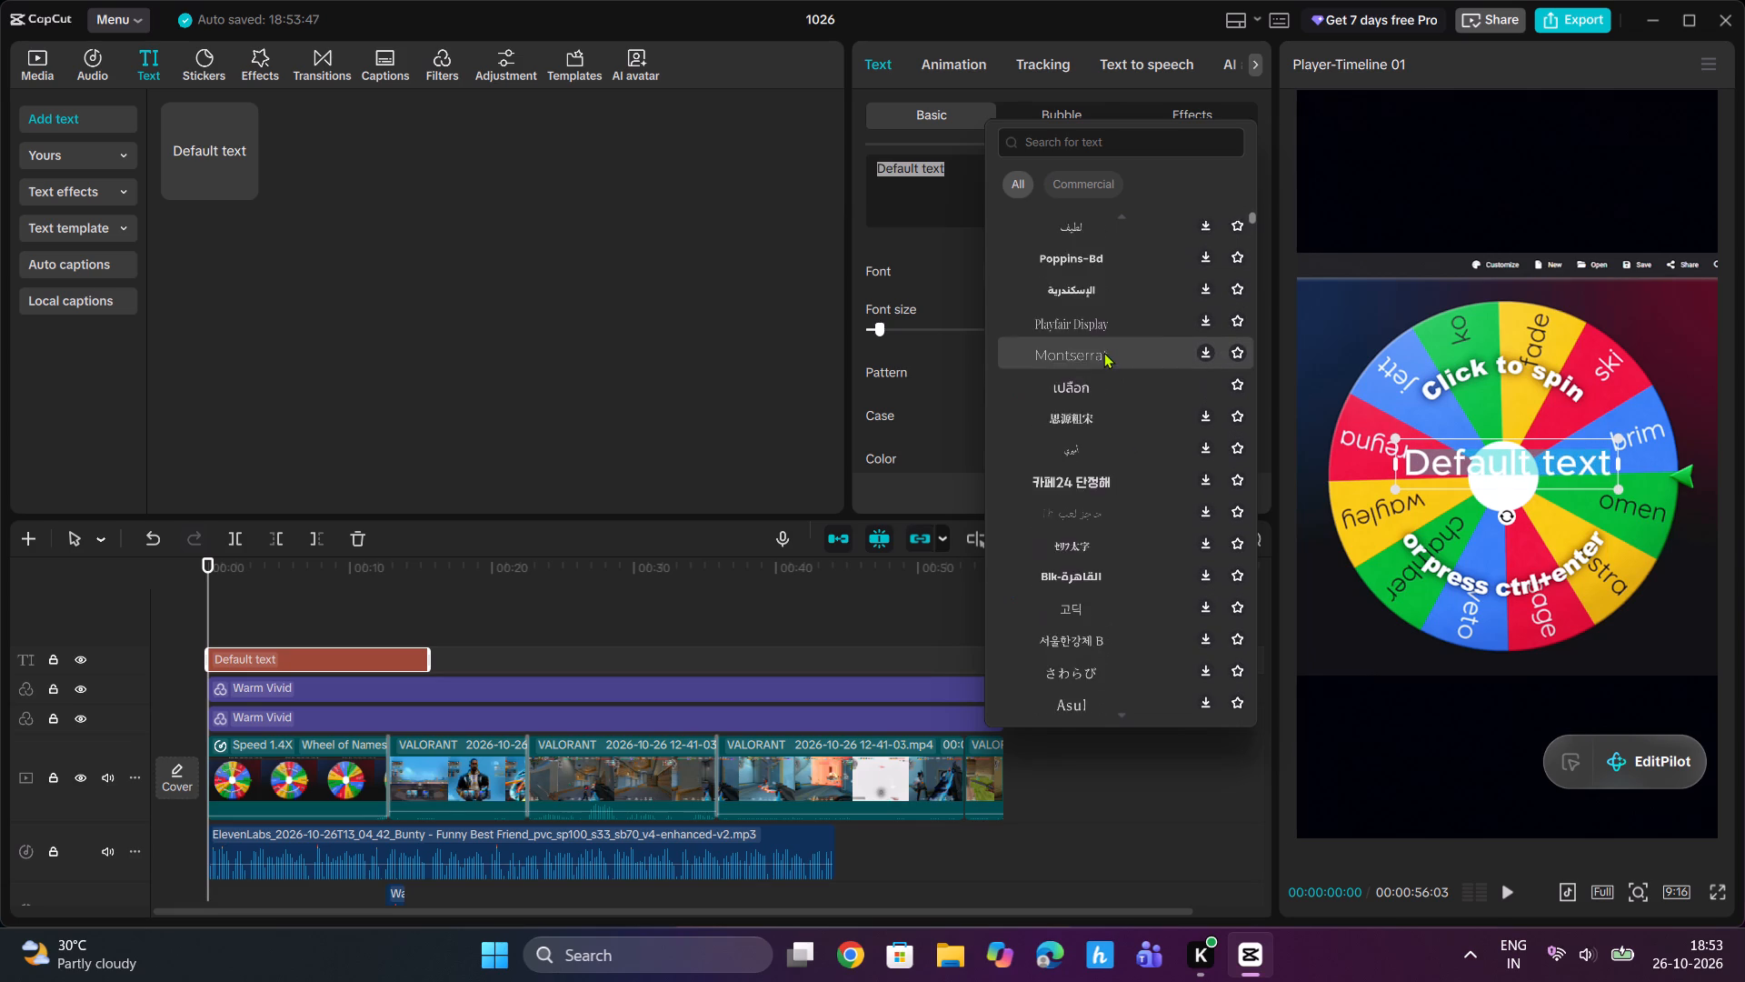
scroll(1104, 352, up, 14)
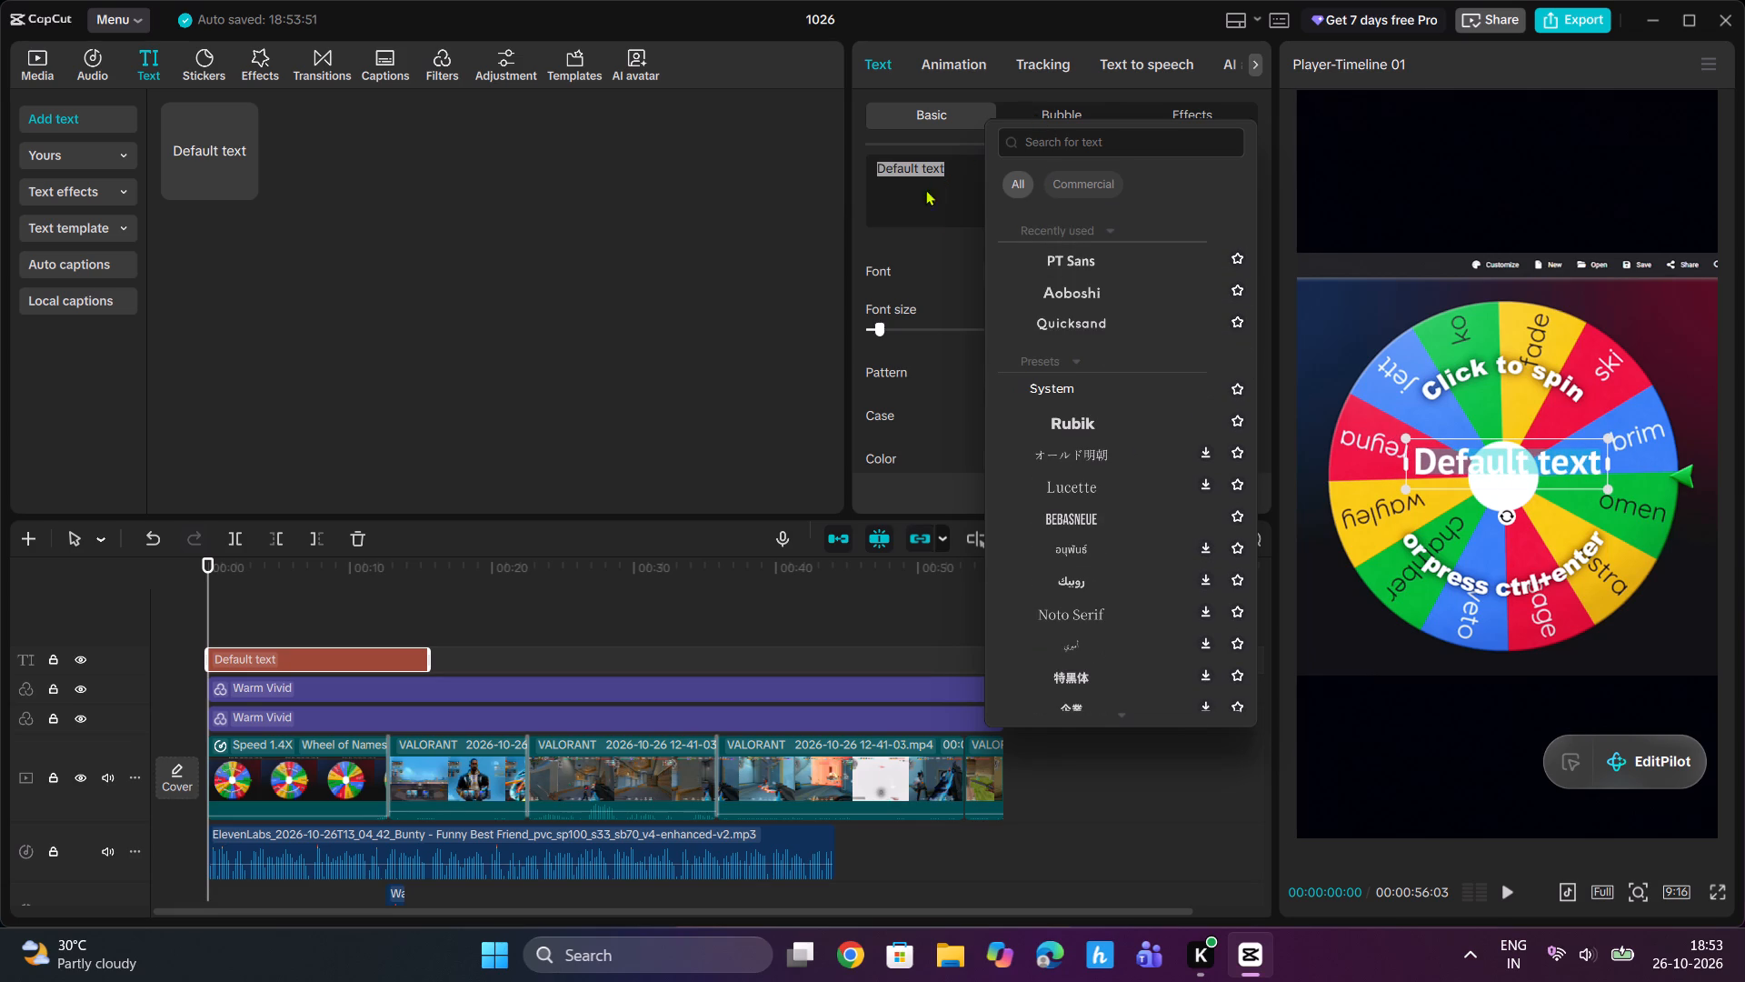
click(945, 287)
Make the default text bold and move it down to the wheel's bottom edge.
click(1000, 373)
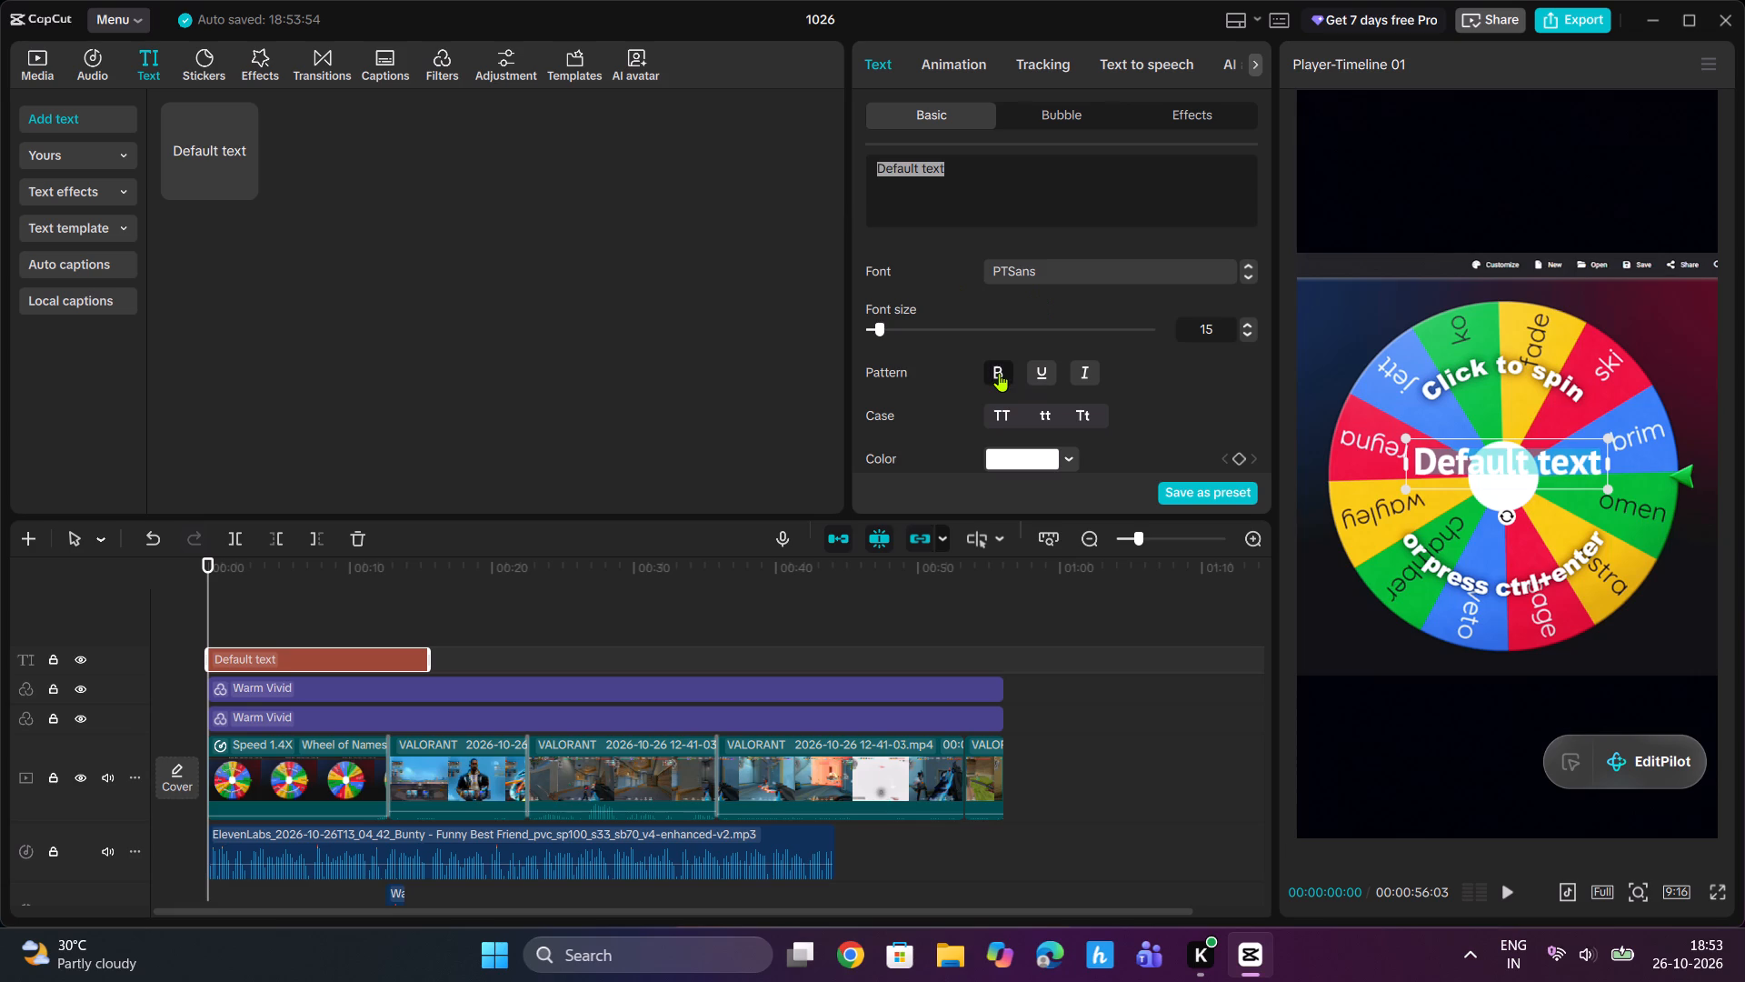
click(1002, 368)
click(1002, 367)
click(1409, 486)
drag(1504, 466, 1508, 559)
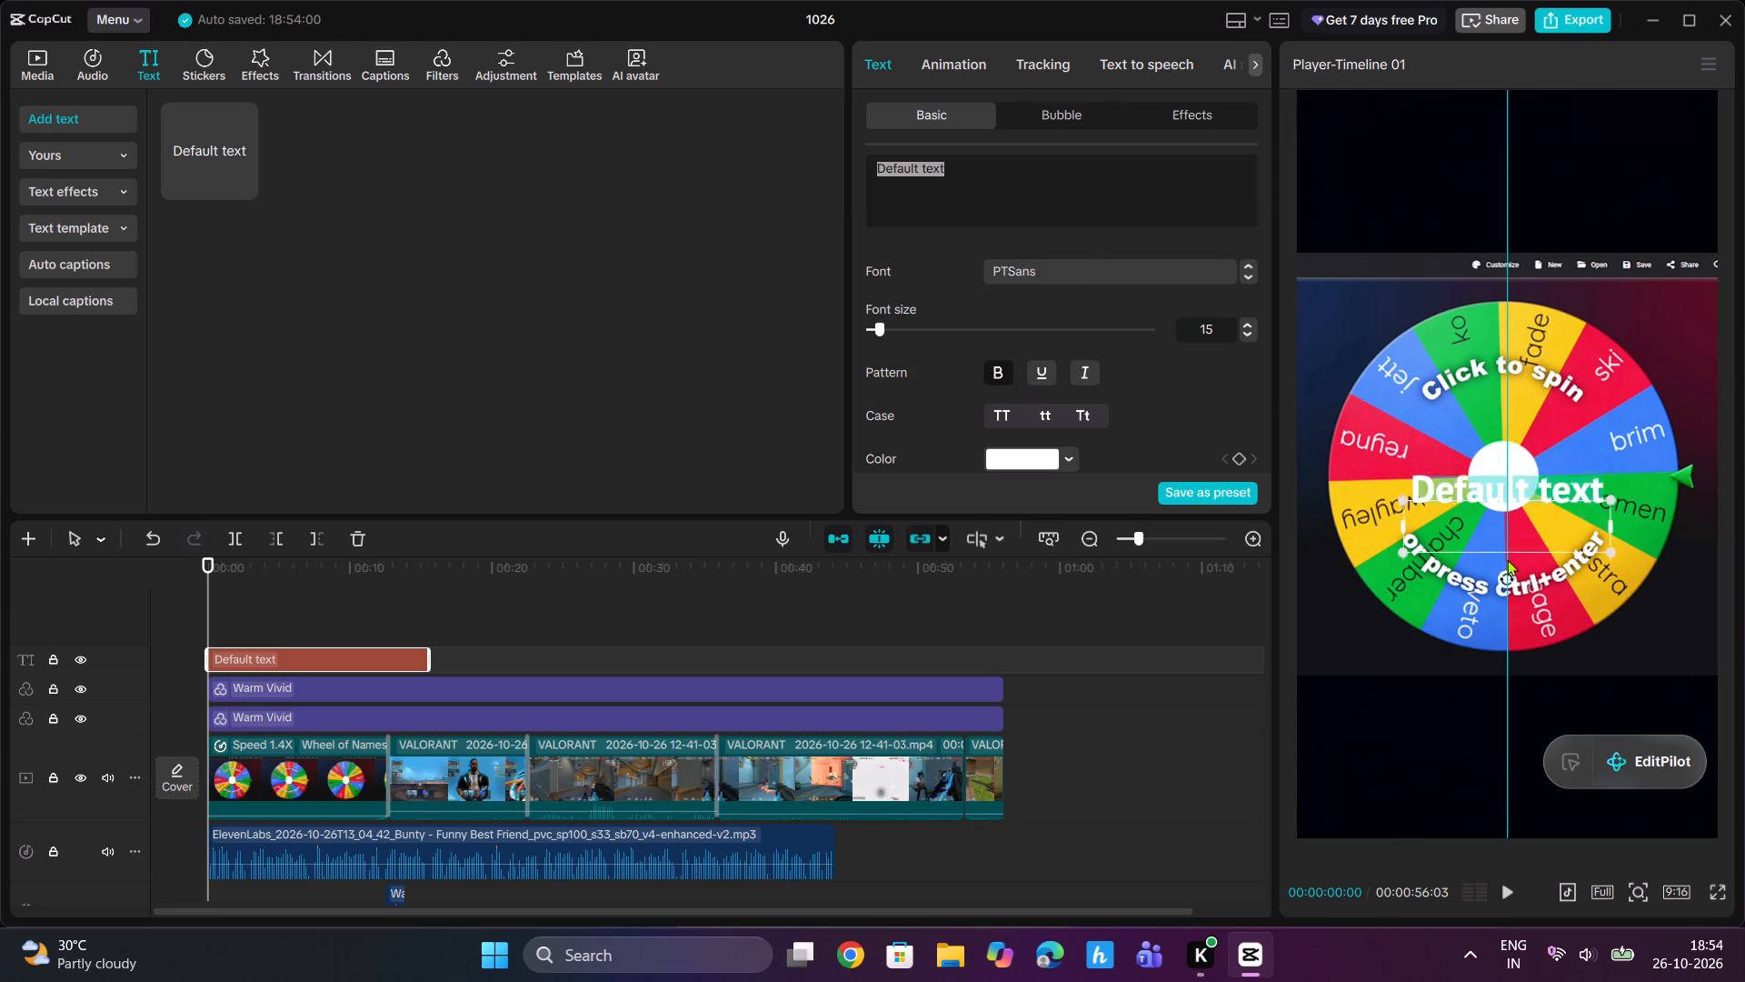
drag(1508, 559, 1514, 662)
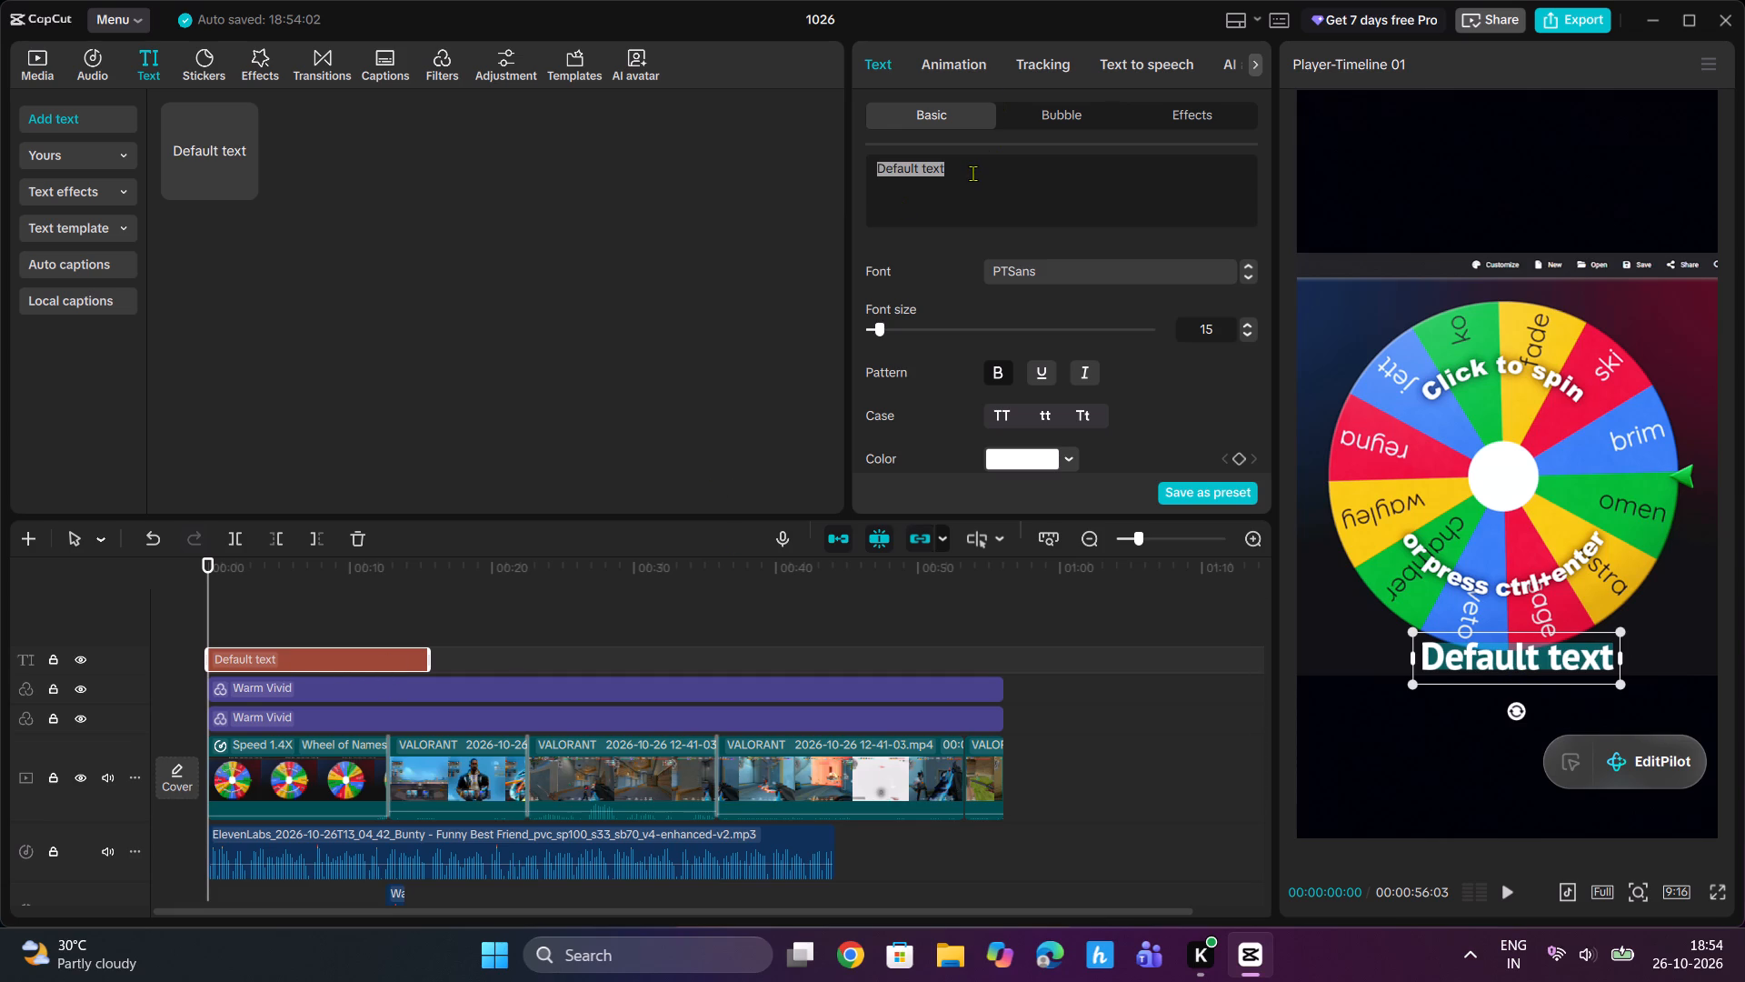
Replace the default text with a fresh one at the timeline start, extended to about 21 seconds.
key(BackSpace)
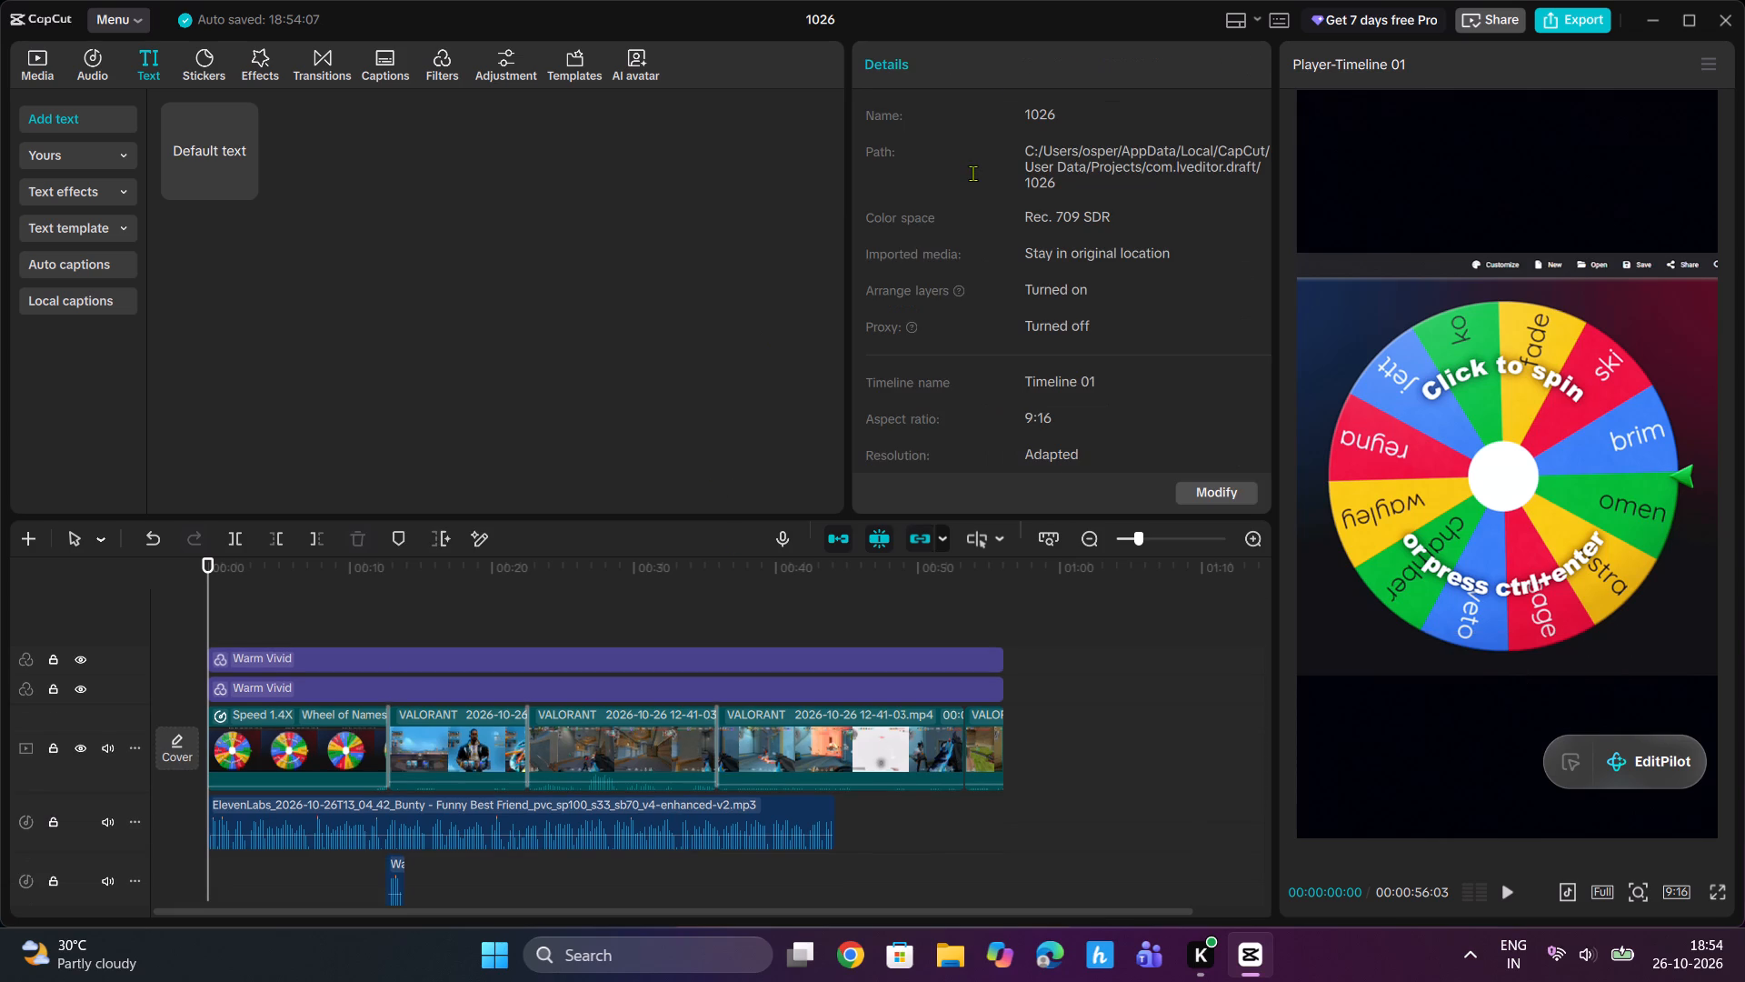
click(232, 186)
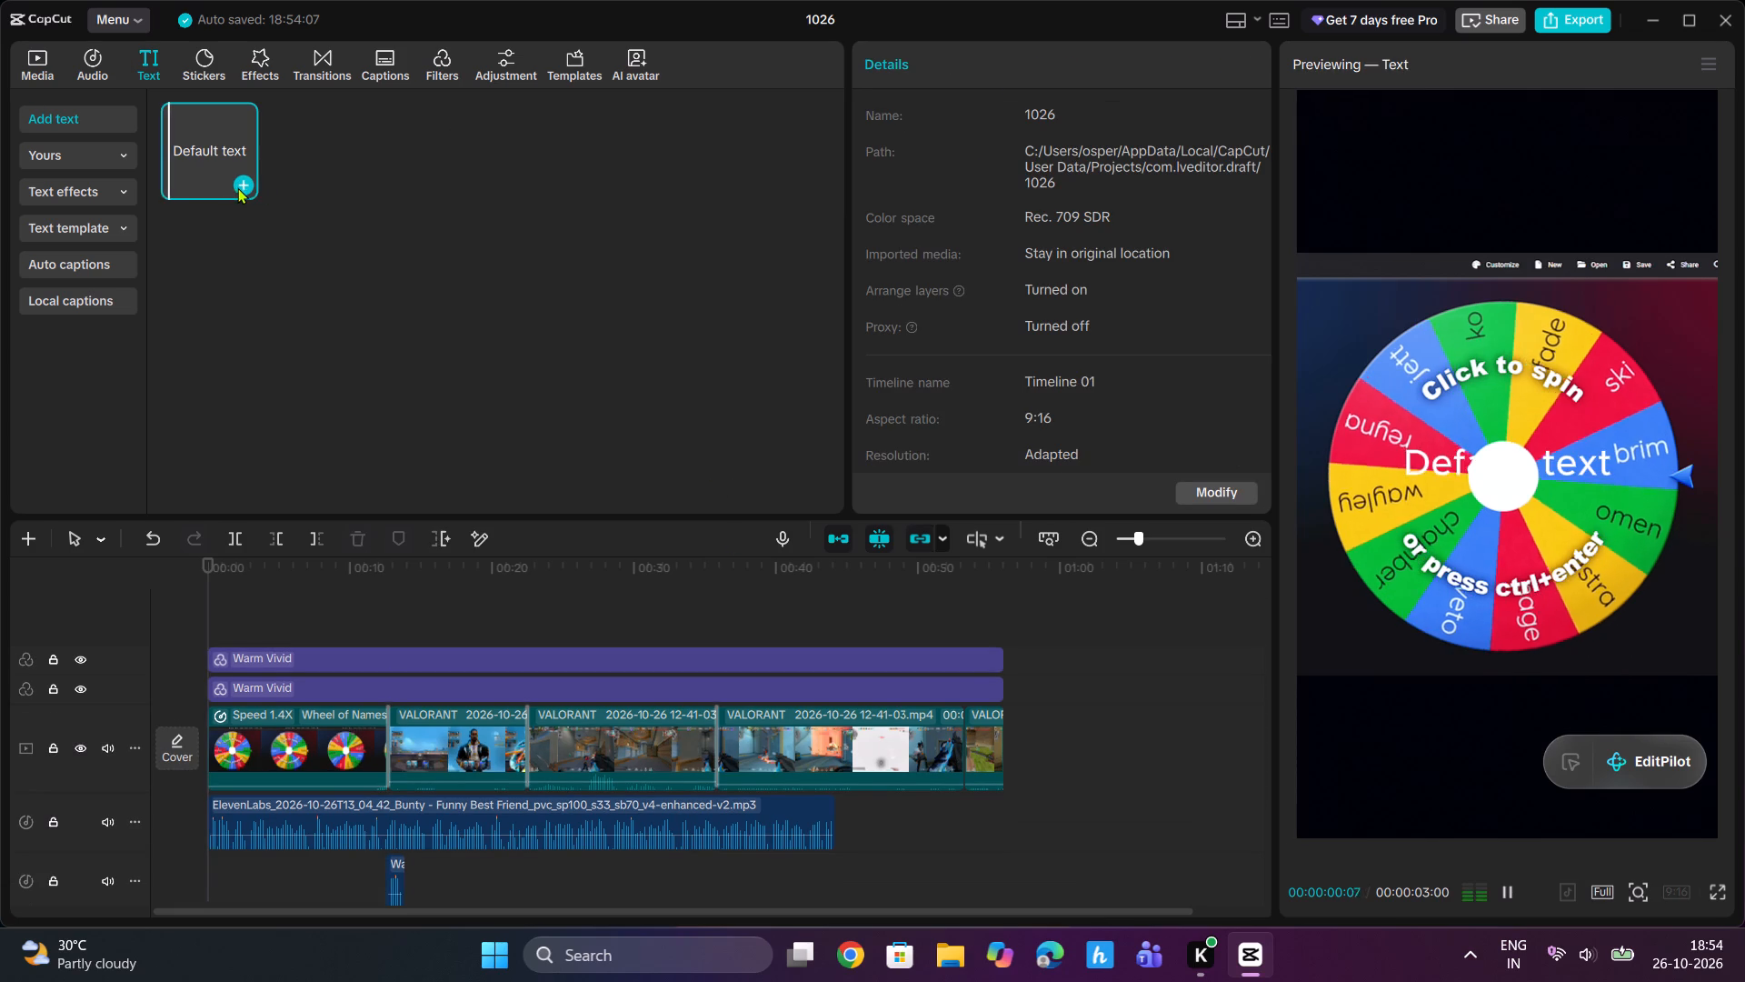
click(247, 178)
drag(251, 658, 498, 657)
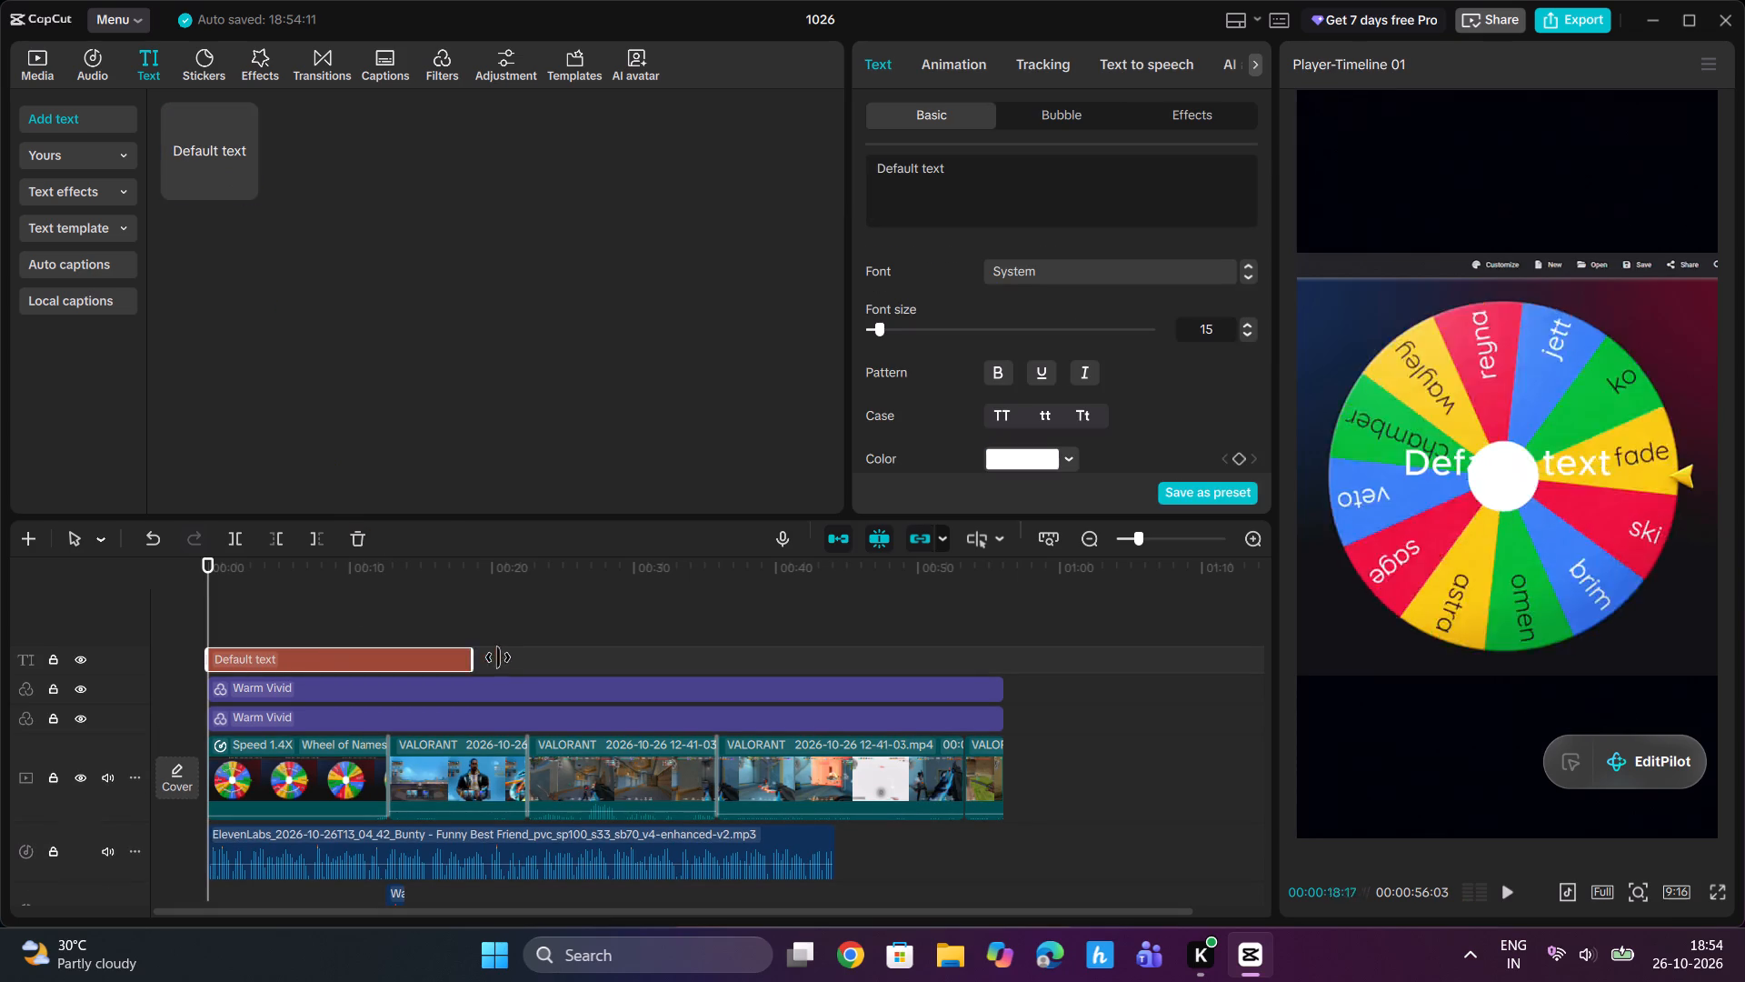
drag(498, 657, 505, 657)
Change the new text's wording to "yo" and format it in bold PT Sans.
drag(958, 171, 844, 167)
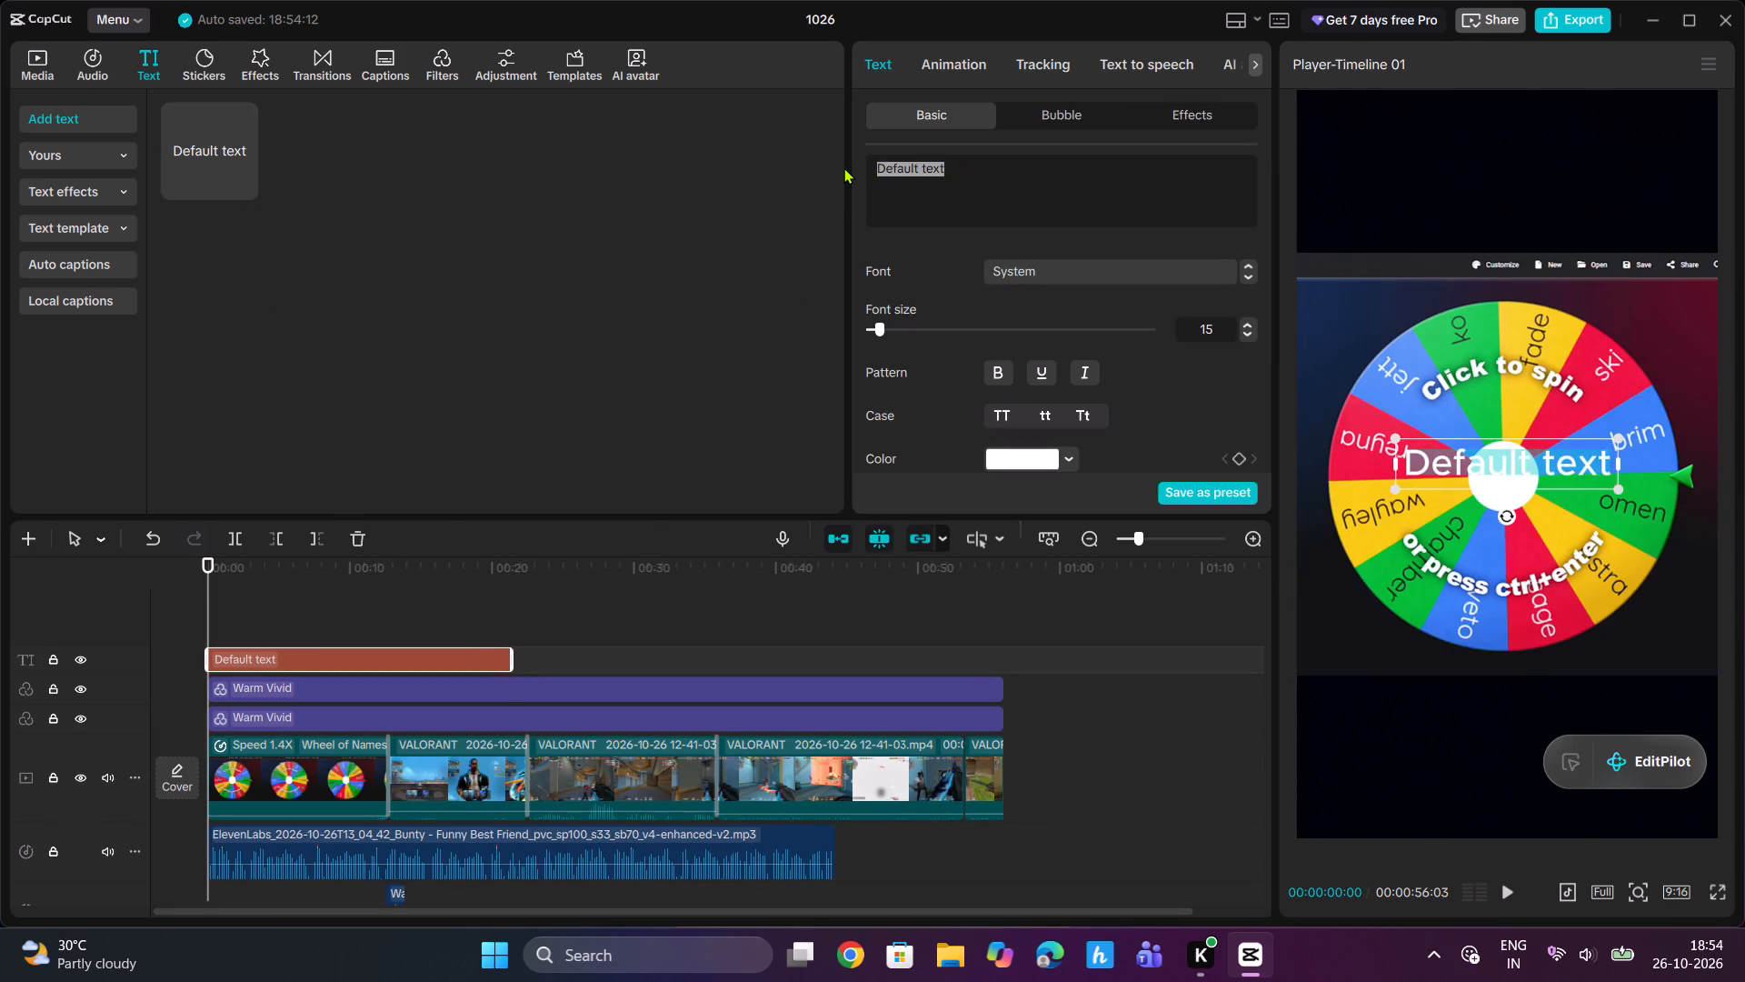
text(yo)
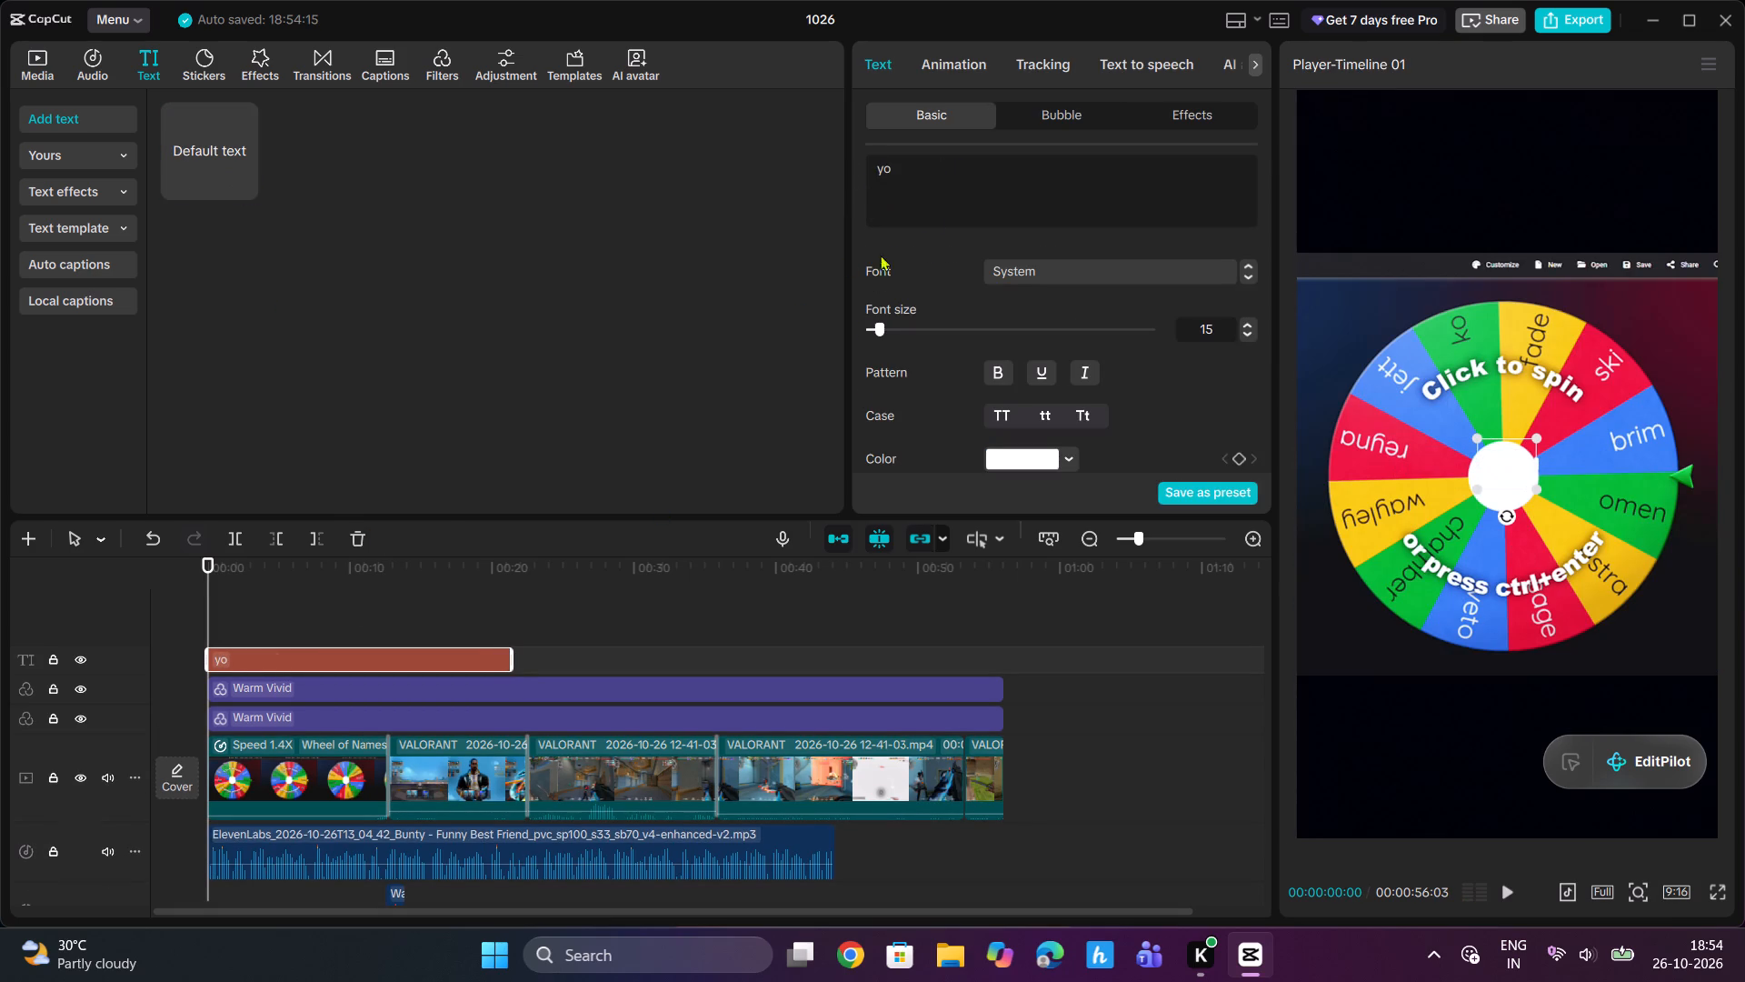
click(1176, 260)
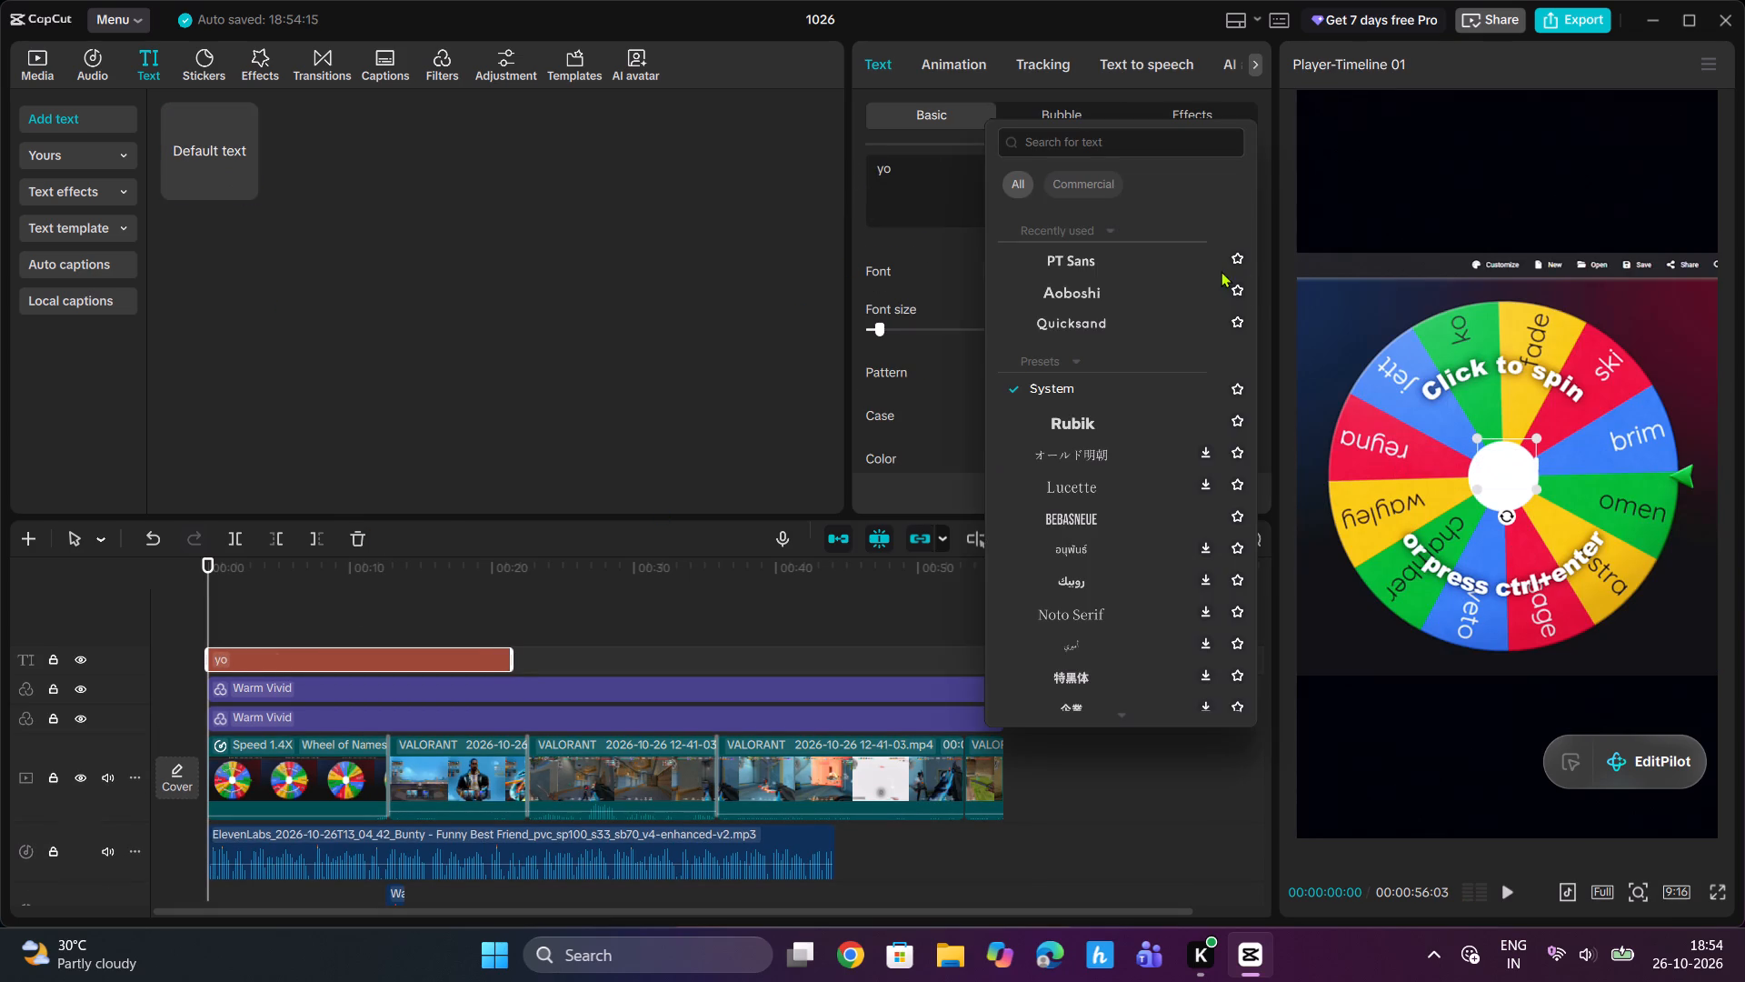
click(1083, 265)
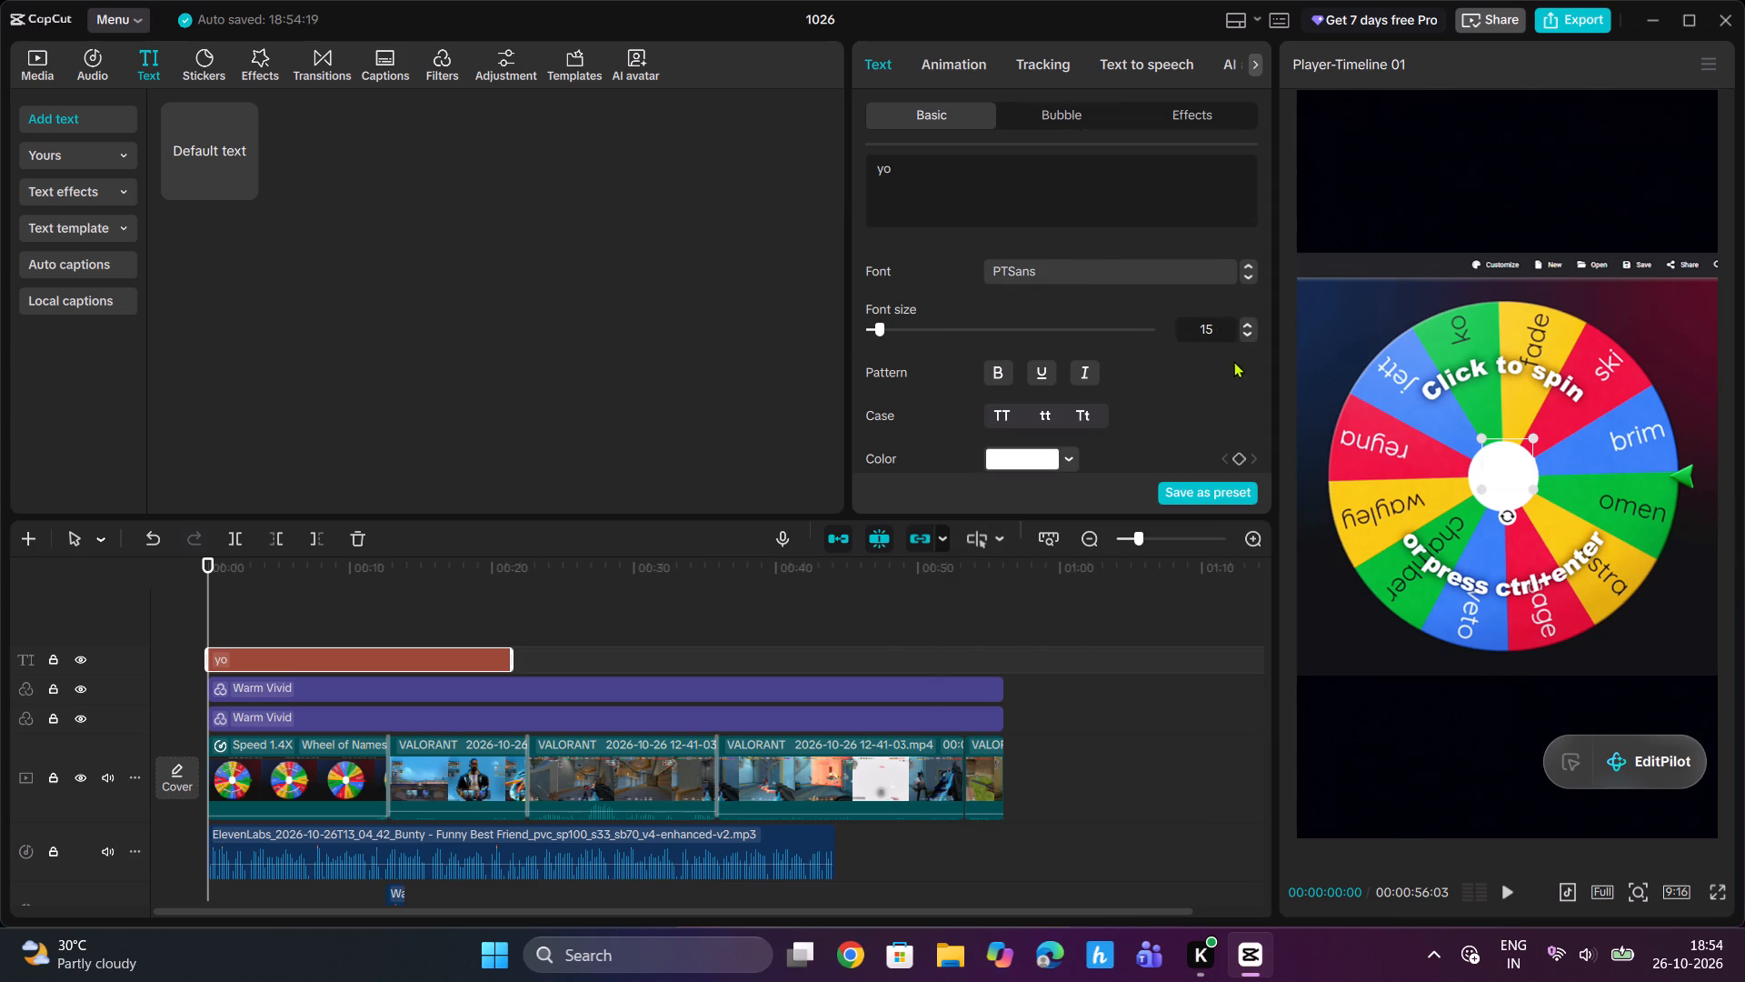
click(992, 370)
Place the "yo" text horizontally centred at the wheel's bottom edge and enlarge it slightly.
drag(1508, 467, 1515, 666)
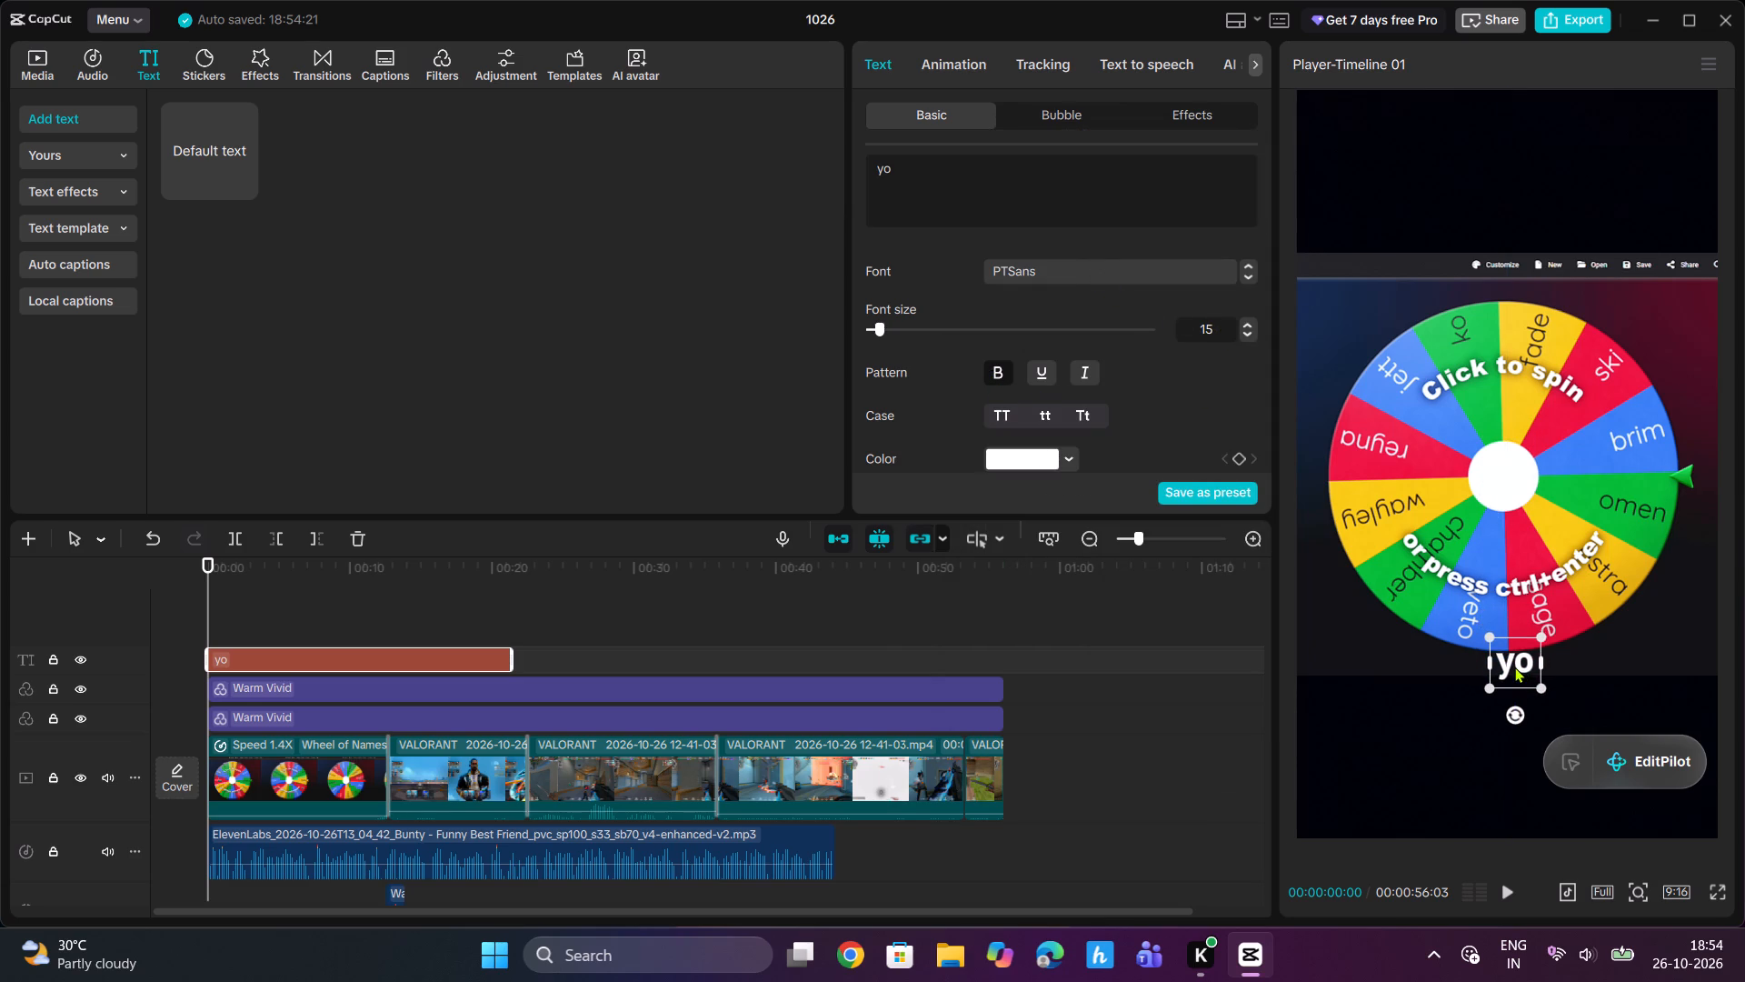
drag(1515, 666, 1511, 668)
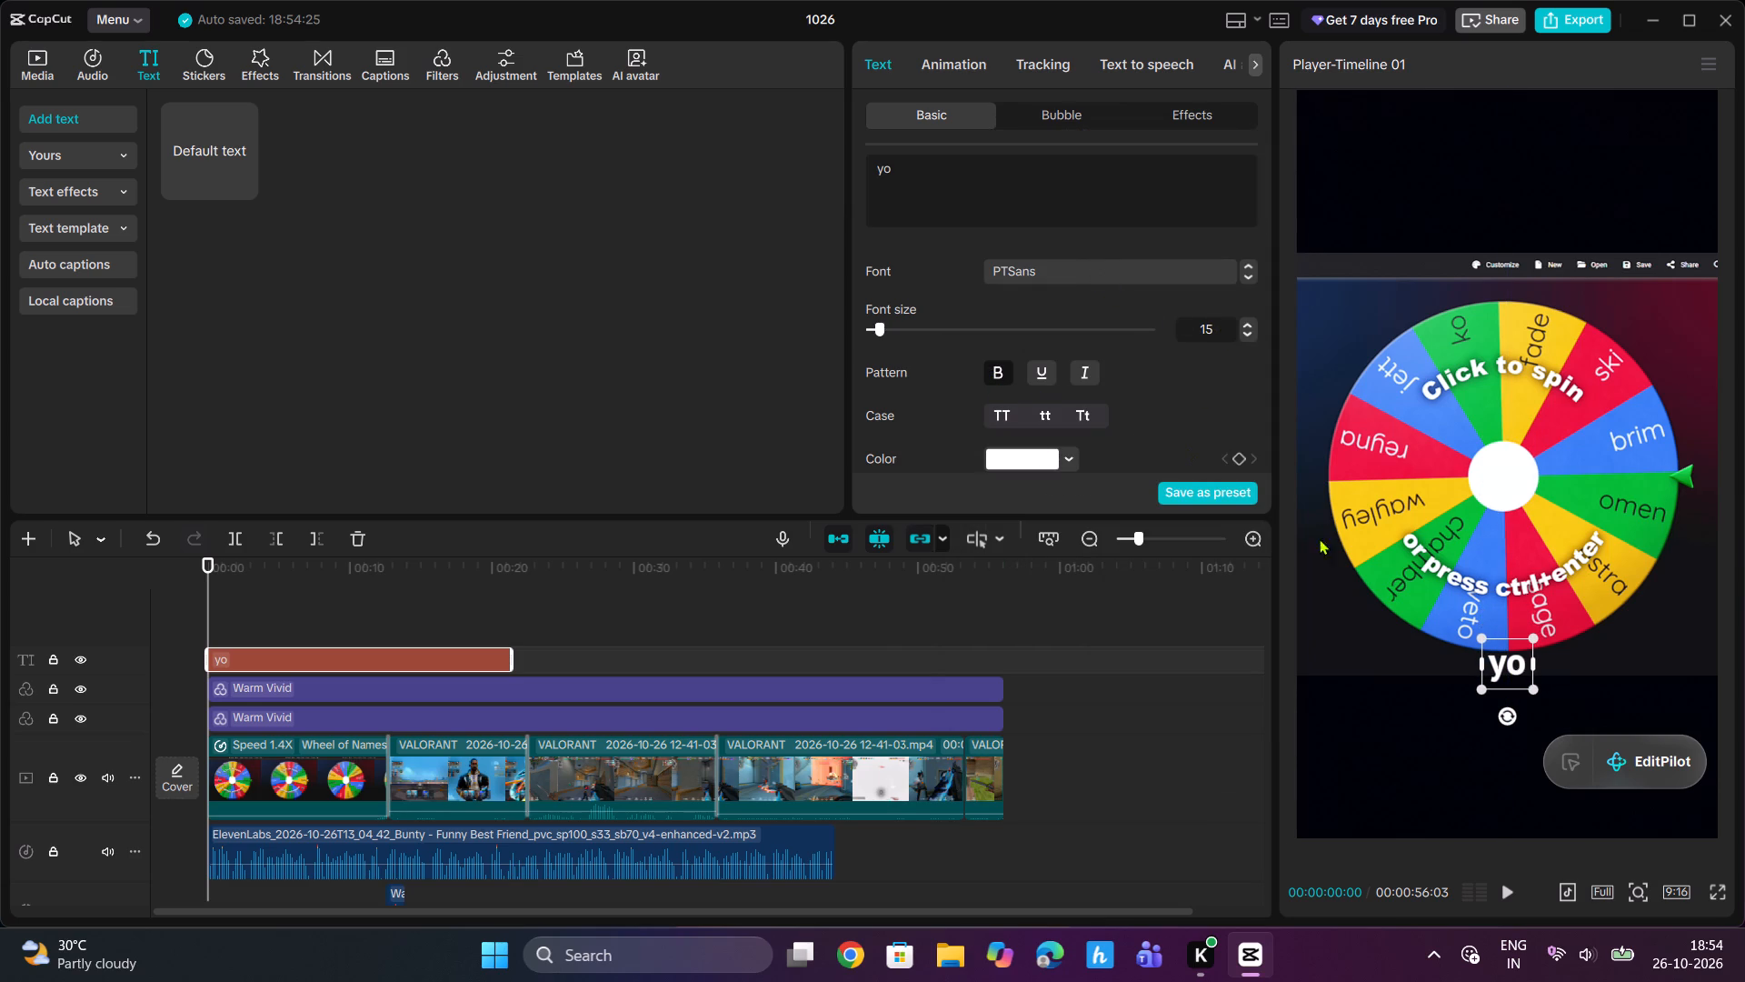
click(1527, 688)
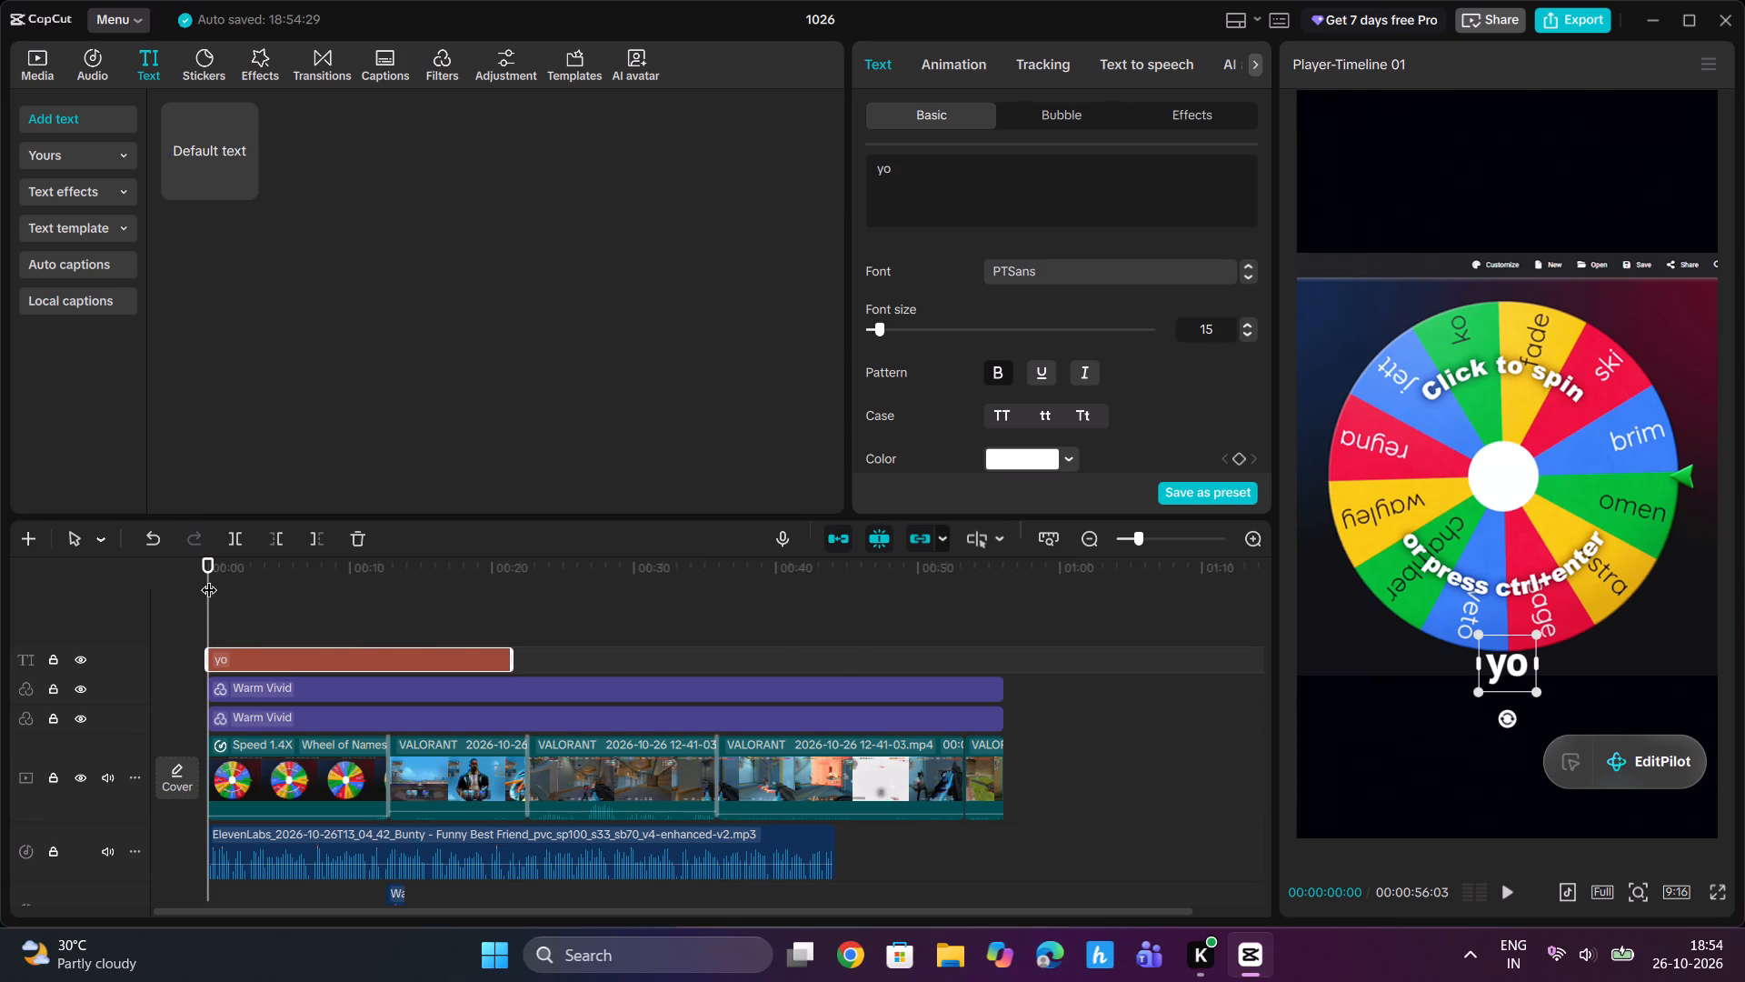
Split the "yo" text clip at 00:00:02:15 and change the second part's wording to "hello".
drag(211, 567, 244, 573)
click(231, 536)
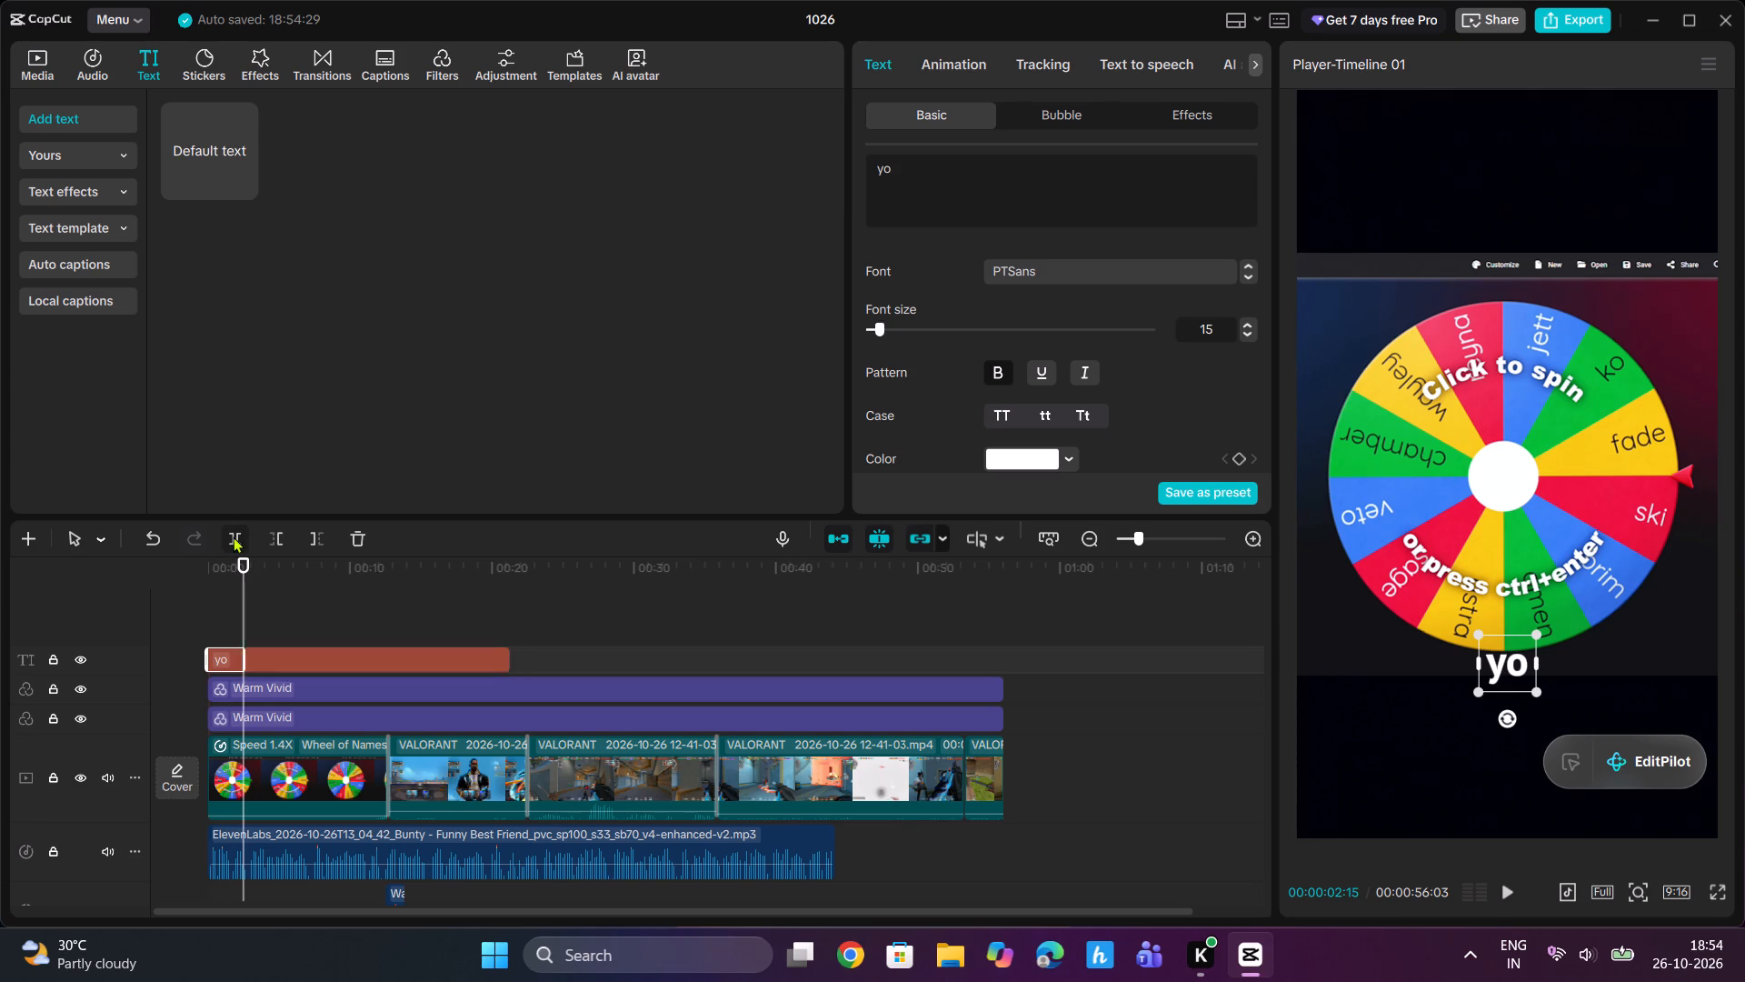
drag(912, 172, 905, 170)
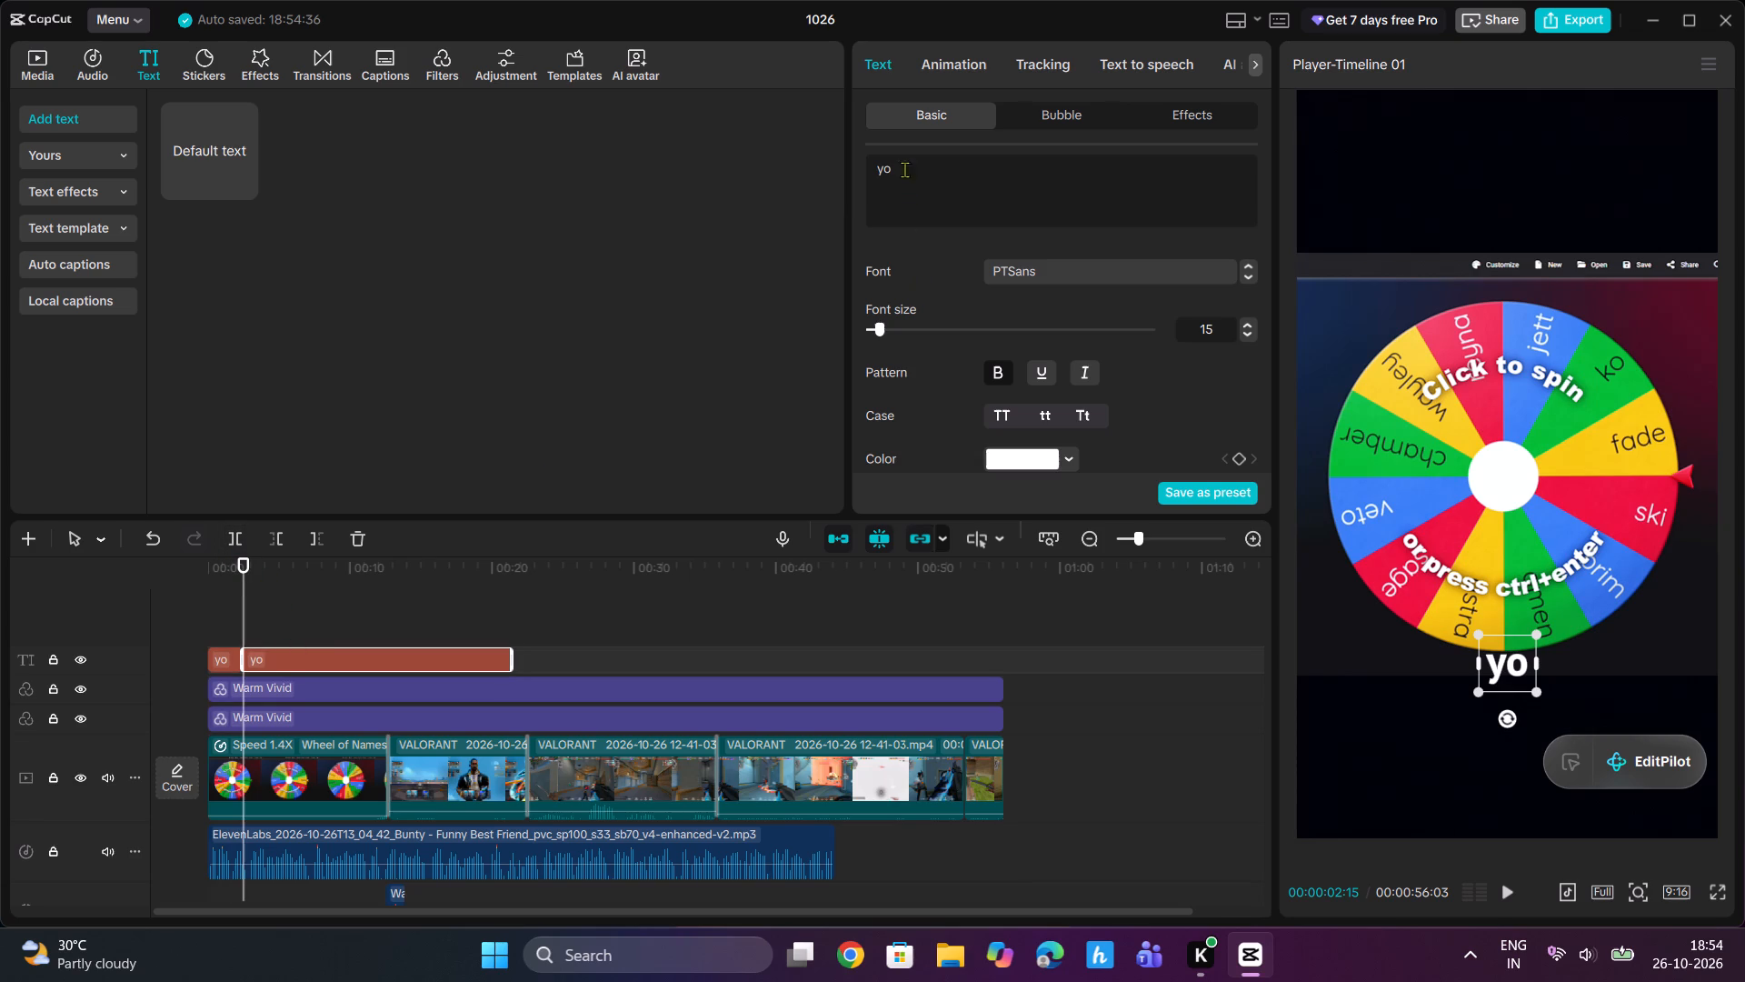
drag(905, 170, 843, 168)
text(hellloo)
key(BackSpace)
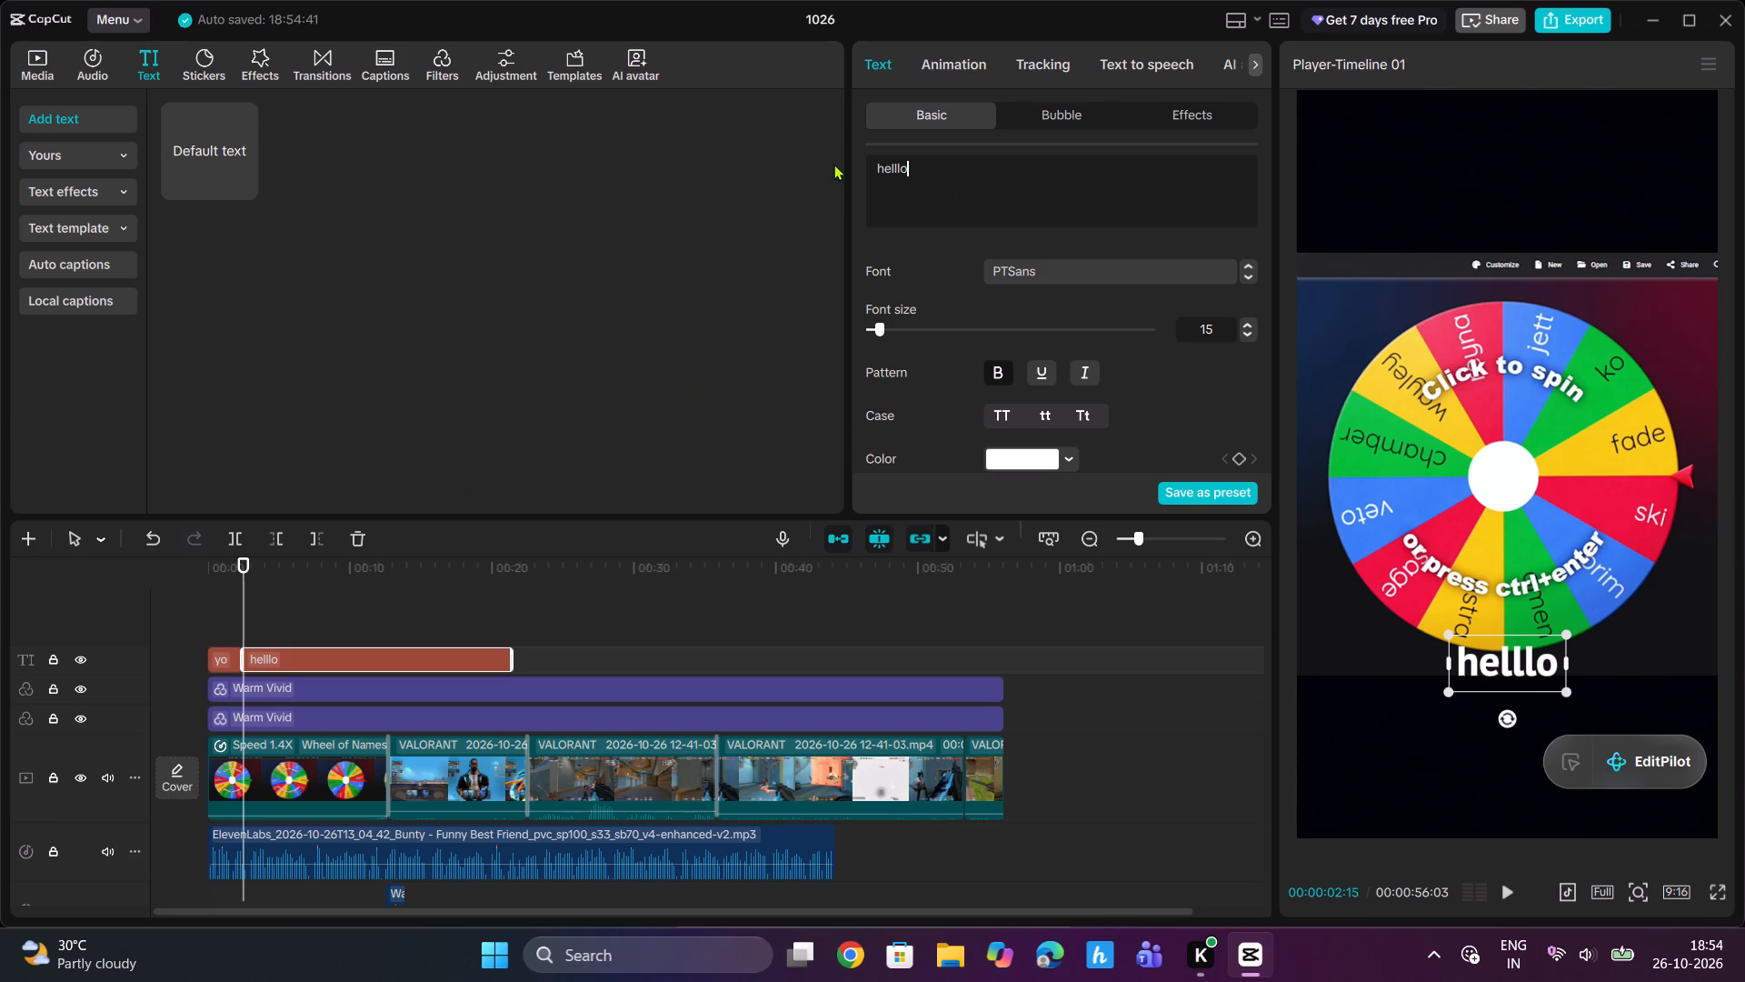
click(898, 169)
key(BackSpace)
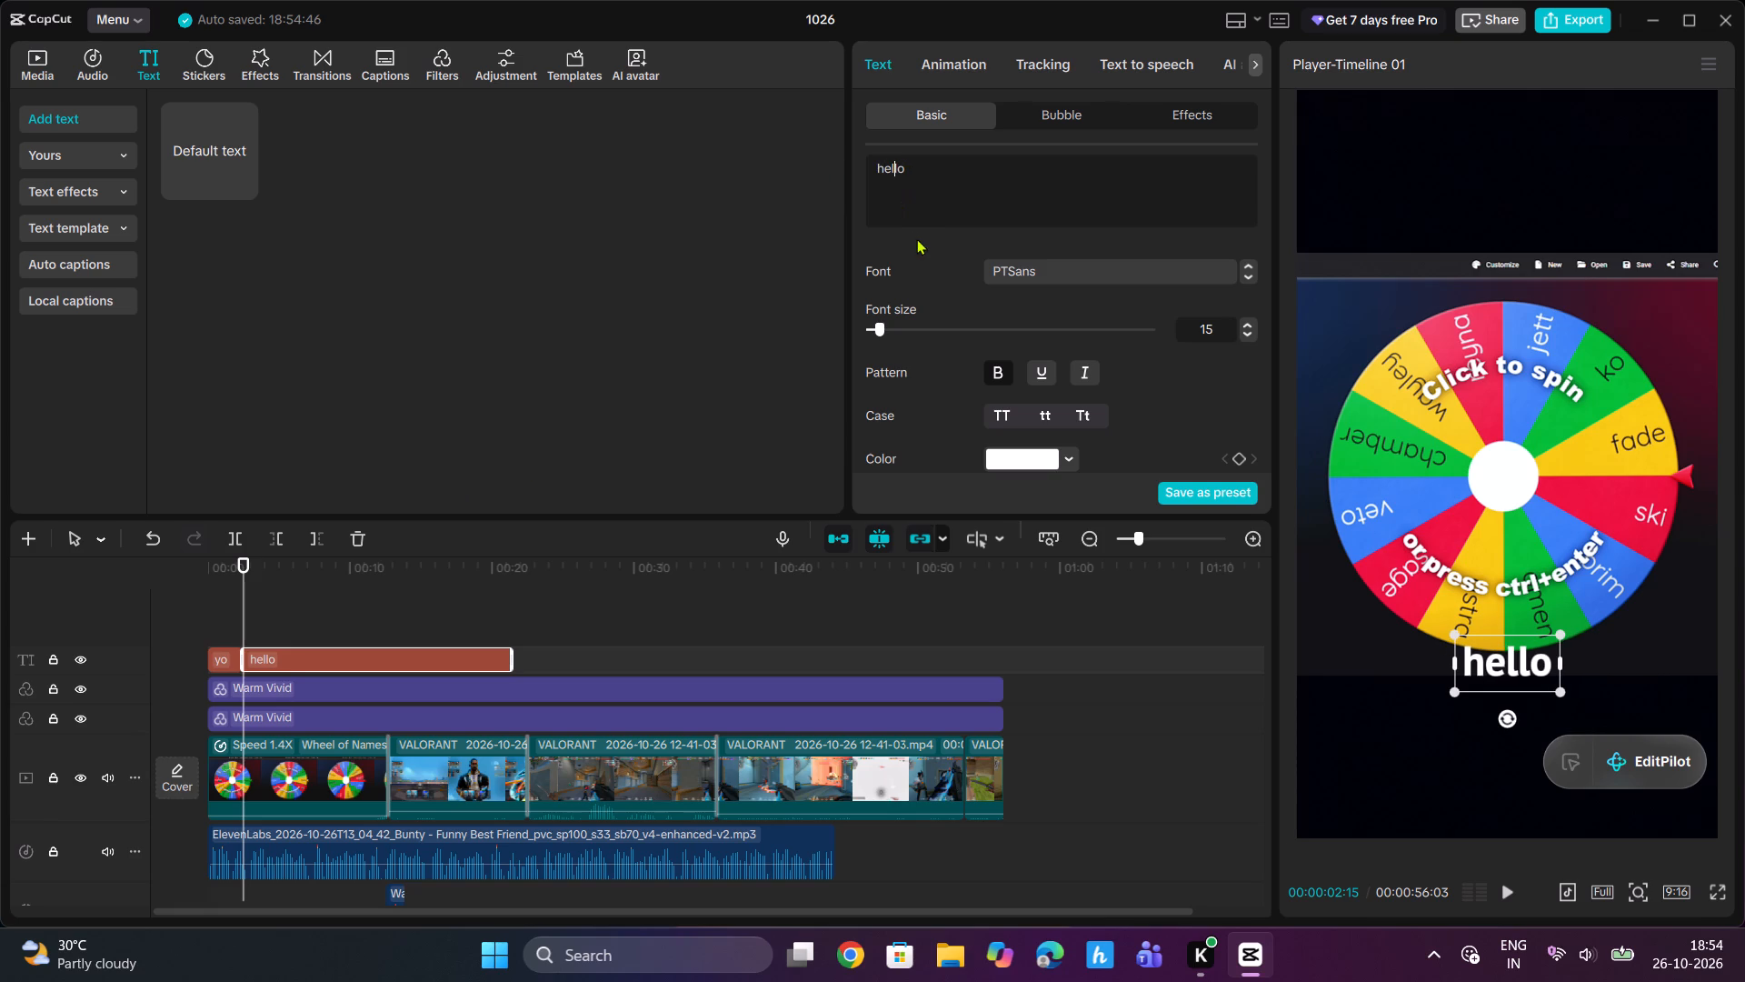
click(929, 175)
Split the "hello" text clip at 00:00:05:06 and change the second part's wording to "guys".
drag(247, 566, 282, 566)
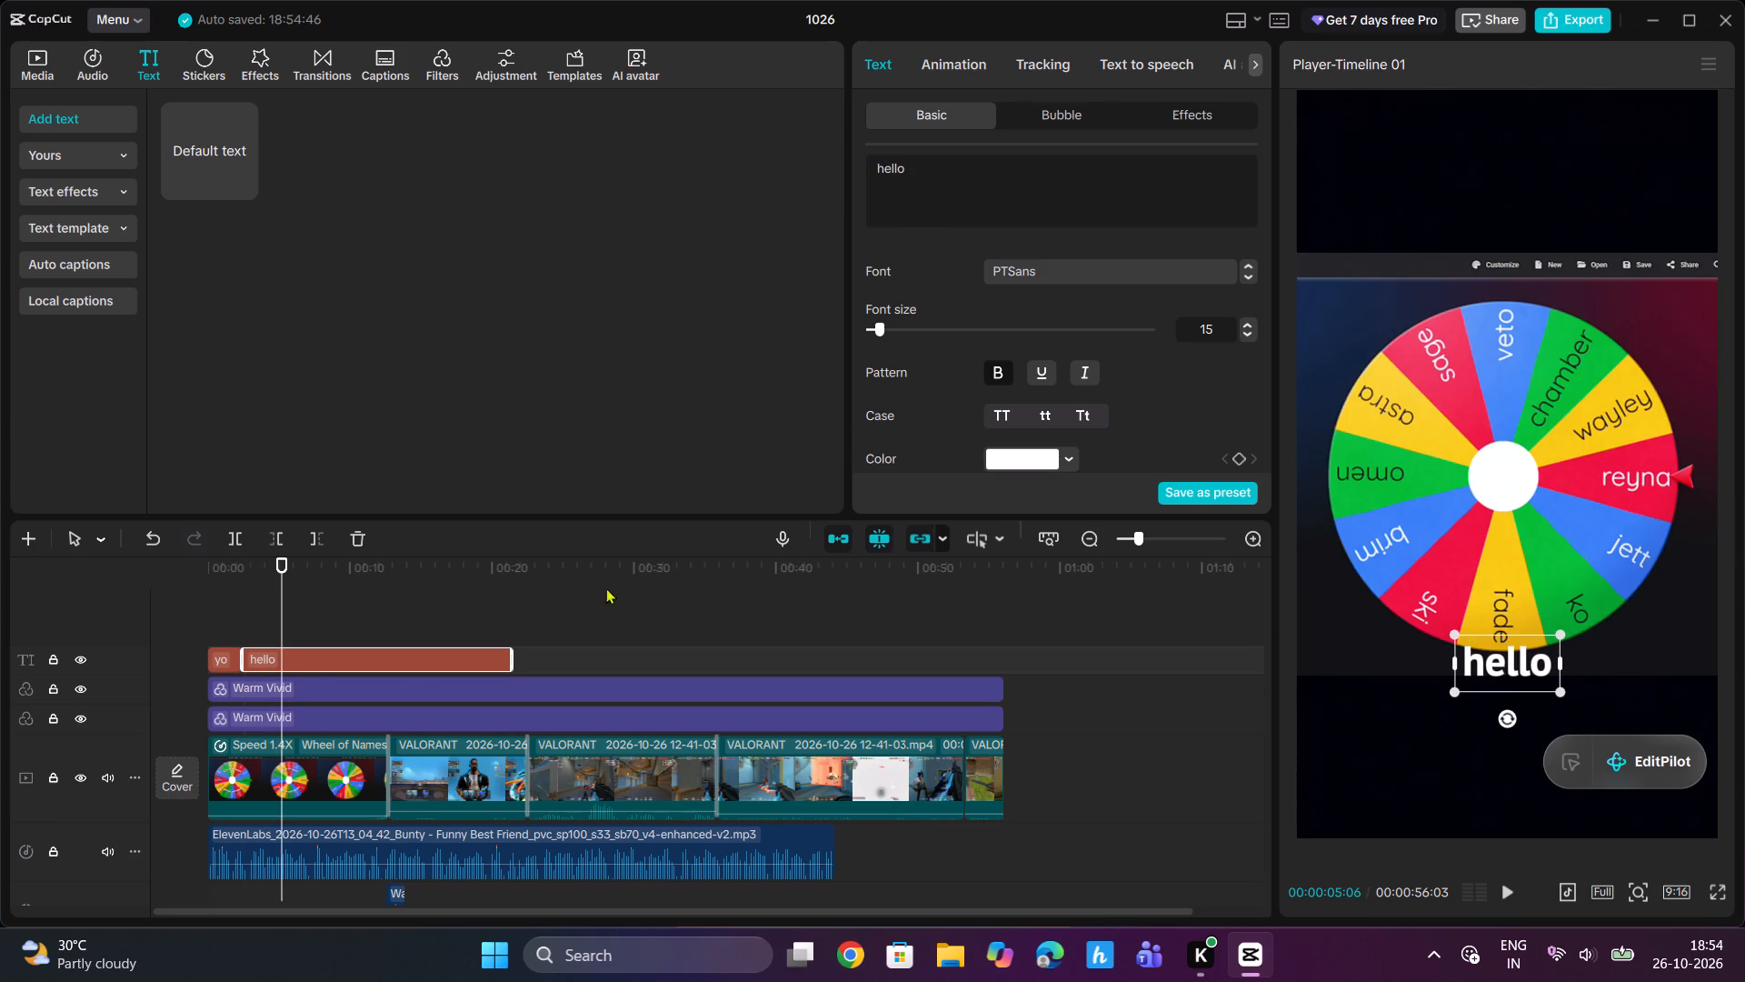
click(244, 536)
drag(932, 173, 799, 165)
text(guys)
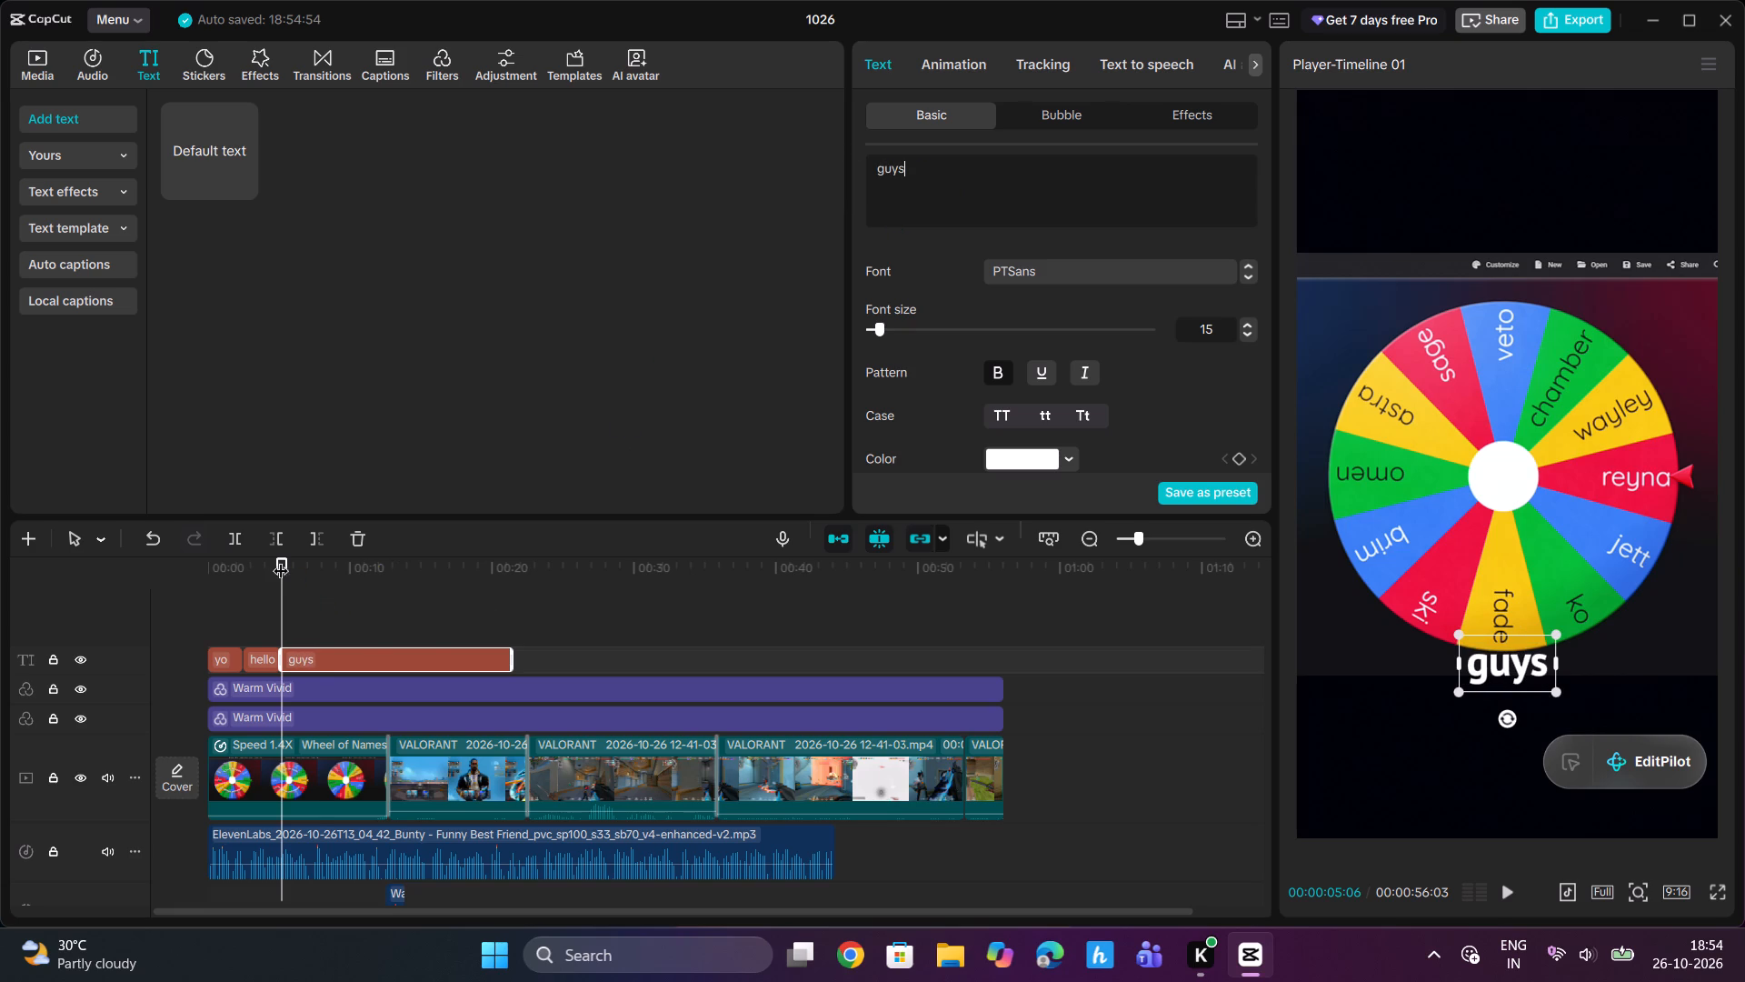
Split the "guys" text clip at 00:00:07:29 and change the second part's wording to "kaise".
drag(276, 557, 321, 557)
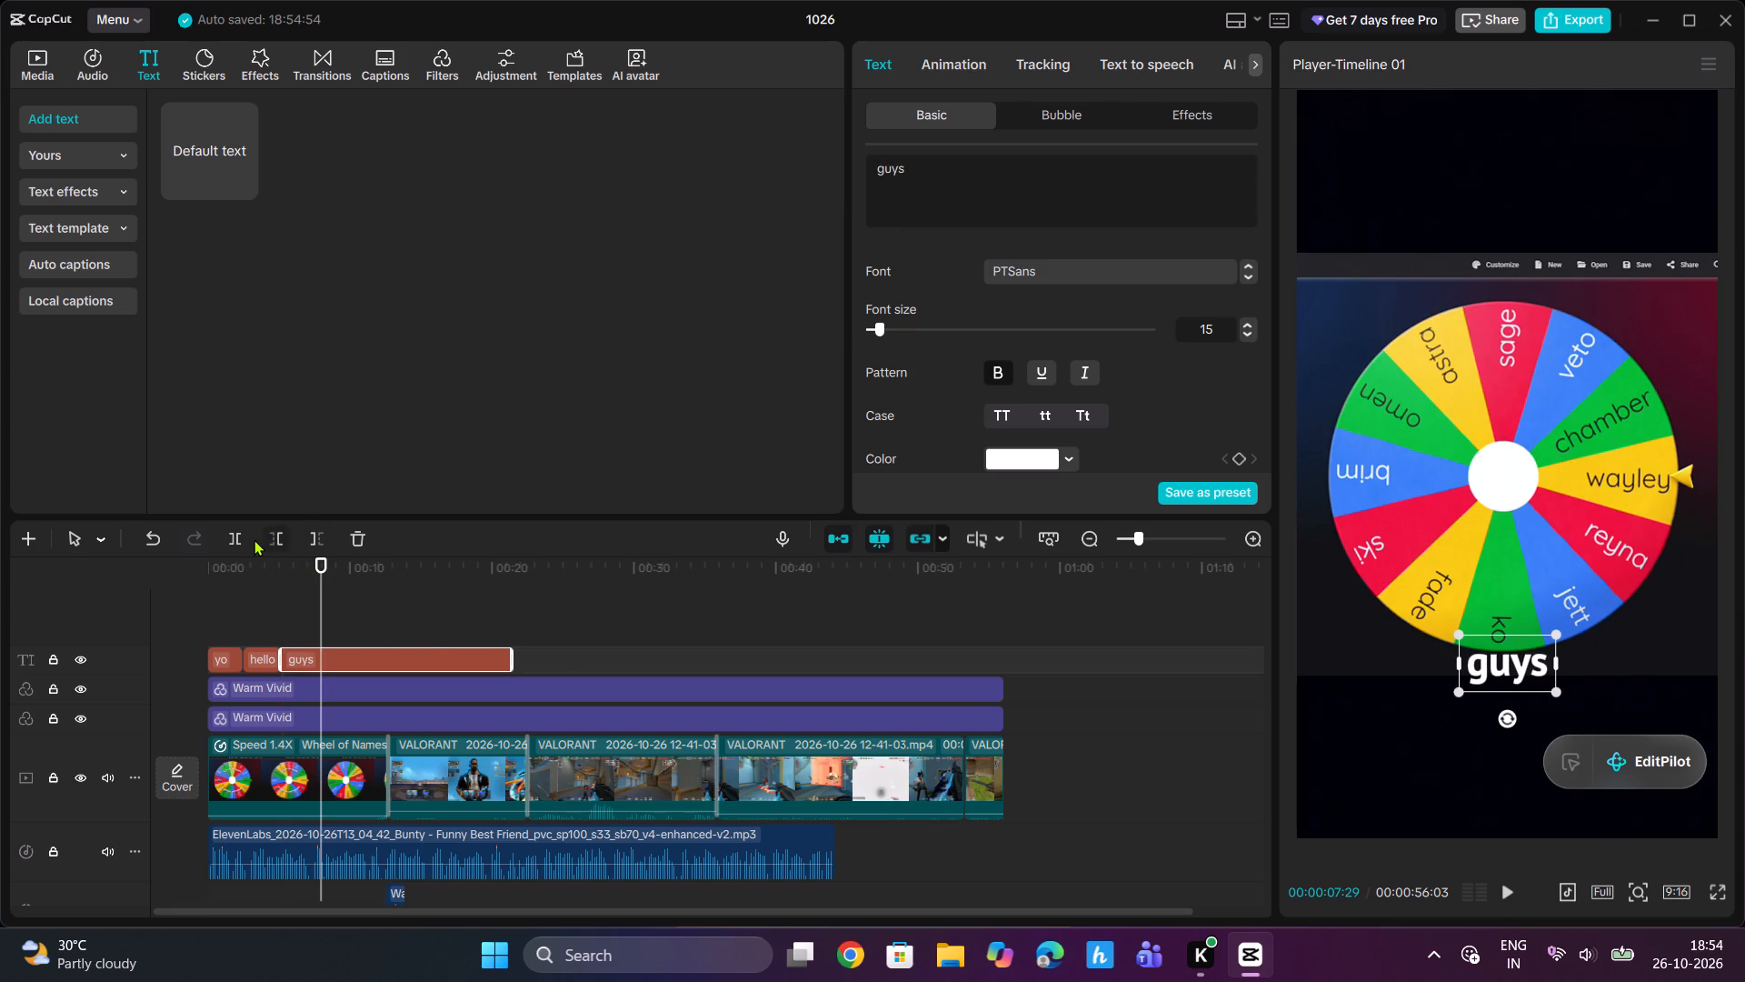
click(242, 530)
drag(324, 569, 363, 576)
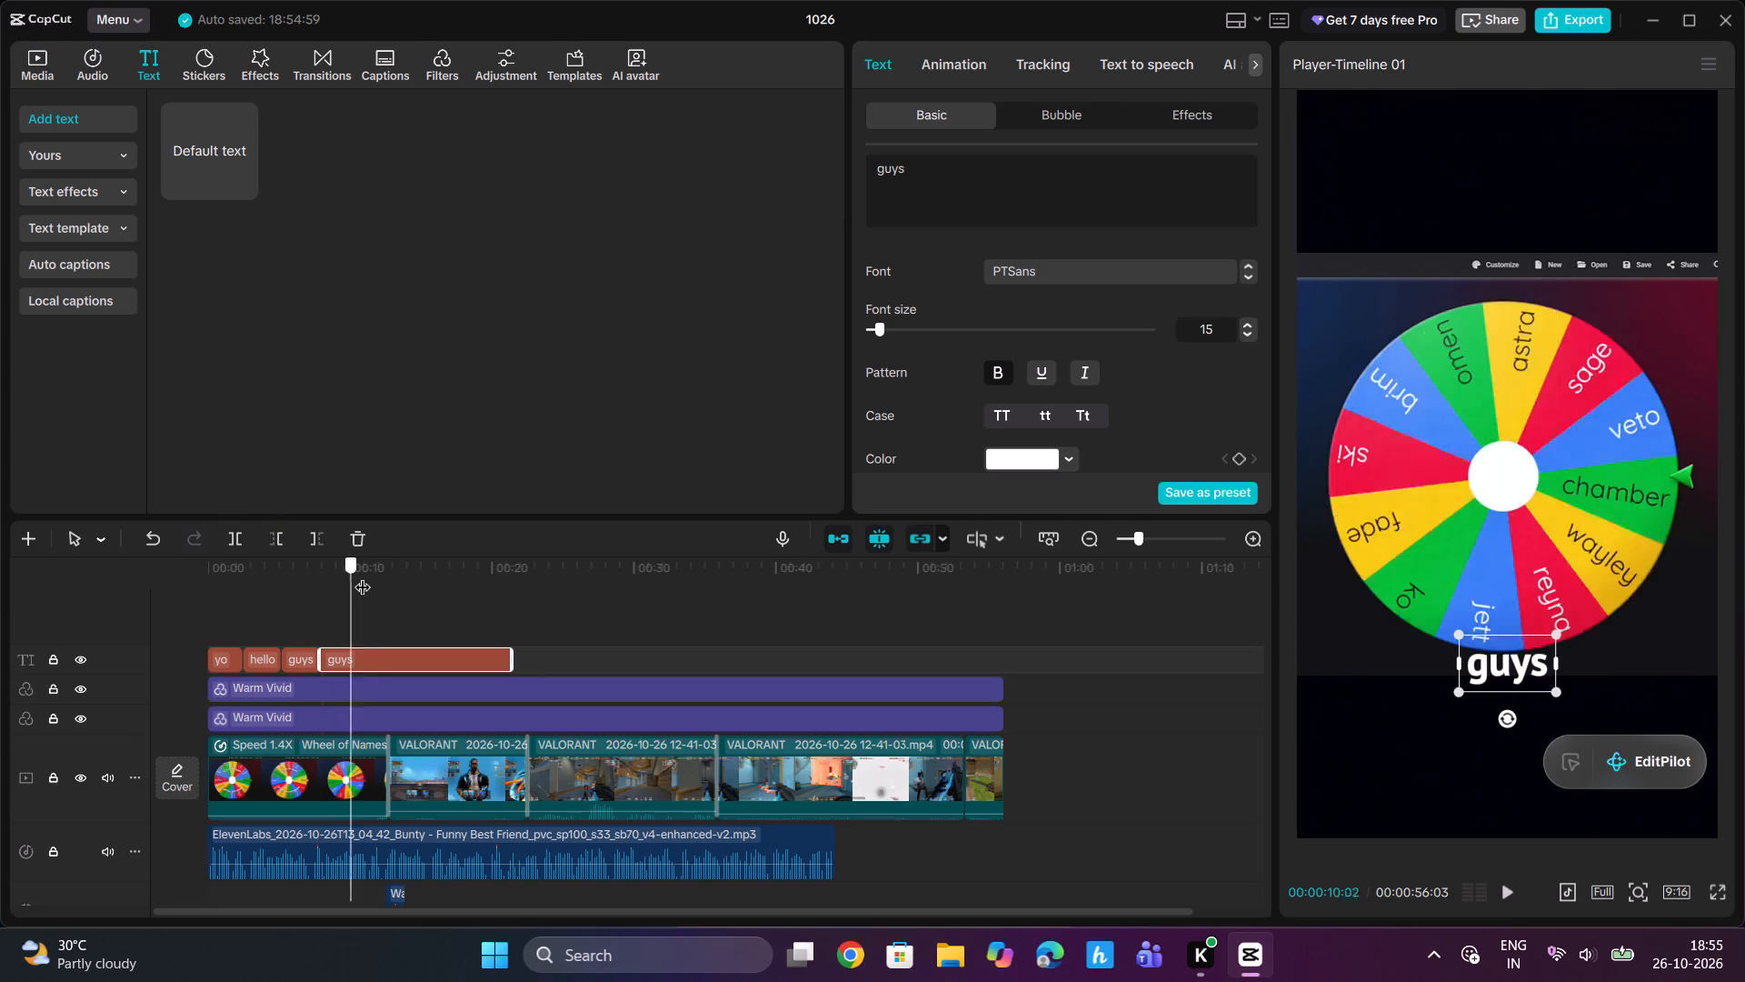
drag(363, 576, 360, 584)
drag(926, 173, 892, 173)
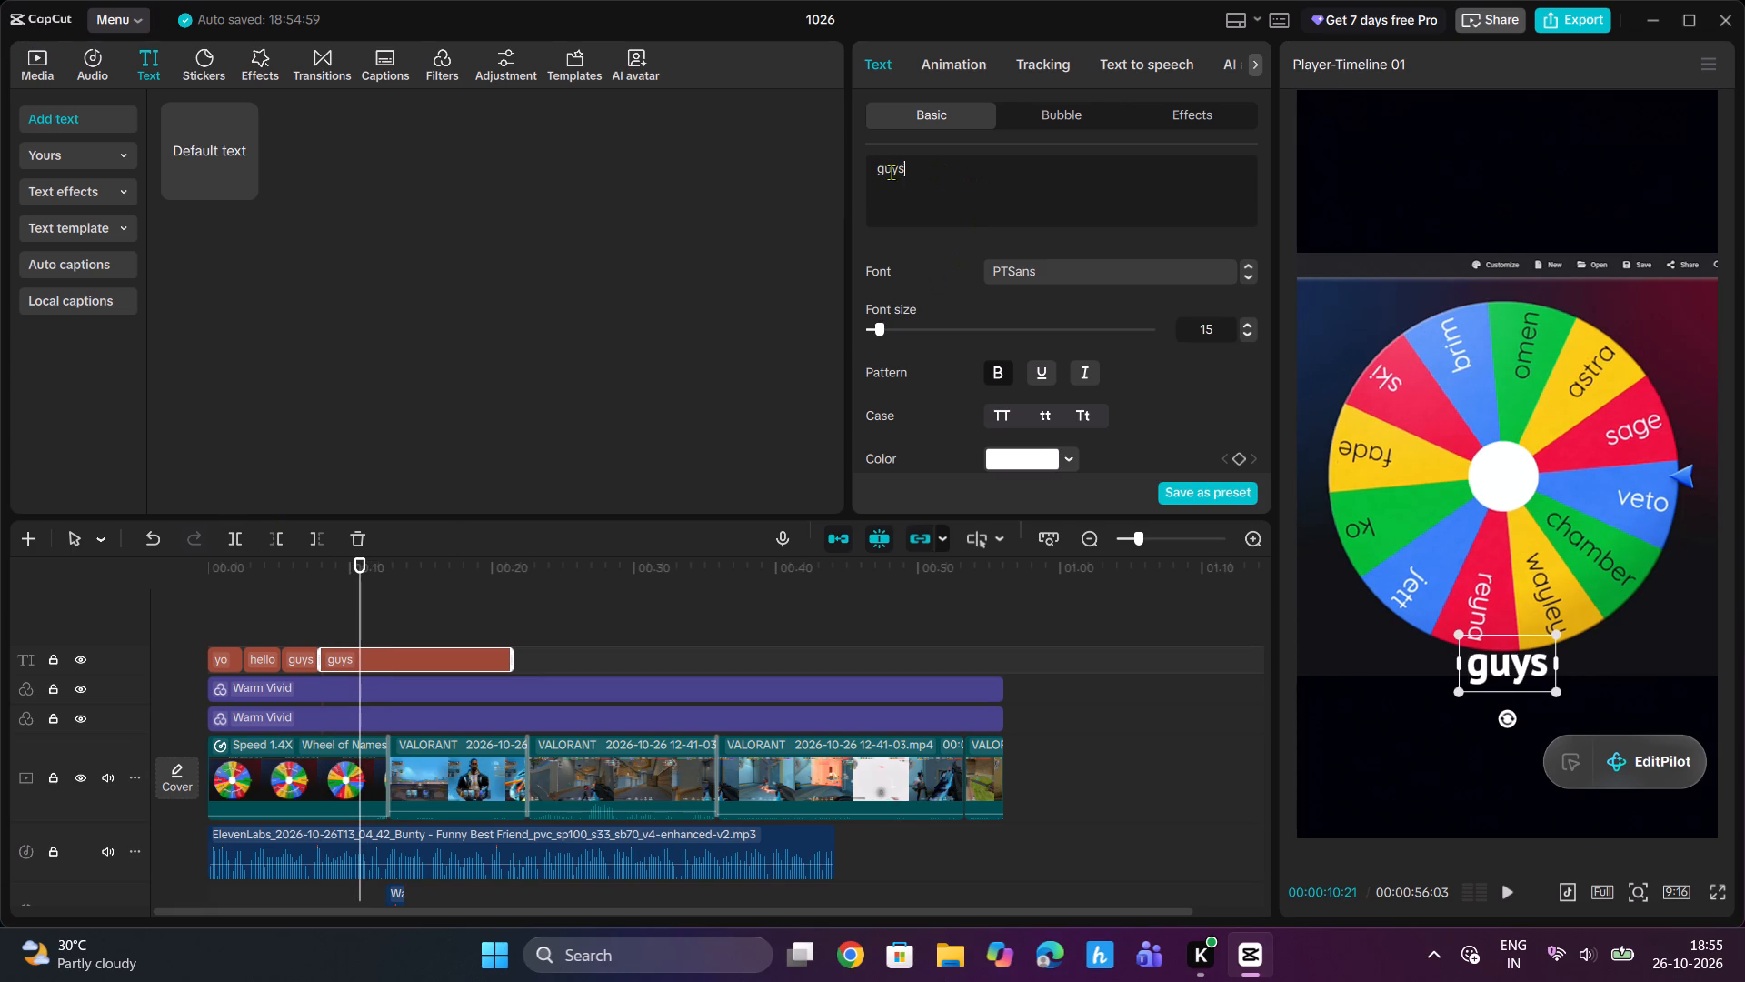
drag(892, 173, 756, 170)
text(kaise)
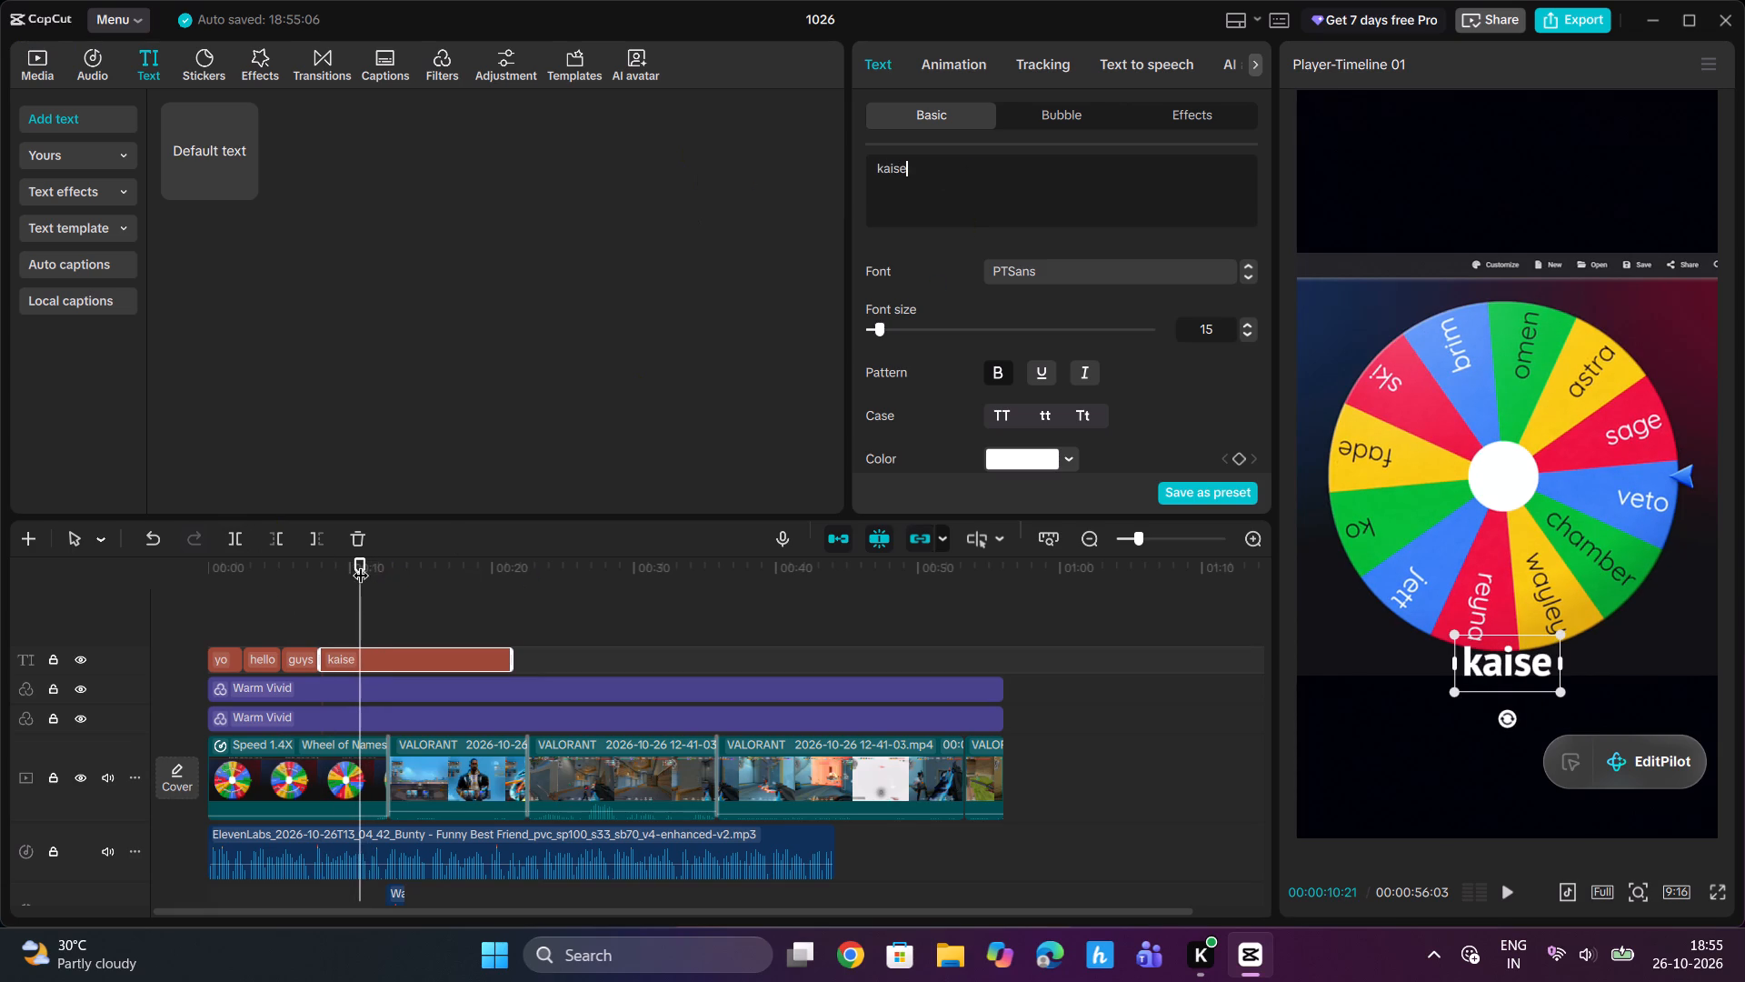
Split the "kaise" text clip at 00:00:10:21 and change the second part's wording to "ho aap".
click(229, 536)
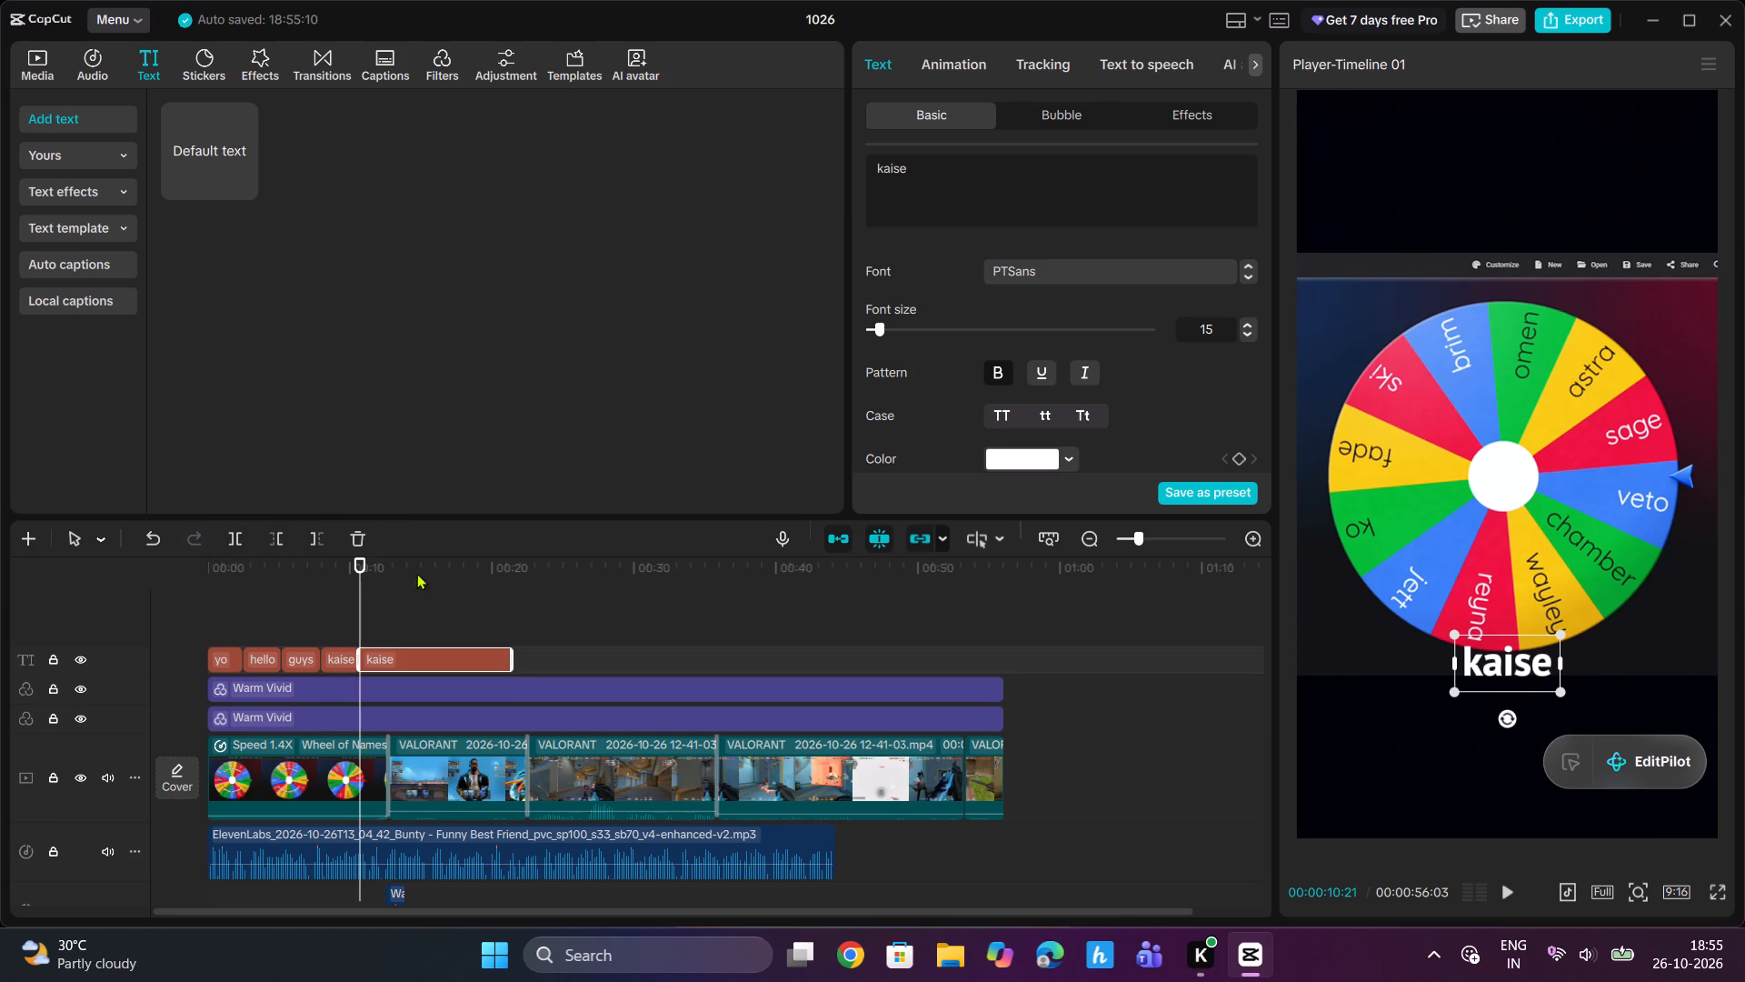
drag(920, 168, 850, 168)
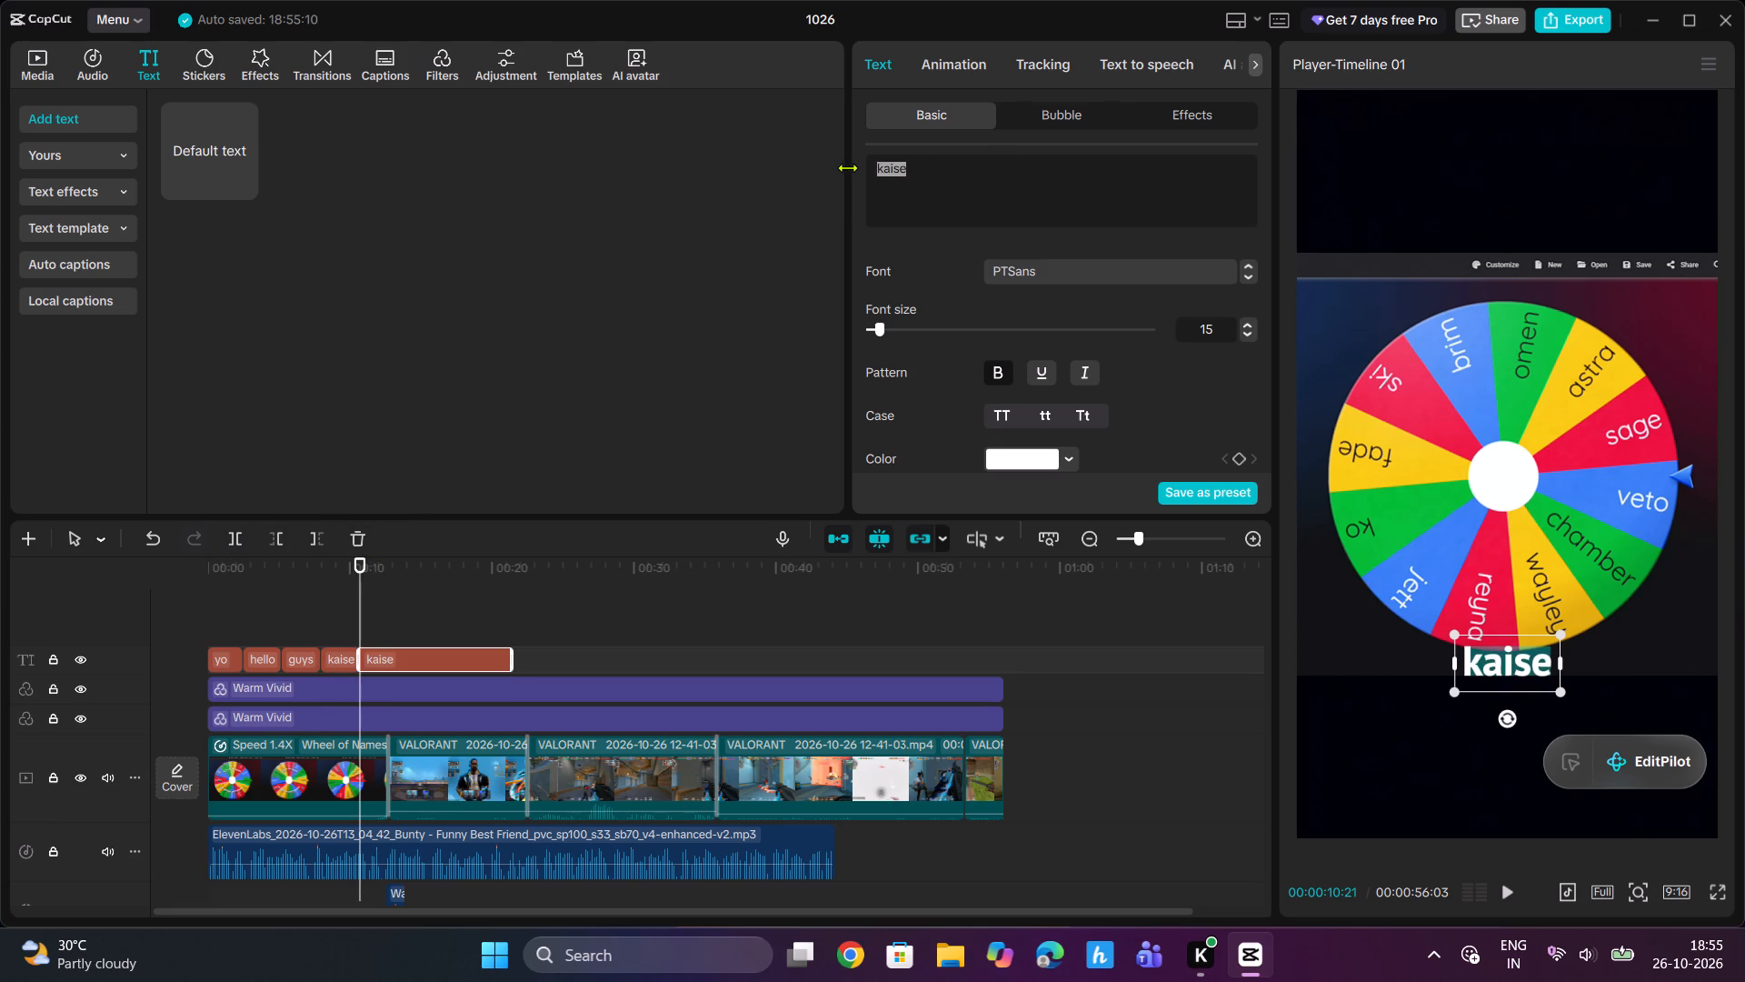
text(ho)
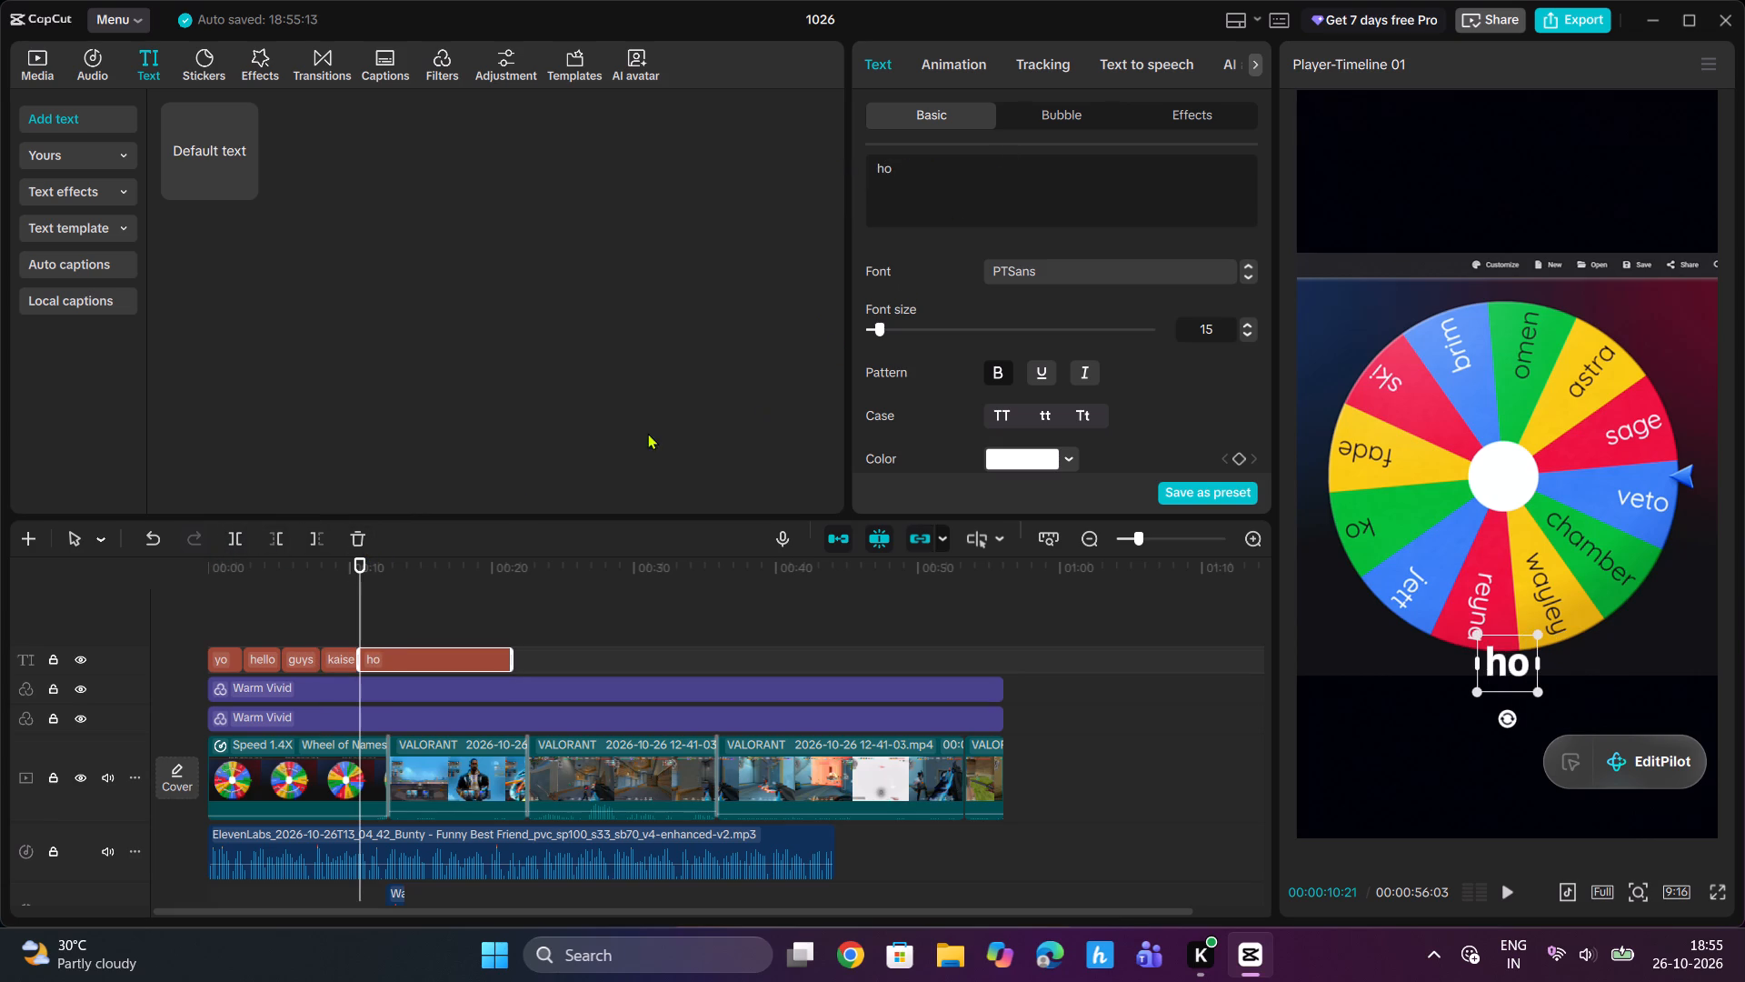
key(space)
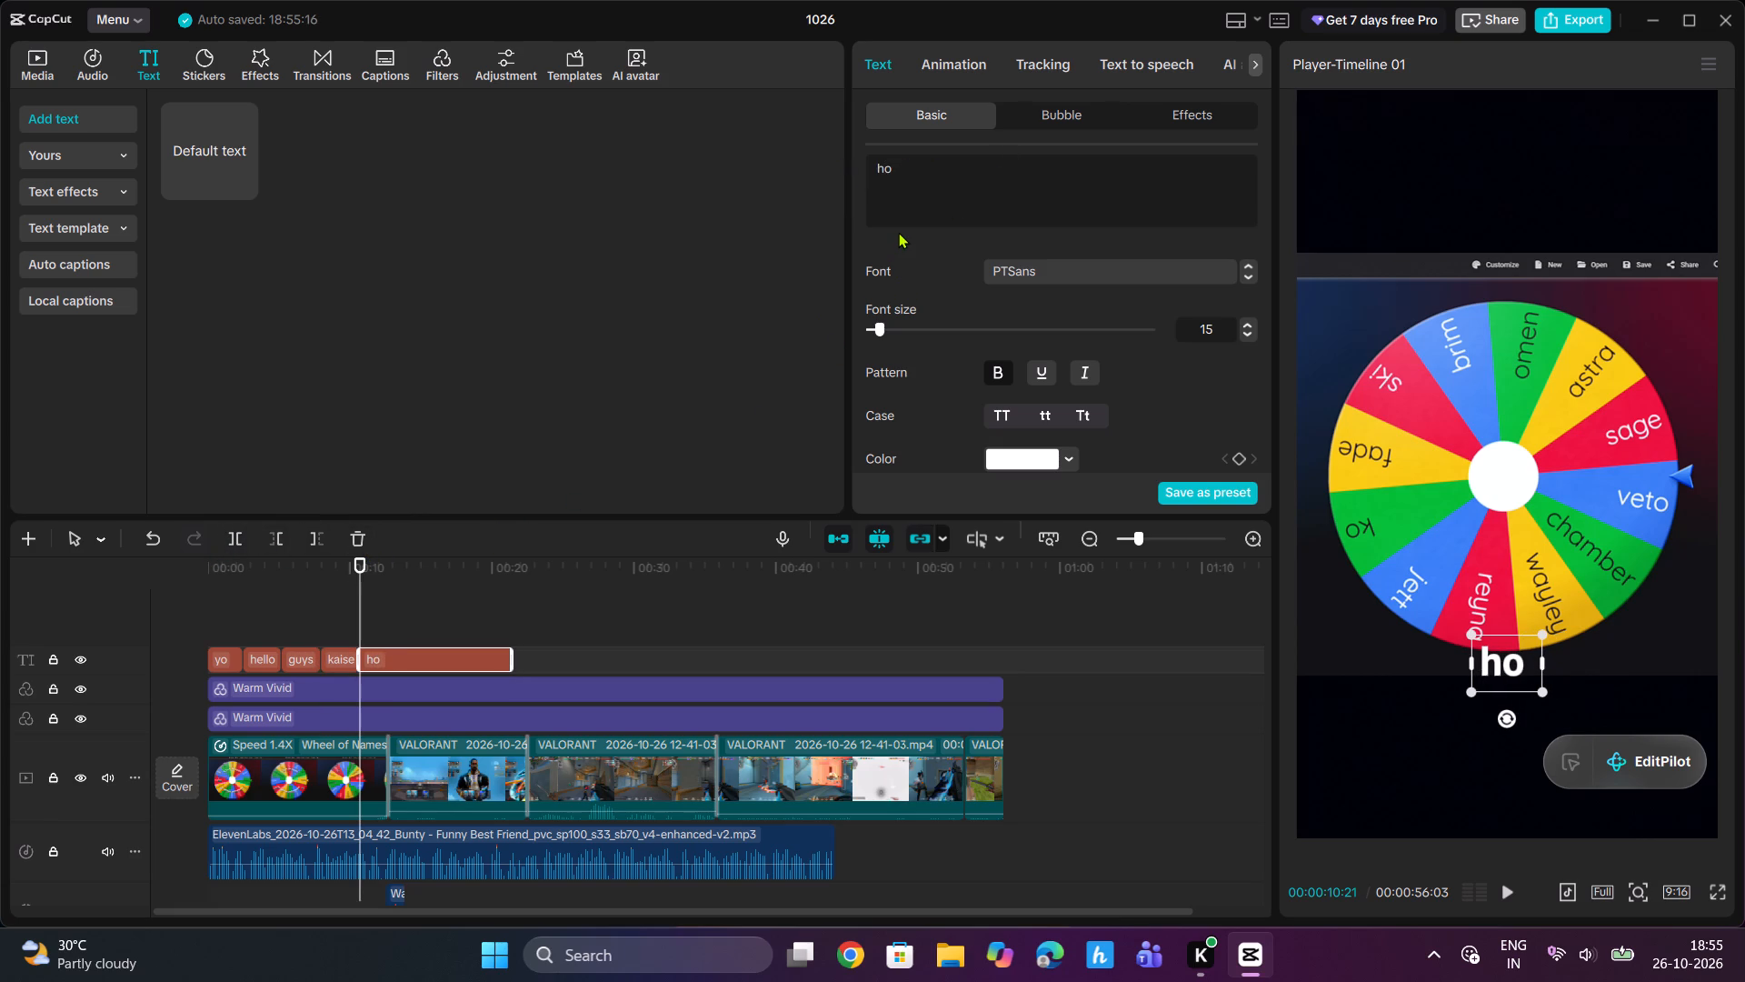
text(aap)
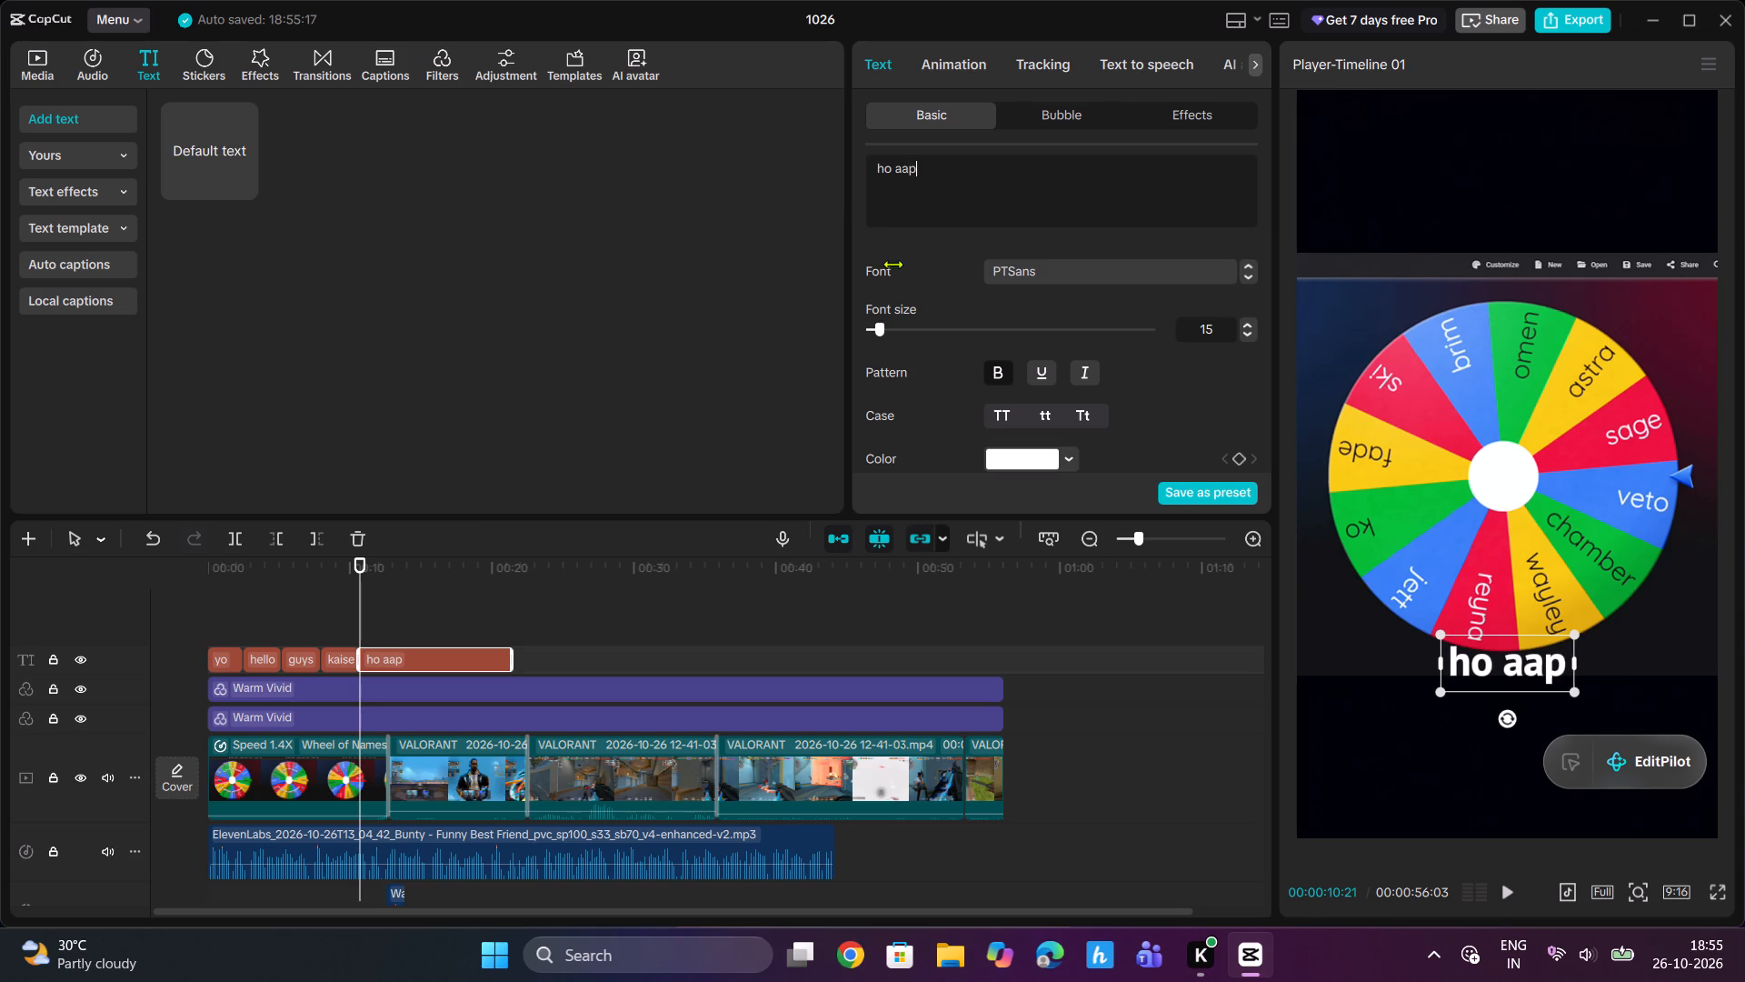
Split the "ho aap" text clip at 00:00:13:27 and change the second part's wording to "sab".
drag(359, 567, 411, 569)
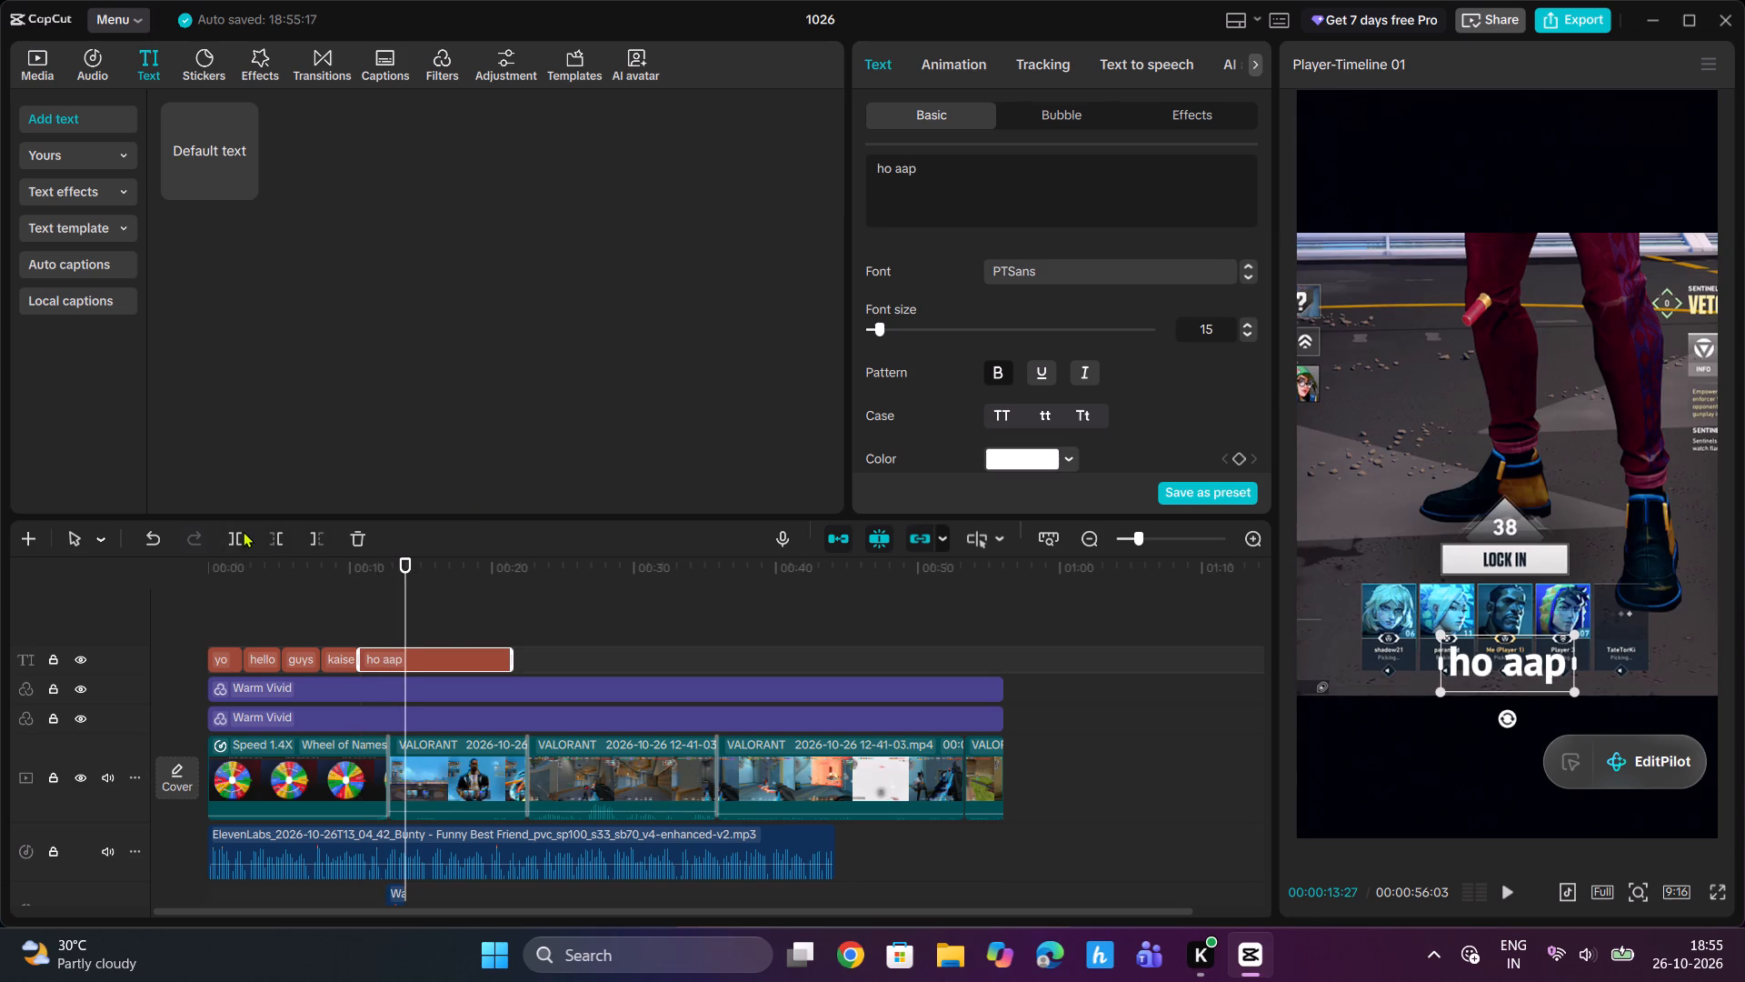
click(243, 531)
drag(933, 175, 811, 172)
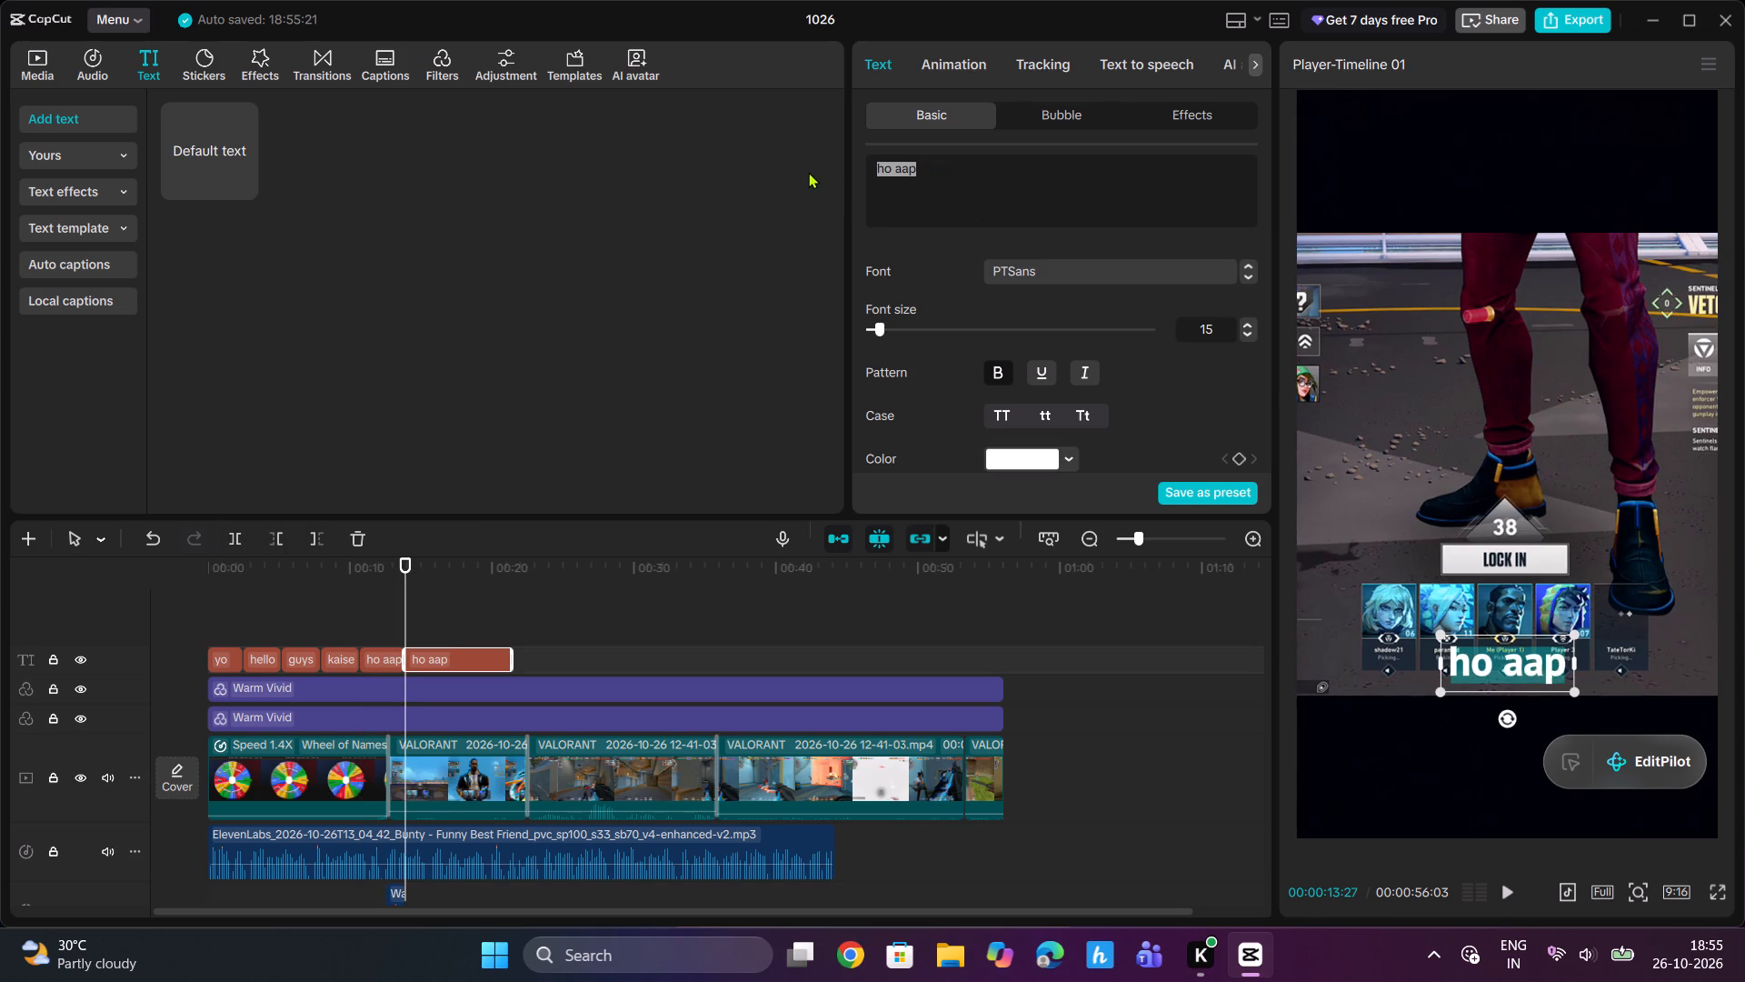
text(sab)
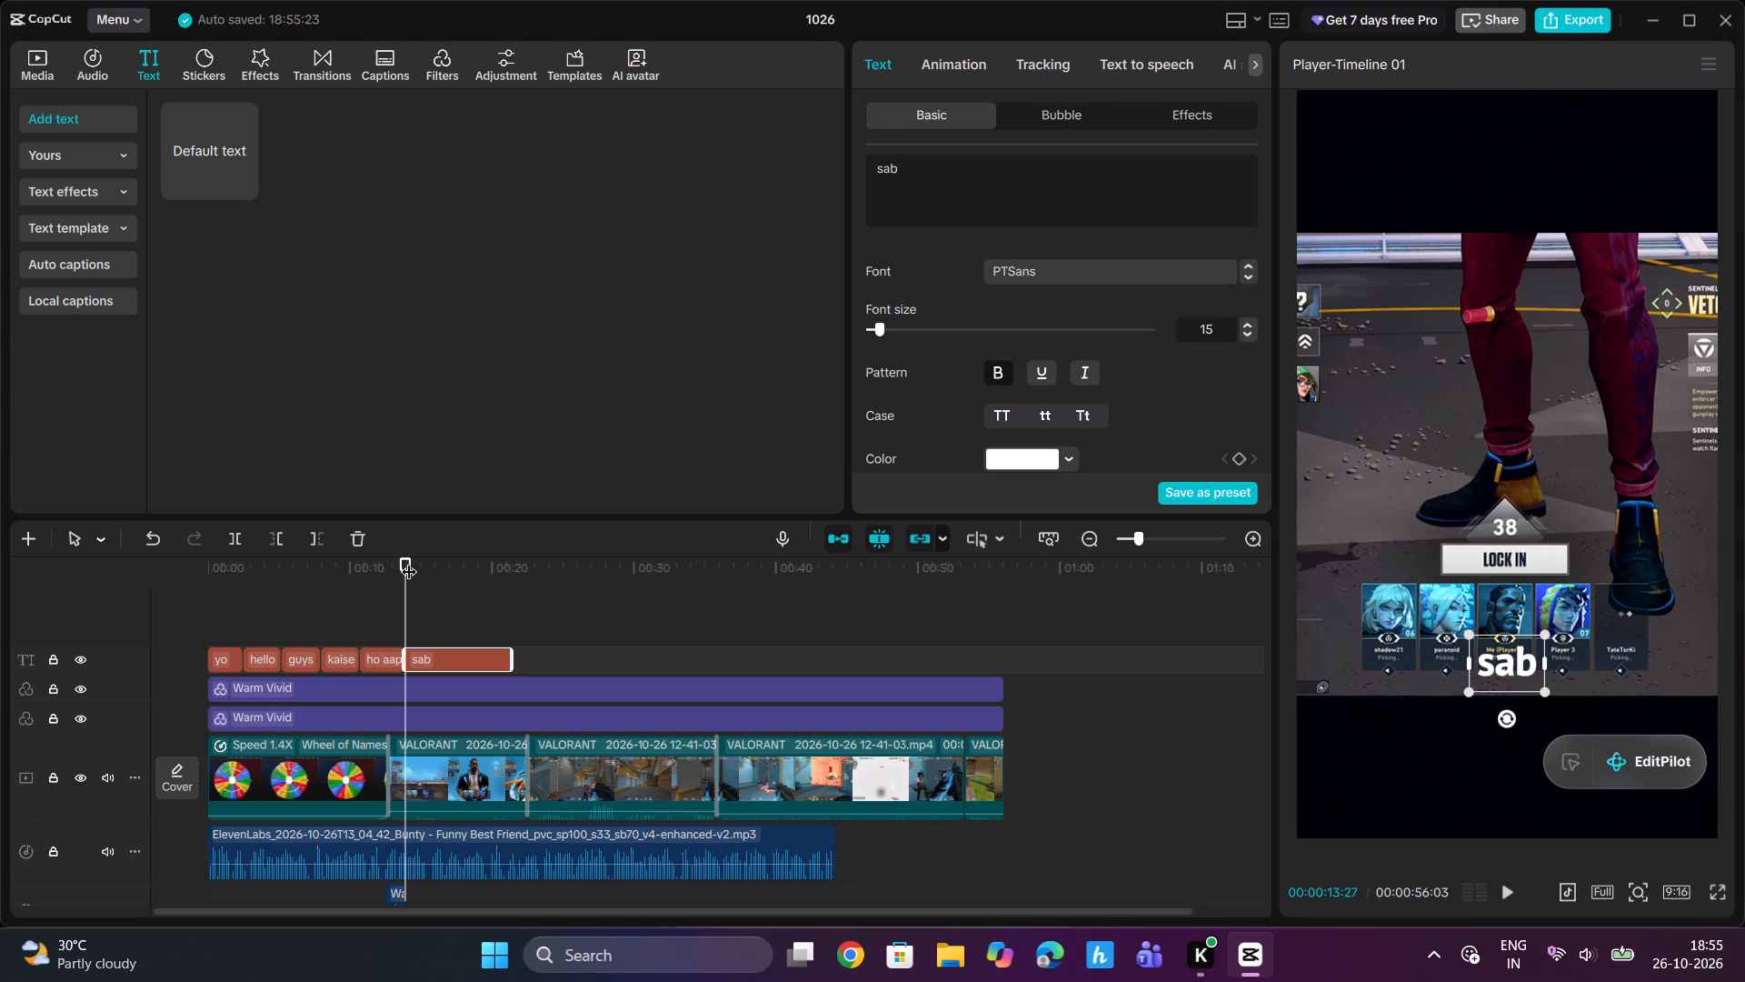
Download the trending caption template with the "HÔM NAY PHẢI" sample text and add it to the timeline at 00:00:22:09.
drag(410, 560, 432, 561)
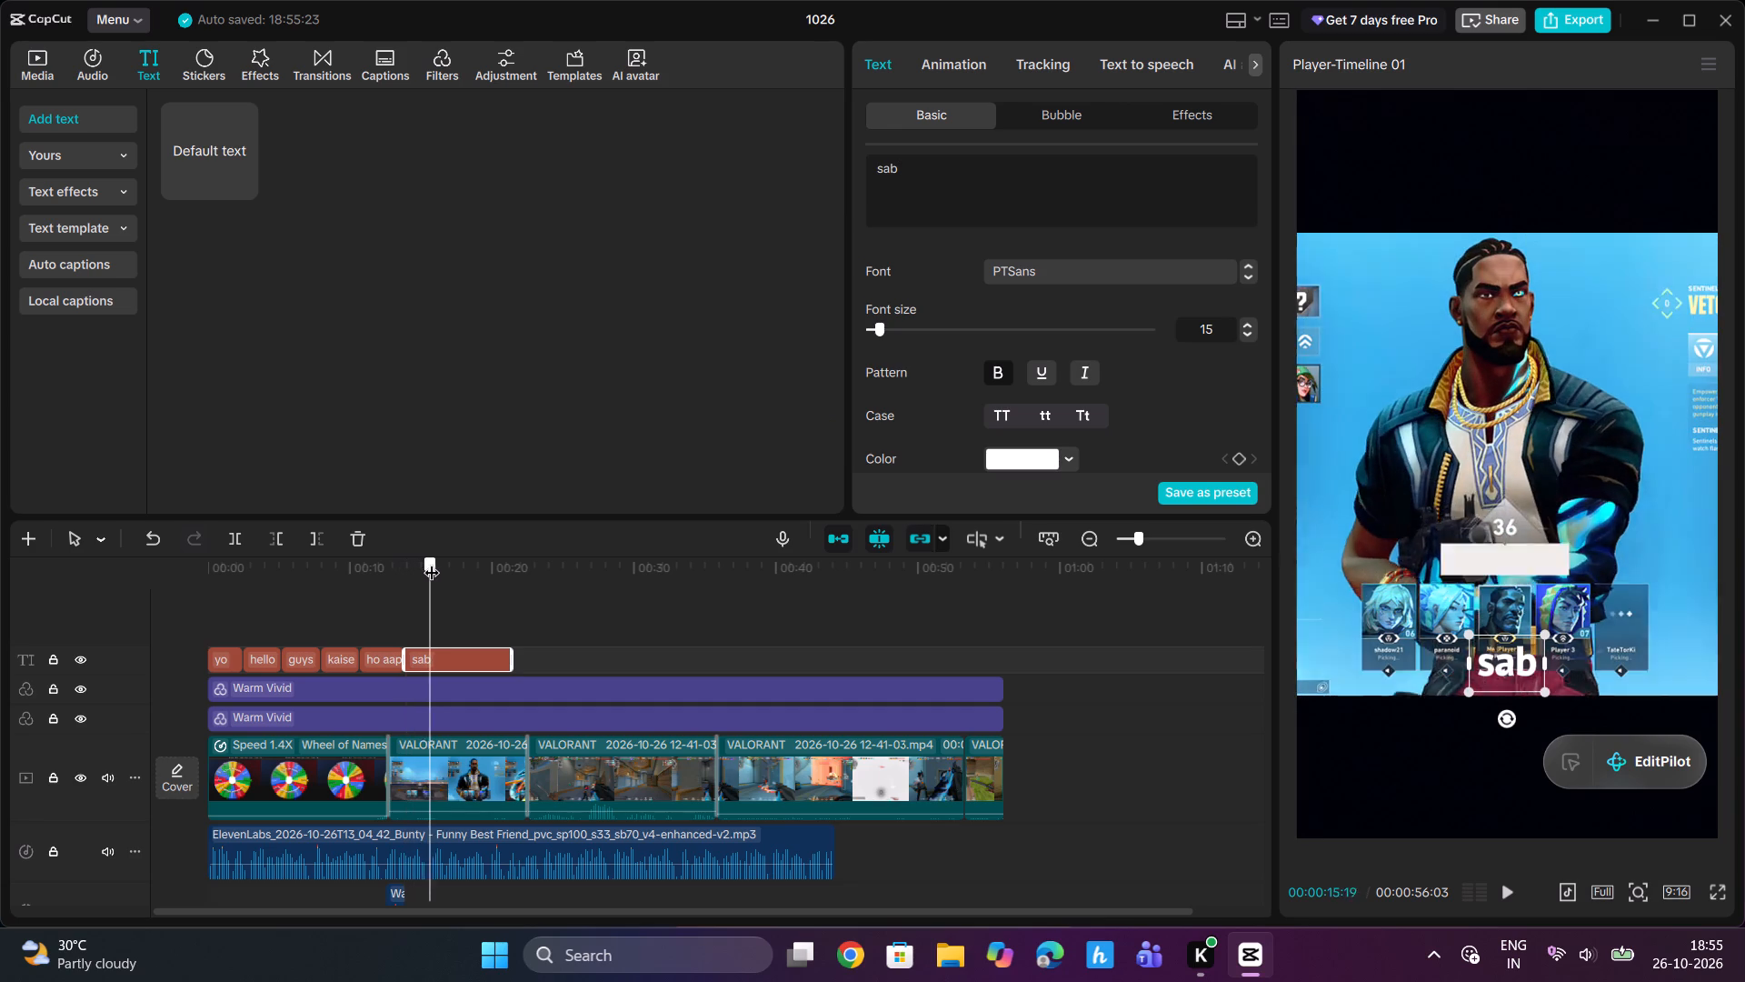
drag(432, 561, 442, 563)
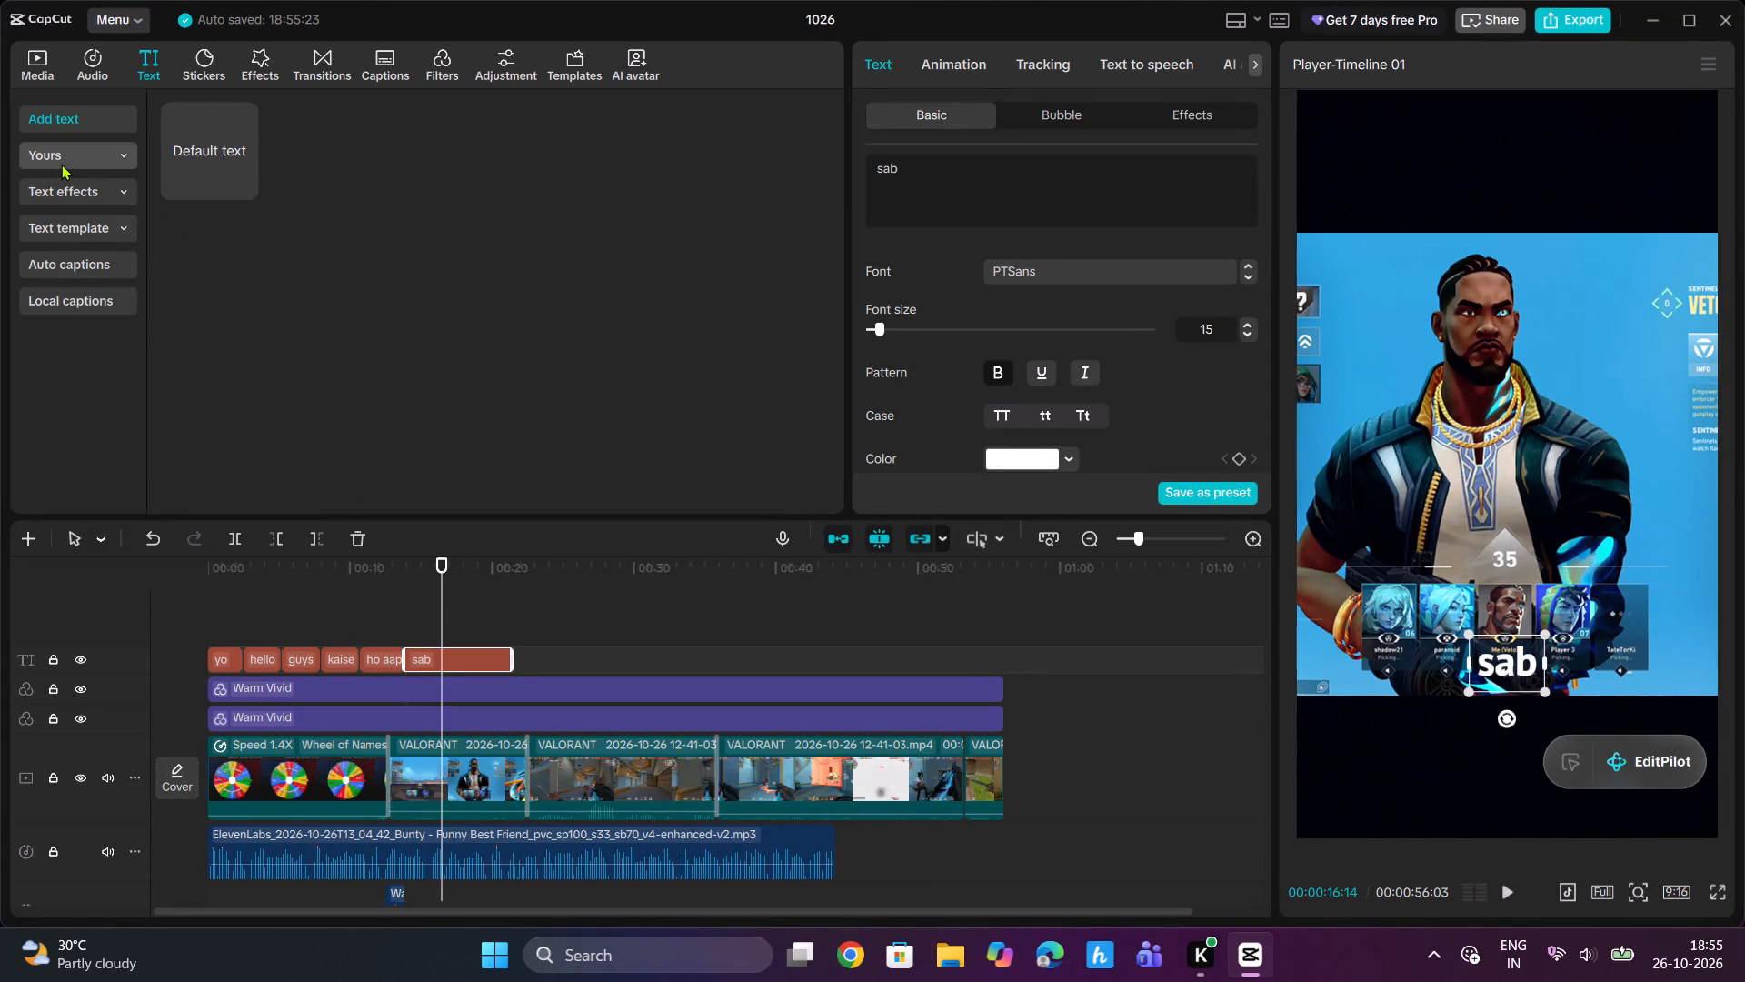
click(90, 191)
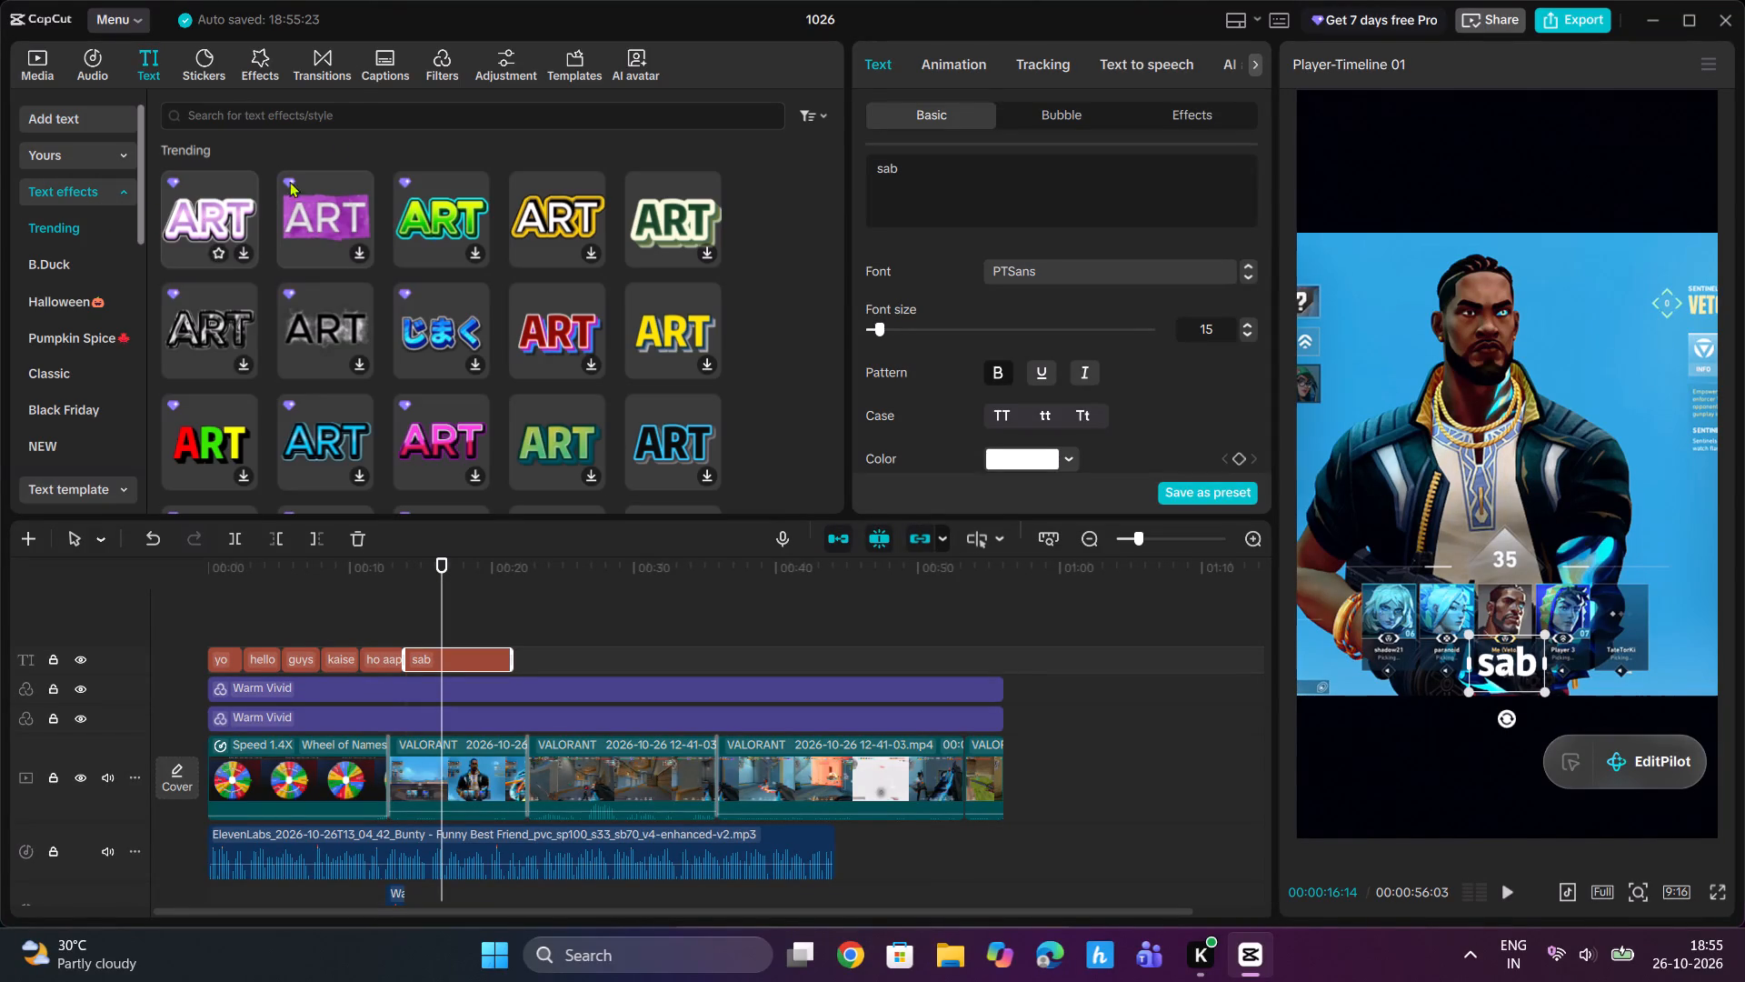
click(390, 65)
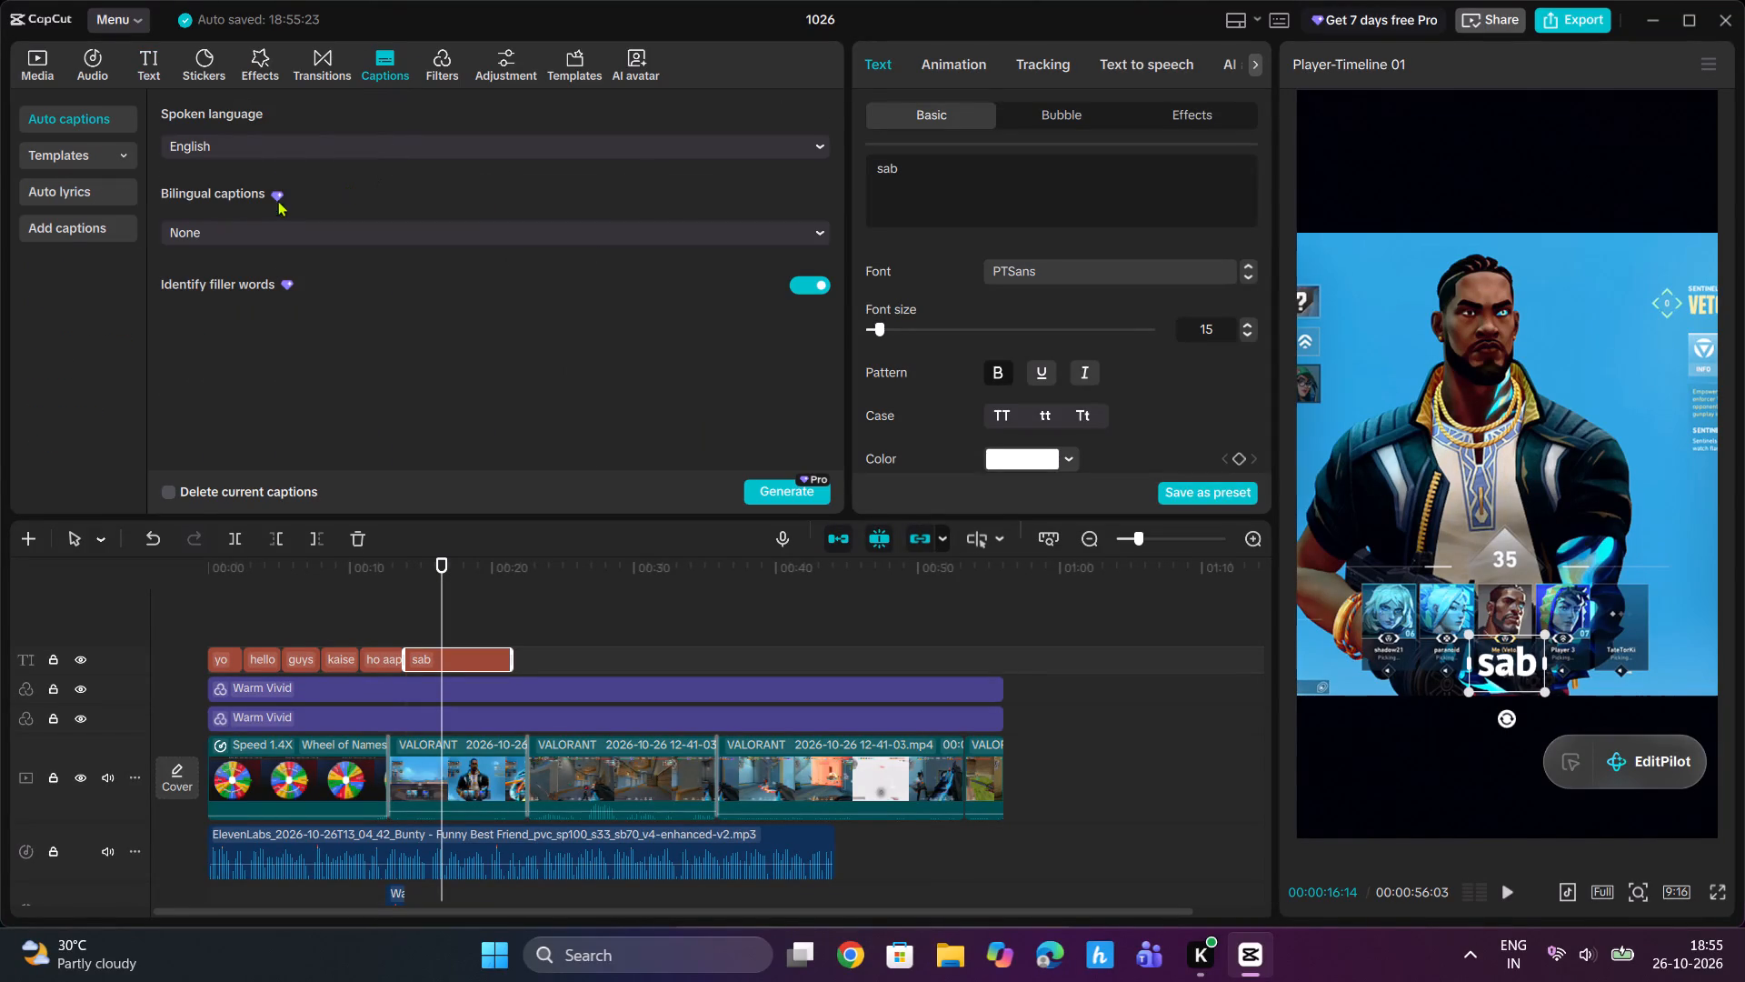
click(105, 159)
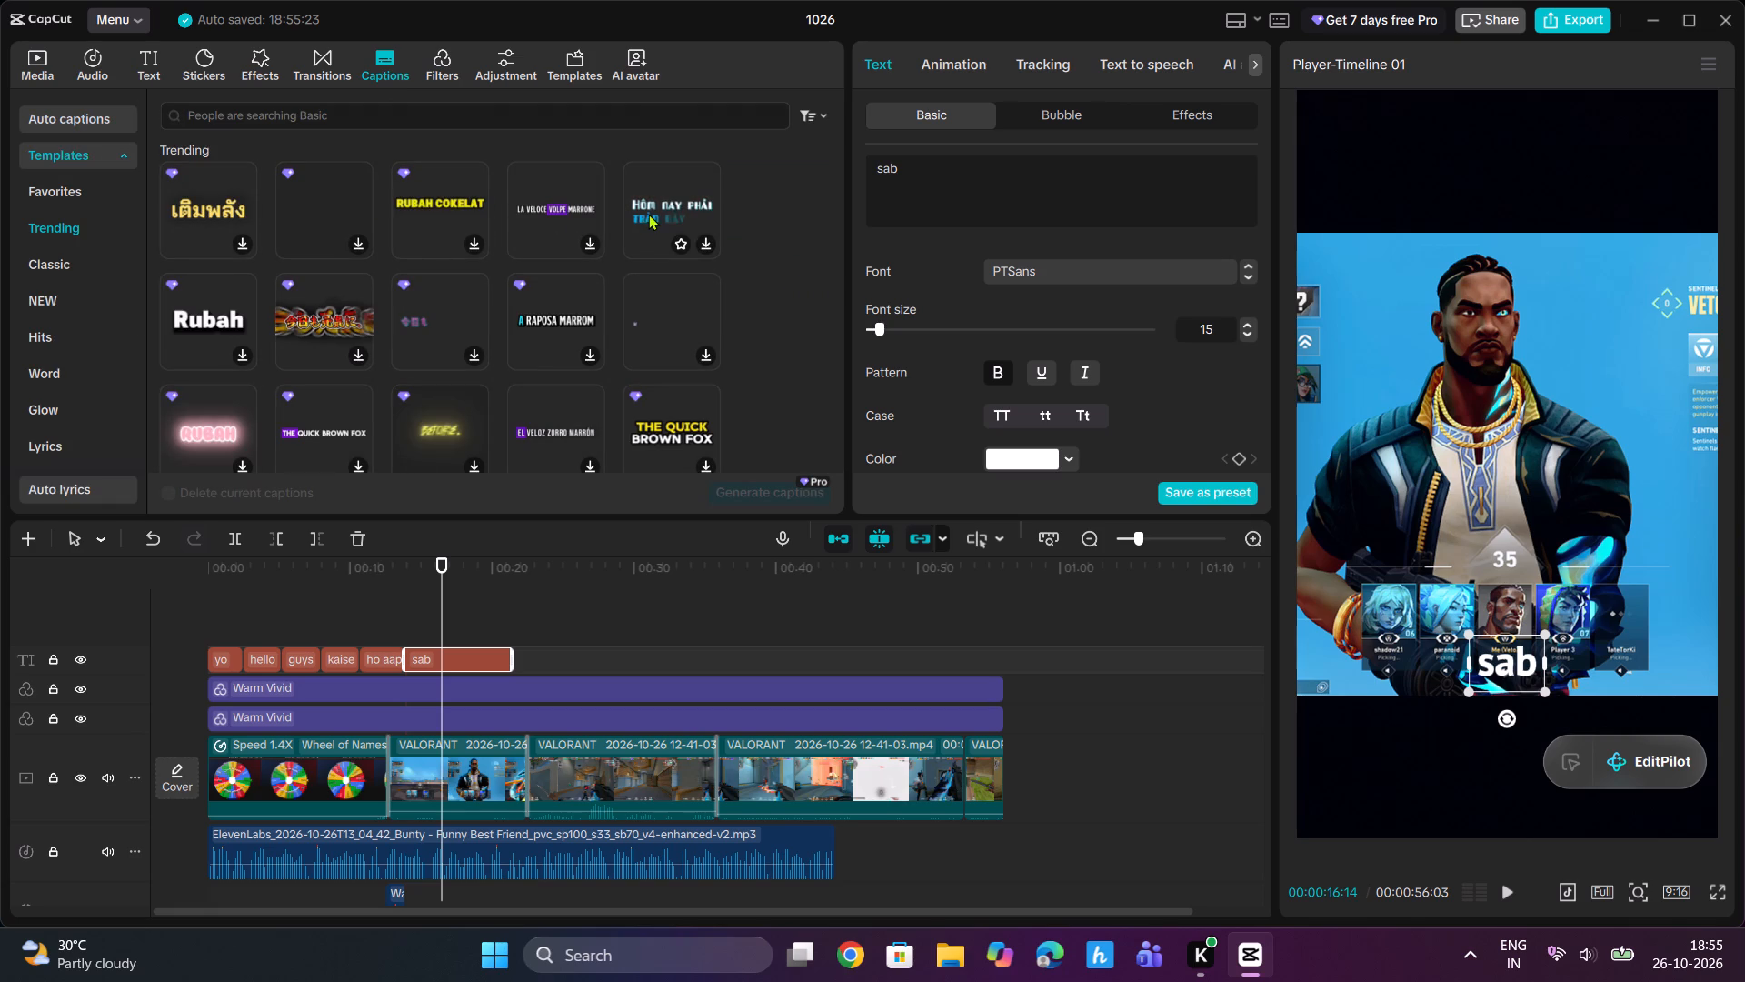
click(706, 241)
click(519, 587)
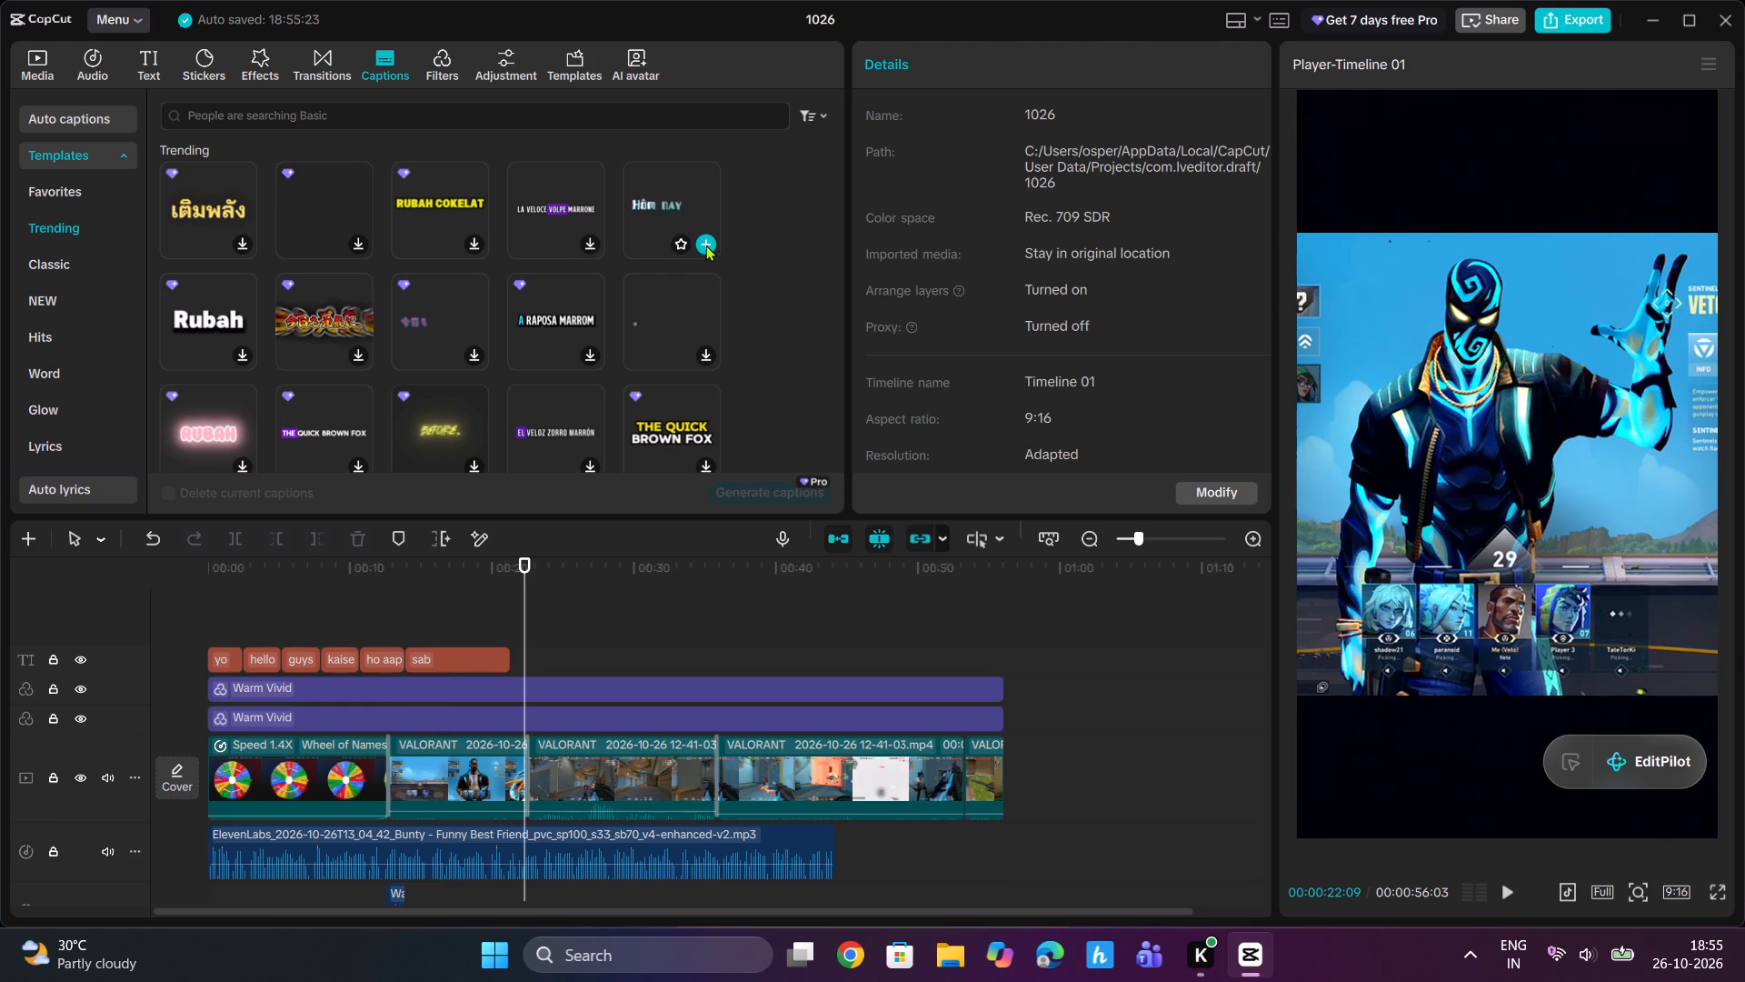
click(706, 245)
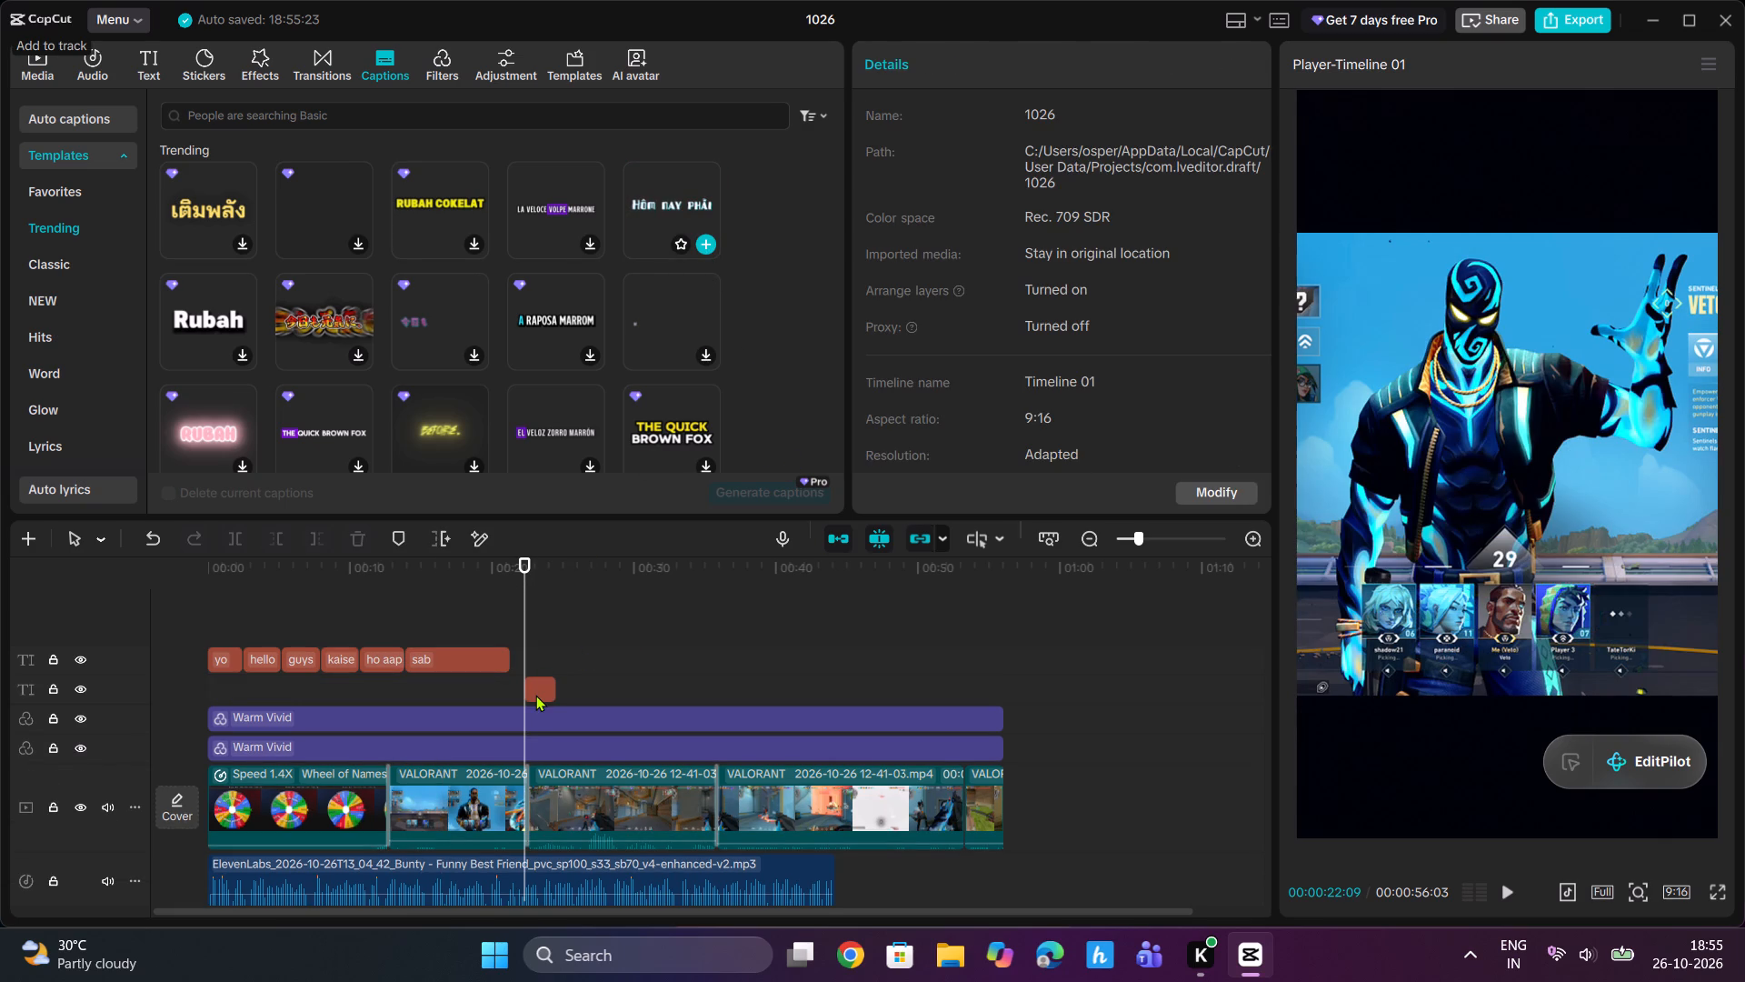
click(536, 695)
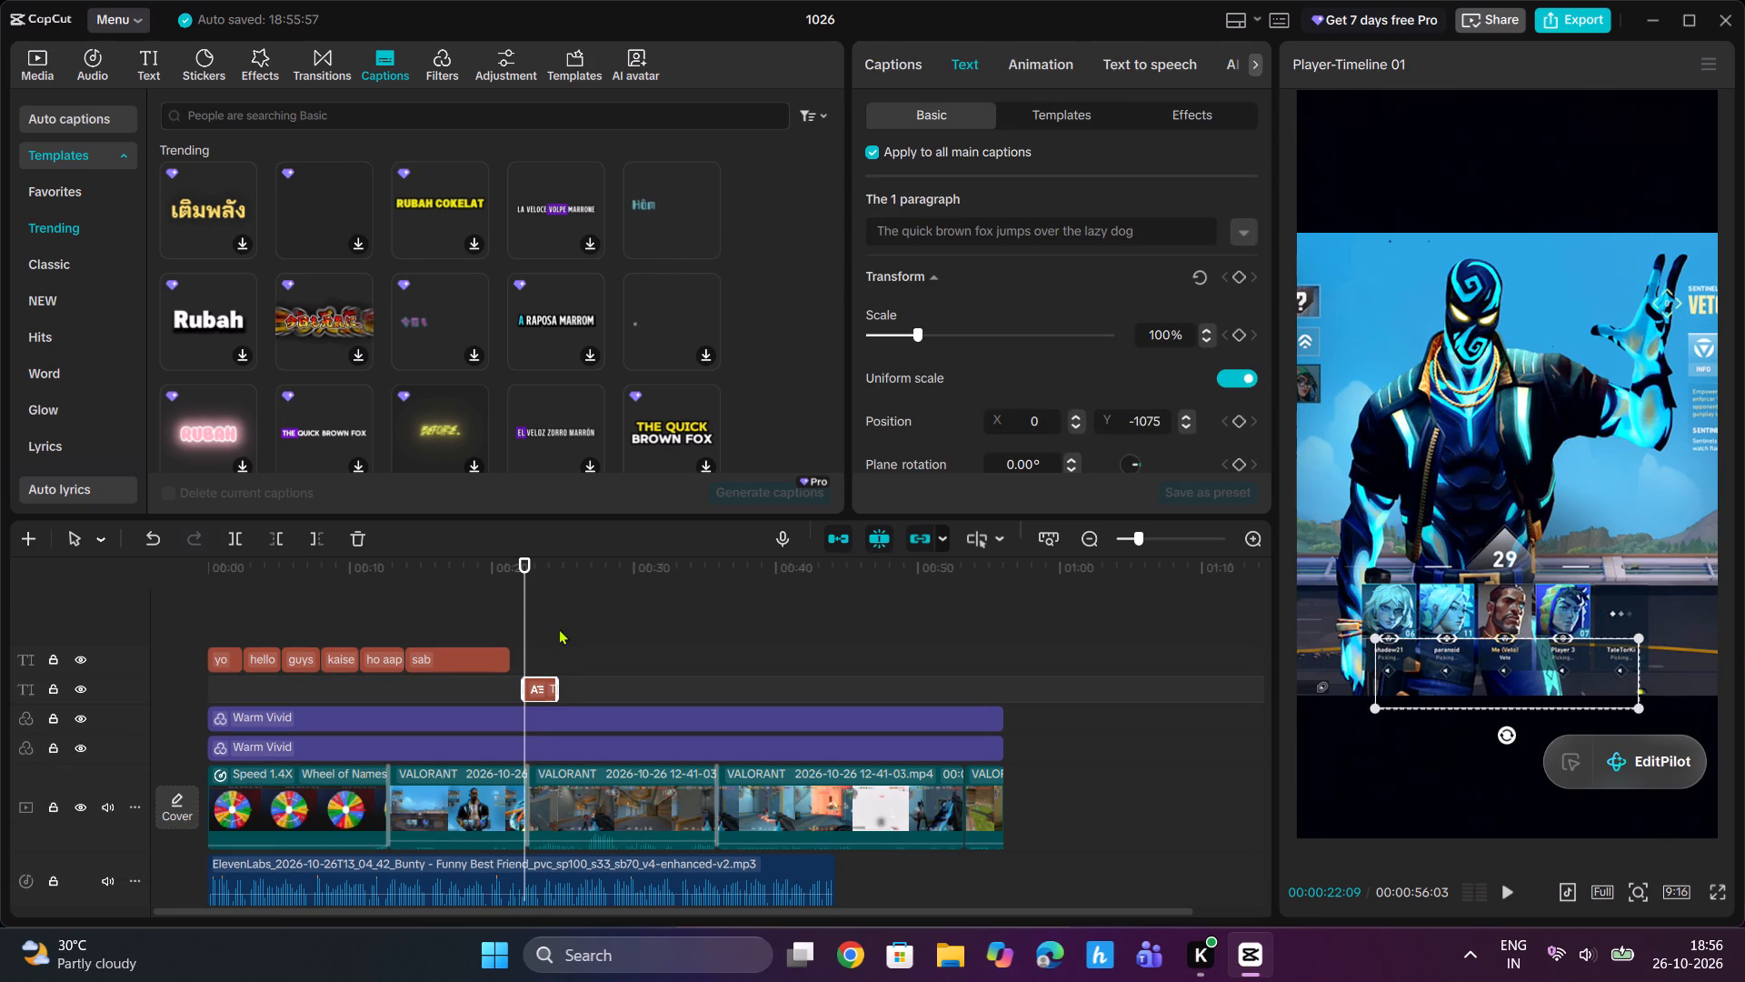
Play back the section at the new template caption and the opening word captions to check them against the voice-over.
key(space)
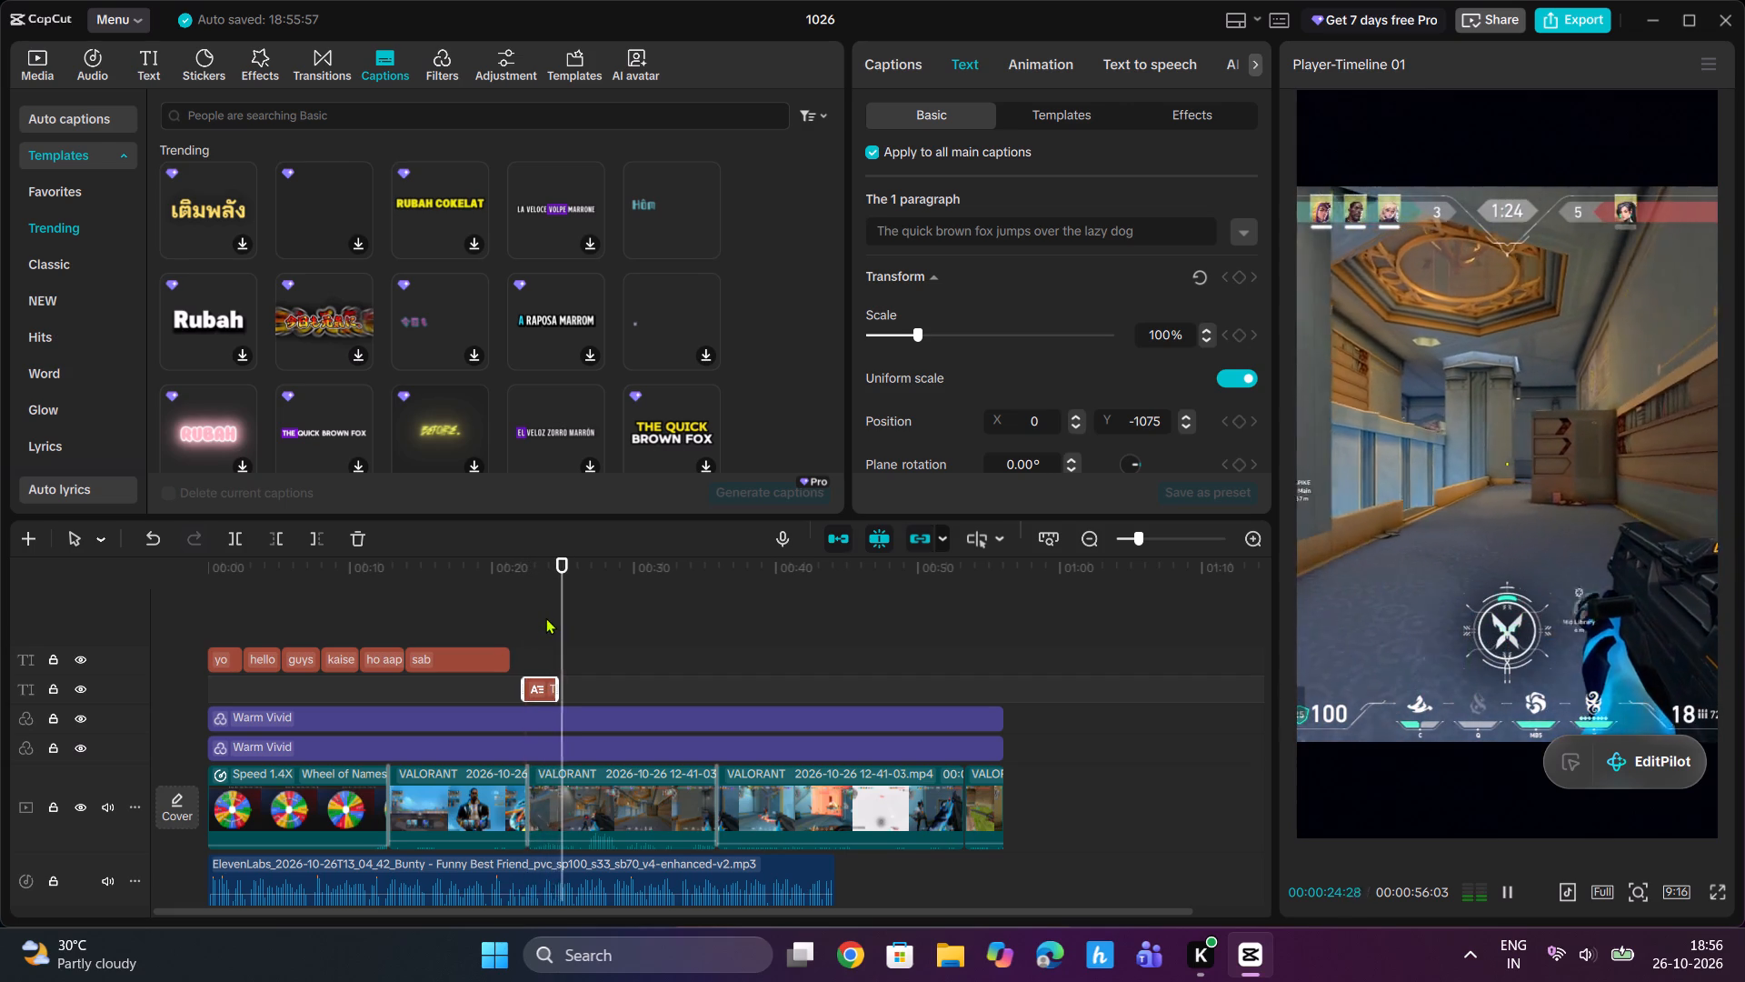
key(space)
drag(565, 595, 454, 631)
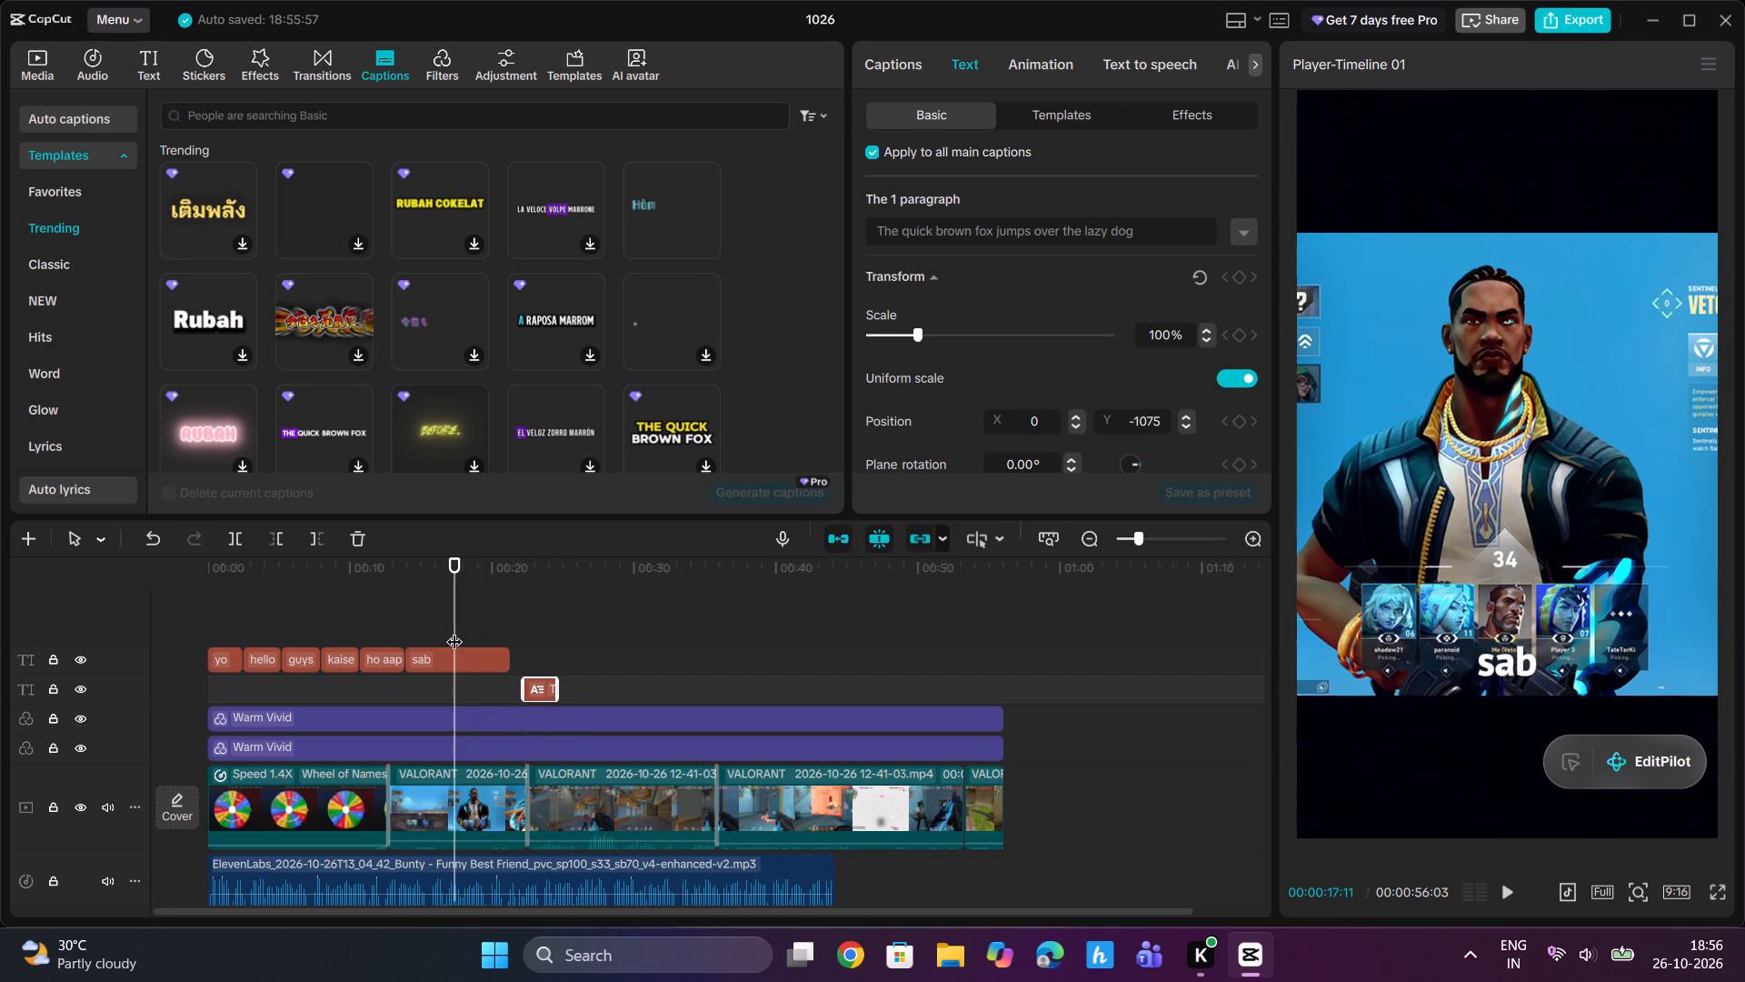
drag(456, 623, 262, 641)
key(space)
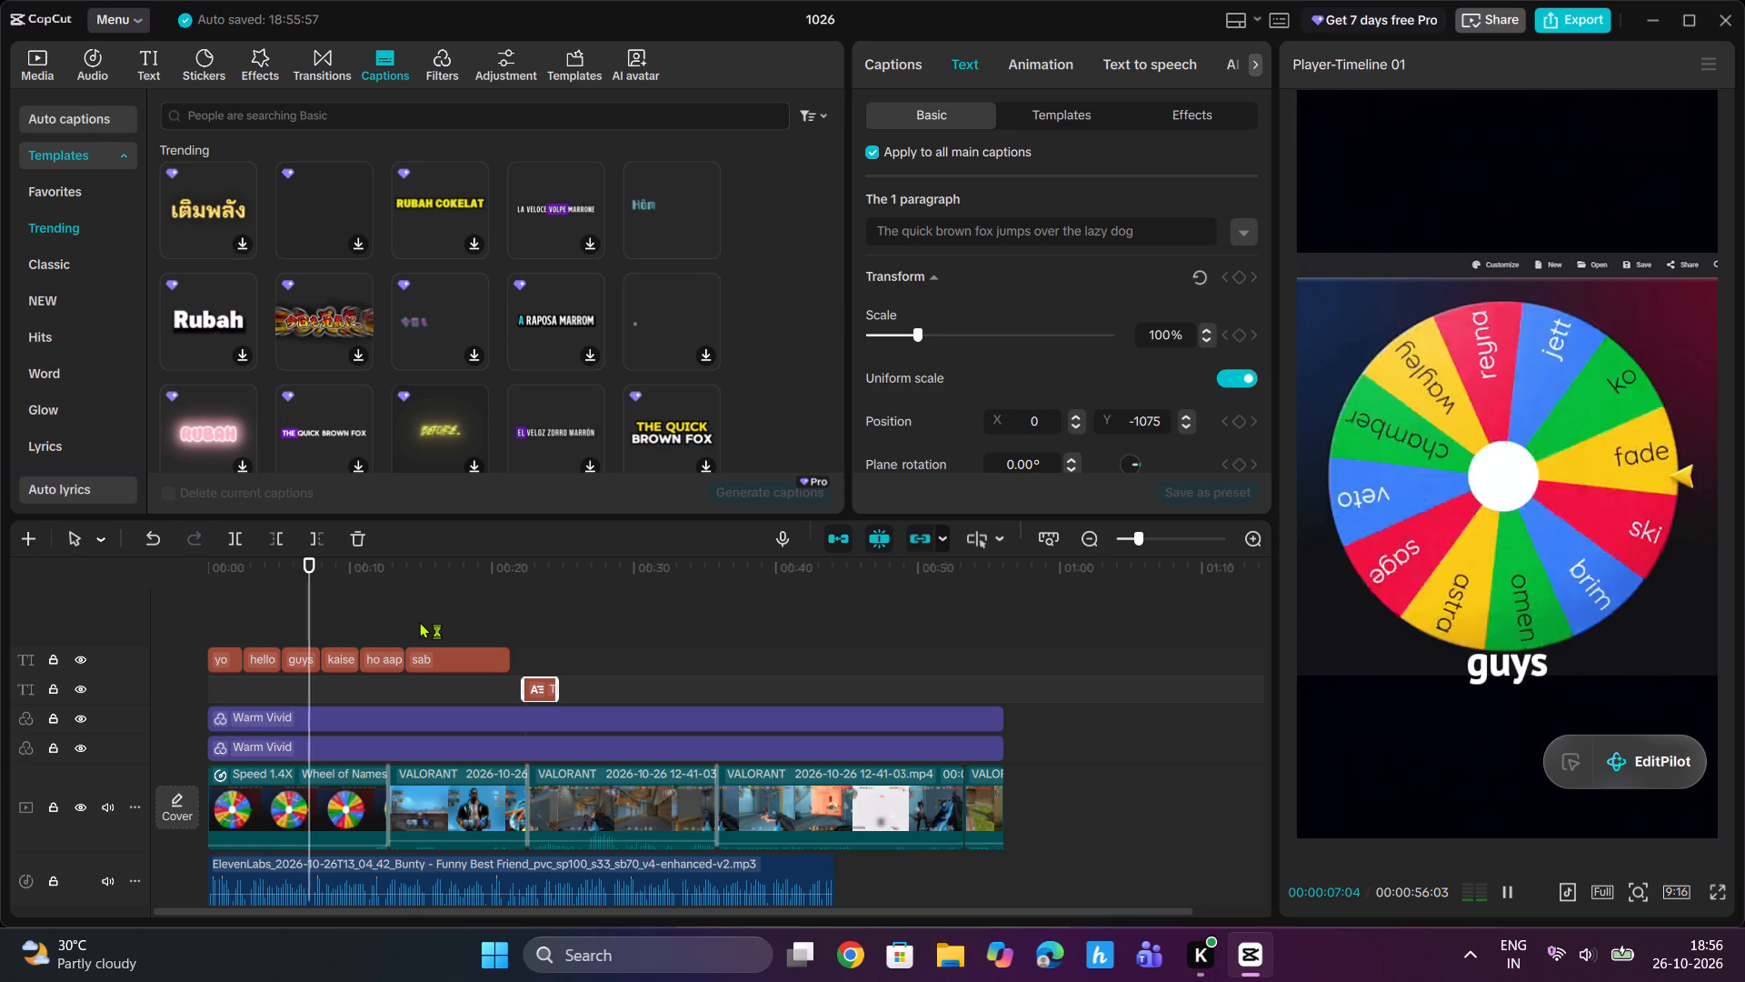
key(space)
drag(324, 569, 286, 580)
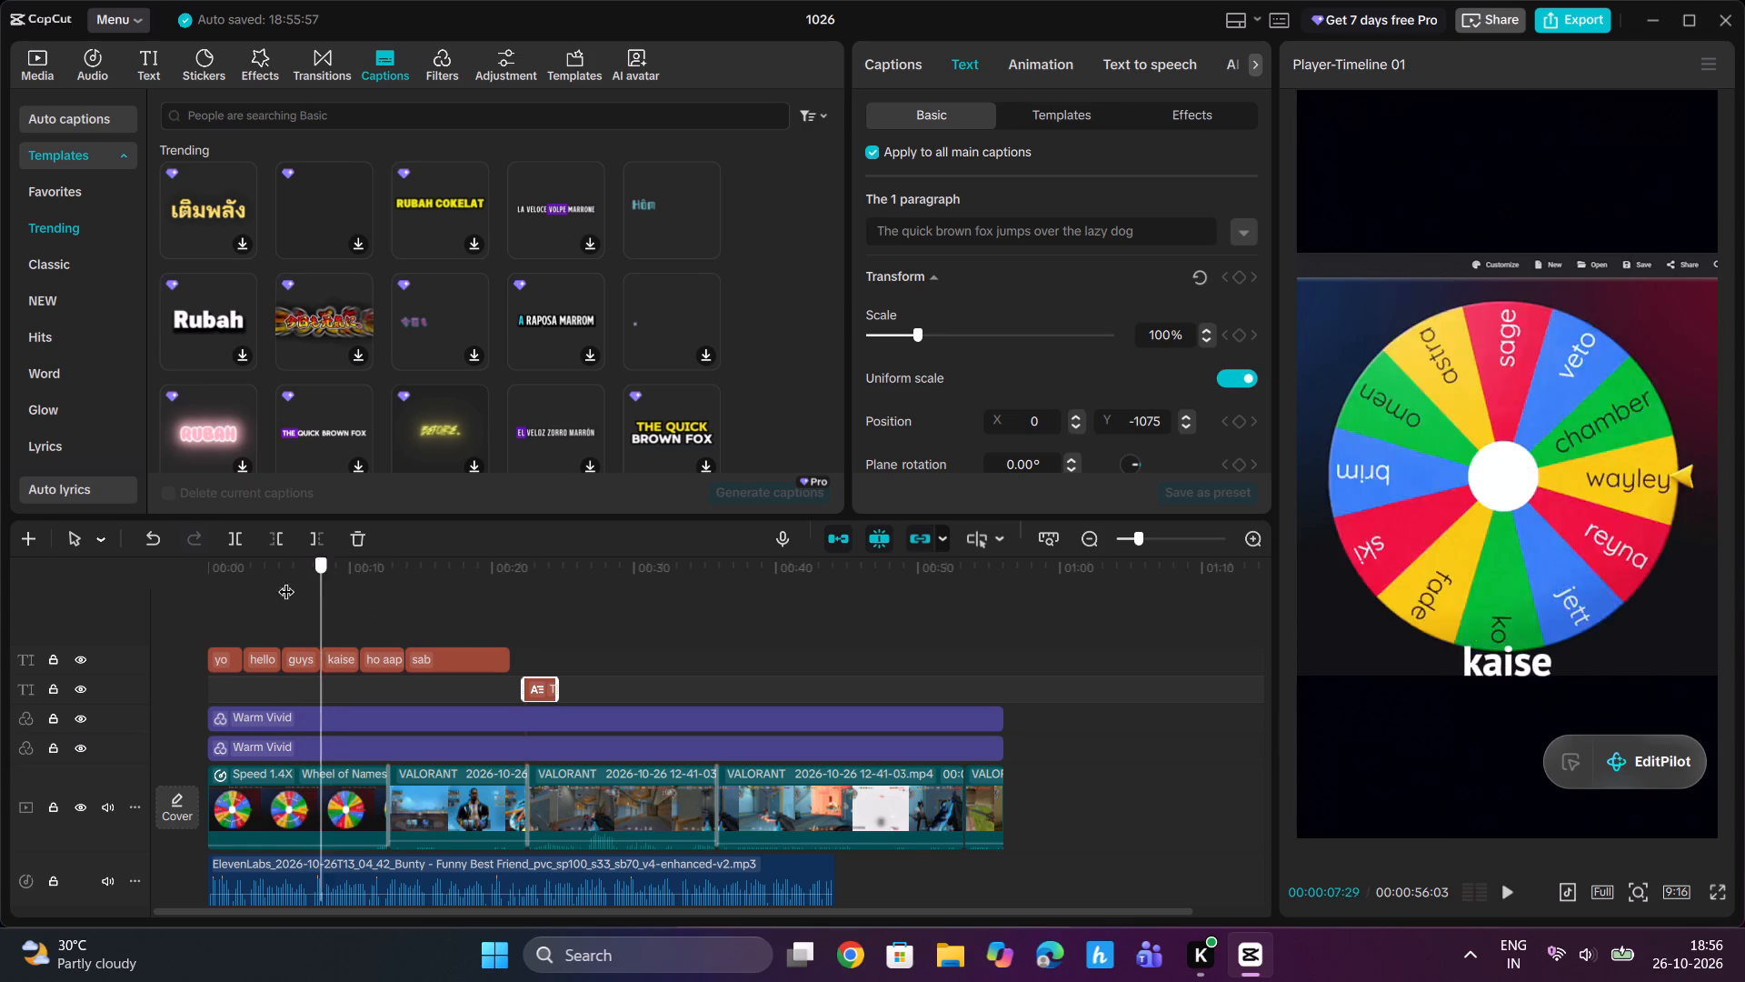
drag(286, 580, 232, 596)
key(space)
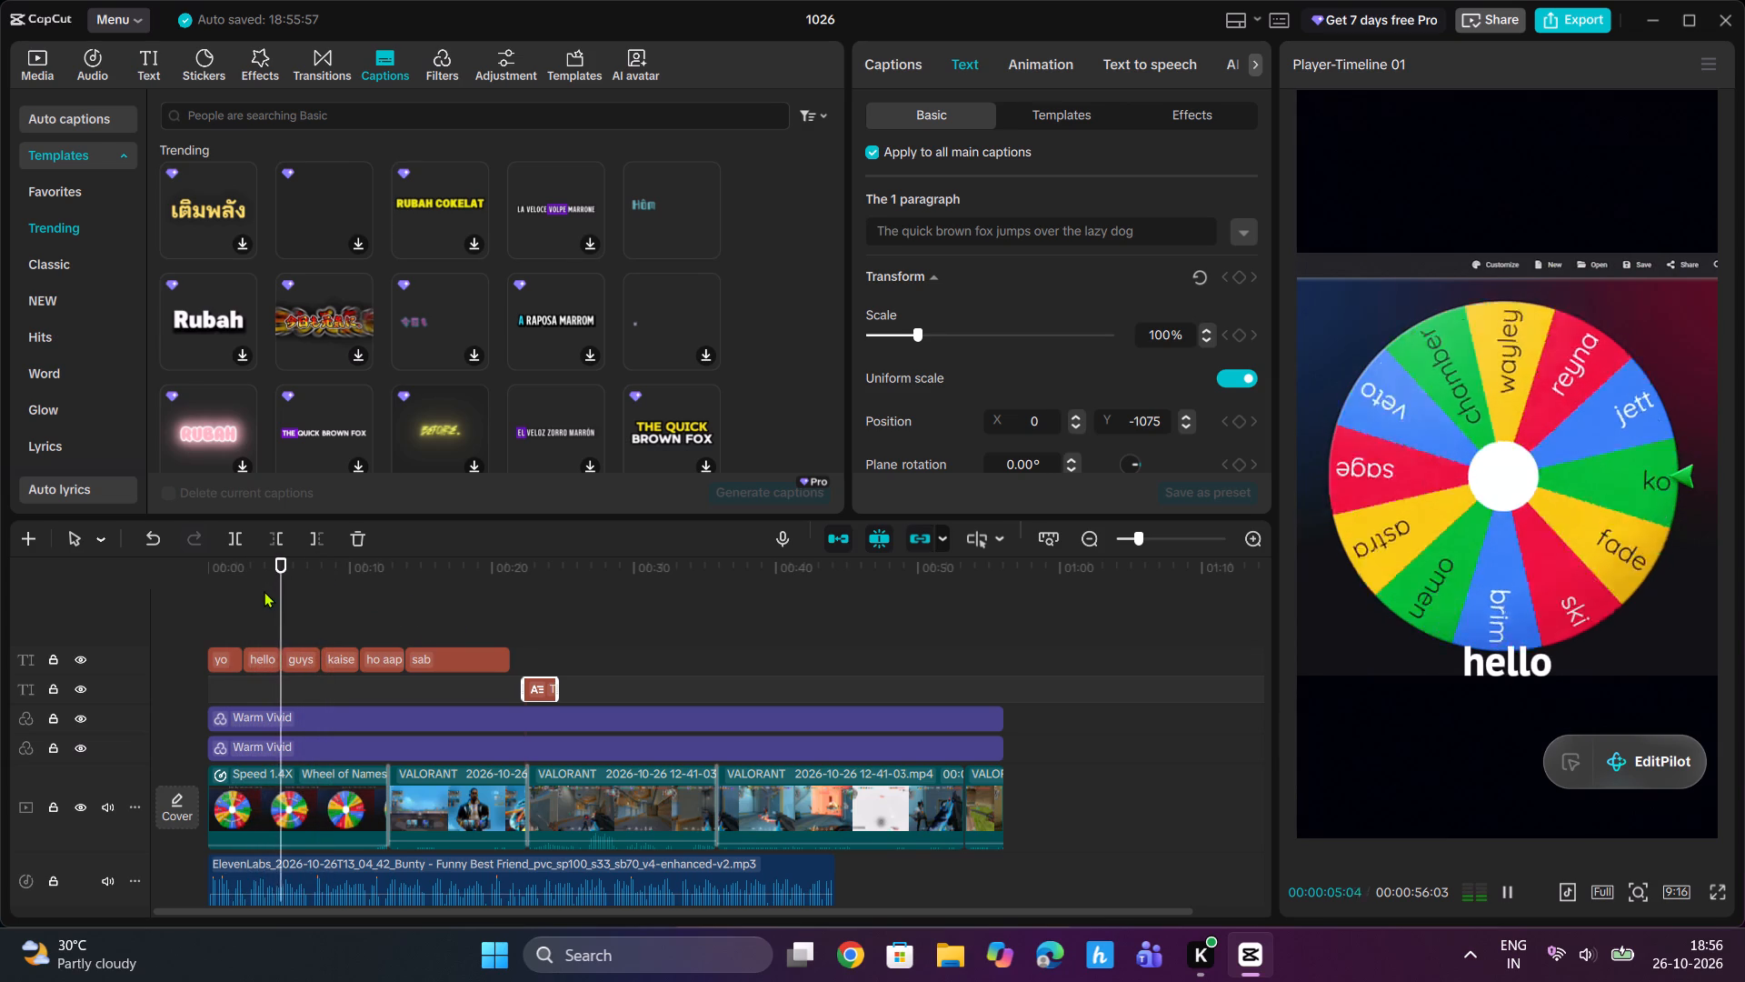
key(space)
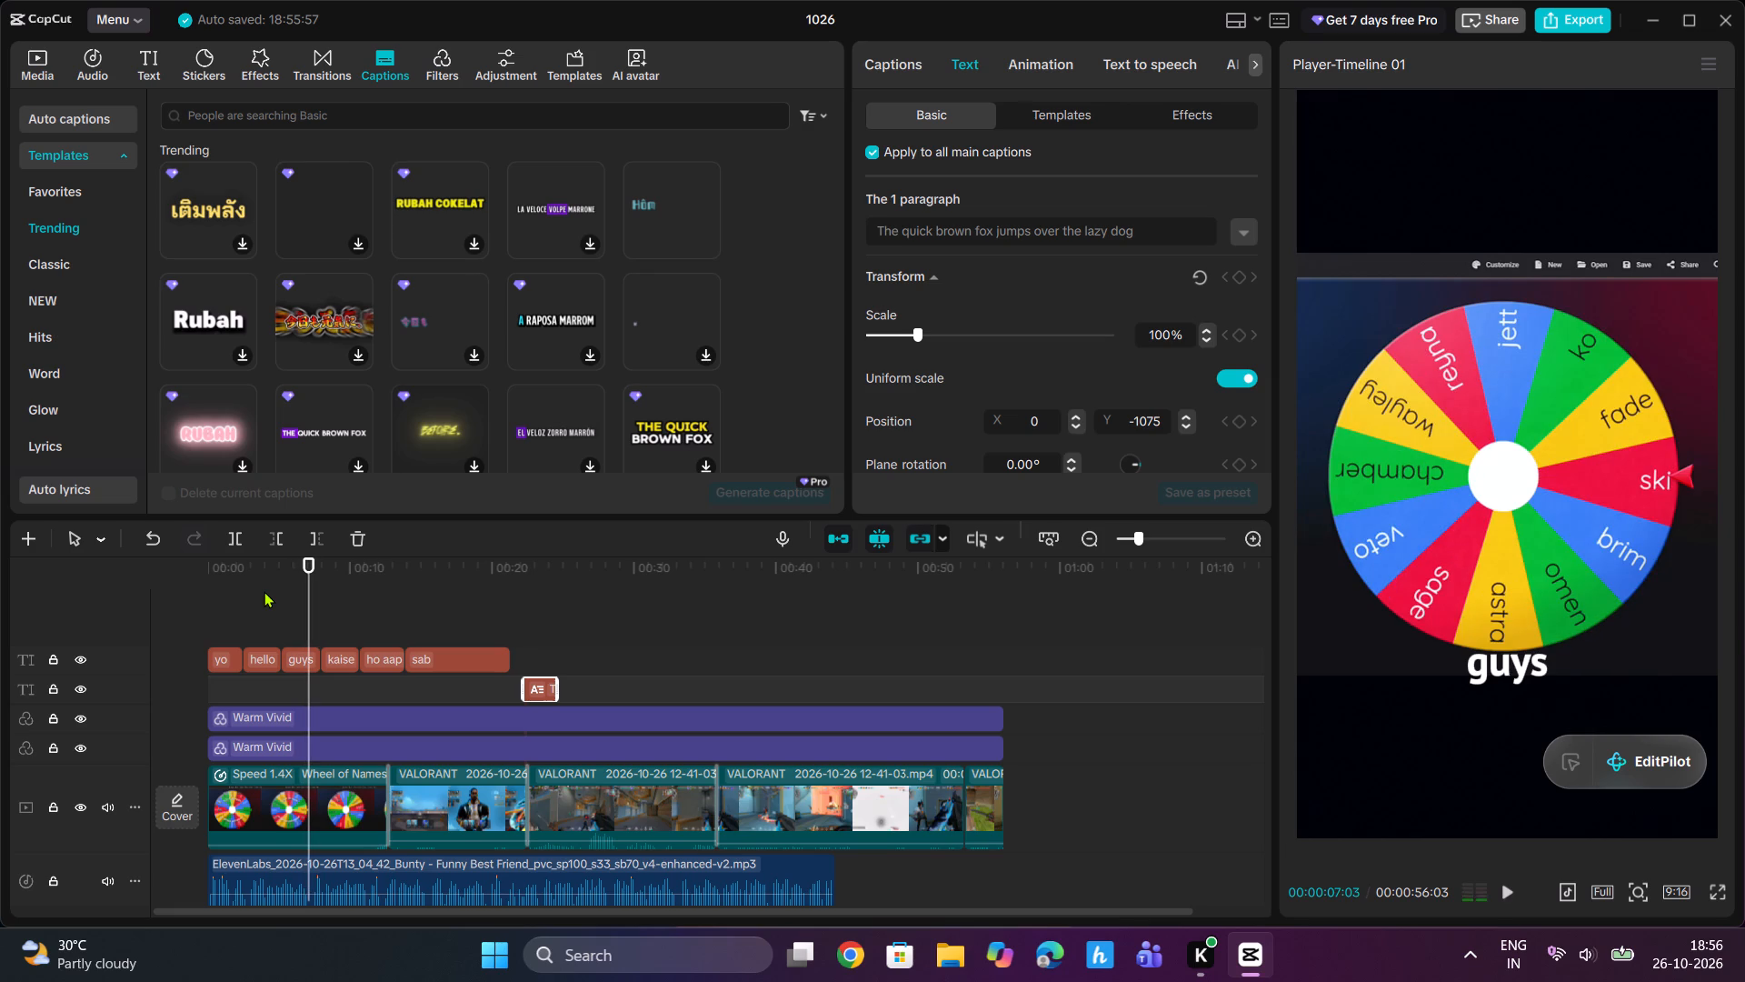
right_drag(264, 586, 253, 598)
click(549, 649)
Replace the template caption's placeholder sentence with "welome".
click(542, 689)
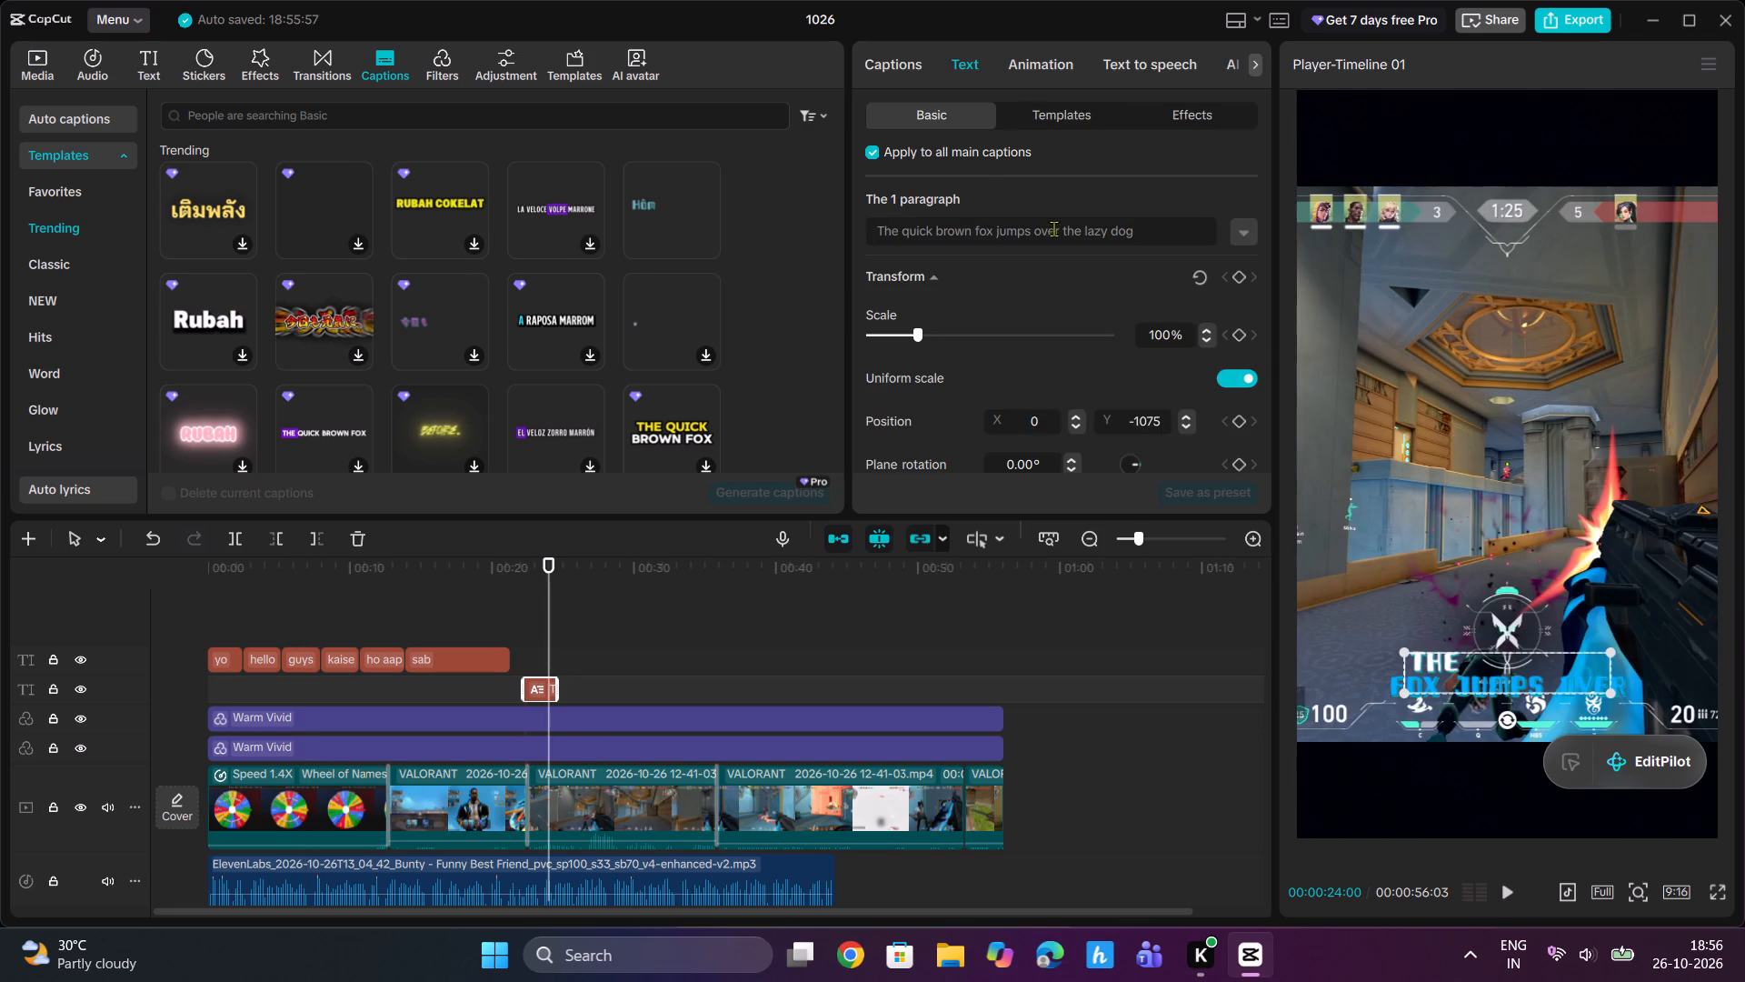
drag(1155, 233, 853, 237)
text(welome)
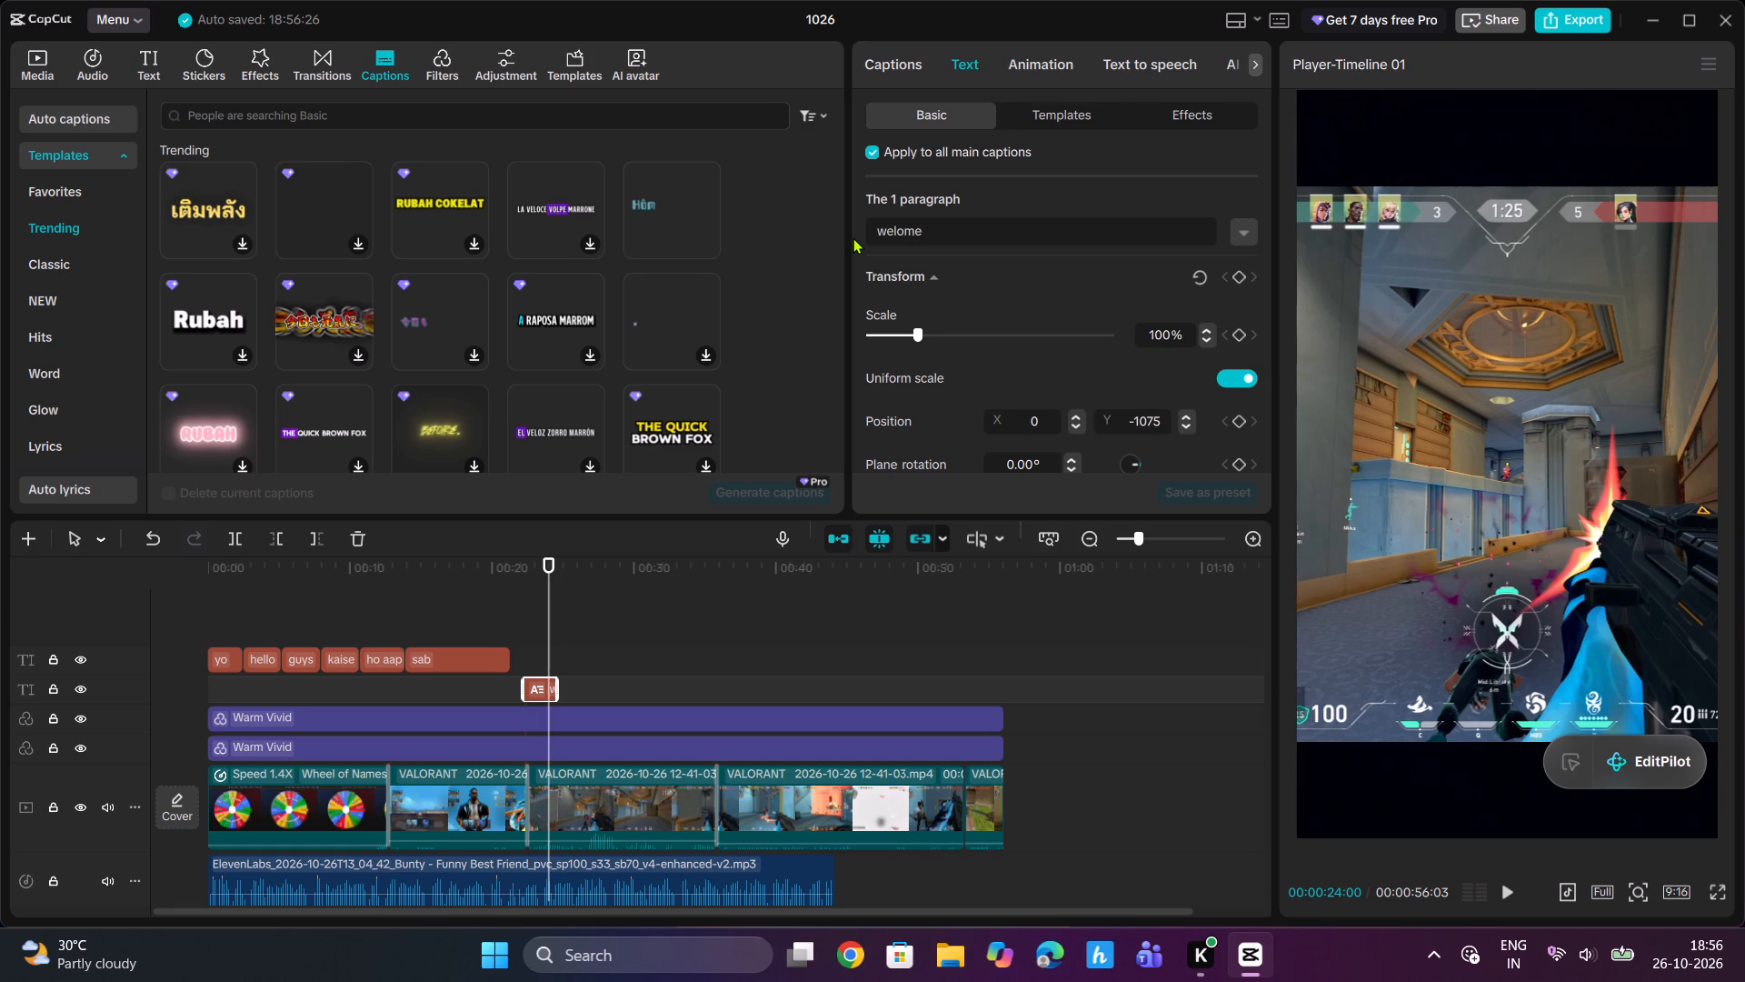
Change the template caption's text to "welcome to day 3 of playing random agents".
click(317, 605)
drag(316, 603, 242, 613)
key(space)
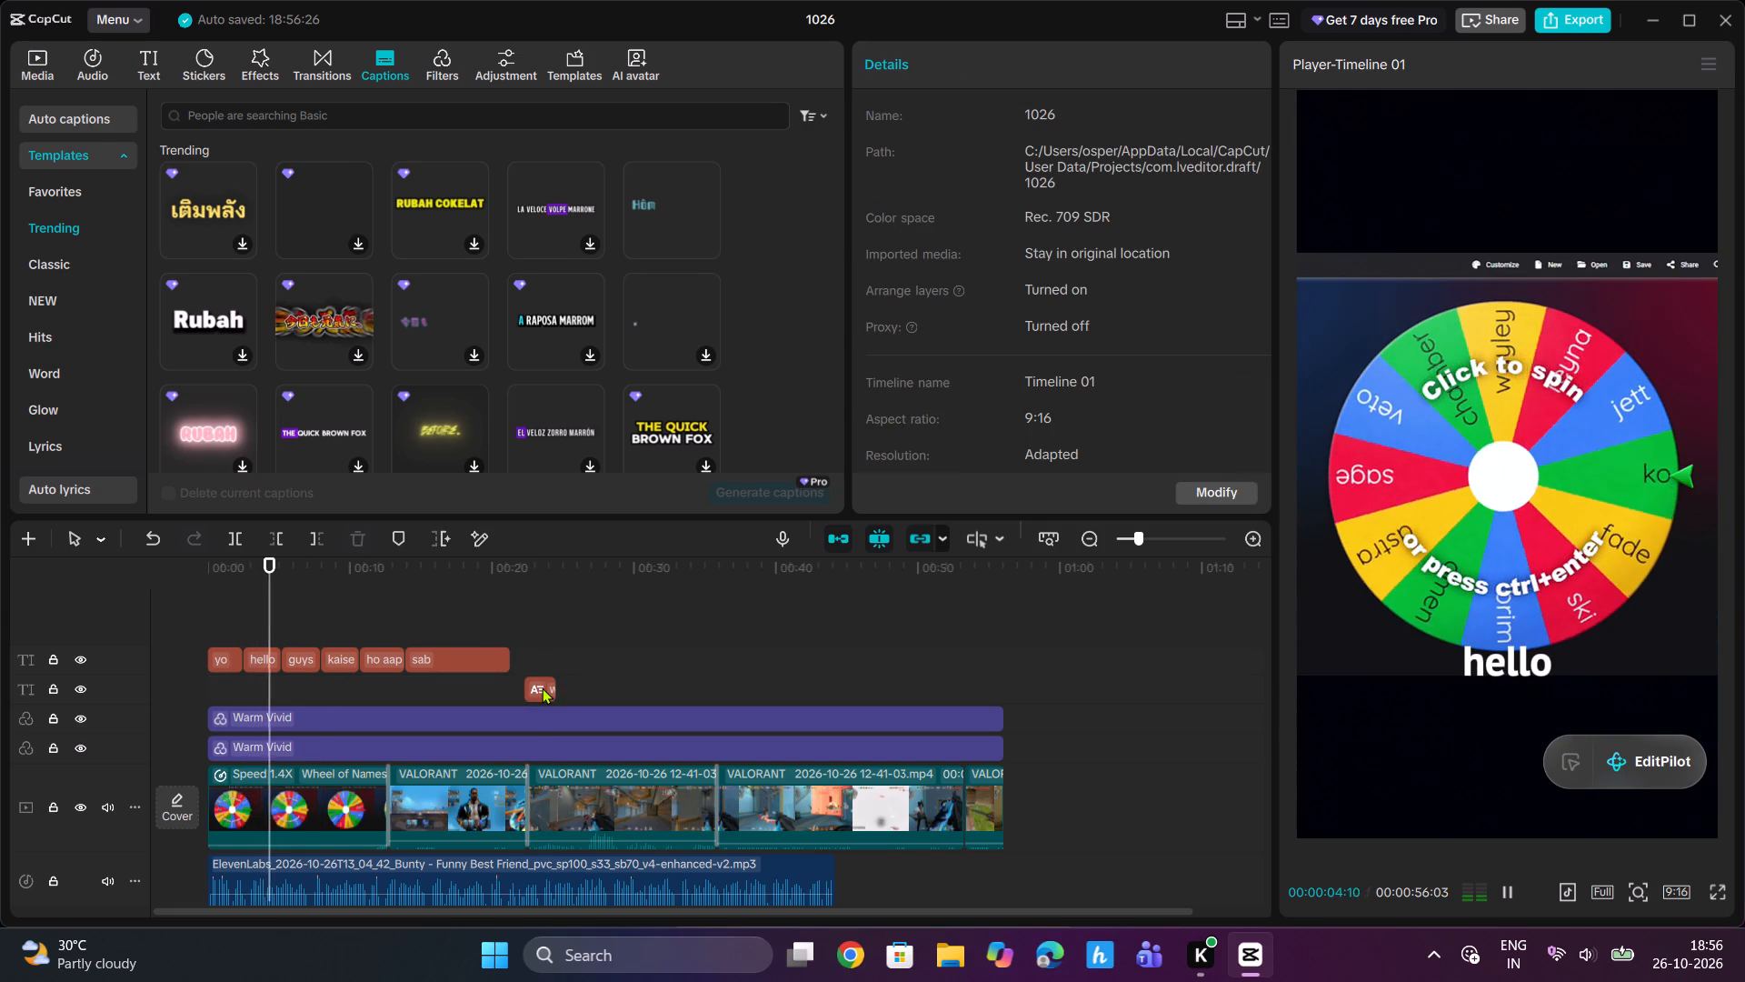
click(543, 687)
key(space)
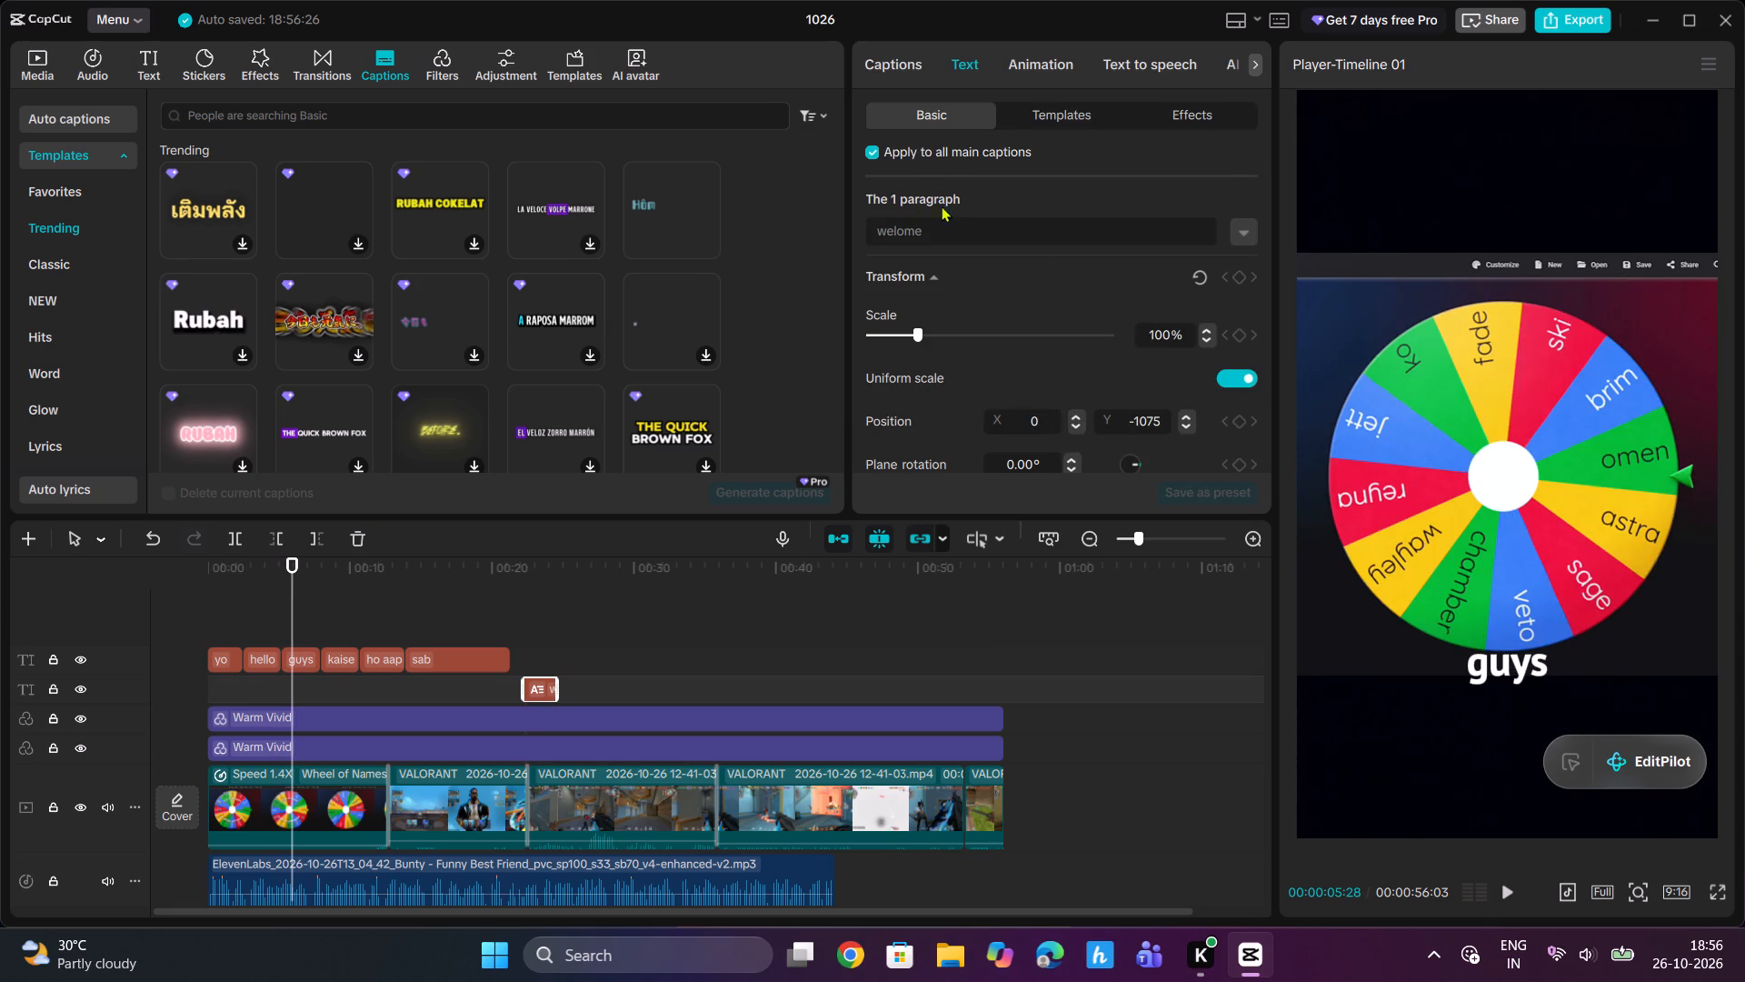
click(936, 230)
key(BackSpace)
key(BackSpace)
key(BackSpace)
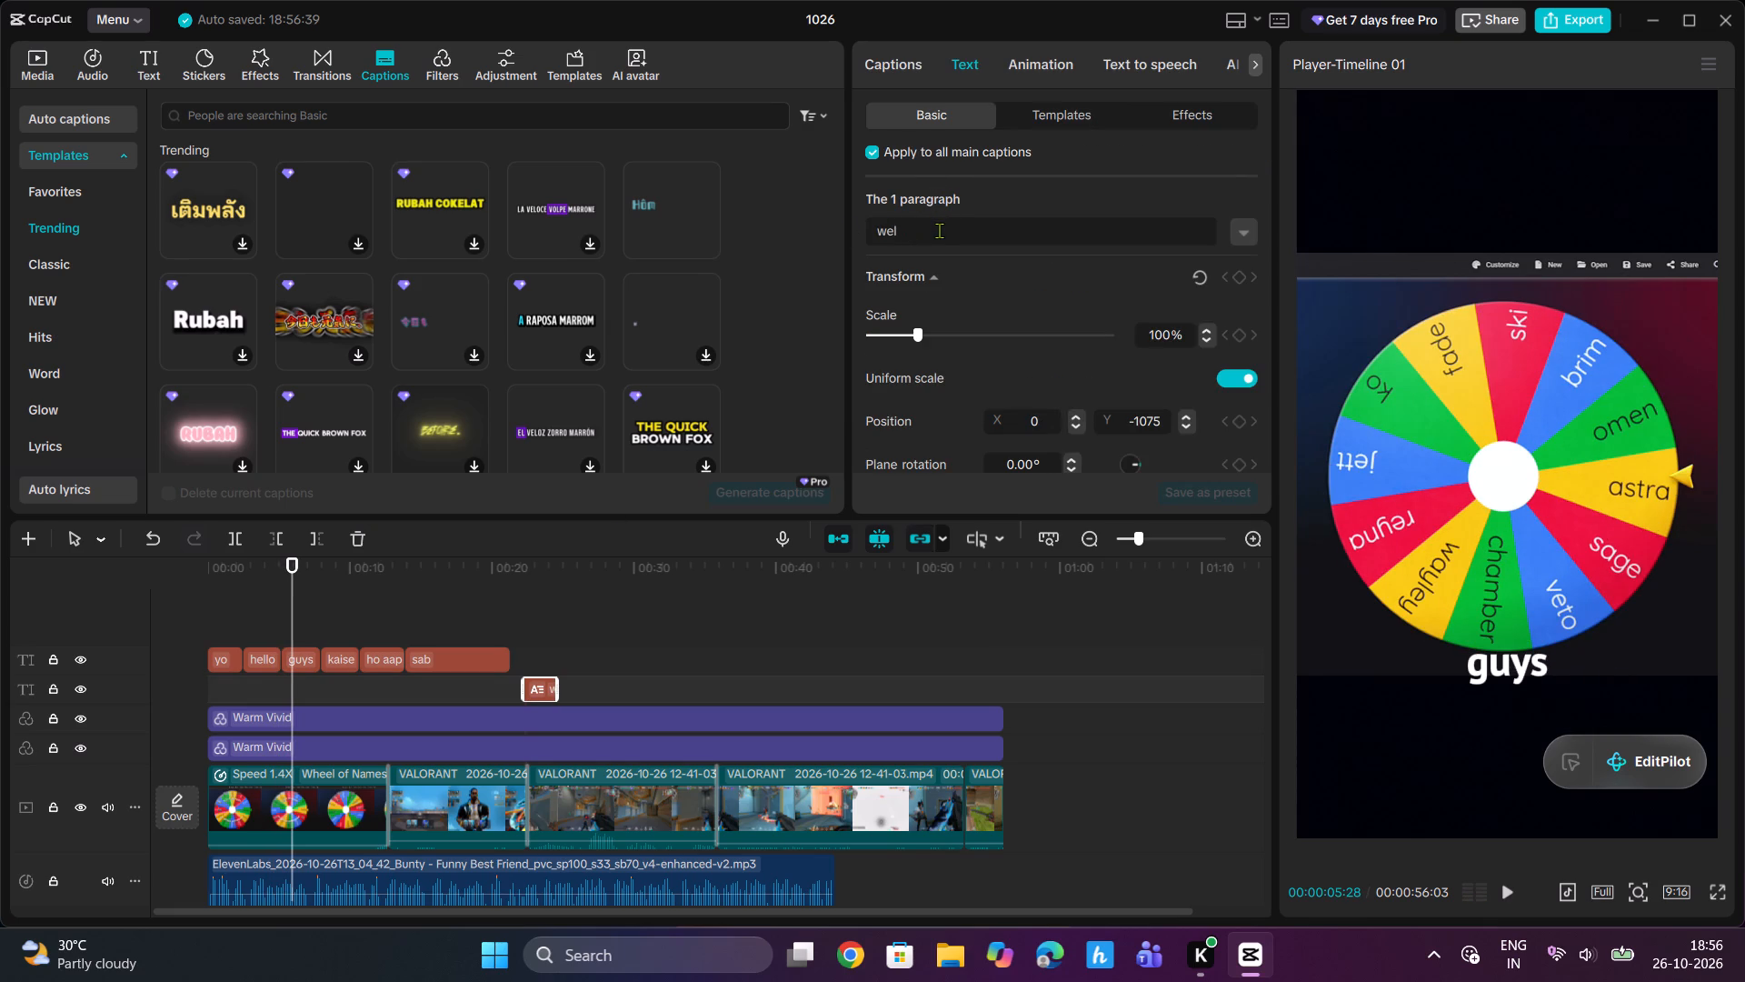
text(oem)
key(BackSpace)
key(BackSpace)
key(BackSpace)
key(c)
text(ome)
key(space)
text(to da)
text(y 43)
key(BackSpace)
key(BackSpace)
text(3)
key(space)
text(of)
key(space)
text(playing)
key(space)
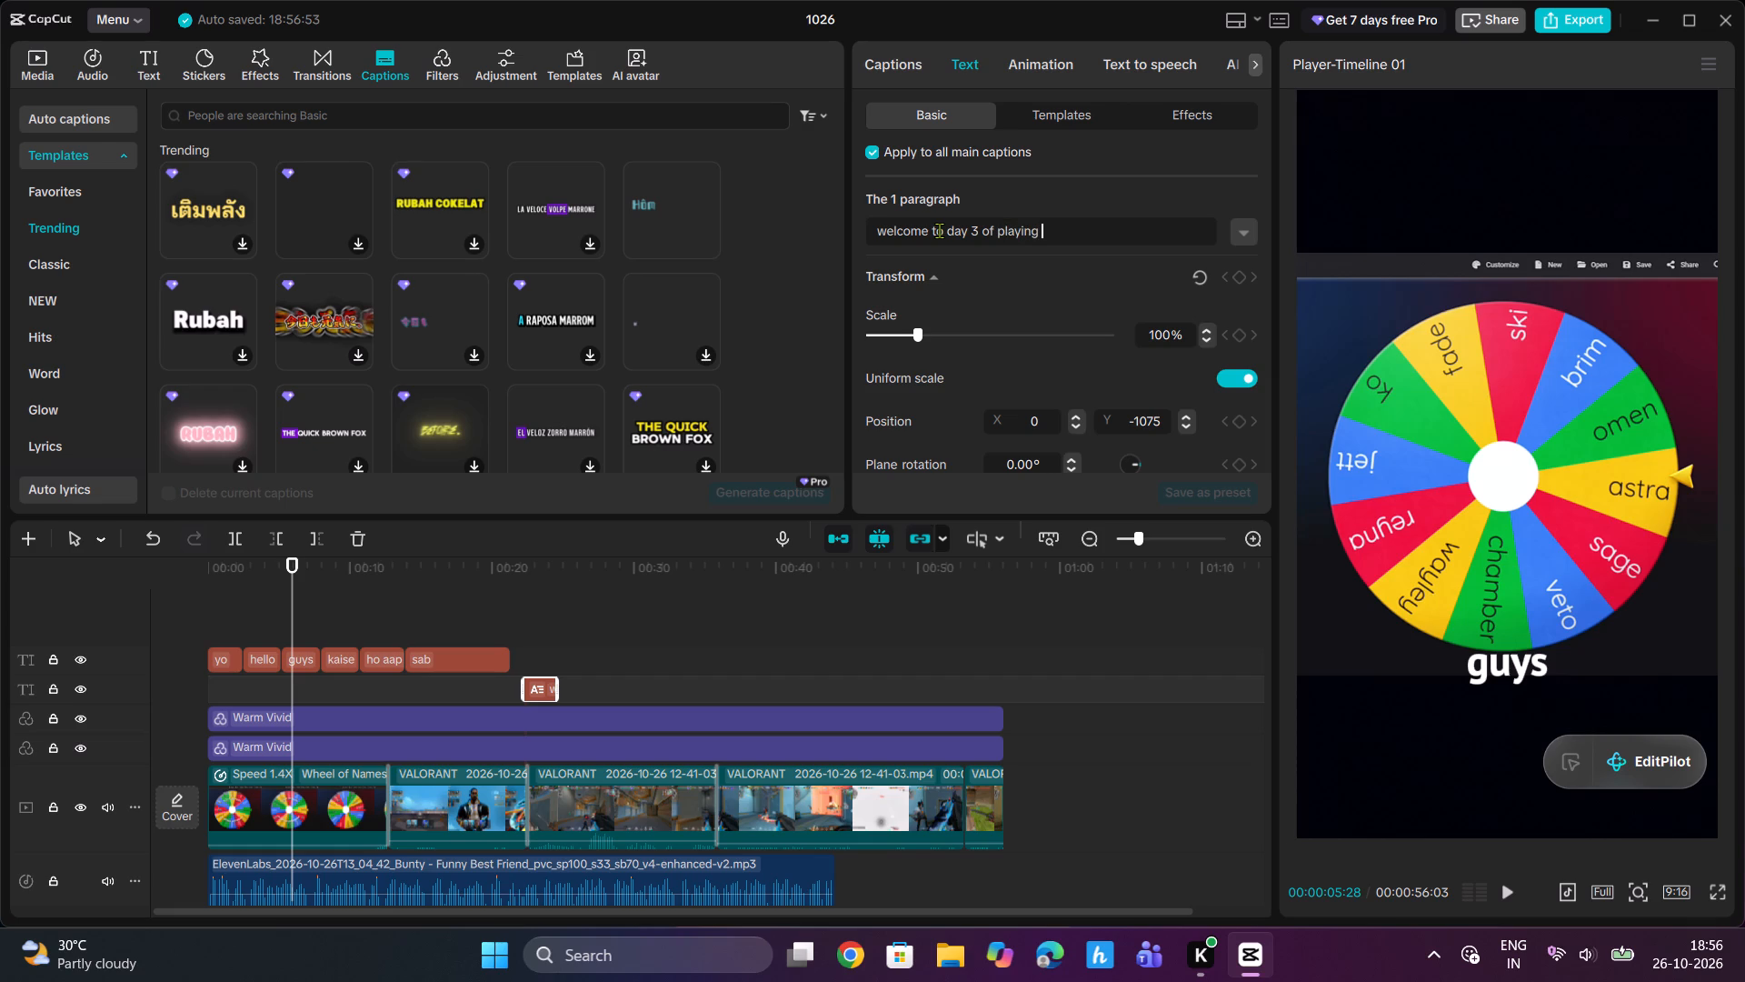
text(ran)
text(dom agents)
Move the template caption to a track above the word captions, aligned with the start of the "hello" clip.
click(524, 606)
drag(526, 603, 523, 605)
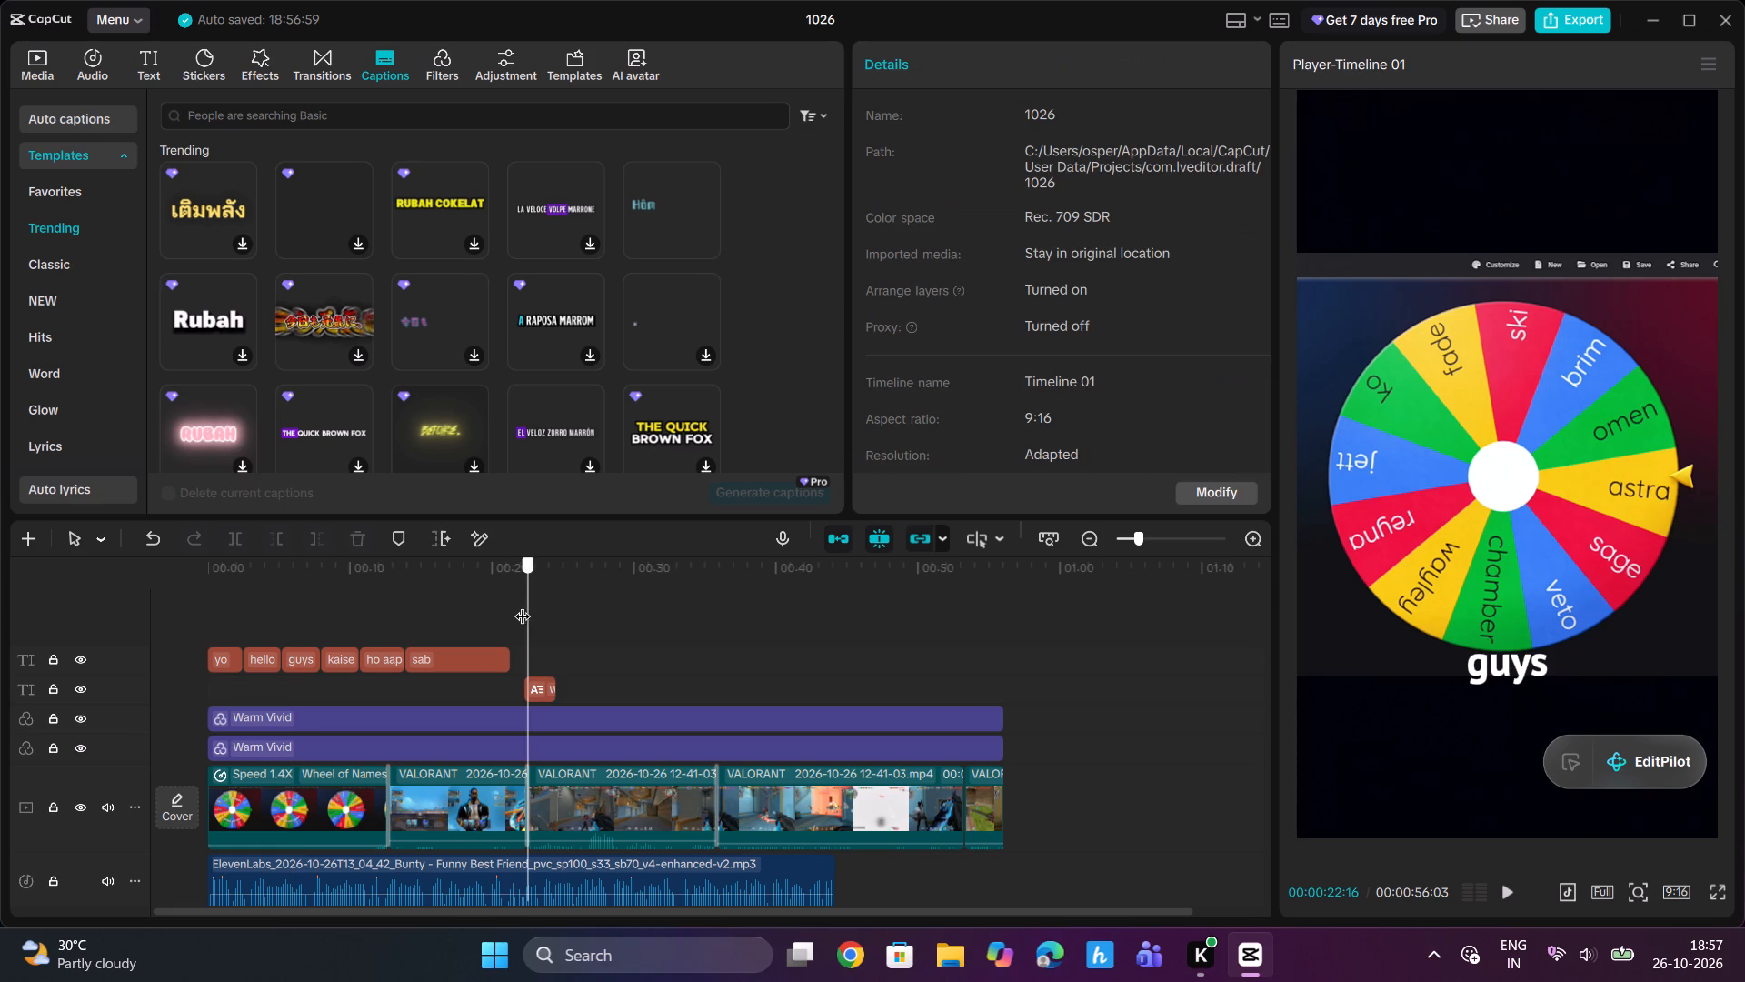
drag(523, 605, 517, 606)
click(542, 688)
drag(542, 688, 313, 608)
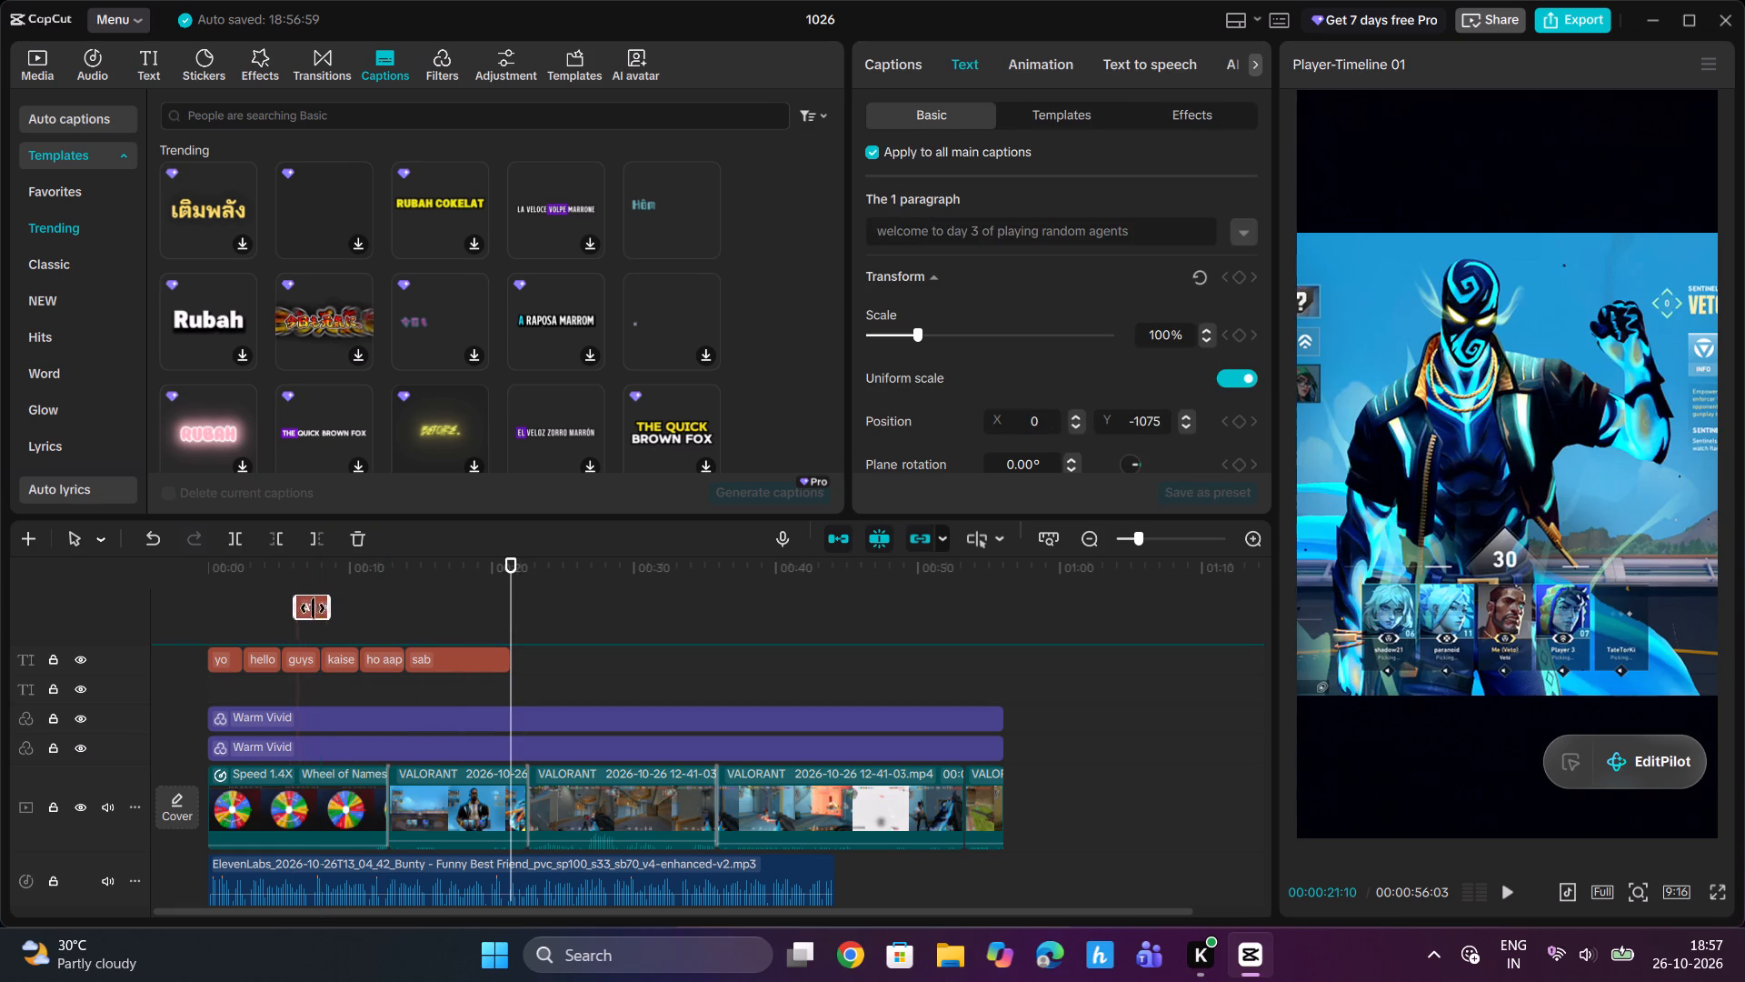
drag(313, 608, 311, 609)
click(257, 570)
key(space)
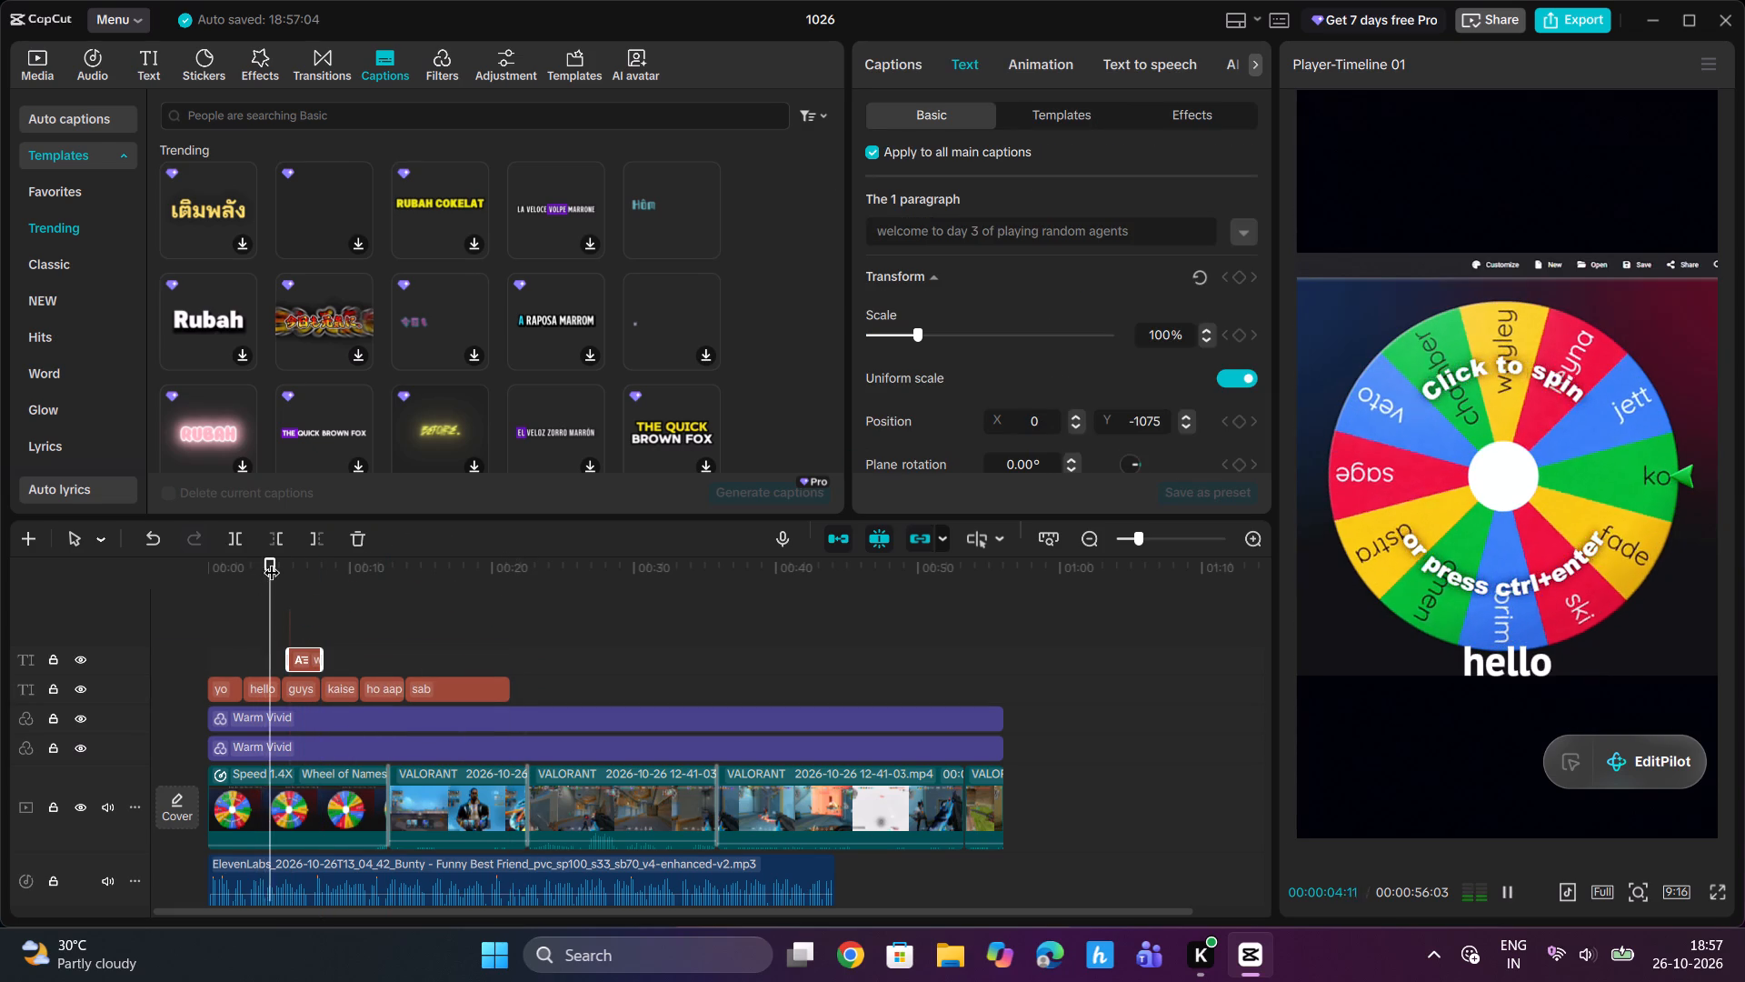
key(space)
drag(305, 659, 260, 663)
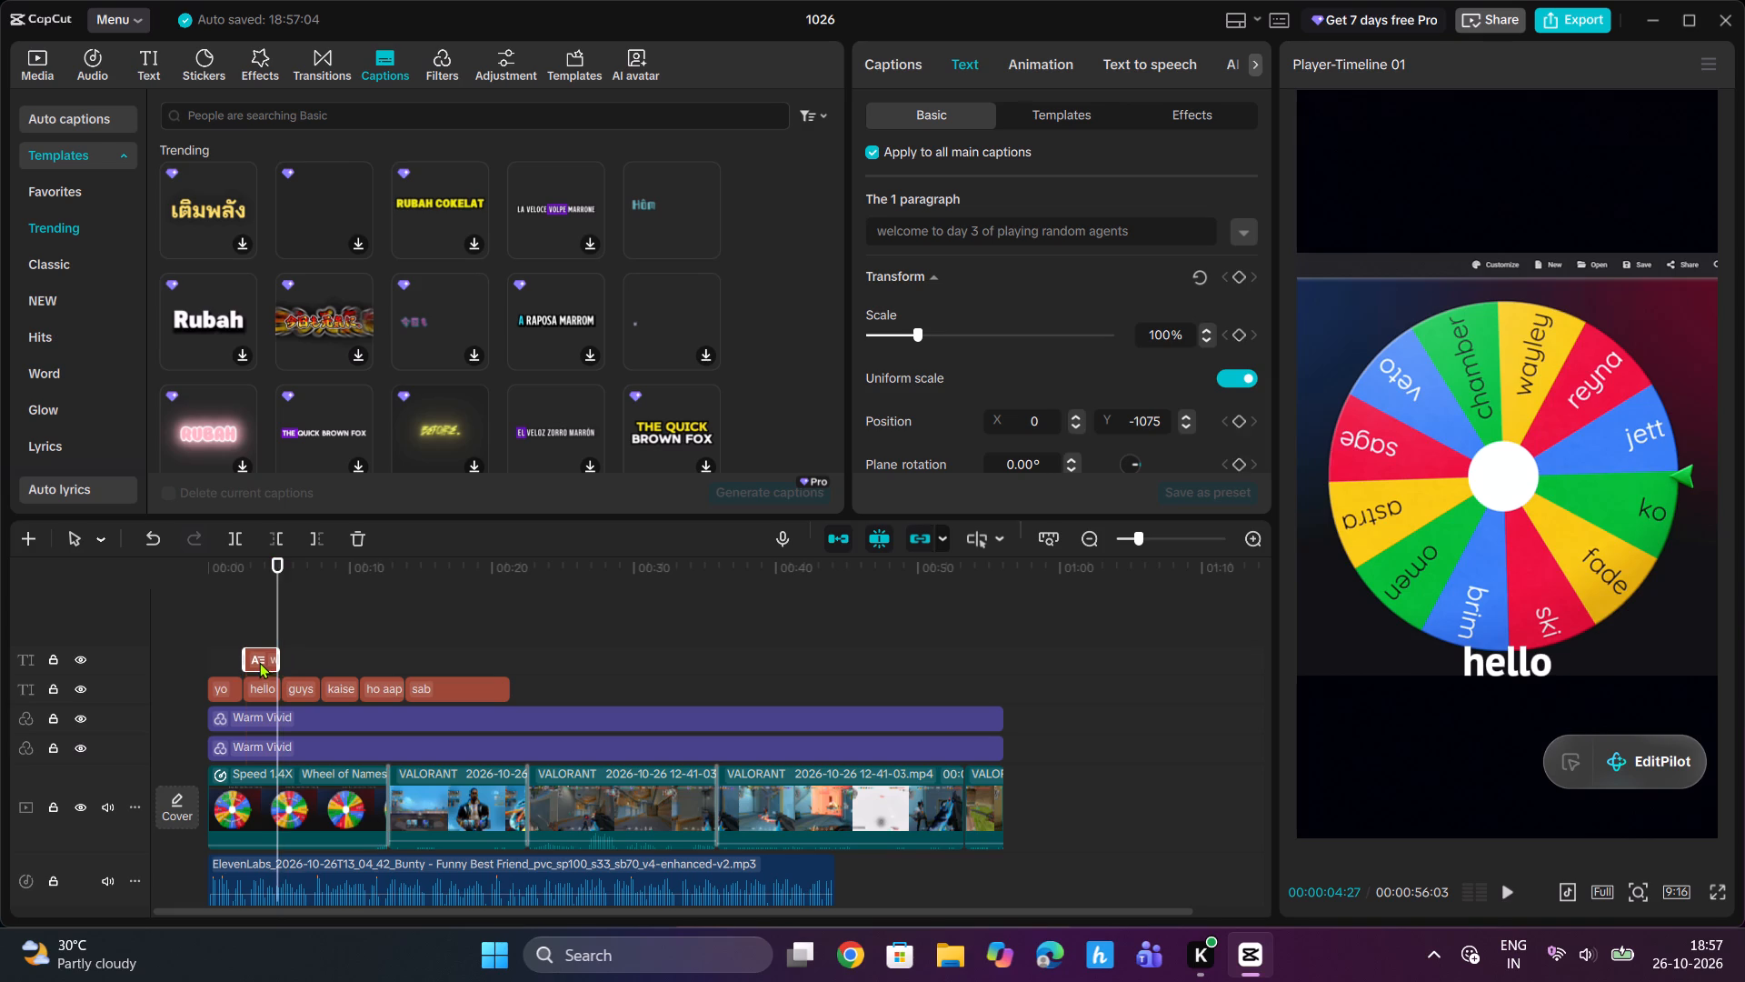
Check the template caption over the opening in playback and delete it from the timeline.
key(space)
drag(282, 567, 216, 580)
key(space)
key(space)
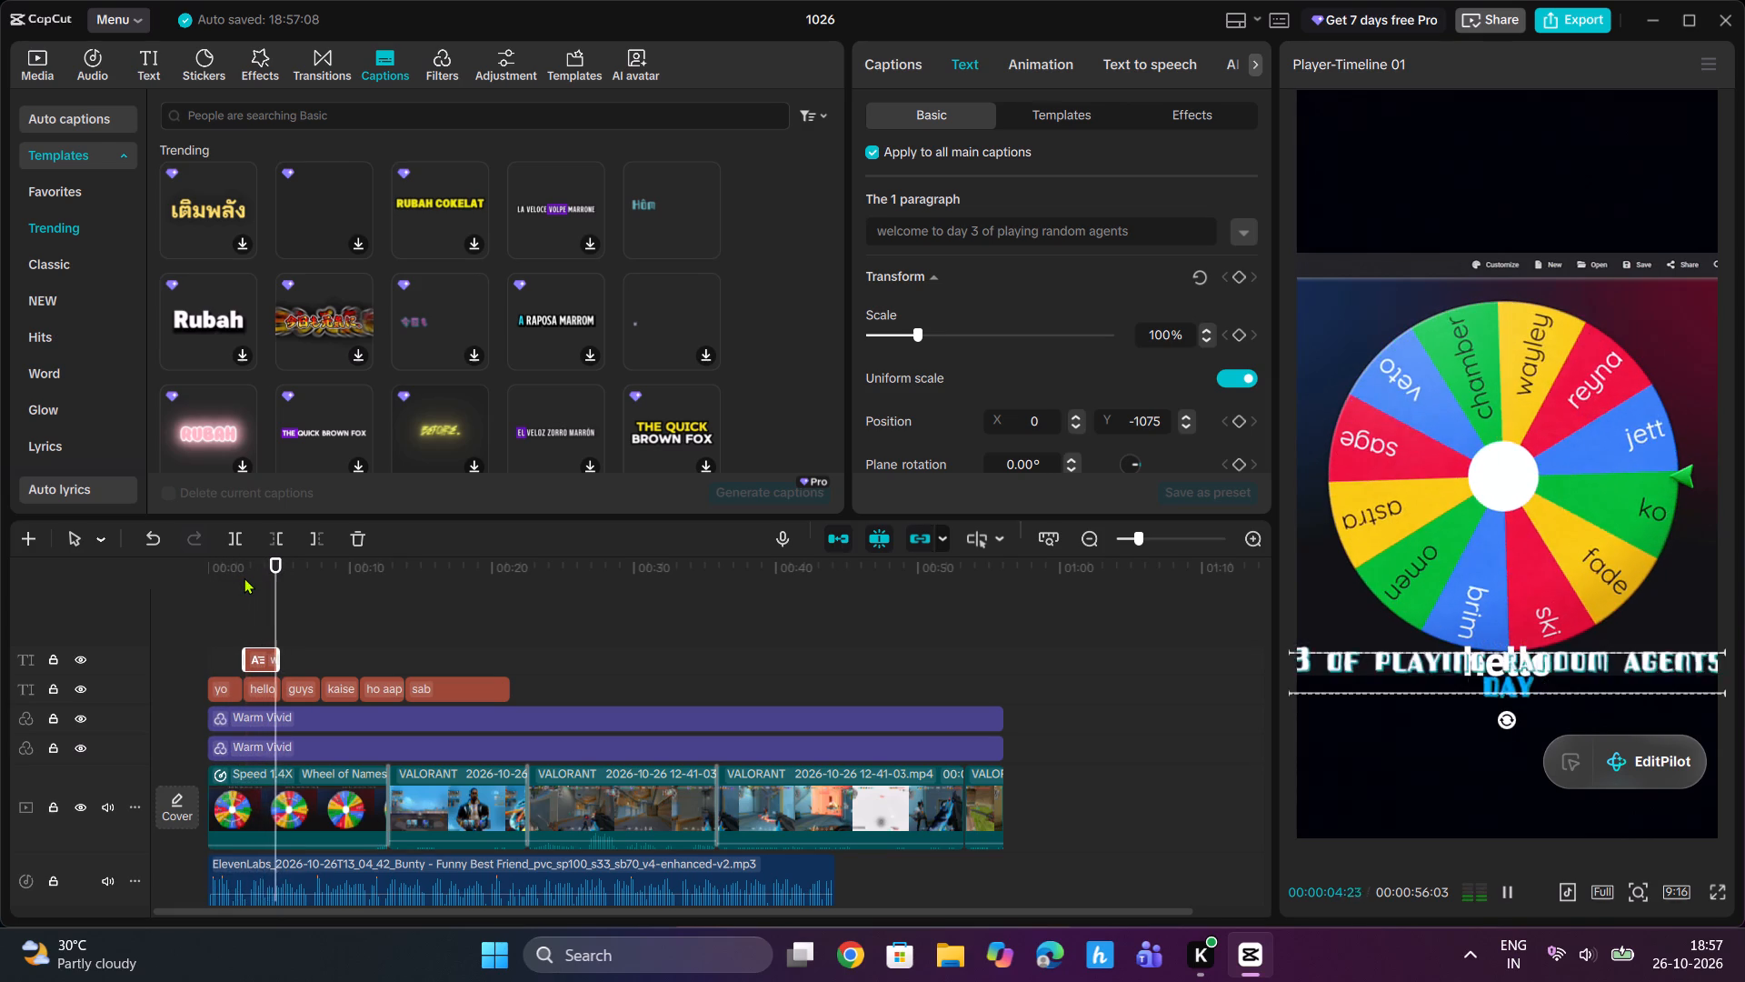
key(space)
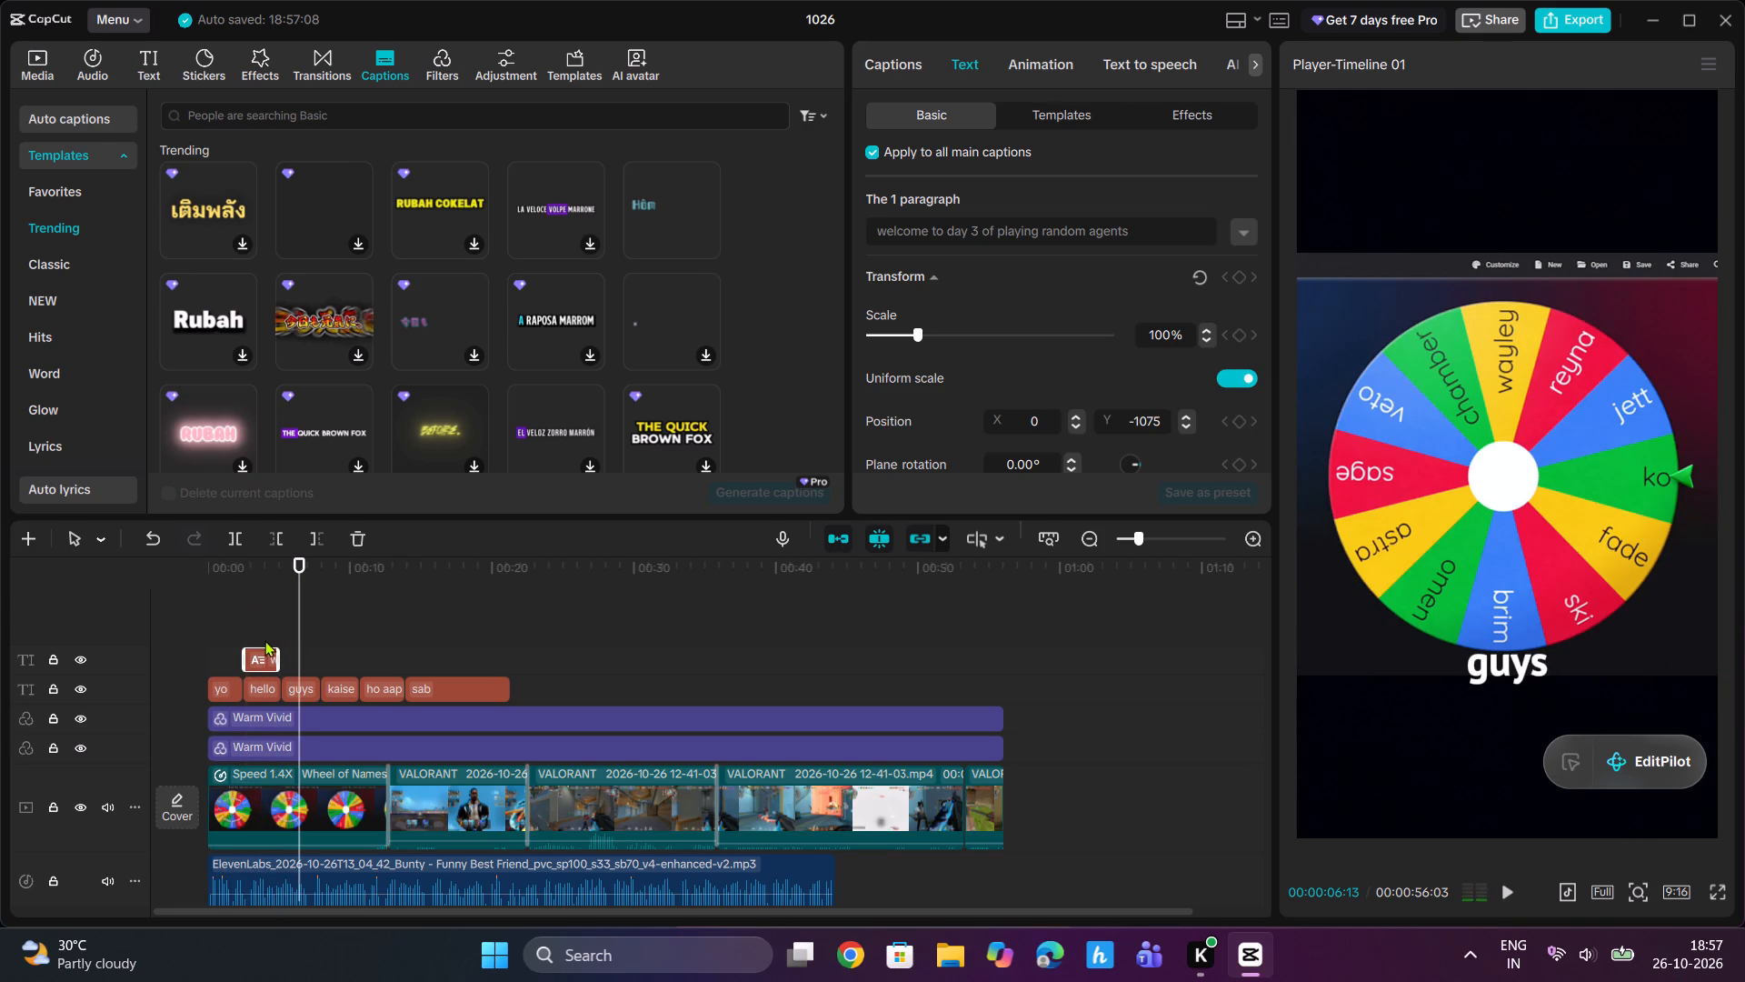
click(357, 532)
Split the "sab" text clip at 00:00:16:02 and change the second part's wording to "welcome to".
drag(301, 589, 544, 587)
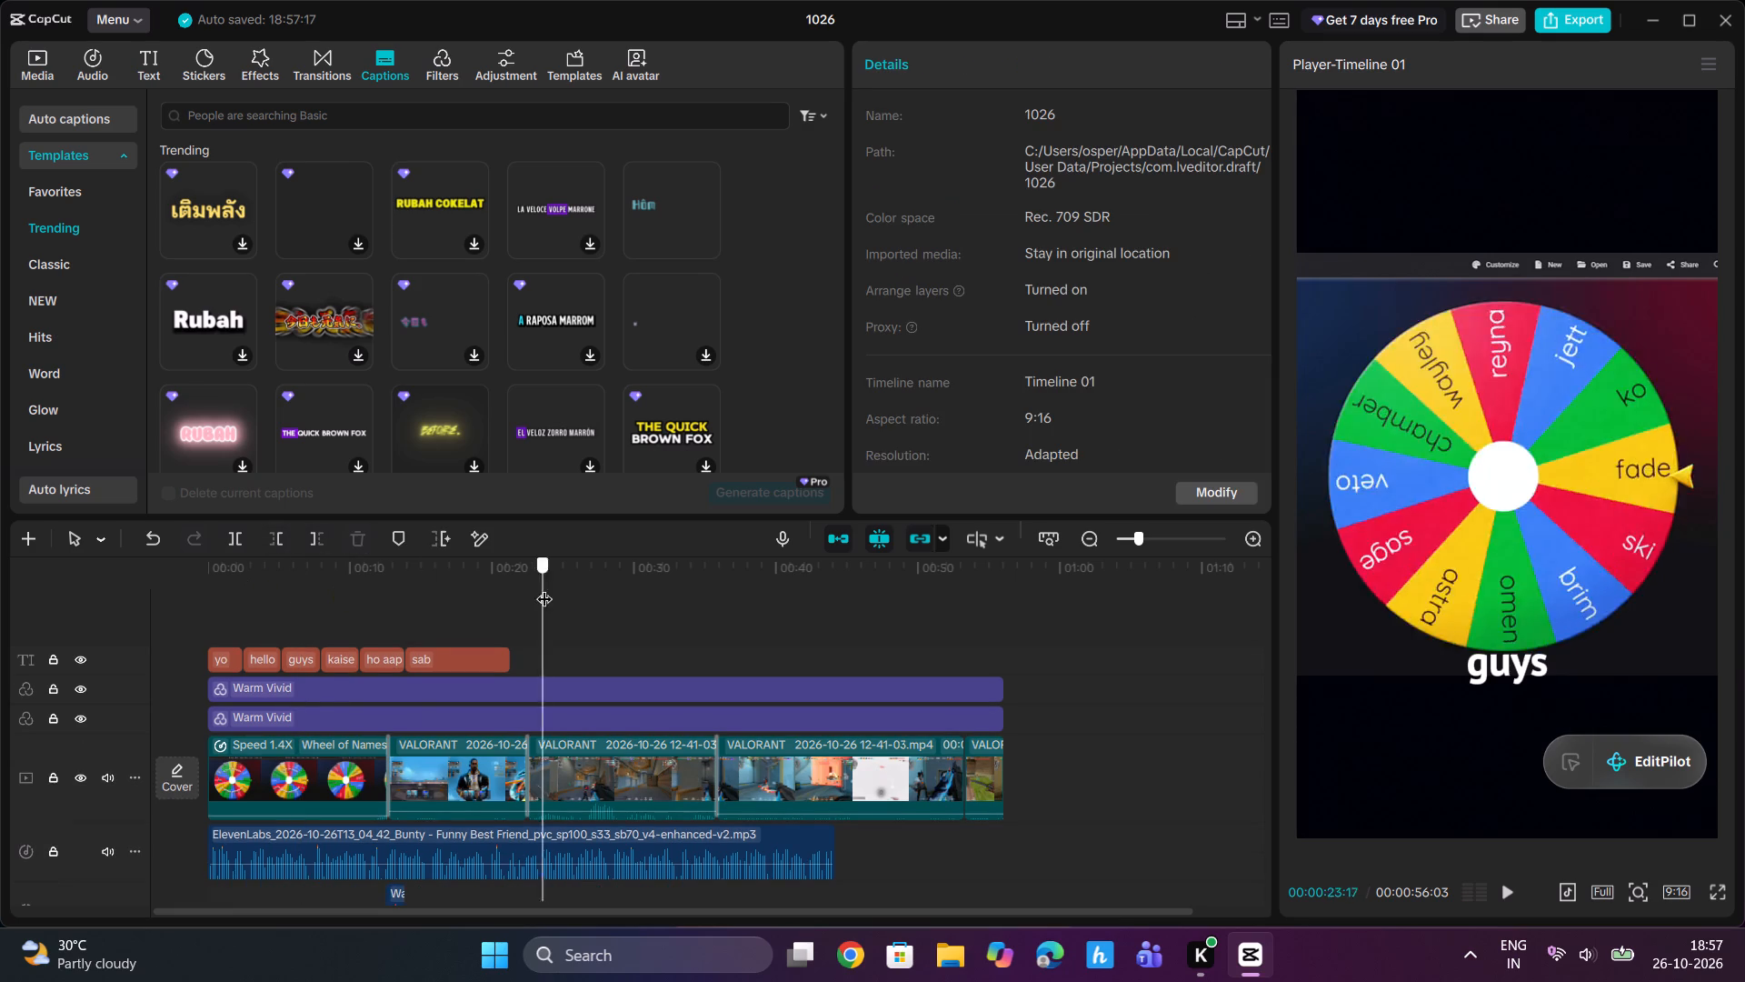
drag(544, 587, 414, 616)
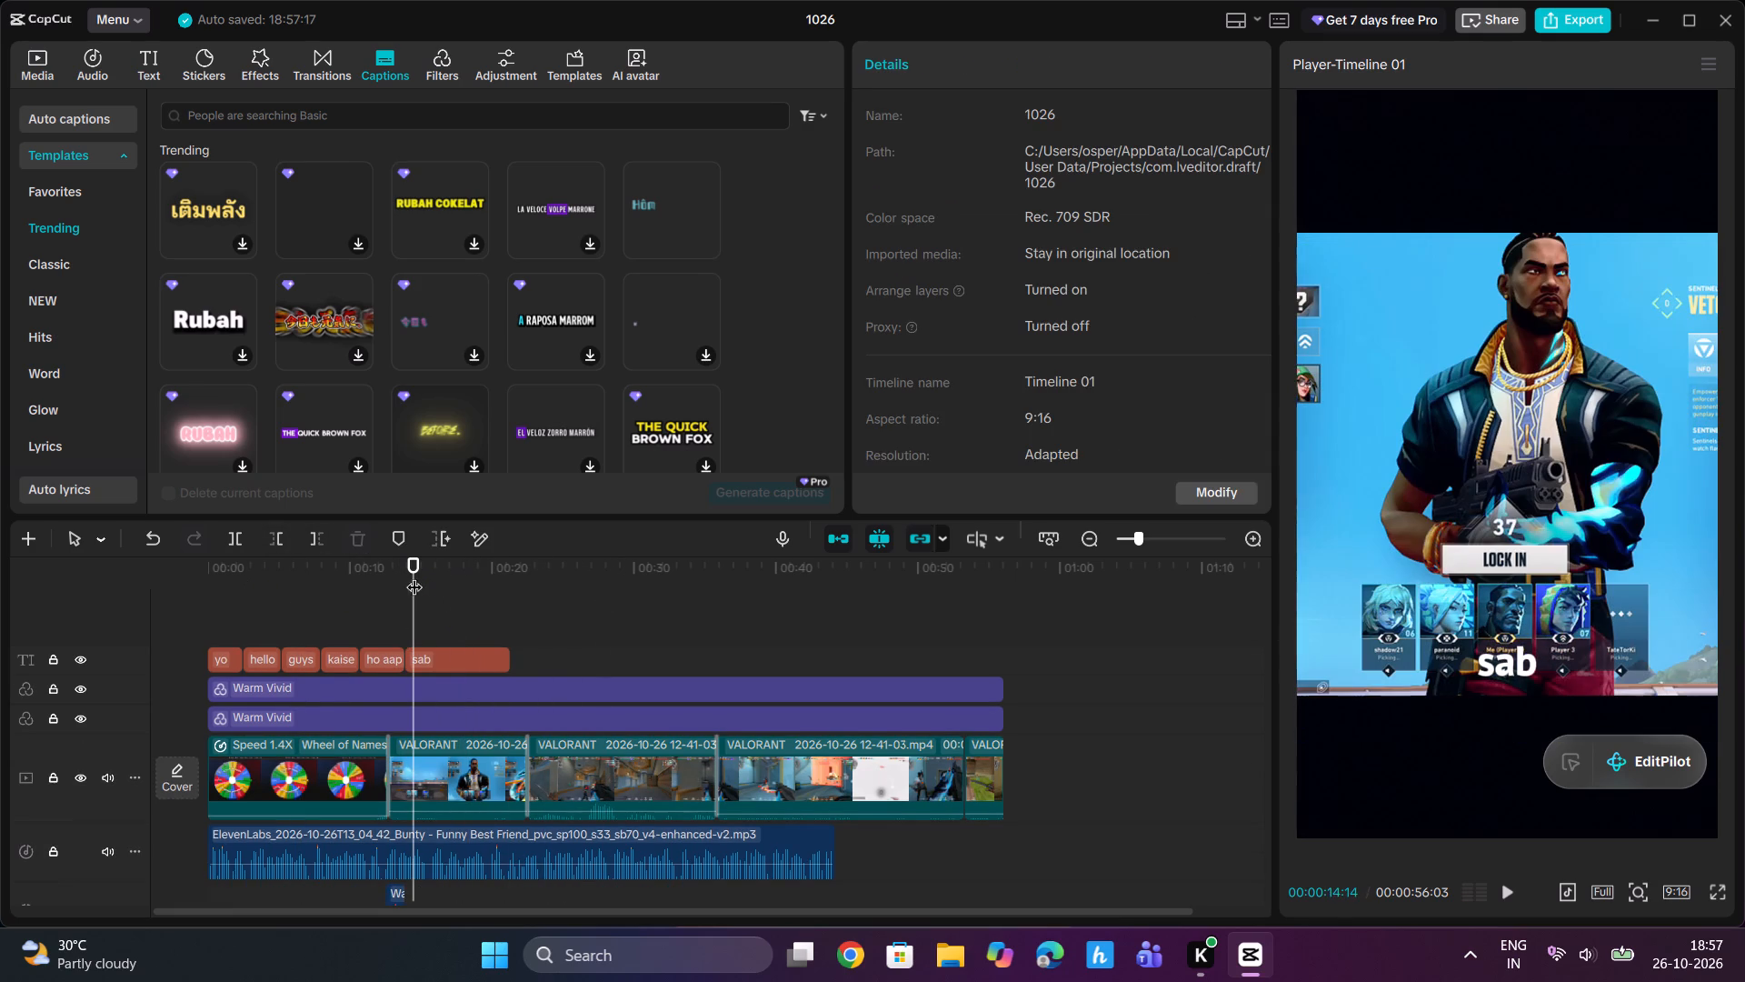
drag(404, 574, 439, 604)
click(456, 654)
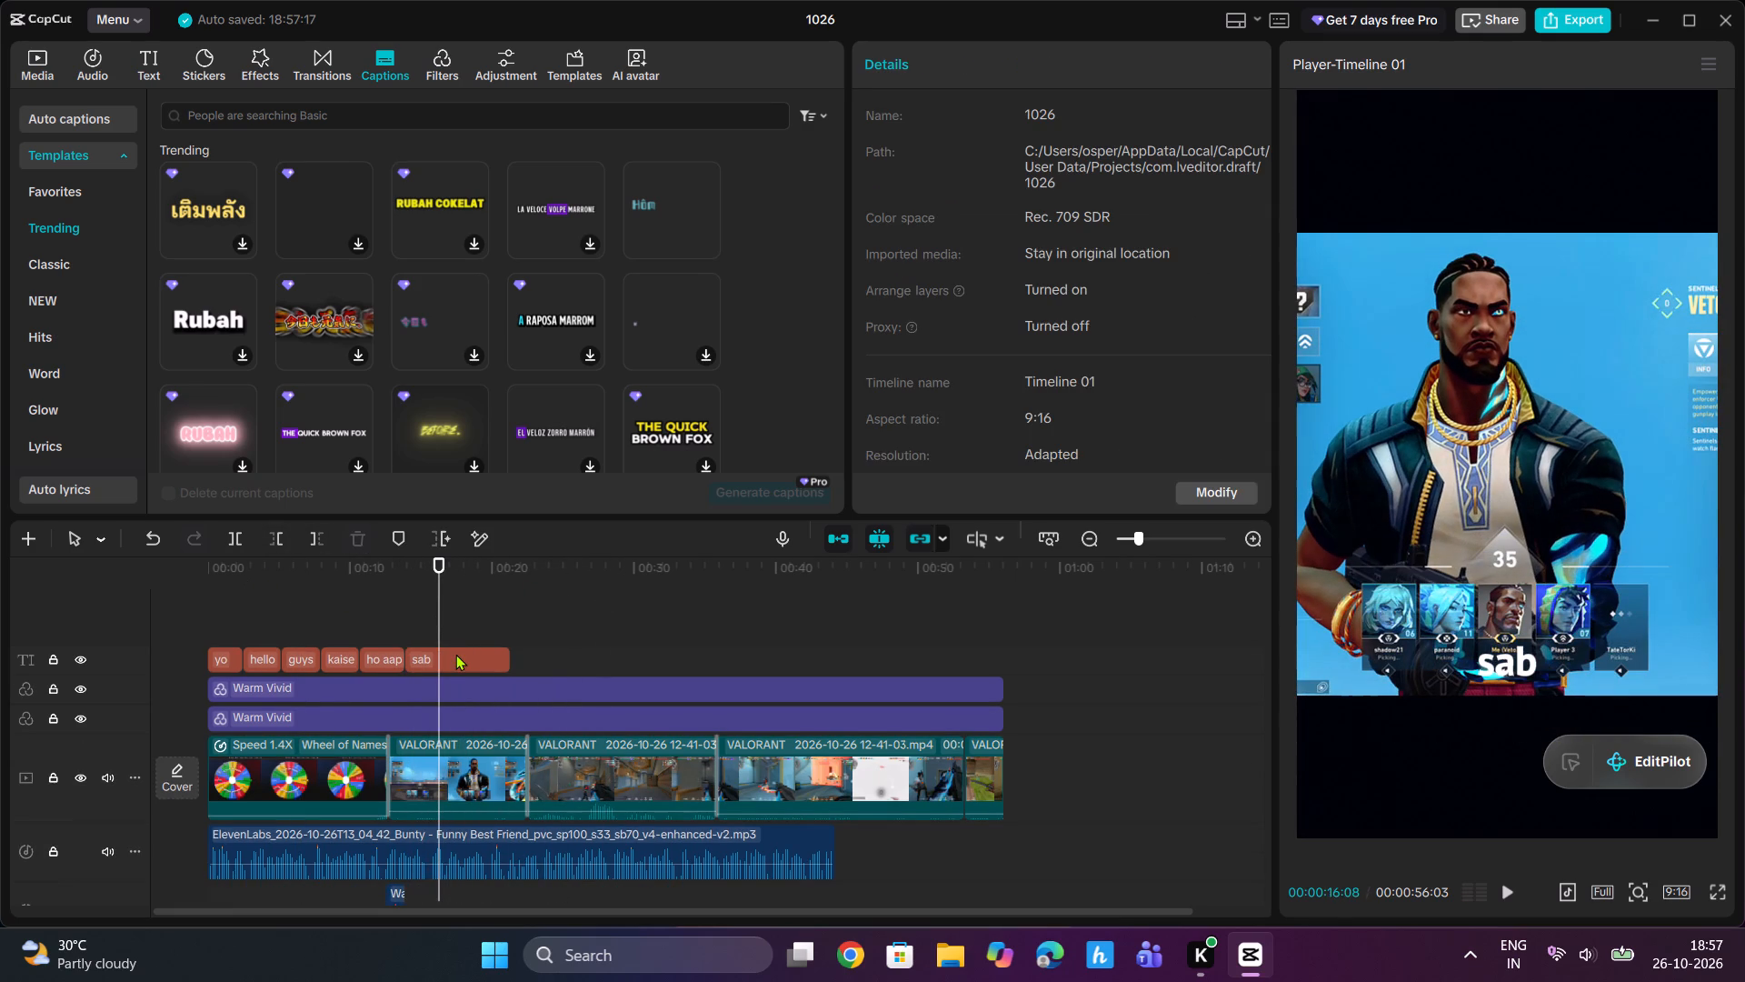
drag(941, 173, 843, 156)
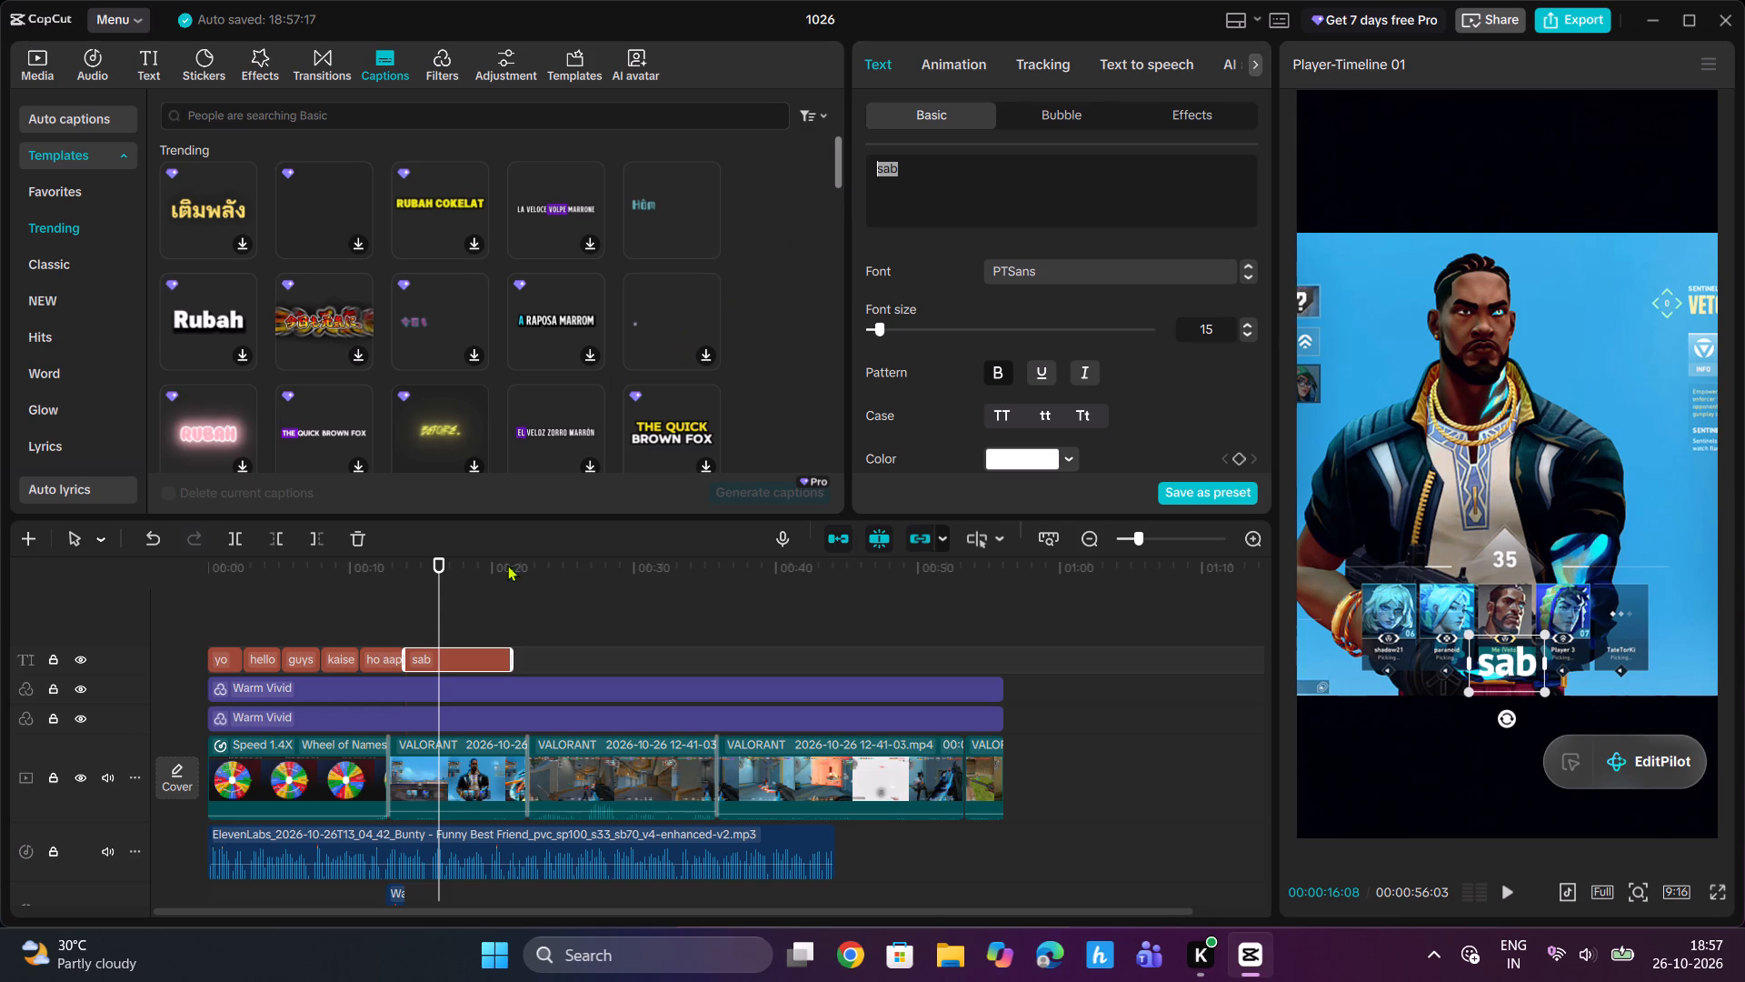
click(446, 581)
drag(446, 580, 436, 581)
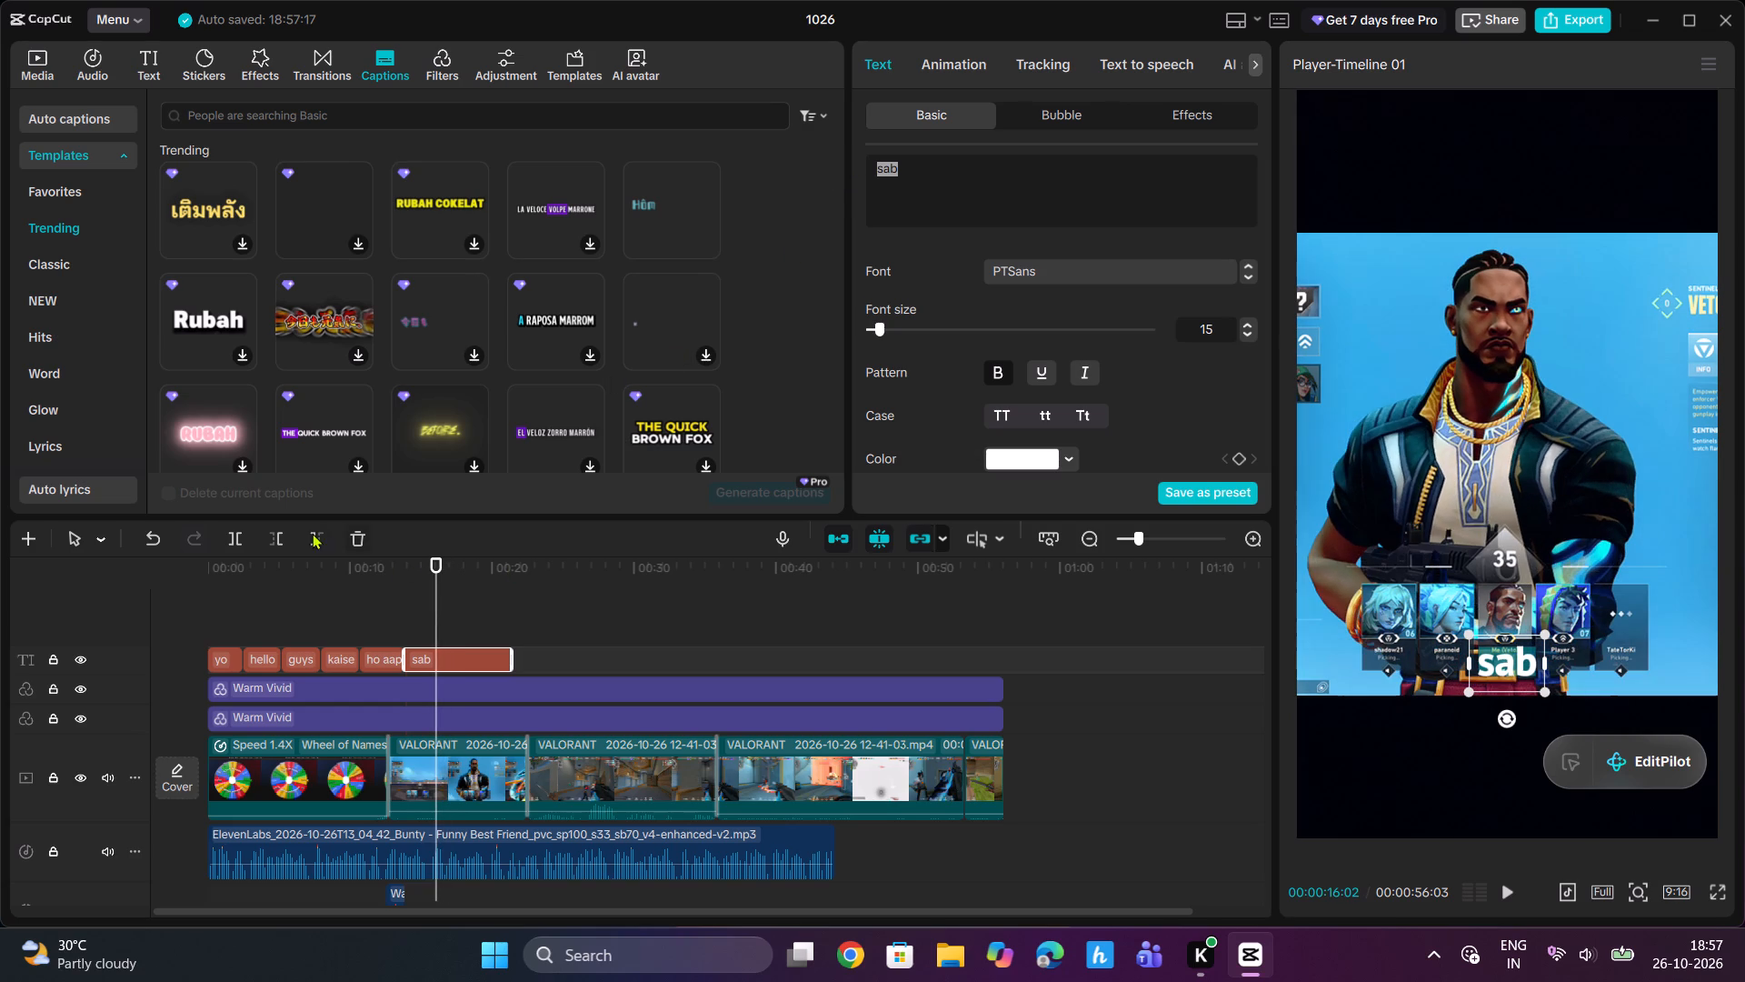
click(236, 533)
drag(946, 185, 838, 174)
text(welcome)
key(space)
text(to)
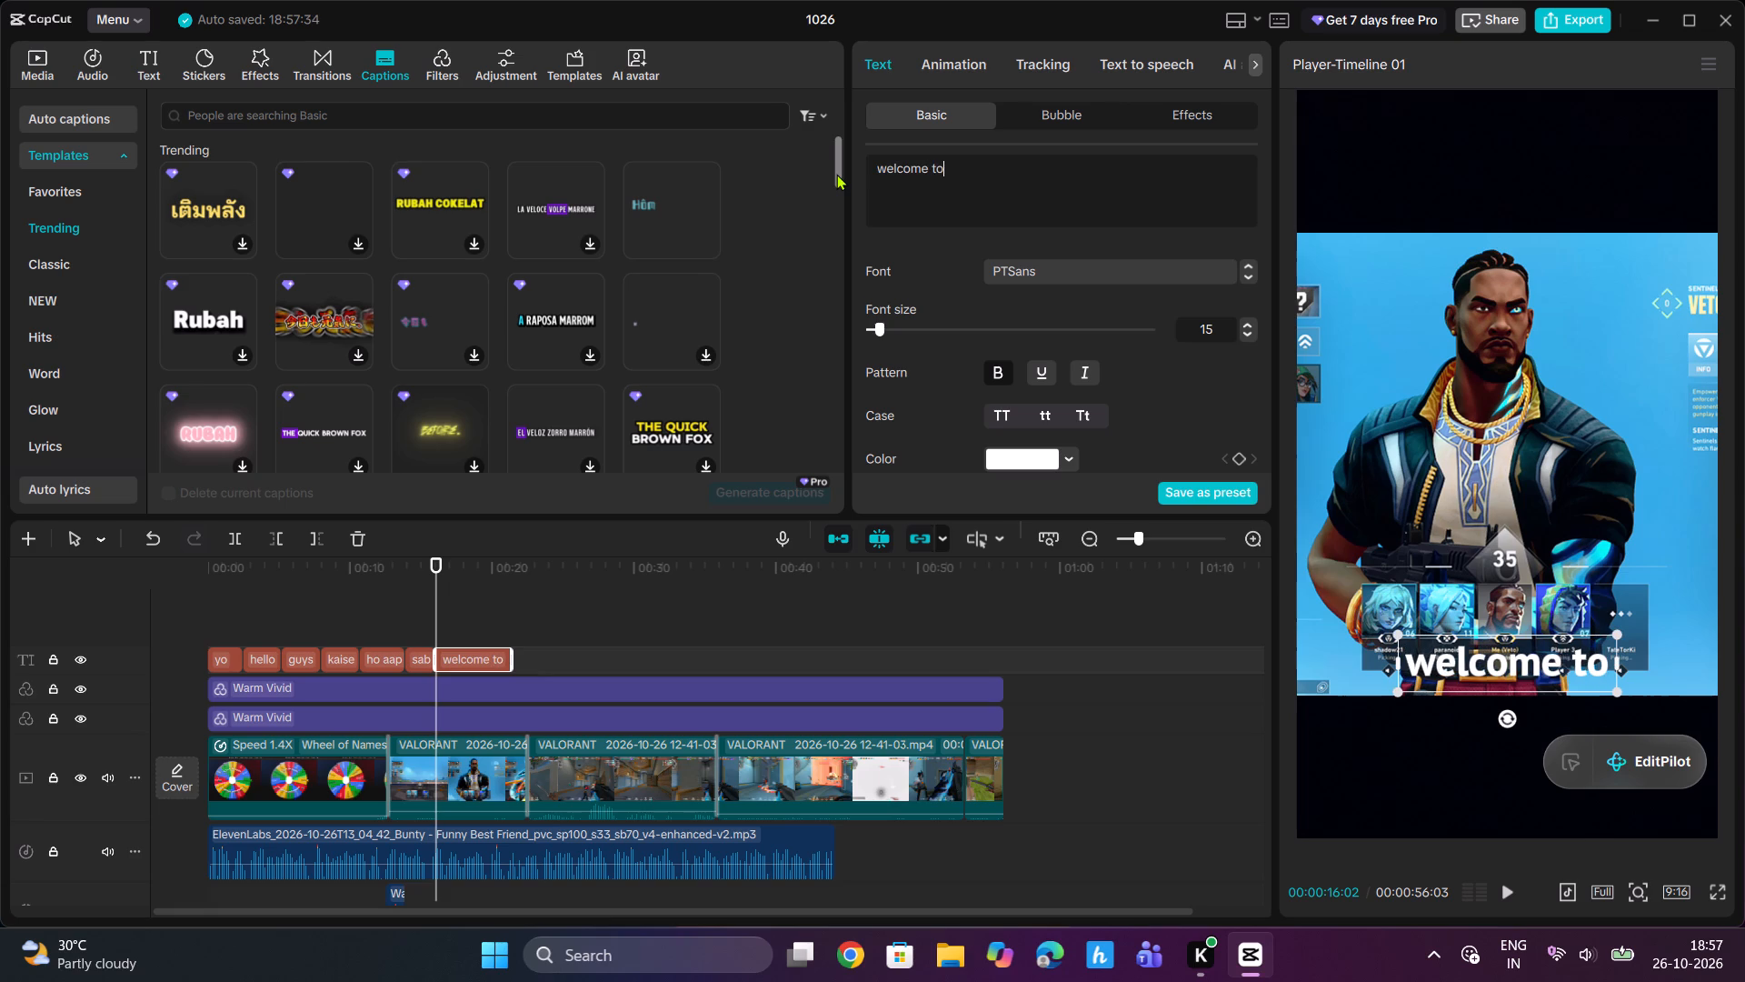
key(space)
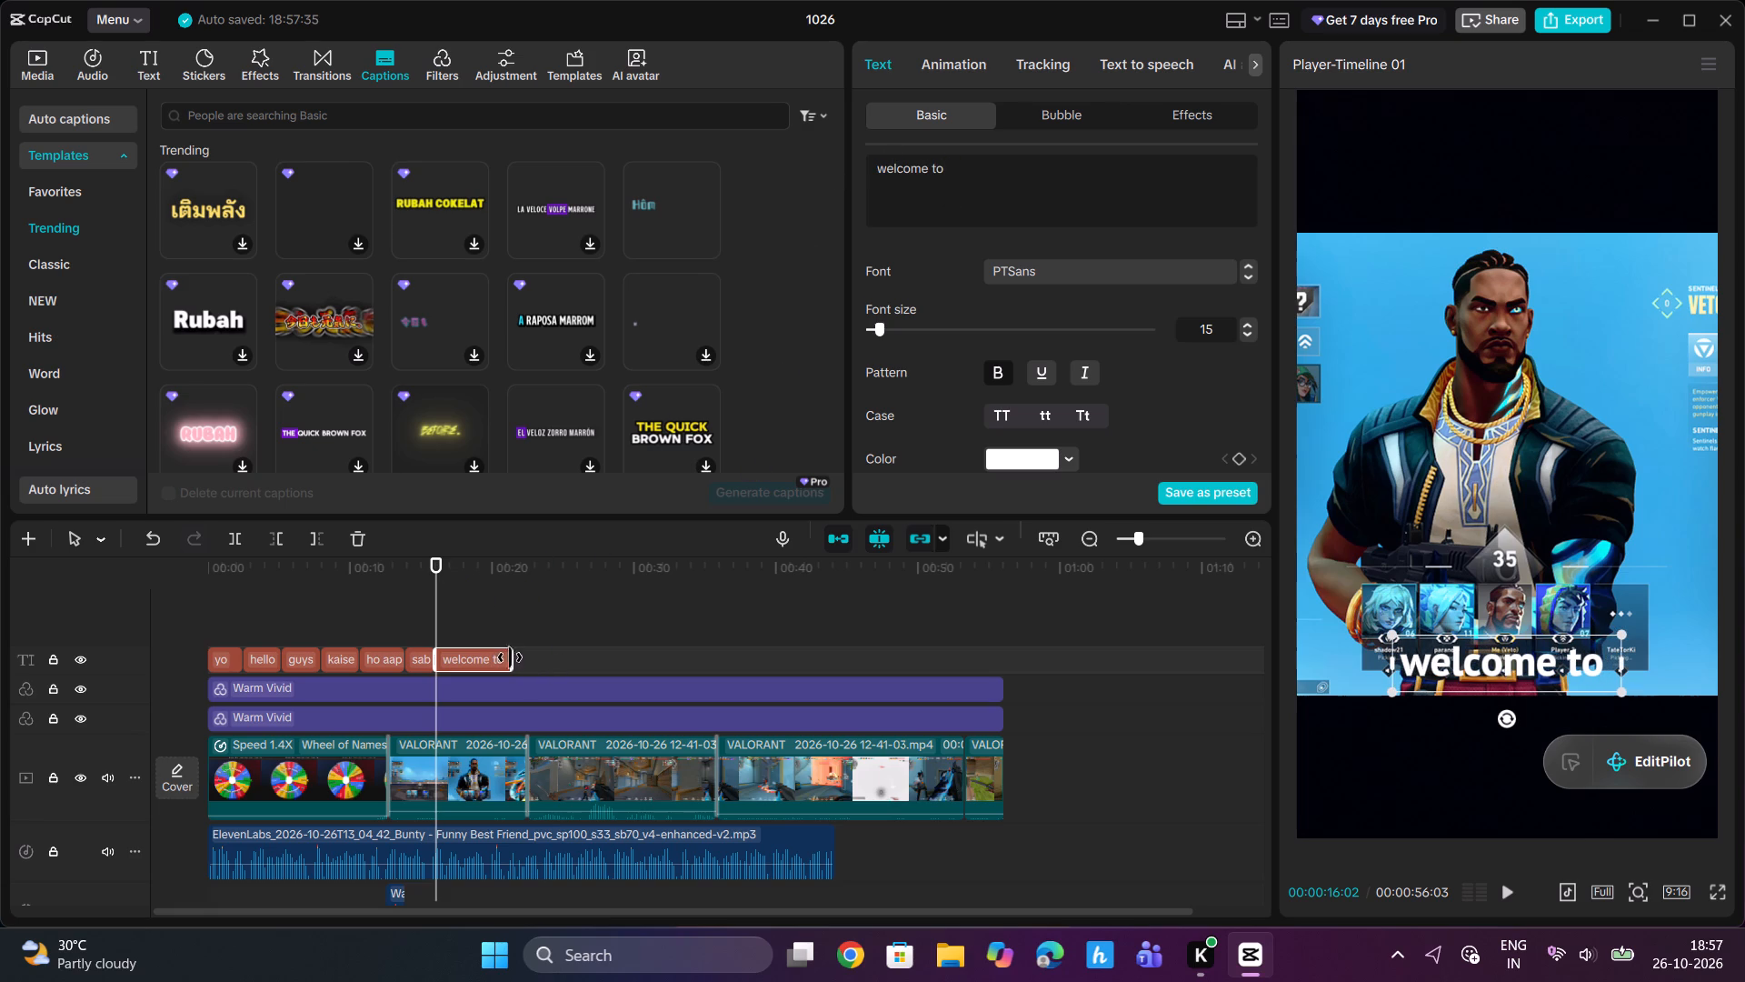
Extend the end of the "welcome to" text clip to about 00:00:29.
drag(509, 657, 627, 656)
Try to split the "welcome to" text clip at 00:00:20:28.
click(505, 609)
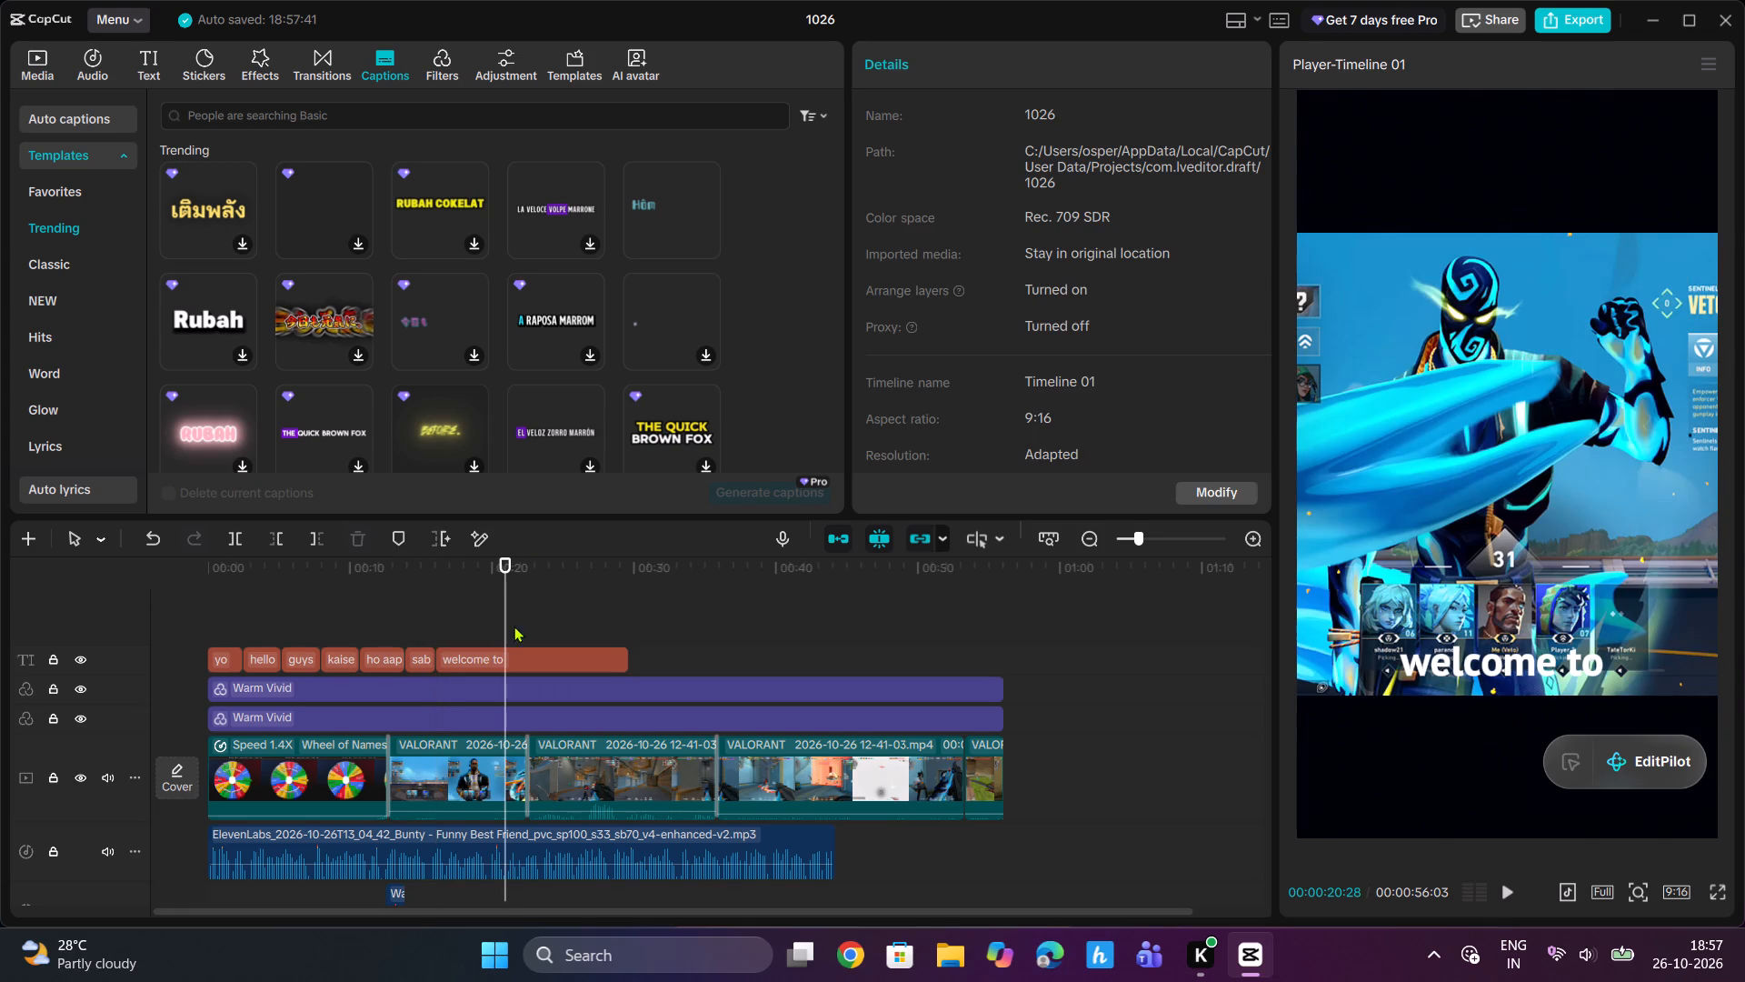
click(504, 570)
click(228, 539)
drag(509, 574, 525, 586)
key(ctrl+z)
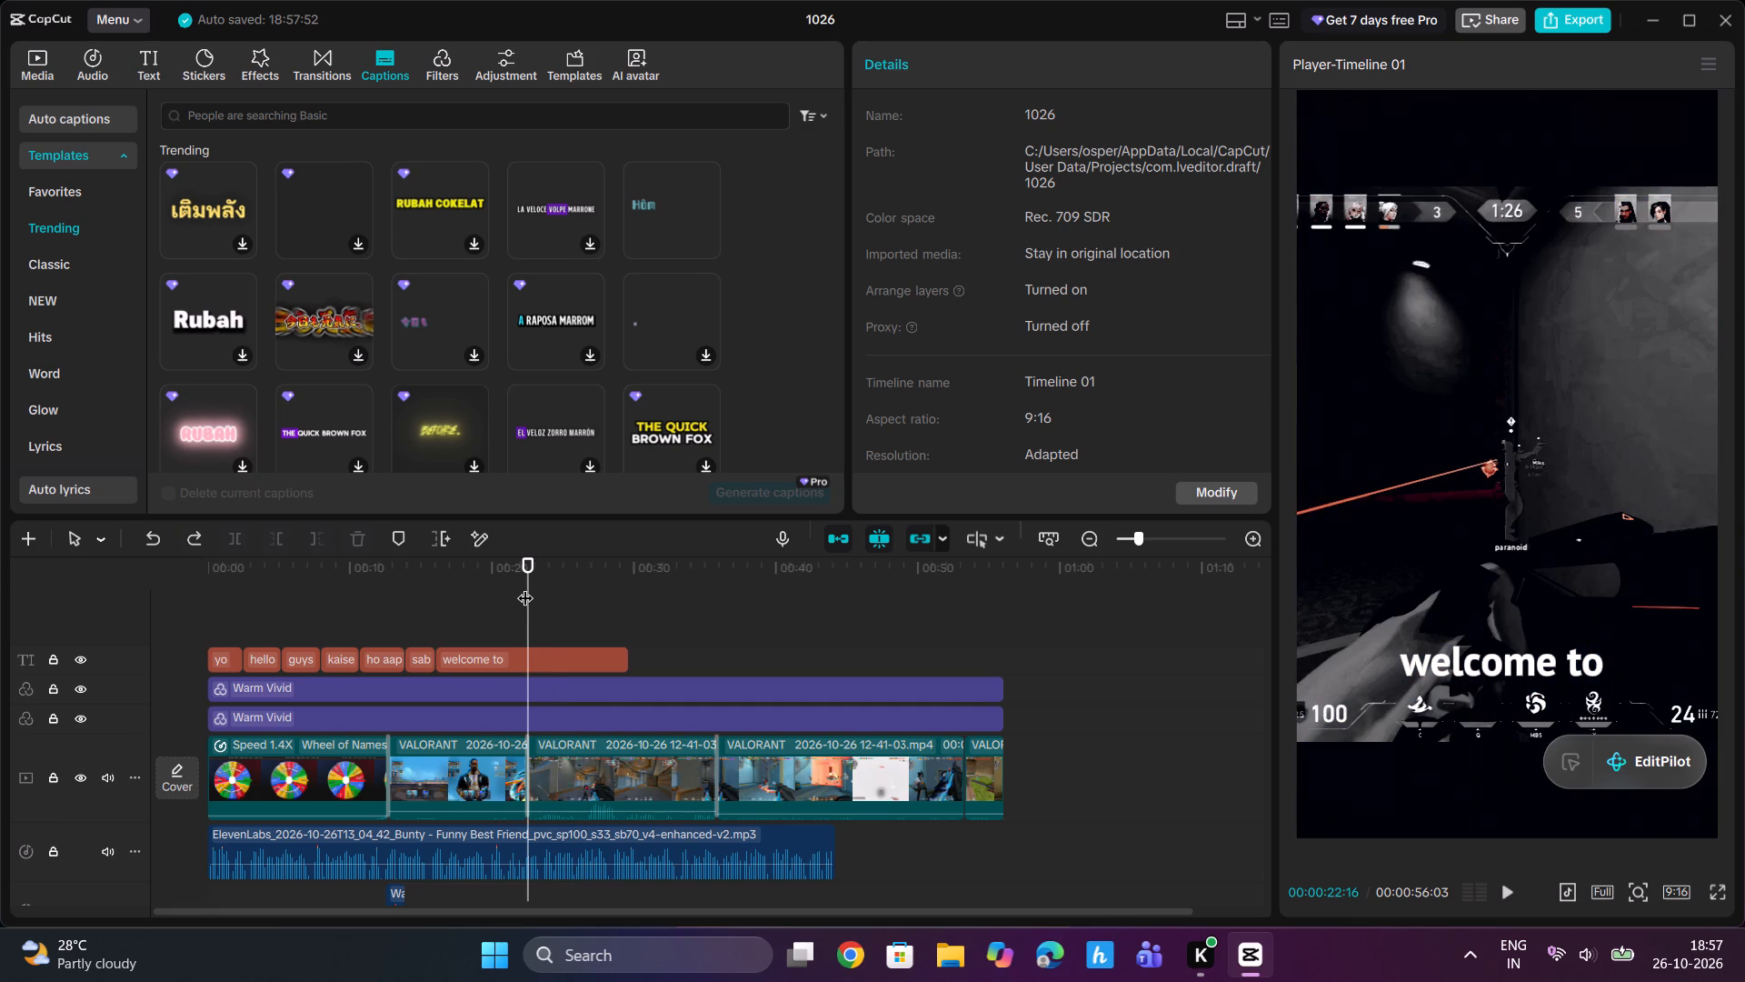
Split the "welcome to" text clip at 00:00:22:09 and change the second part's wording to "day 3 of".
drag(522, 567, 521, 580)
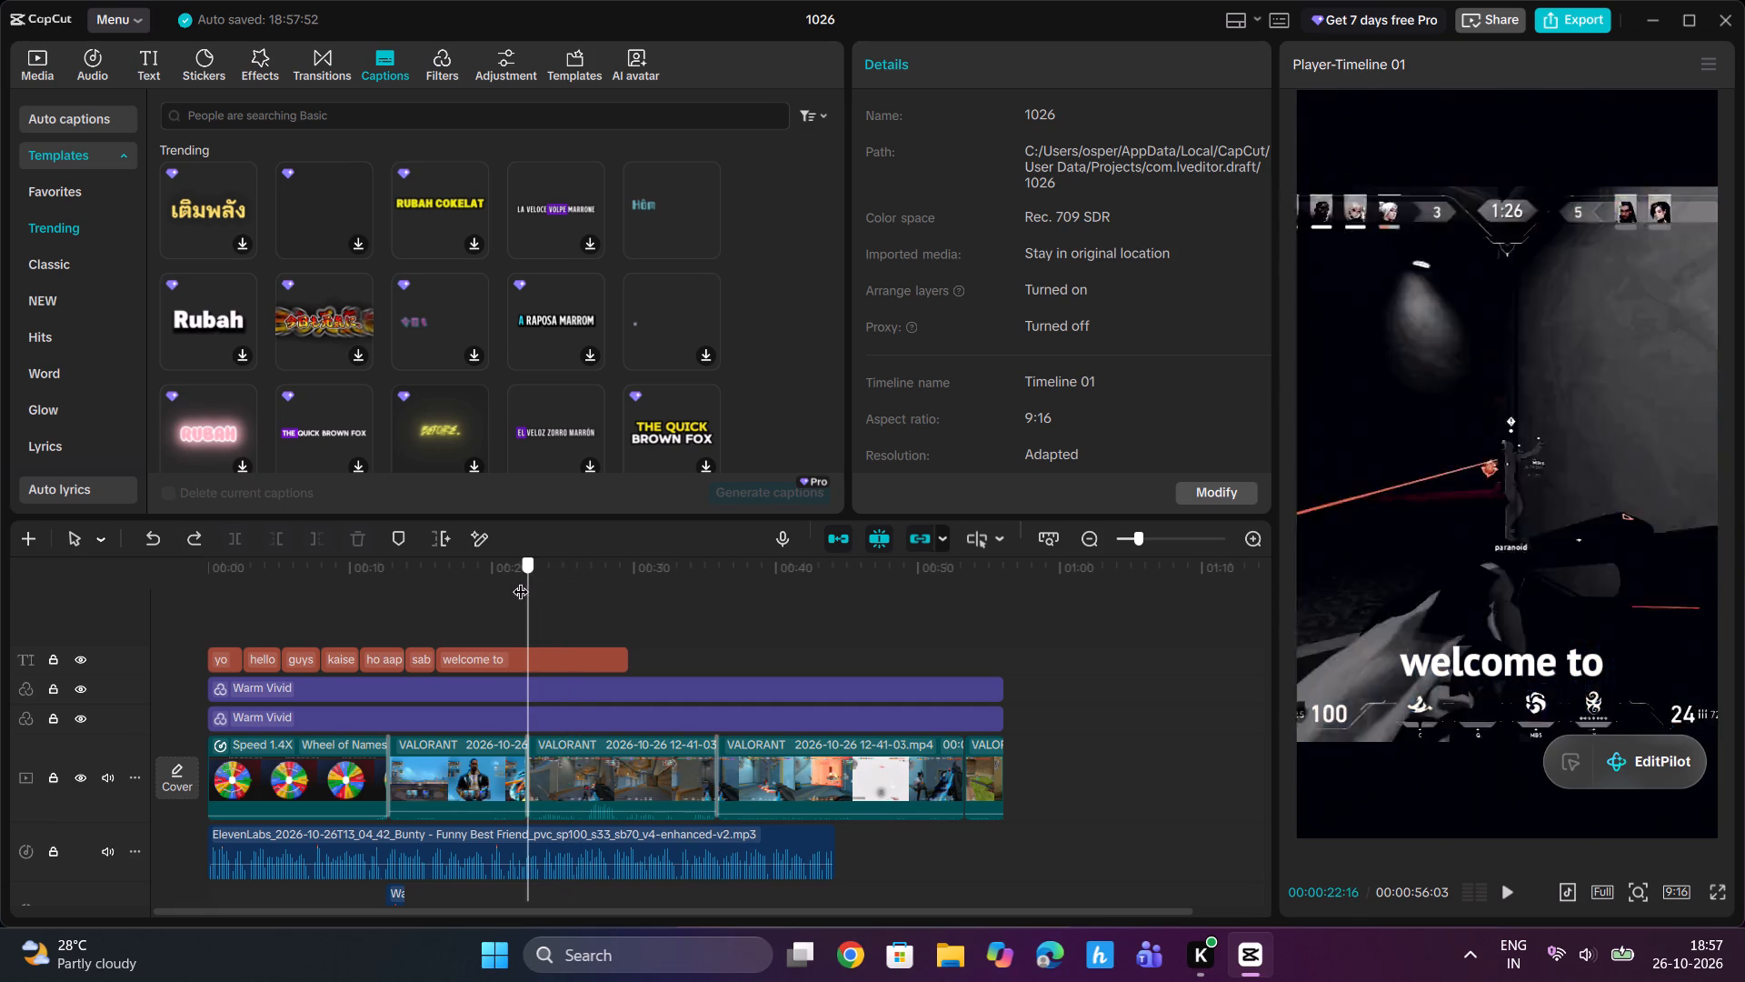
drag(521, 580, 520, 580)
click(516, 662)
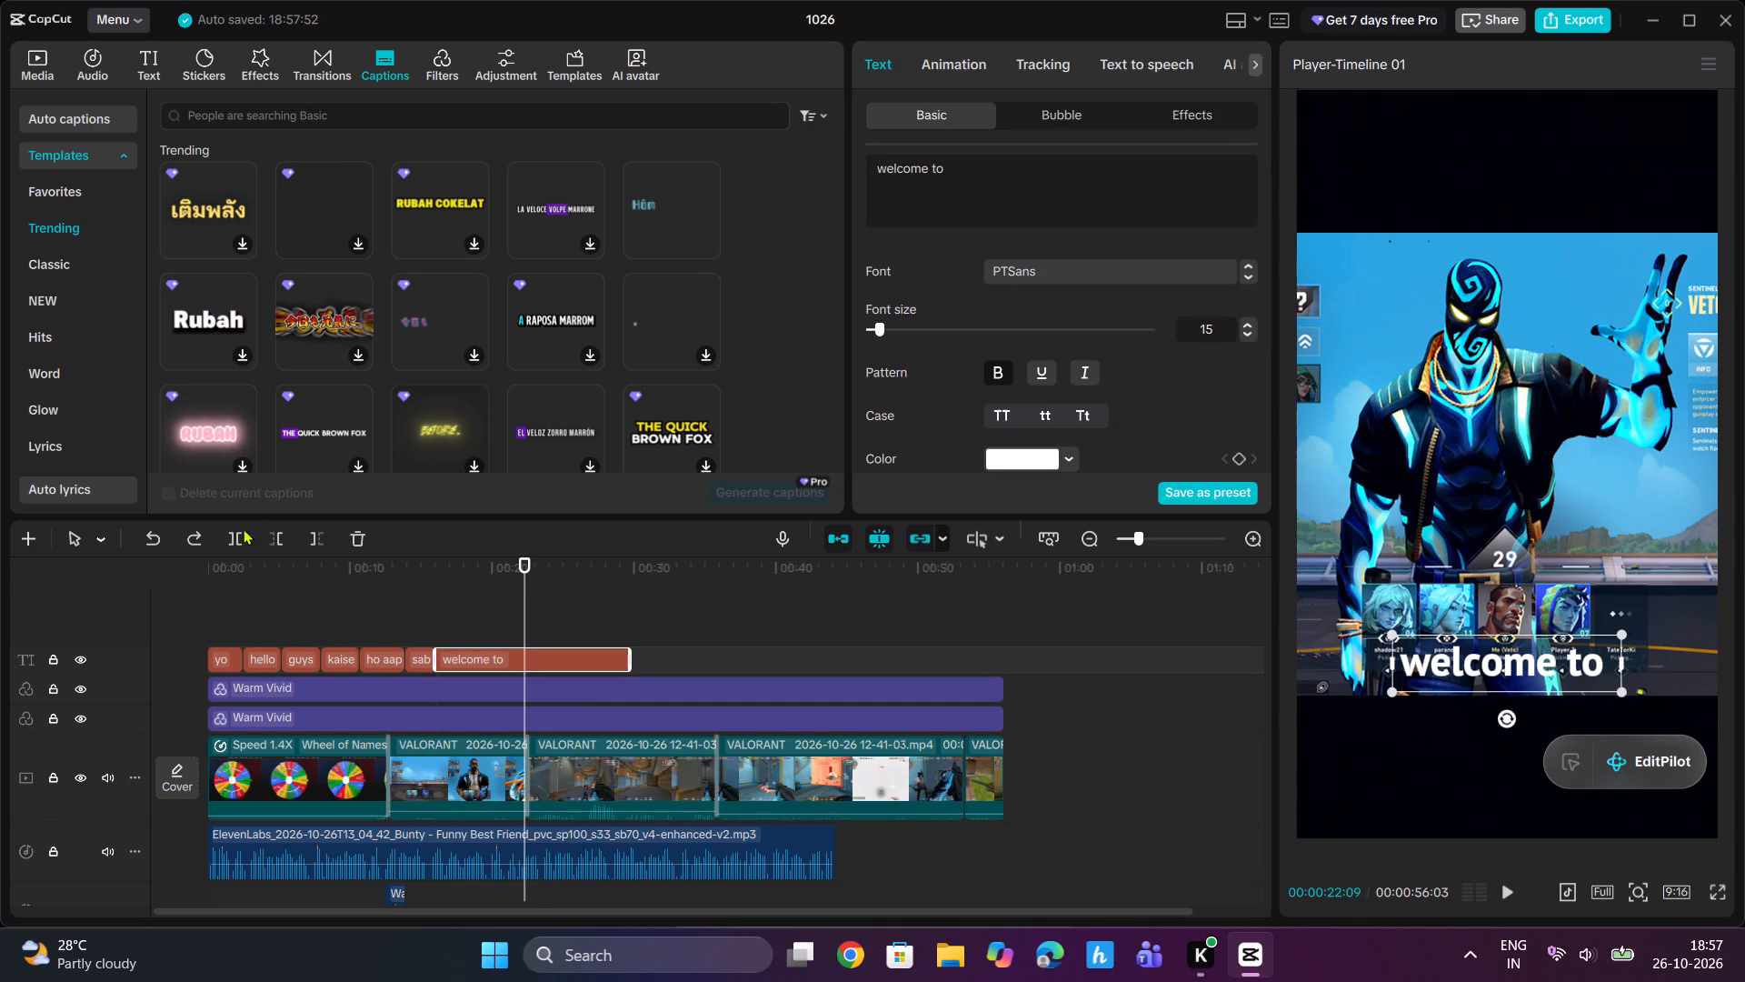
click(233, 543)
drag(981, 161, 870, 161)
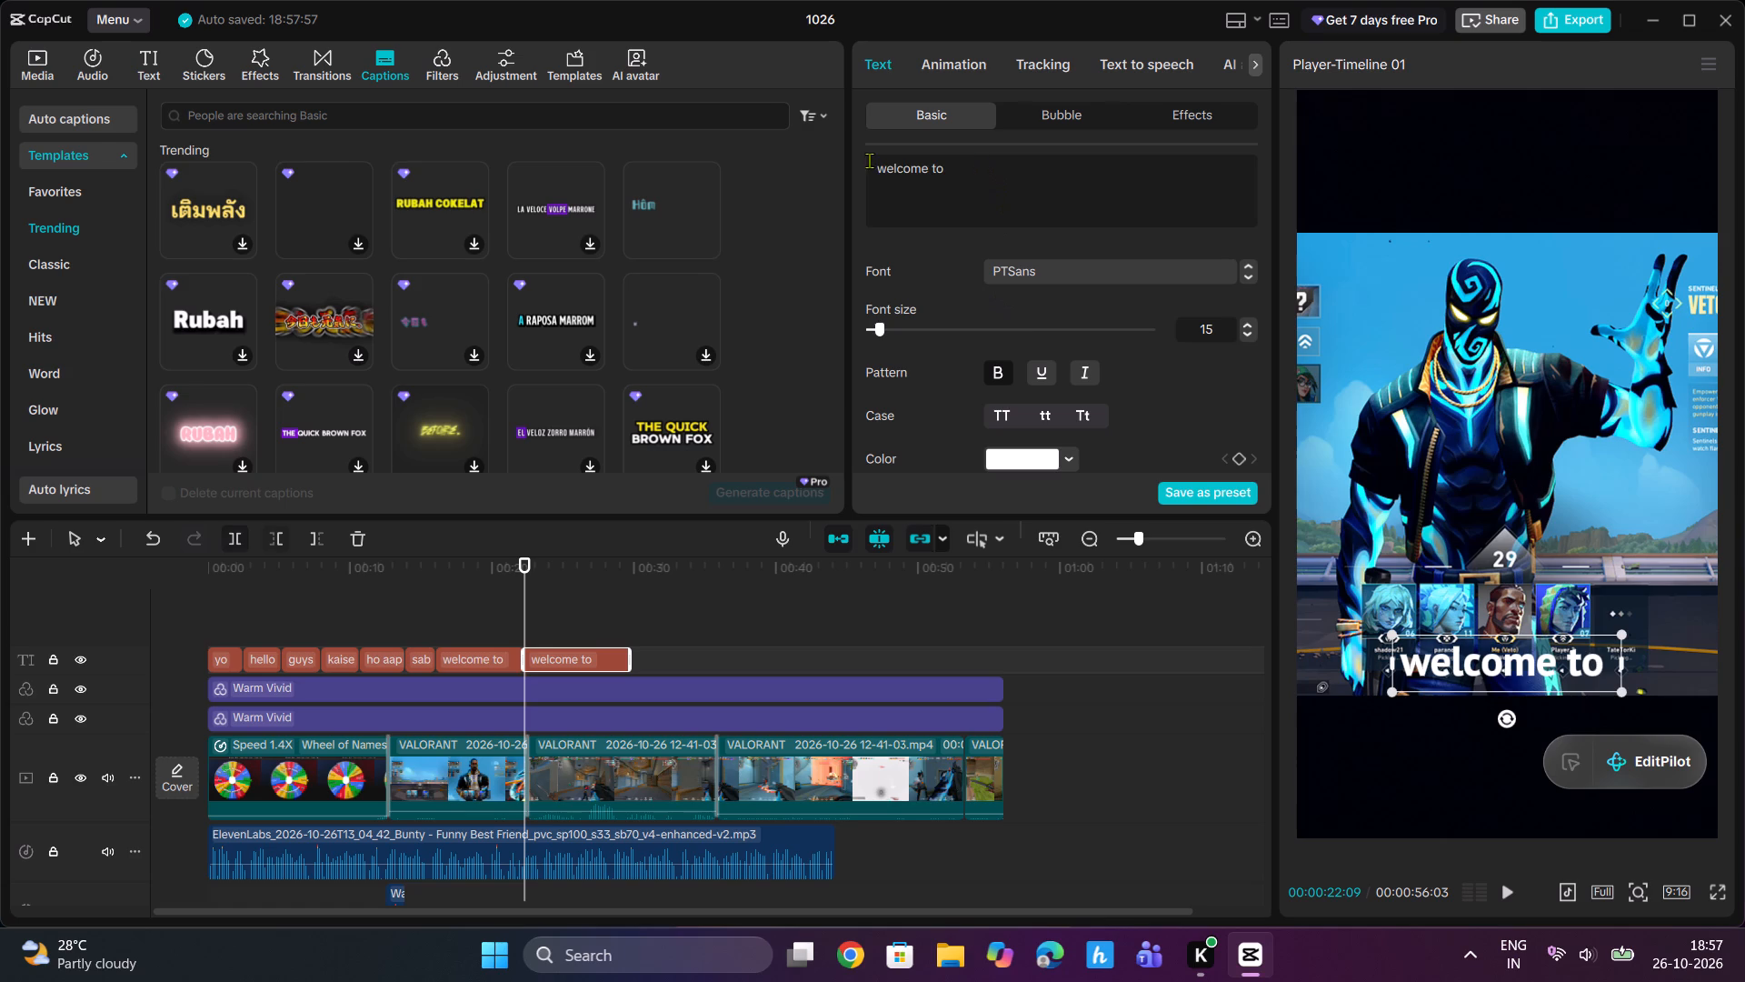
drag(870, 161, 875, 163)
text(day)
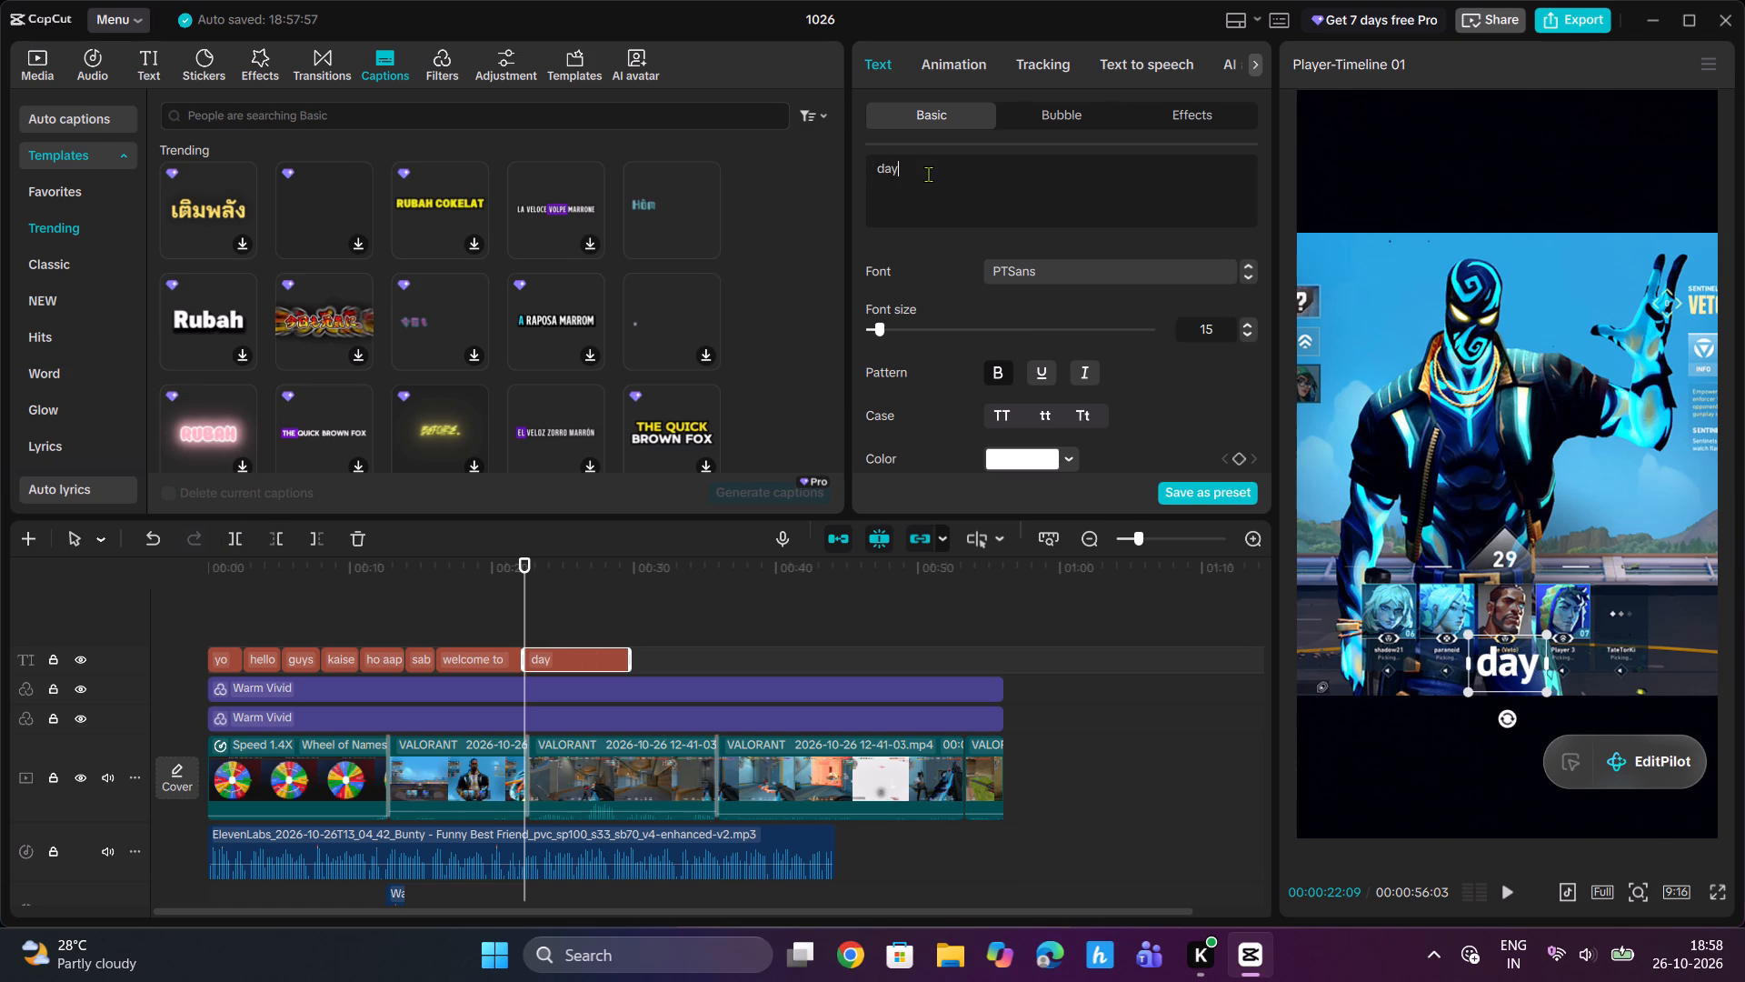
key(3)
key(BackSpace)
key(space)
text(3)
key(space)
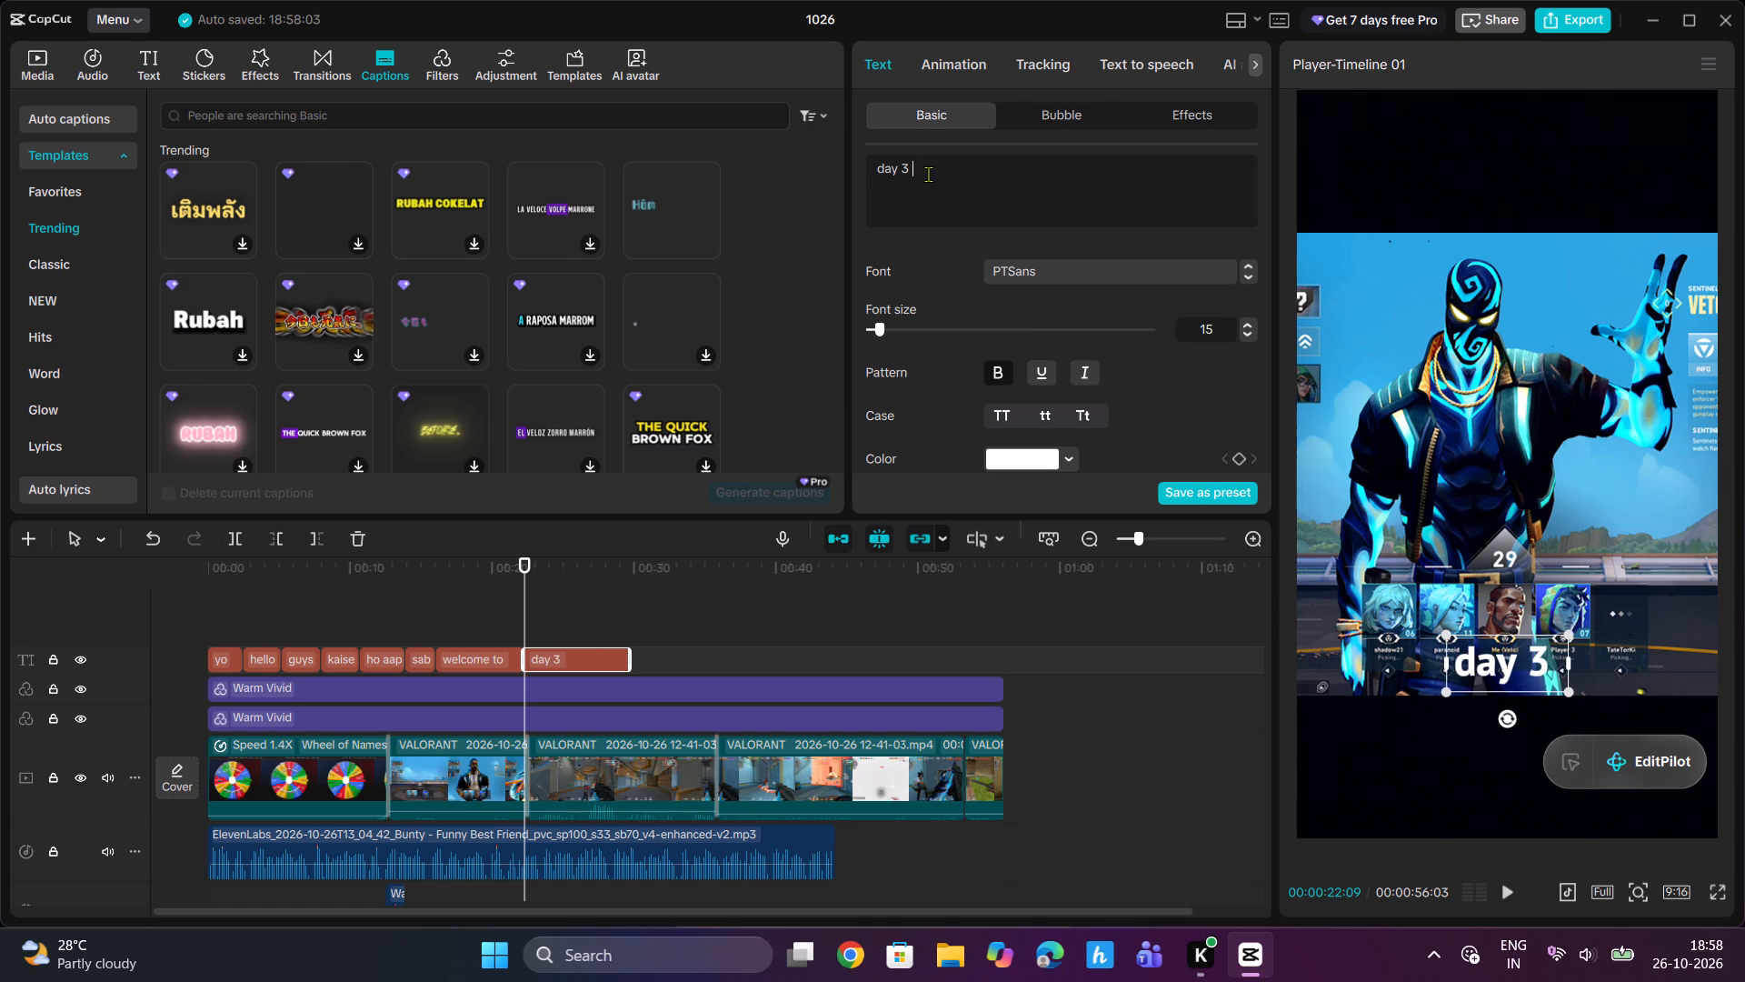
text(of)
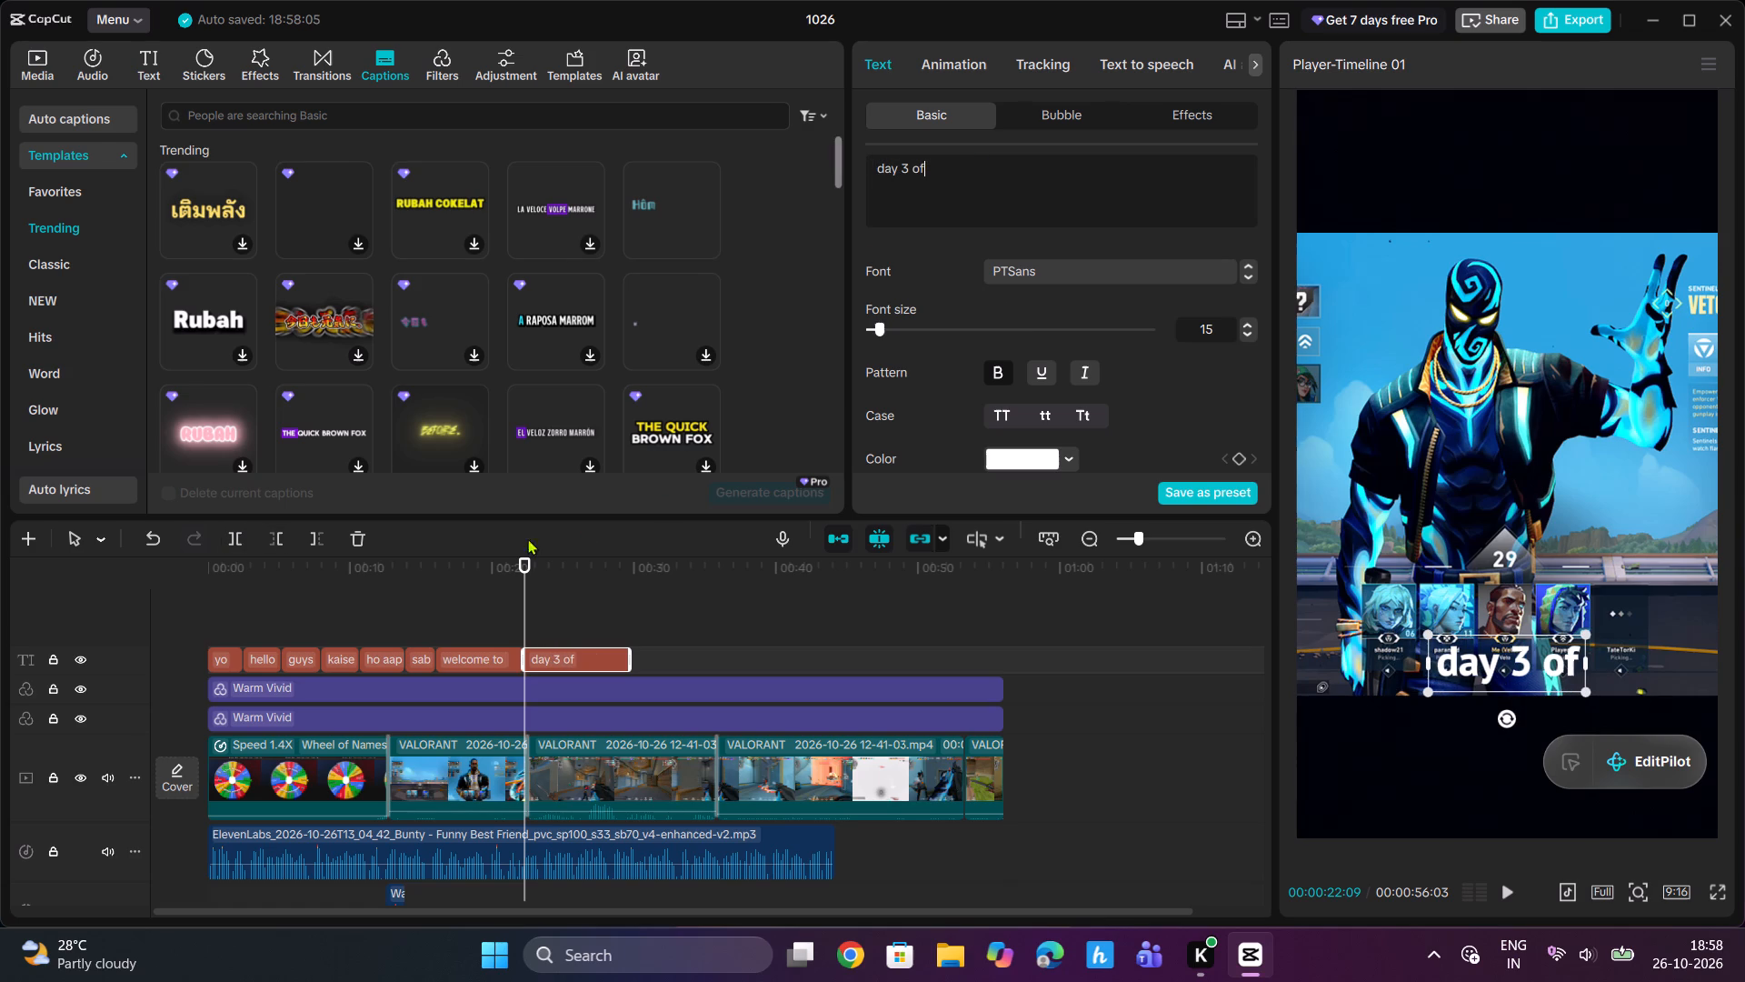
Split the "day 3 of" text clip at 00:00:26:04 and change the second part's wording to "playing".
drag(524, 565, 579, 576)
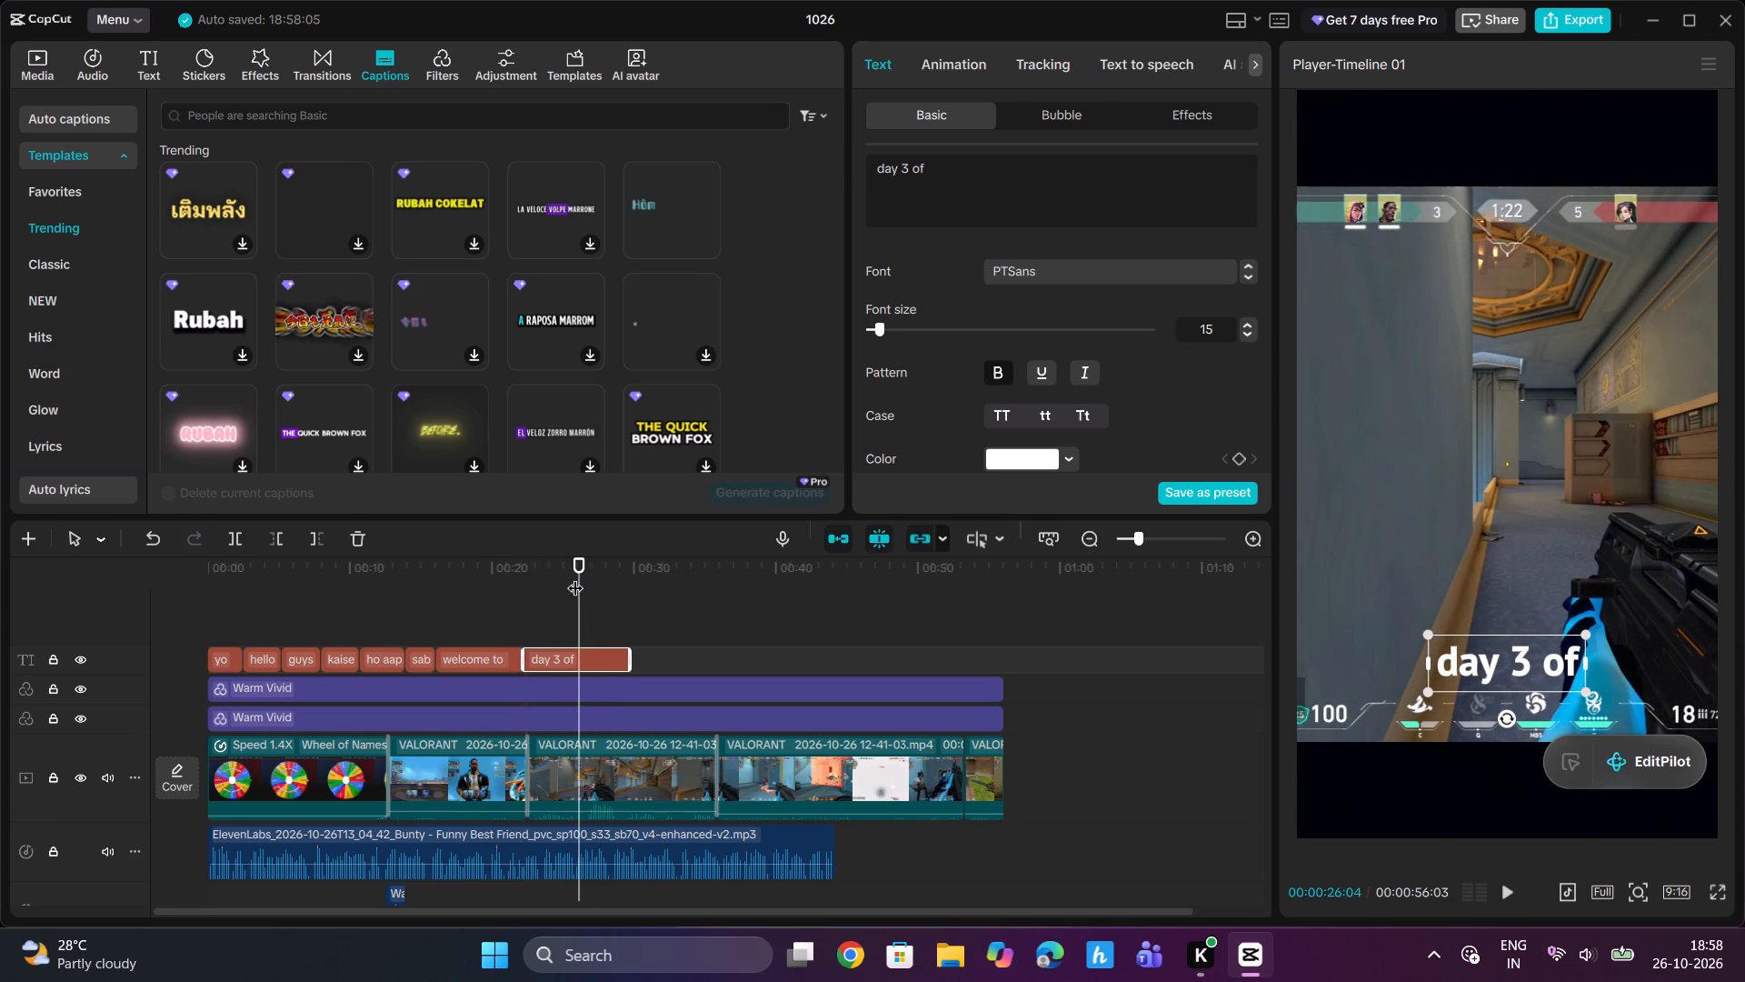
click(234, 542)
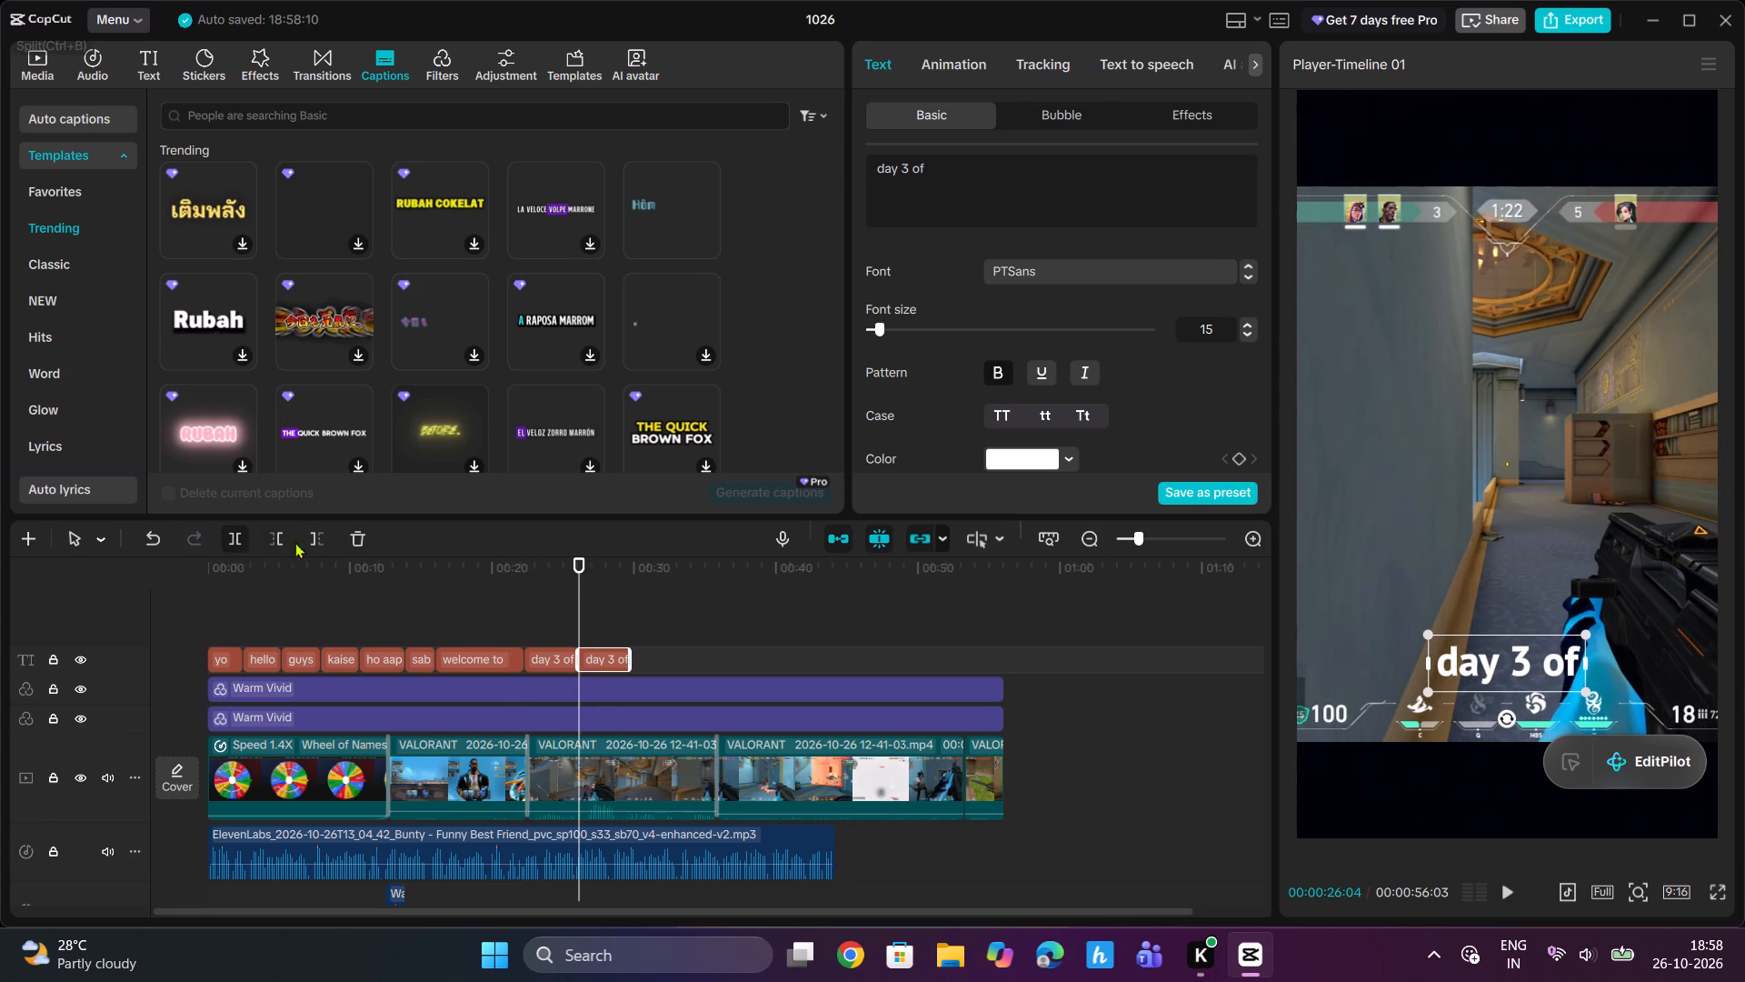
drag(948, 167, 843, 169)
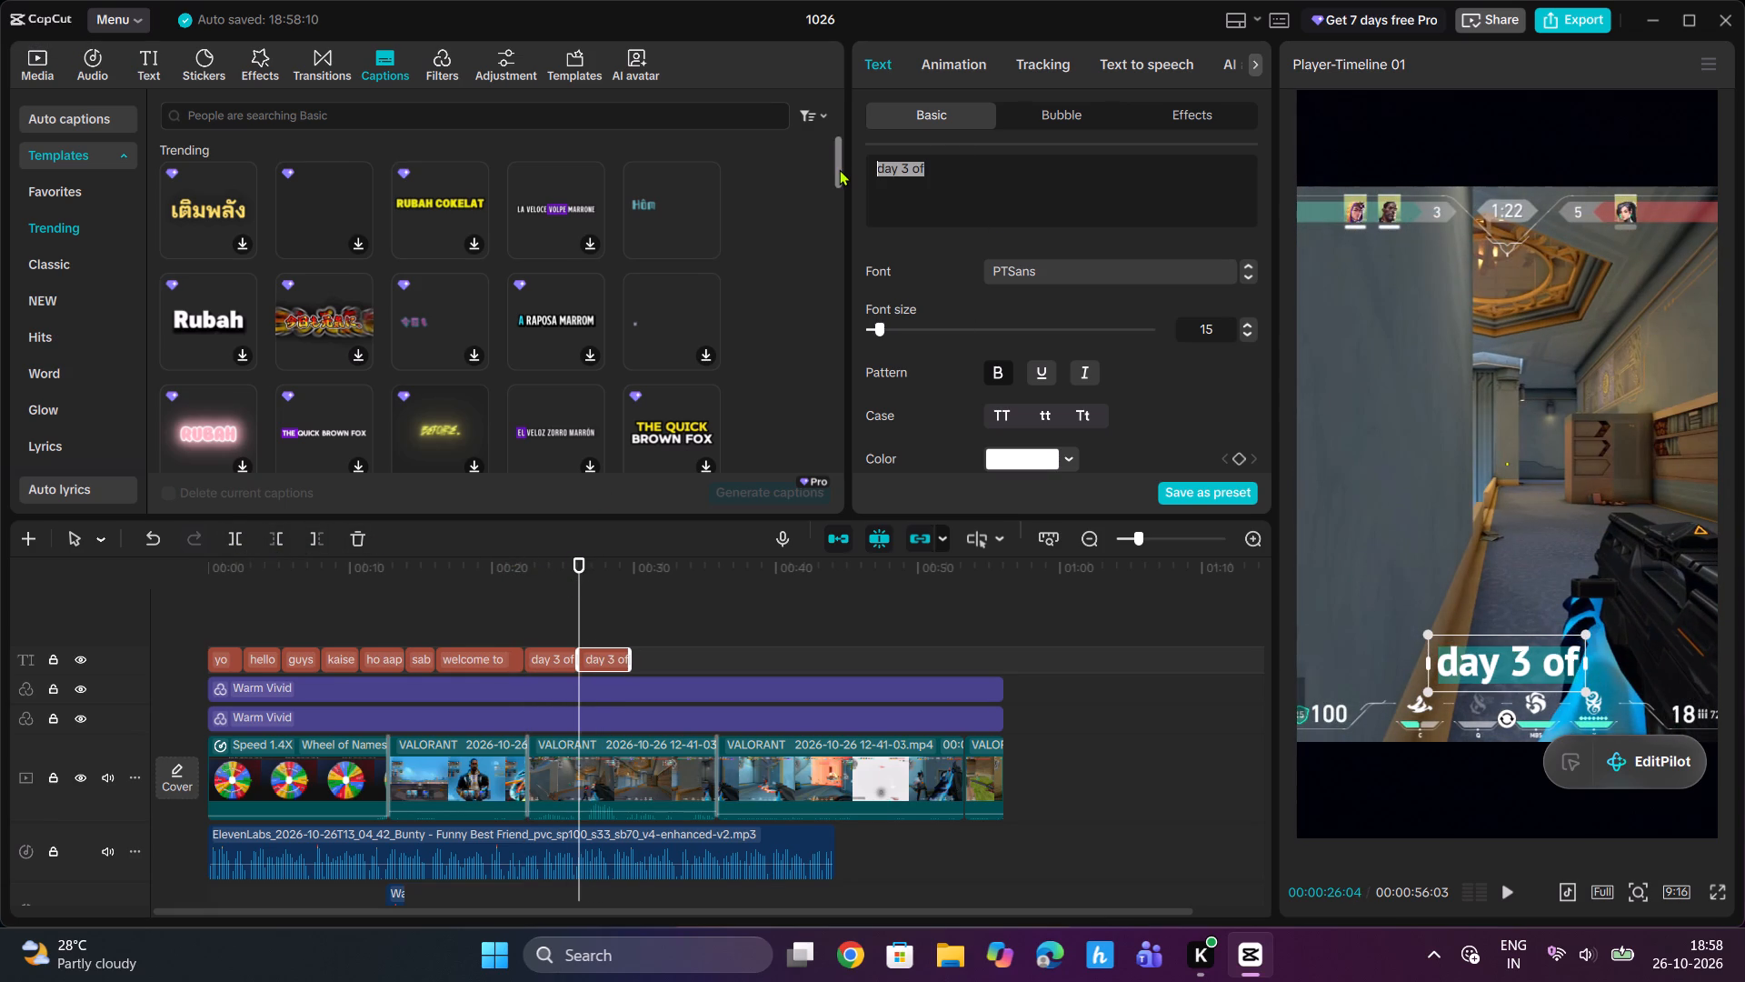
text(playing)
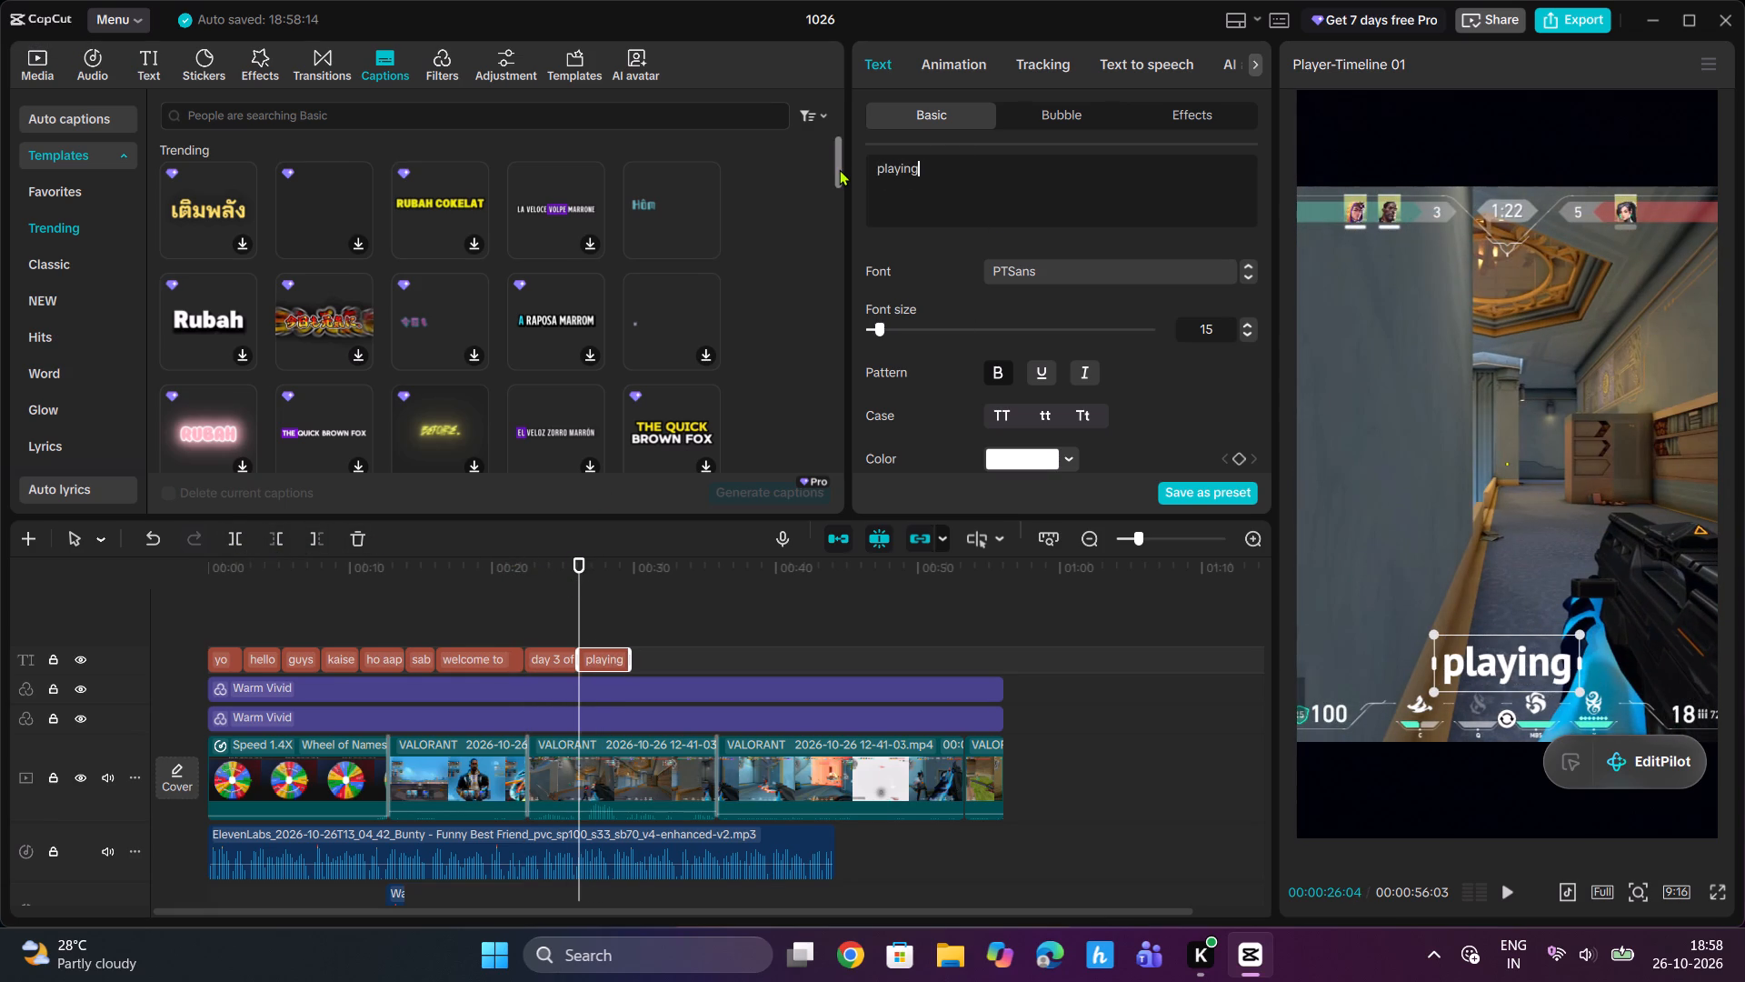
Extend the end of the "playing" text clip to about 00:00:34.
drag(629, 661, 687, 662)
Split the "playing" text clip at 00:00:29:19 and change the second part's wording to "random".
click(622, 615)
click(624, 571)
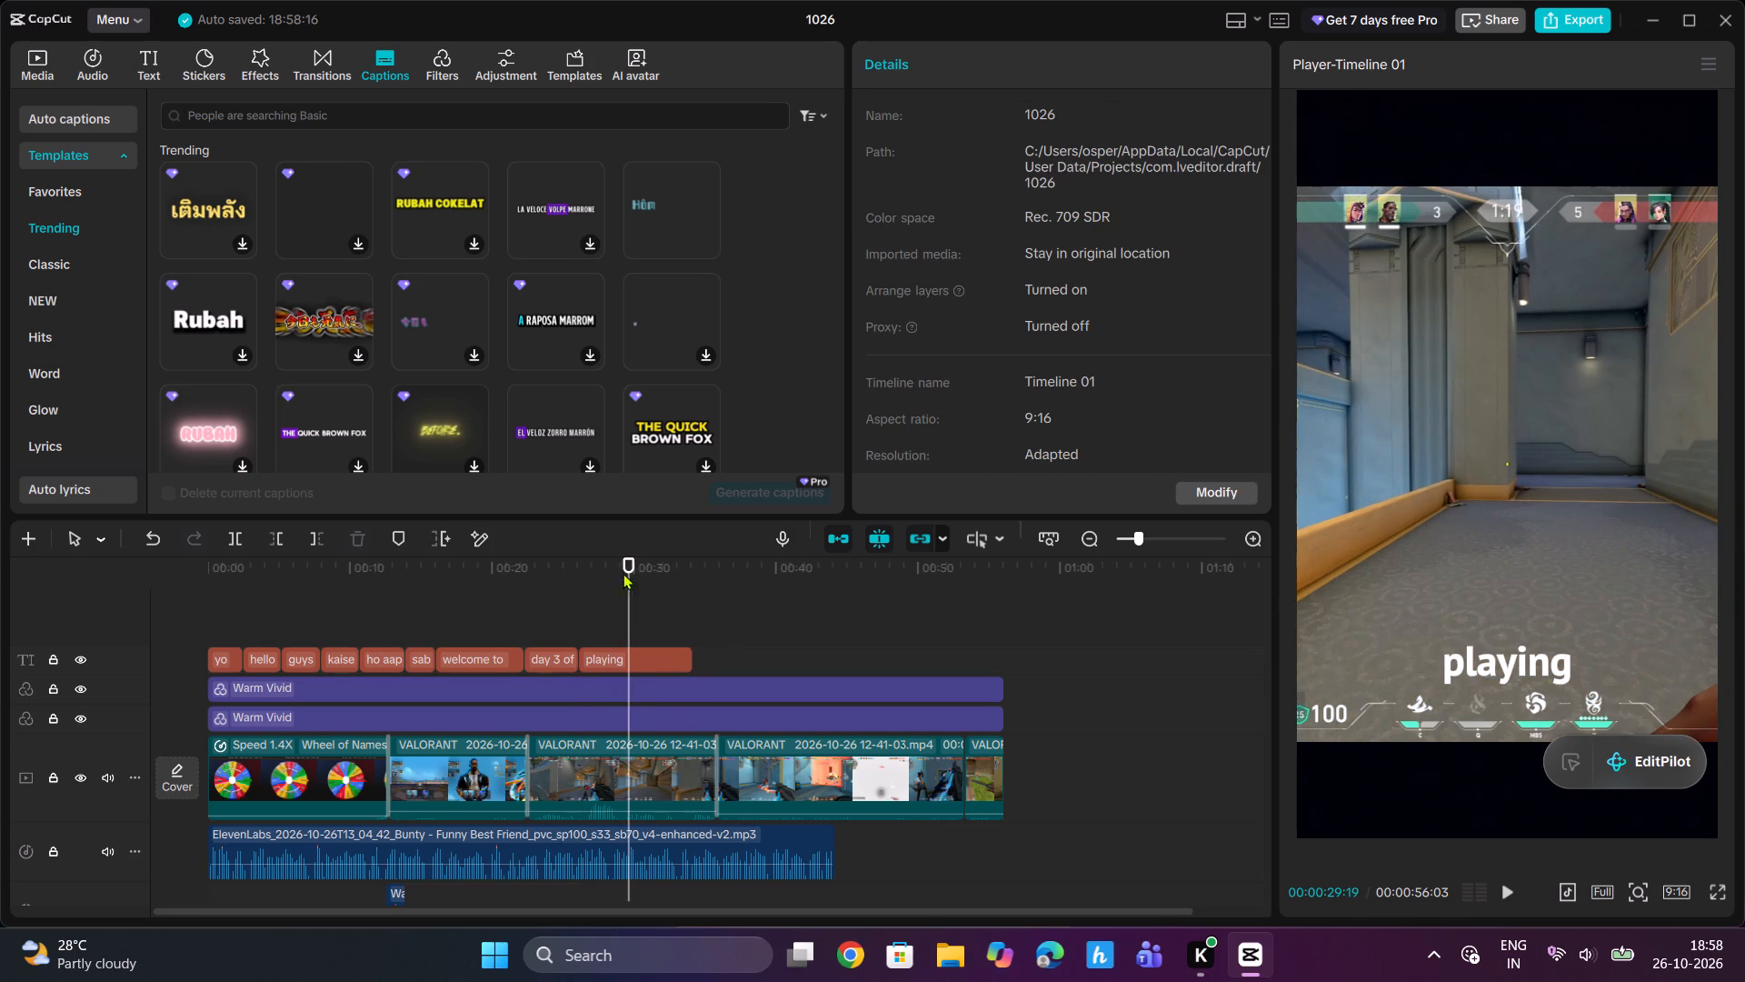
click(632, 660)
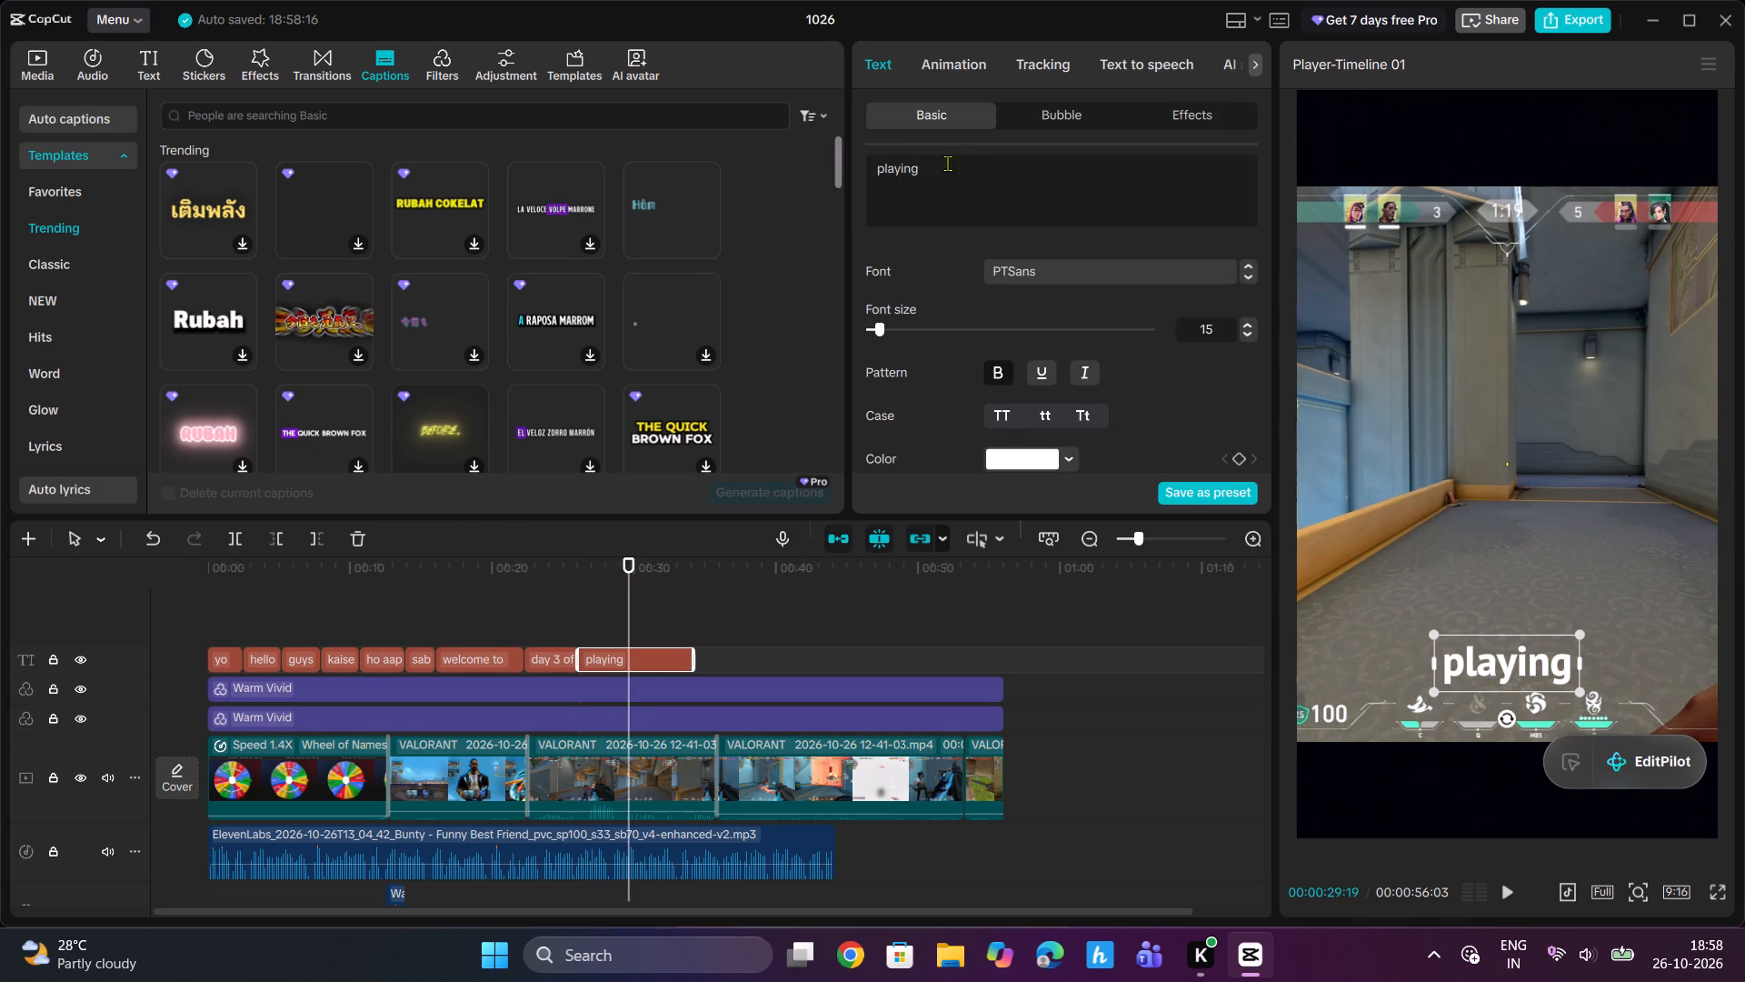
drag(939, 166, 843, 166)
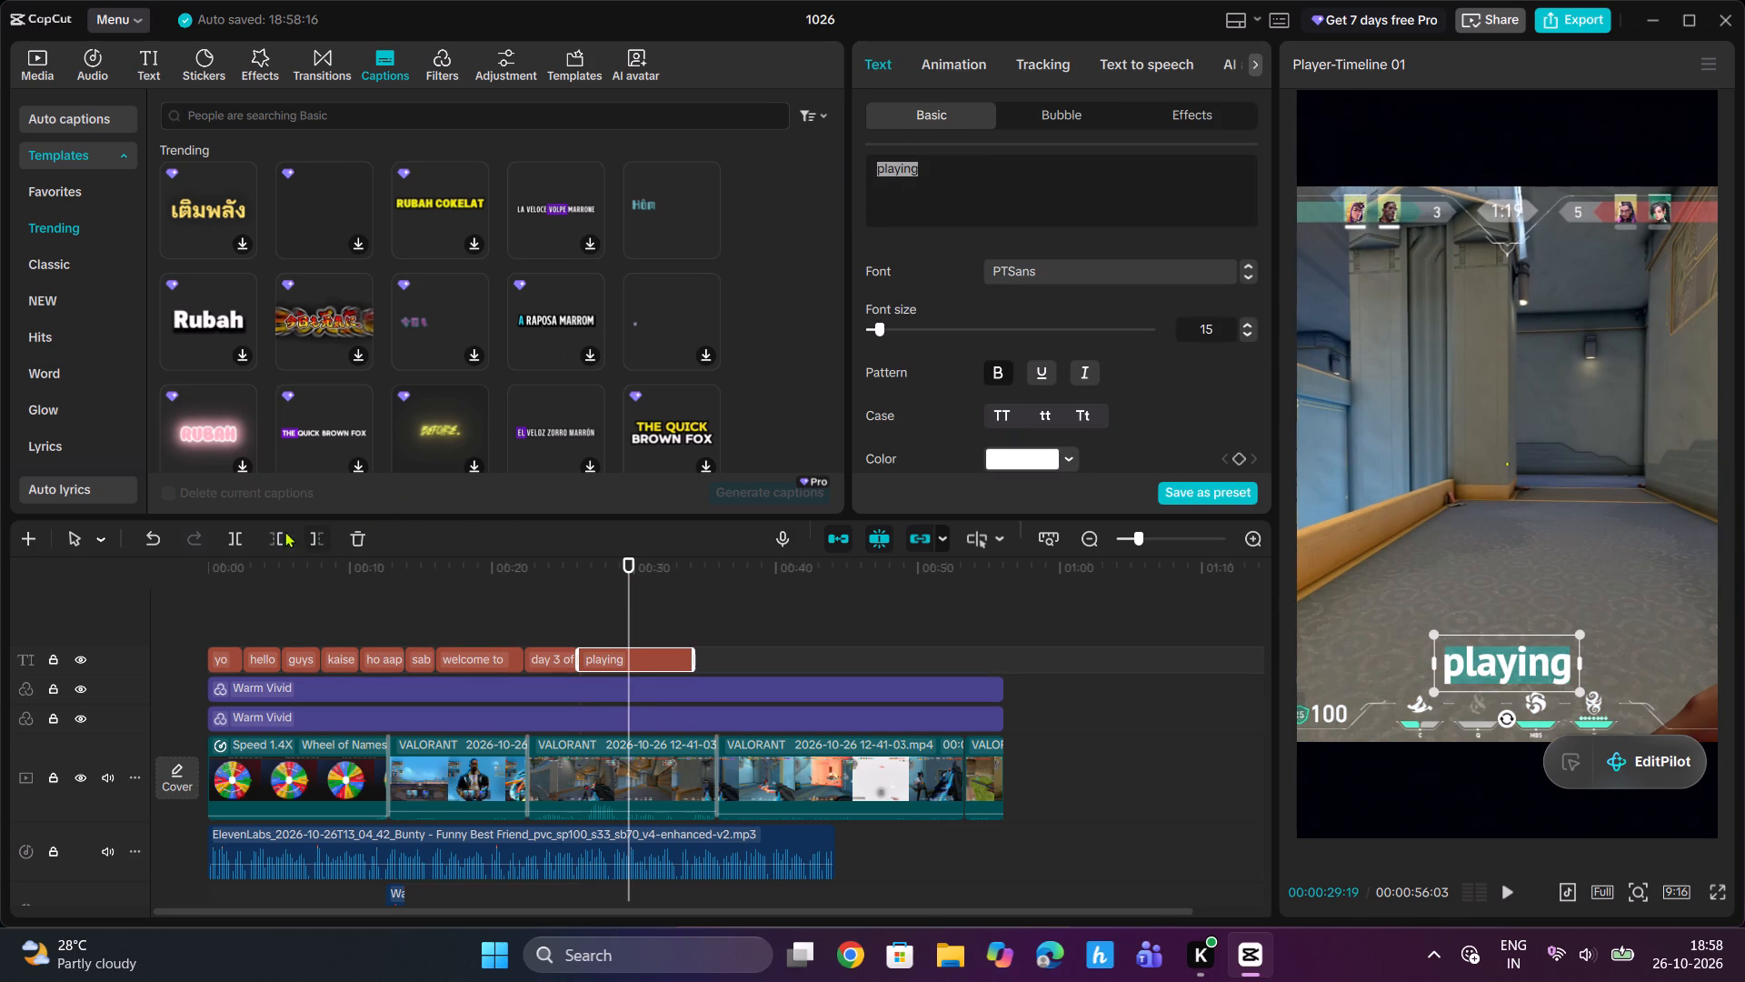
click(232, 537)
drag(960, 177, 862, 174)
text(ran)
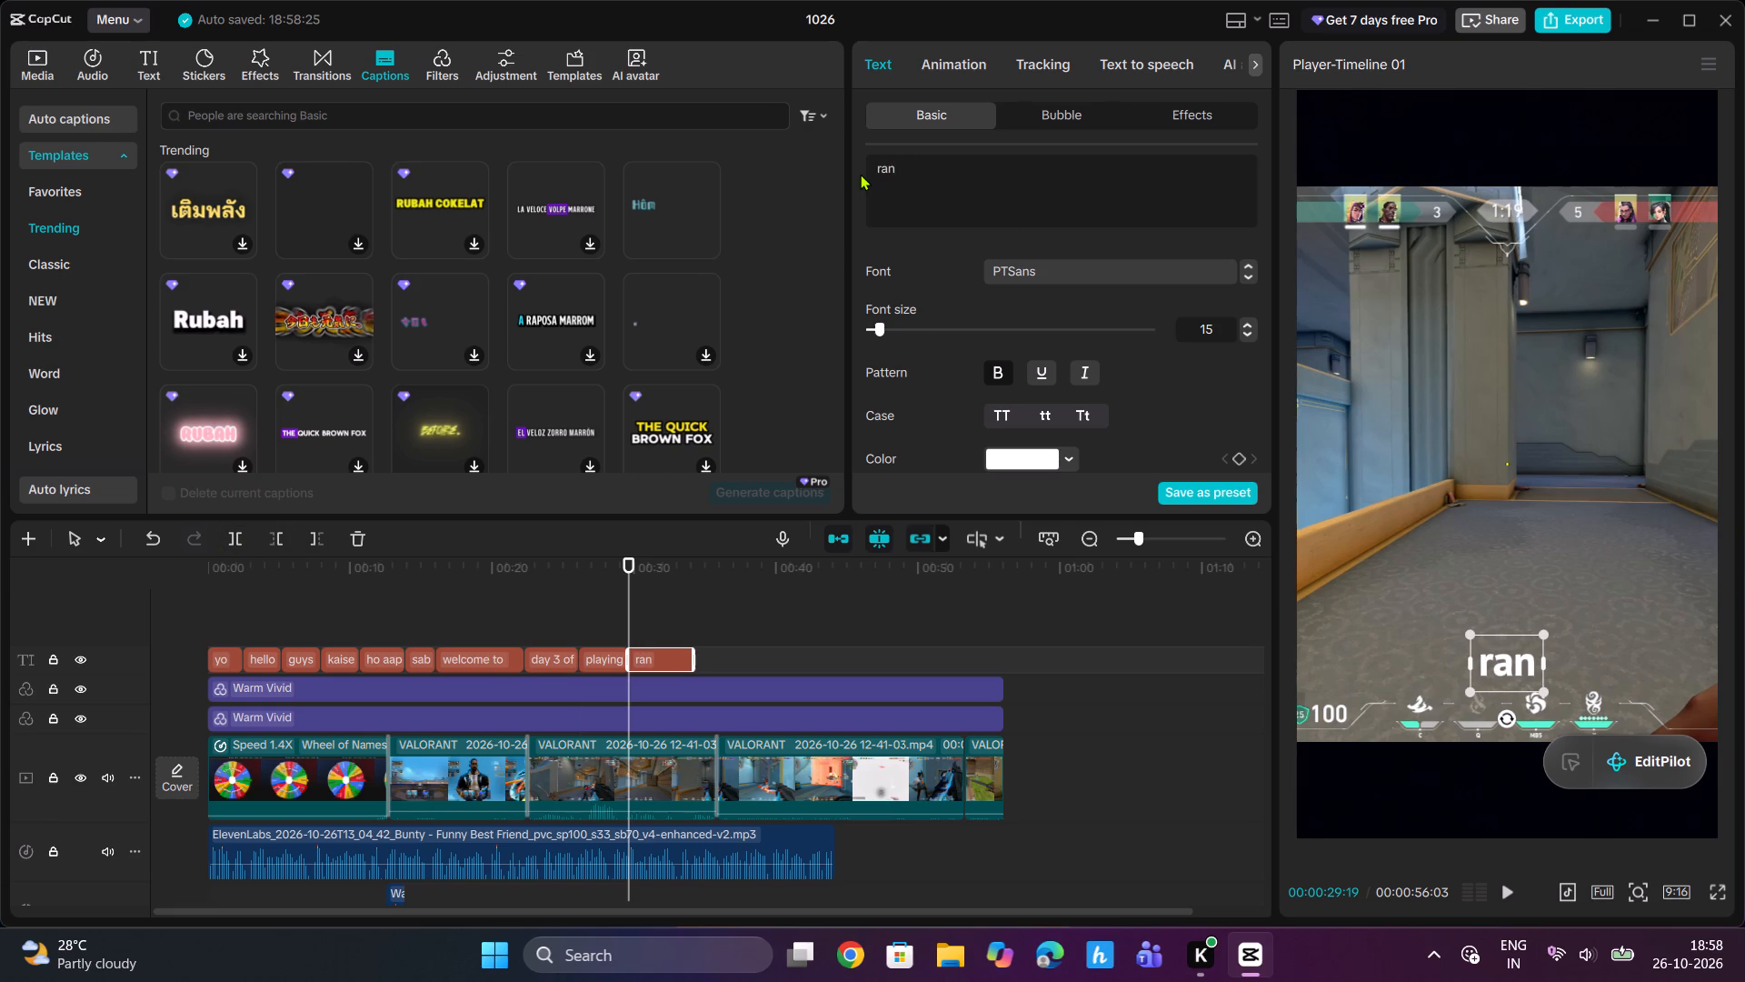
text(dom)
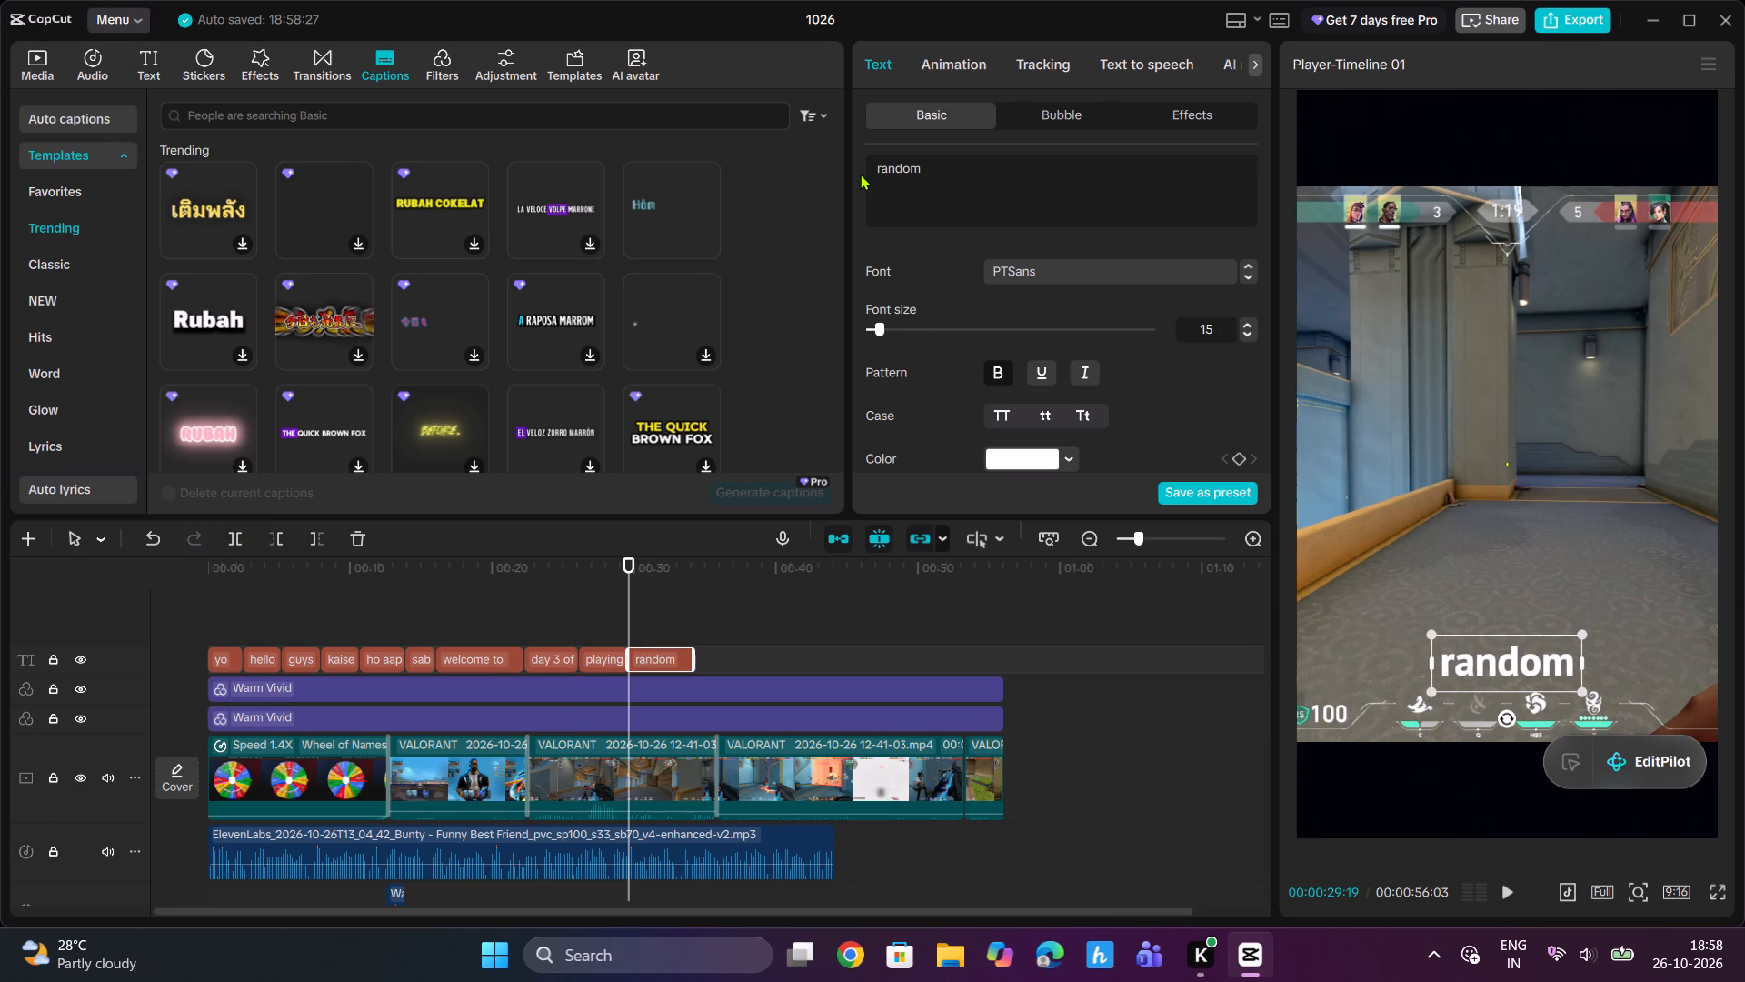
key(space)
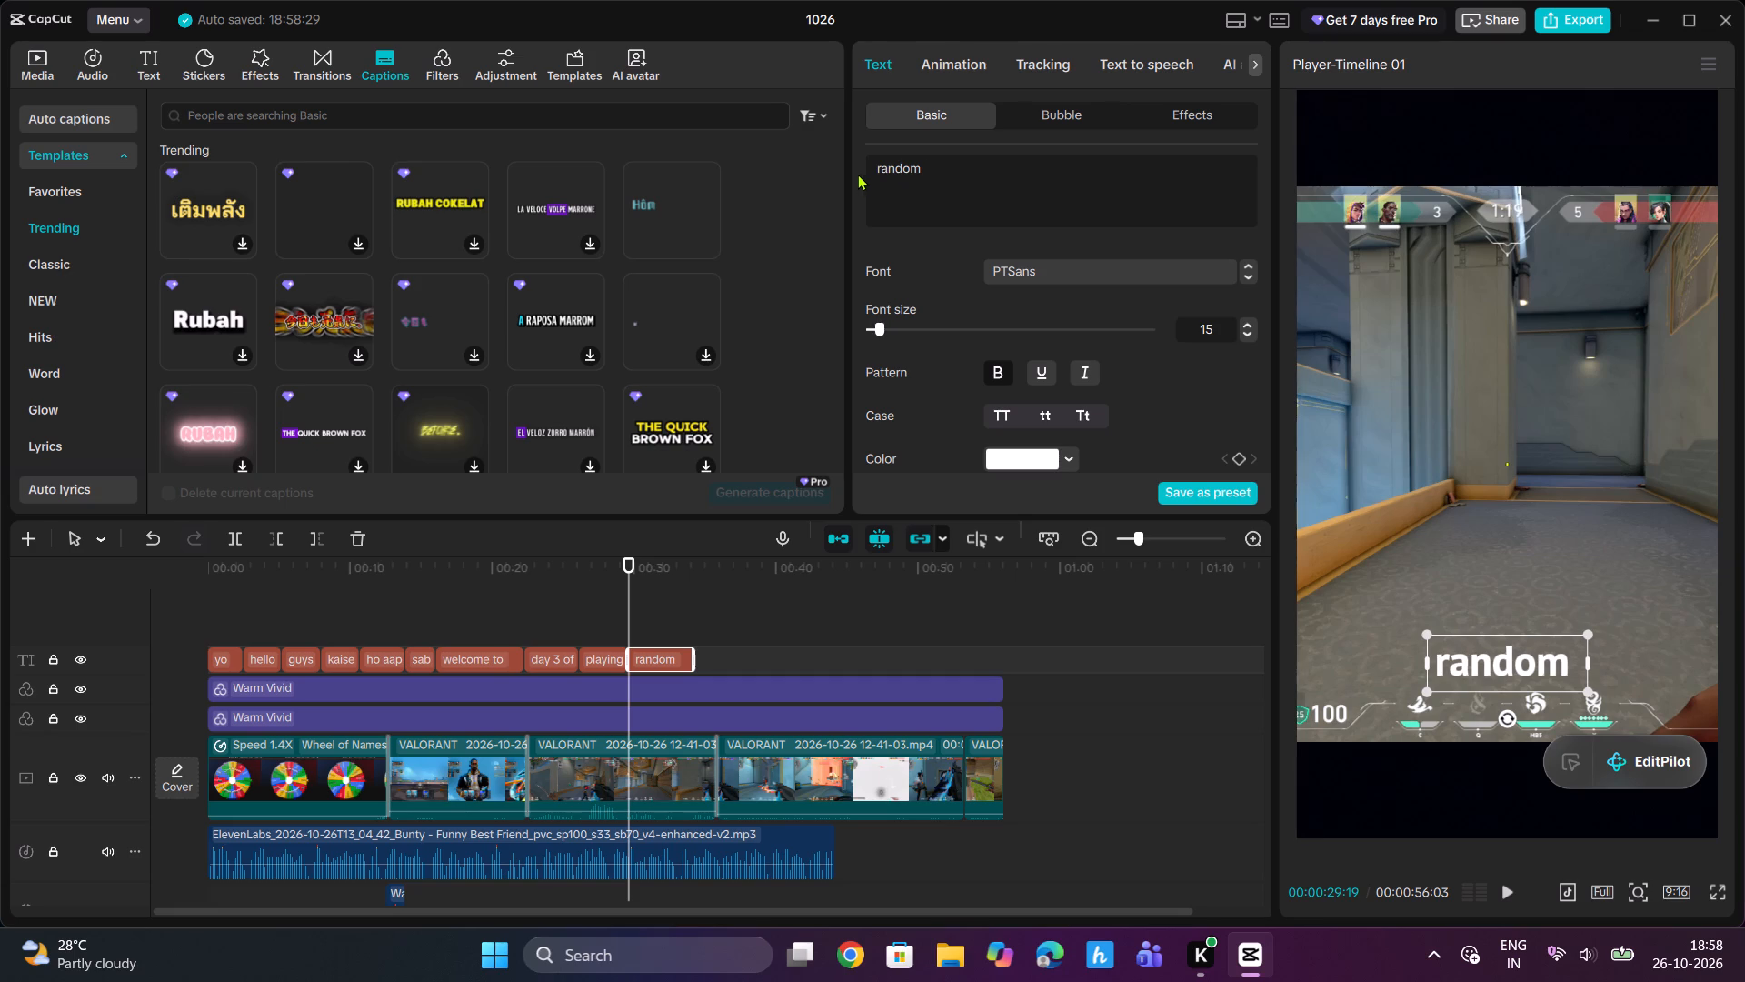
Extend the end of the "random" text clip to about 00:00:37.
drag(689, 666, 723, 660)
drag(723, 660, 725, 660)
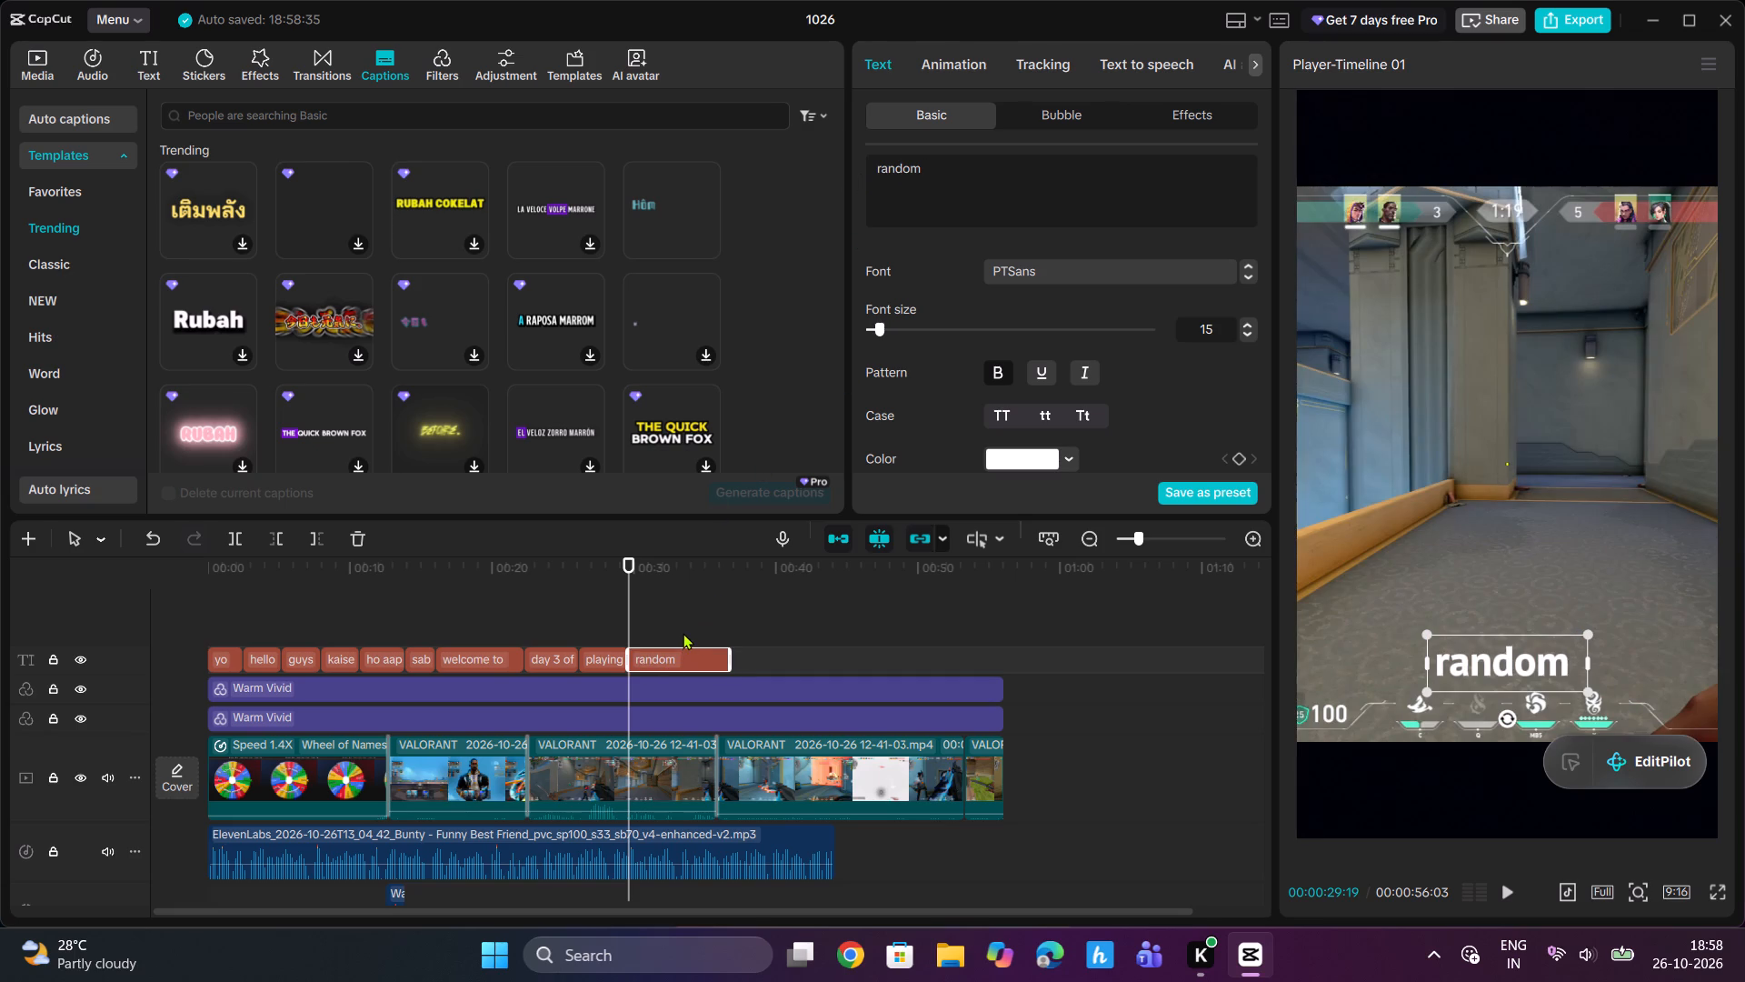
Split the "random" text clip at 00:00:33:17 and change the second part's wording to "agents".
click(684, 632)
click(226, 542)
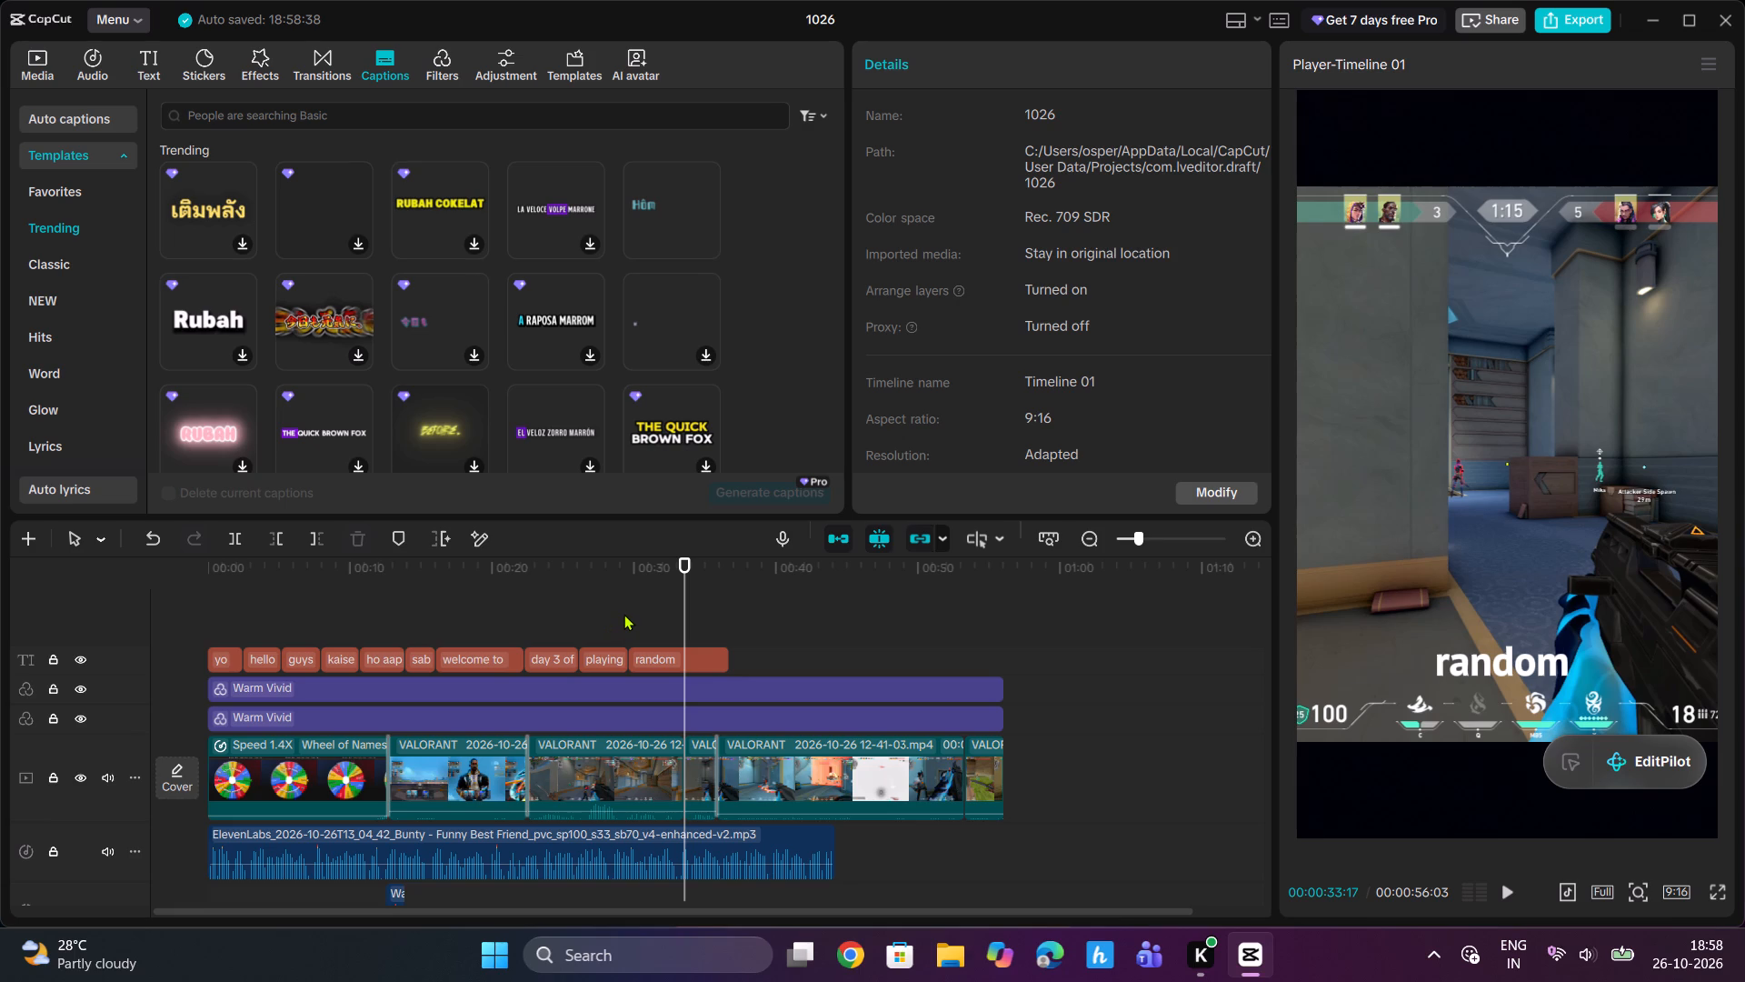
key(ctrl+z)
click(704, 662)
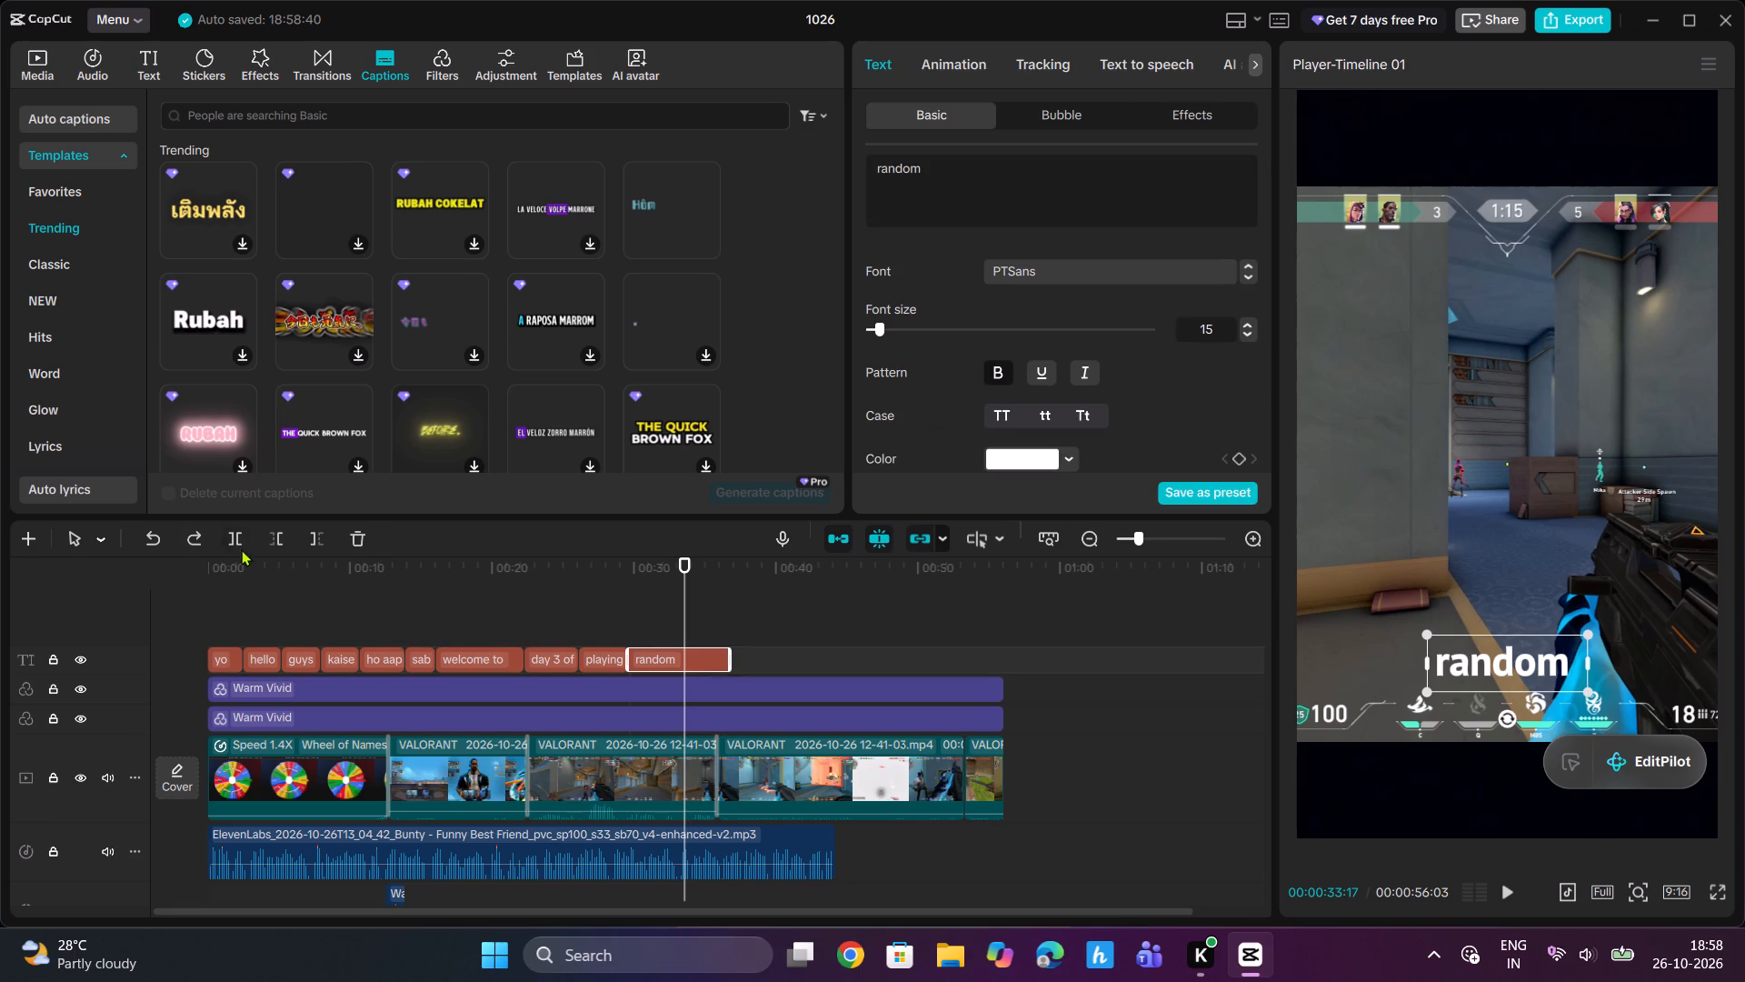
click(232, 541)
drag(946, 171, 796, 169)
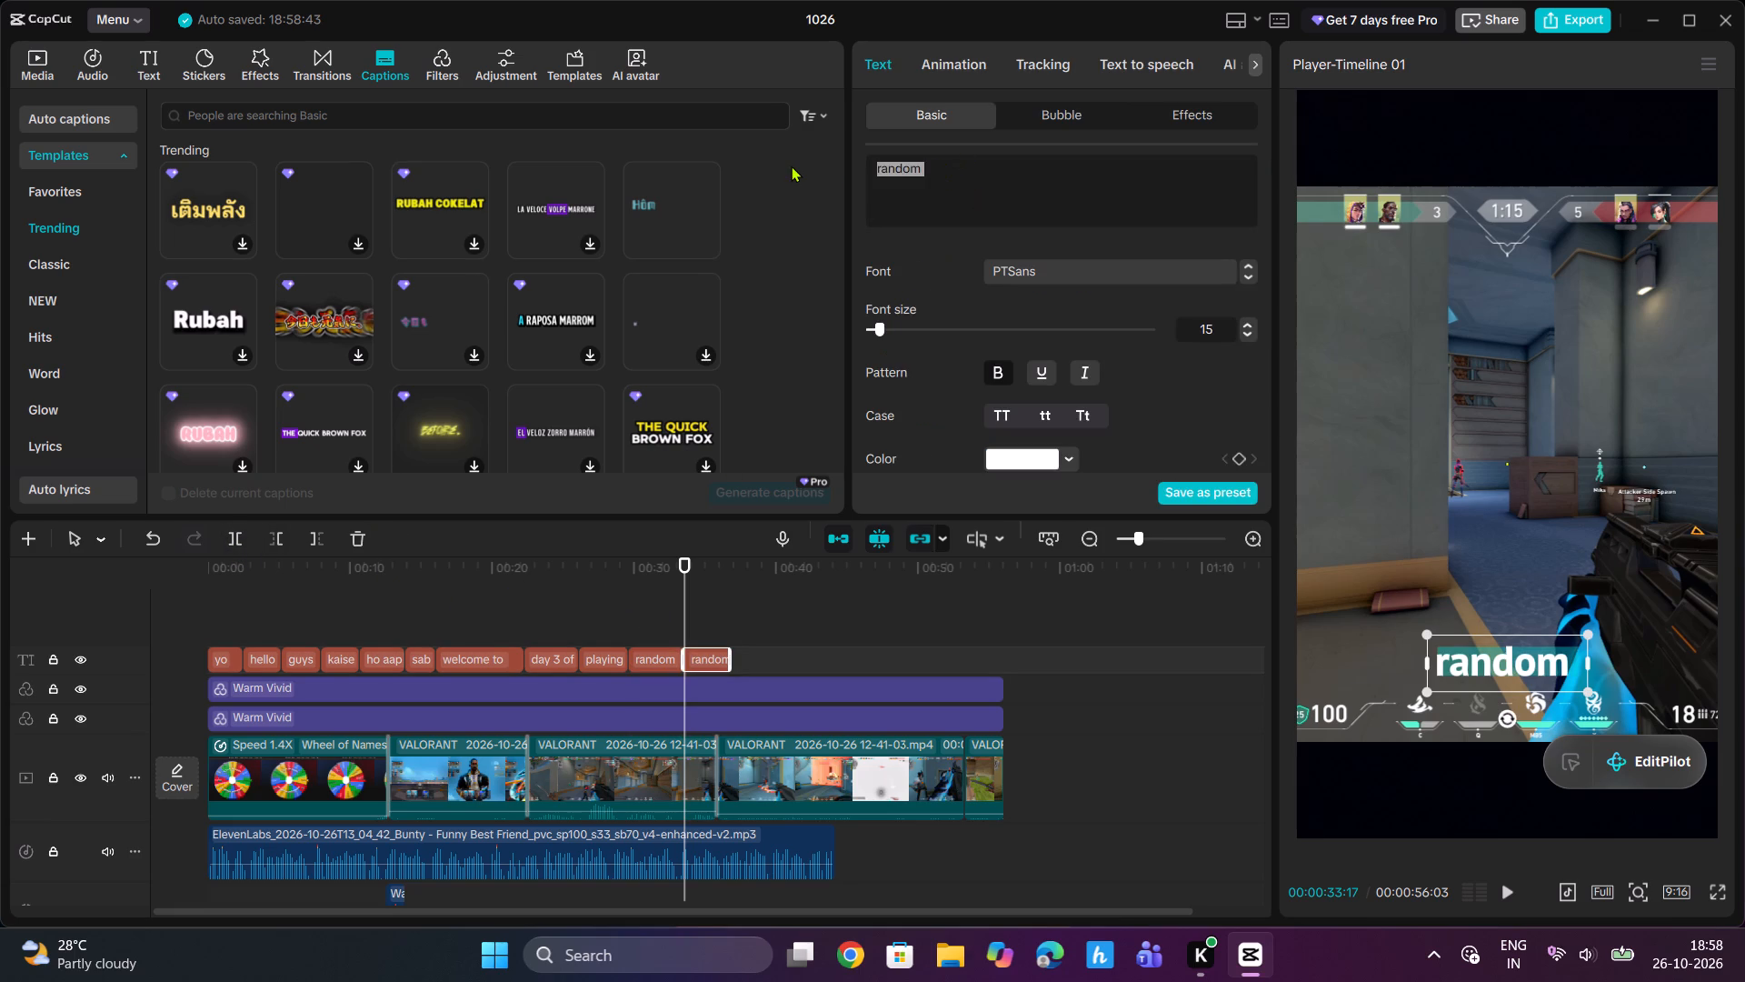
text(agents)
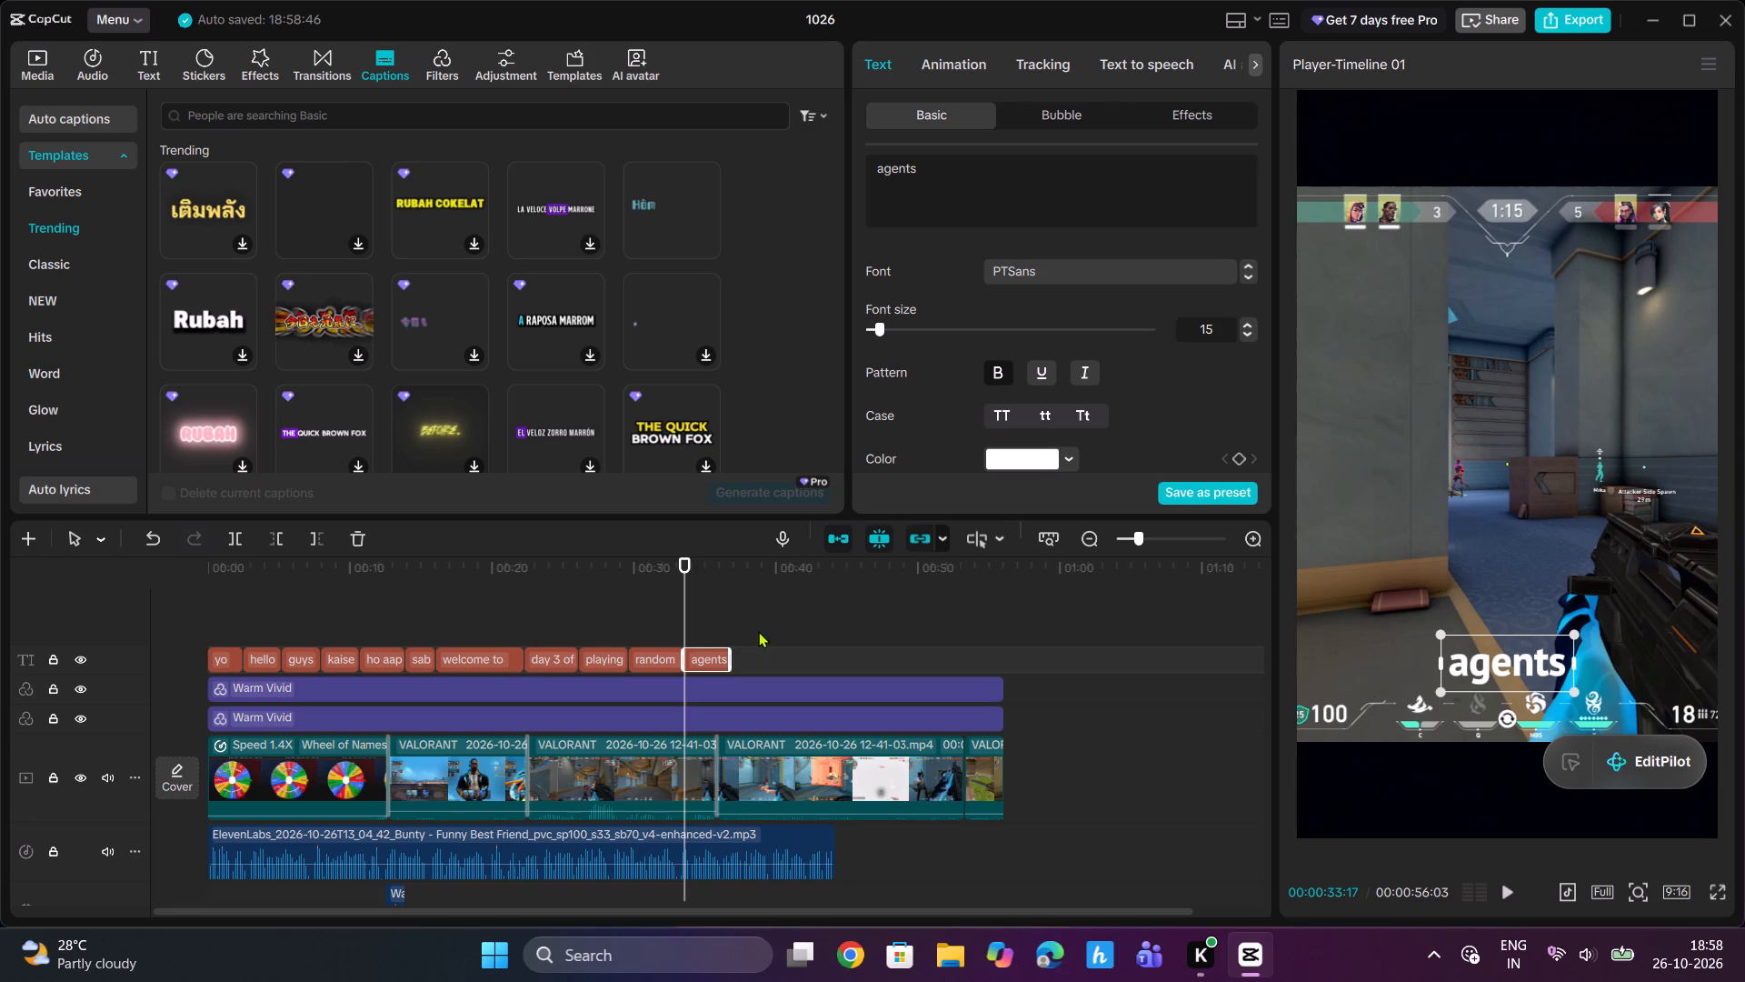
Extend the end of the "agents" text clip to about 00:00:43.
drag(680, 559, 722, 569)
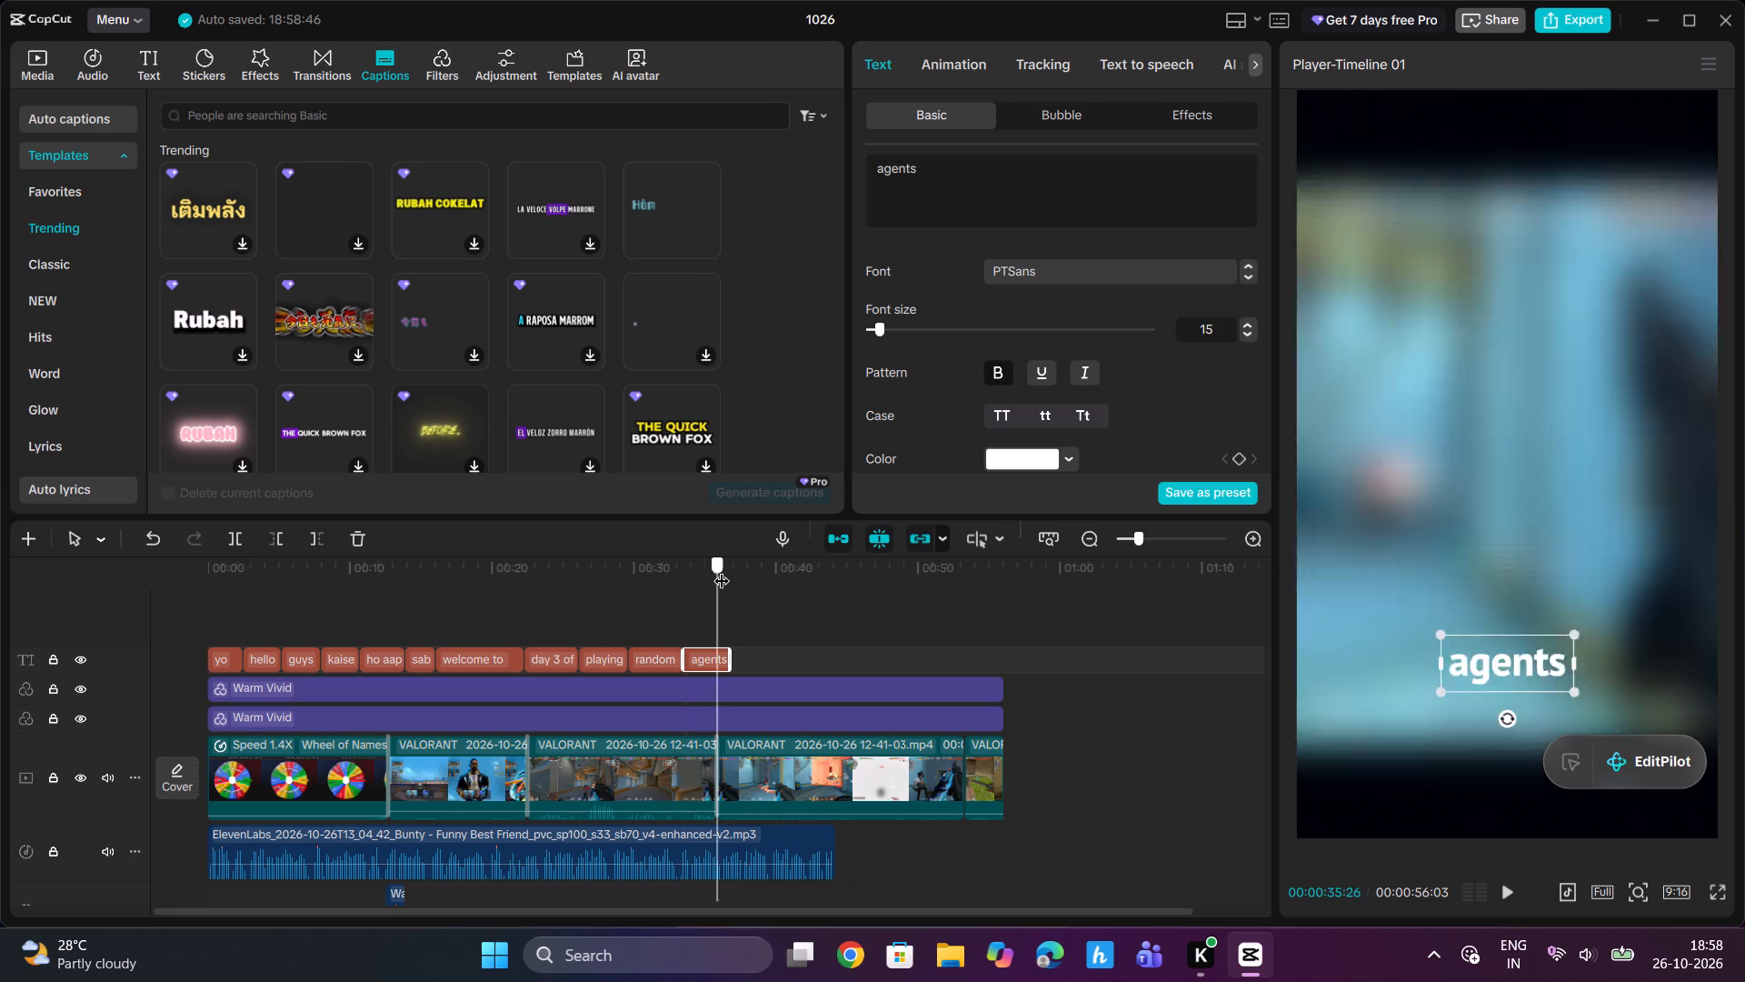
drag(722, 569, 730, 581)
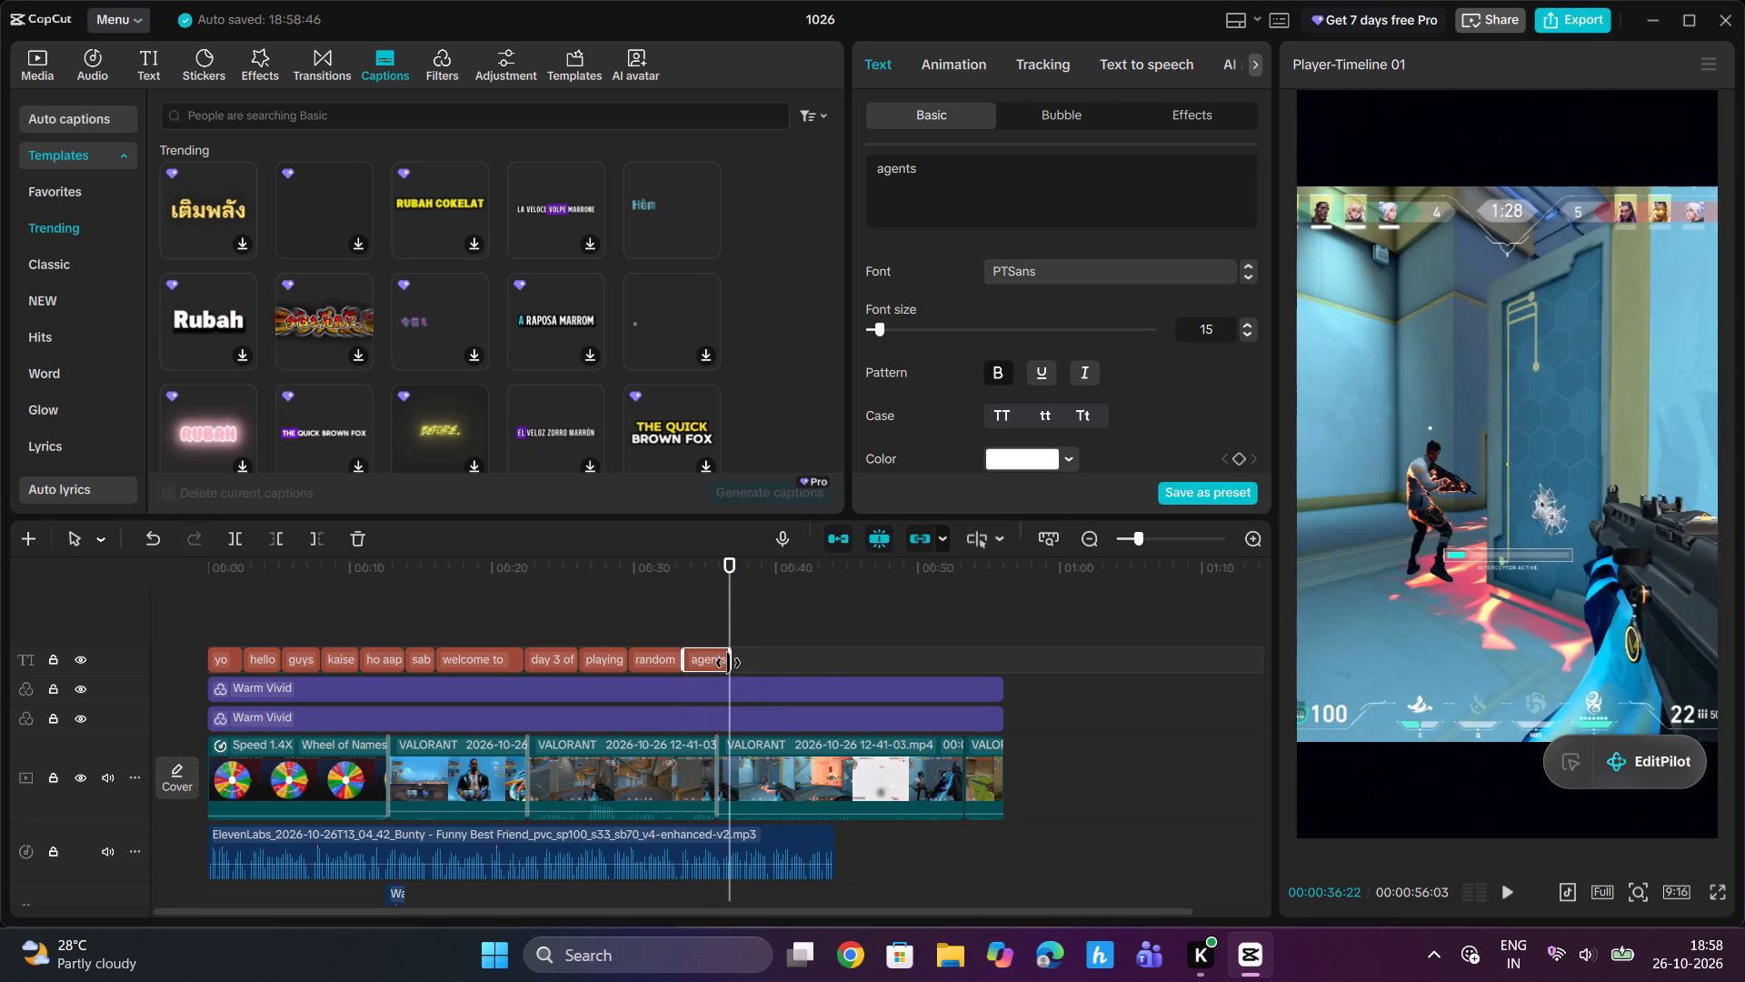
drag(728, 663, 821, 660)
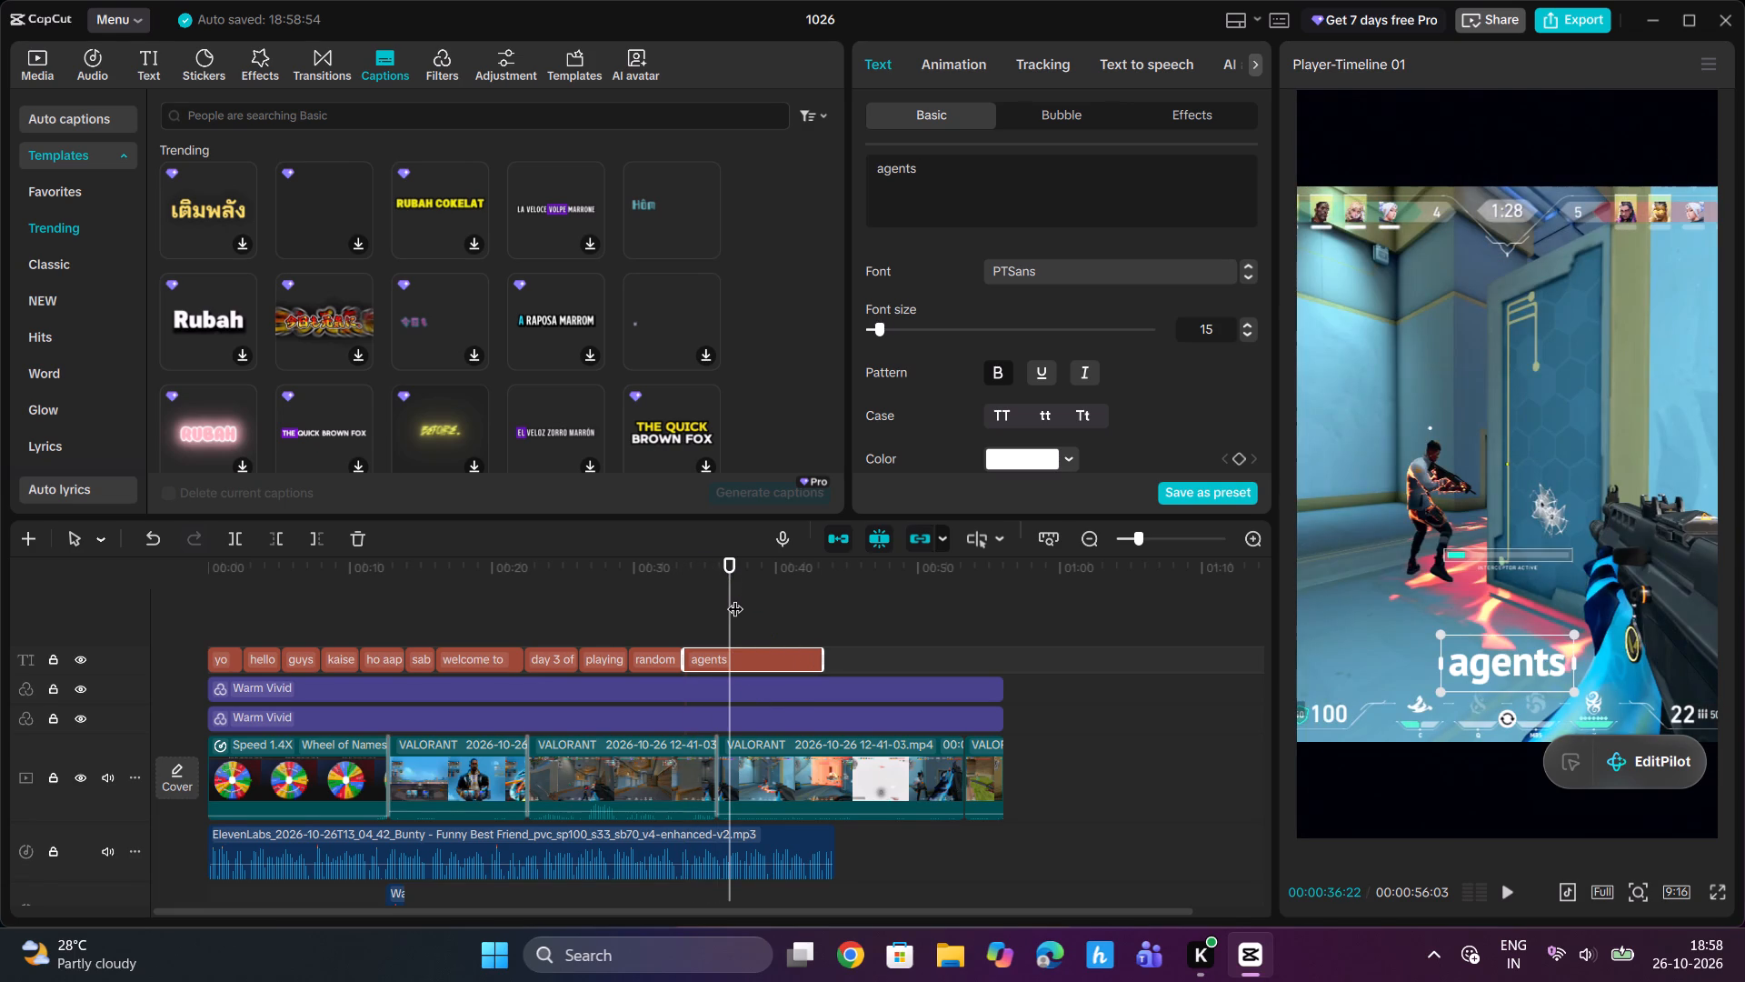
Split the "agents" text clip at 00:00:36:22 and change the second part's wording to "using a".
click(237, 538)
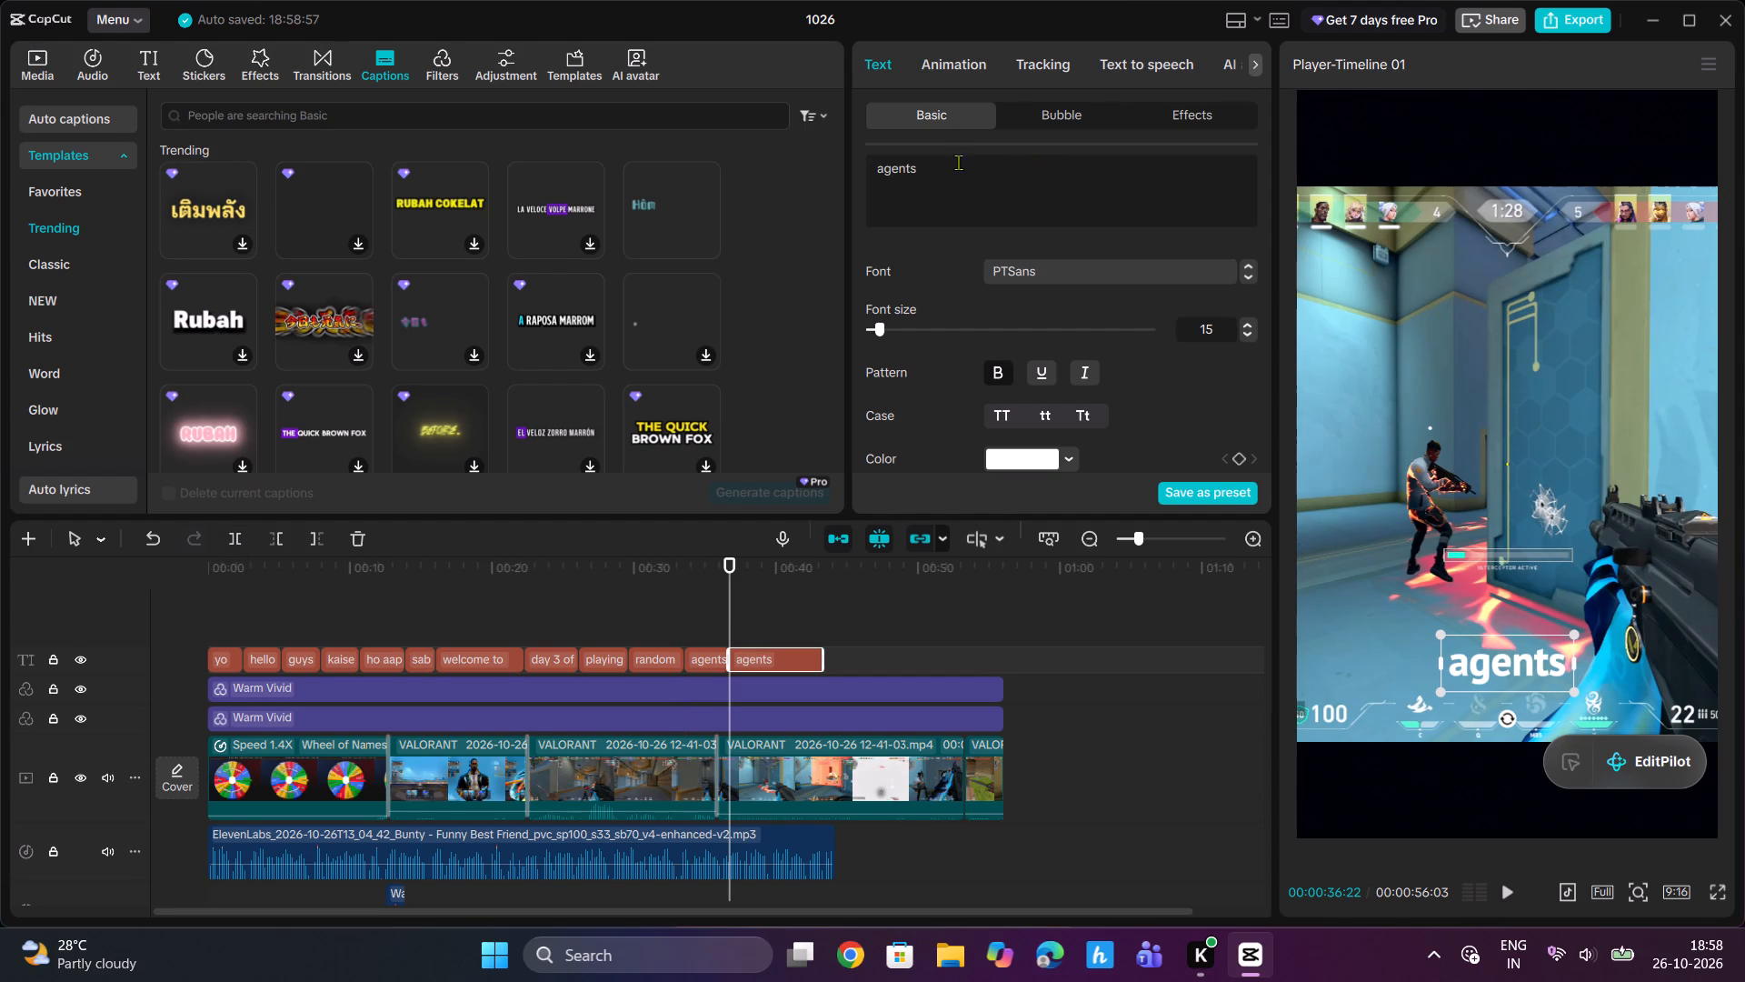
drag(937, 176, 838, 172)
text(using)
key(space)
key(a)
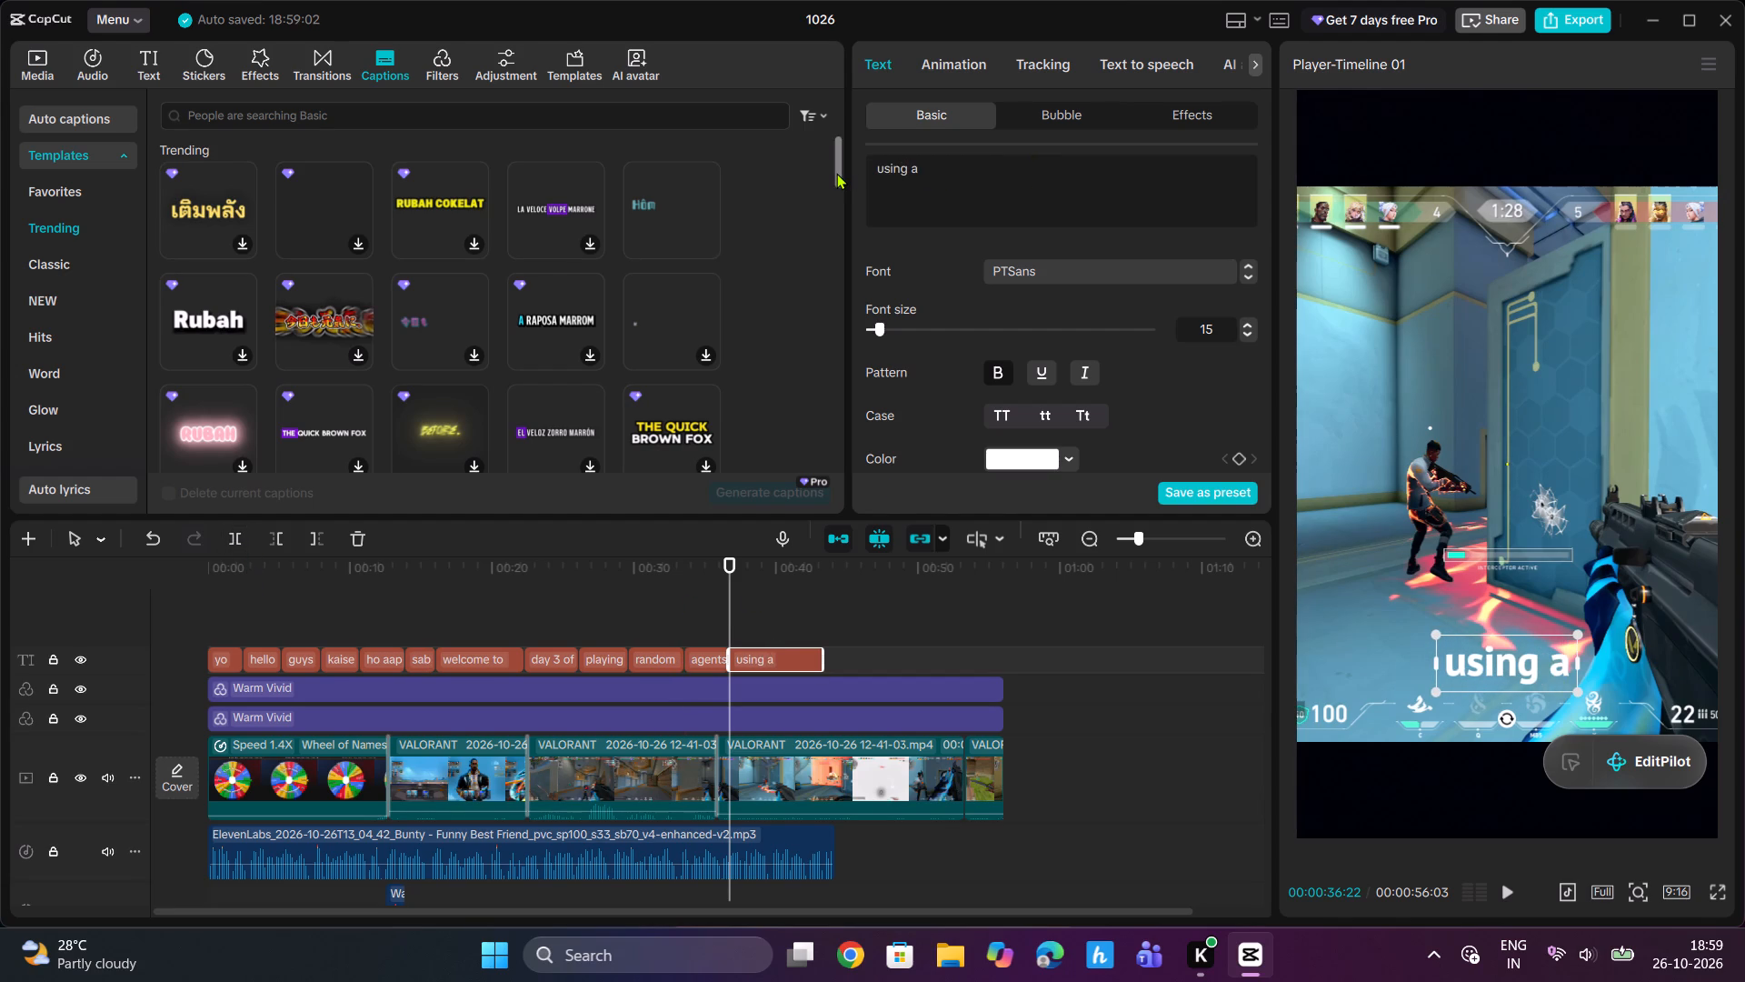
Split the "using a" text clip at 00:00:40:12 and change the second part's wording to "wheel spin".
drag(723, 566, 782, 565)
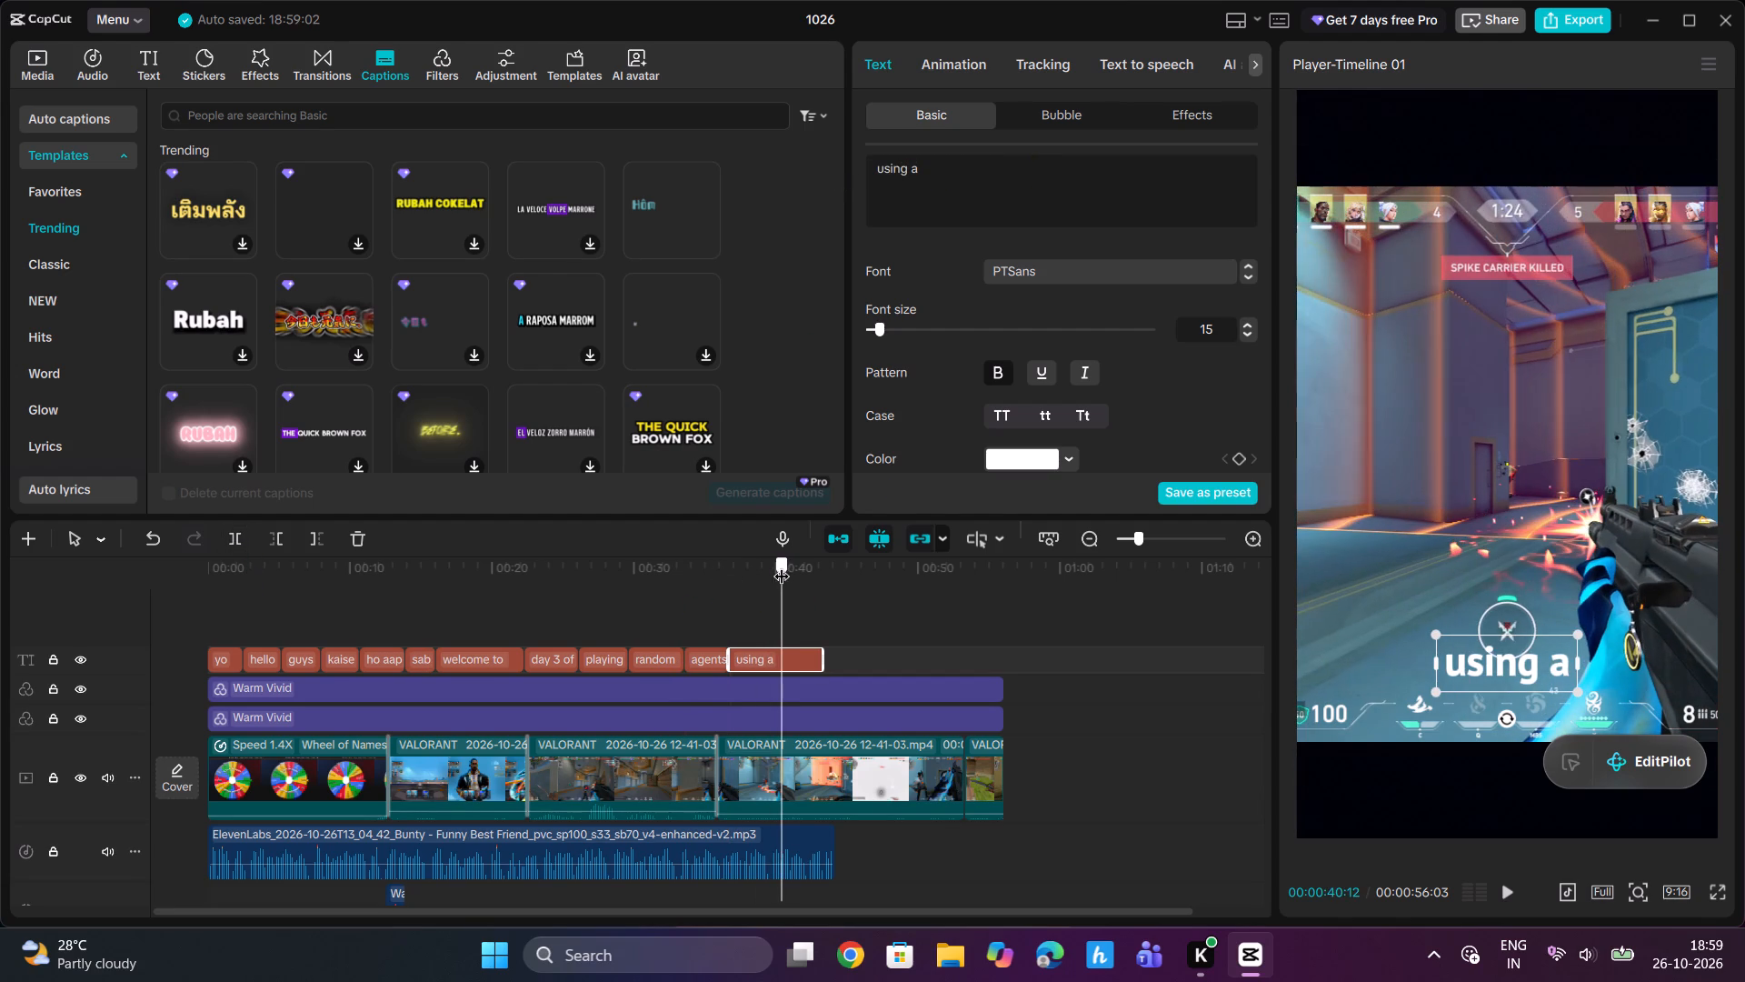
click(234, 532)
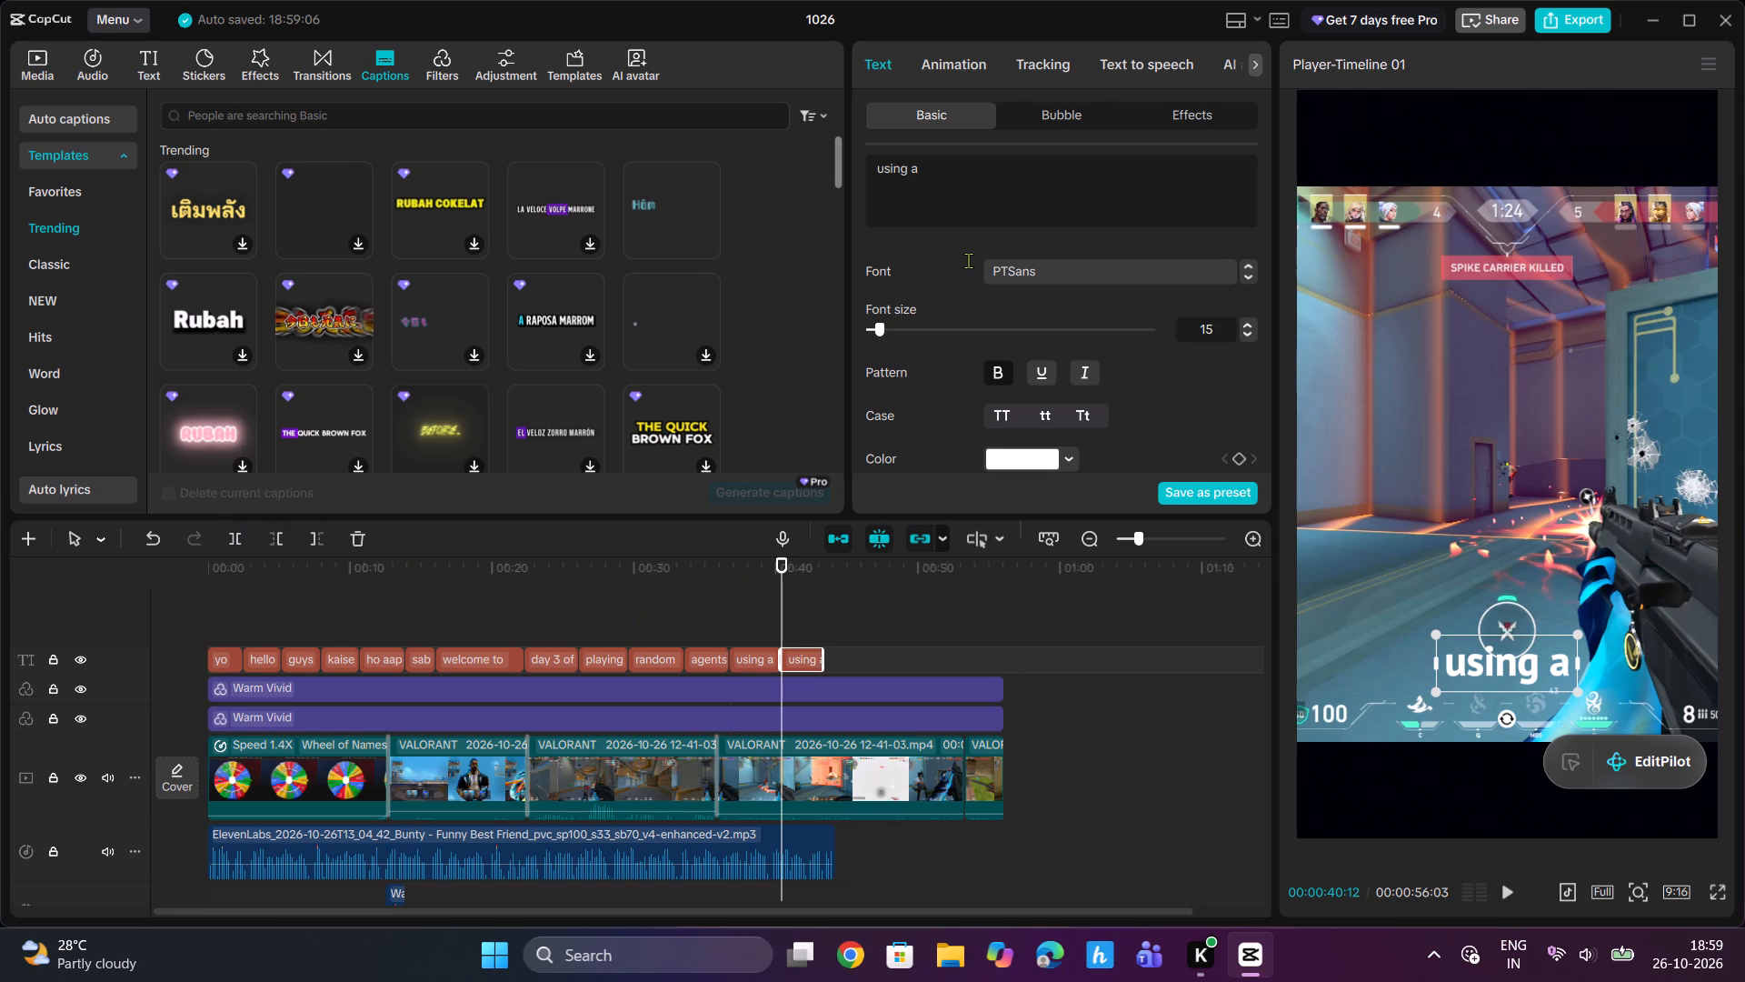
drag(957, 176, 827, 173)
text(wheel spin)
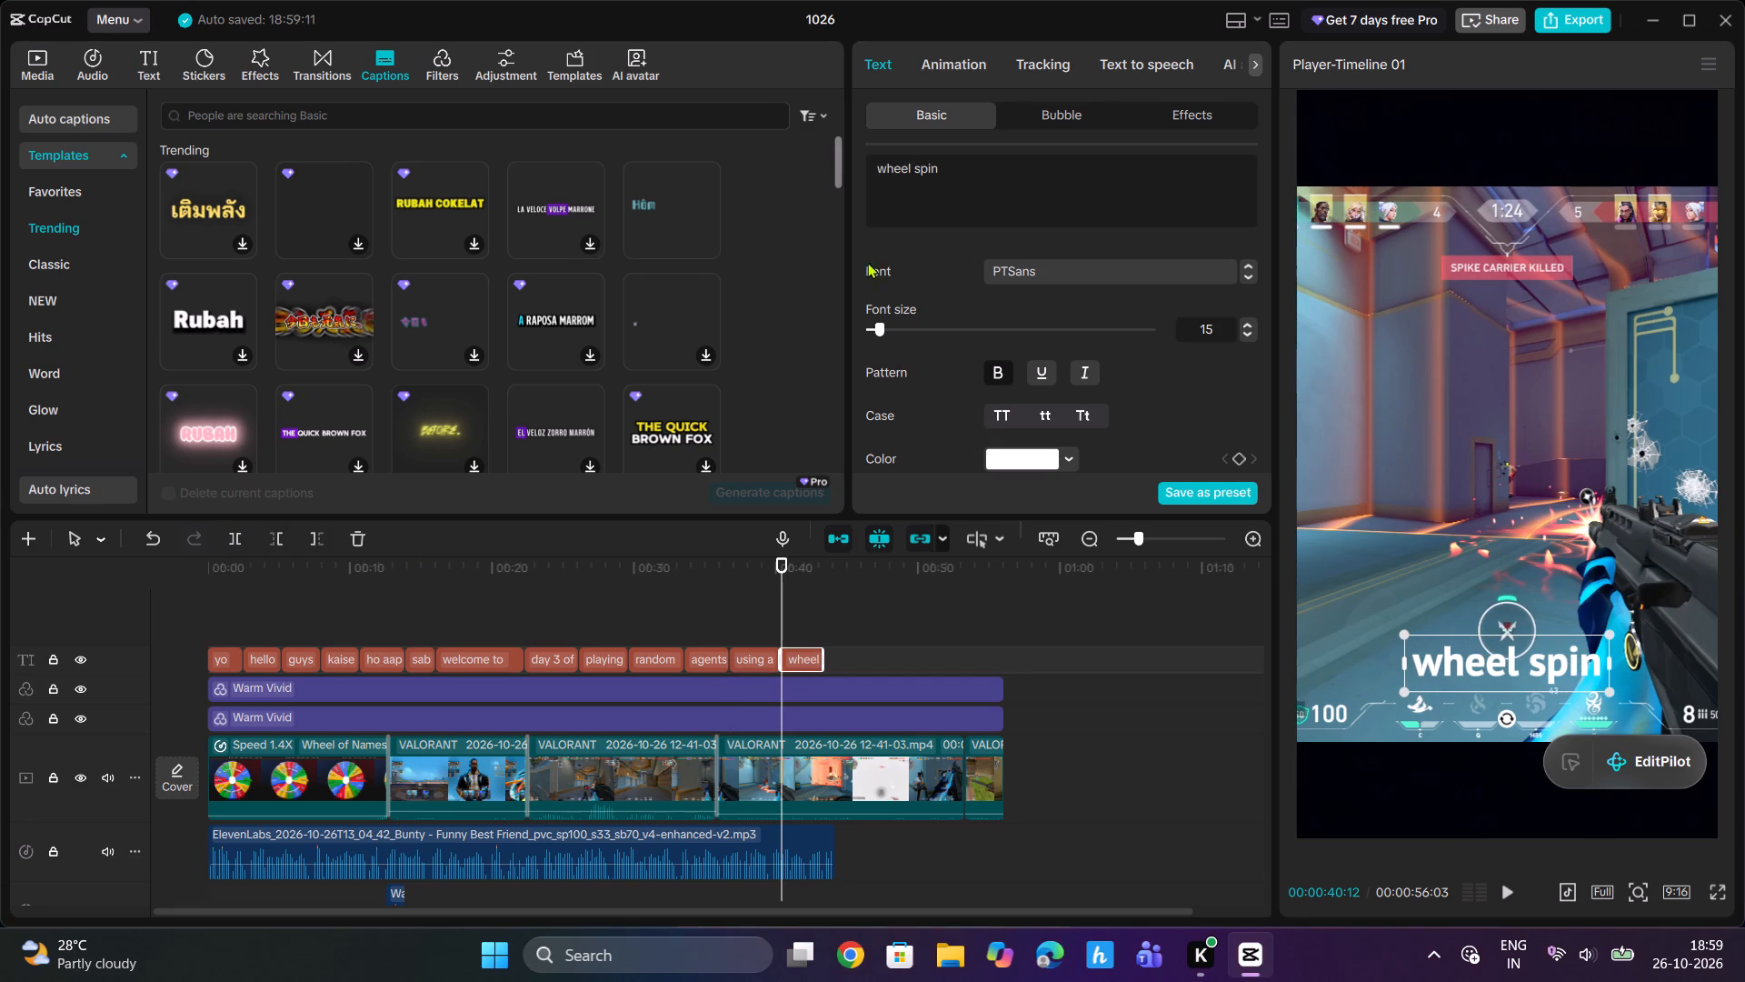
Extend the end of the "wheel spin" text clip to about 00:00:44, where the voice-over ends.
drag(823, 662, 833, 662)
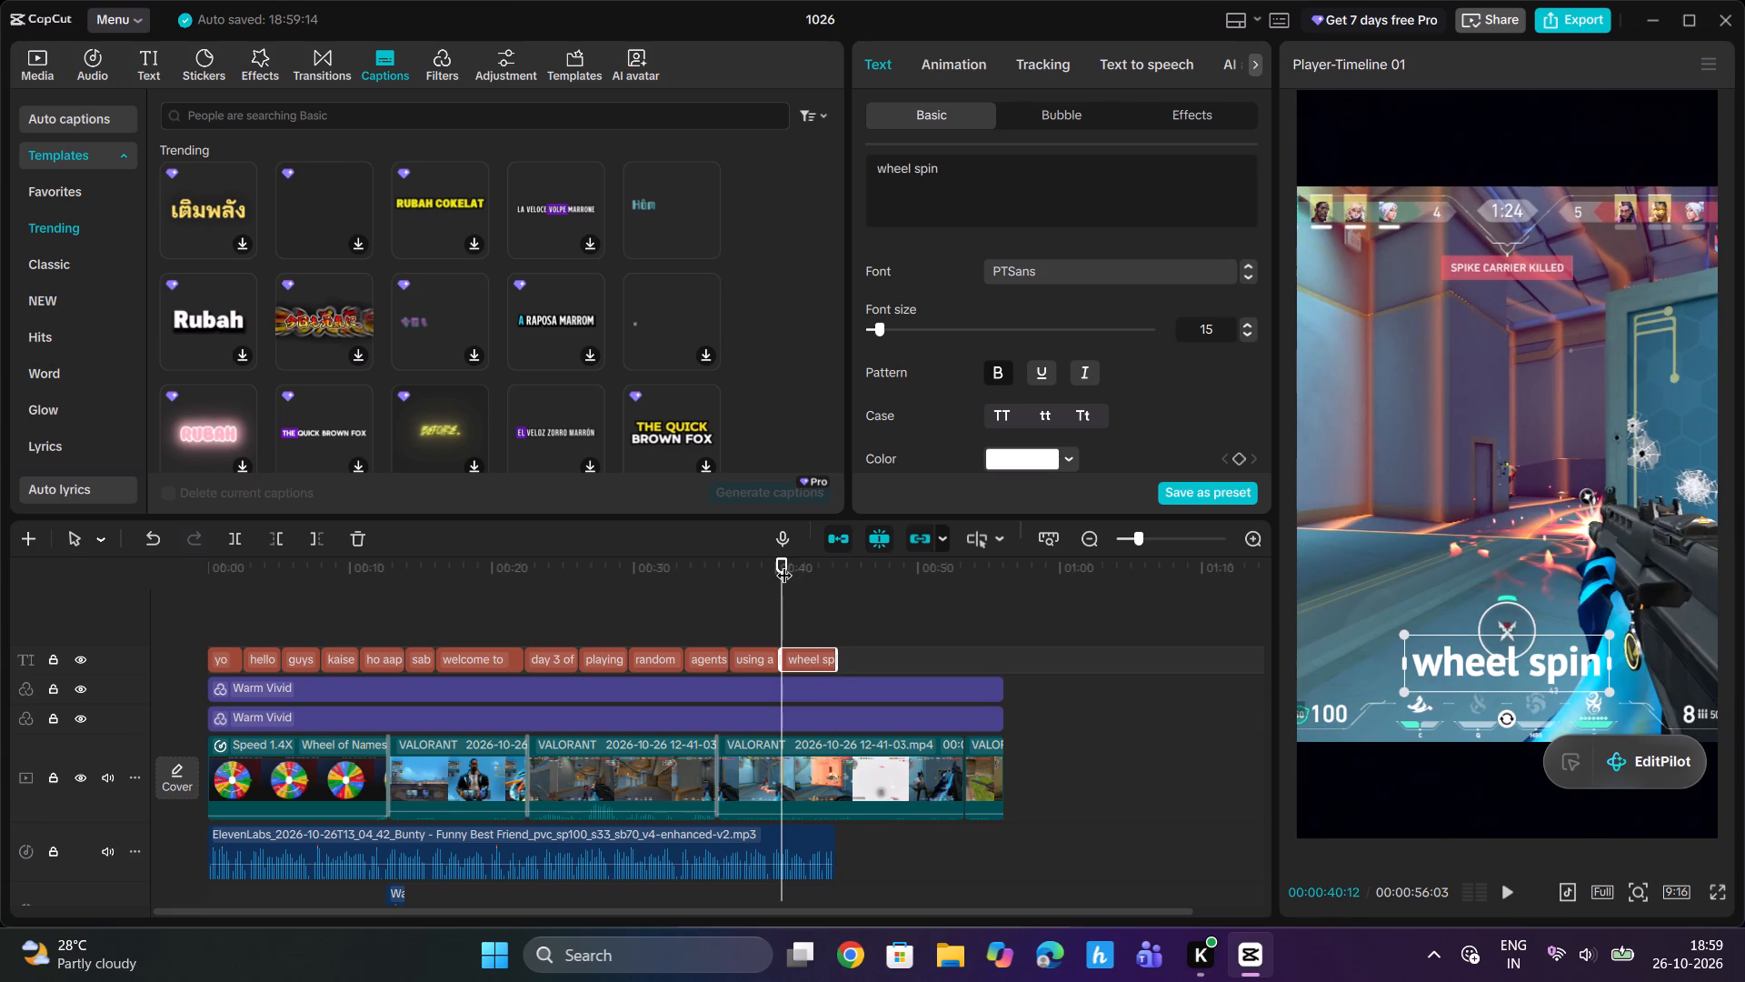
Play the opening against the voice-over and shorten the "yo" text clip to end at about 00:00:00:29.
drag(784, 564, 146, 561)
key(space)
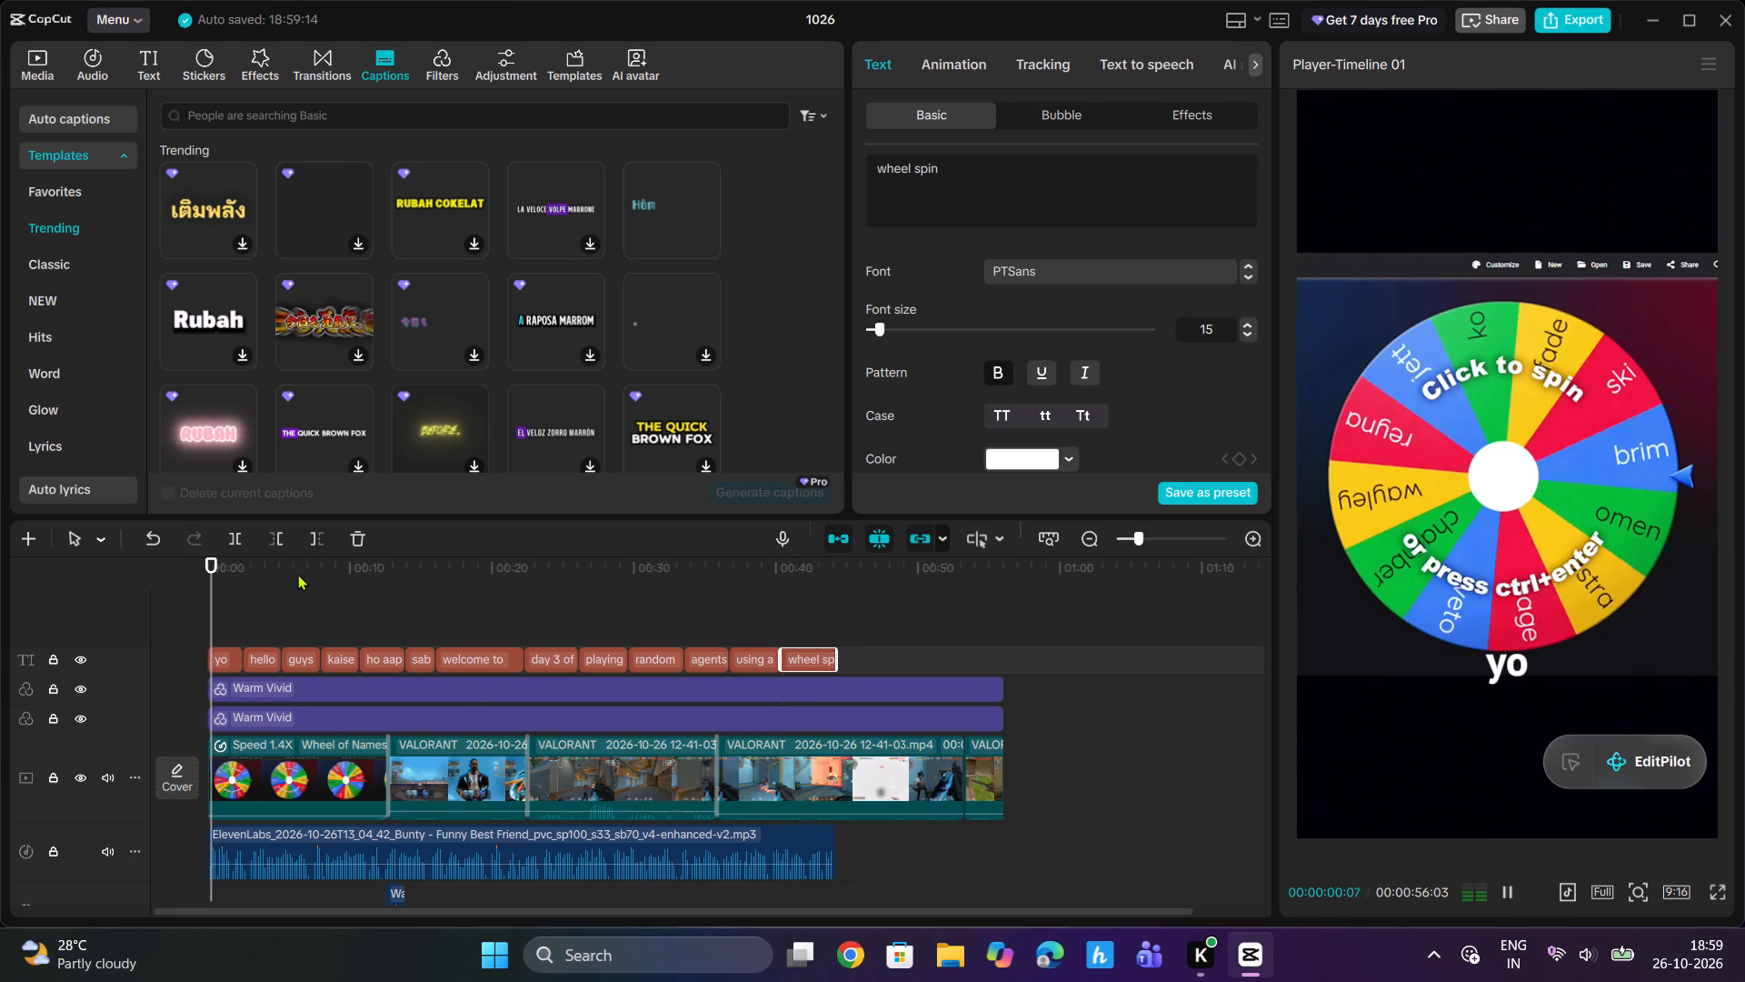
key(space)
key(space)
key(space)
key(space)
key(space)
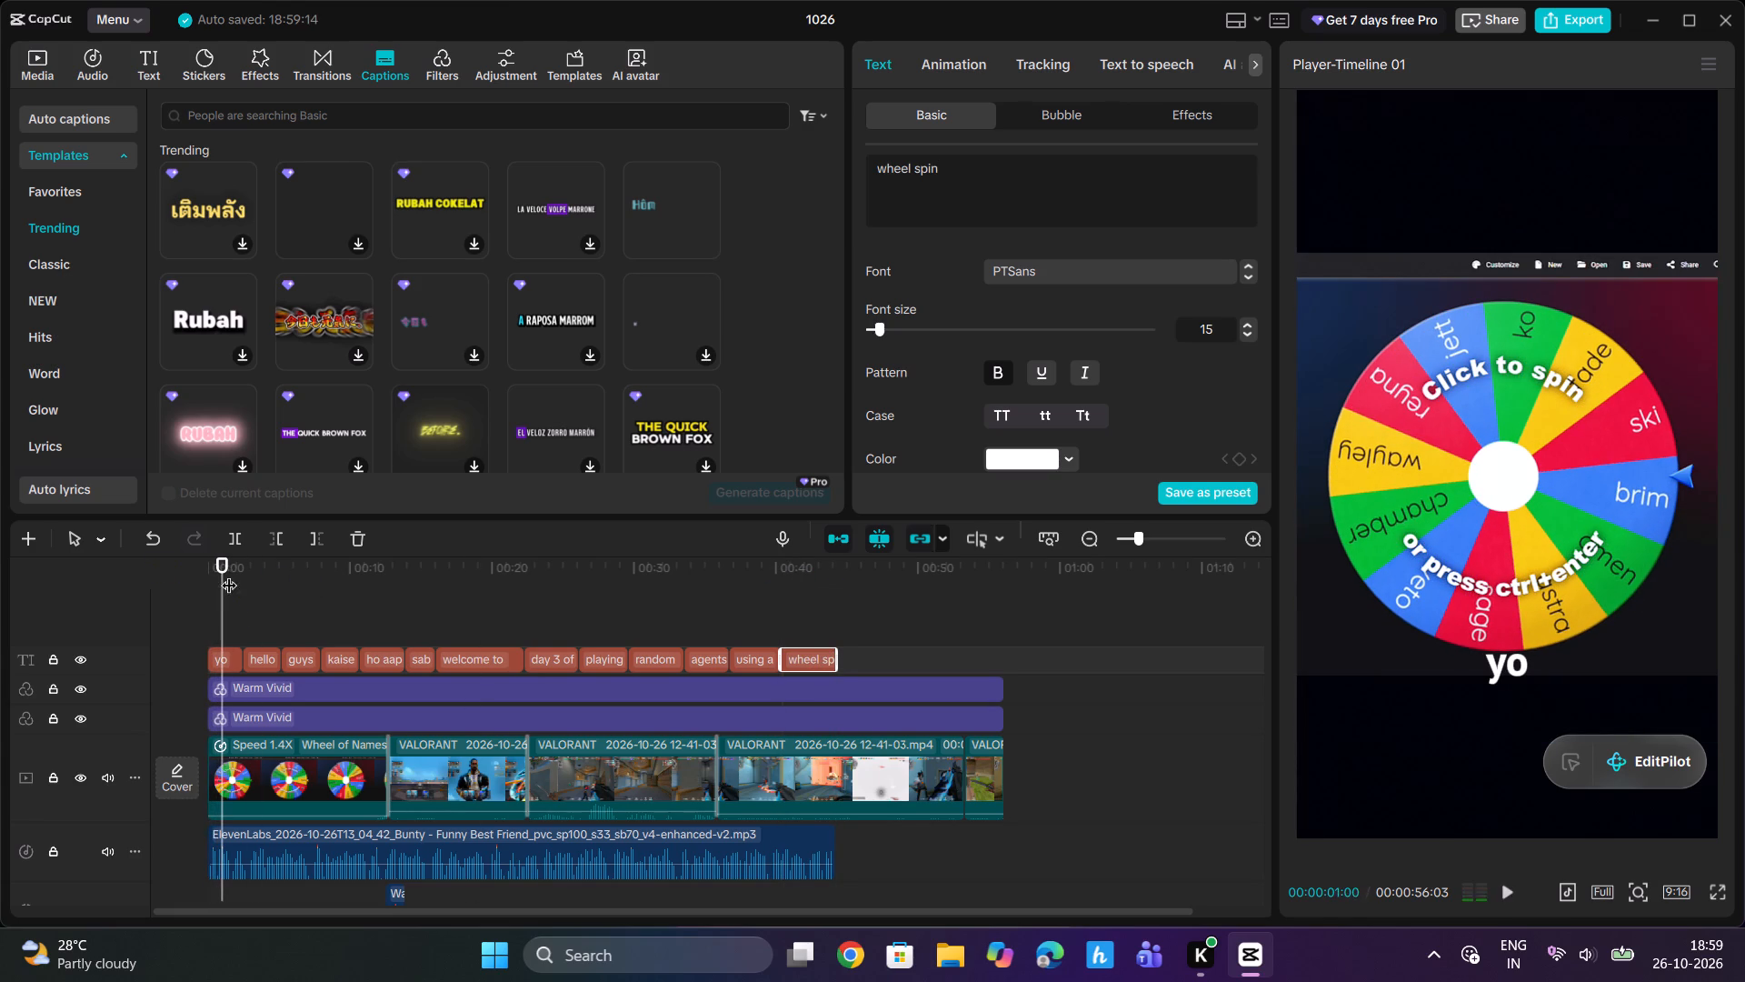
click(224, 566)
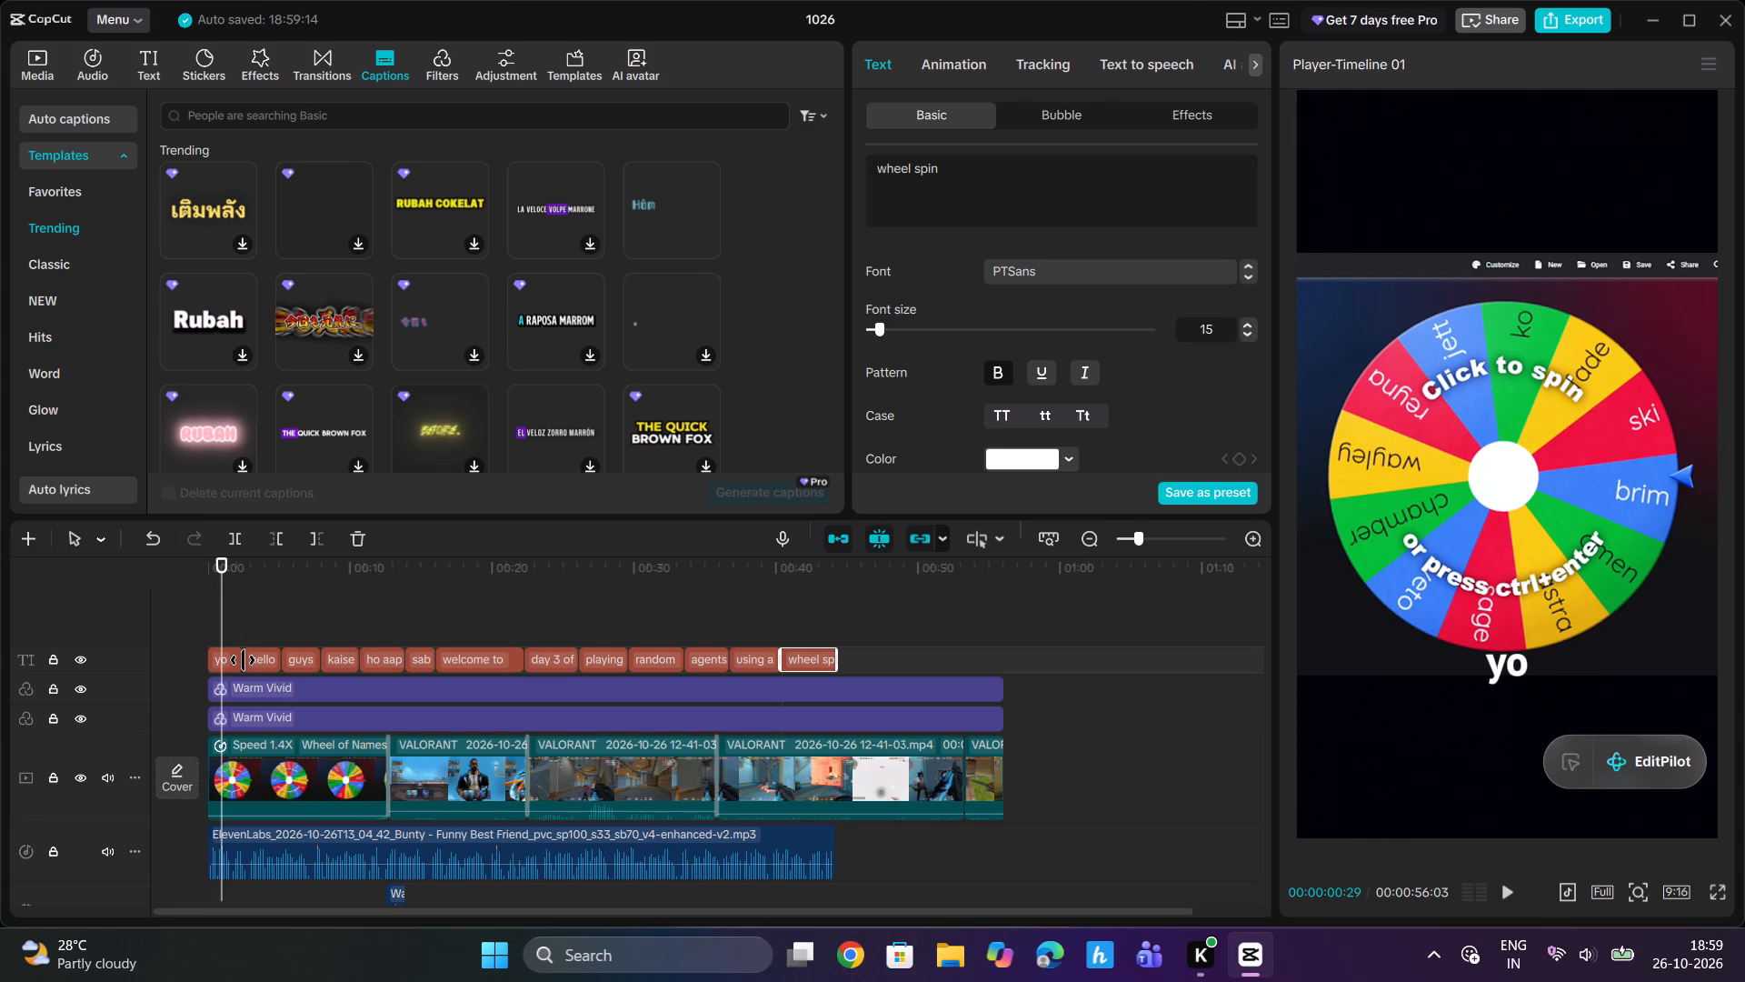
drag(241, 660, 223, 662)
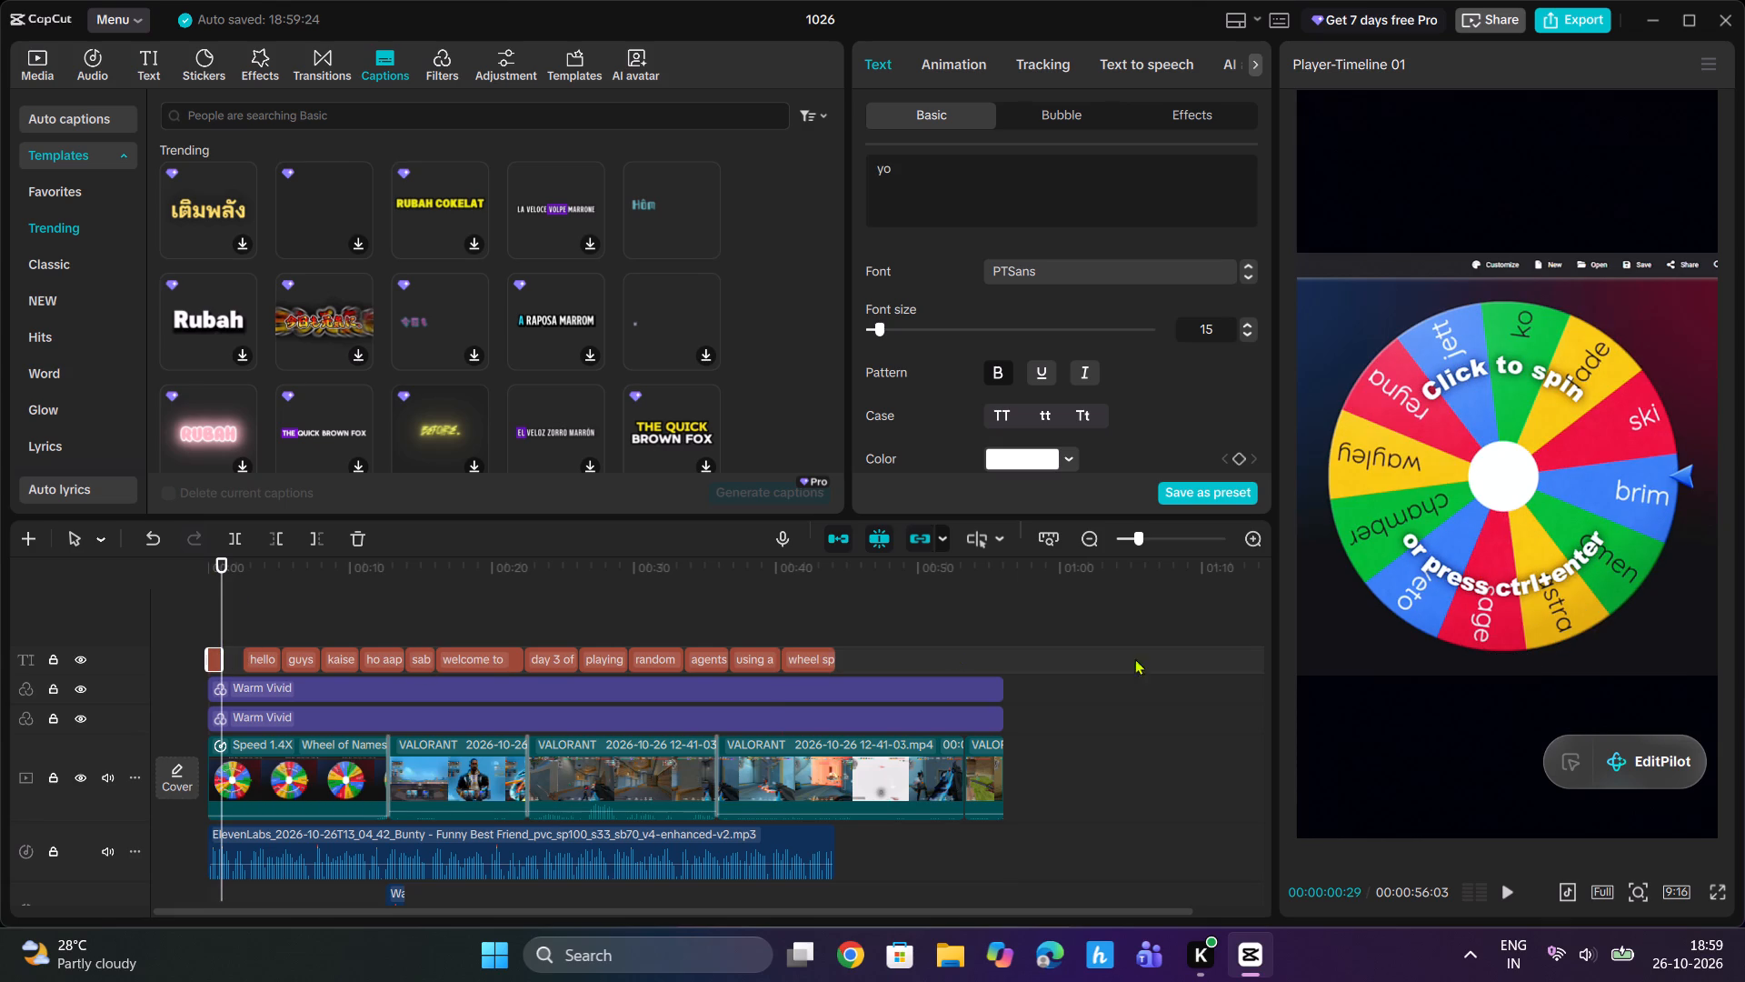
Replay the opening at a finer timeline scale and trim the end of the "yo" text clip to 00:00:00:22.
drag(1135, 539, 1150, 539)
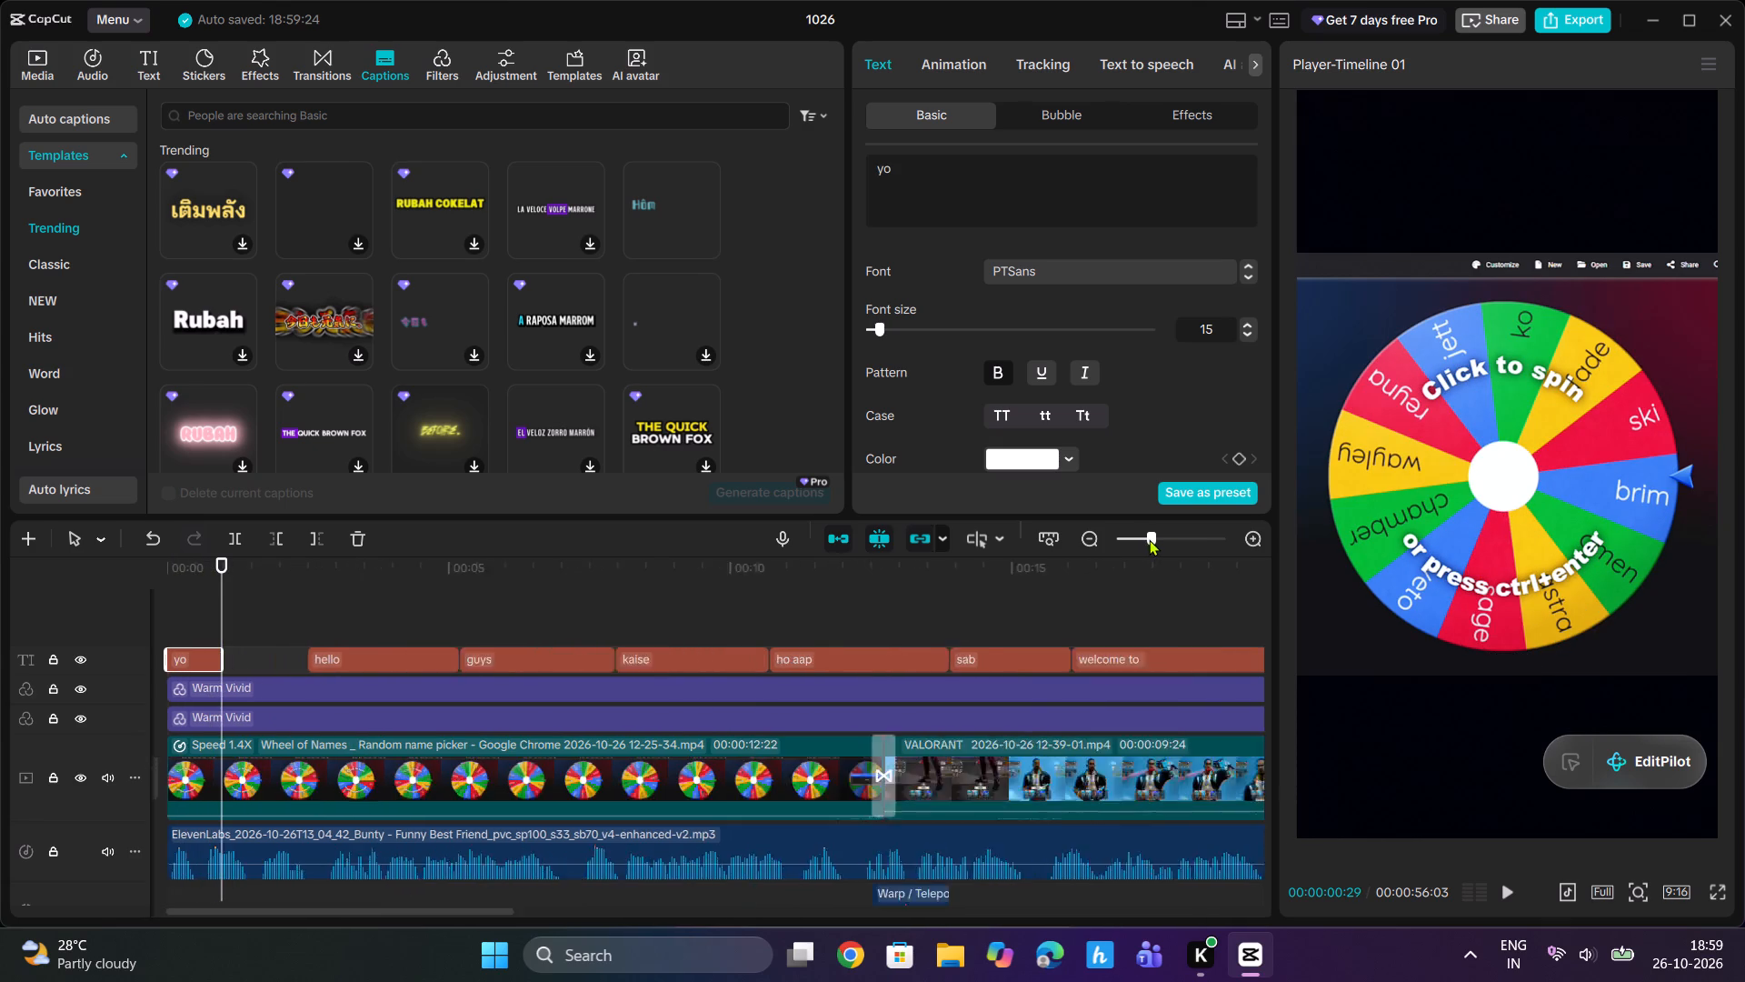
drag(1150, 539, 1156, 539)
drag(225, 569, 155, 581)
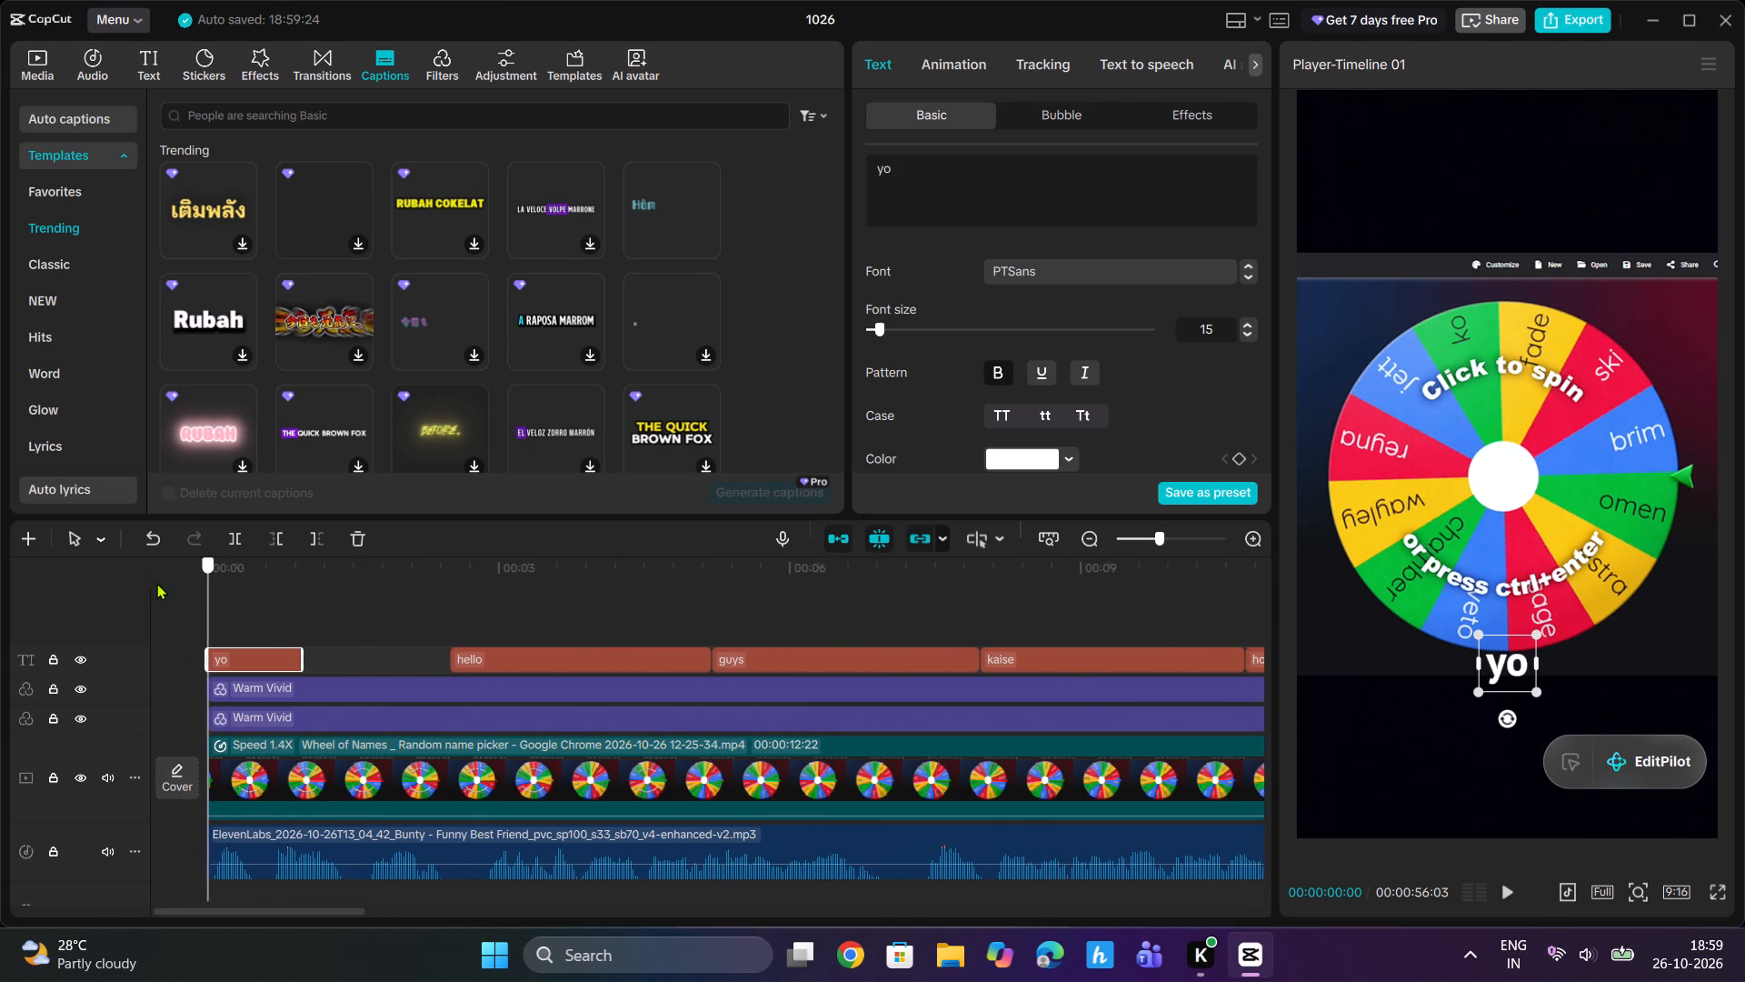
key(space)
key(space)
drag(287, 575, 285, 575)
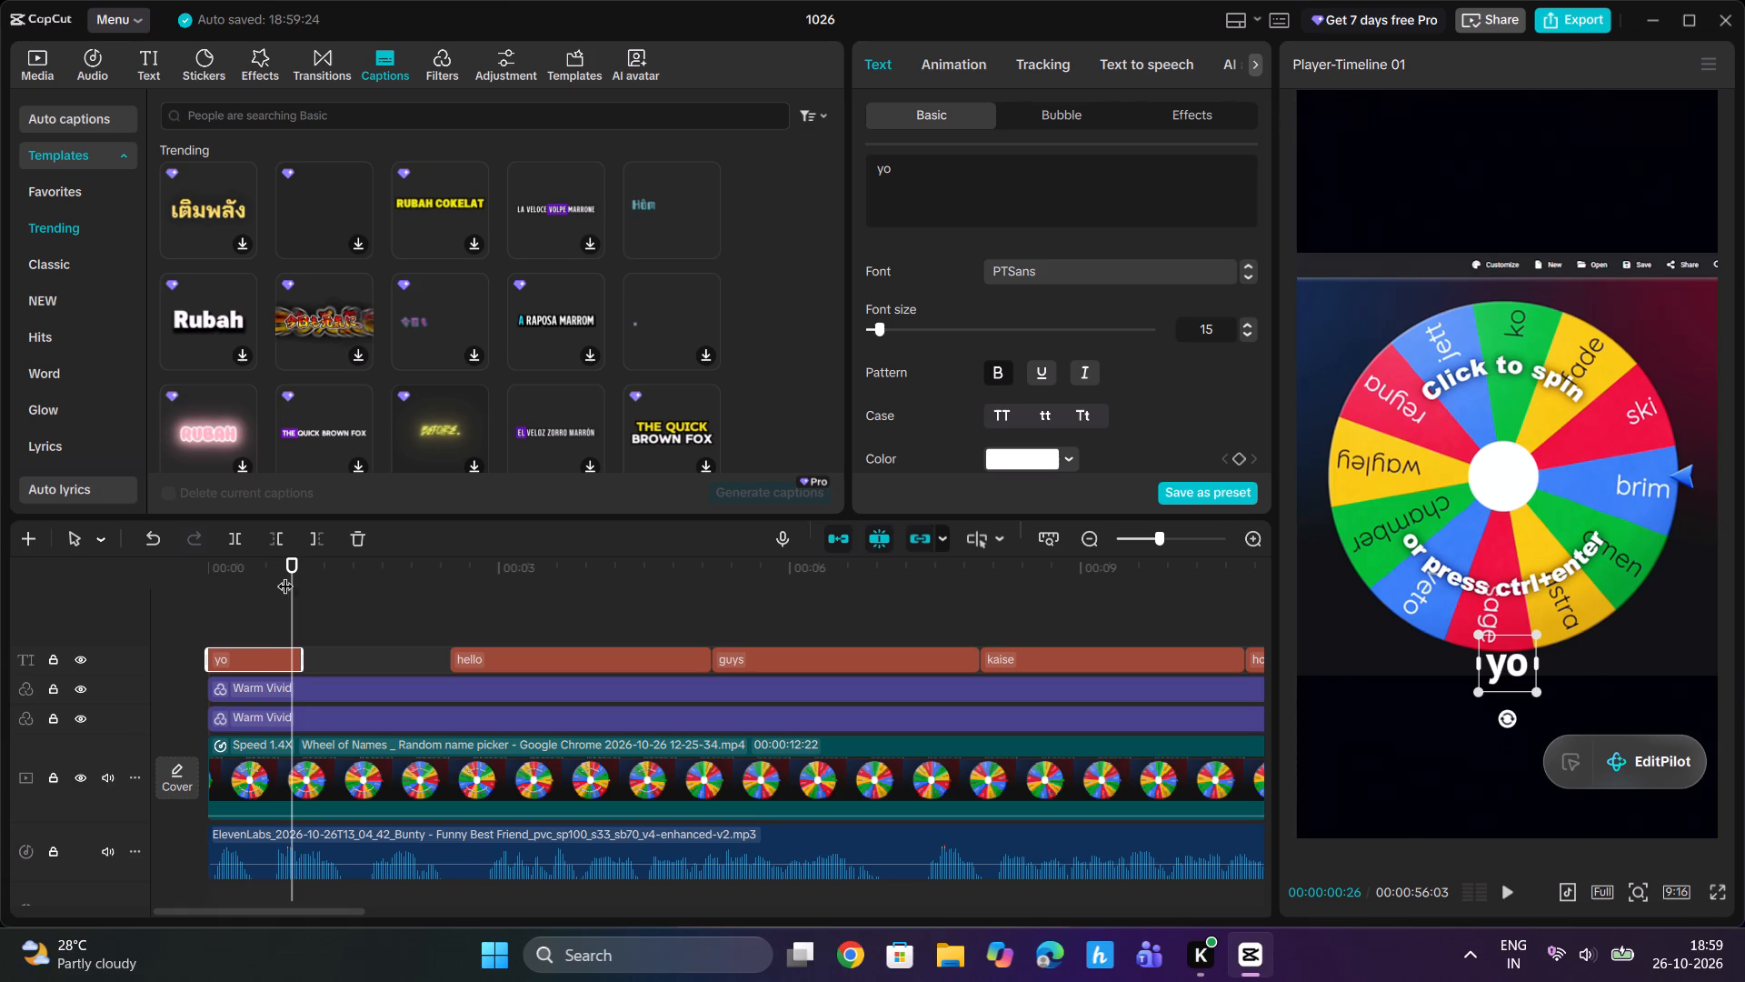
drag(285, 575, 224, 596)
key(space)
key(space)
key(space)
key(space)
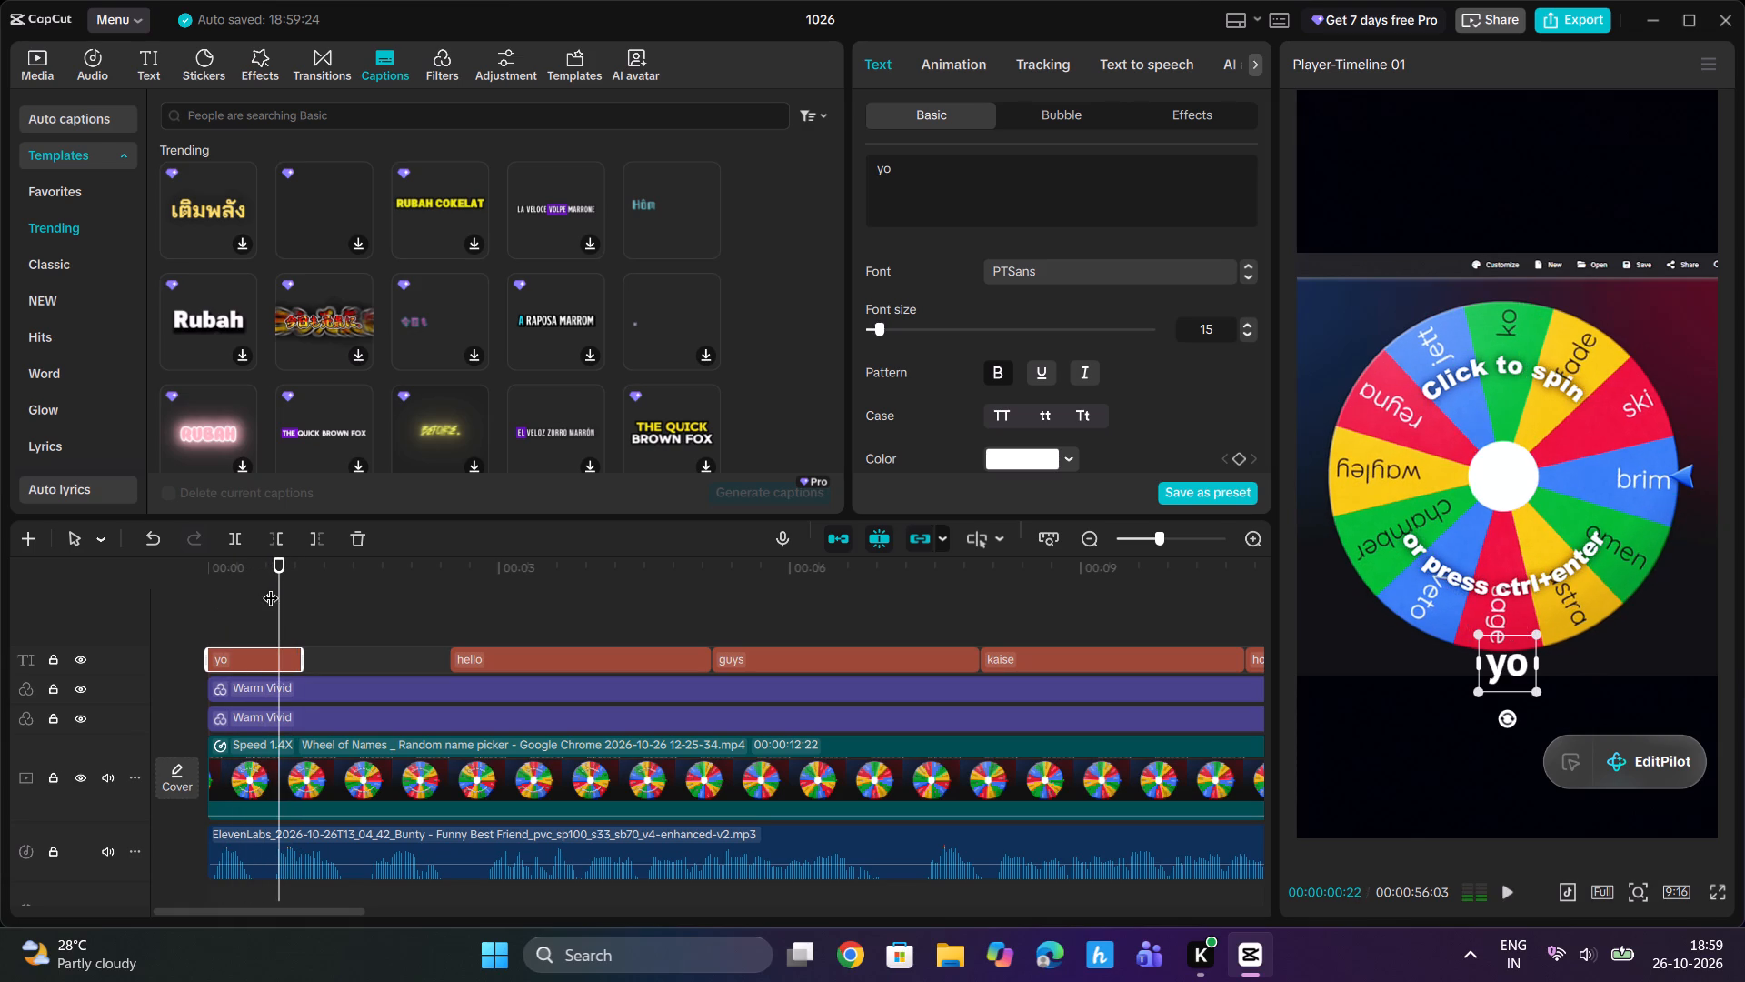
drag(304, 656, 270, 664)
Move the "hello" text clip to start right after "yo" at 00:00:00:22 and trim its end to about 00:00:01:03.
drag(525, 658, 355, 664)
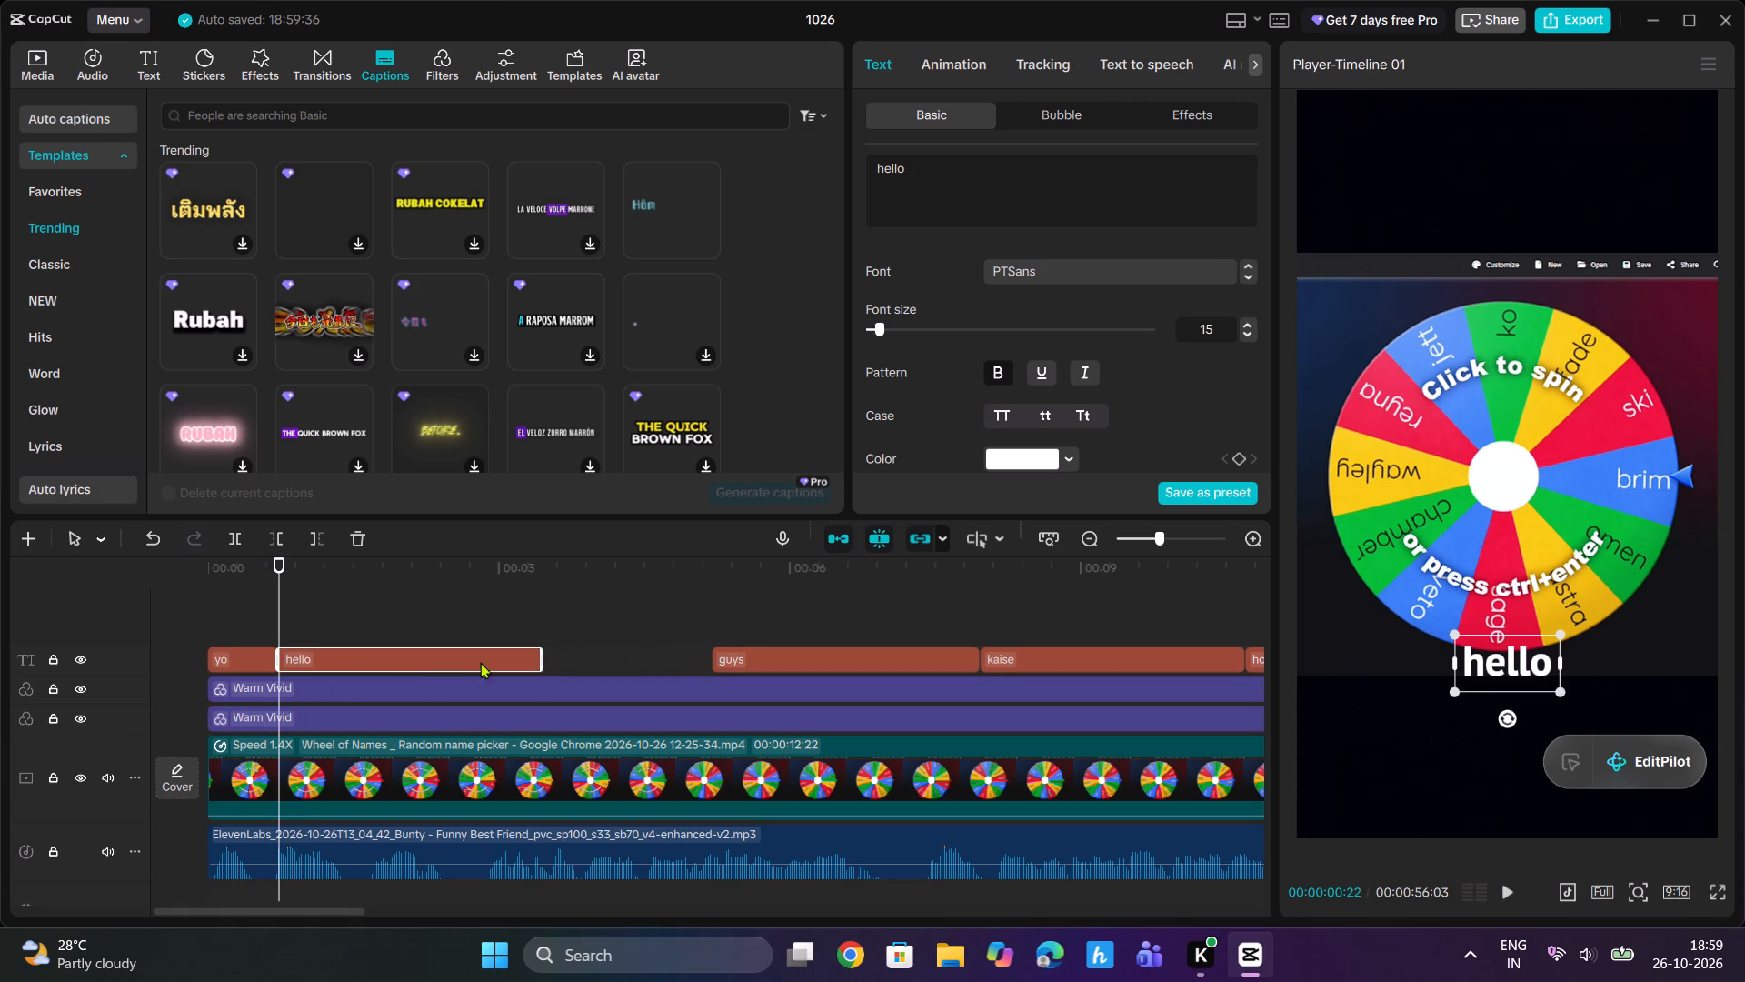
drag(537, 655, 313, 683)
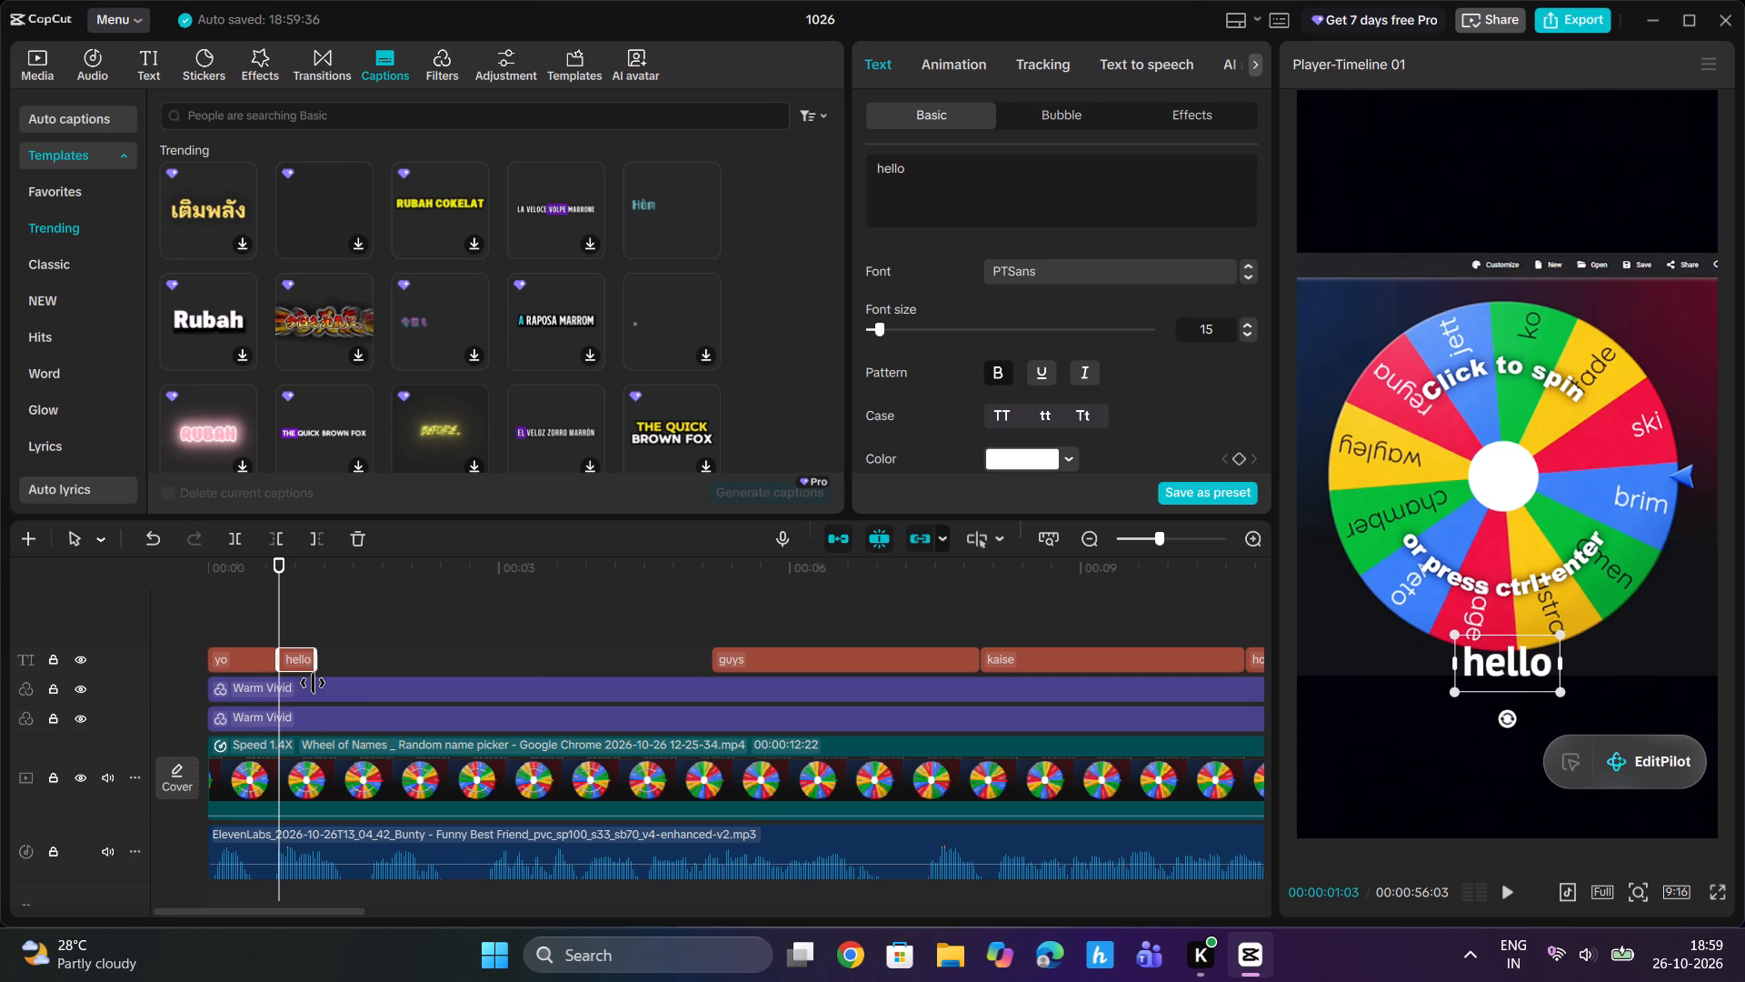
Replay the "hello" text clip against the voice-over and adjust its end to about 00:00:01:01.
drag(313, 683, 320, 683)
key(space)
key(space)
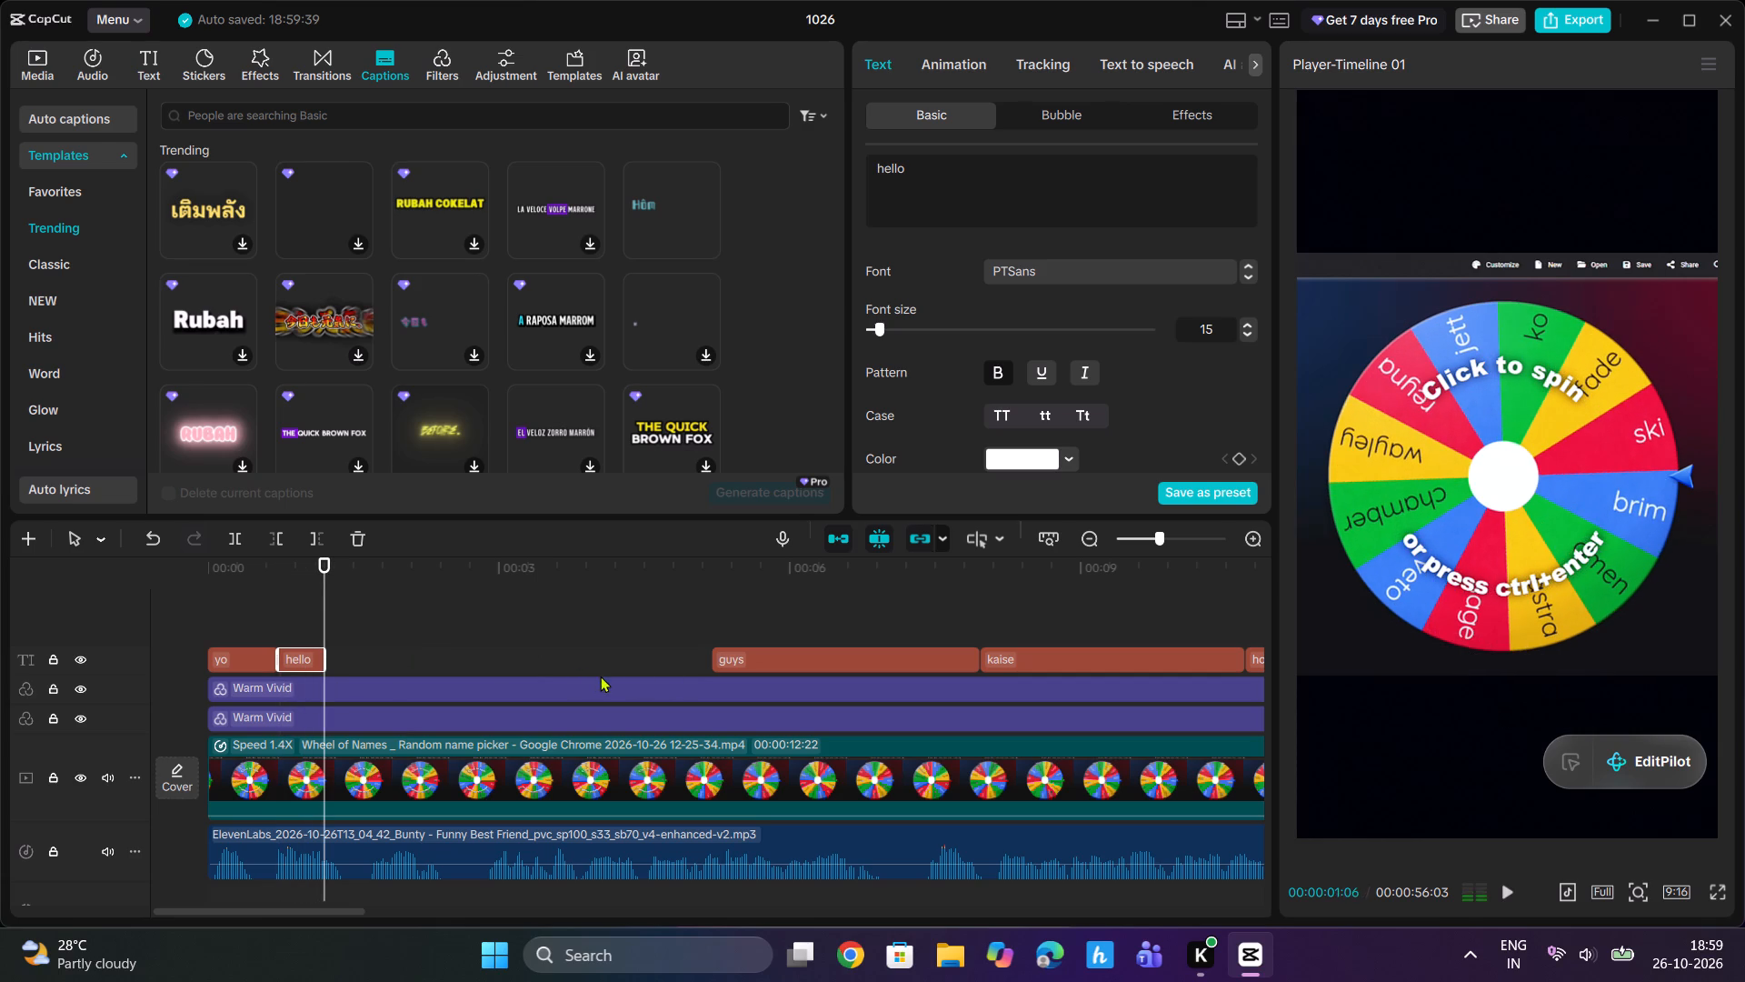
drag(324, 567, 293, 580)
key(space)
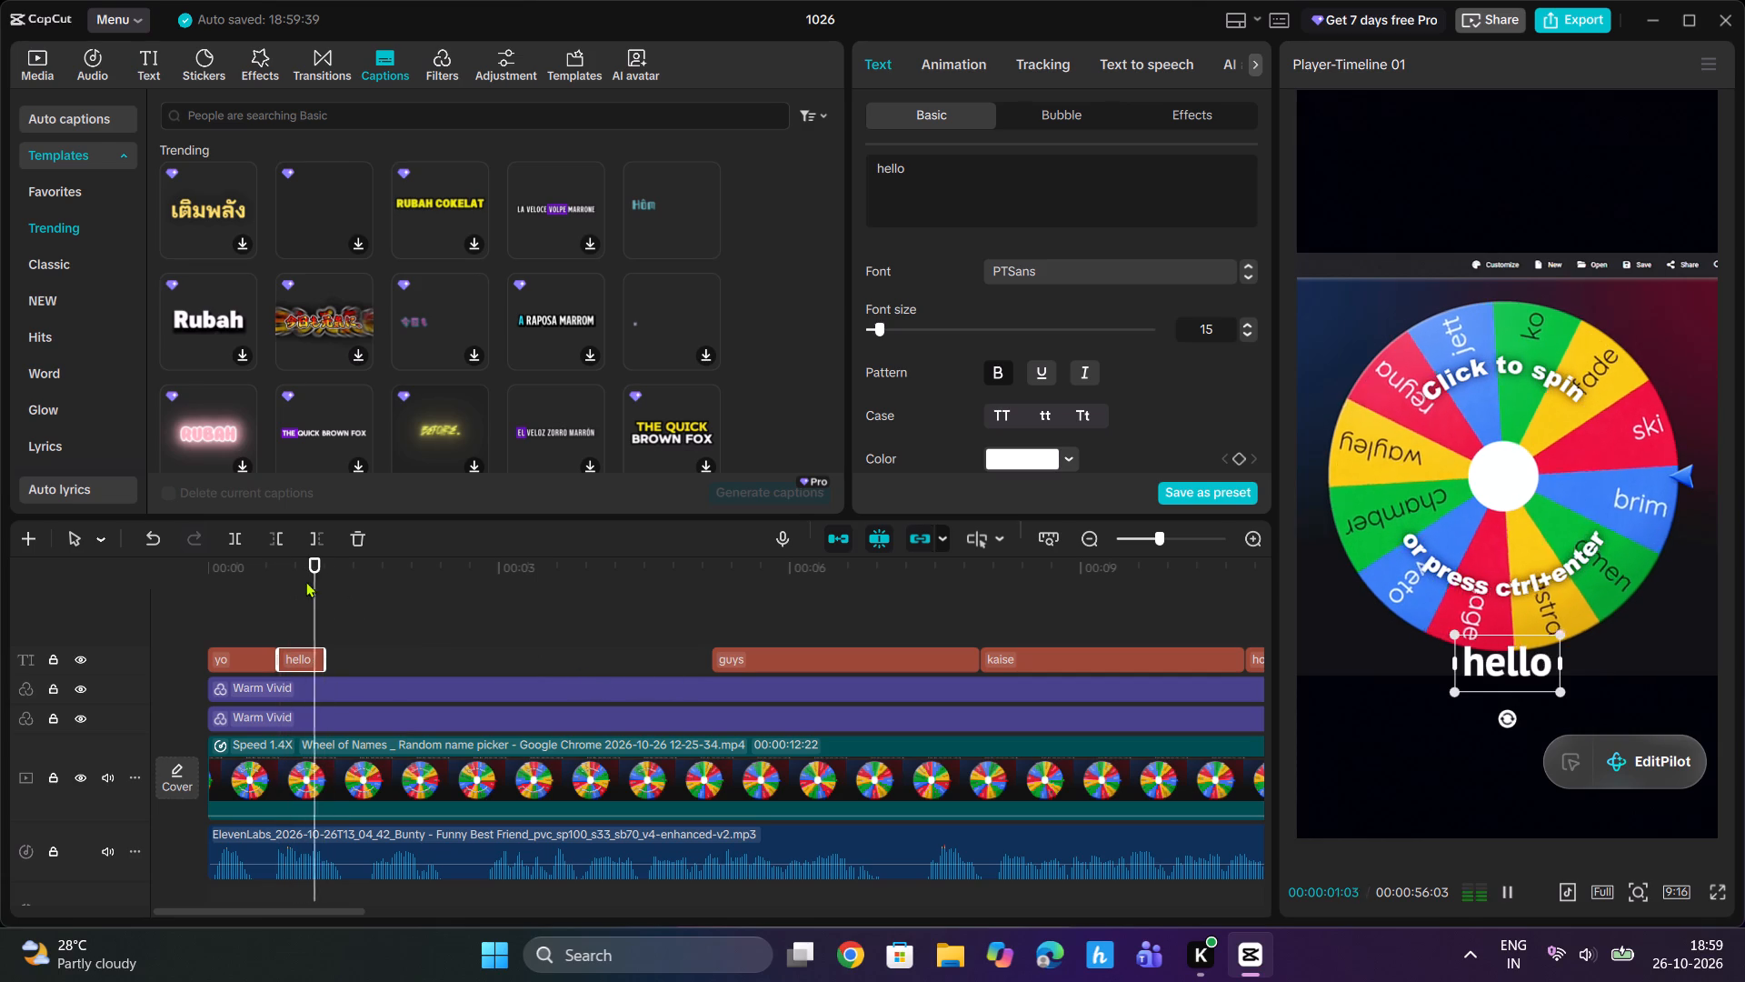
key(space)
drag(324, 659, 303, 667)
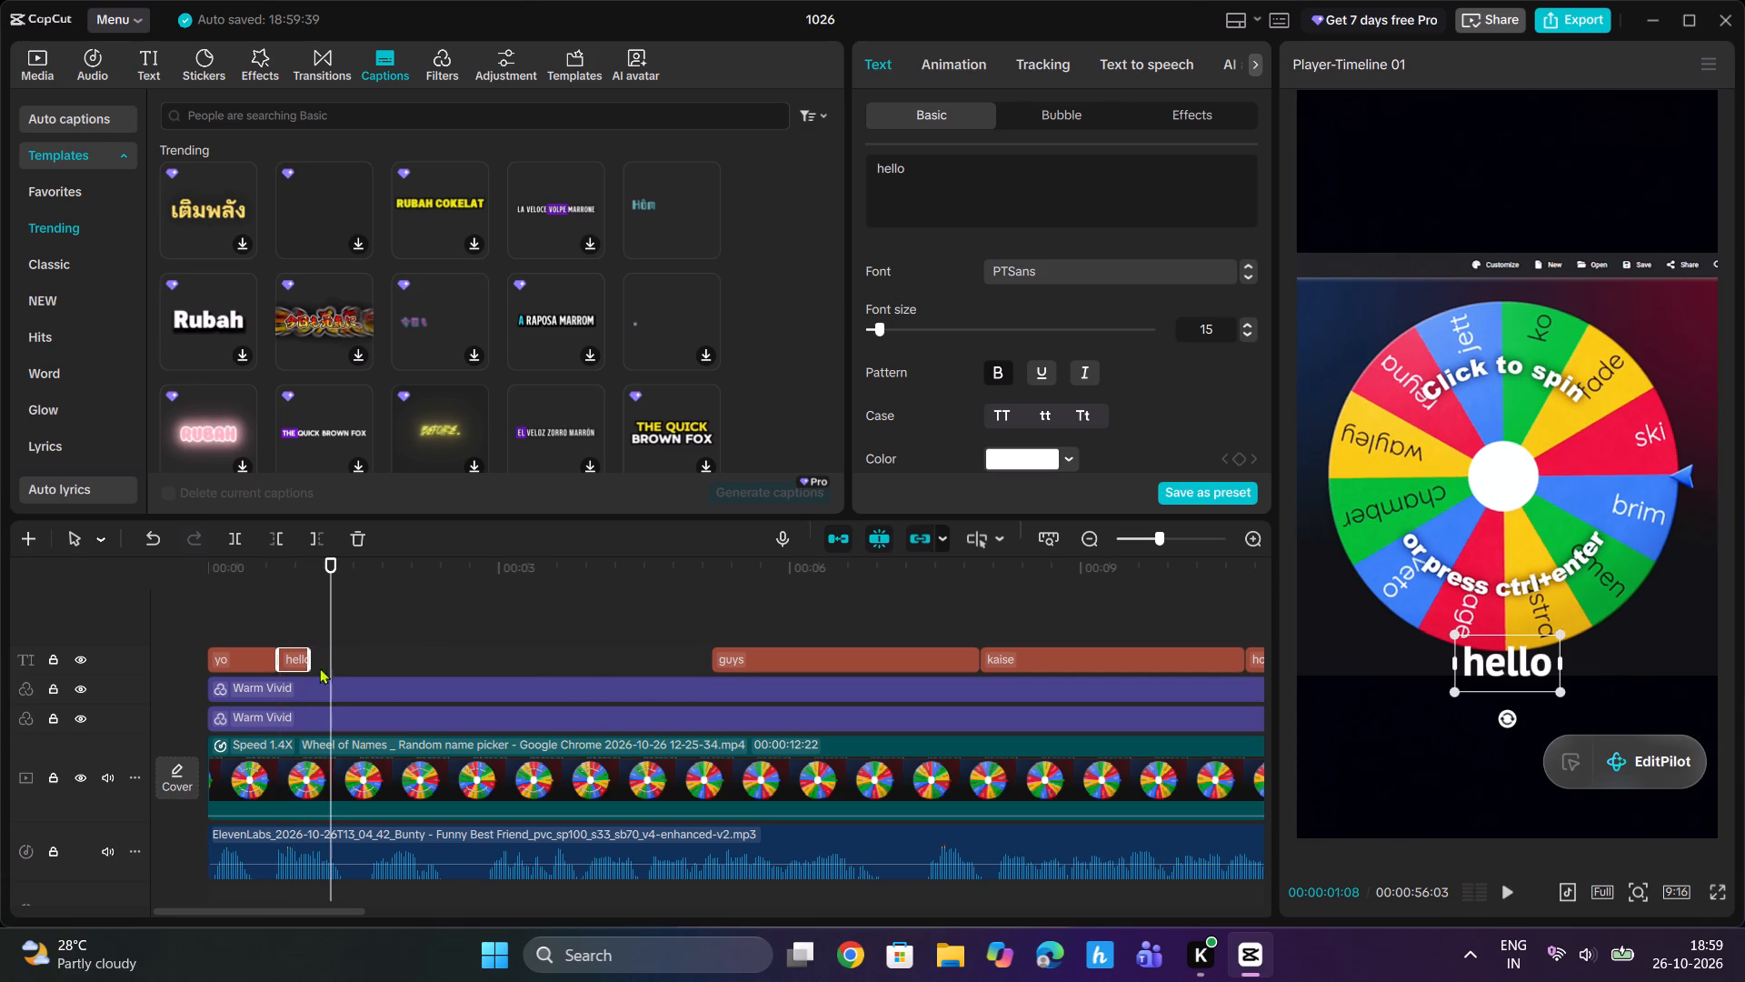
Move the "guys" text clip to start right after "hello" and trim its end to about 00:00:01:13.
click(756, 654)
drag(756, 656, 359, 659)
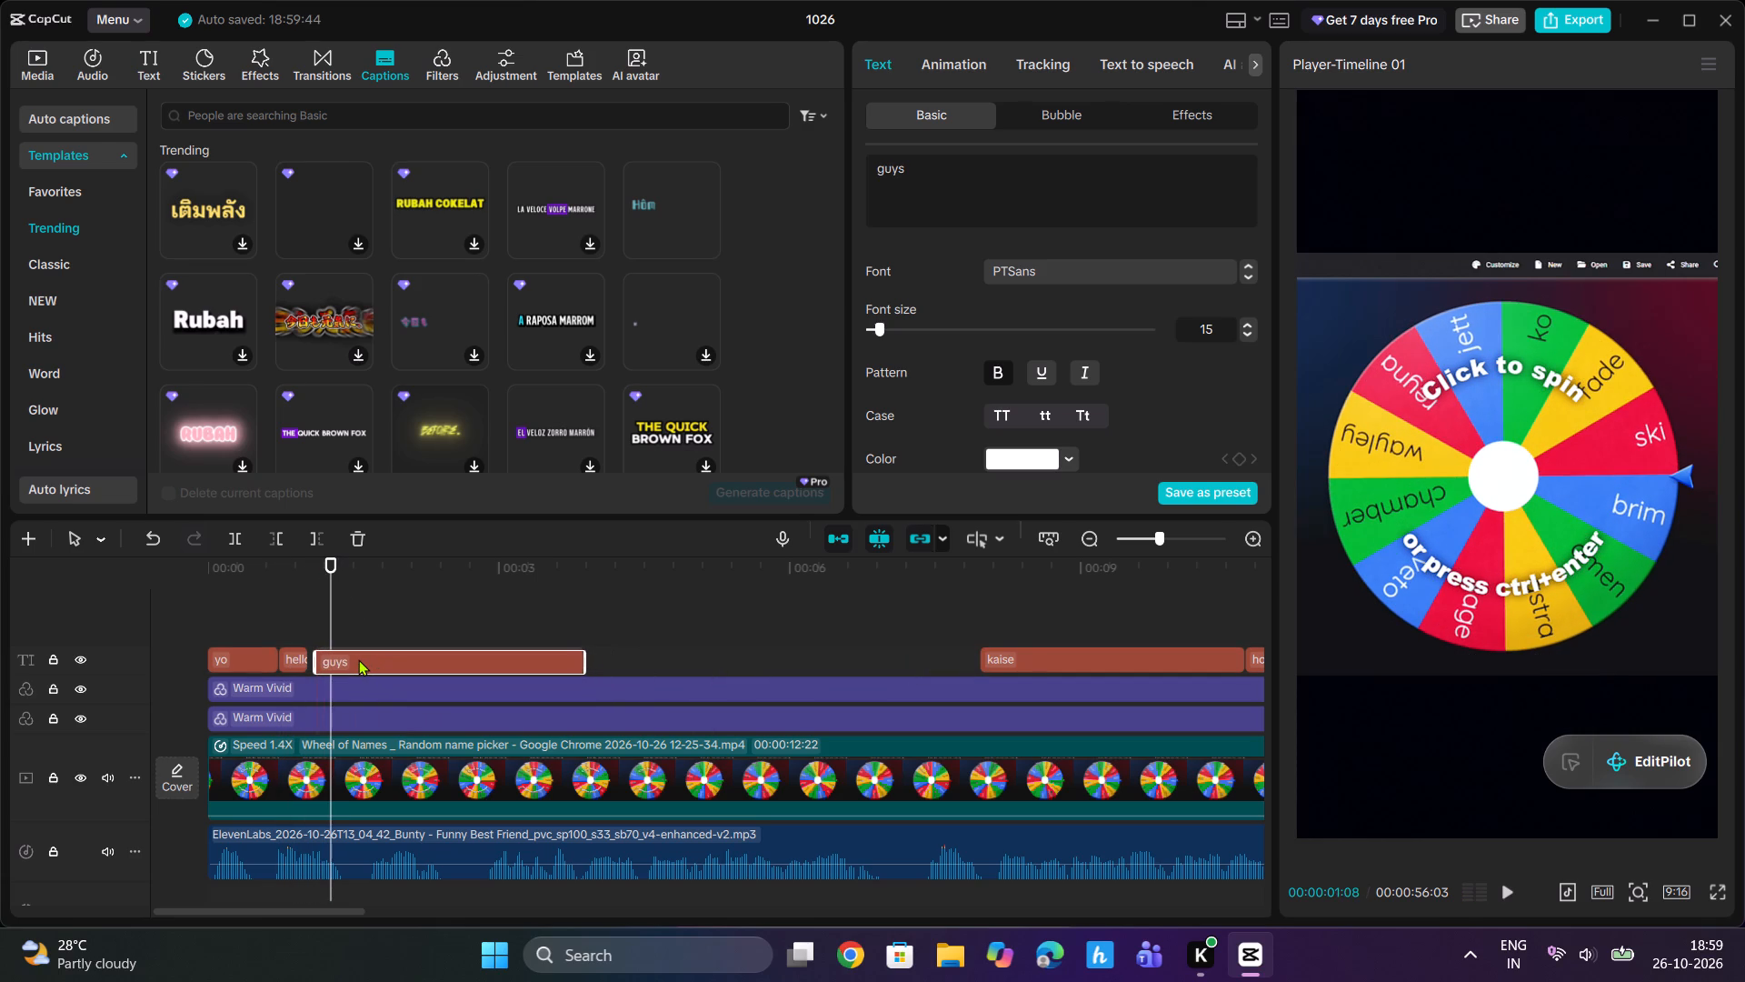
drag(359, 659, 358, 659)
drag(576, 662, 478, 673)
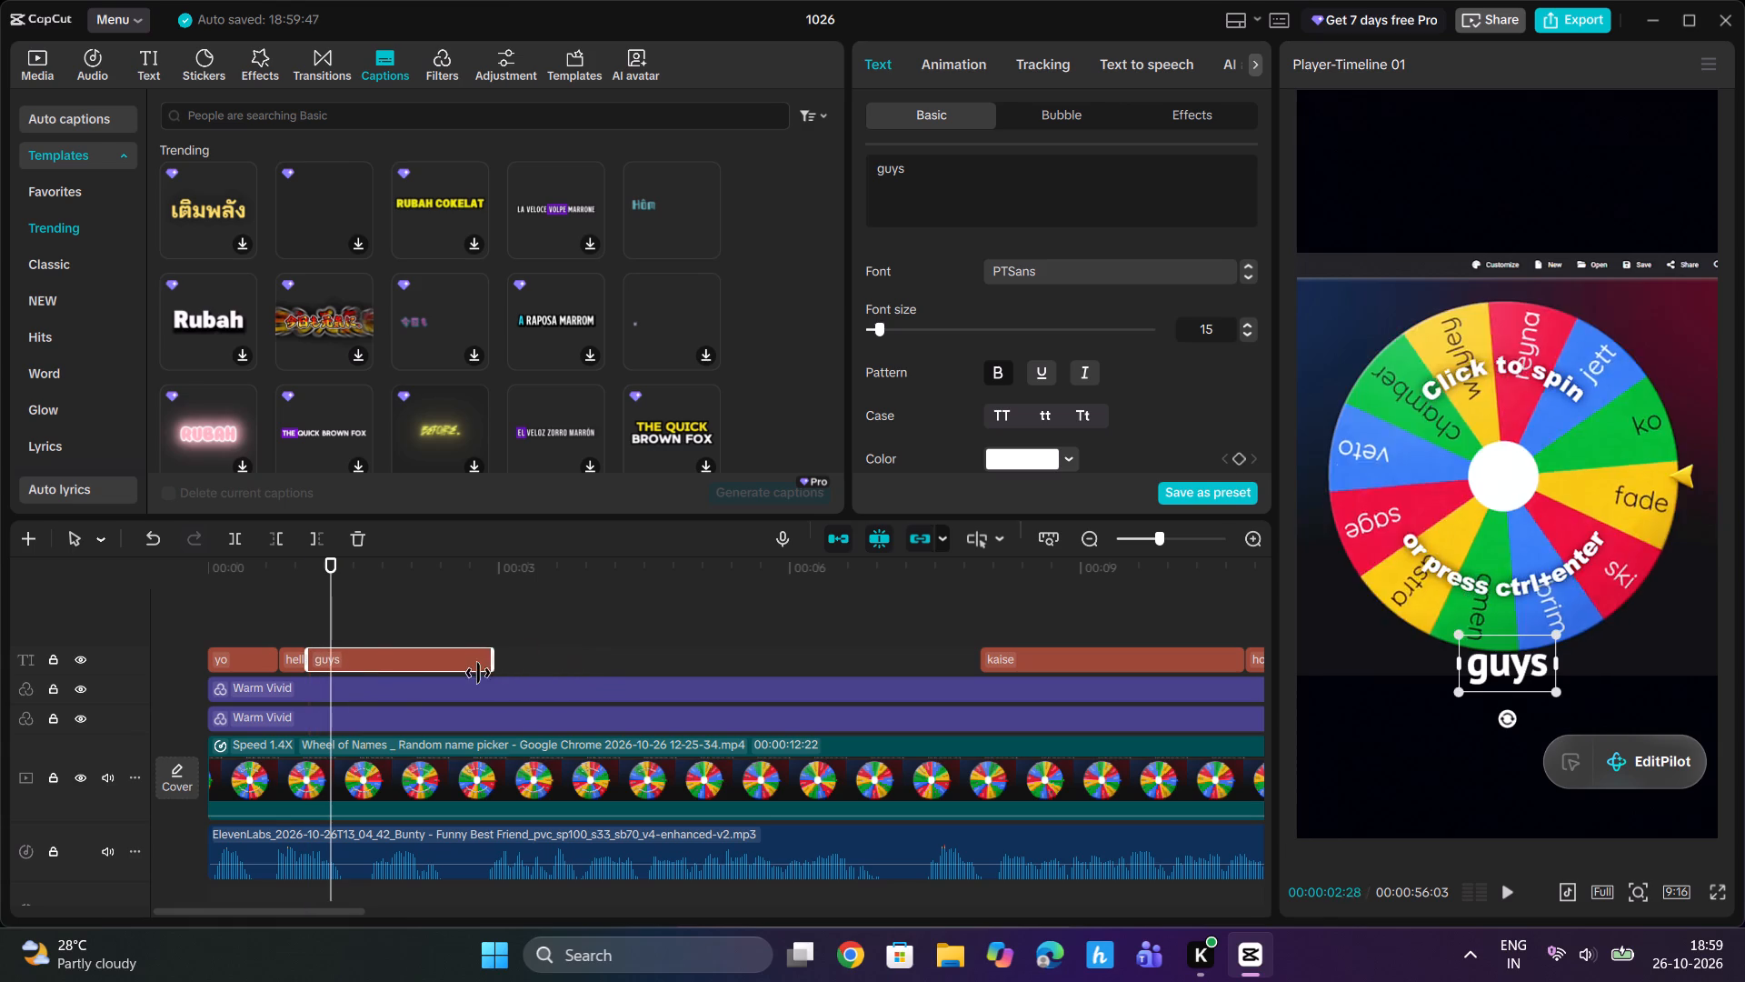
drag(478, 673, 340, 690)
Play the opening against the voice-over, move the "kaise" text clip to about 00:00:01:18 and trim its end to about 00:00:02:04.
drag(338, 583, 155, 601)
key(space)
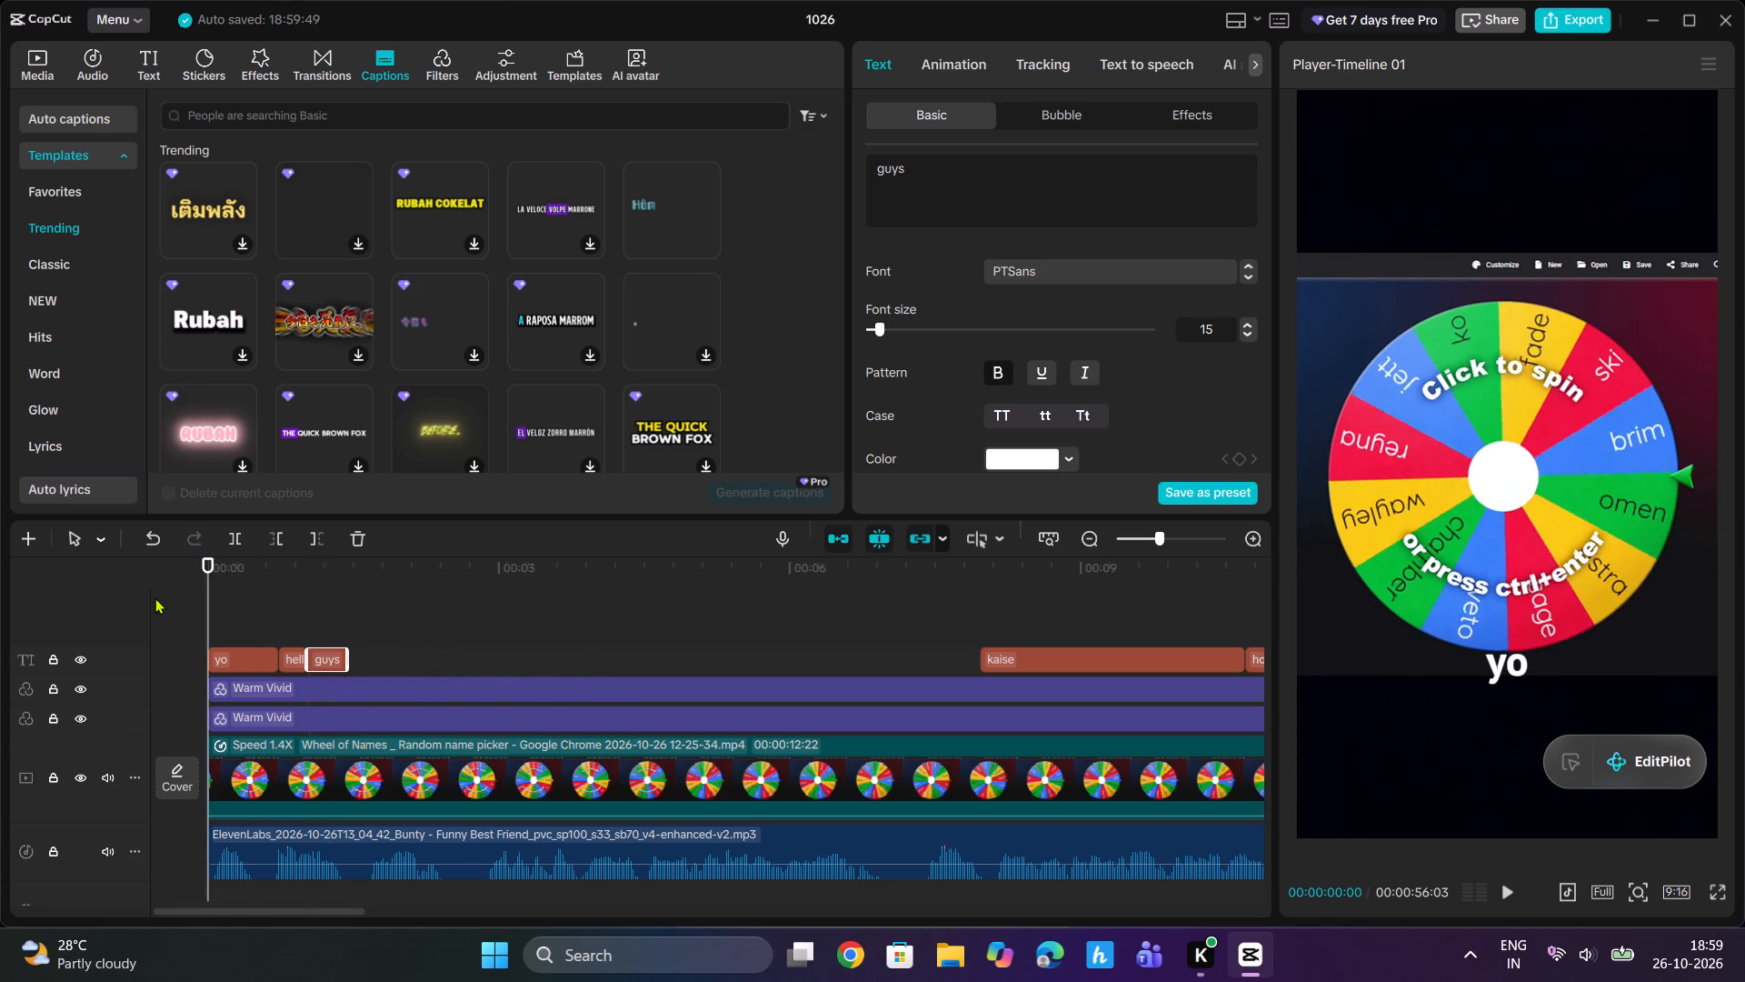
key(space)
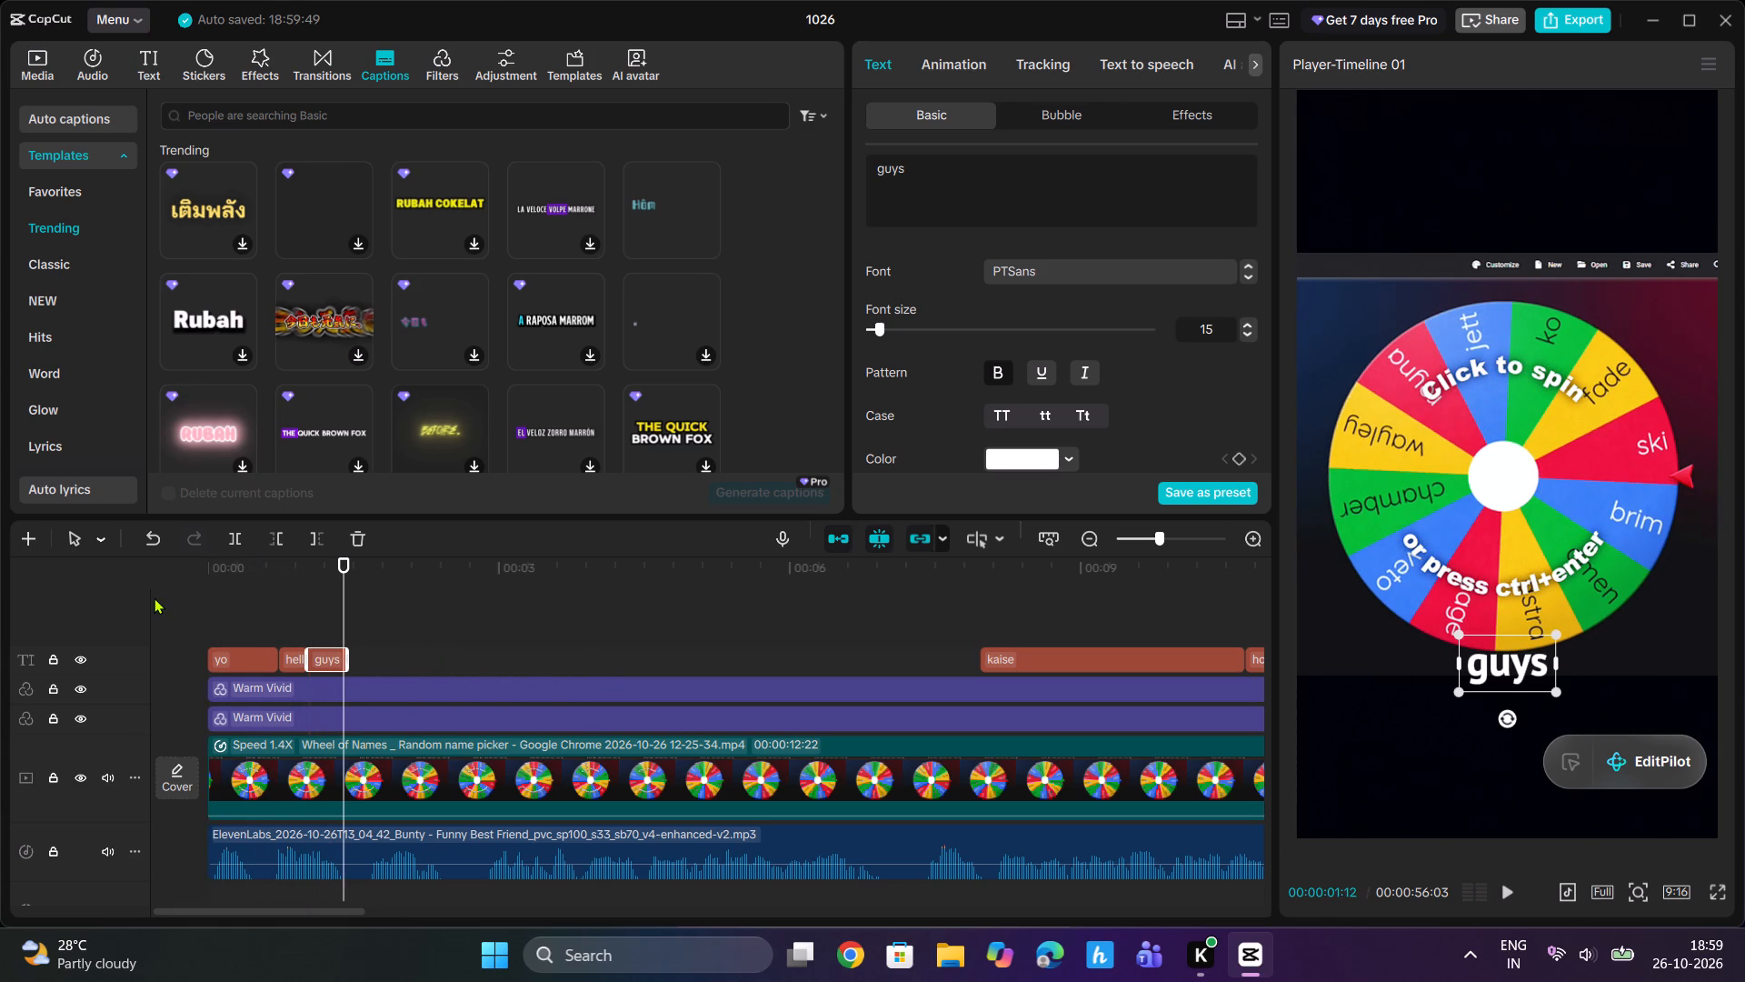
key(space)
key(space)
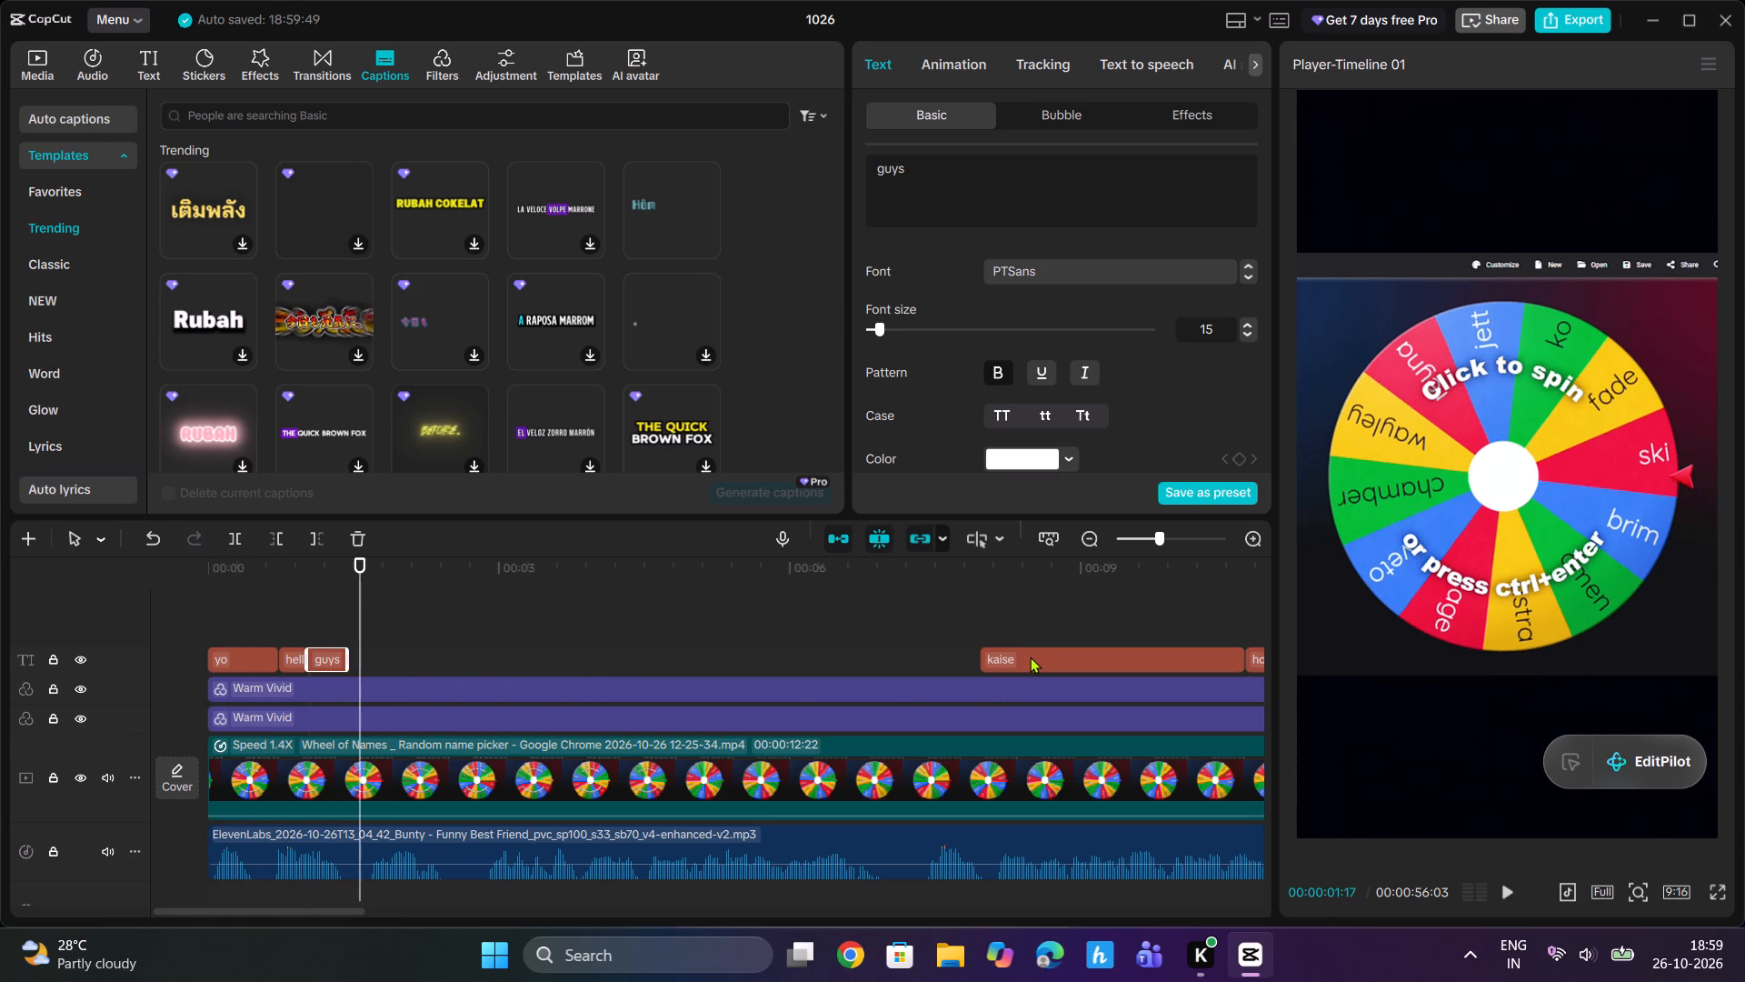
key(space)
key(space)
drag(1031, 656, 421, 661)
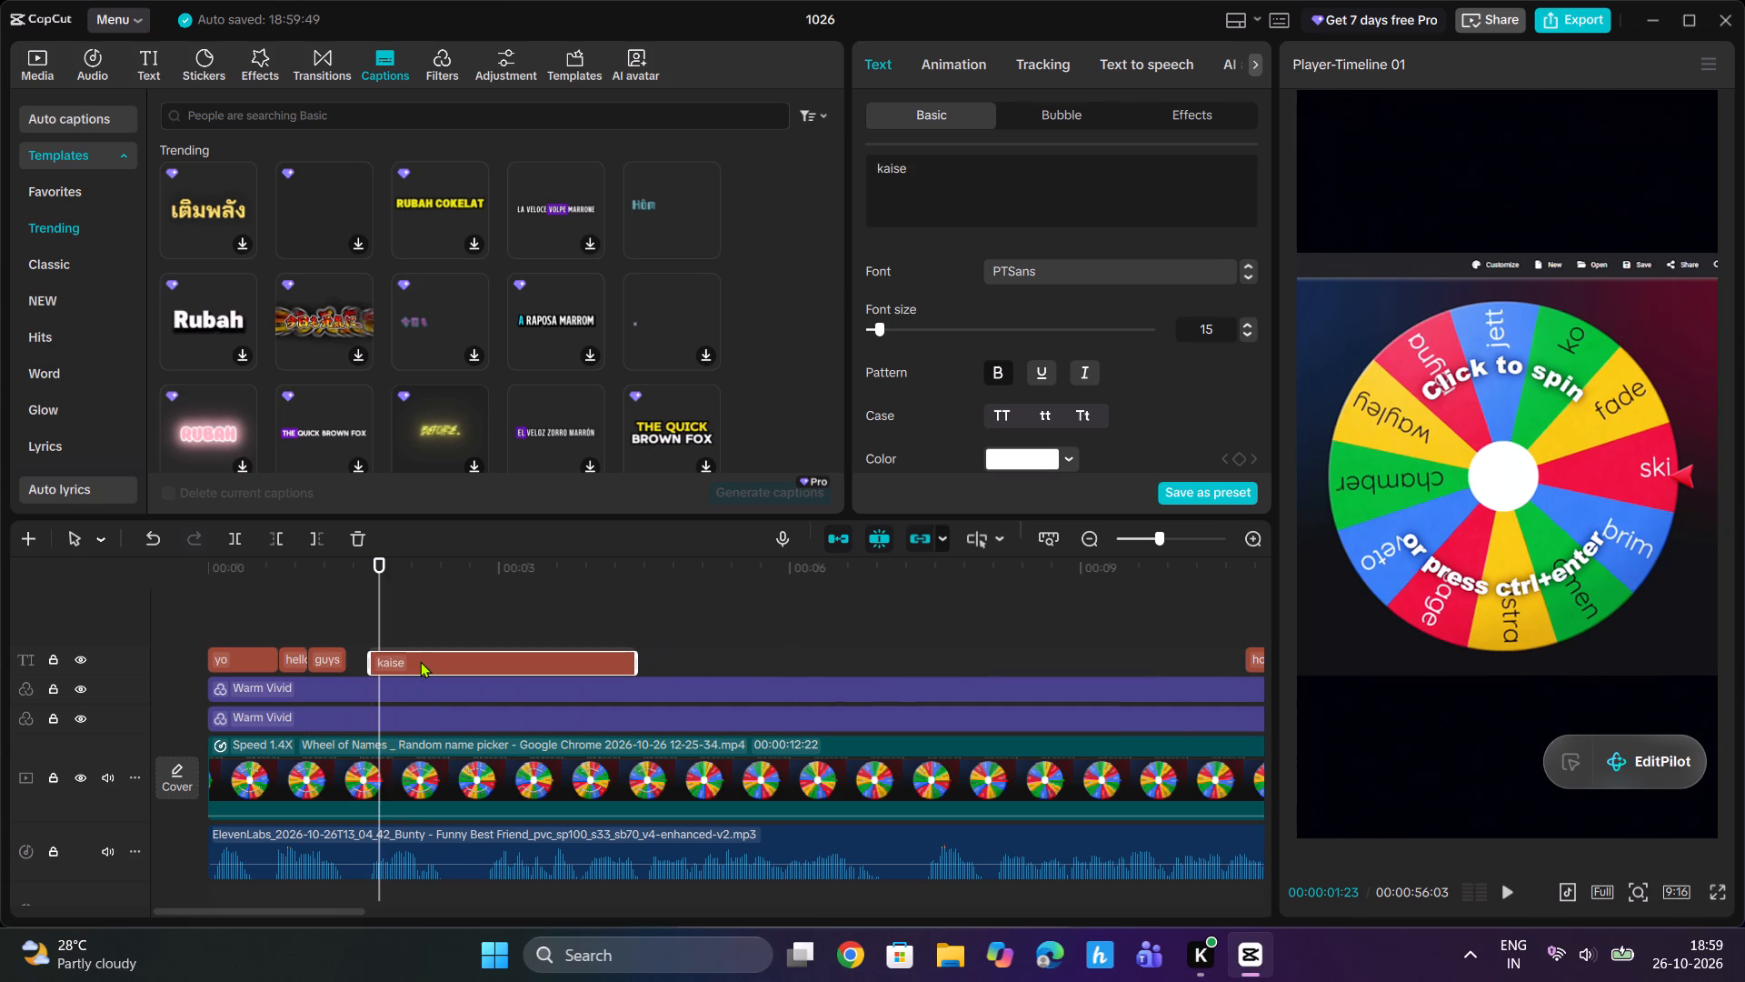
drag(421, 661, 417, 661)
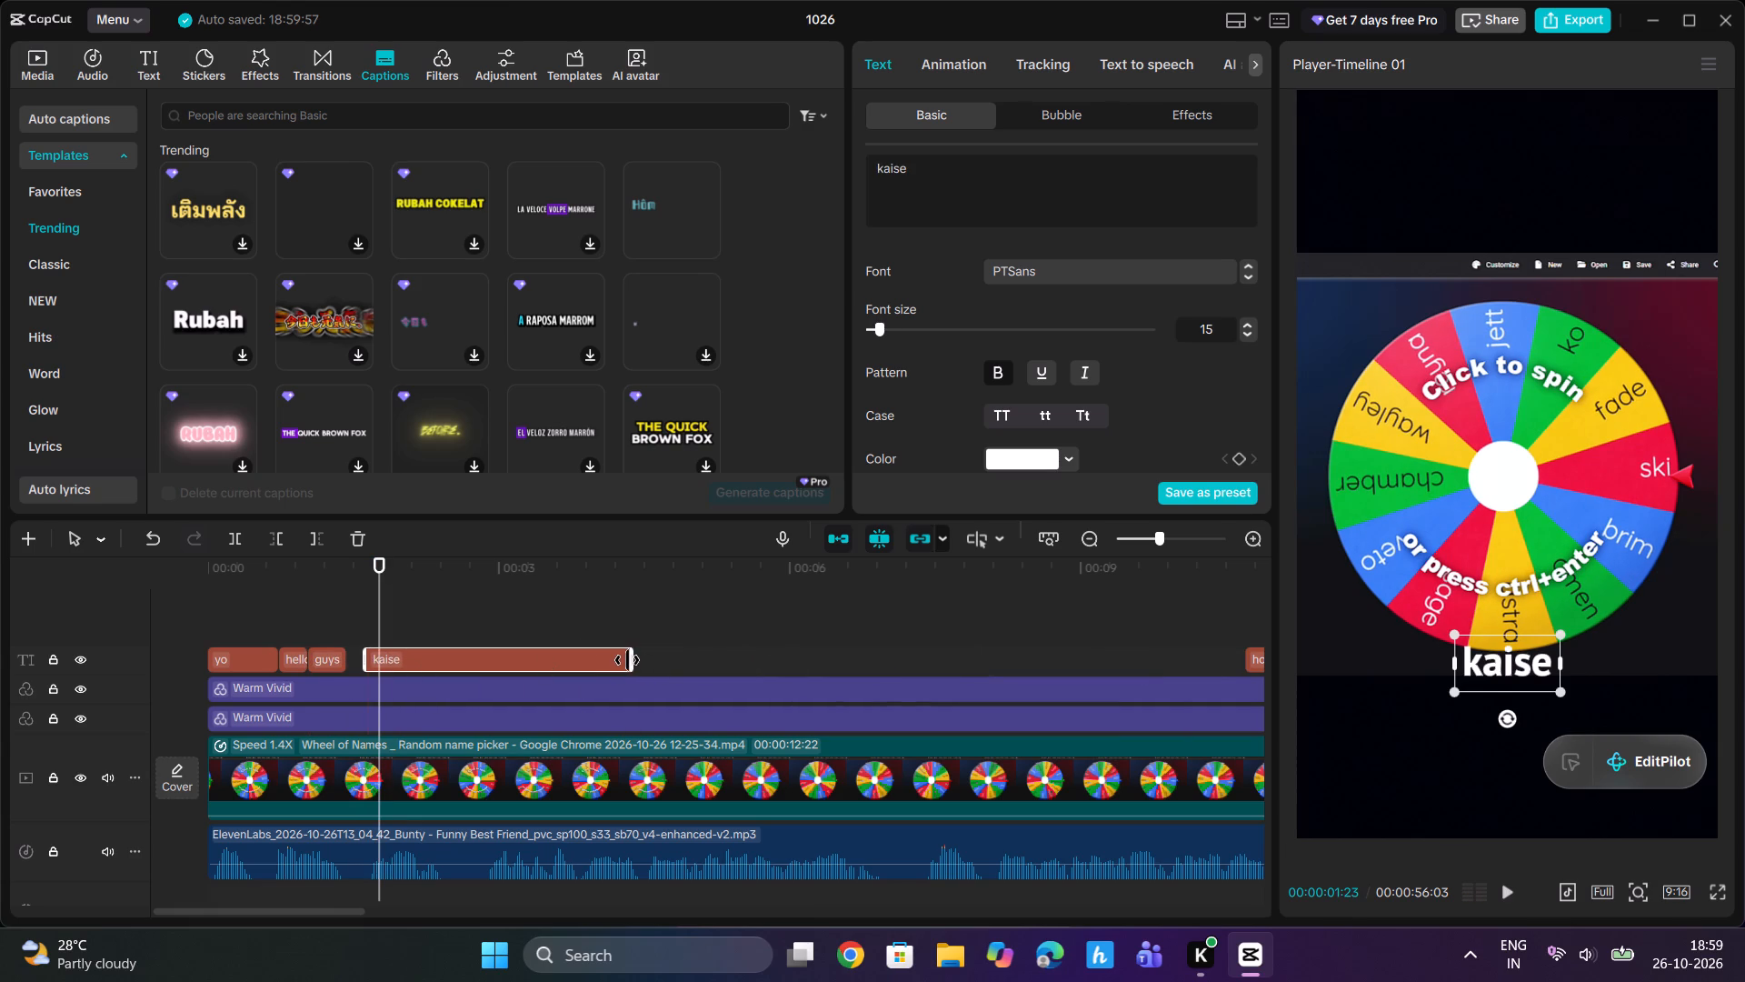
drag(631, 660, 410, 670)
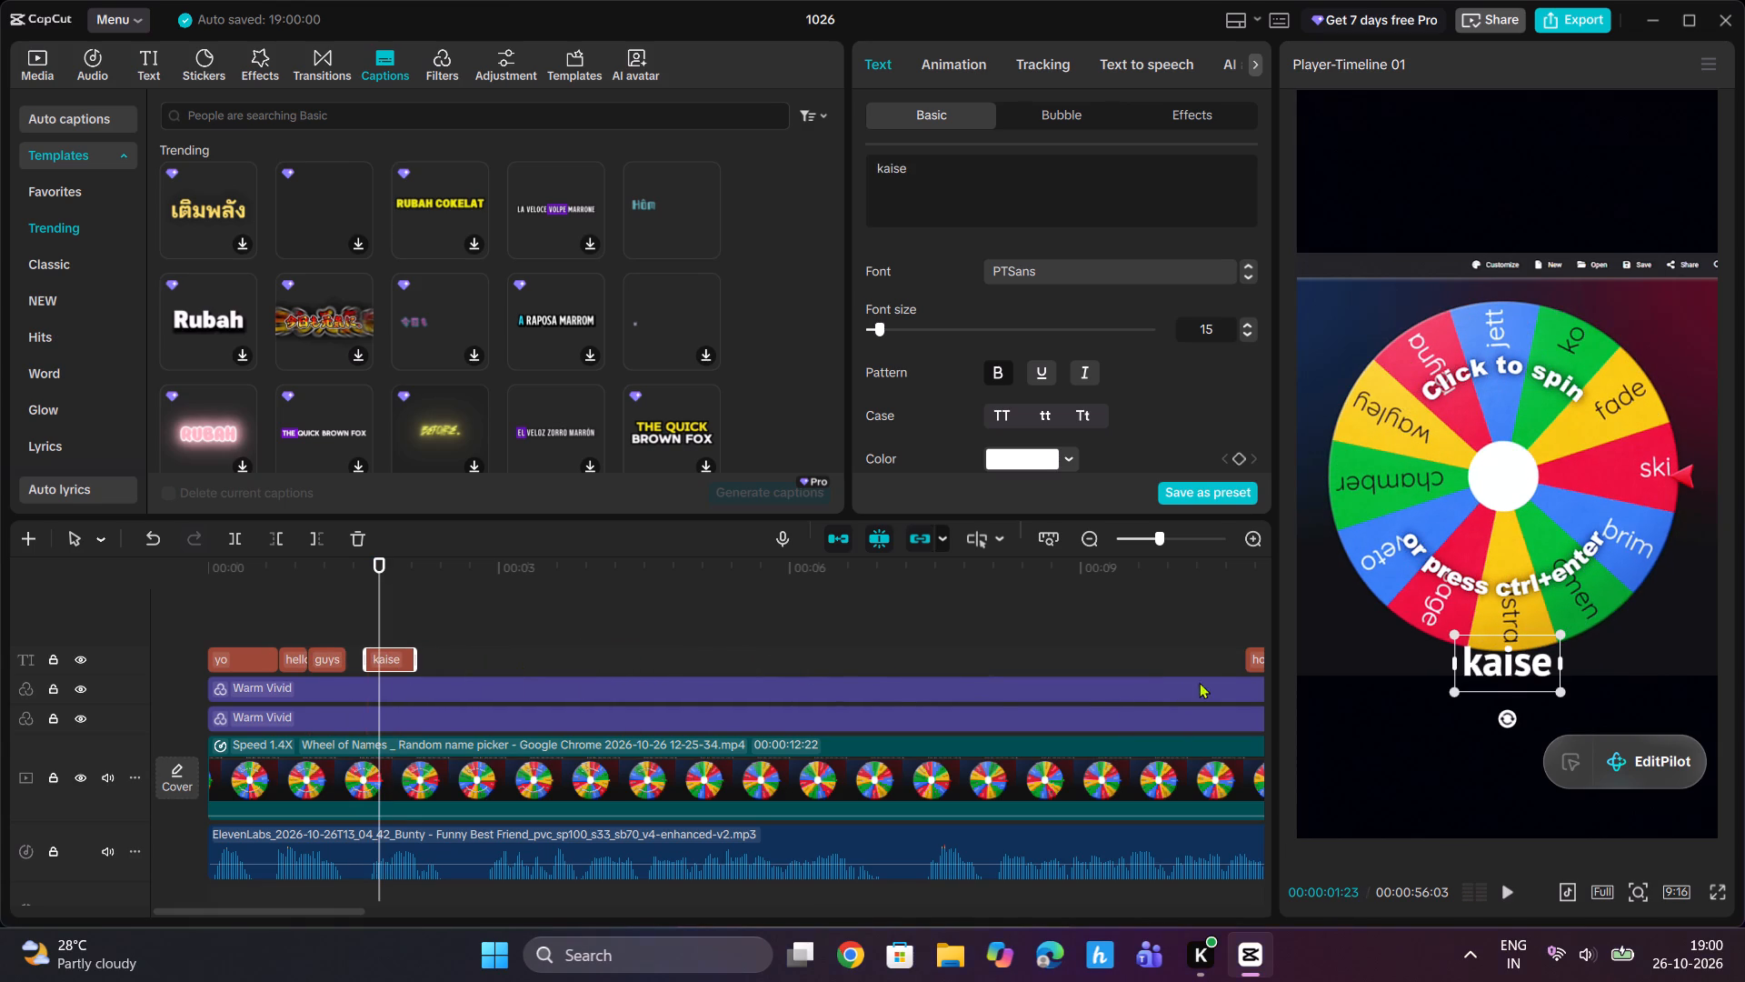
Move the "ho aap" text clip to start right after "kaise" and trim its end to about 00:00:02:26.
click(1150, 542)
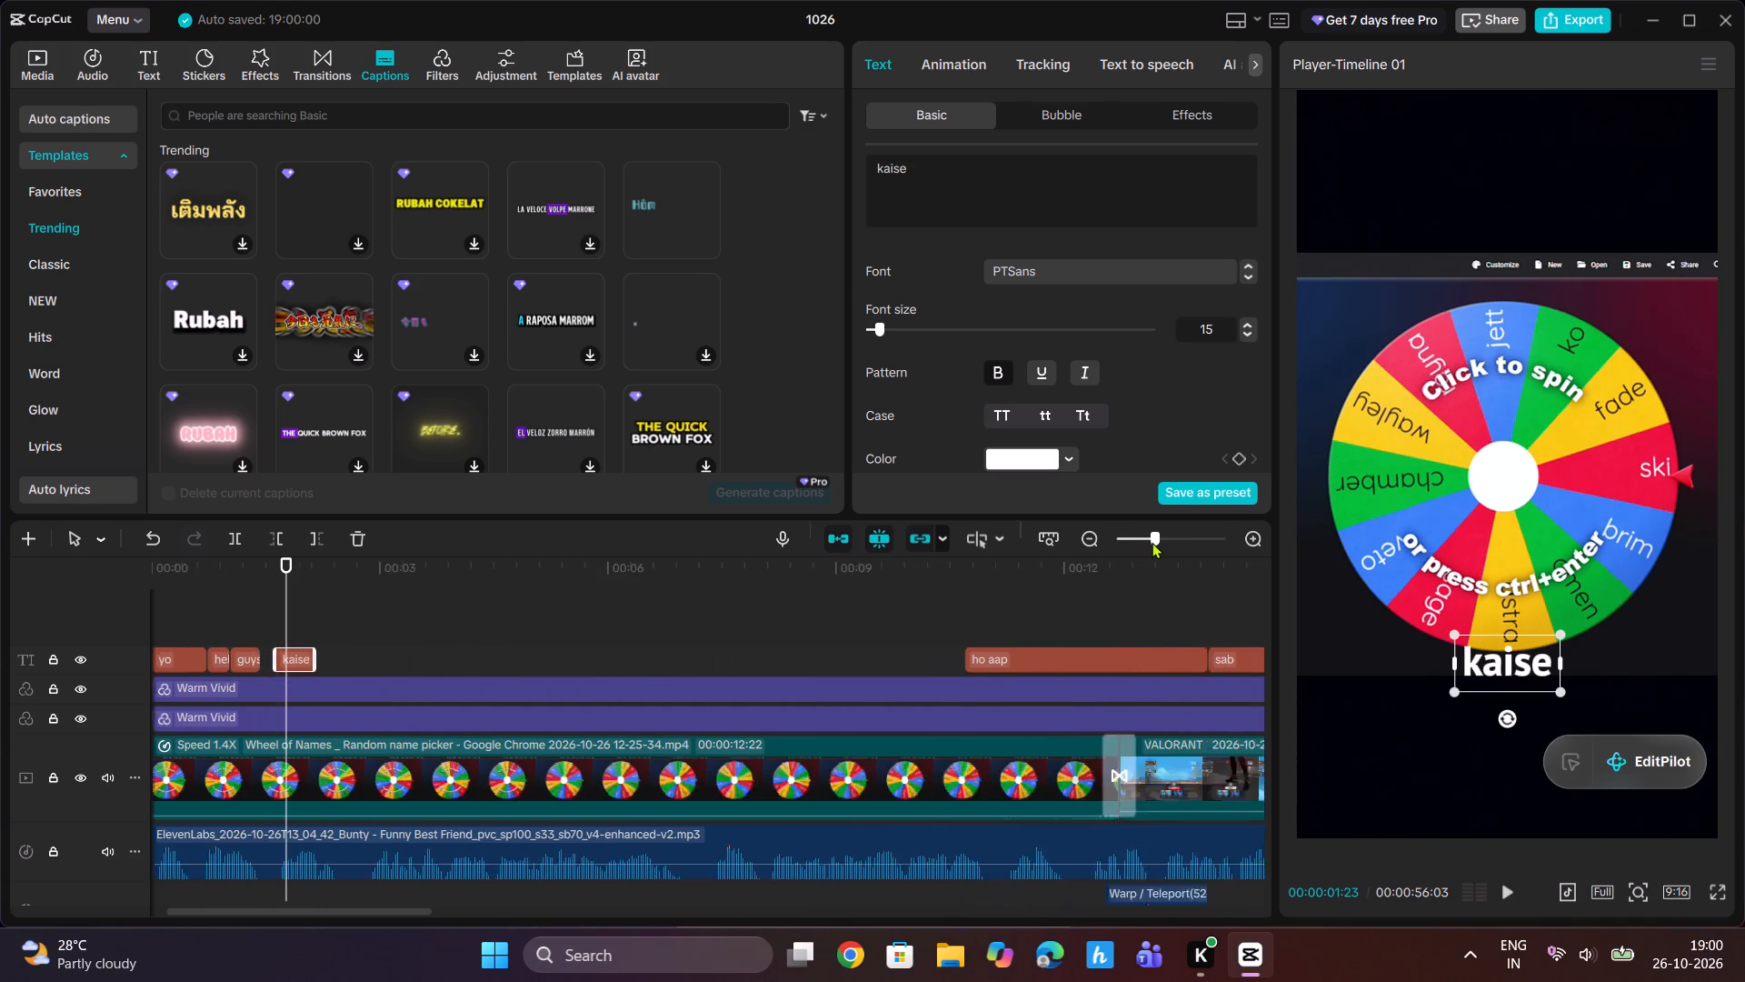
click(939, 659)
drag(935, 659, 805, 659)
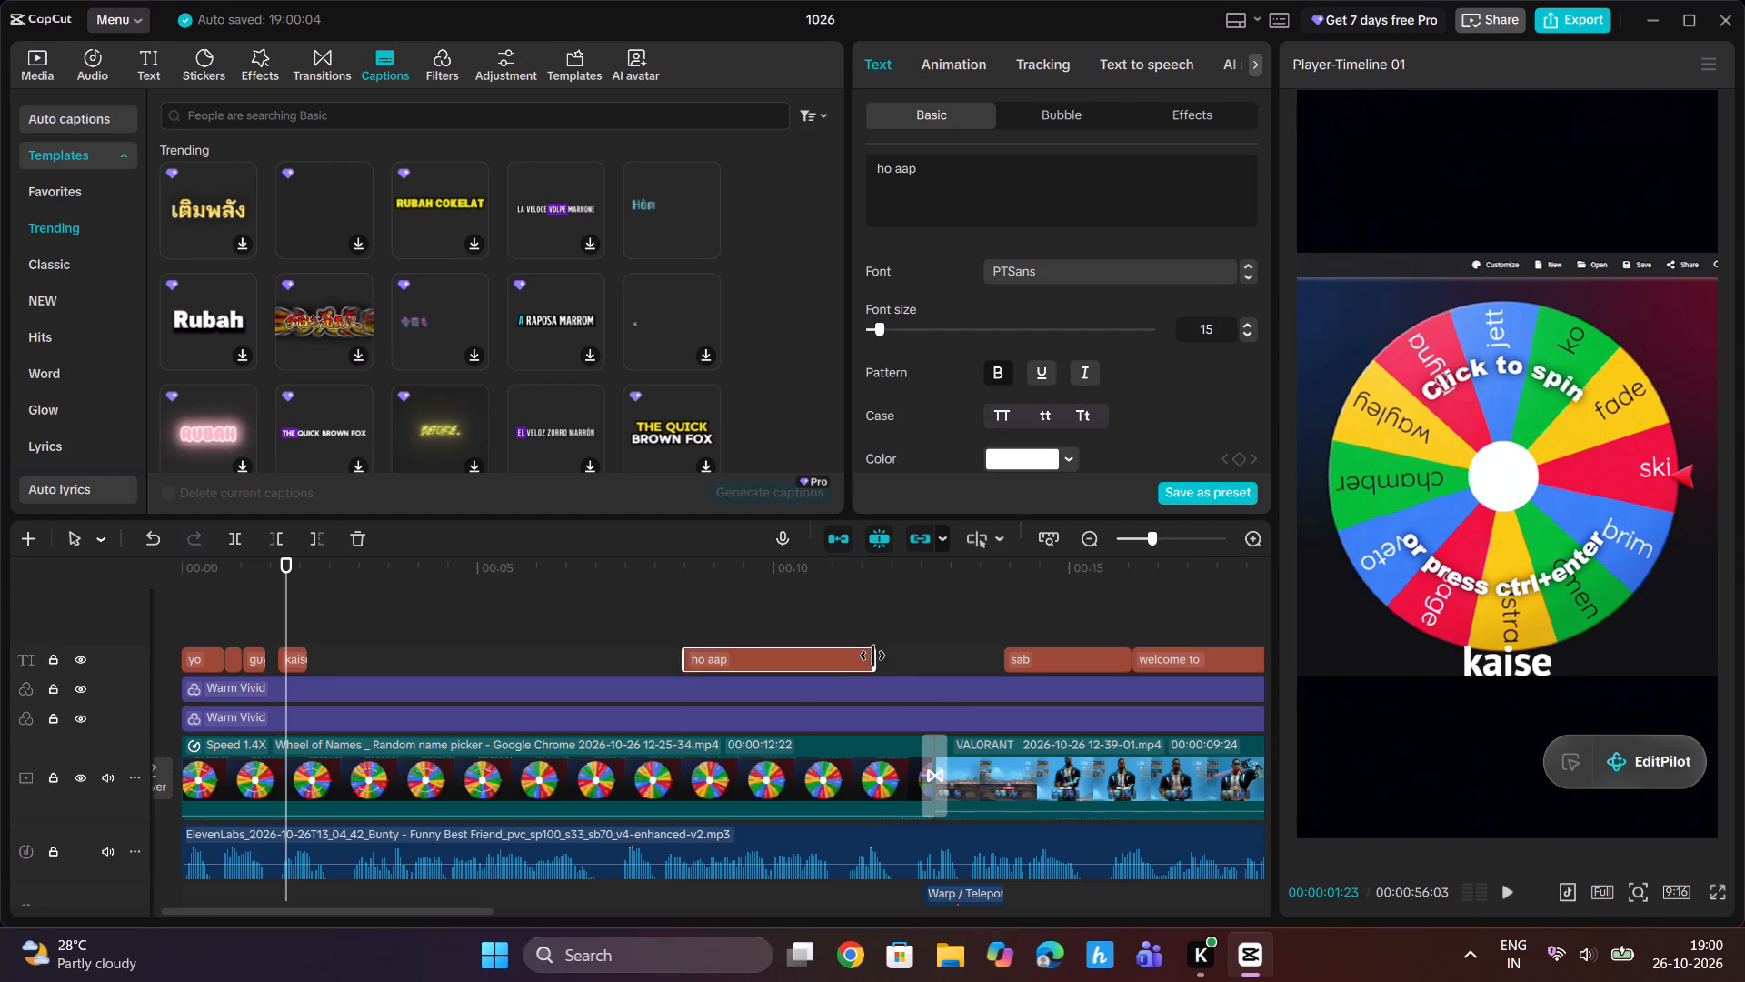
drag(800, 662, 437, 661)
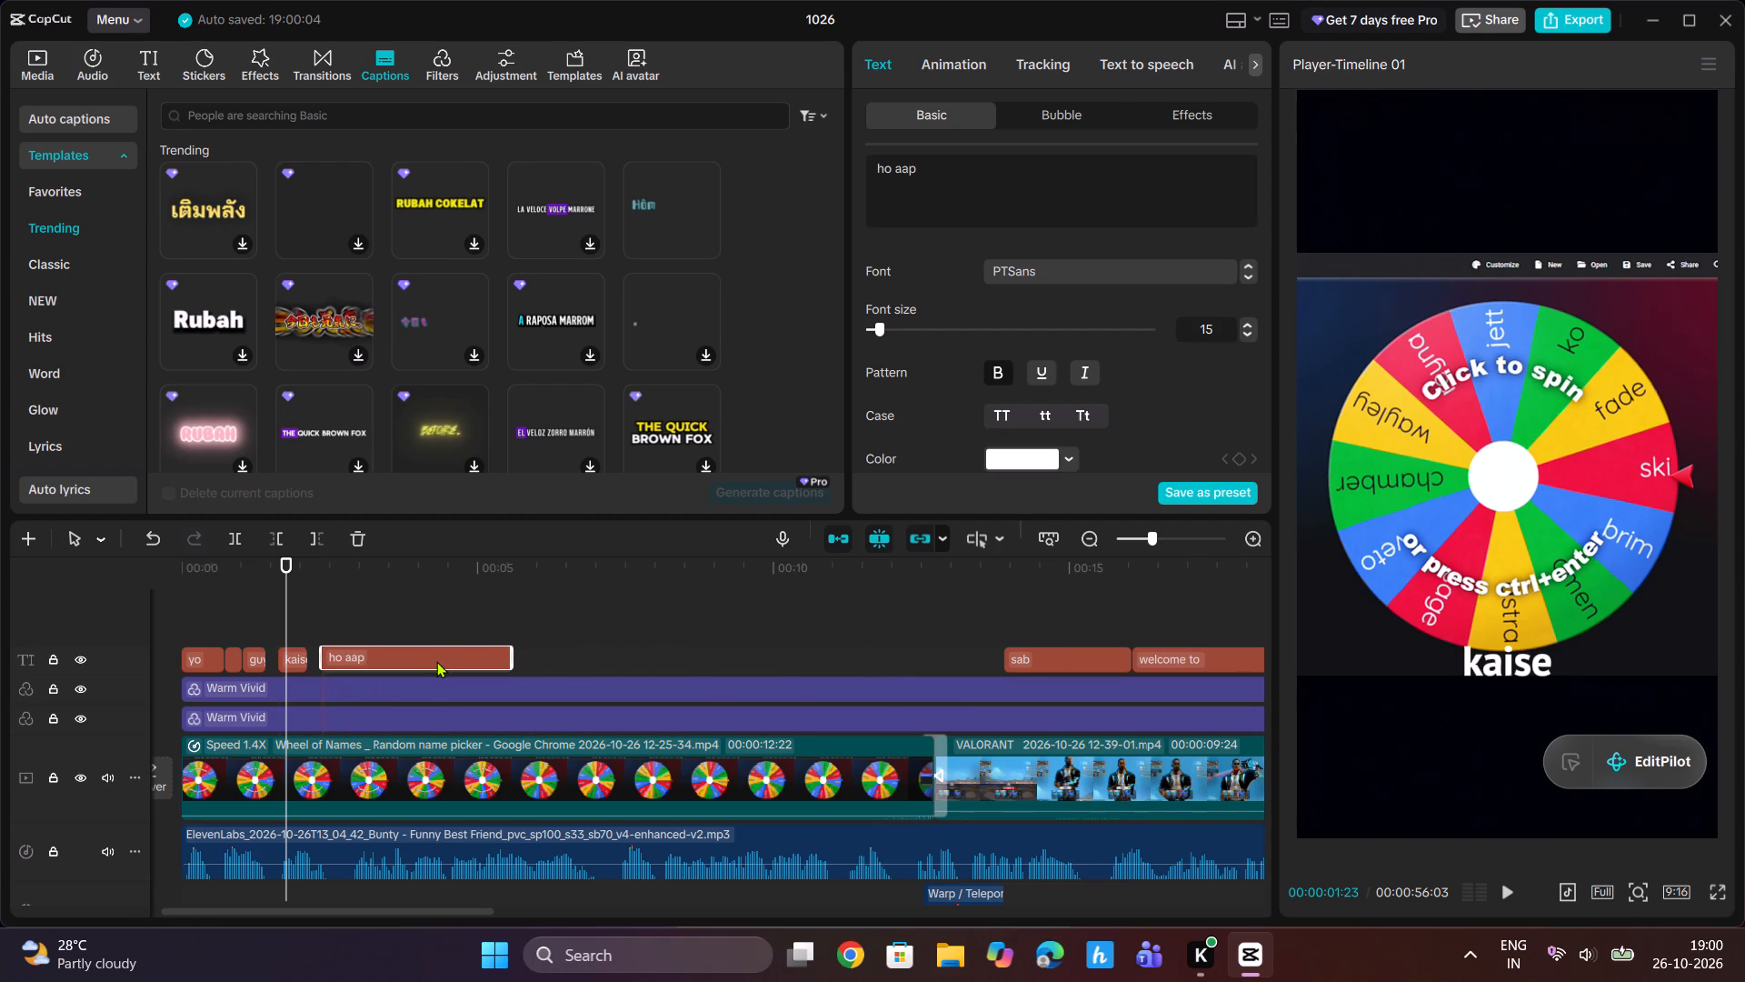
drag(437, 661, 434, 665)
key(space)
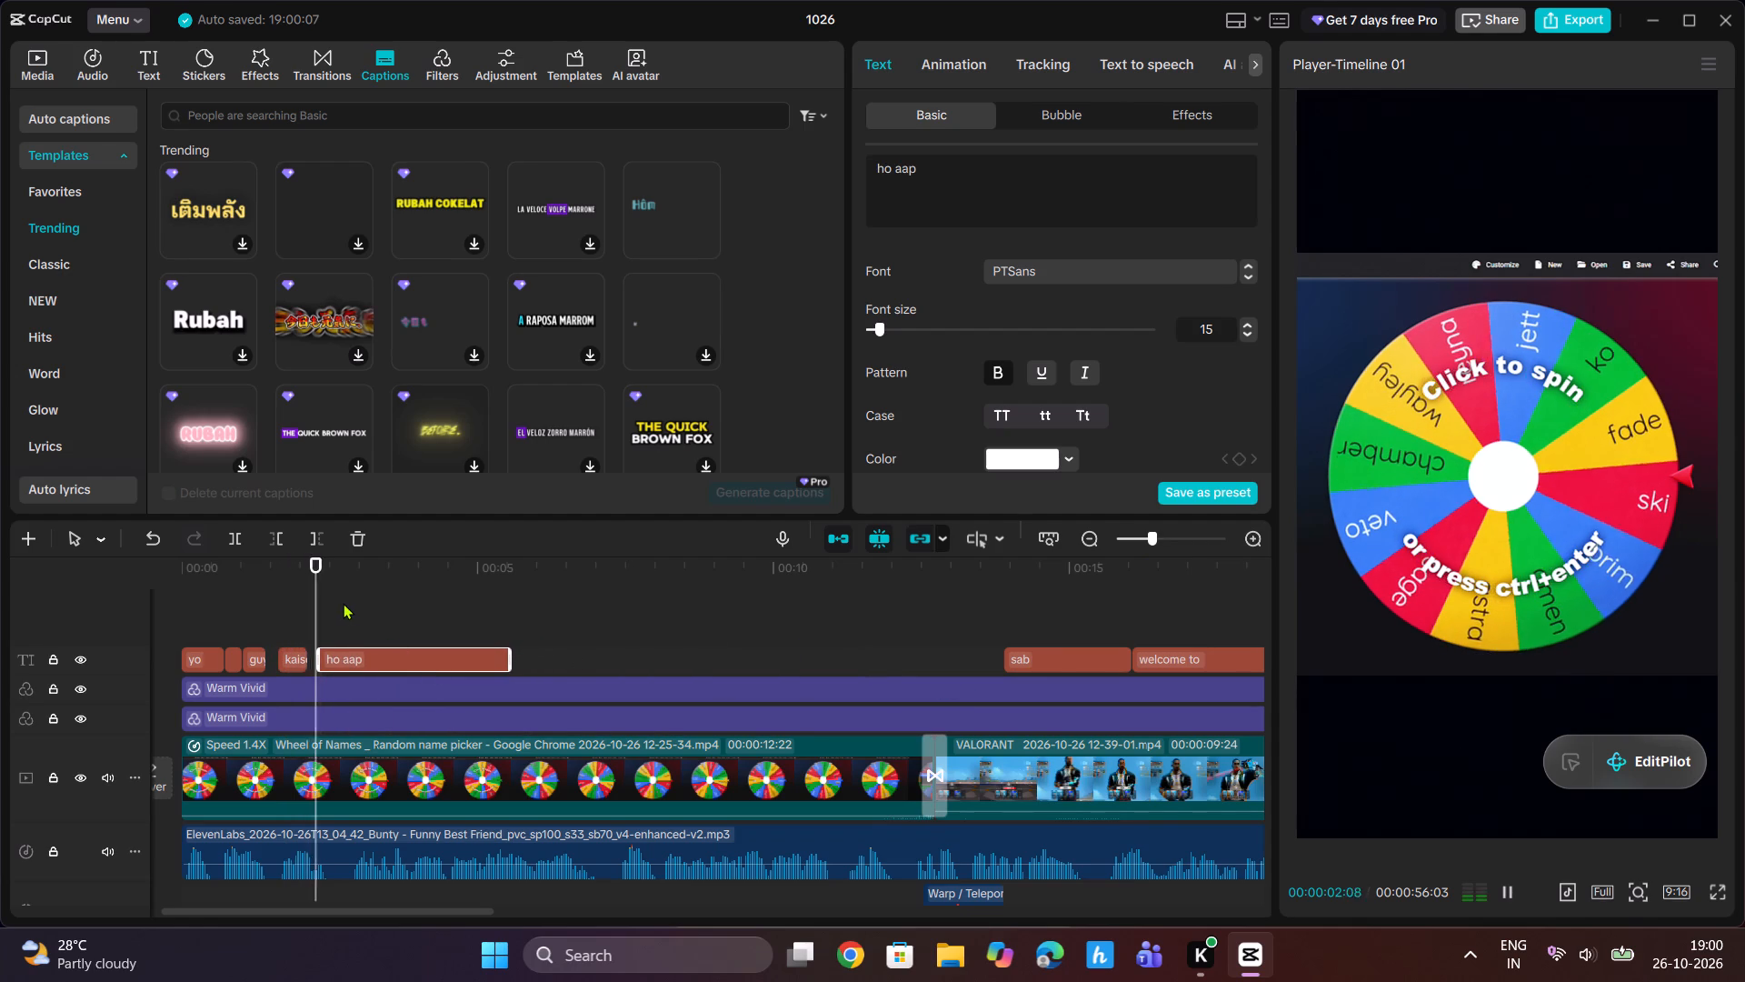
key(space)
drag(509, 656, 366, 663)
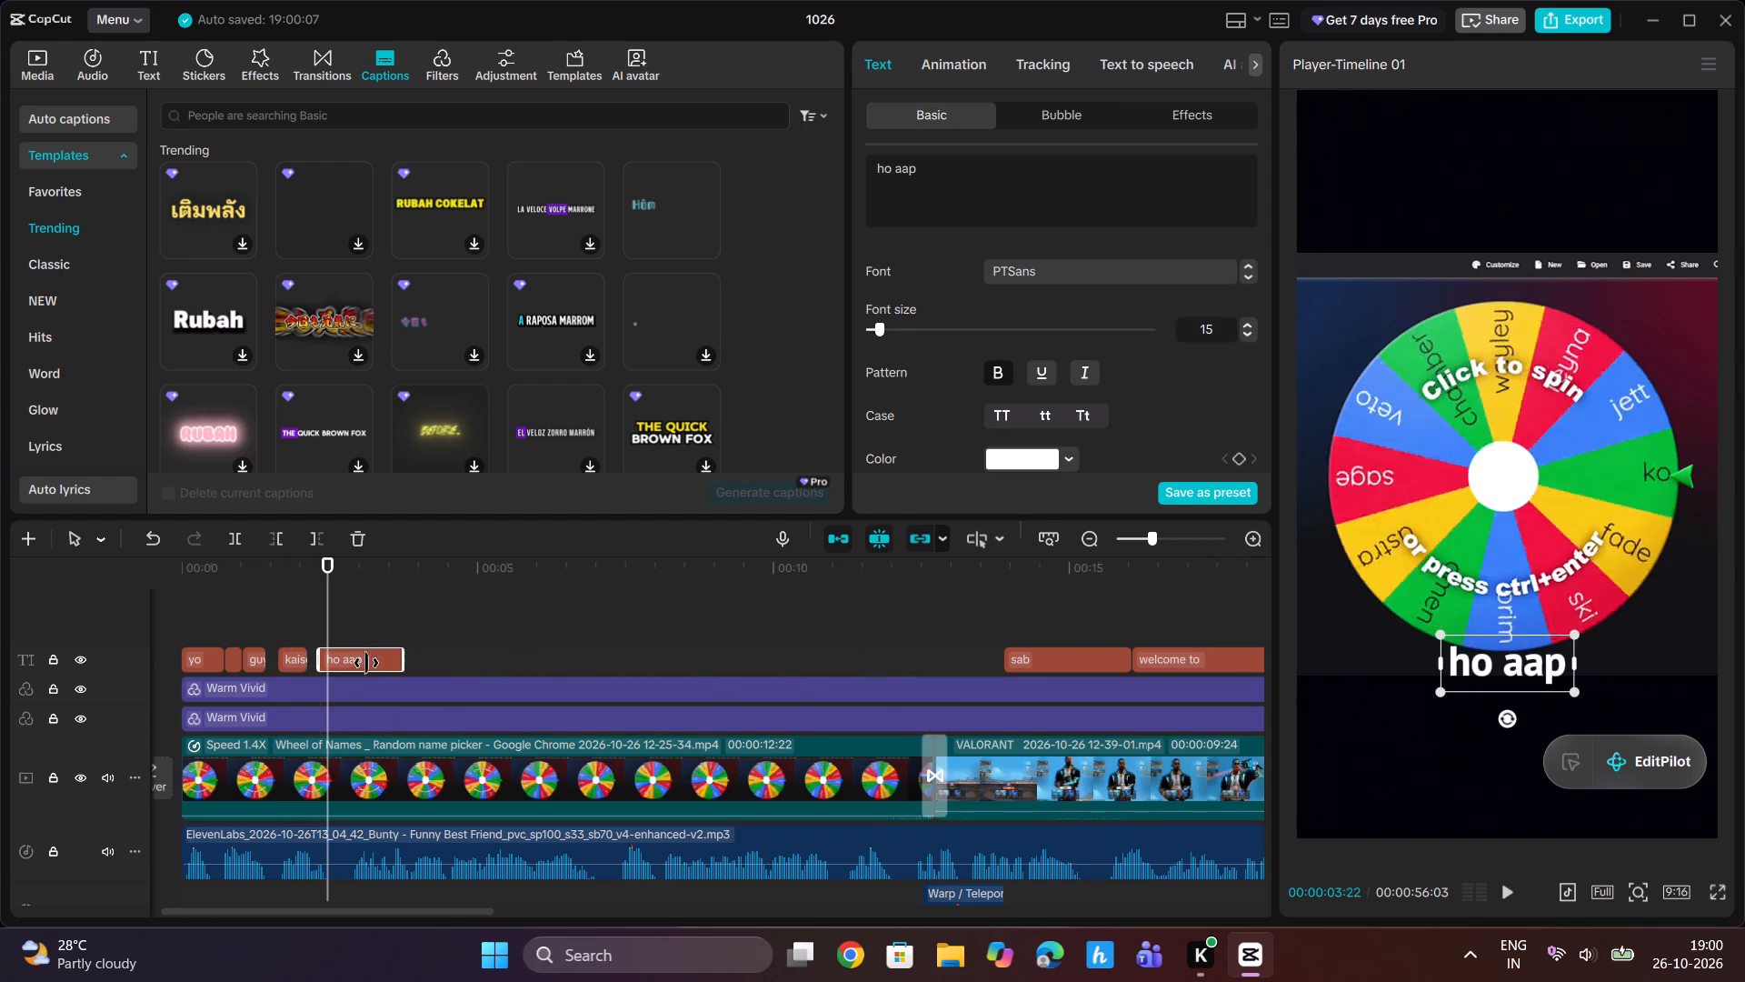
drag(366, 663, 357, 664)
click(346, 661)
drag(346, 660, 330, 660)
Move the "sab" text clip to start right after "ho aap" and trim its end to about 00:00:03:21.
click(1058, 650)
drag(1057, 652, 621, 659)
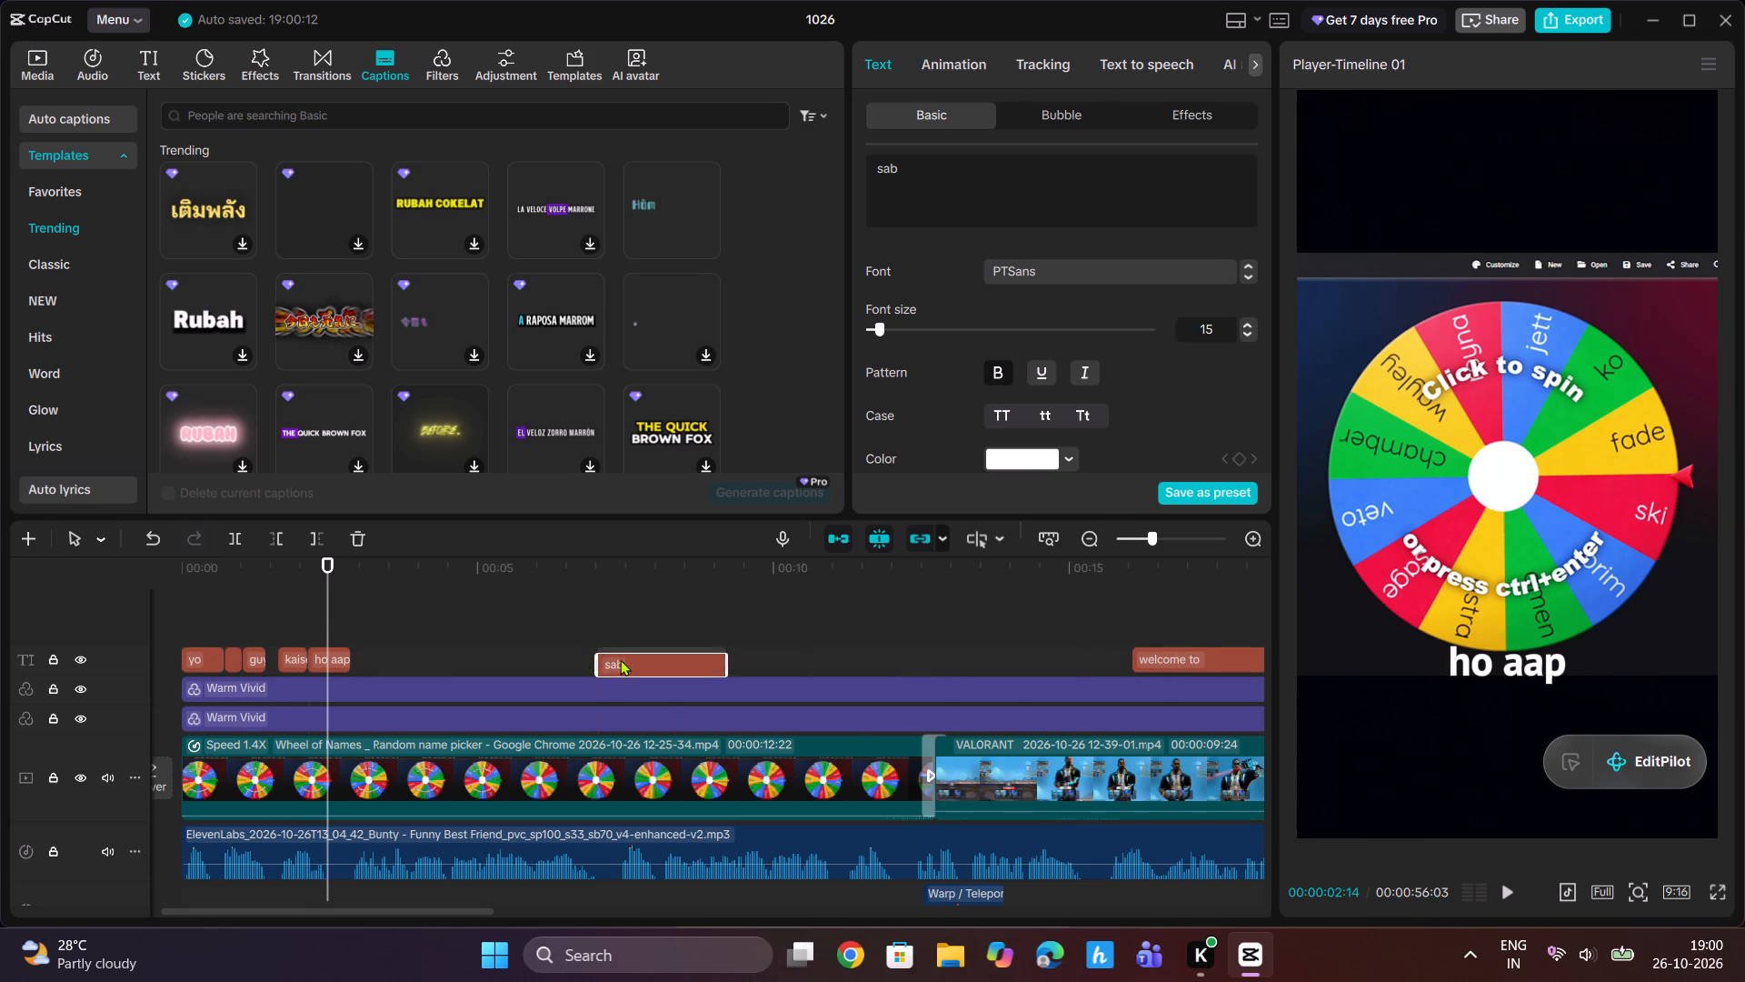
drag(621, 659, 410, 652)
drag(483, 654, 424, 656)
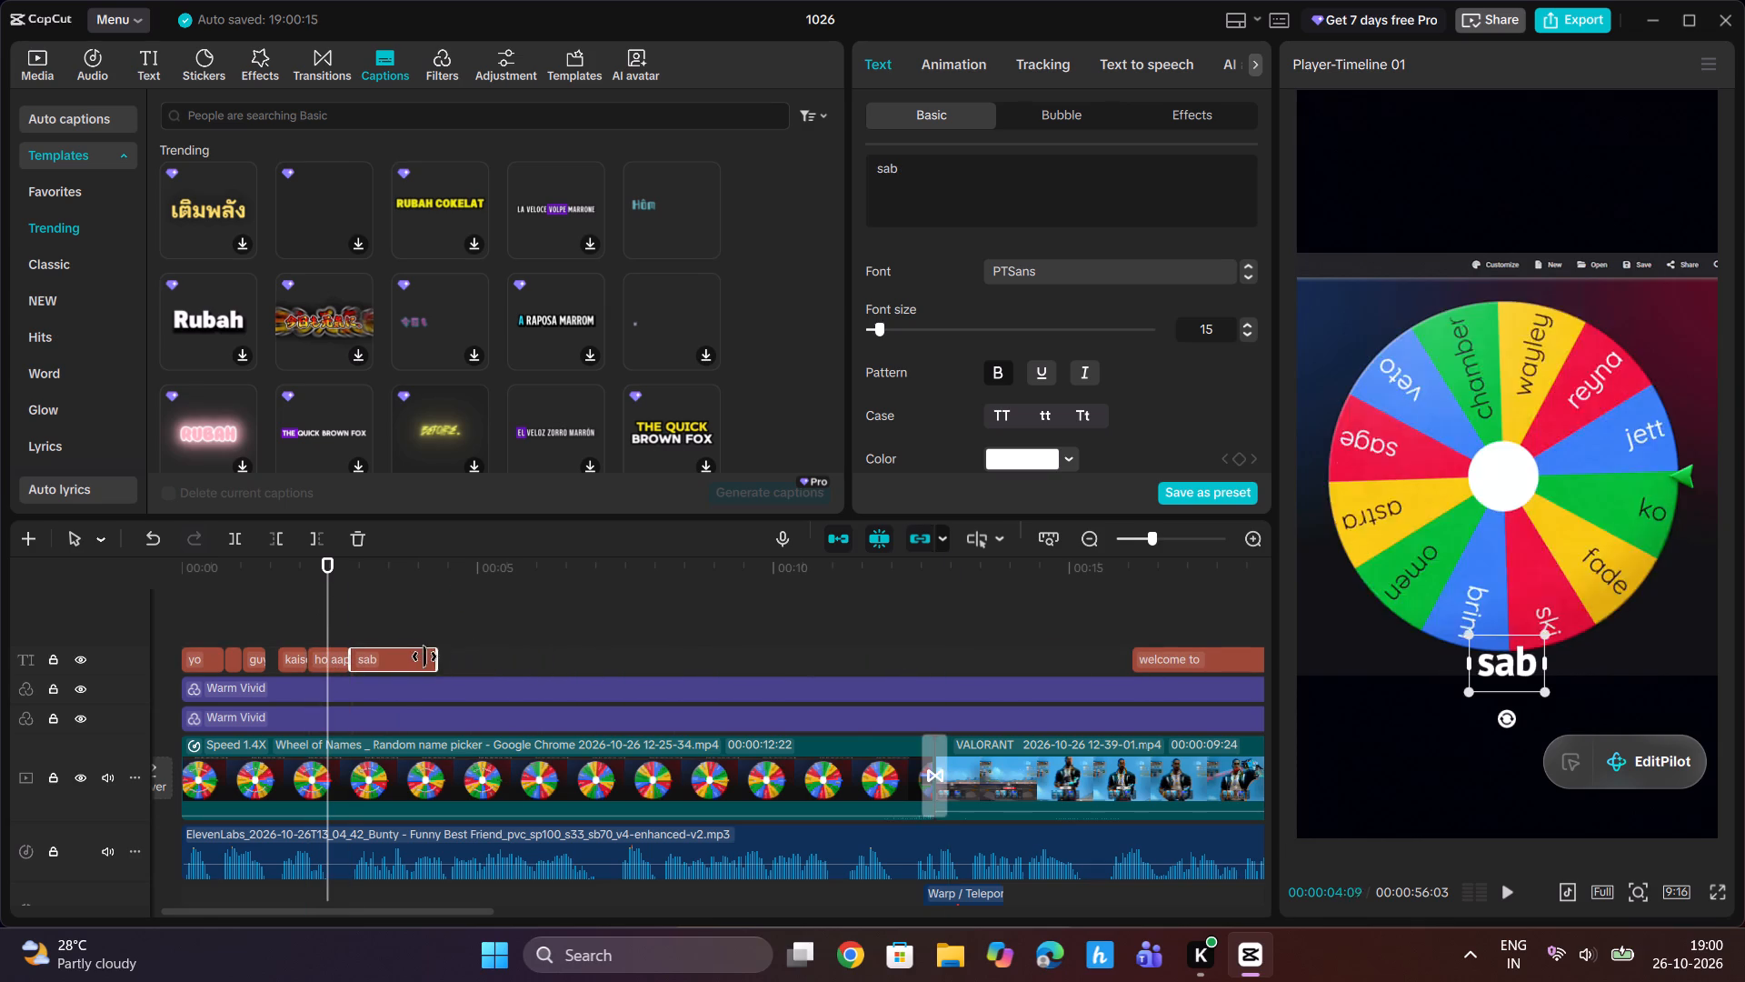
drag(424, 656, 399, 657)
Replay the opening against the voice-over and trim the end of the "kaise" text clip to 00:00:02:00 at a finer timeline scale.
drag(328, 579, 123, 578)
key(space)
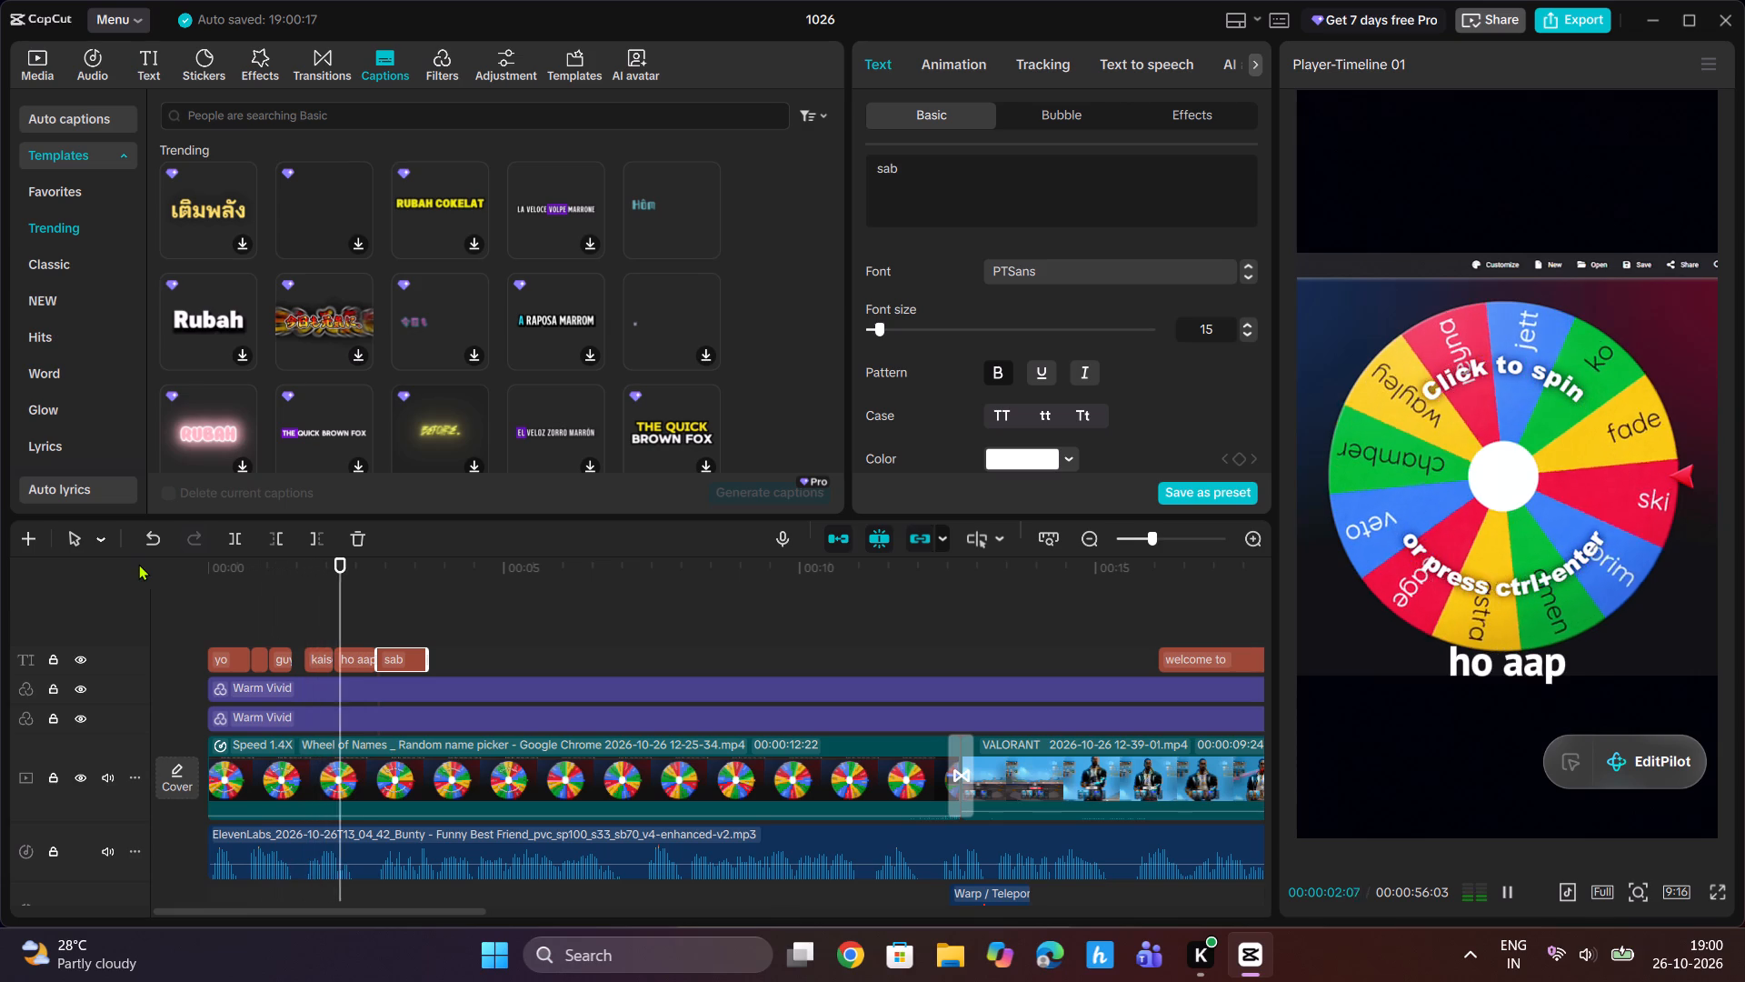
key(space)
drag(368, 562, 304, 588)
key(space)
key(space)
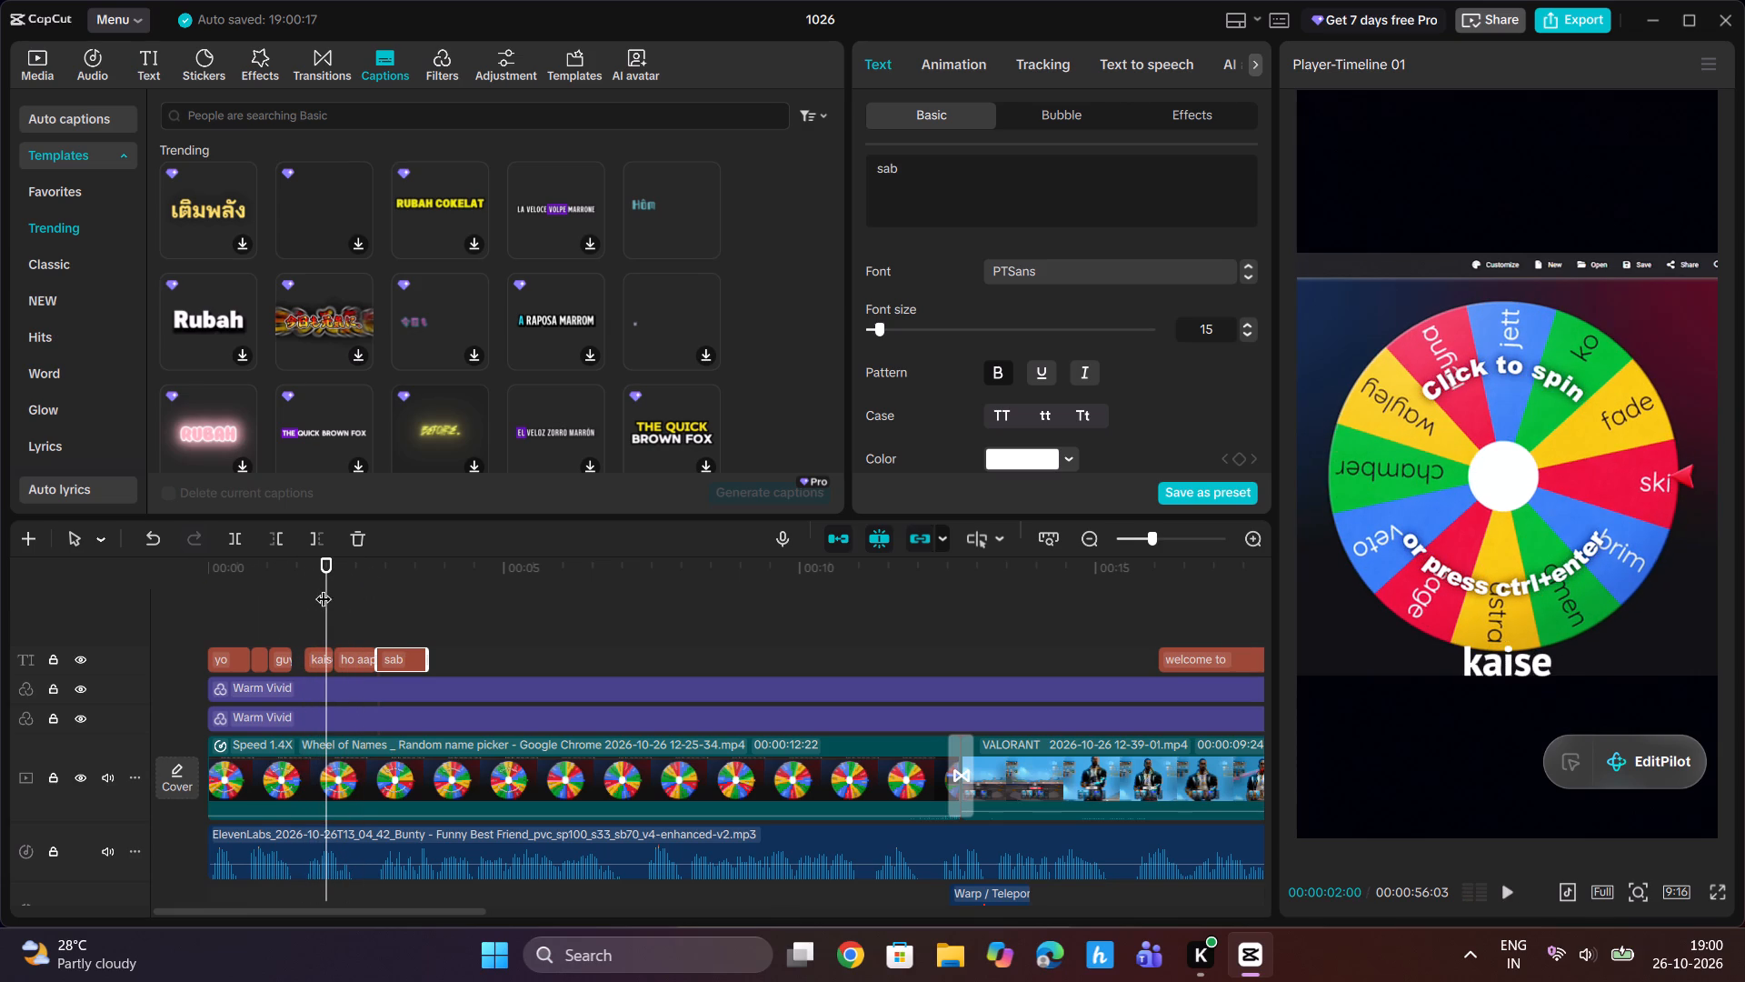
click(1170, 541)
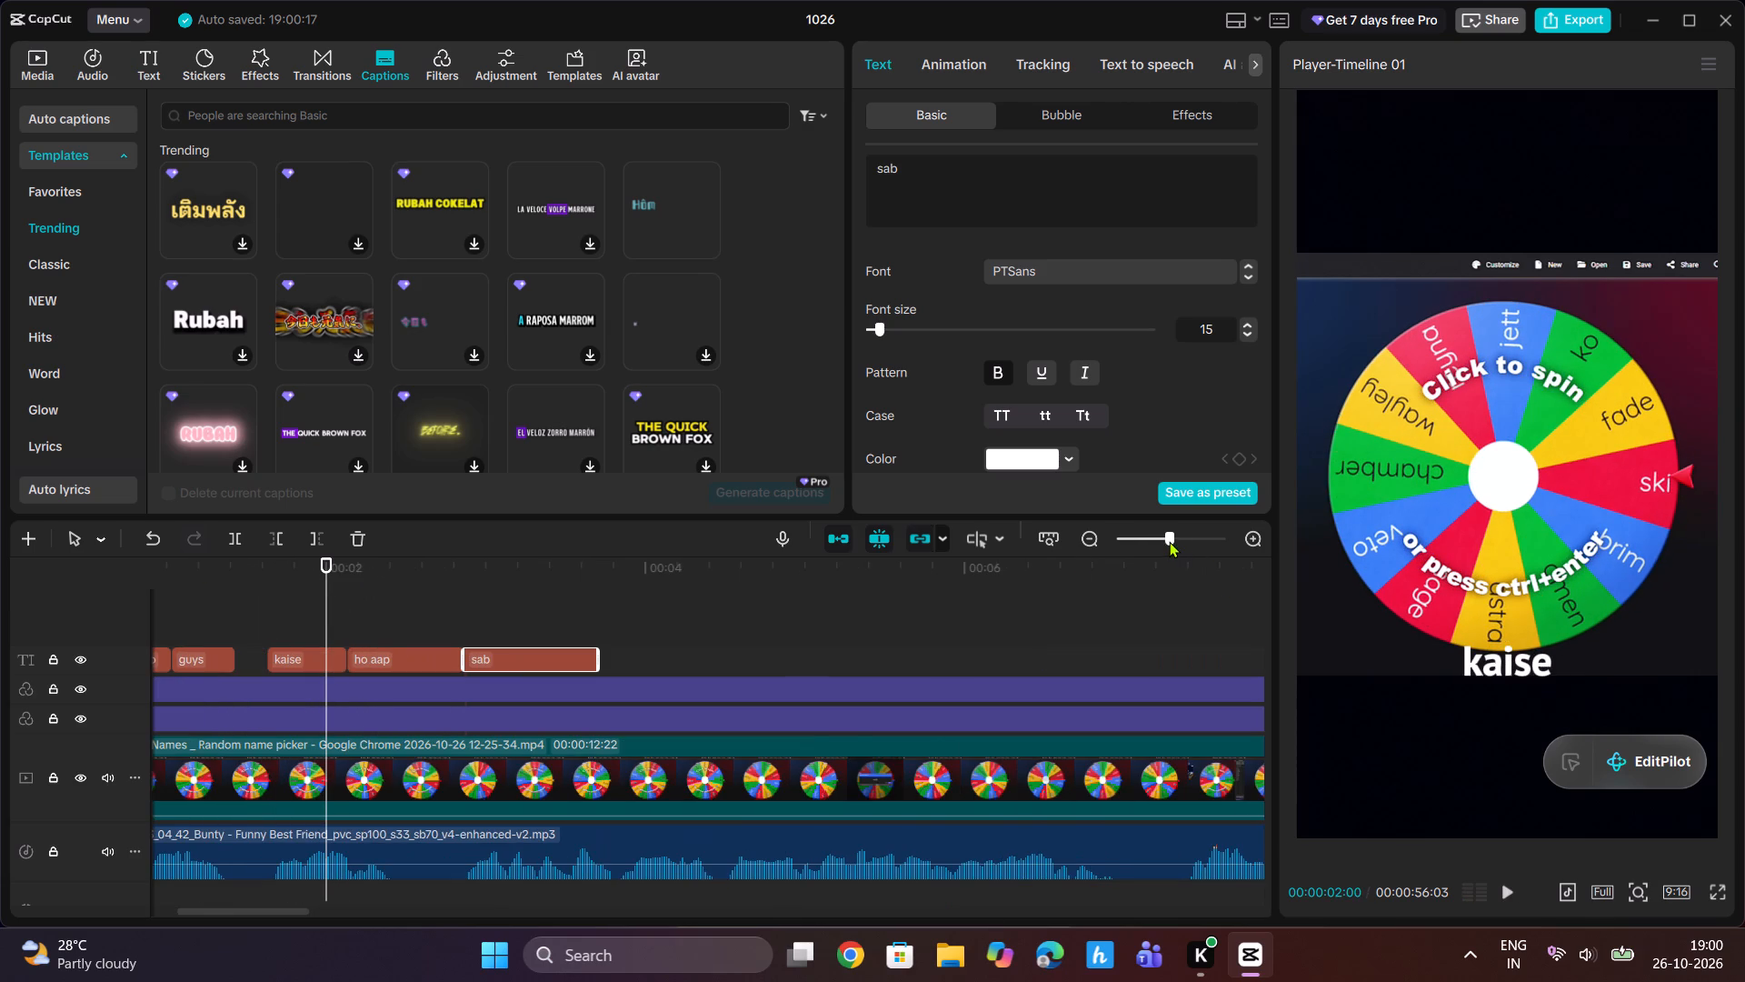
drag(346, 654, 325, 654)
Move the "ho aap" text clip to start right after "kaise" at 00:00:02:00, trim its end to about 00:00:02:09 and play it.
click(396, 657)
drag(395, 657, 366, 657)
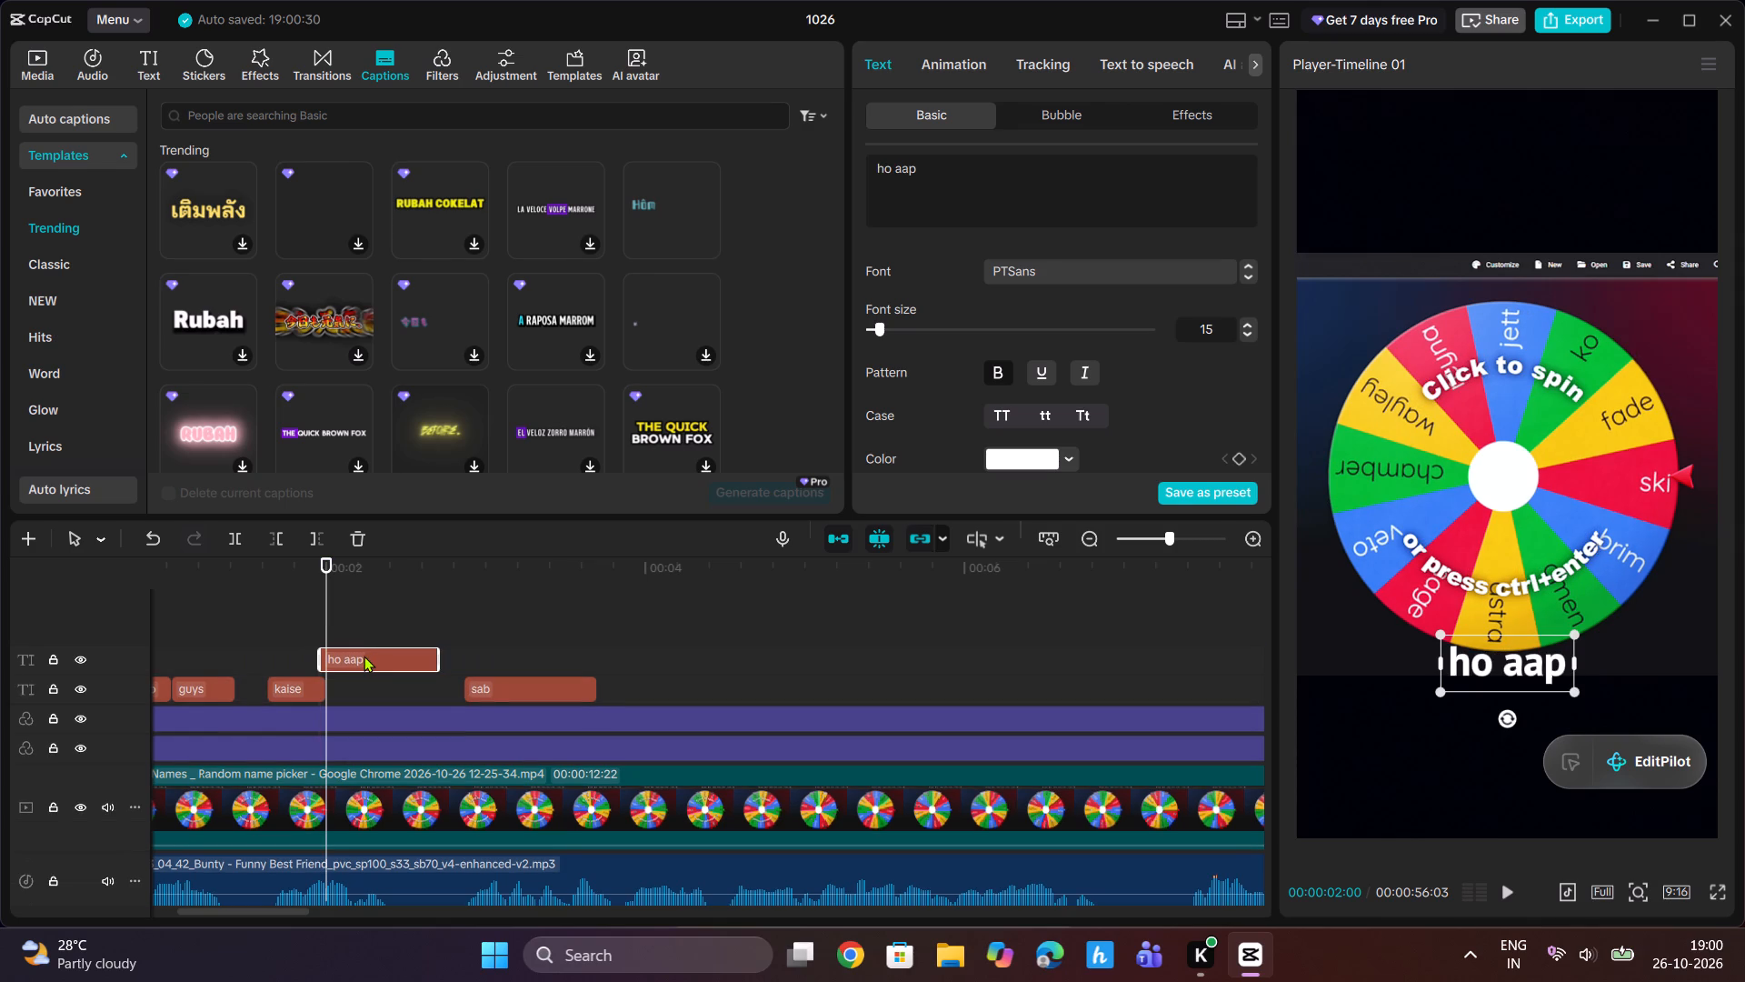
drag(364, 655, 368, 666)
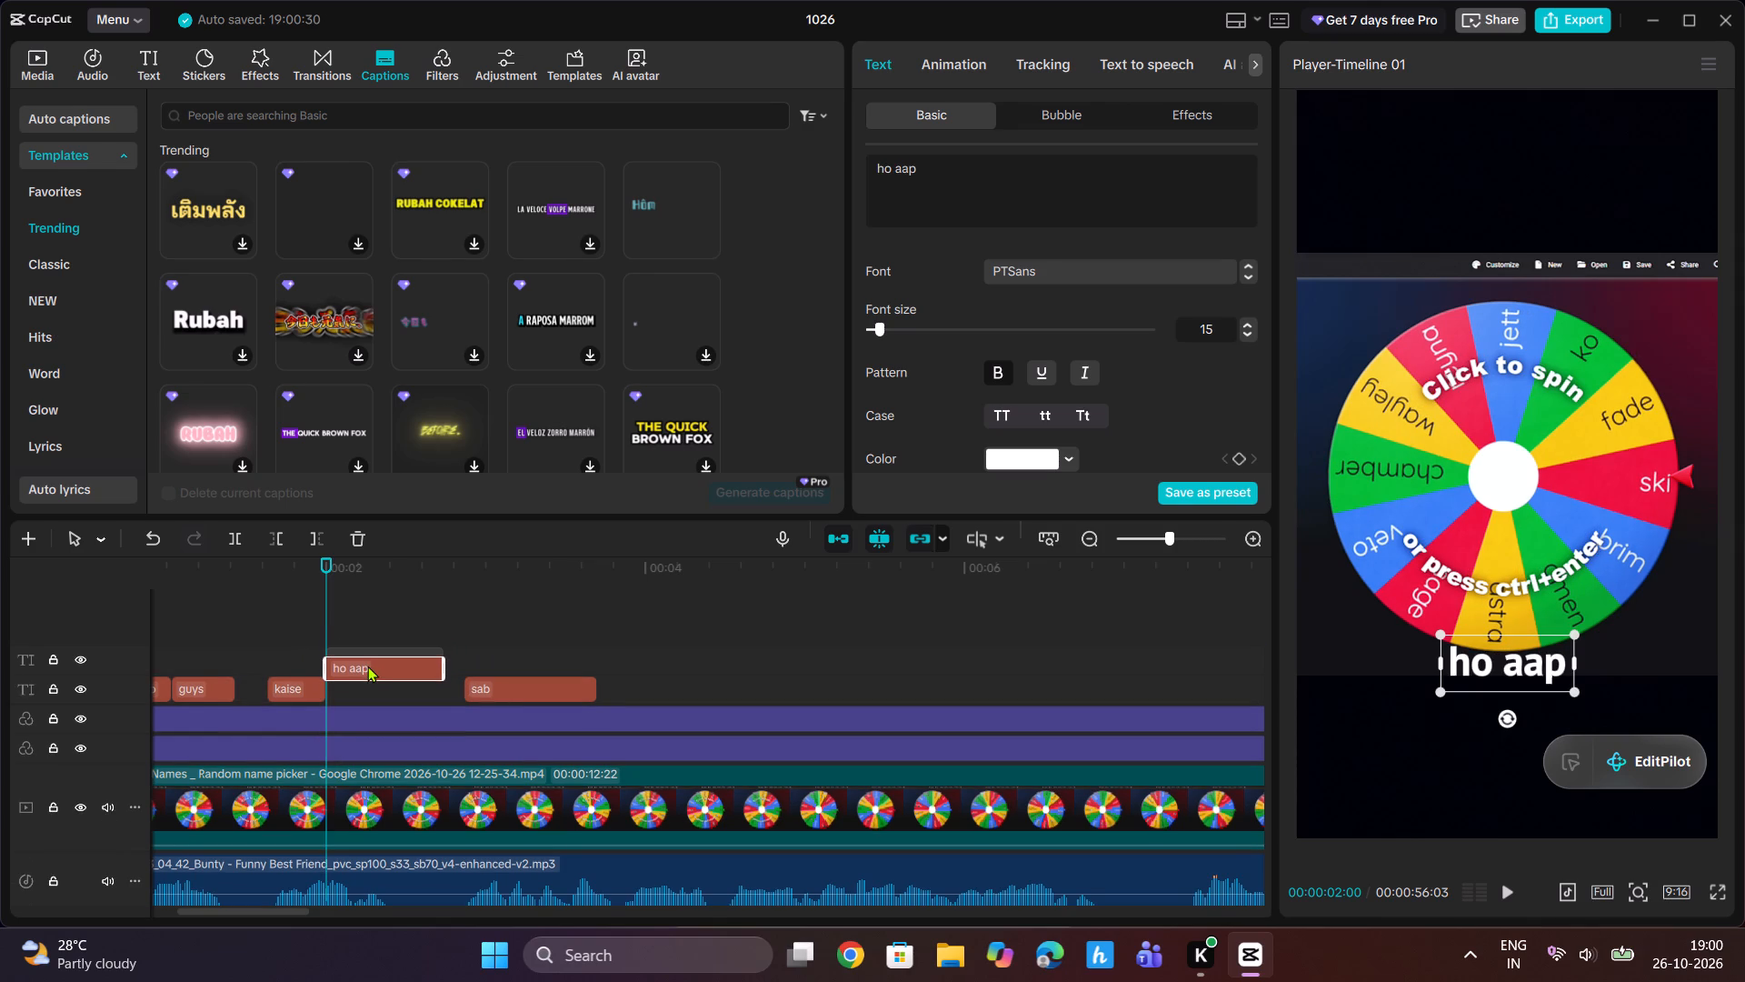
drag(368, 666, 368, 682)
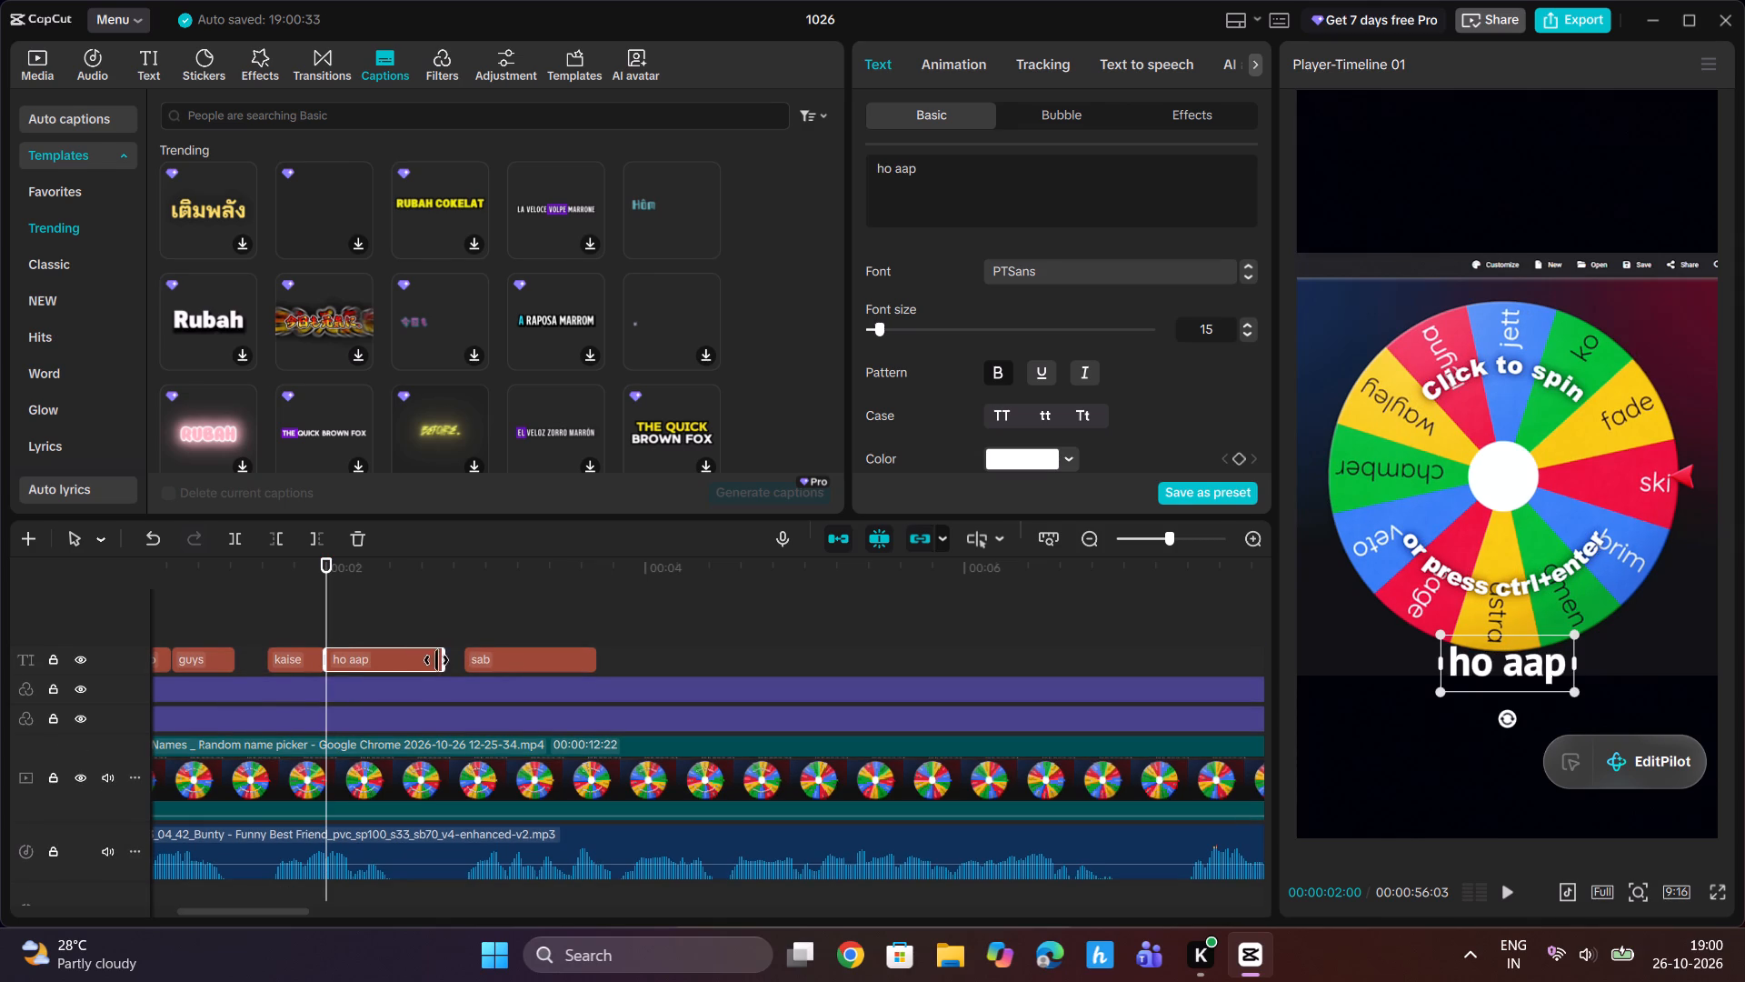
drag(443, 660, 369, 669)
key(space)
key(space)
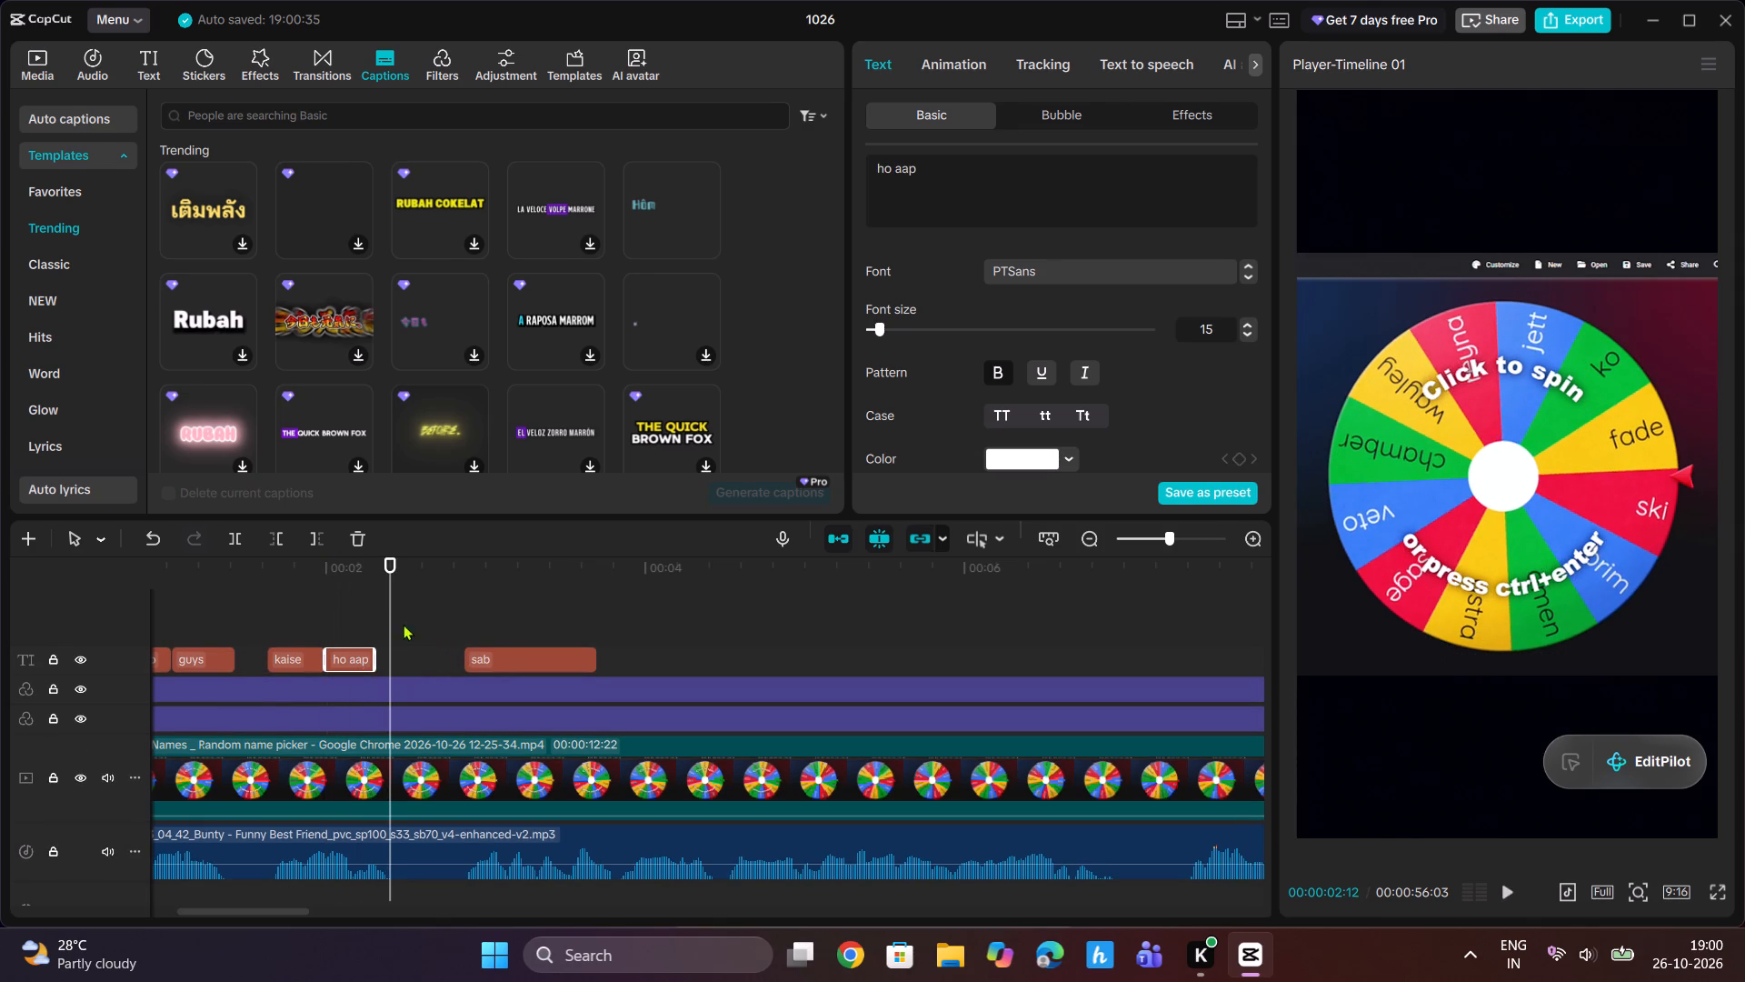
Replay "ho aap" and move the "sab" text clip to a separate track above, starting at about 00:00:02:07 and overlapping the end of "ho aap".
drag(384, 573, 312, 613)
key(space)
key(space)
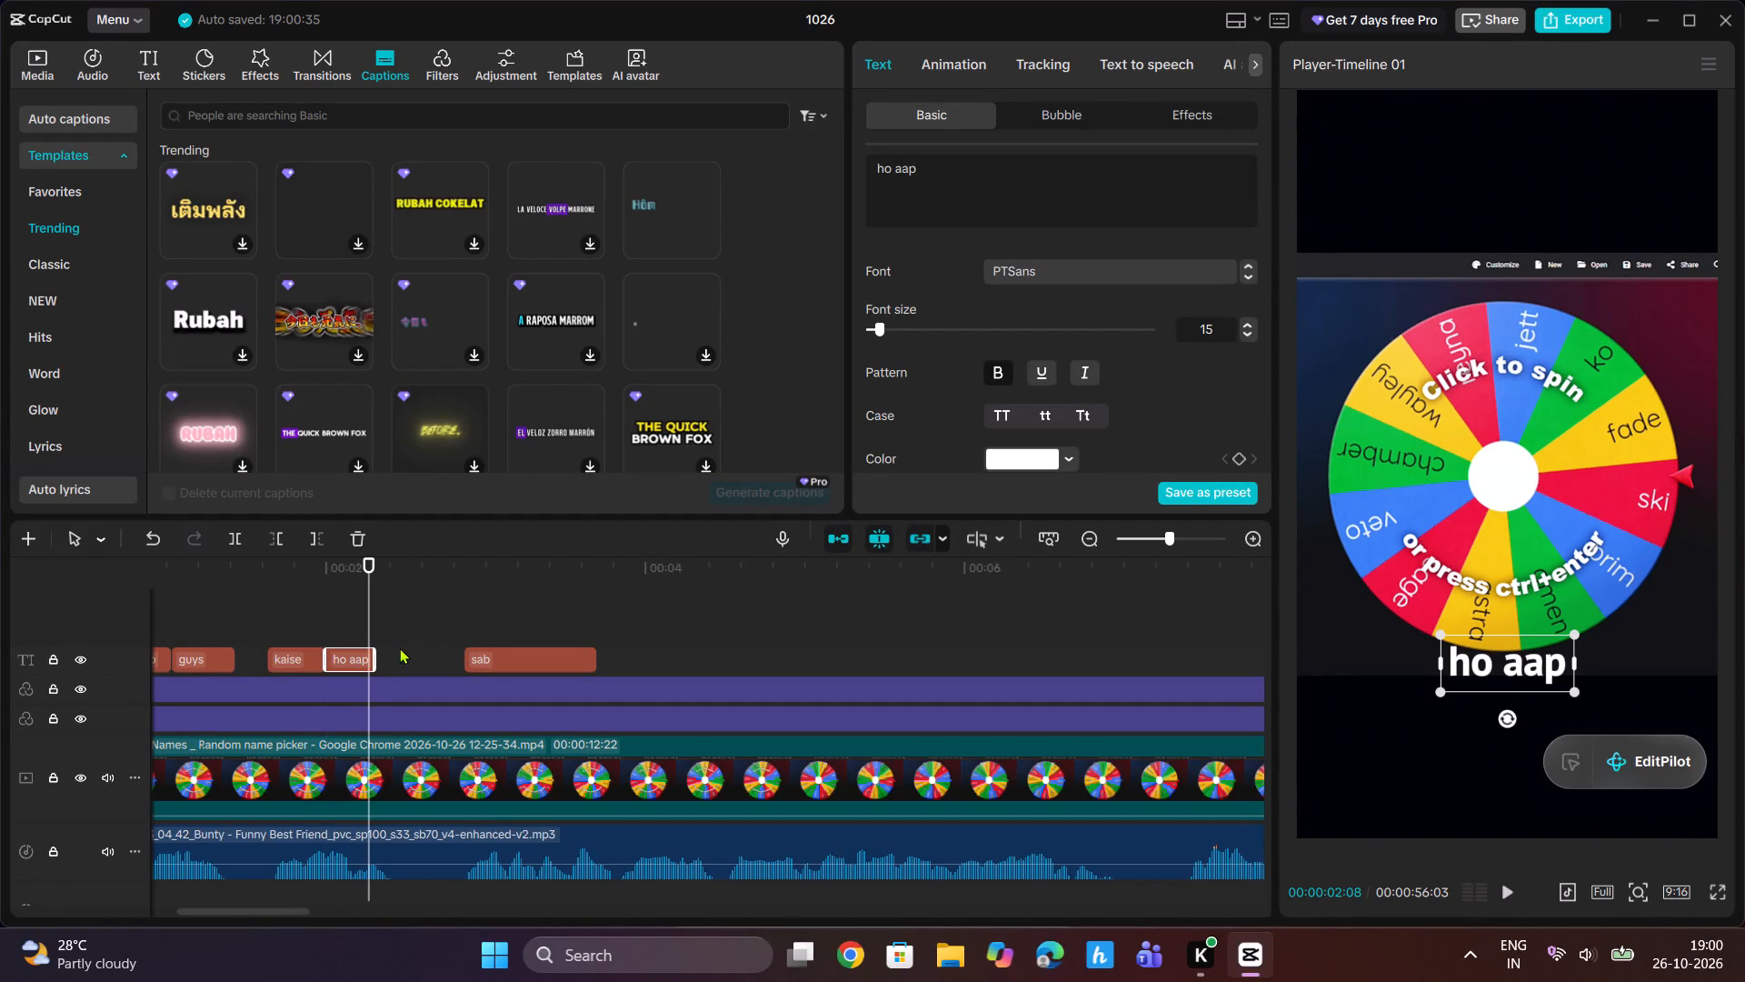
click(484, 655)
drag(495, 656, 399, 658)
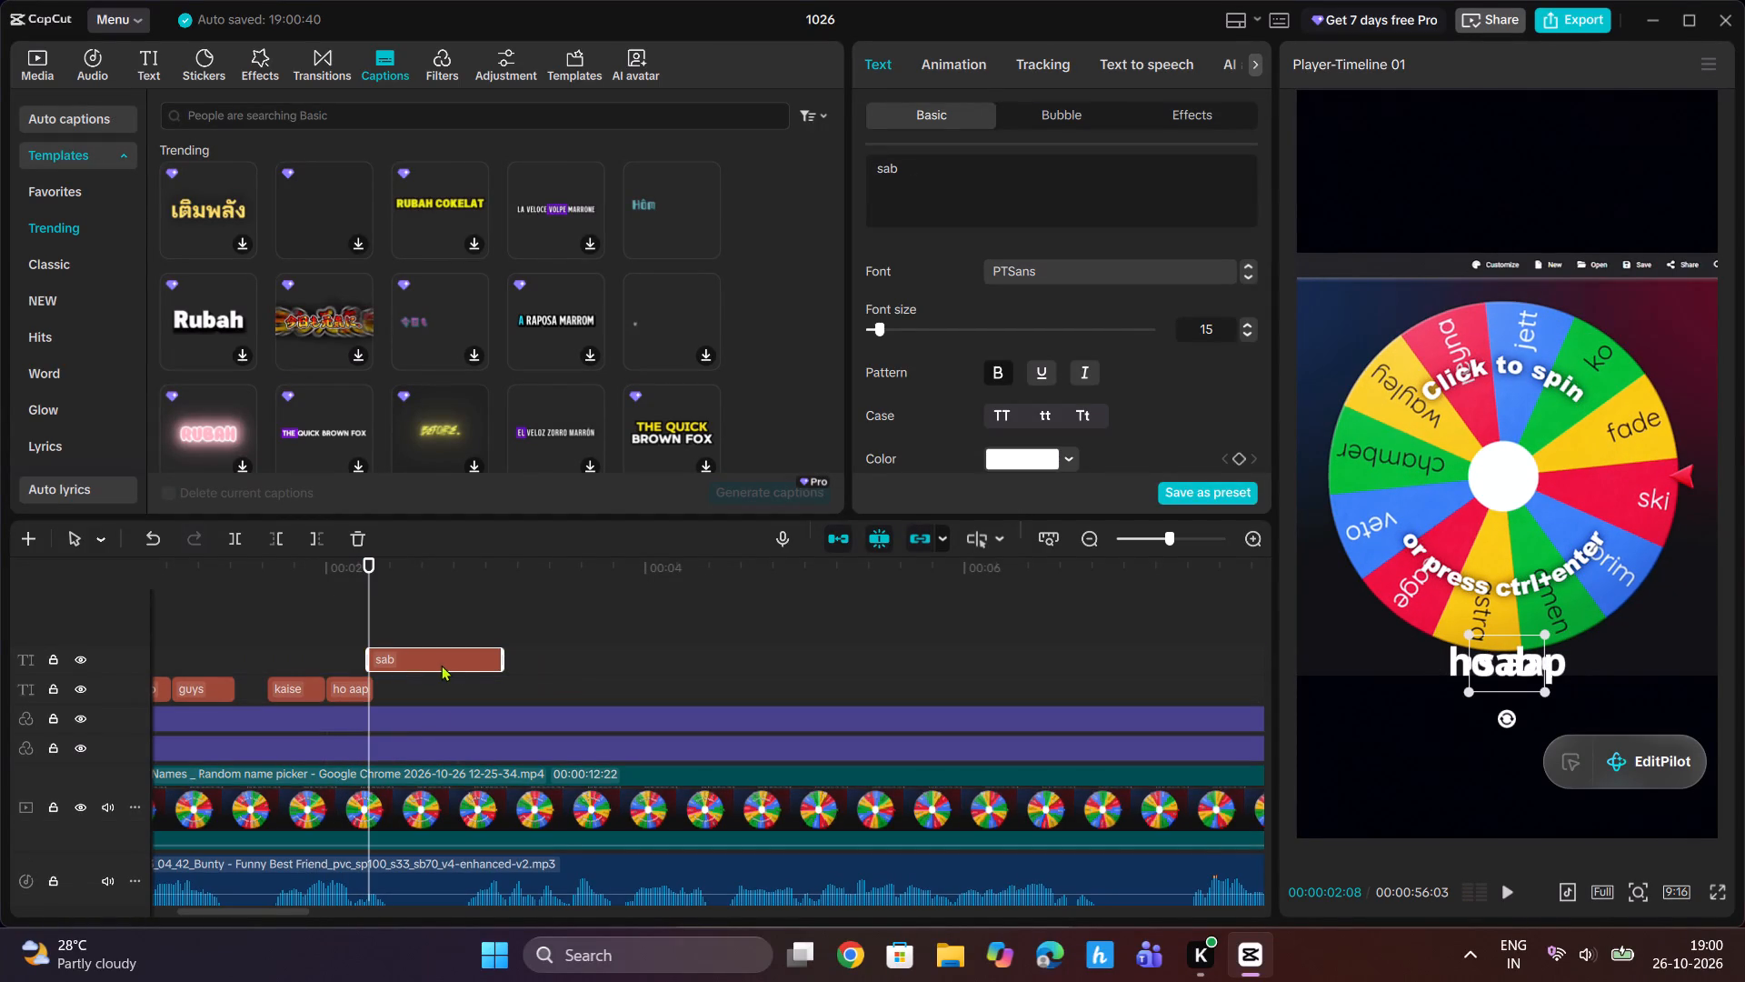
drag(436, 656, 448, 686)
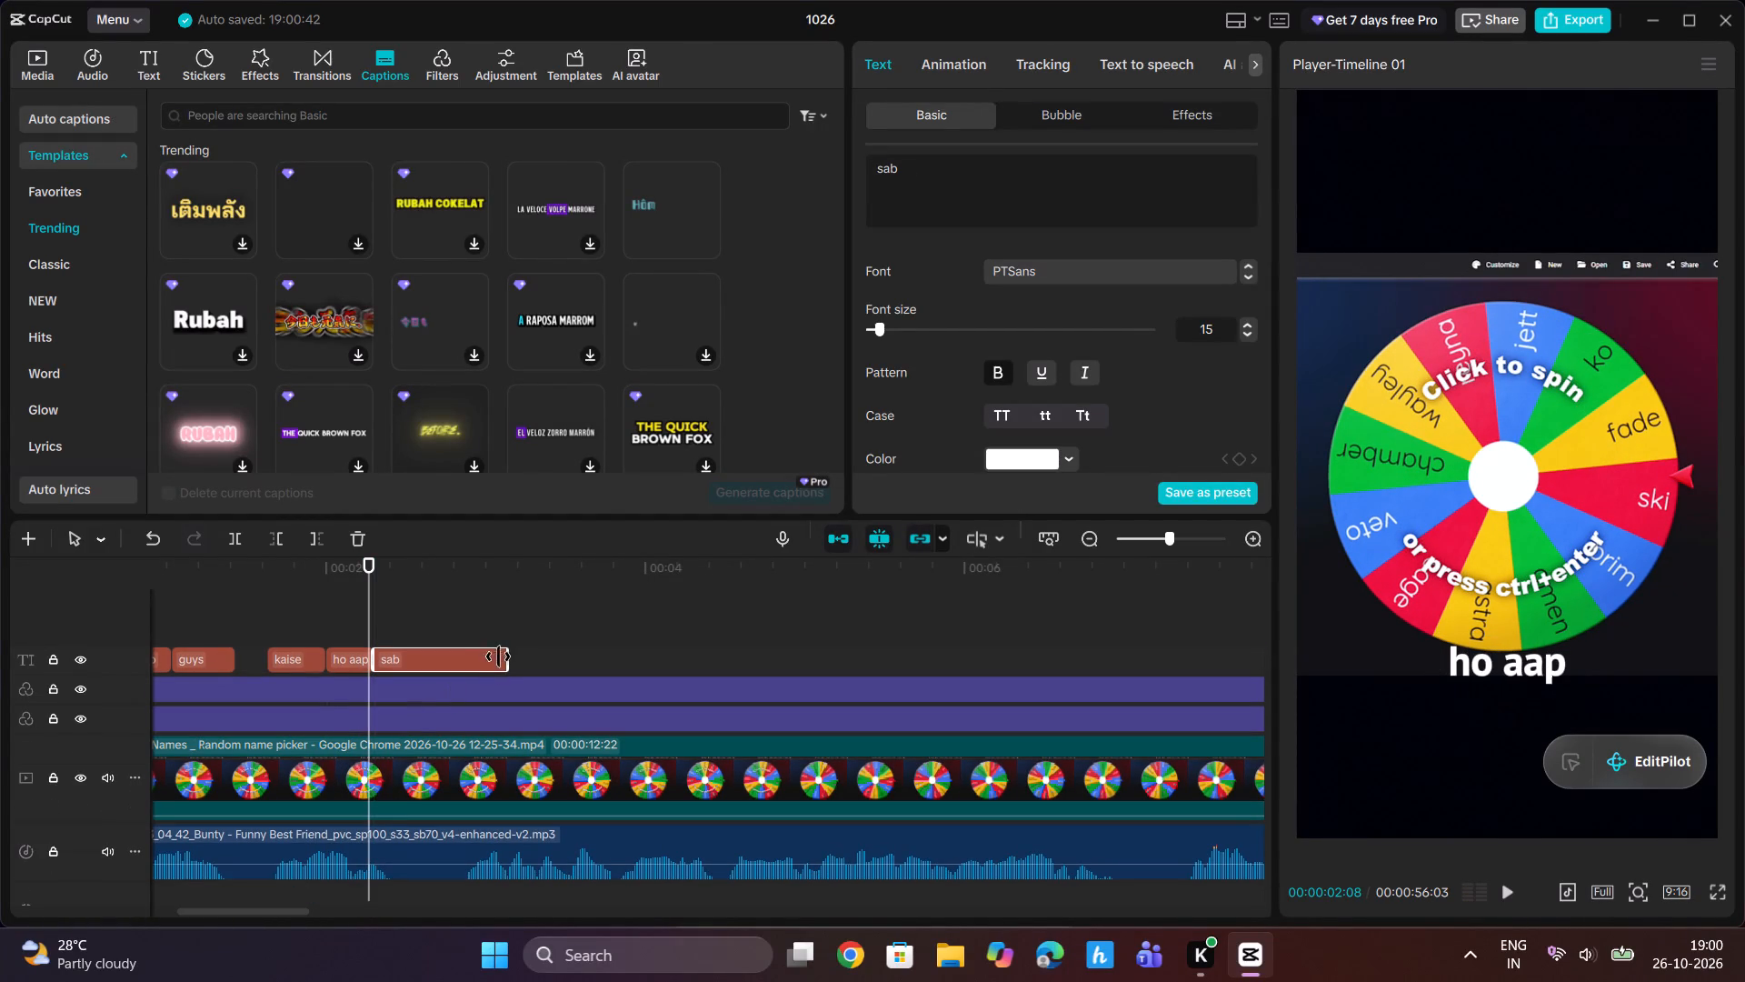
drag(464, 662, 447, 626)
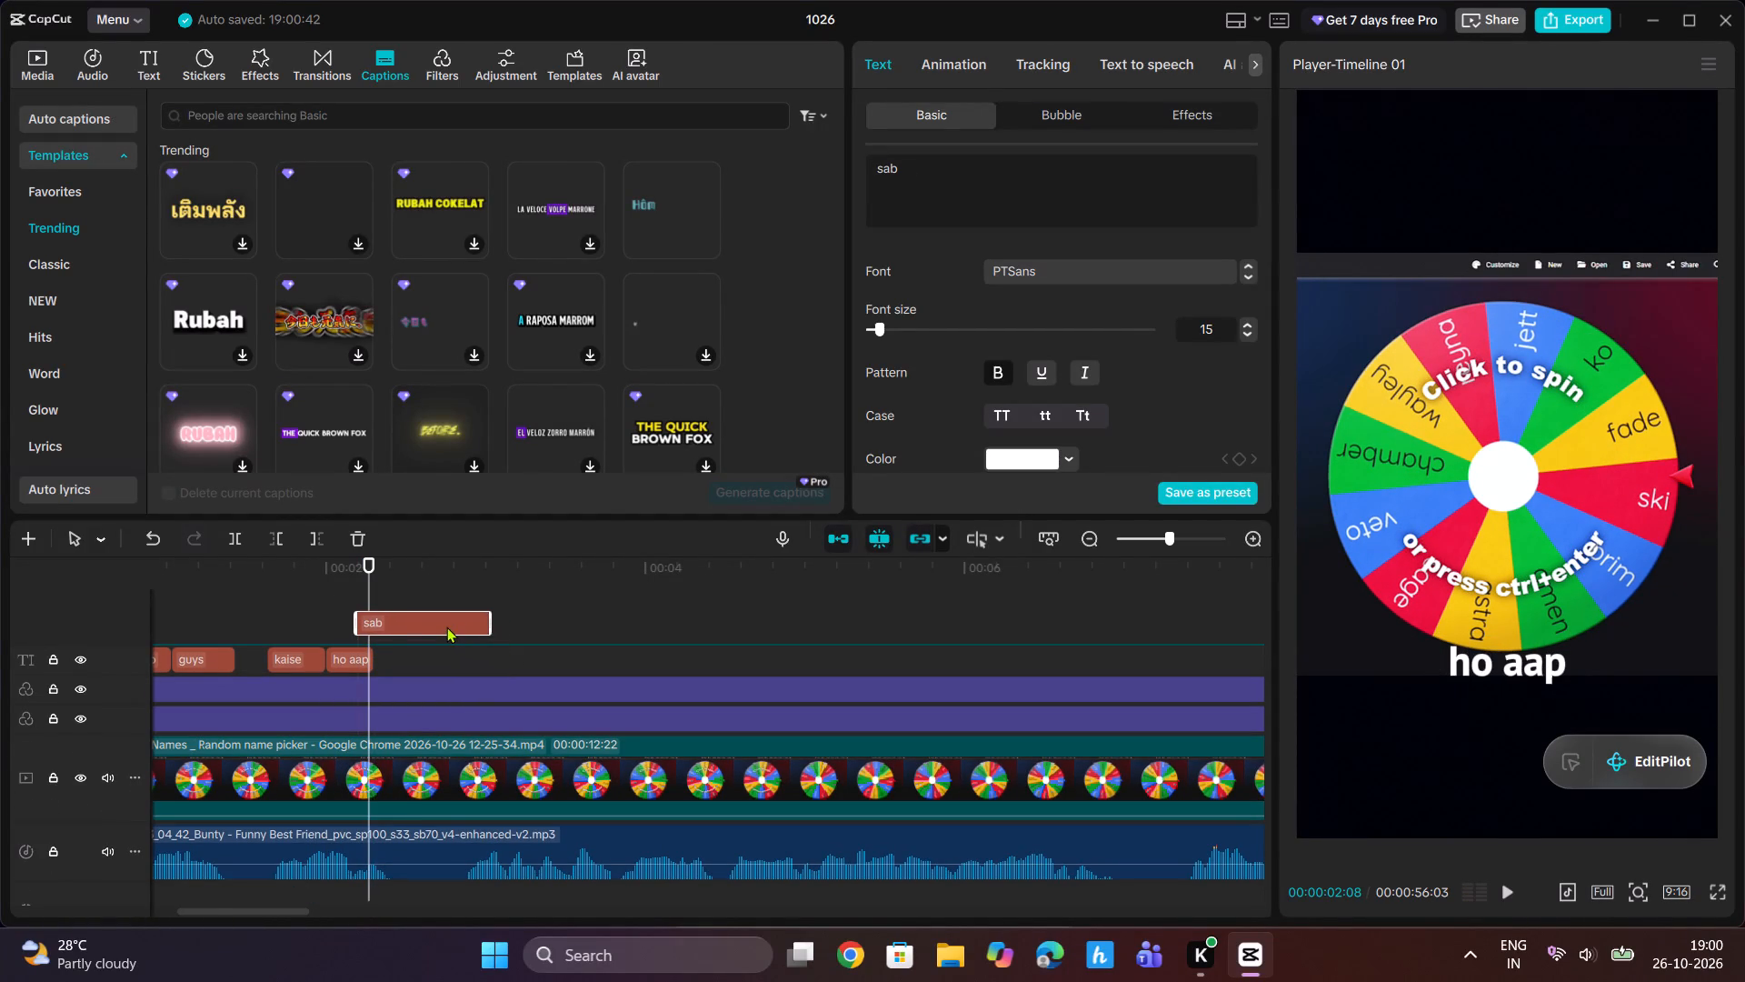
drag(447, 626, 452, 626)
Reposition the "sab" text in the video frame above and slightly right of "ho aap" and enlarge it slightly.
drag(1502, 664, 1521, 654)
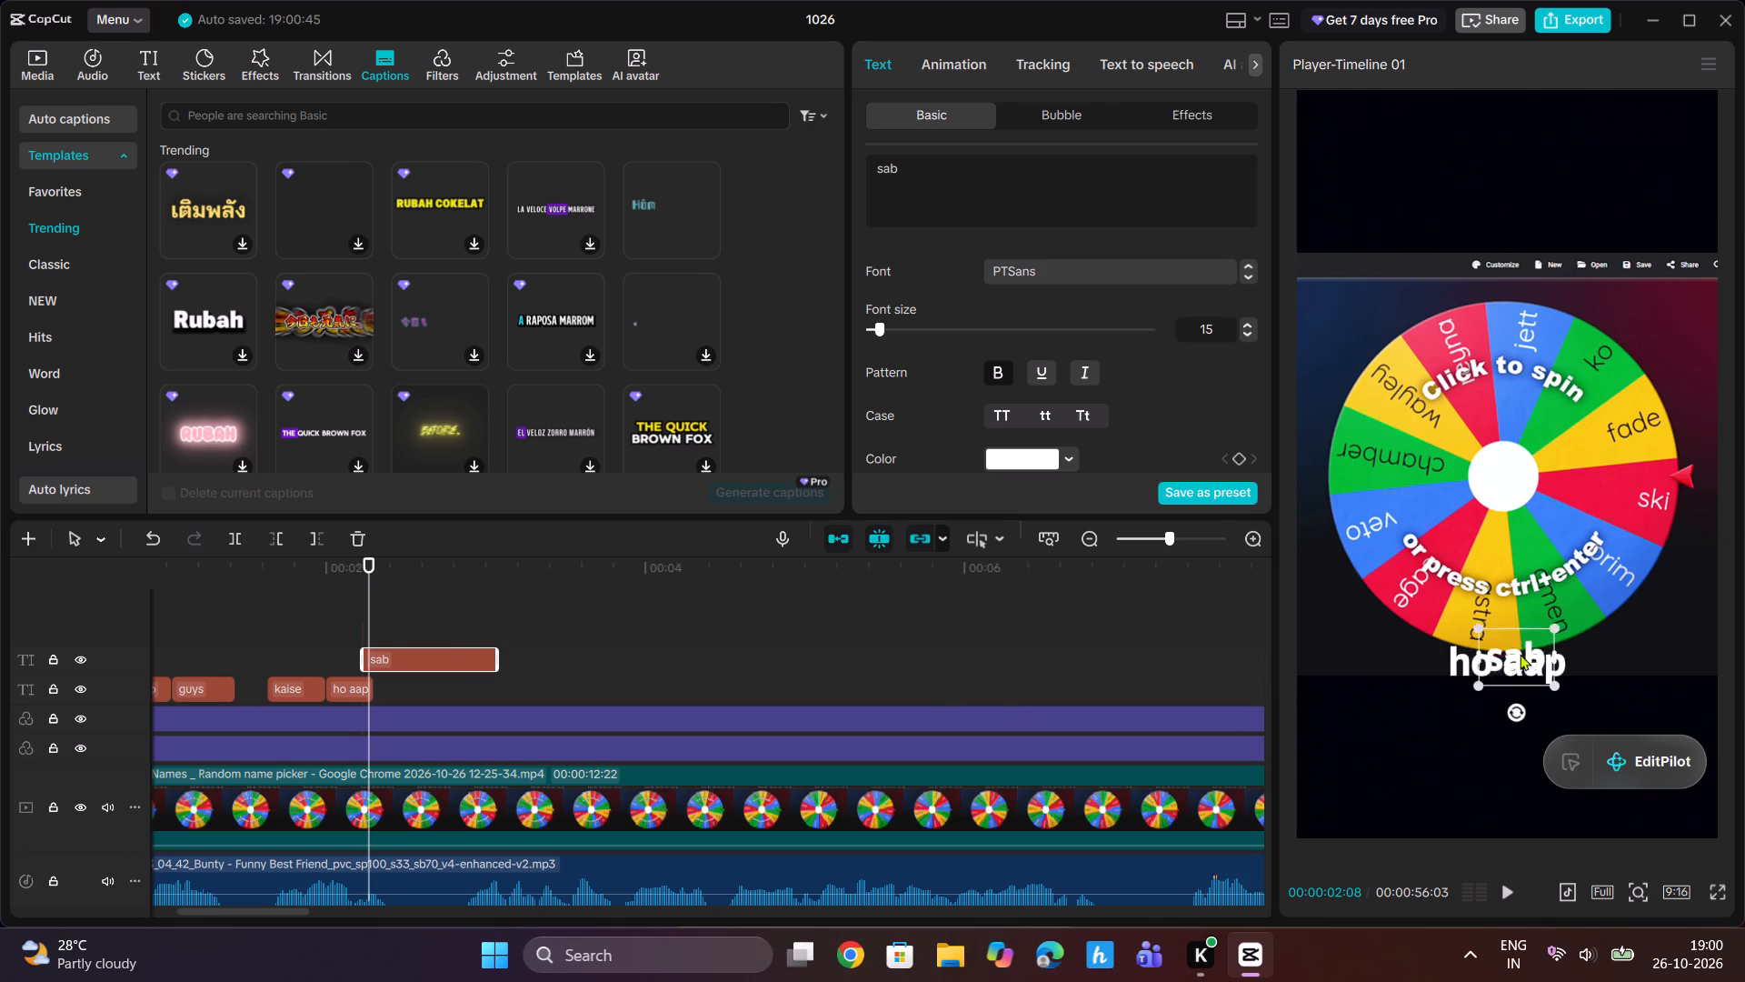
drag(1521, 654, 1548, 635)
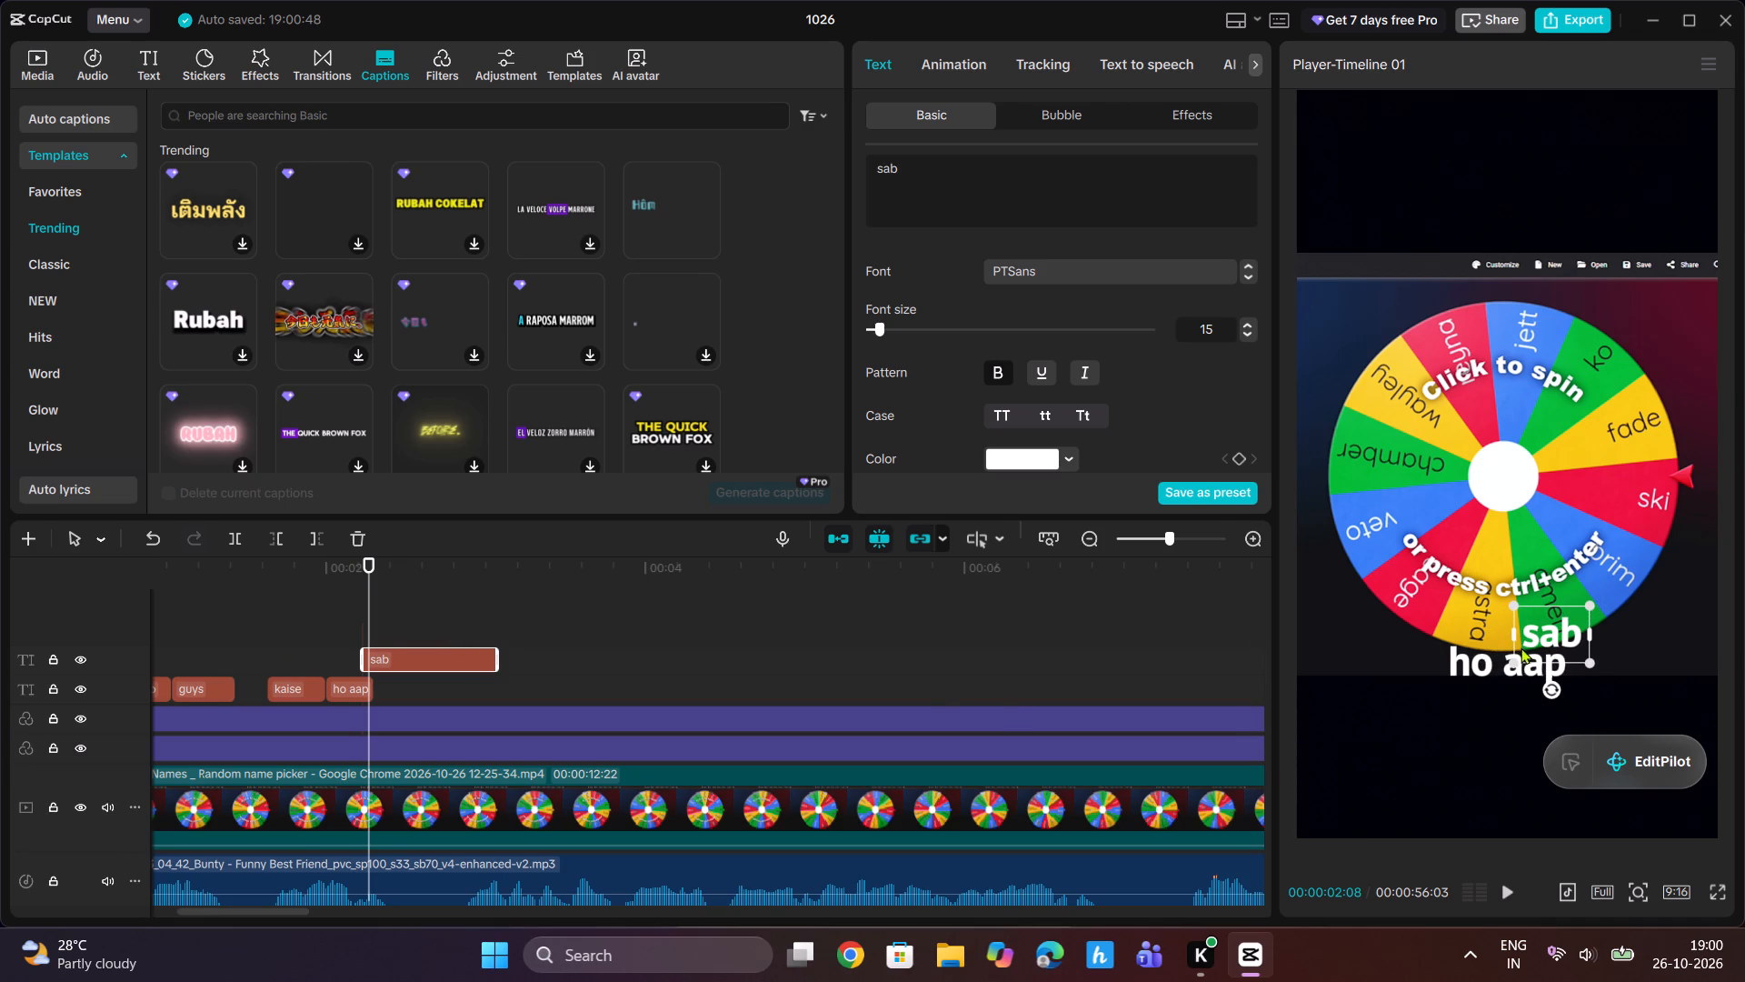
drag(1515, 654, 1491, 665)
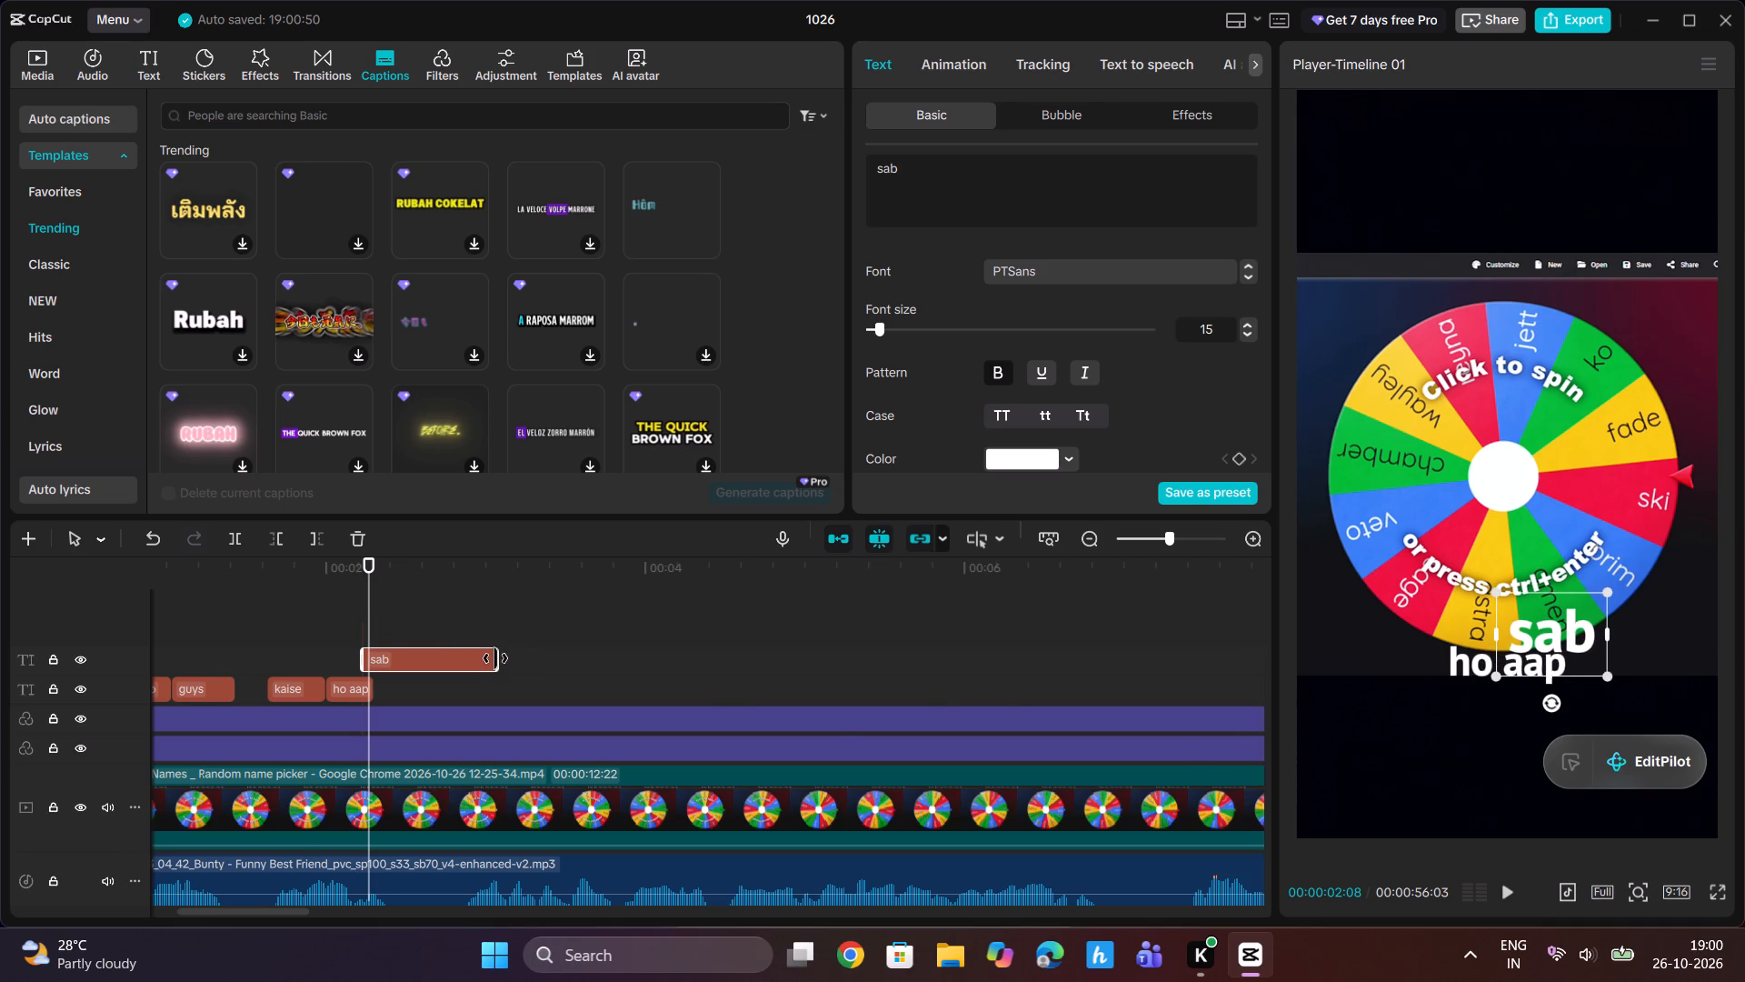
Trim the end of the "sab" text clip to about 00:00:02:17 and replay the opening captions against the voice-over.
drag(495, 658, 411, 665)
drag(370, 594, 0, 617)
key(space)
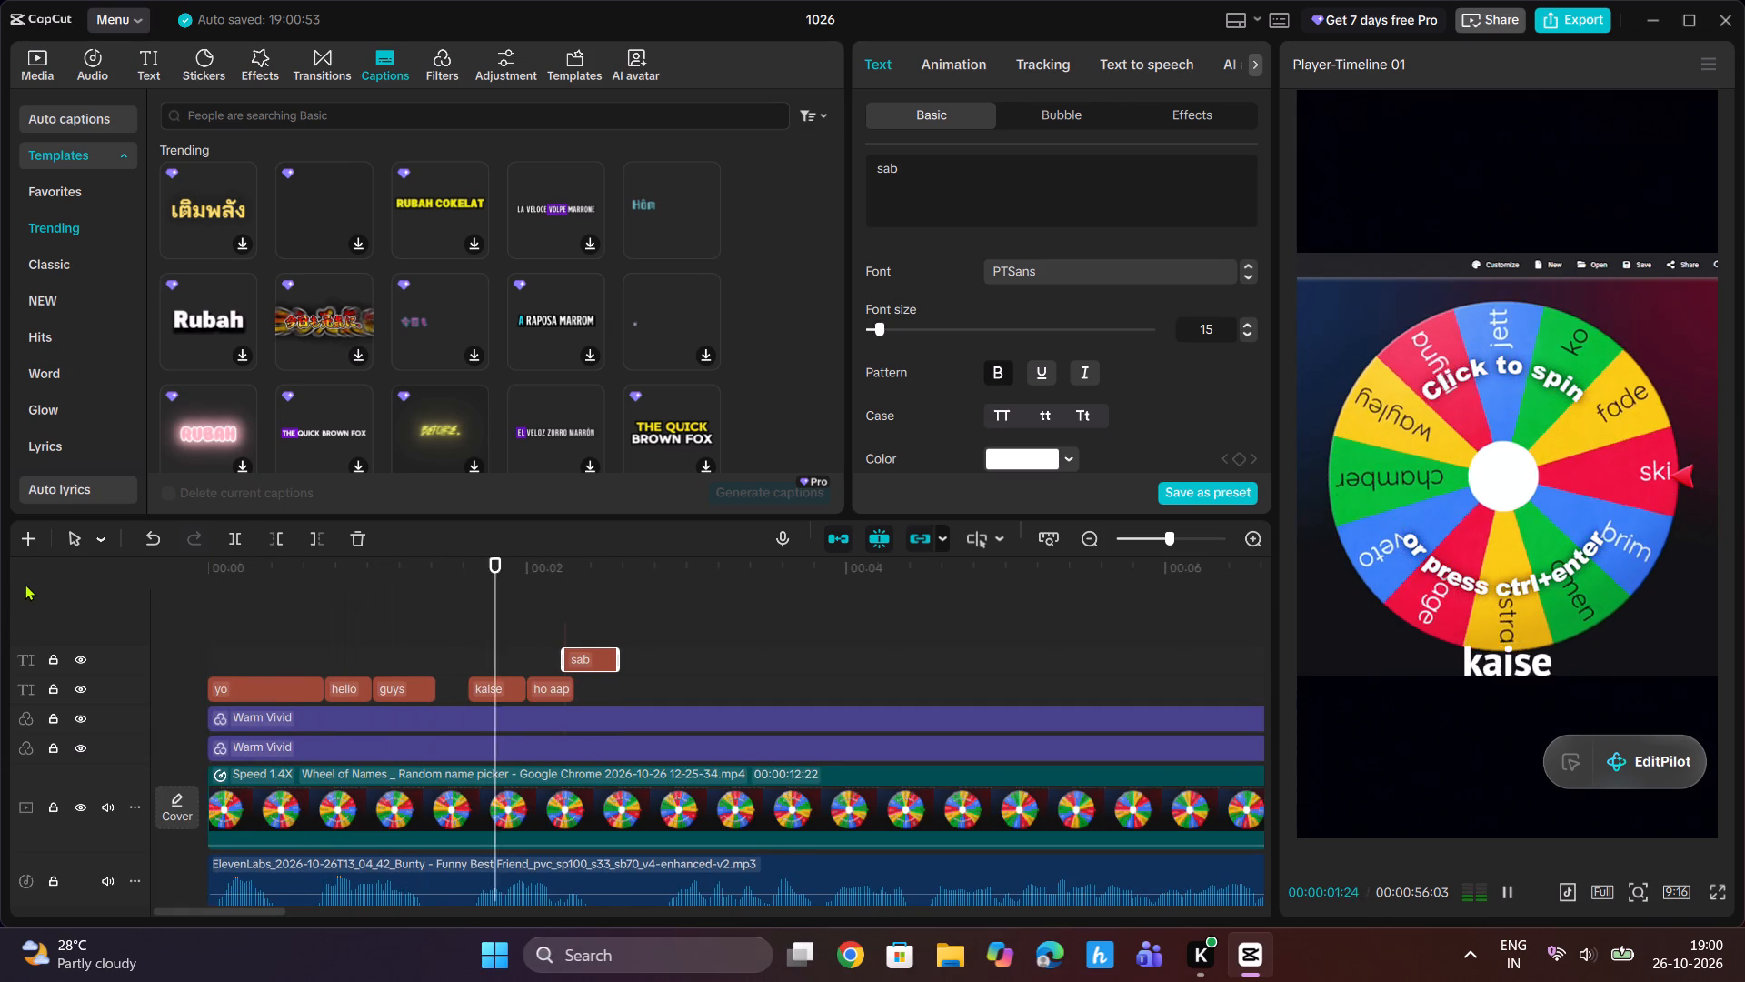
key(space)
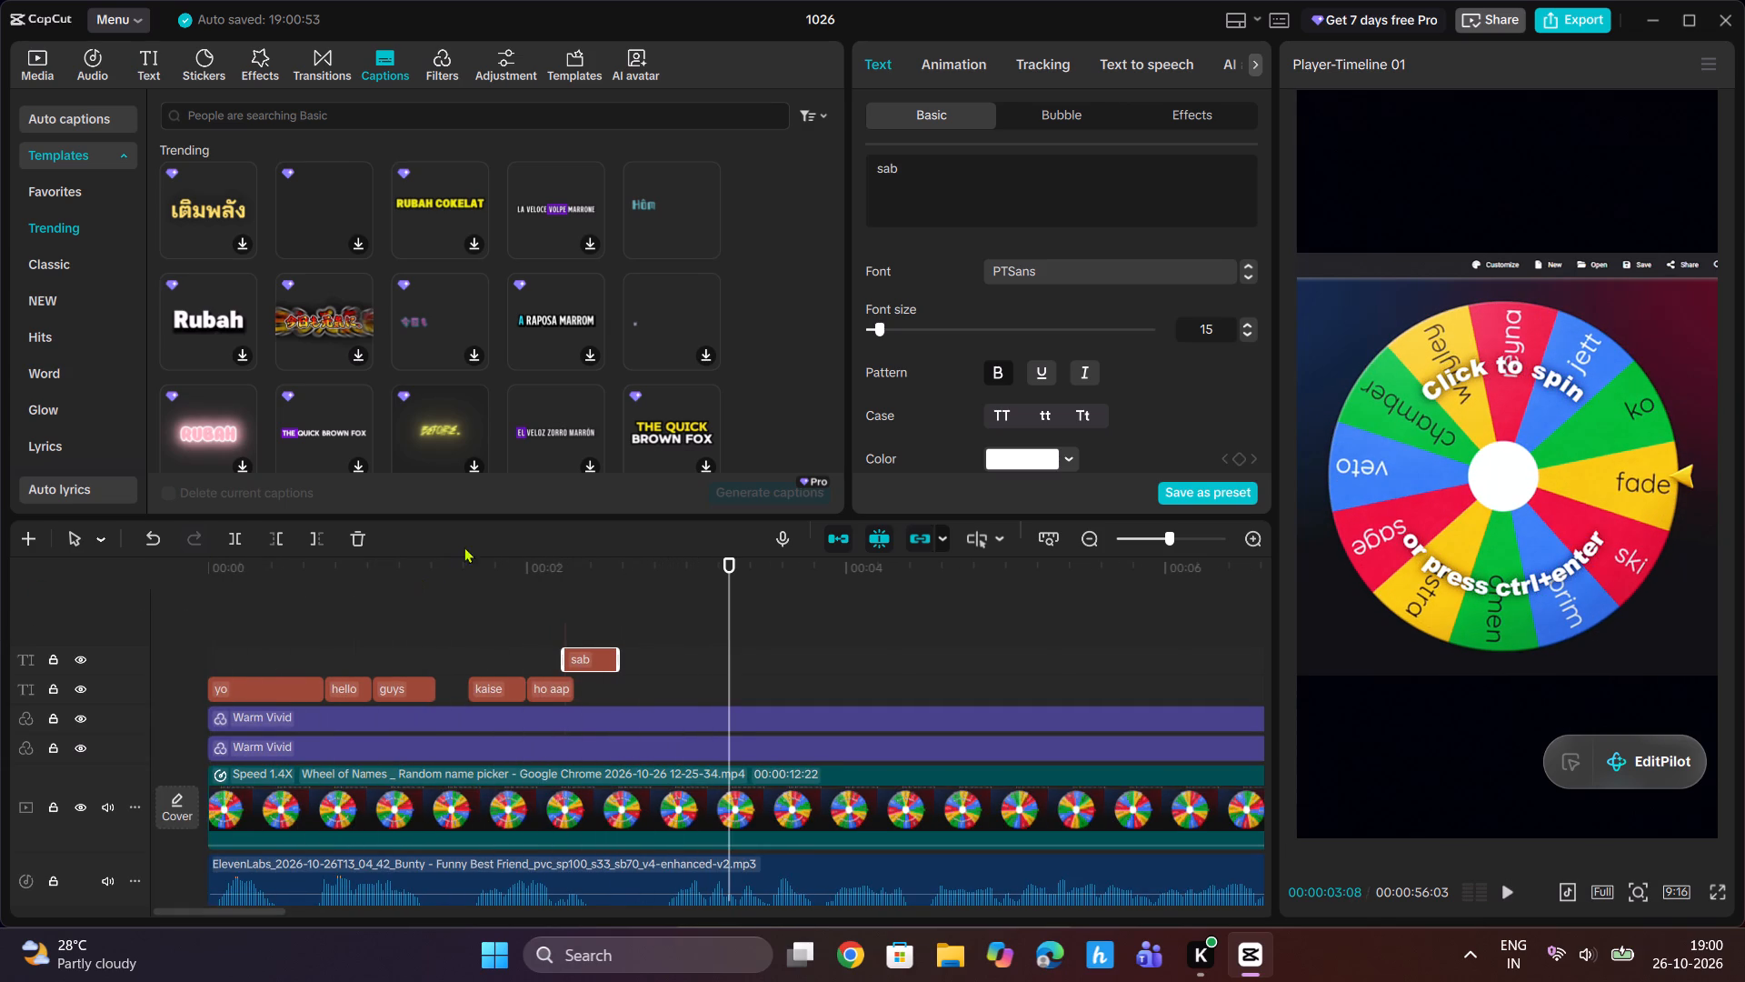
drag(717, 580, 676, 589)
key(space)
key(space)
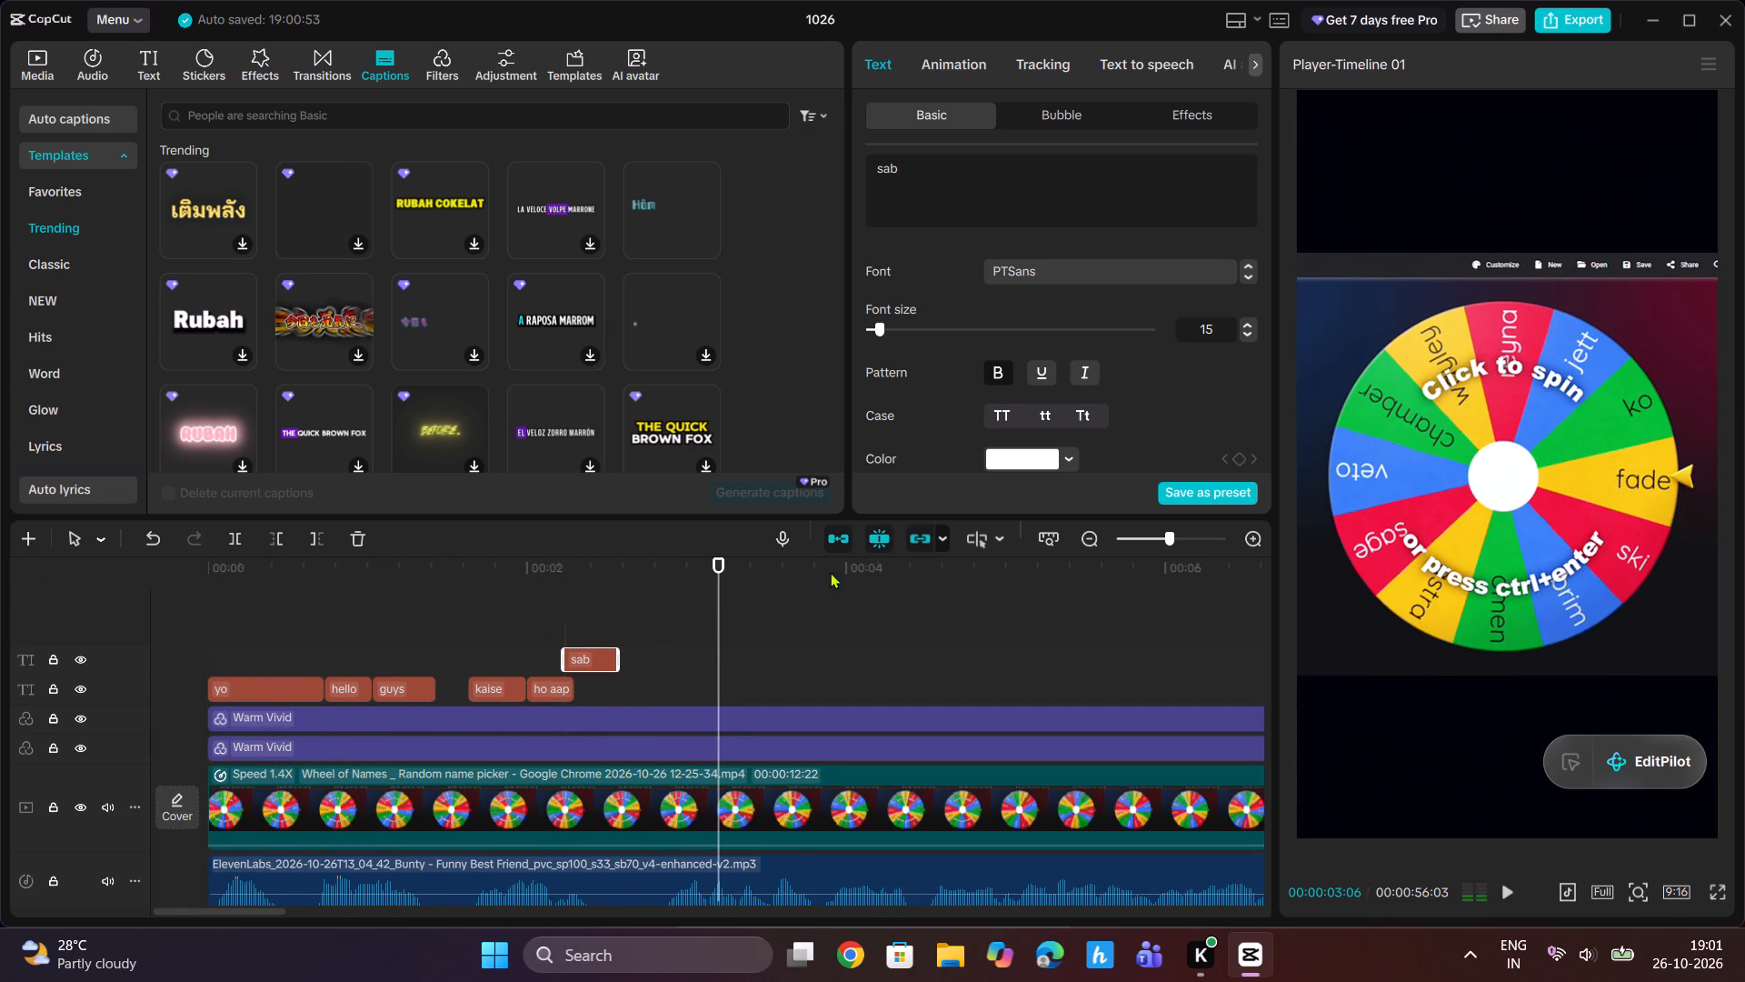
Move the "welcome to" text clip to start at 00:00:03:06 and trim it to about 1.5 seconds long.
drag(1162, 538, 1159, 549)
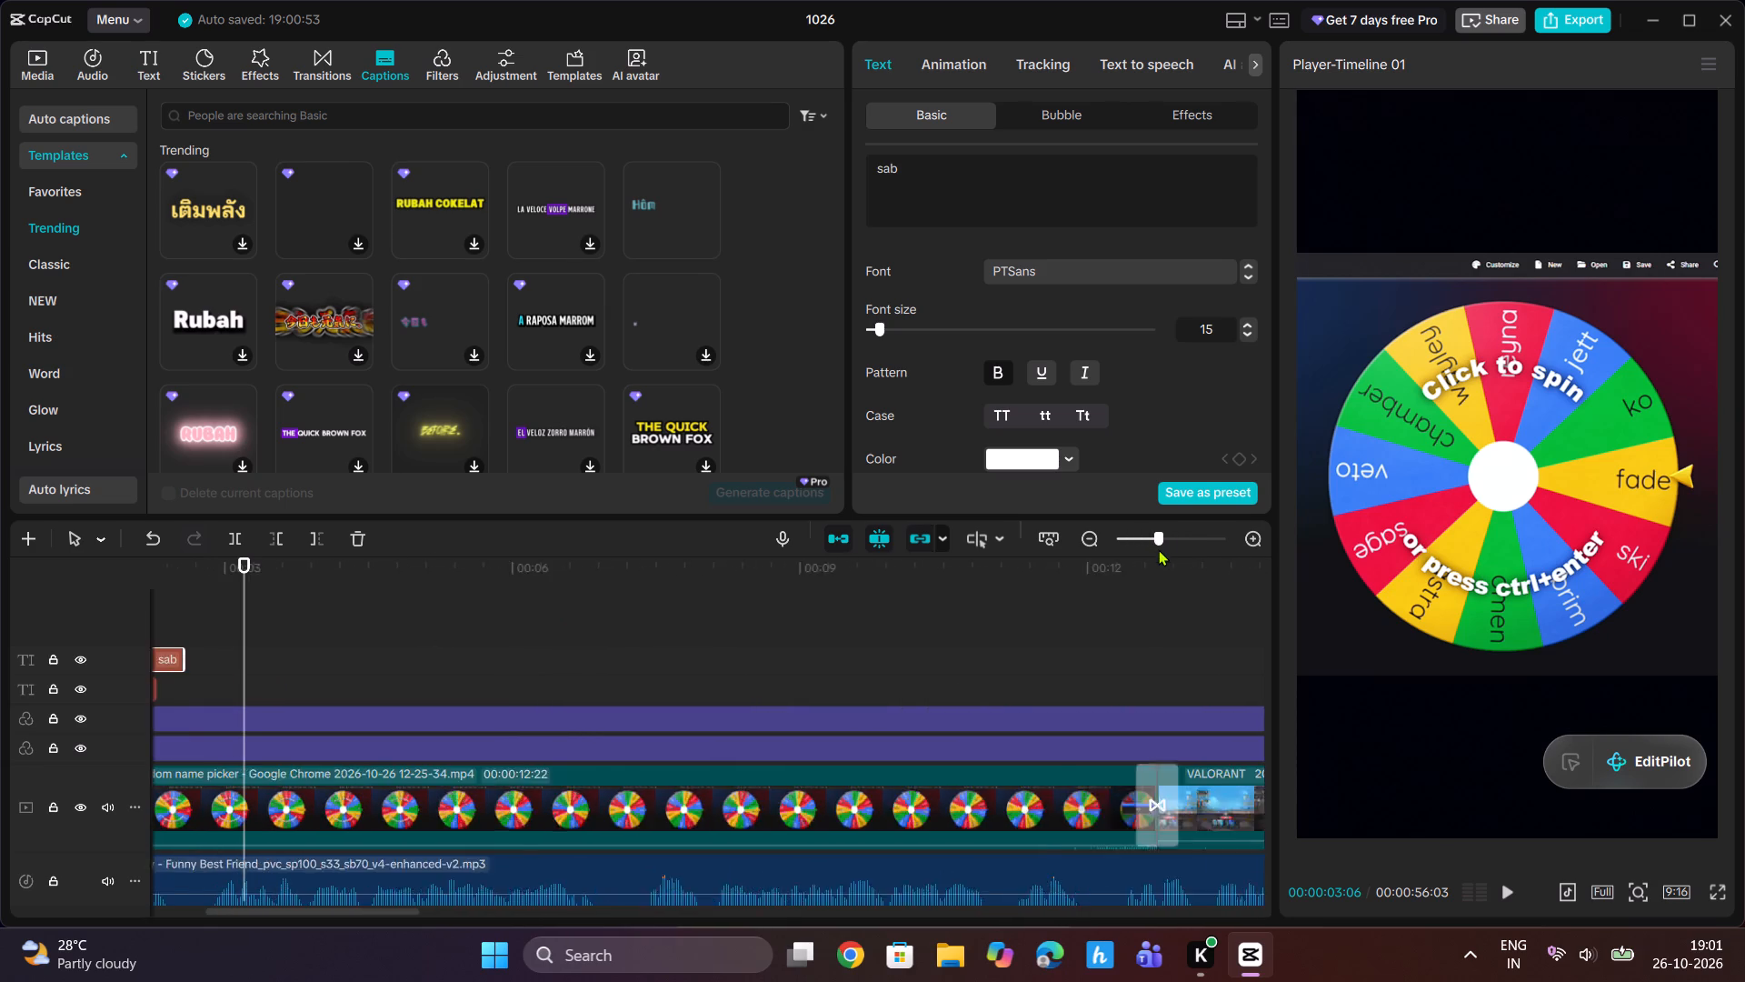
drag(1159, 549, 1155, 550)
click(1198, 682)
drag(1211, 685, 187, 678)
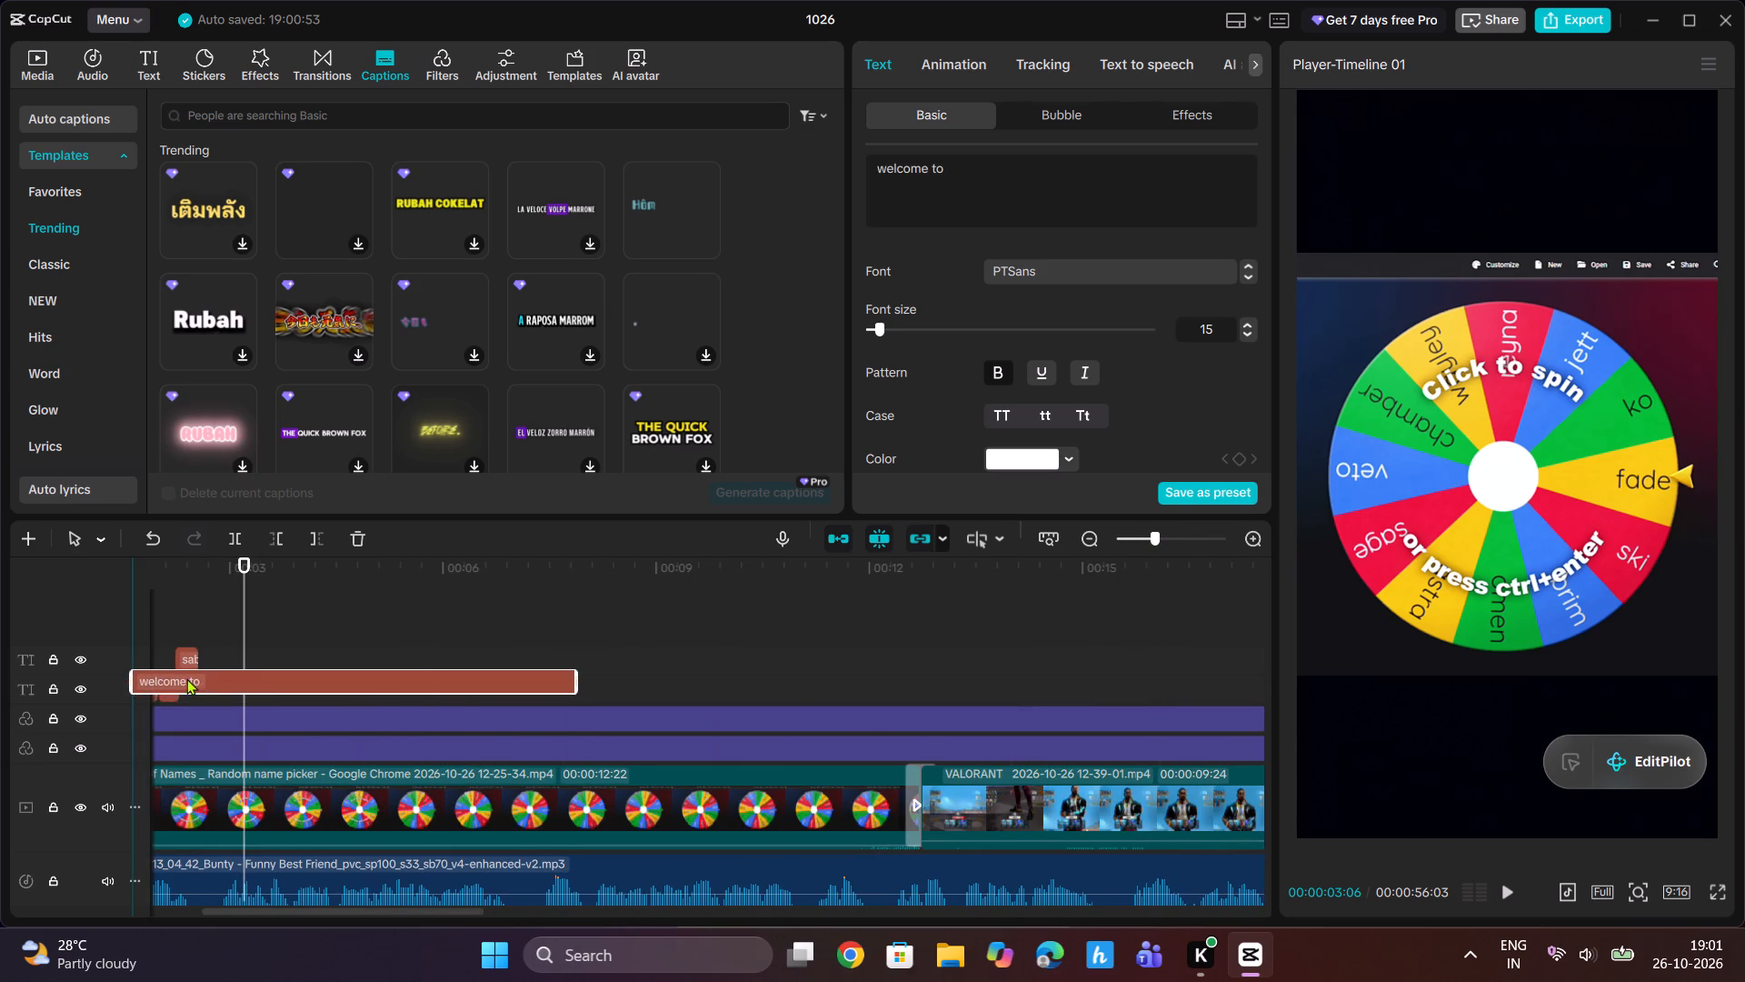
drag(187, 678, 303, 685)
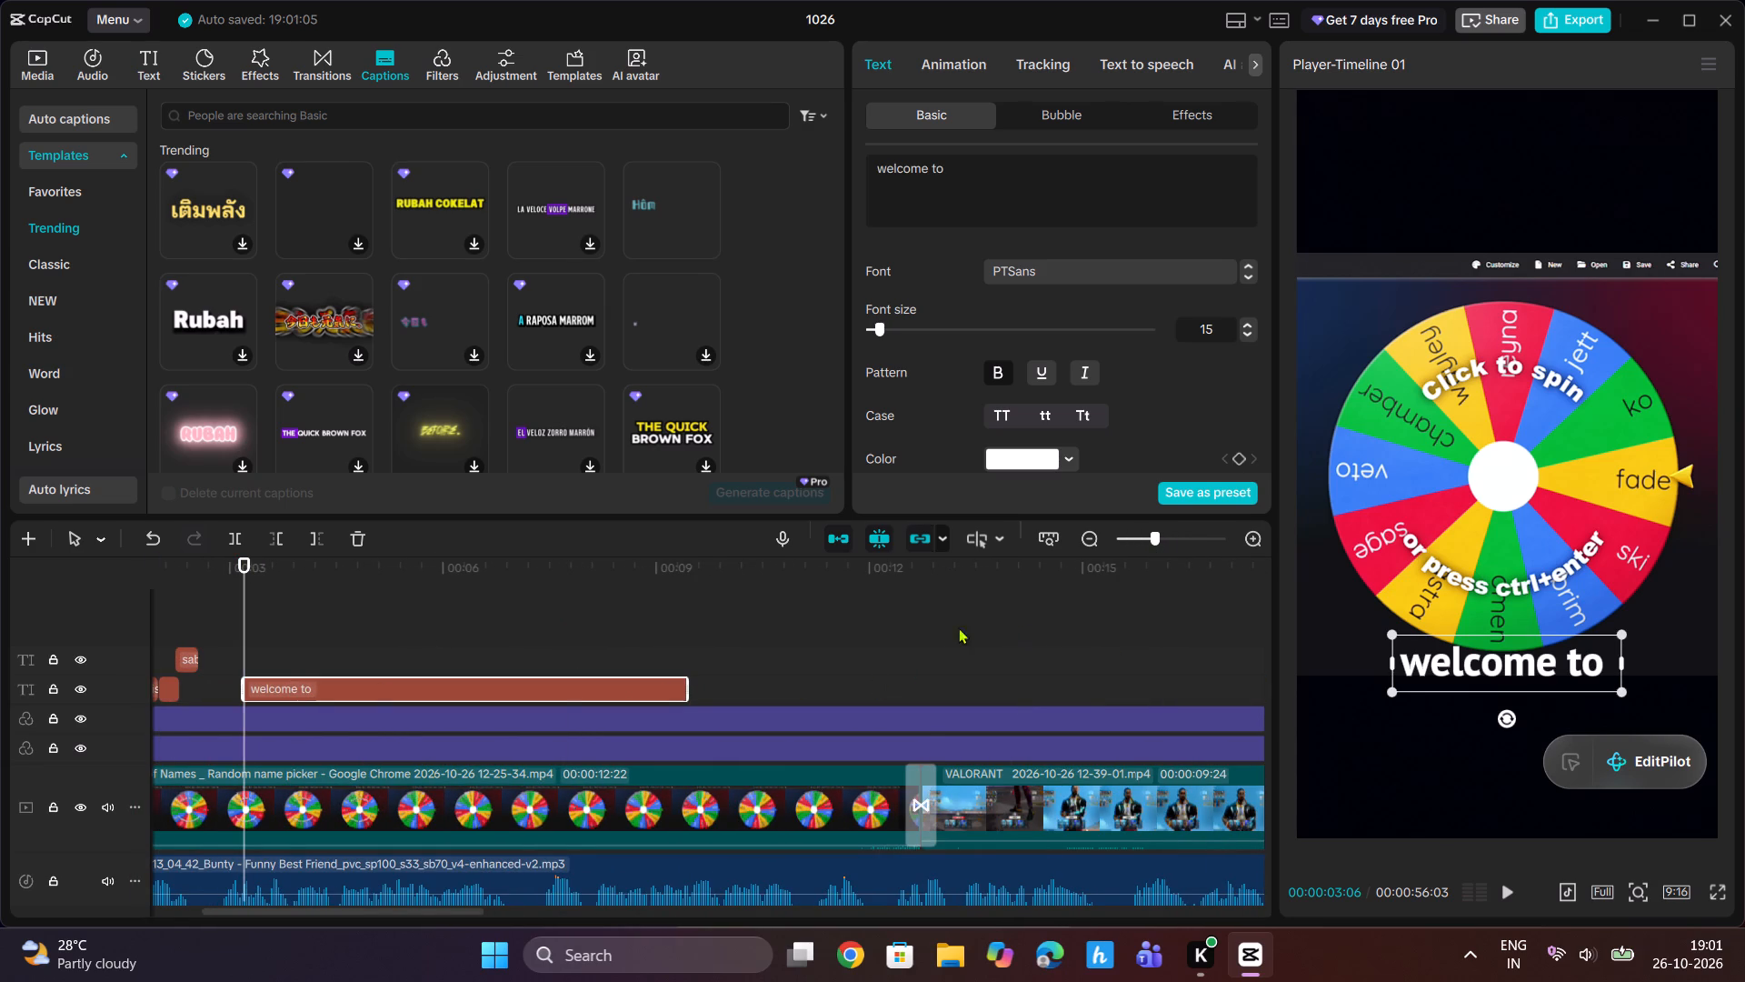
drag(687, 689, 337, 698)
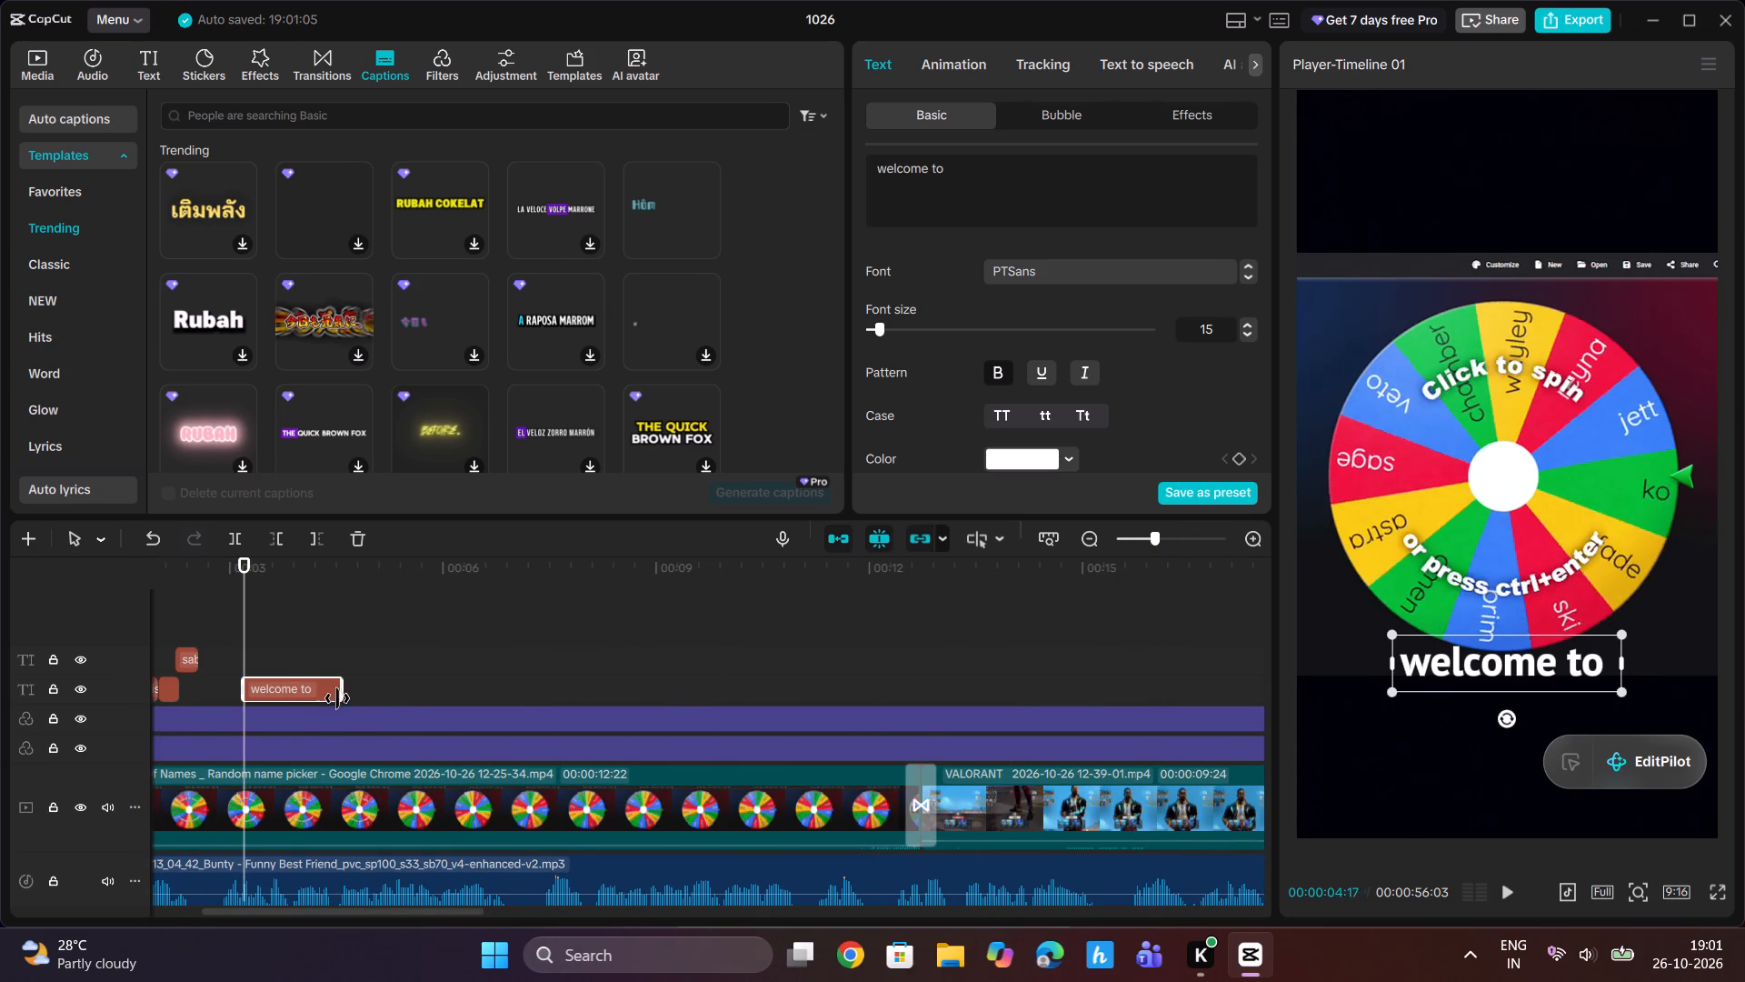
drag(337, 698, 347, 698)
Bring the "day 3 of", "playing", "random" and "agents" text clips forward in that order after "welcome to", leaving gaps between them.
click(1148, 532)
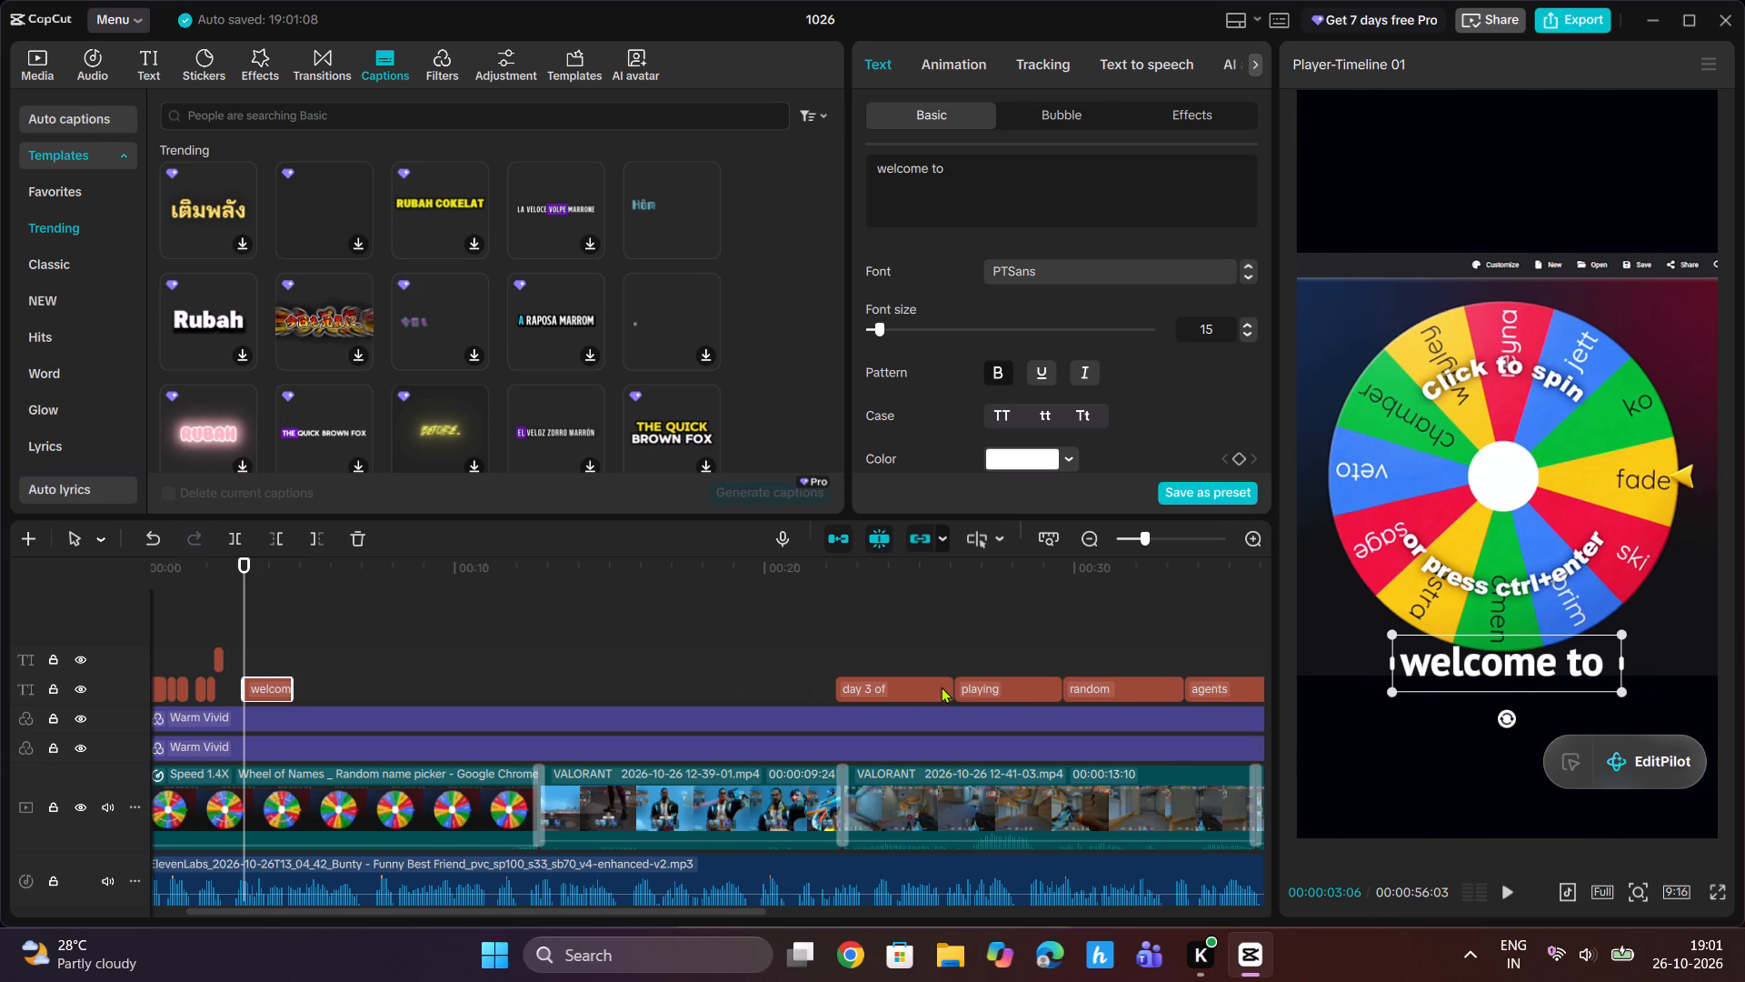
click(910, 689)
drag(907, 689, 404, 693)
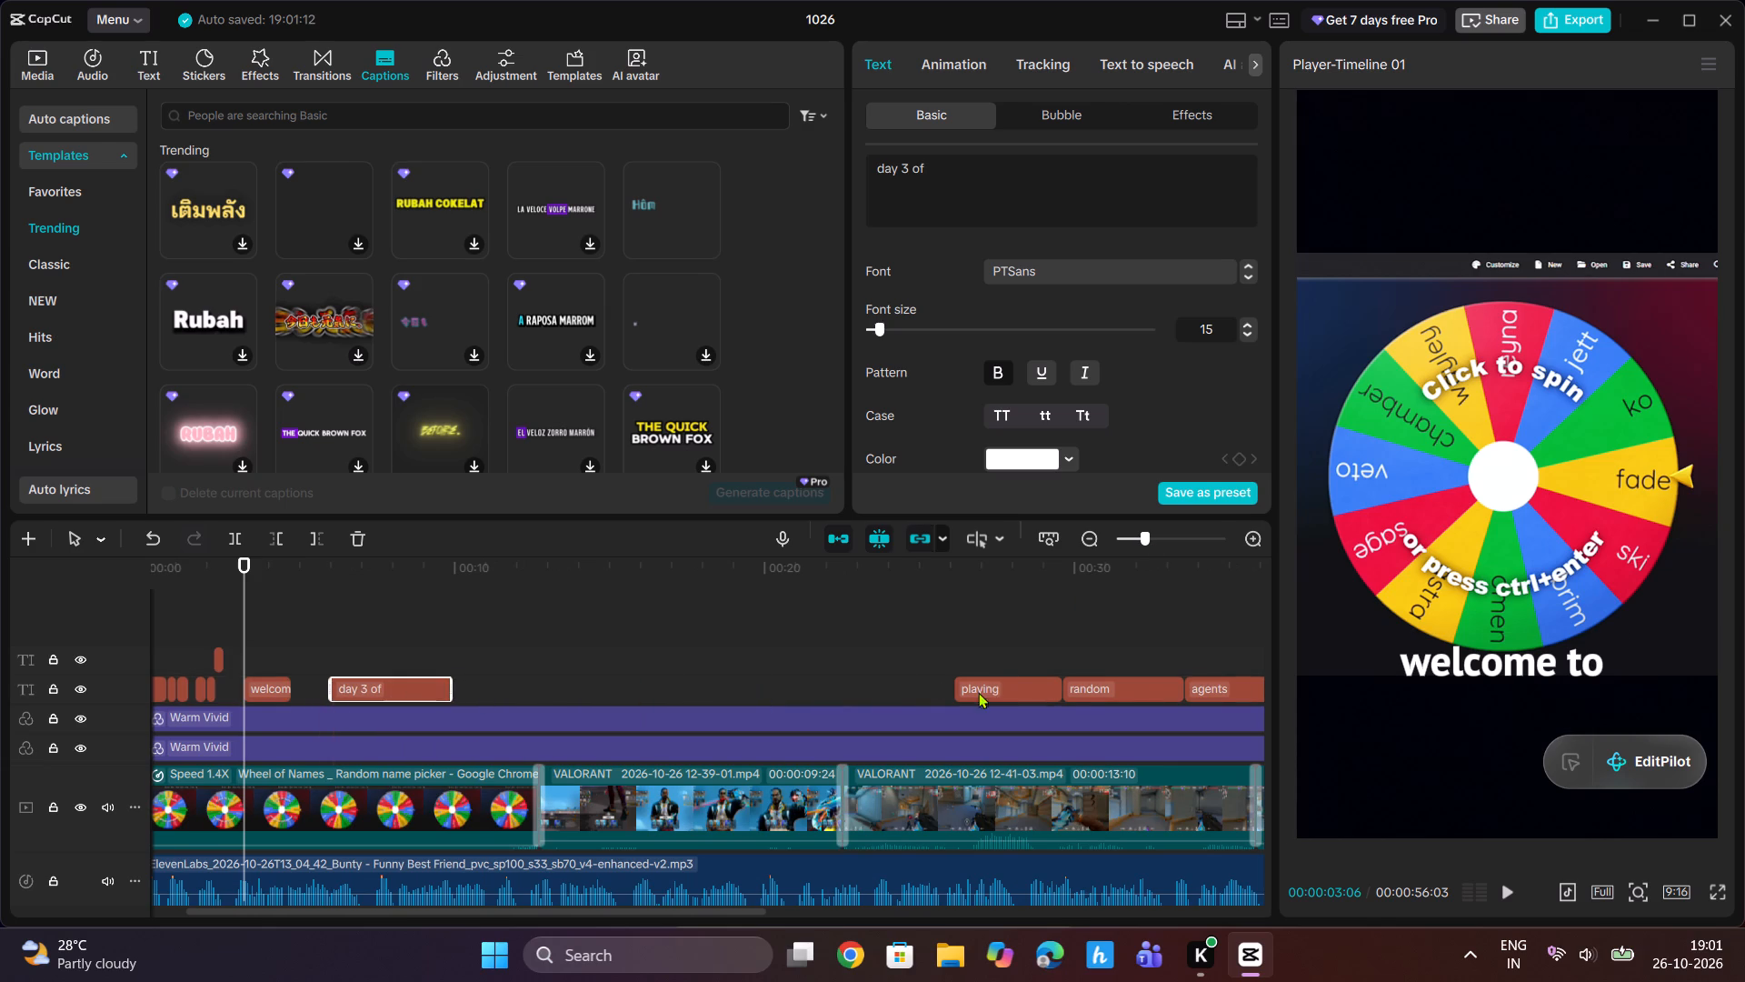
click(992, 692)
drag(992, 692, 504, 696)
click(1123, 694)
drag(1123, 694, 646, 696)
click(1244, 689)
drag(1220, 687, 1222, 687)
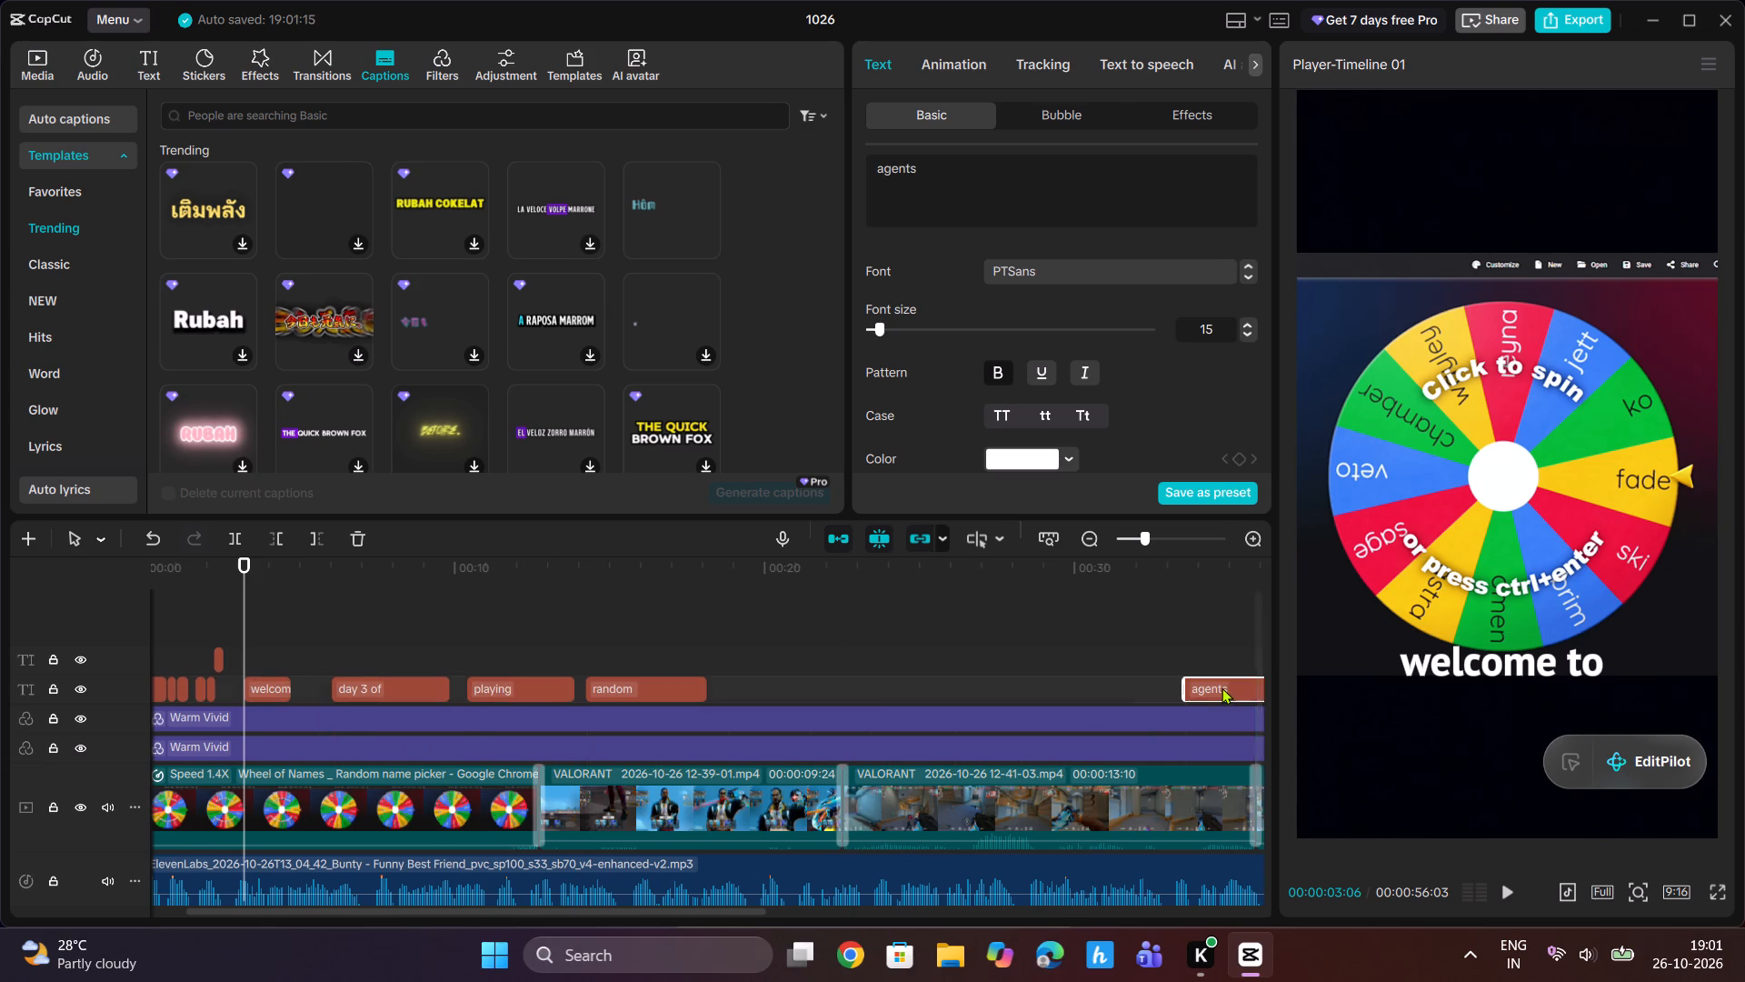
drag(1222, 687, 758, 686)
Play the opening captions against the voice-over and shift the "welcome to" text clip to start at about 00:00:03:00.
click(603, 605)
drag(602, 603, 190, 599)
key(space)
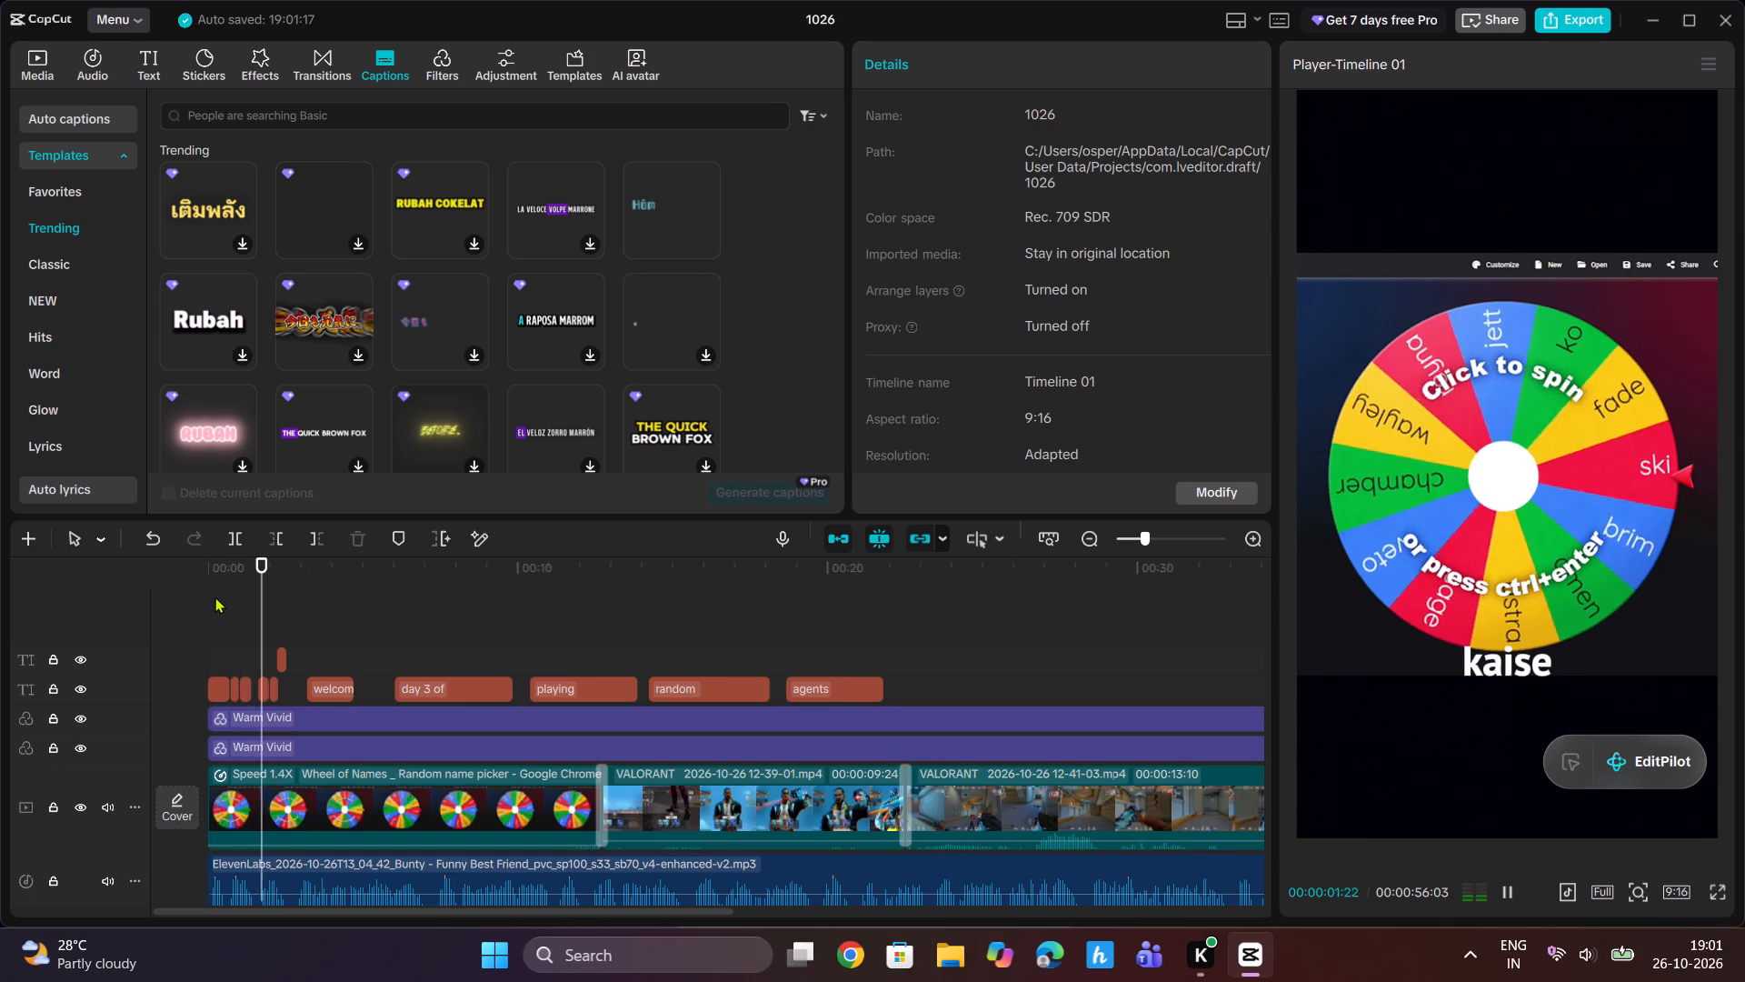
key(space)
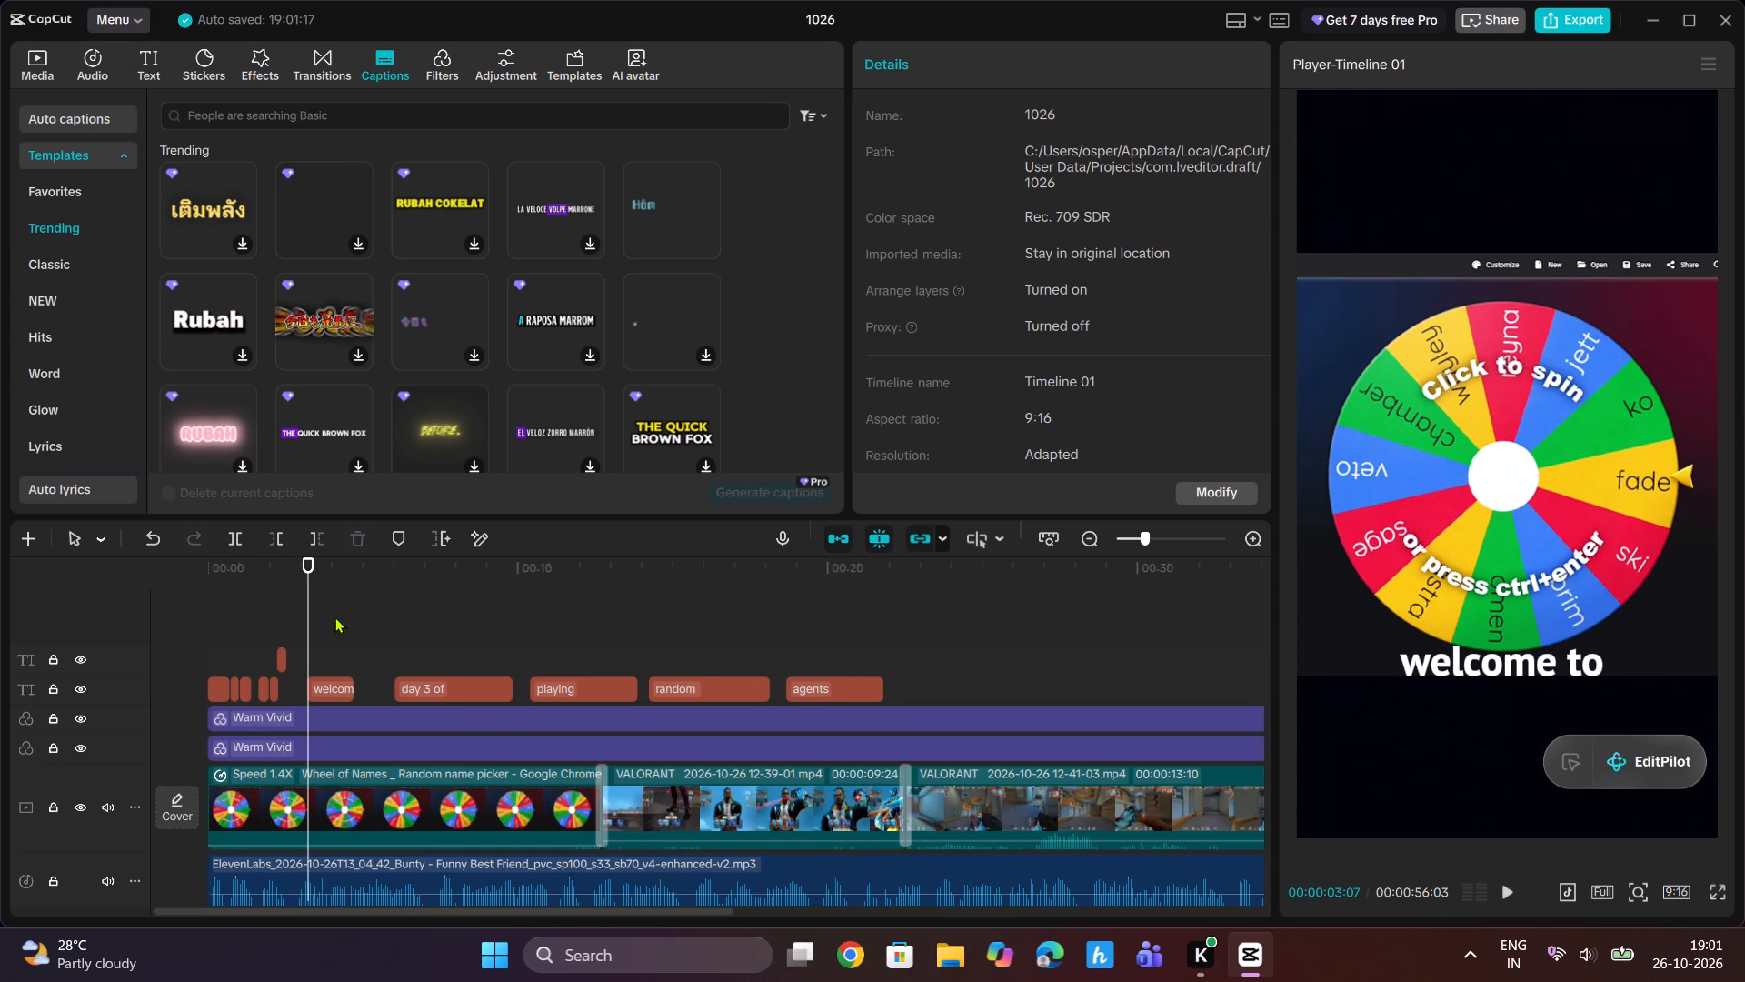
drag(1152, 537, 1153, 537)
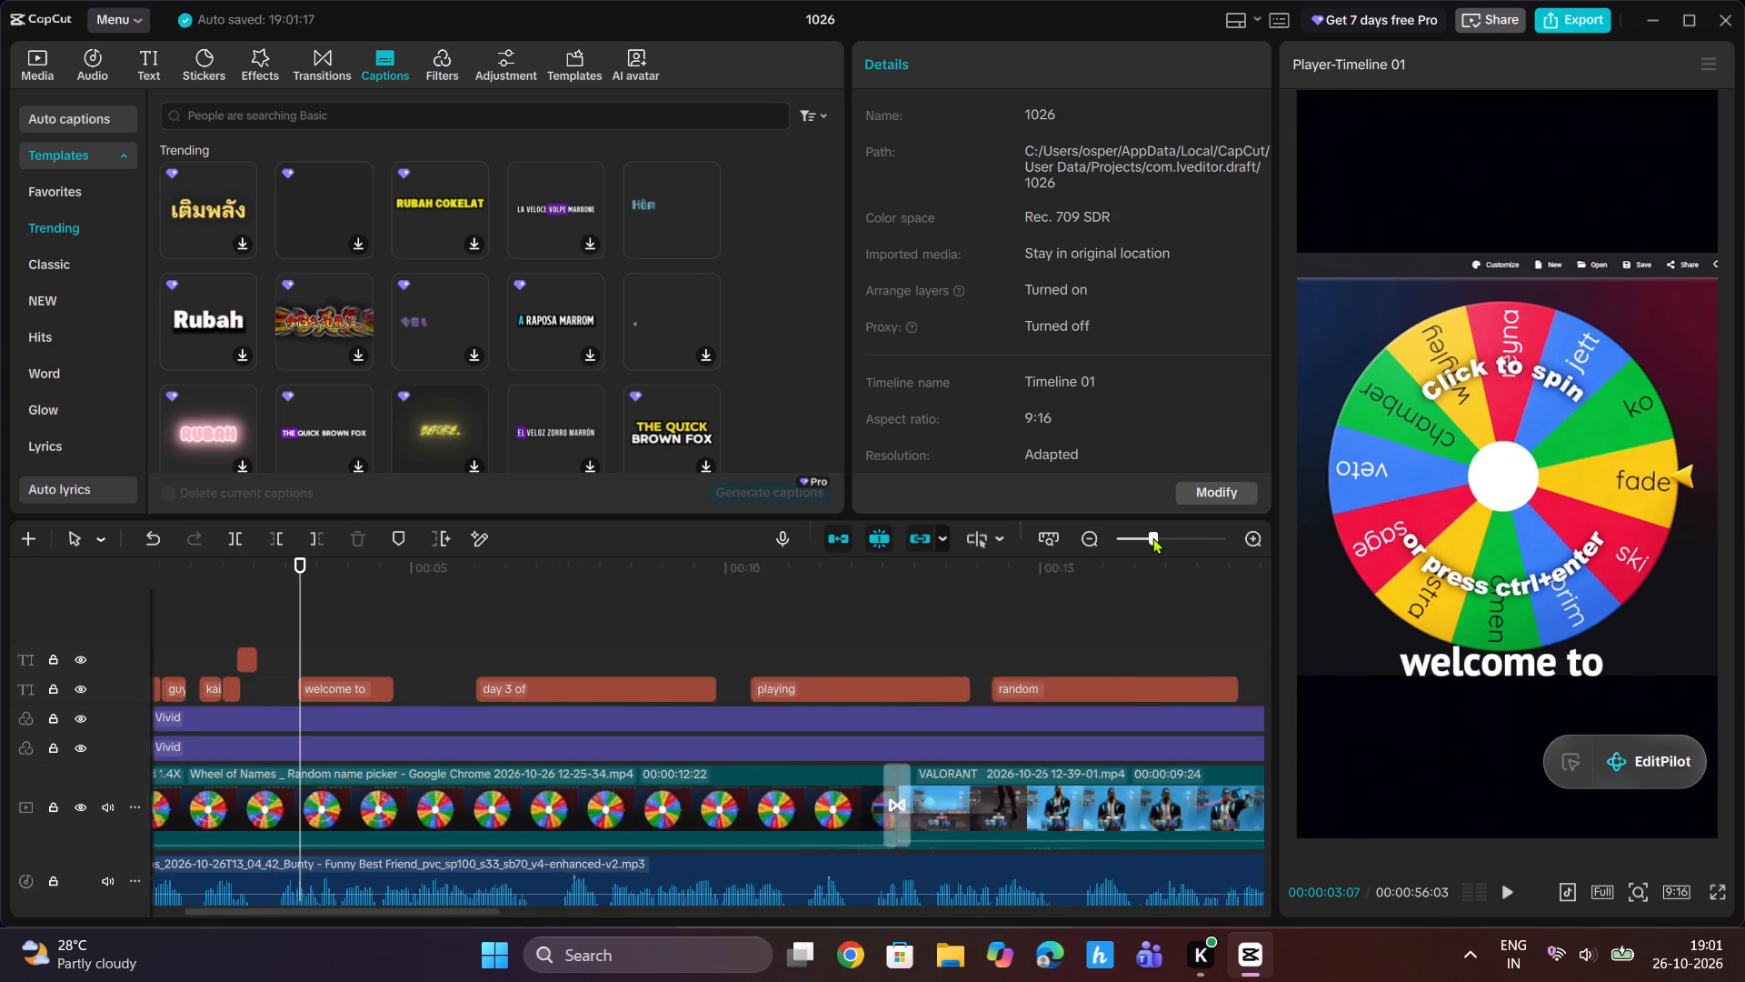
drag(1153, 537, 1161, 537)
drag(343, 685, 327, 686)
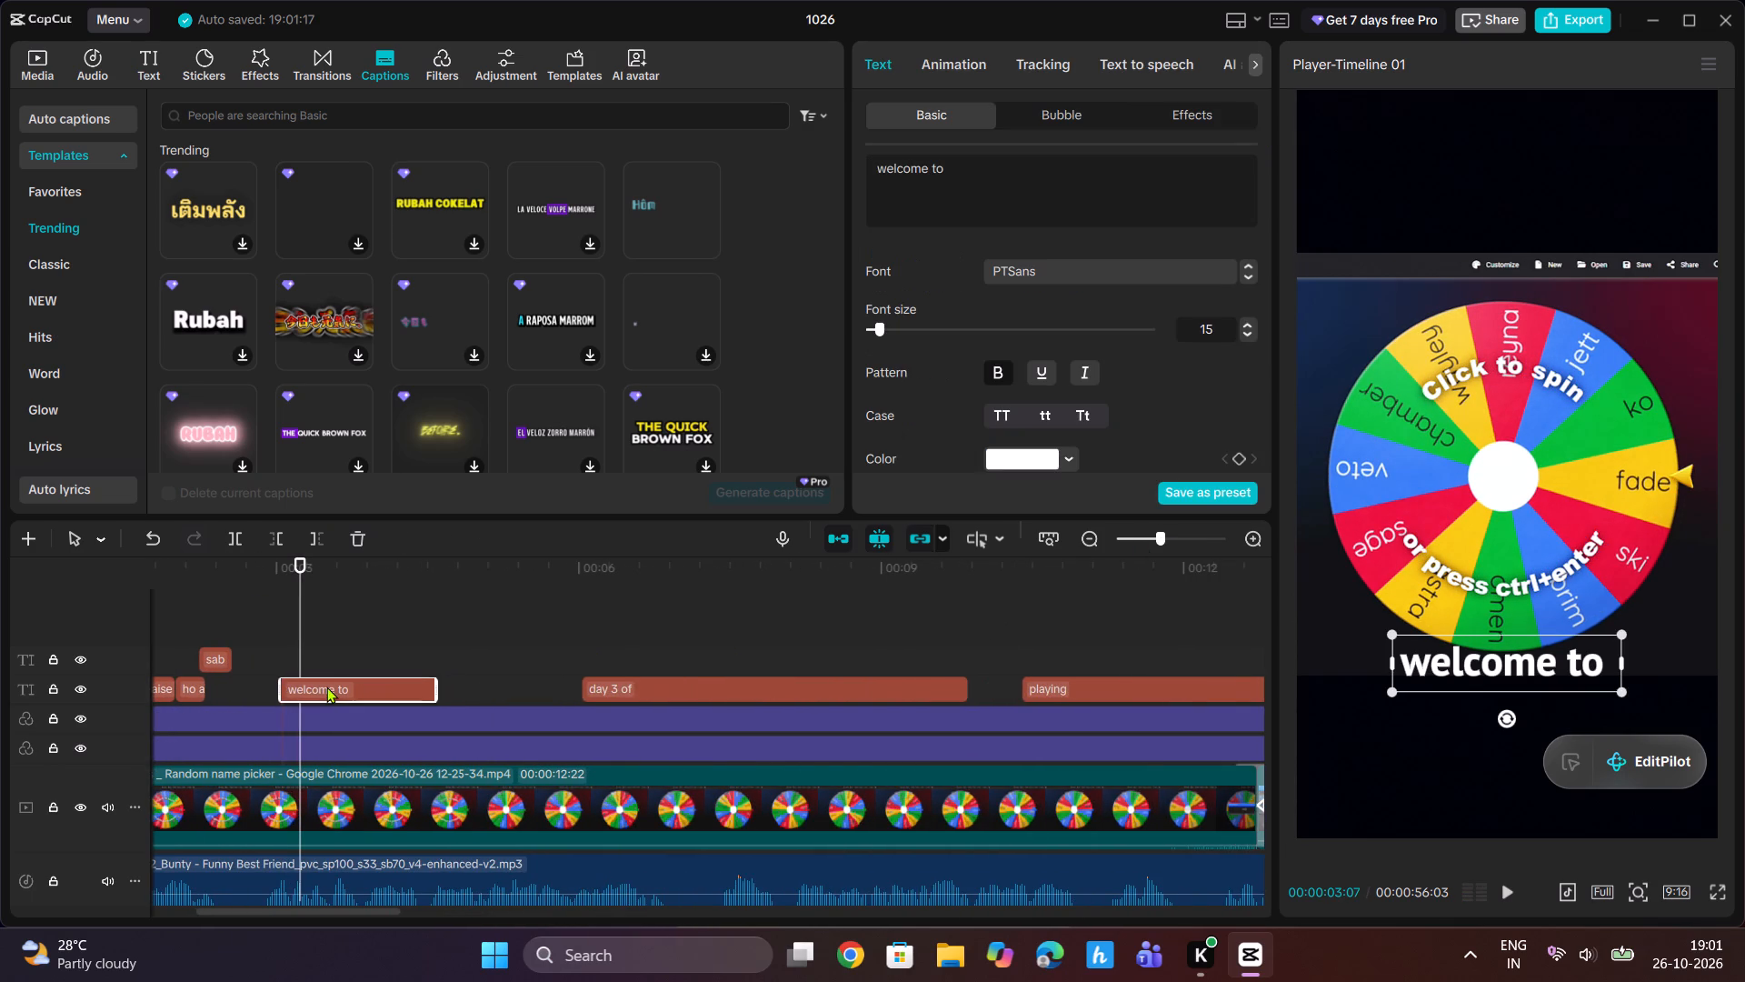
drag(327, 686, 324, 687)
Play the "welcome to" caption in short bursts and trim the end of its clip to about 00:00:03:14.
click(249, 626)
key(space)
key(space)
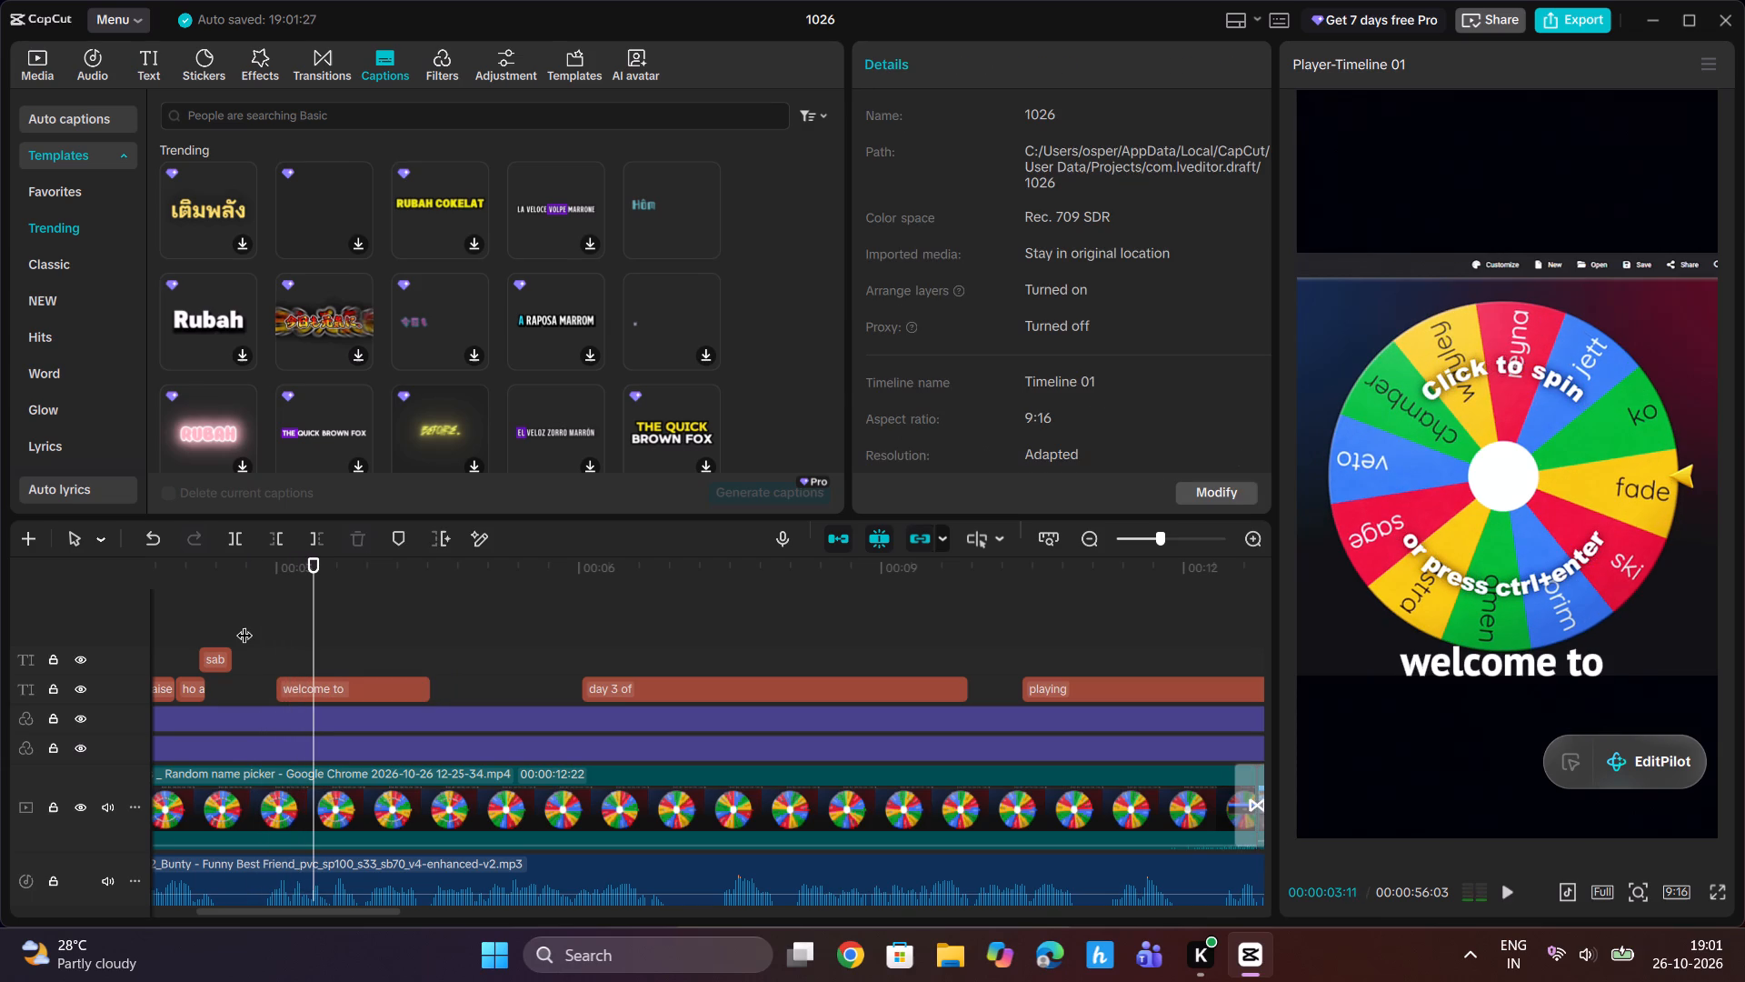
key(space)
key(space)
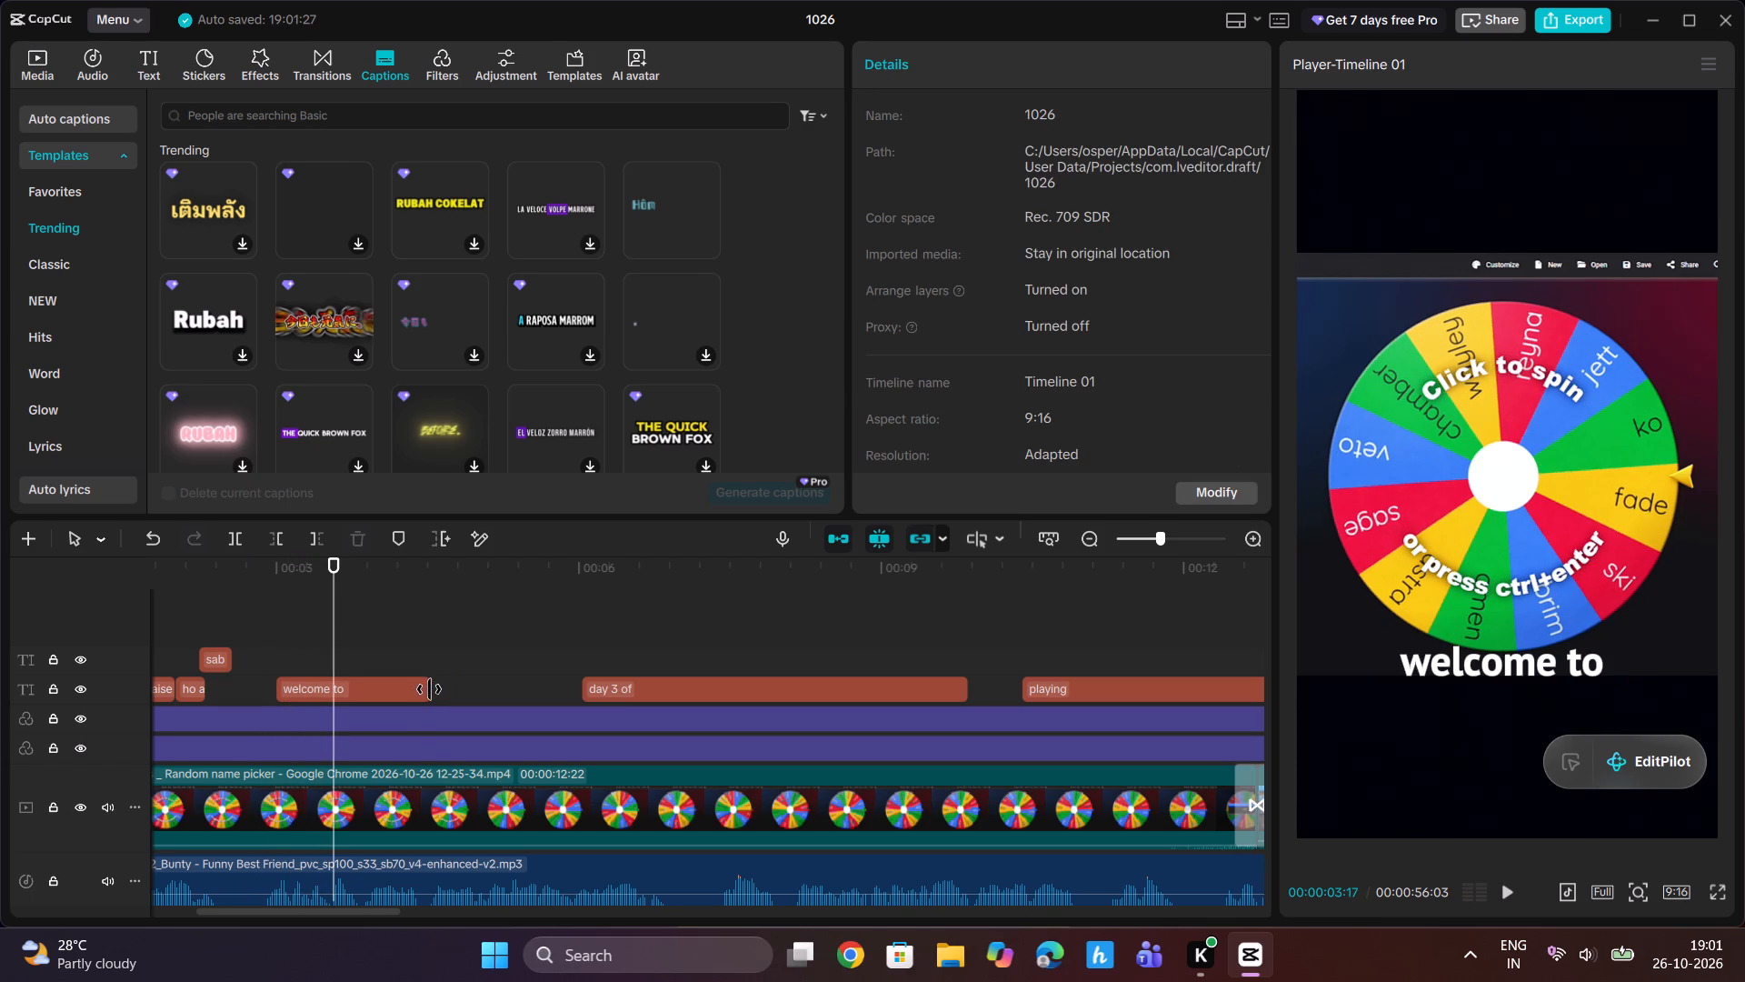
drag(429, 689, 321, 703)
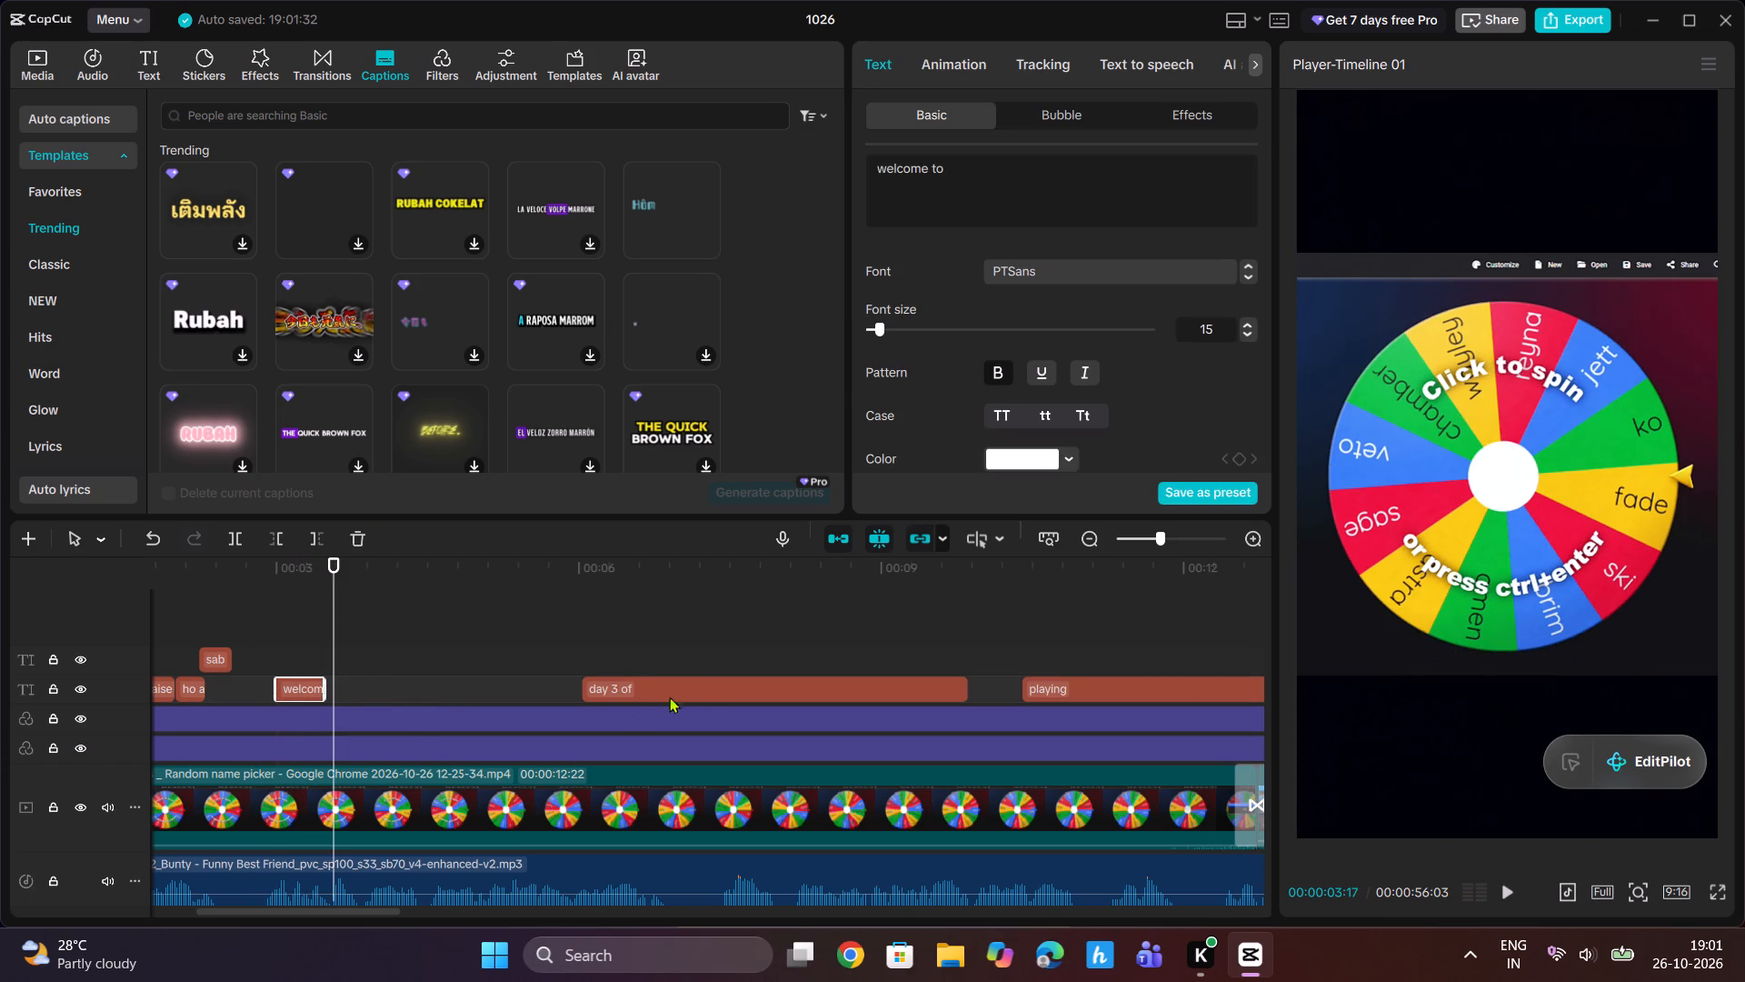
Move the "day 3 of" text clip directly after "welcome to" and trim its end to about 00:00:04:05.
click(702, 690)
drag(702, 690, 444, 692)
drag(710, 686, 398, 704)
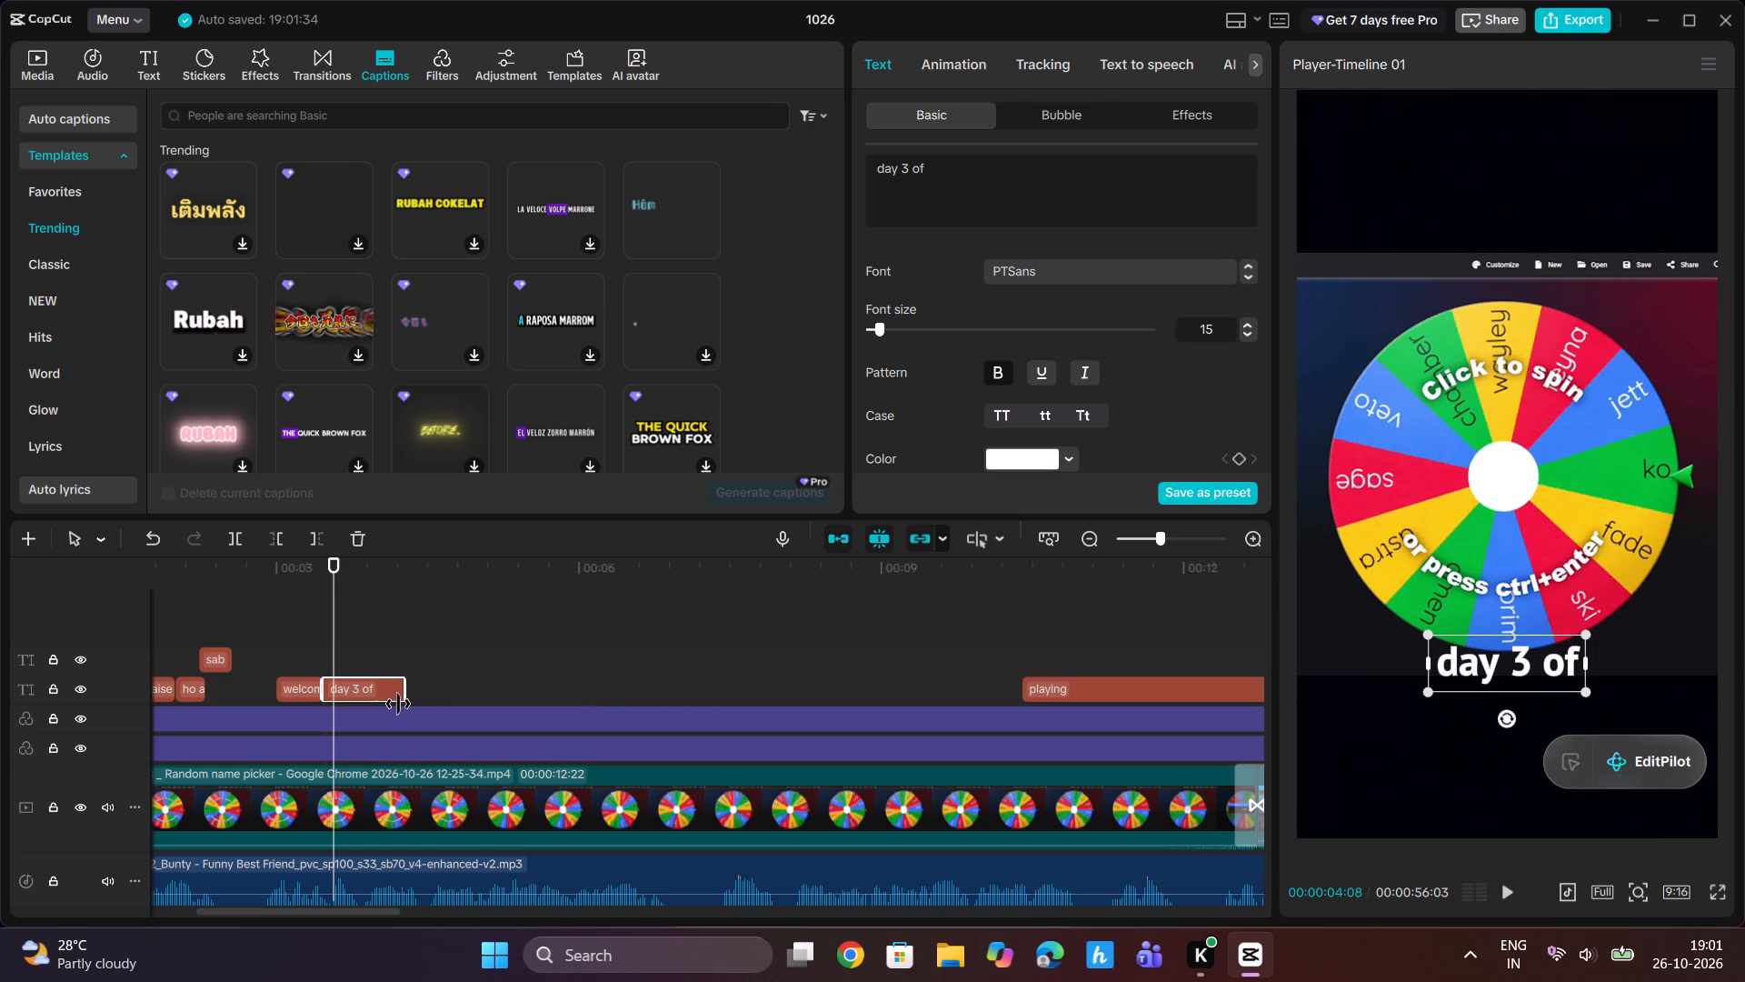
drag(398, 704, 386, 705)
Replay from before "welcome to" and extend the end of the "day 3 of" text clip to about 00:00:04:14.
drag(324, 574, 280, 586)
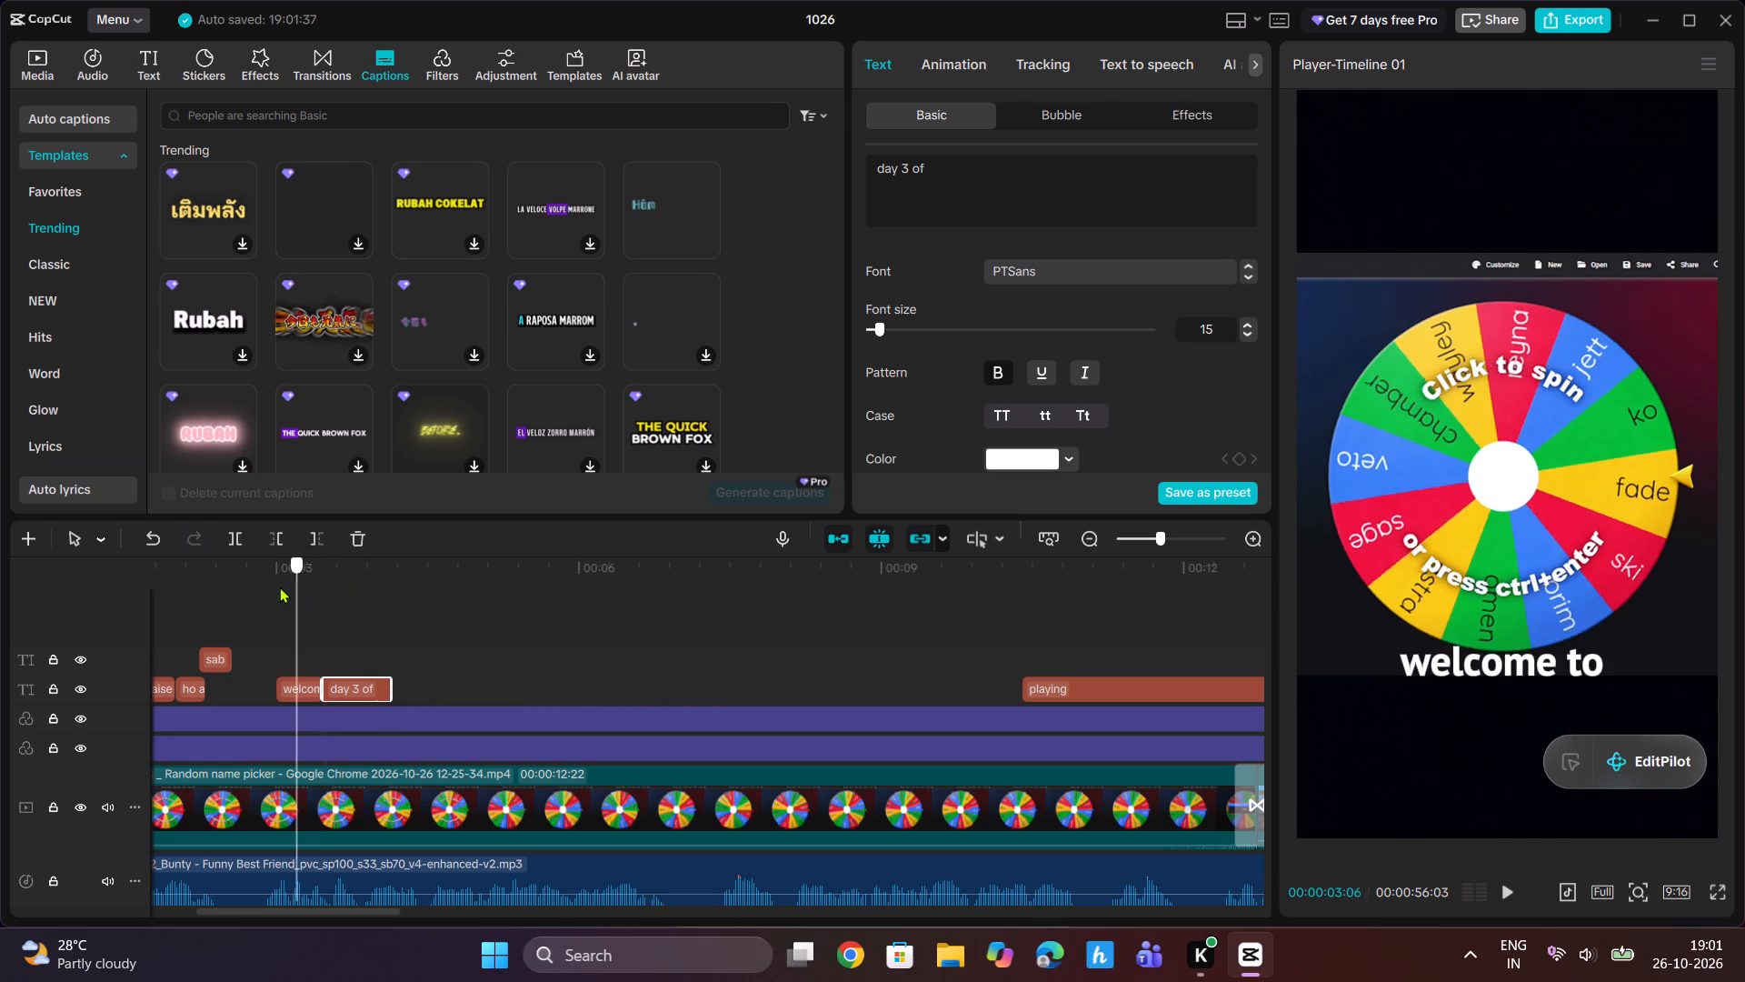
drag(280, 586, 265, 590)
key(space)
key(space)
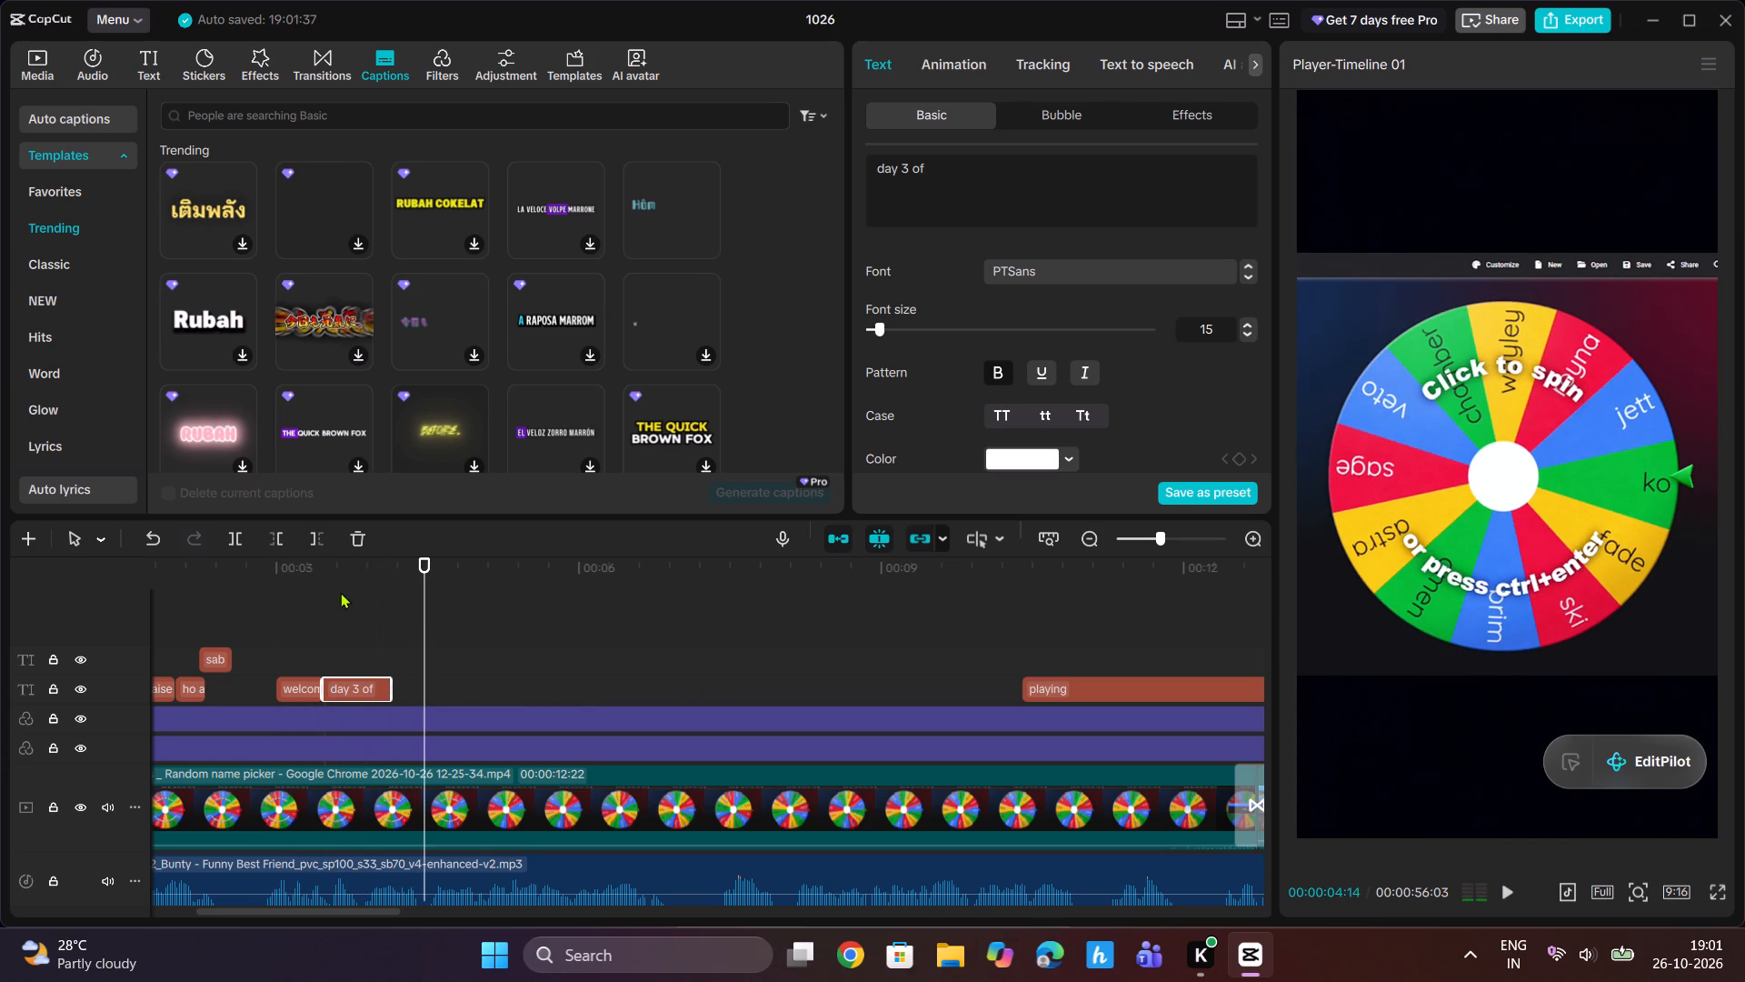
drag(387, 686, 404, 686)
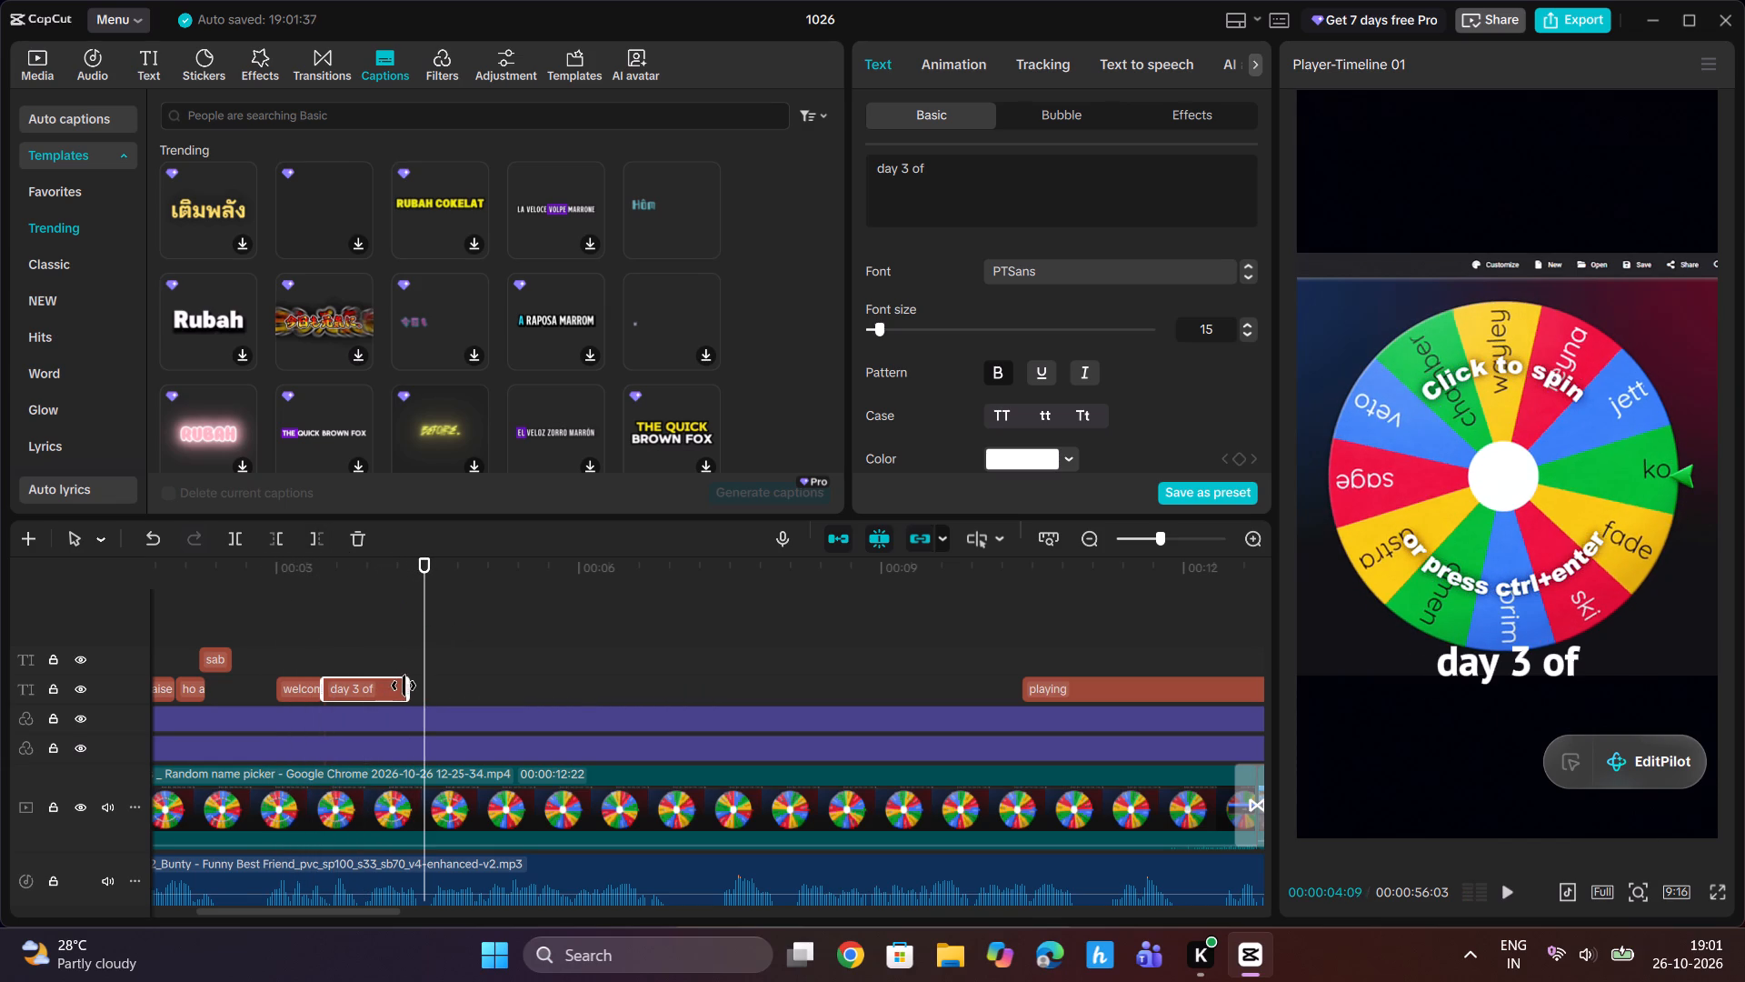
drag(404, 686, 413, 696)
Move the "playing" text clip to start right after "day 3 of" at 00:00:04:14 and trim its end to about 00:00:05:05.
click(1071, 690)
drag(1071, 689, 504, 701)
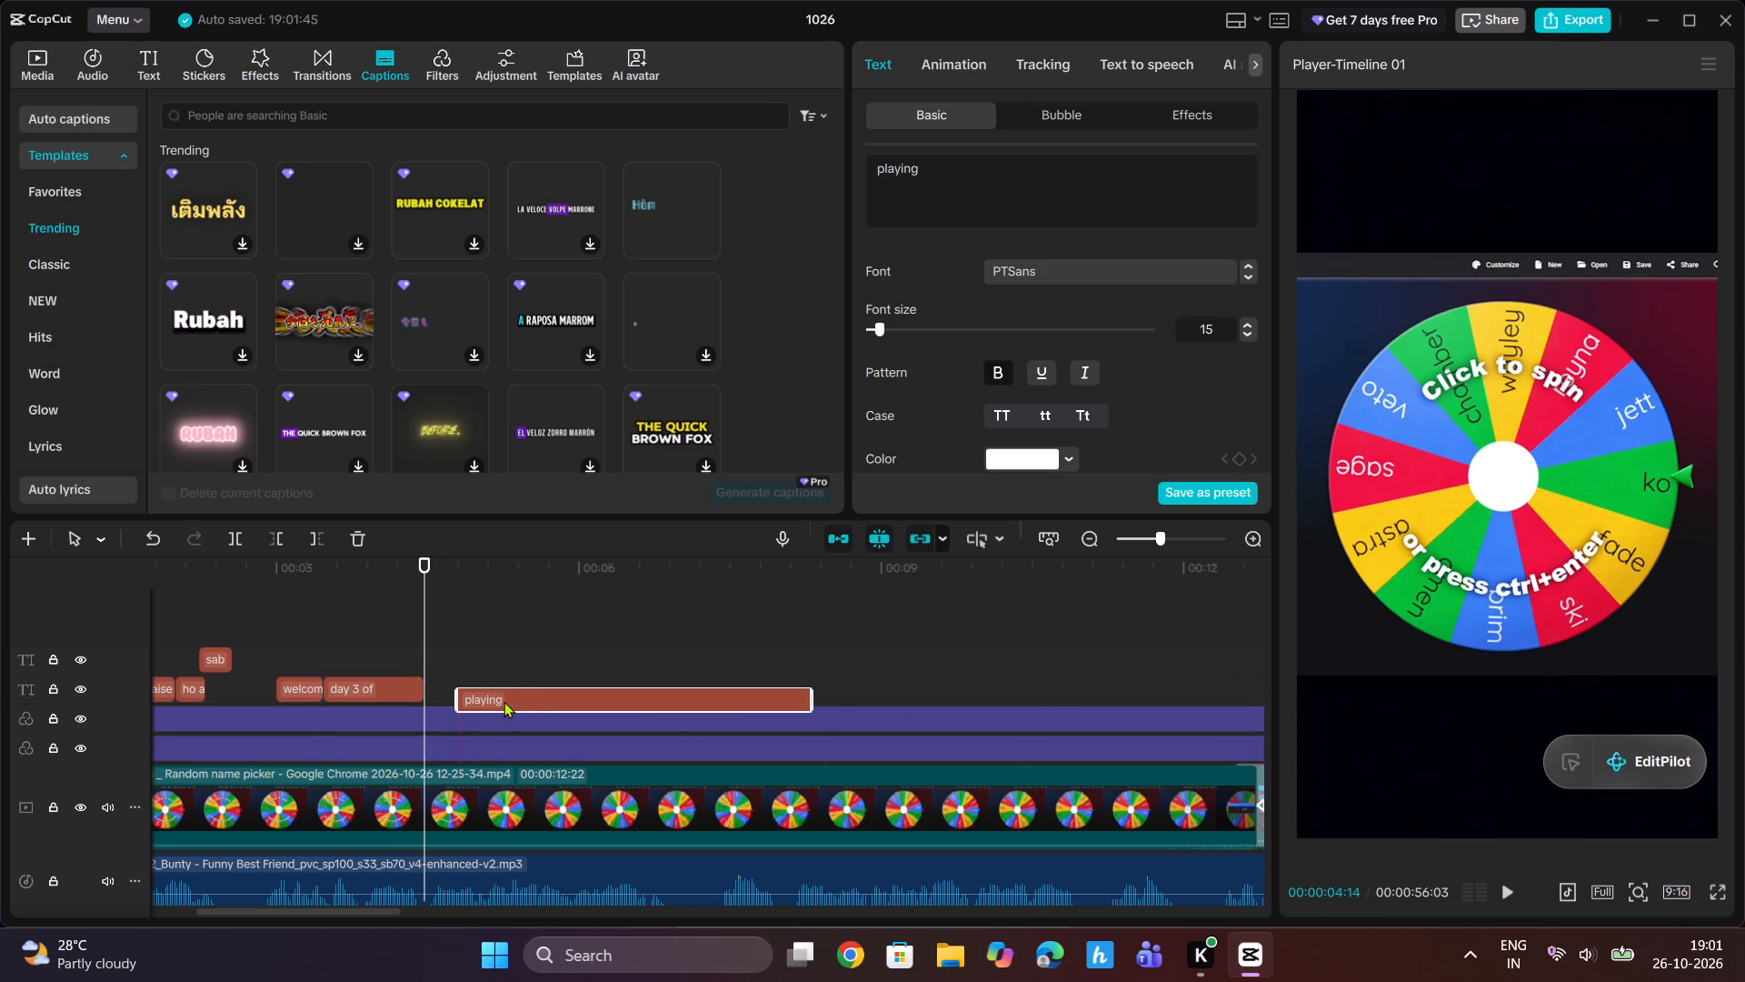
drag(504, 701, 472, 693)
drag(778, 686, 557, 694)
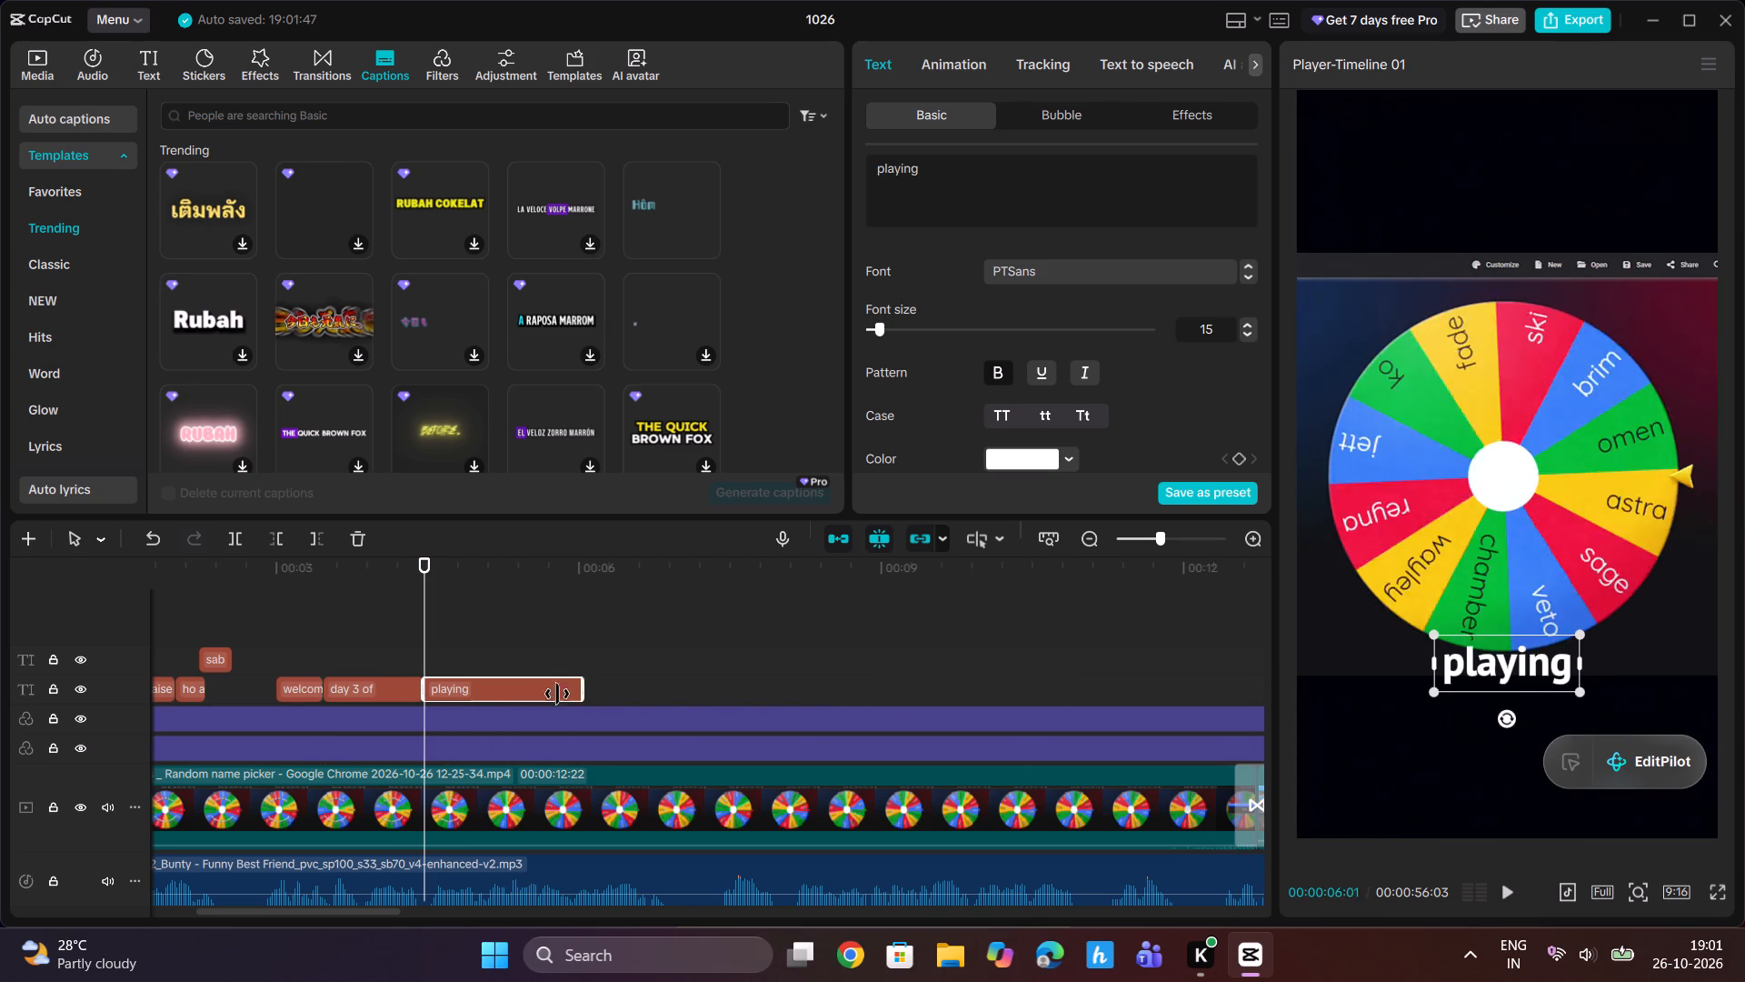
drag(557, 694, 485, 698)
Play the voice-over around the "playing" caption and trim the end of its clip to 00:00:04:27.
key(space)
key(space)
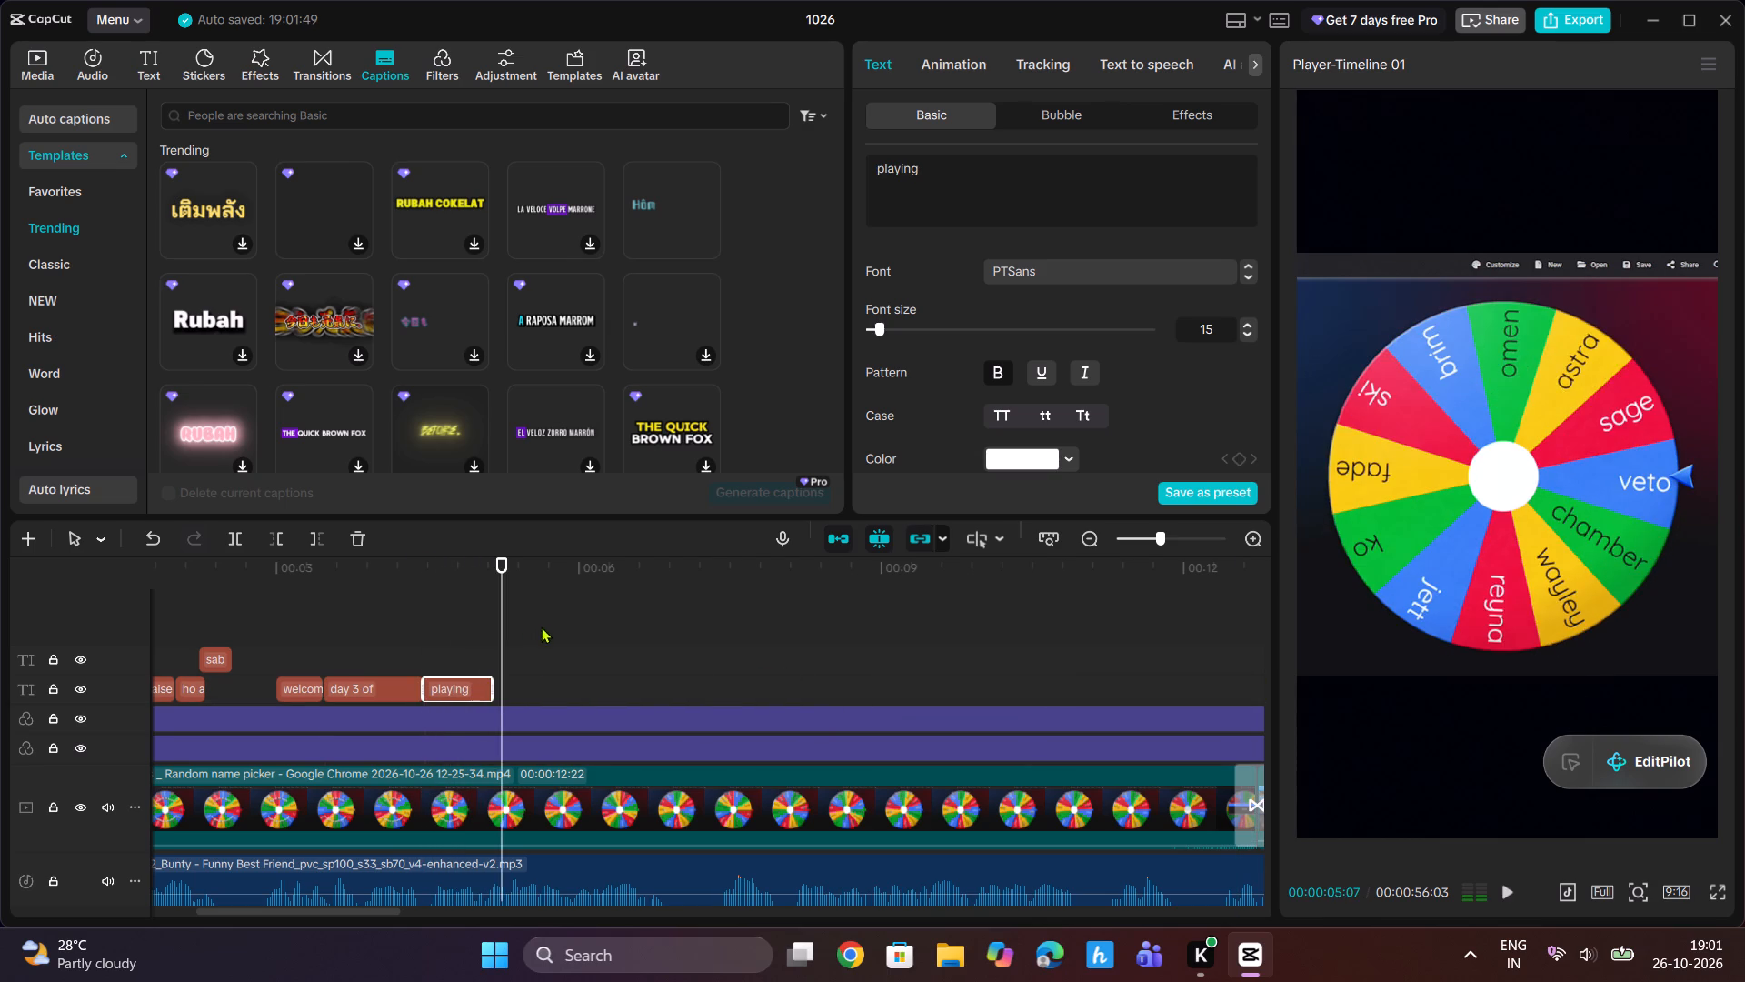
key(space)
key(space)
drag(525, 568, 499, 576)
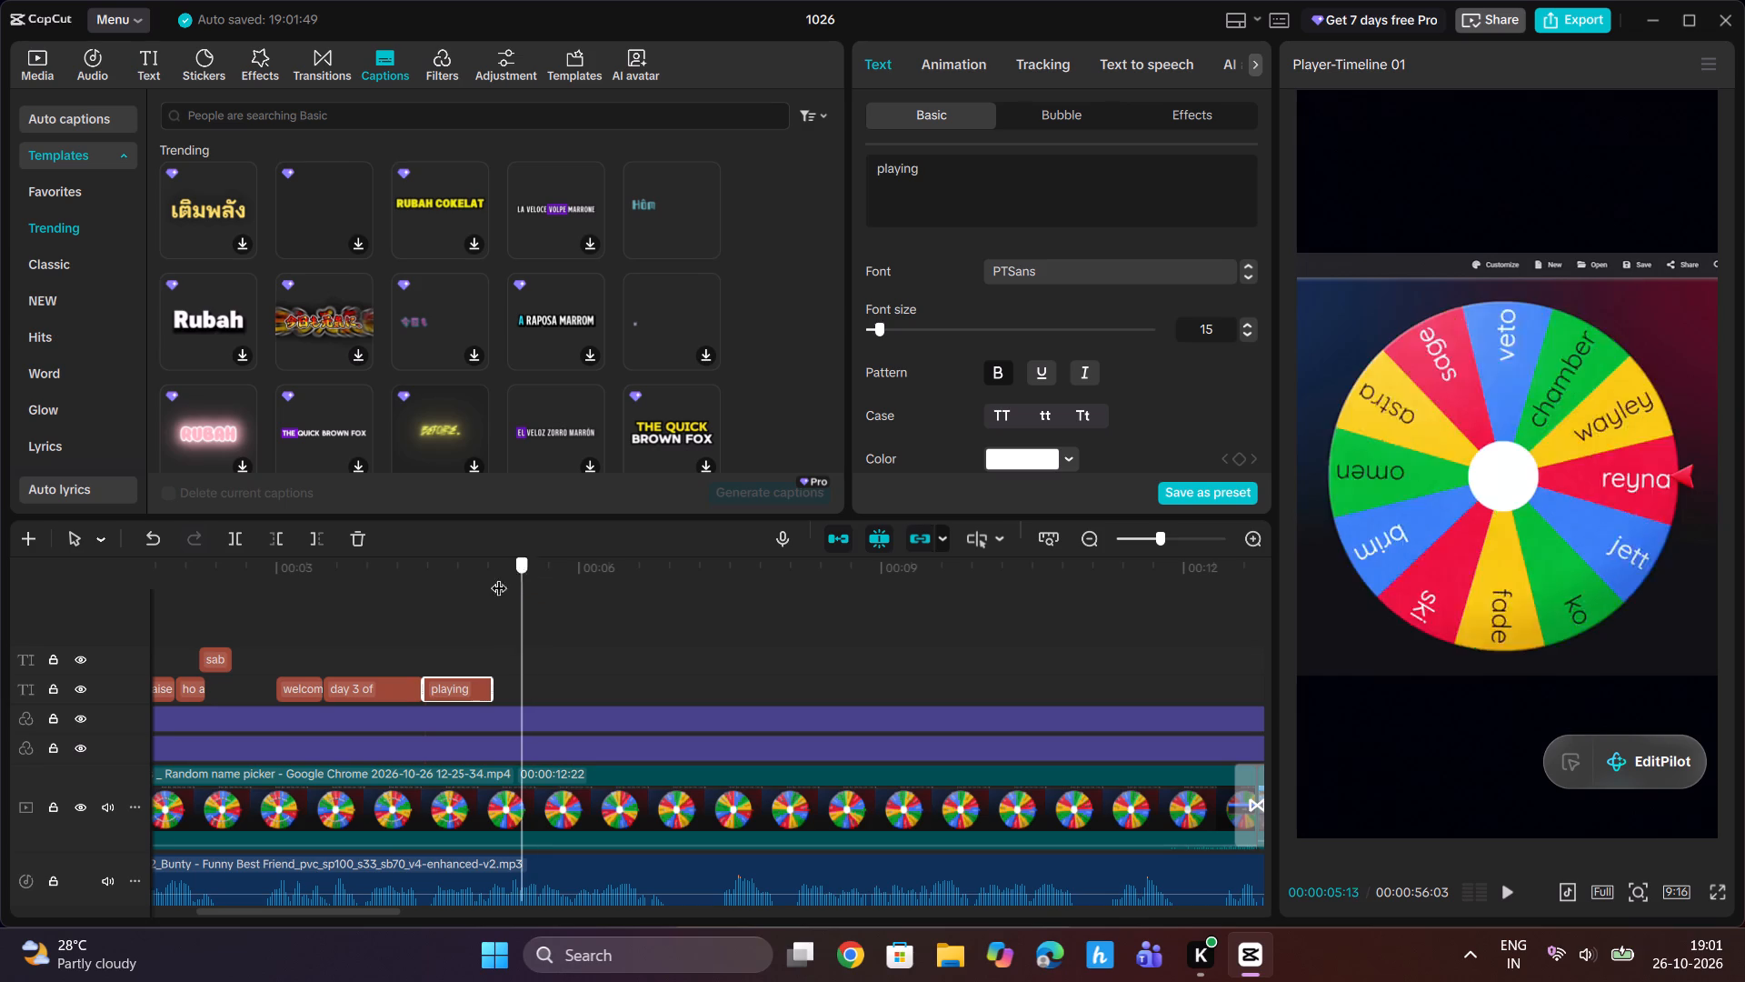
drag(499, 576, 408, 607)
key(space)
key(space)
key(space)
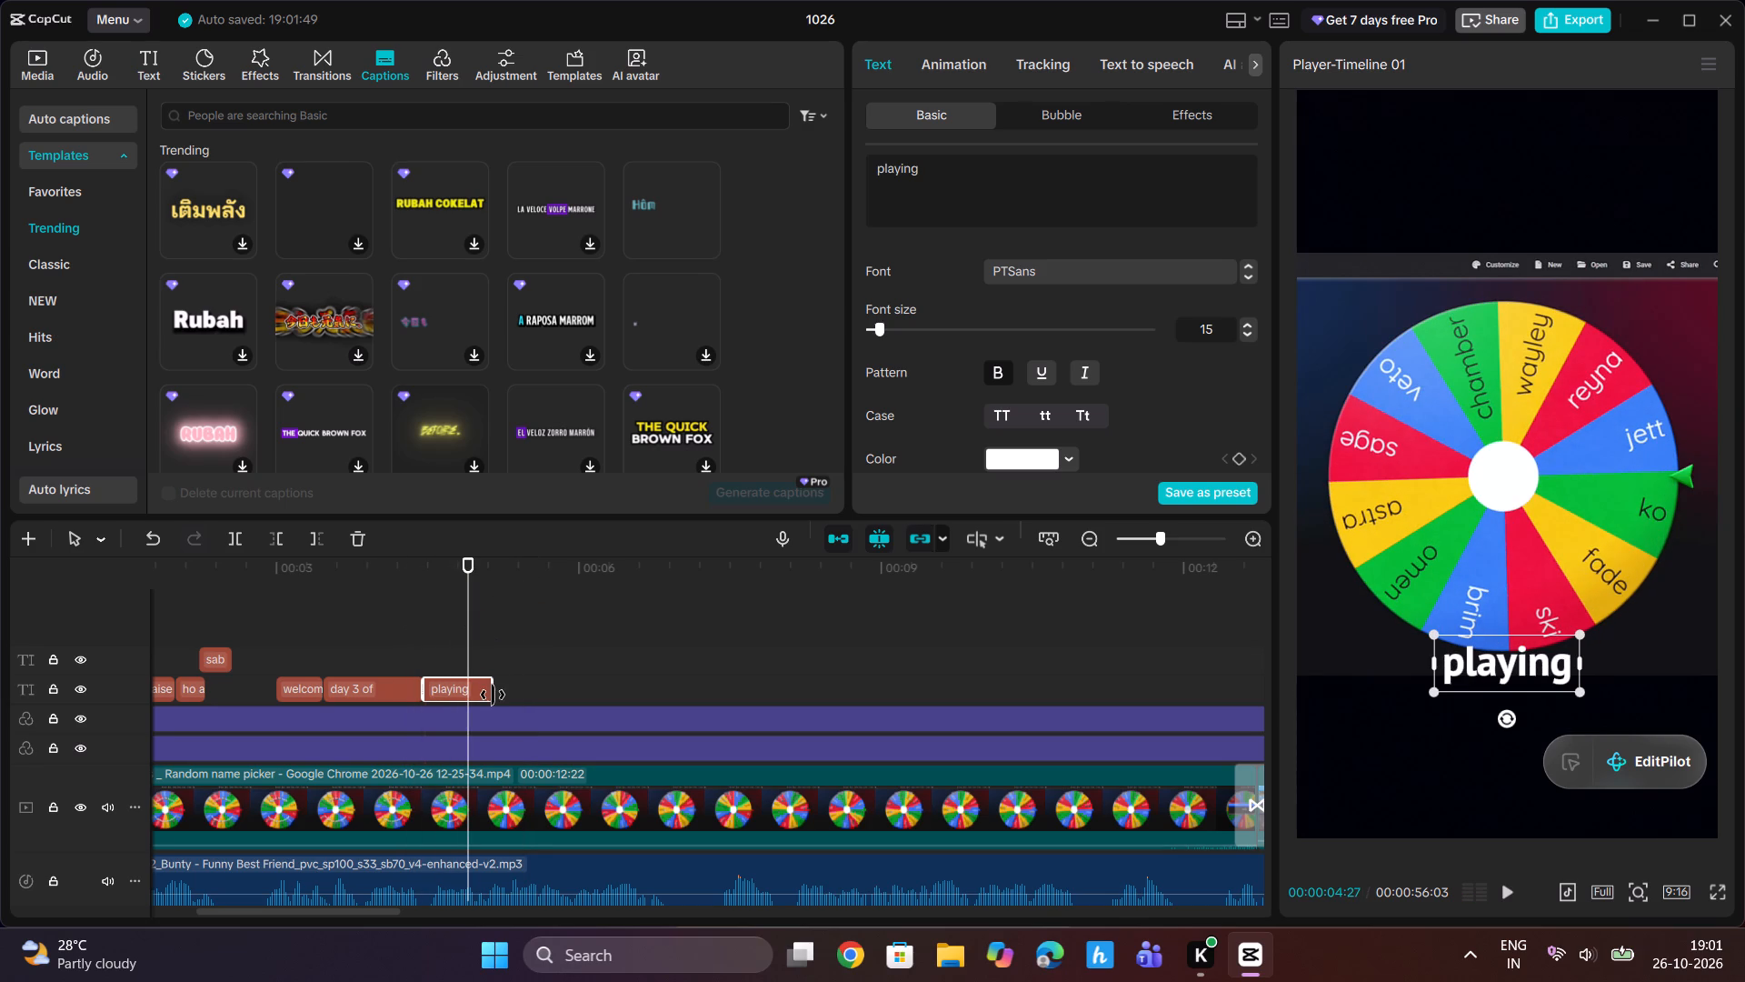
drag(487, 695, 464, 697)
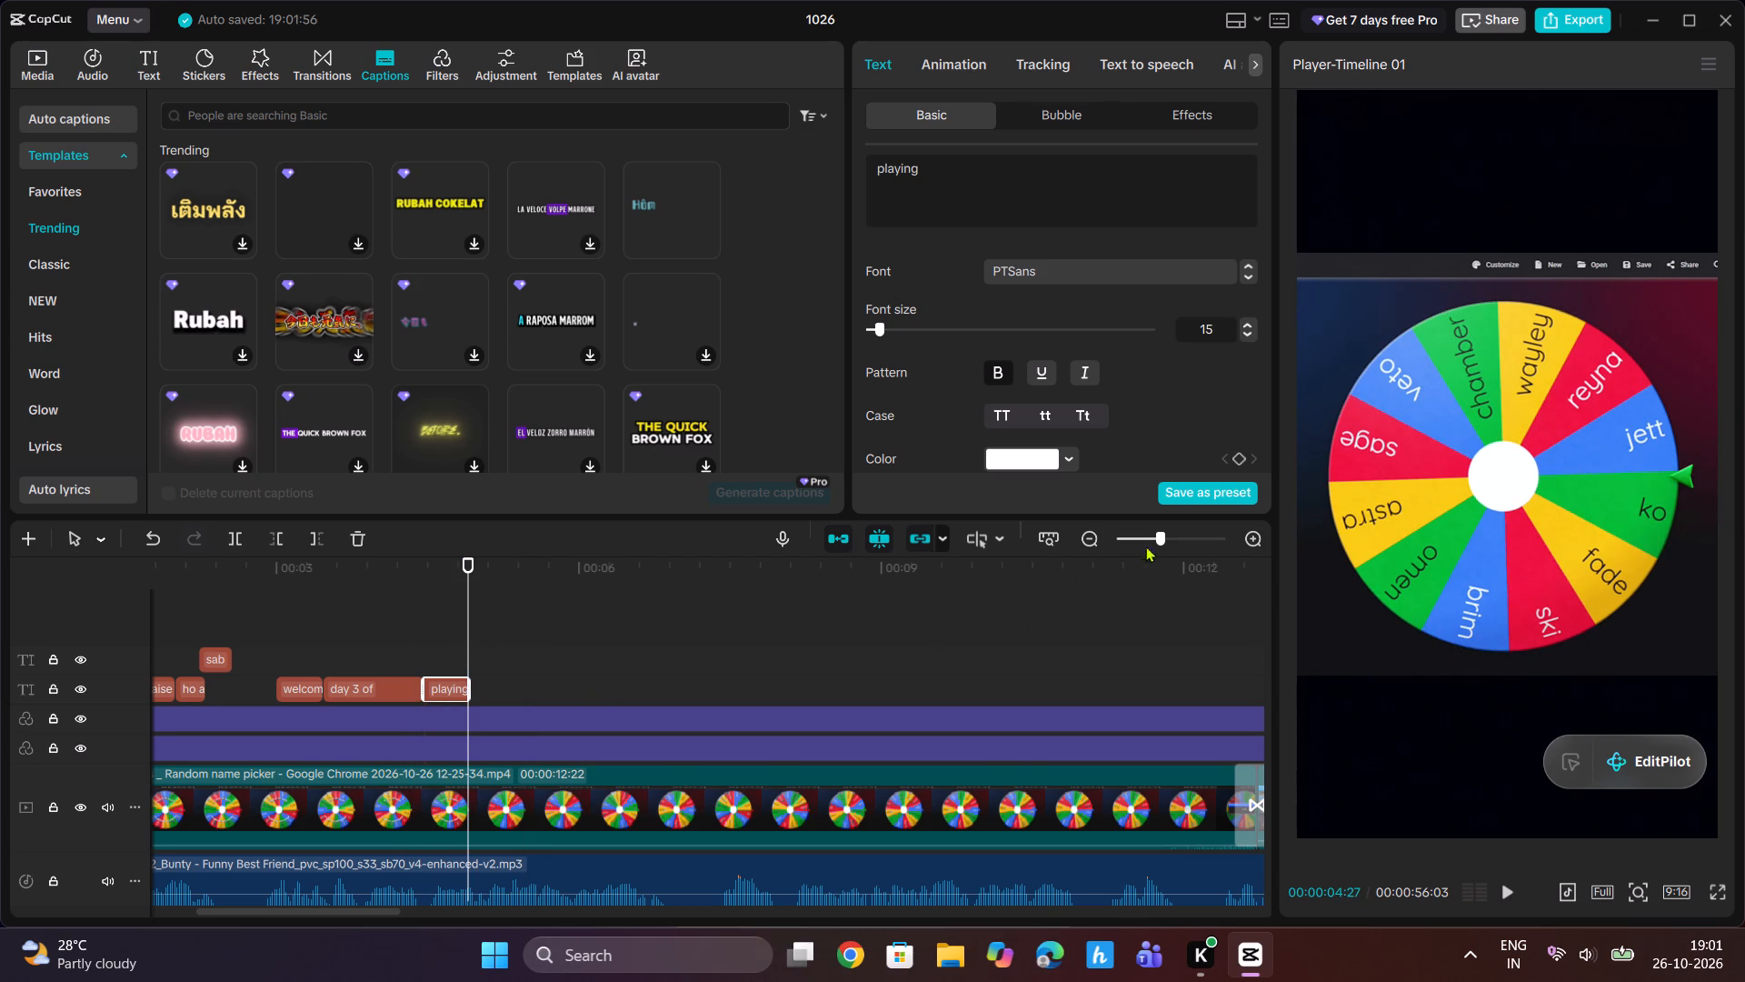
Move the "random" text clip to start right after "playing" at 00:00:04:27.
drag(1154, 539, 1144, 541)
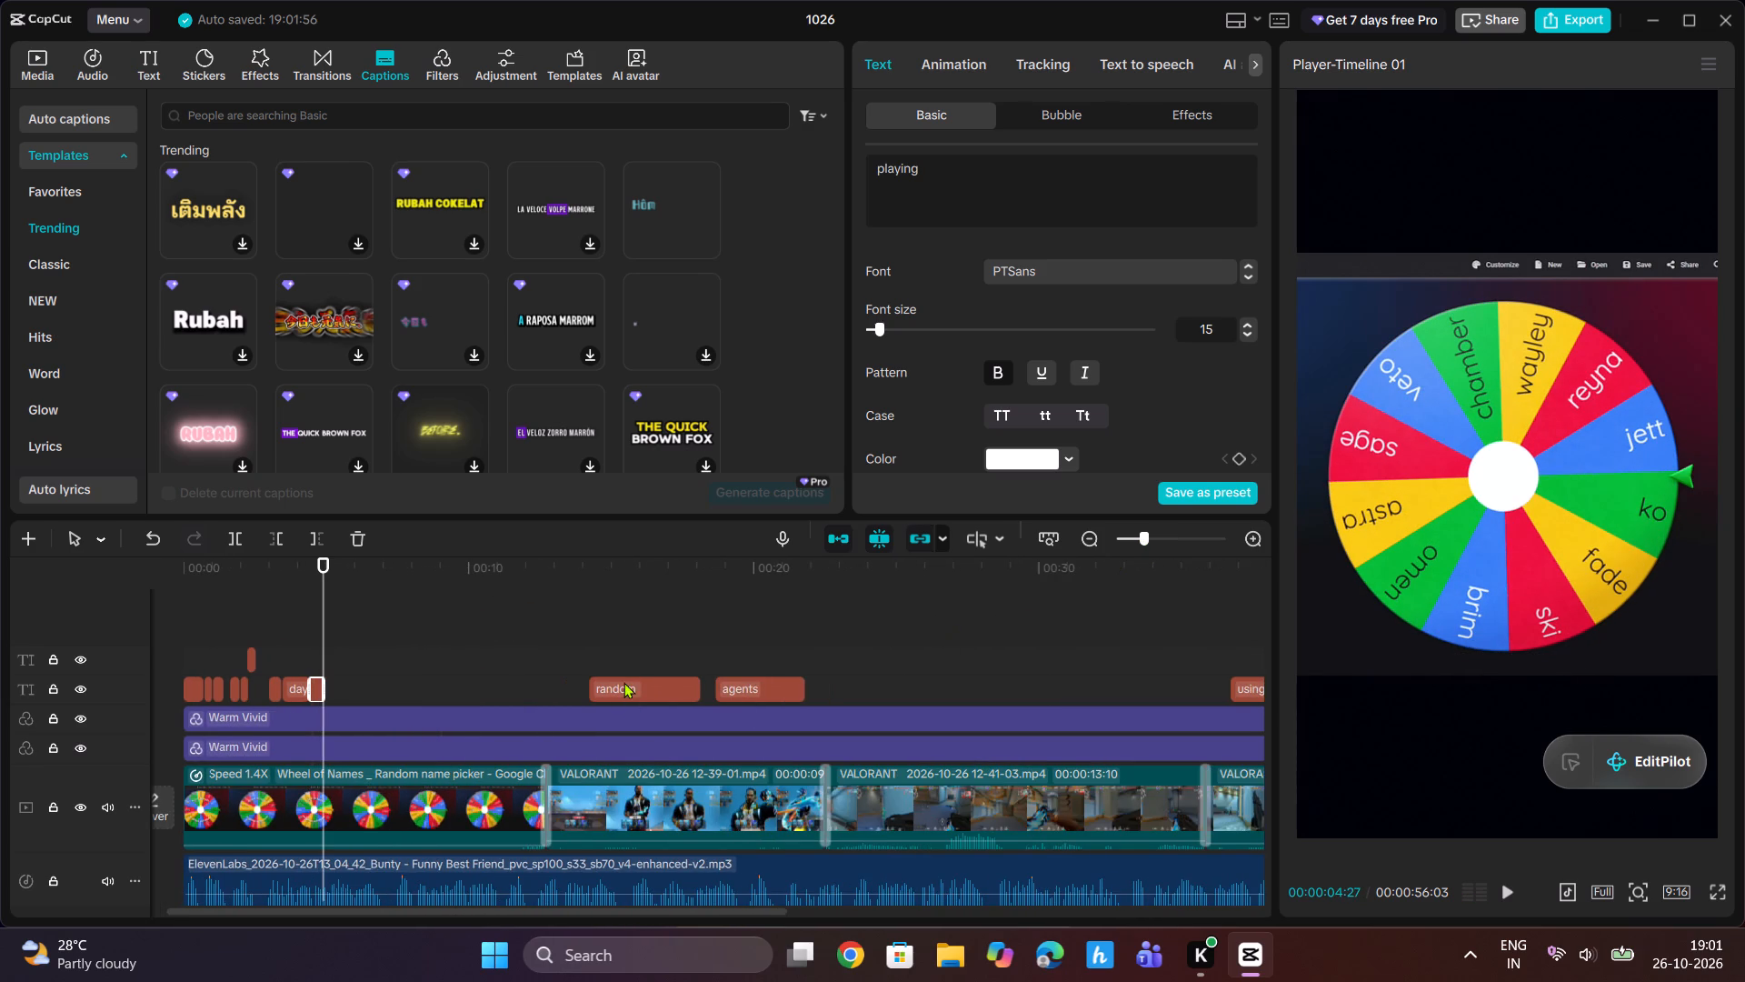
click(625, 681)
drag(635, 685, 394, 688)
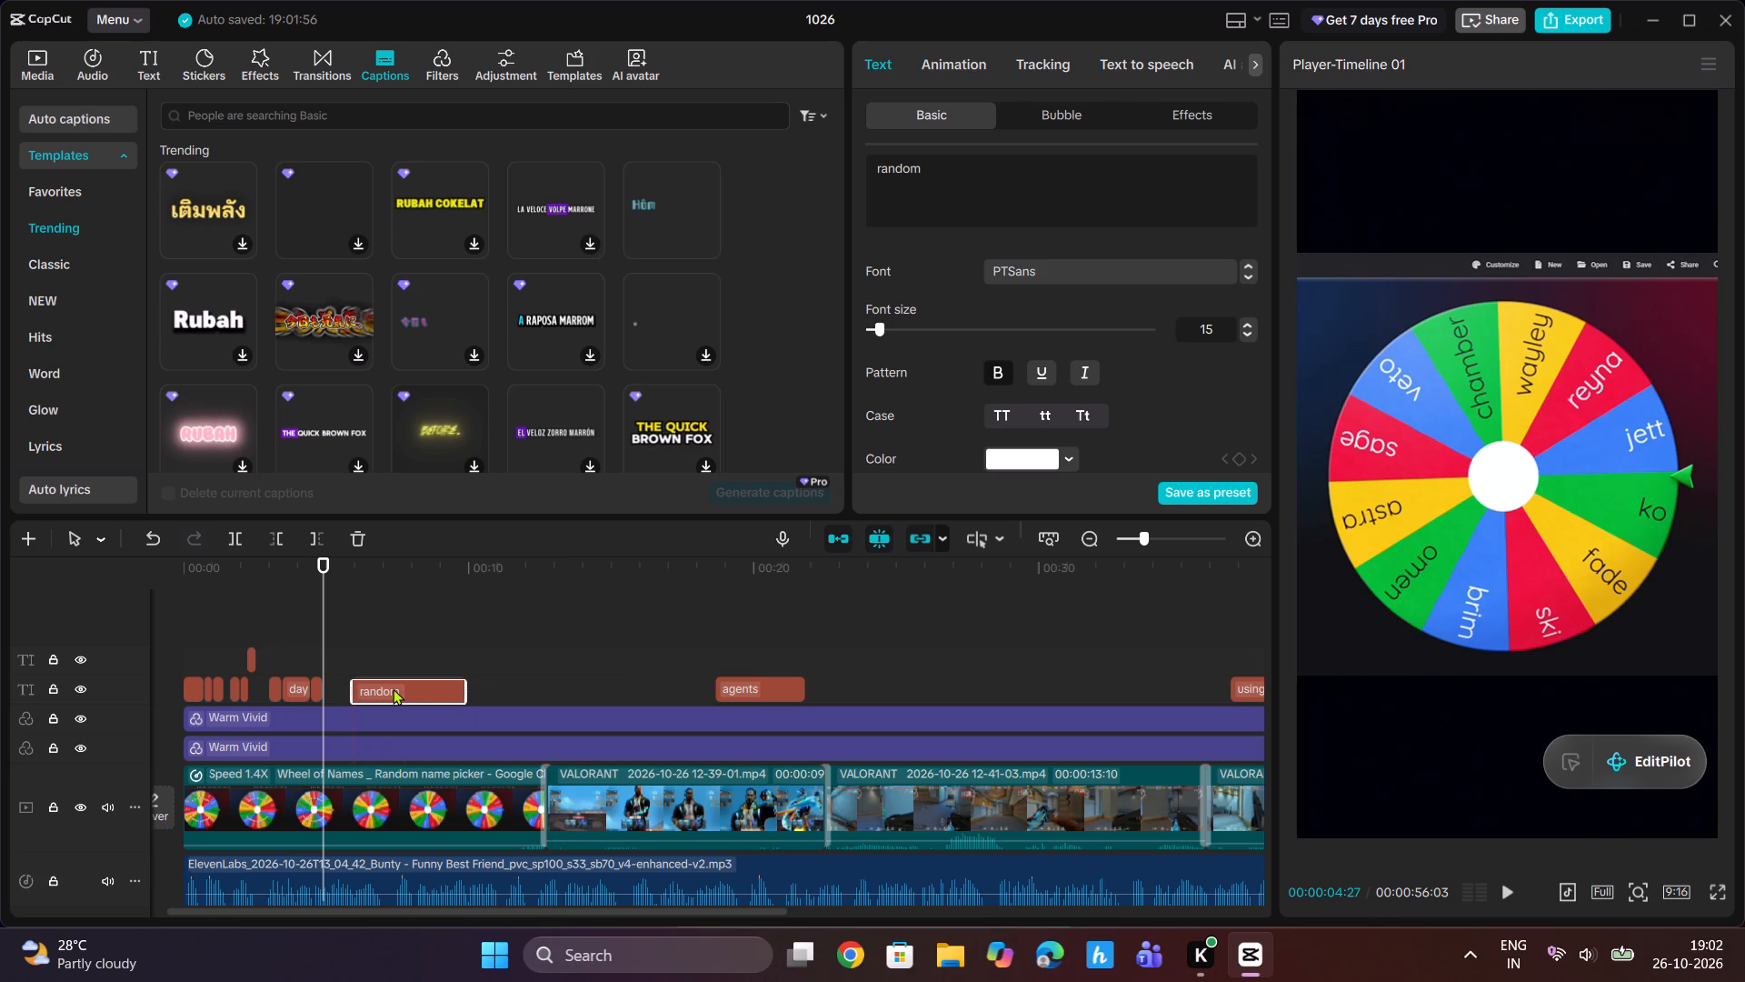
drag(394, 688, 375, 688)
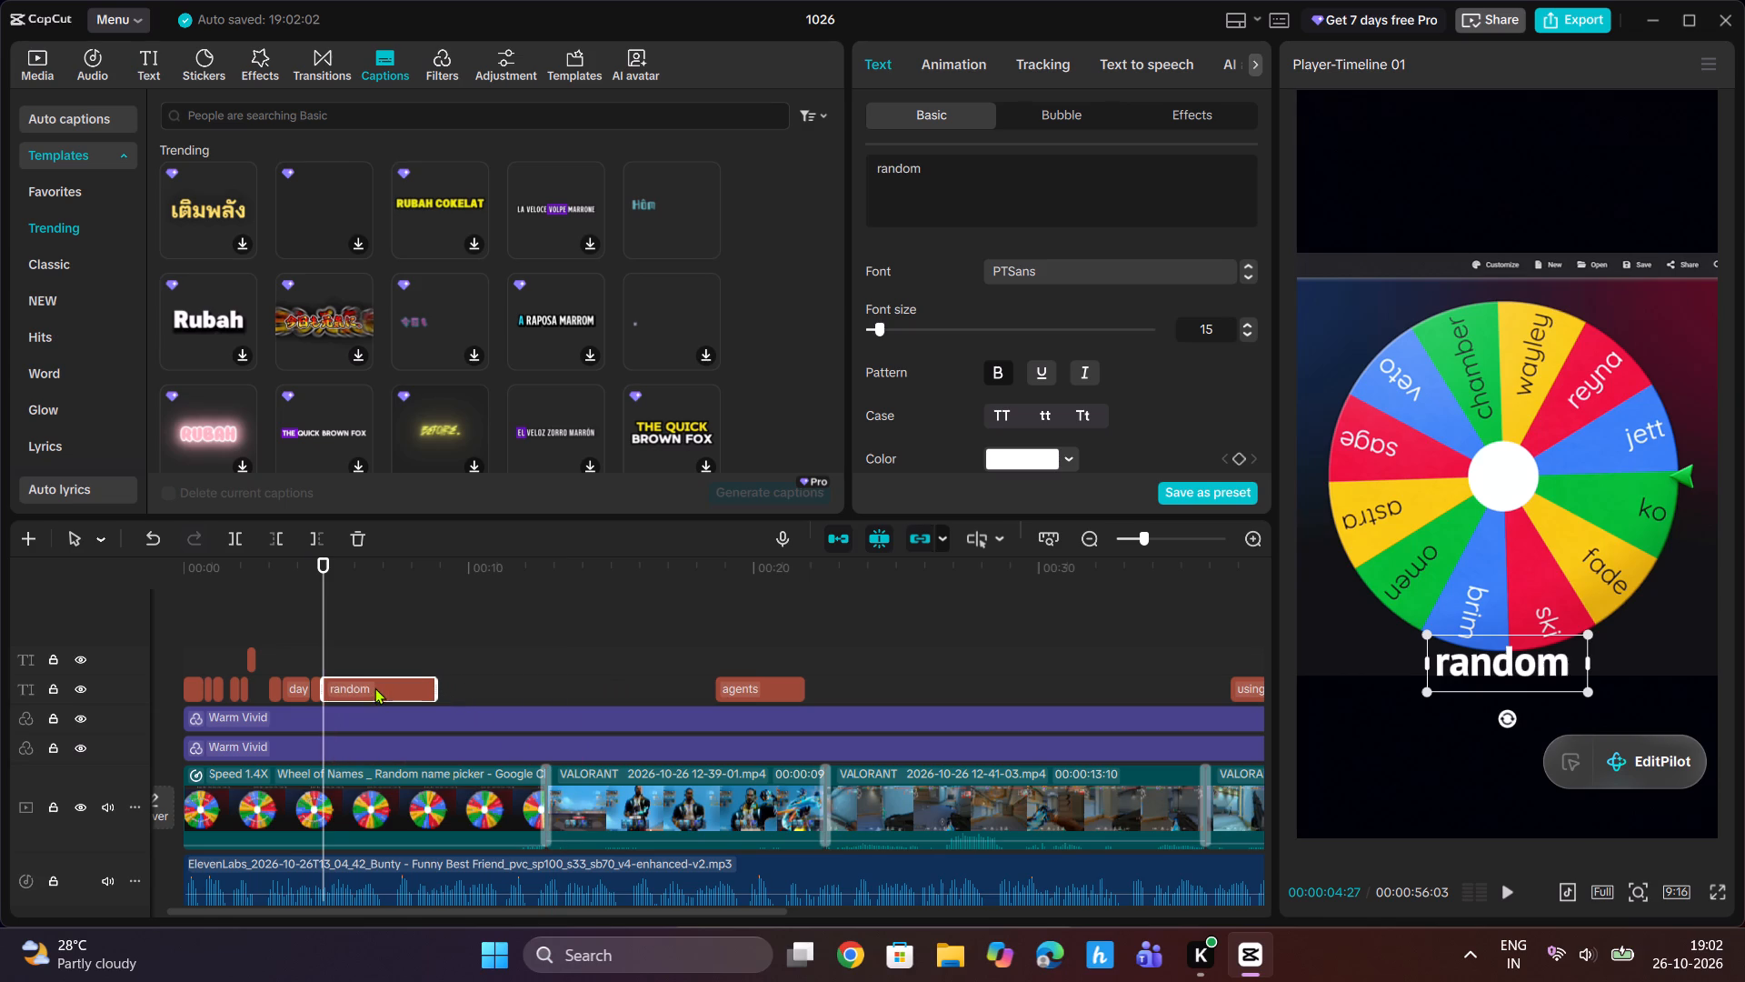
Change the "random" caption text to "with random".
click(875, 165)
text(with)
key(space)
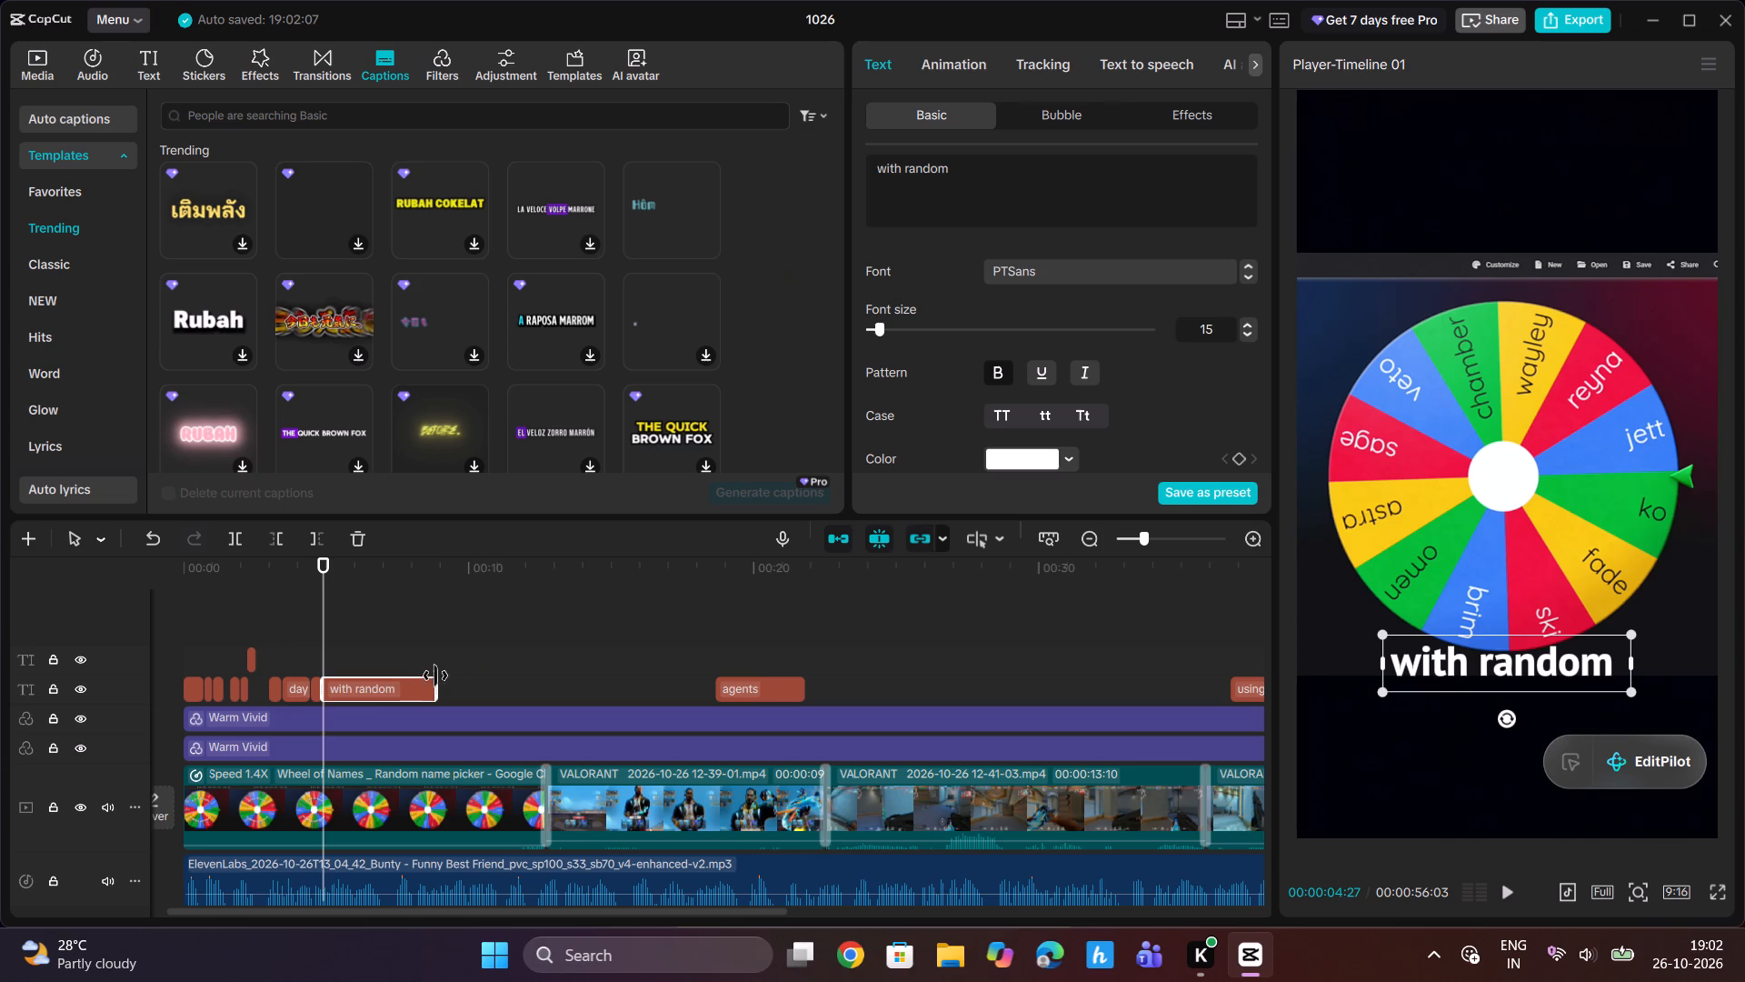
Trim the end of the "with random" text clip to about 00:00:06:07 and replay the captions leading up to it against the voice-over.
drag(439, 685, 359, 705)
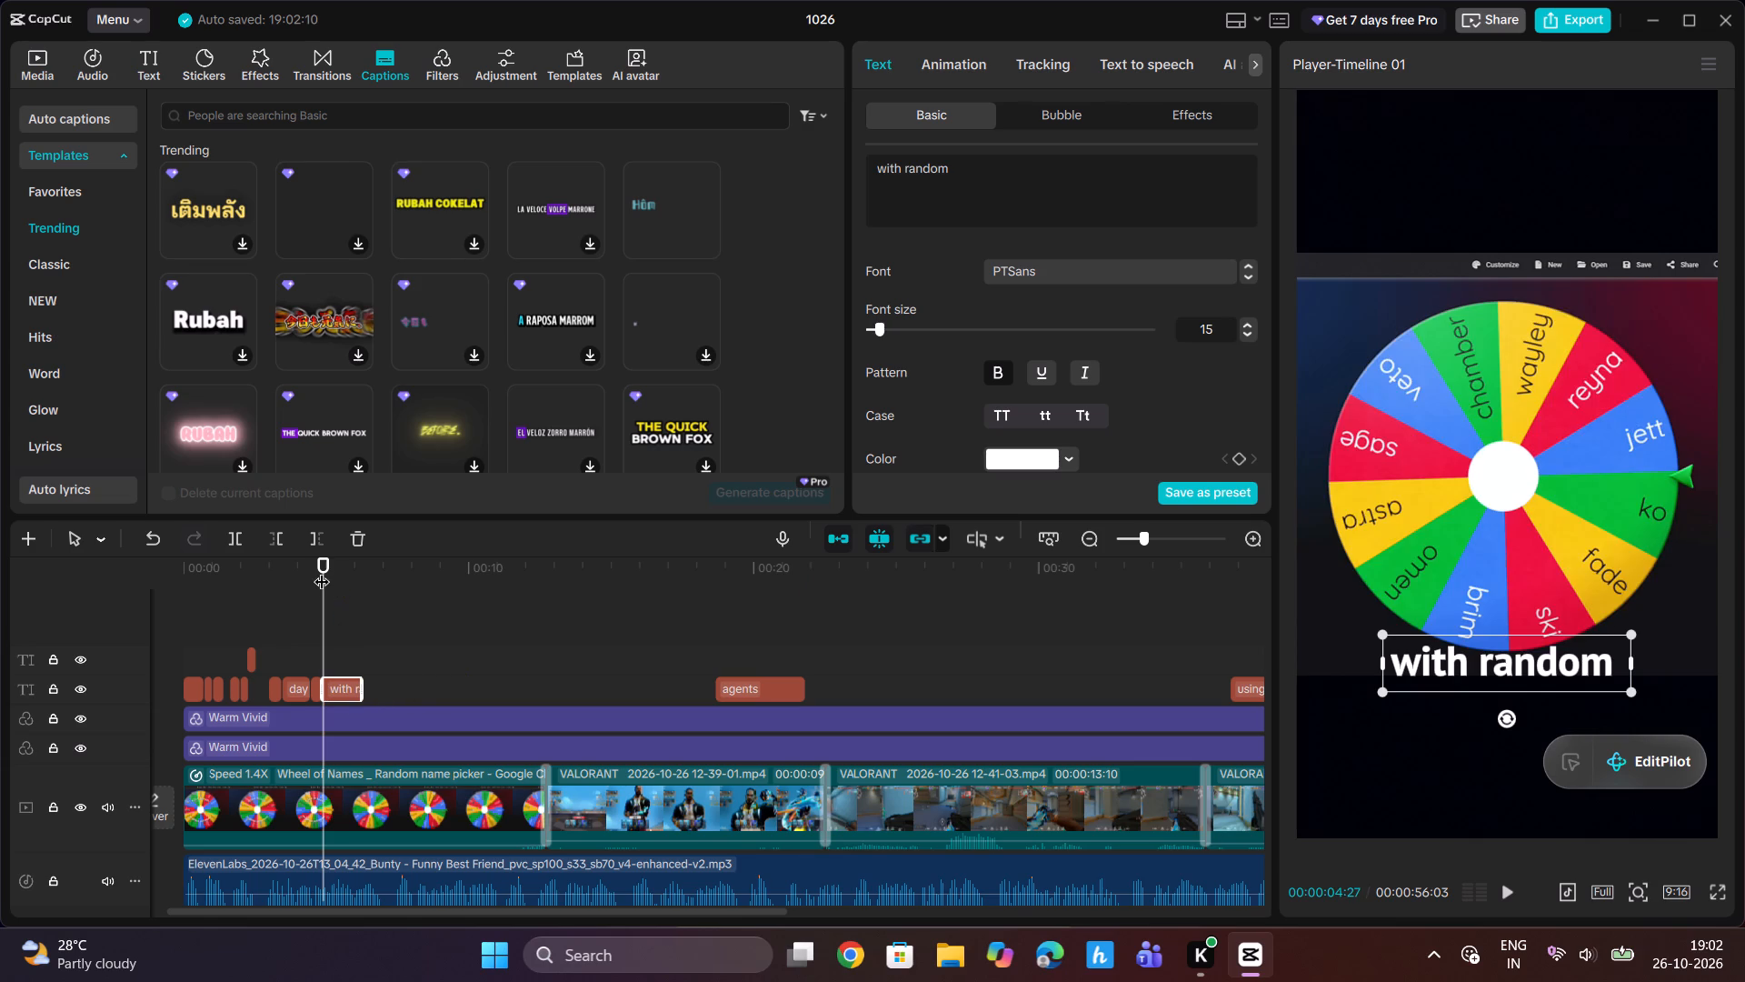
drag(322, 570, 257, 595)
key(space)
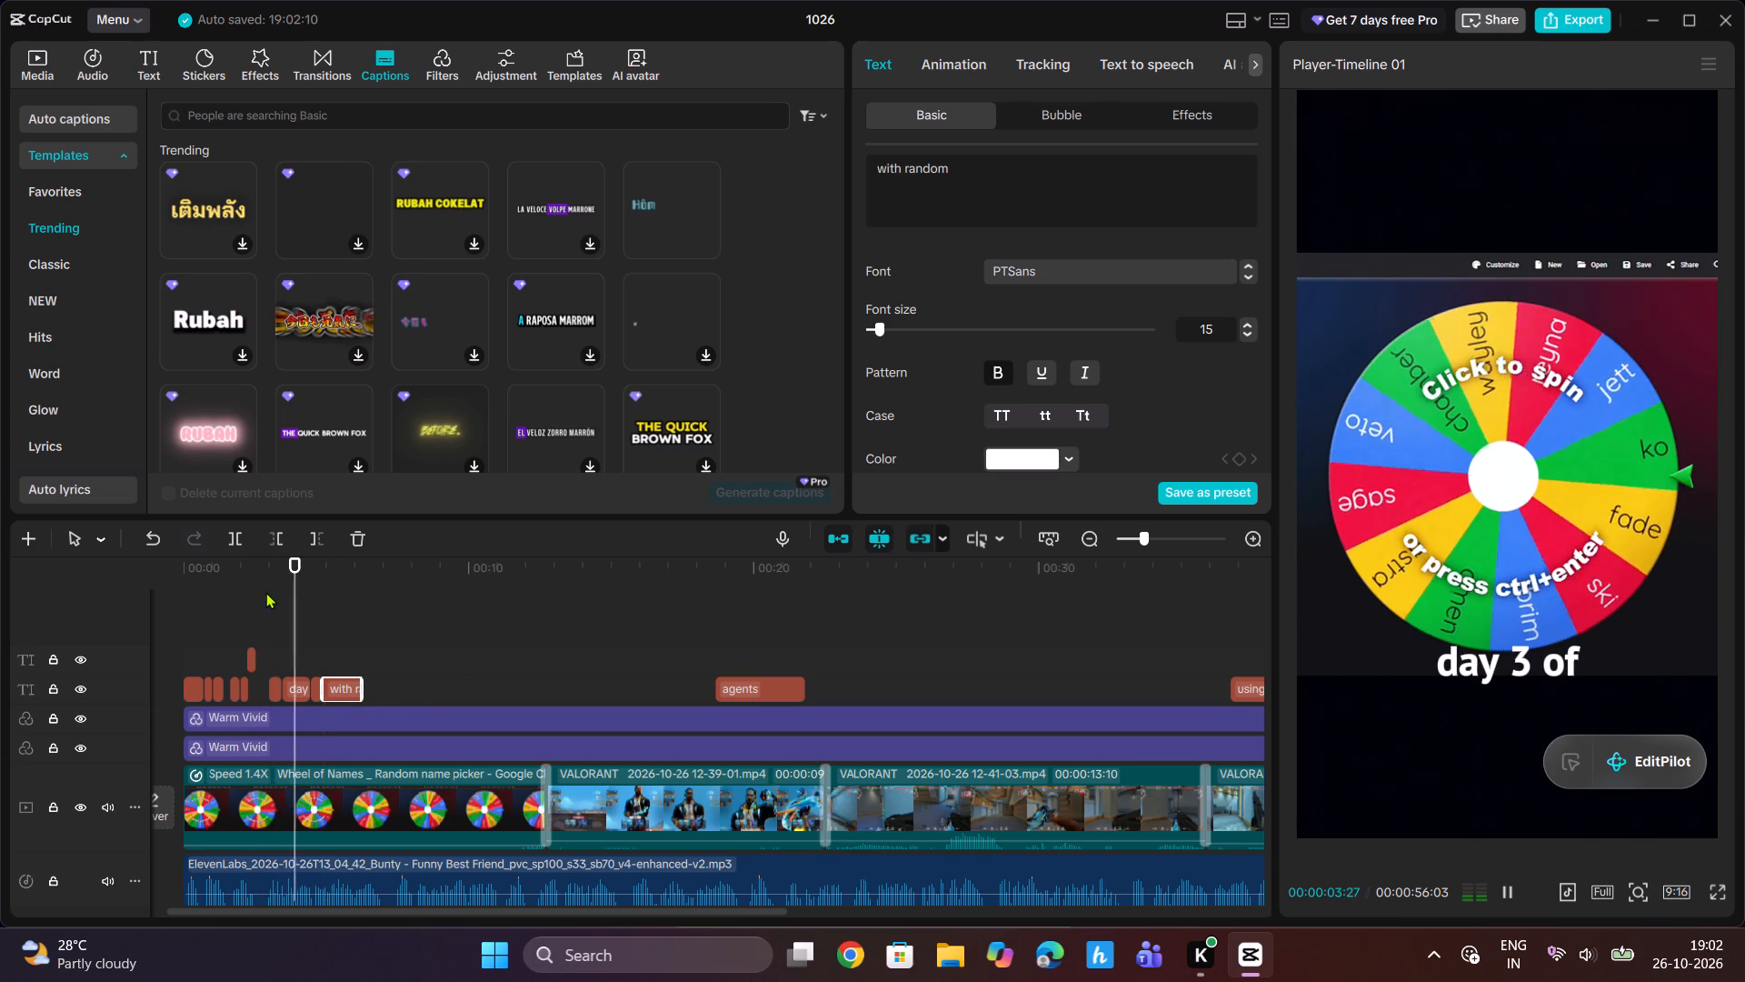
key(space)
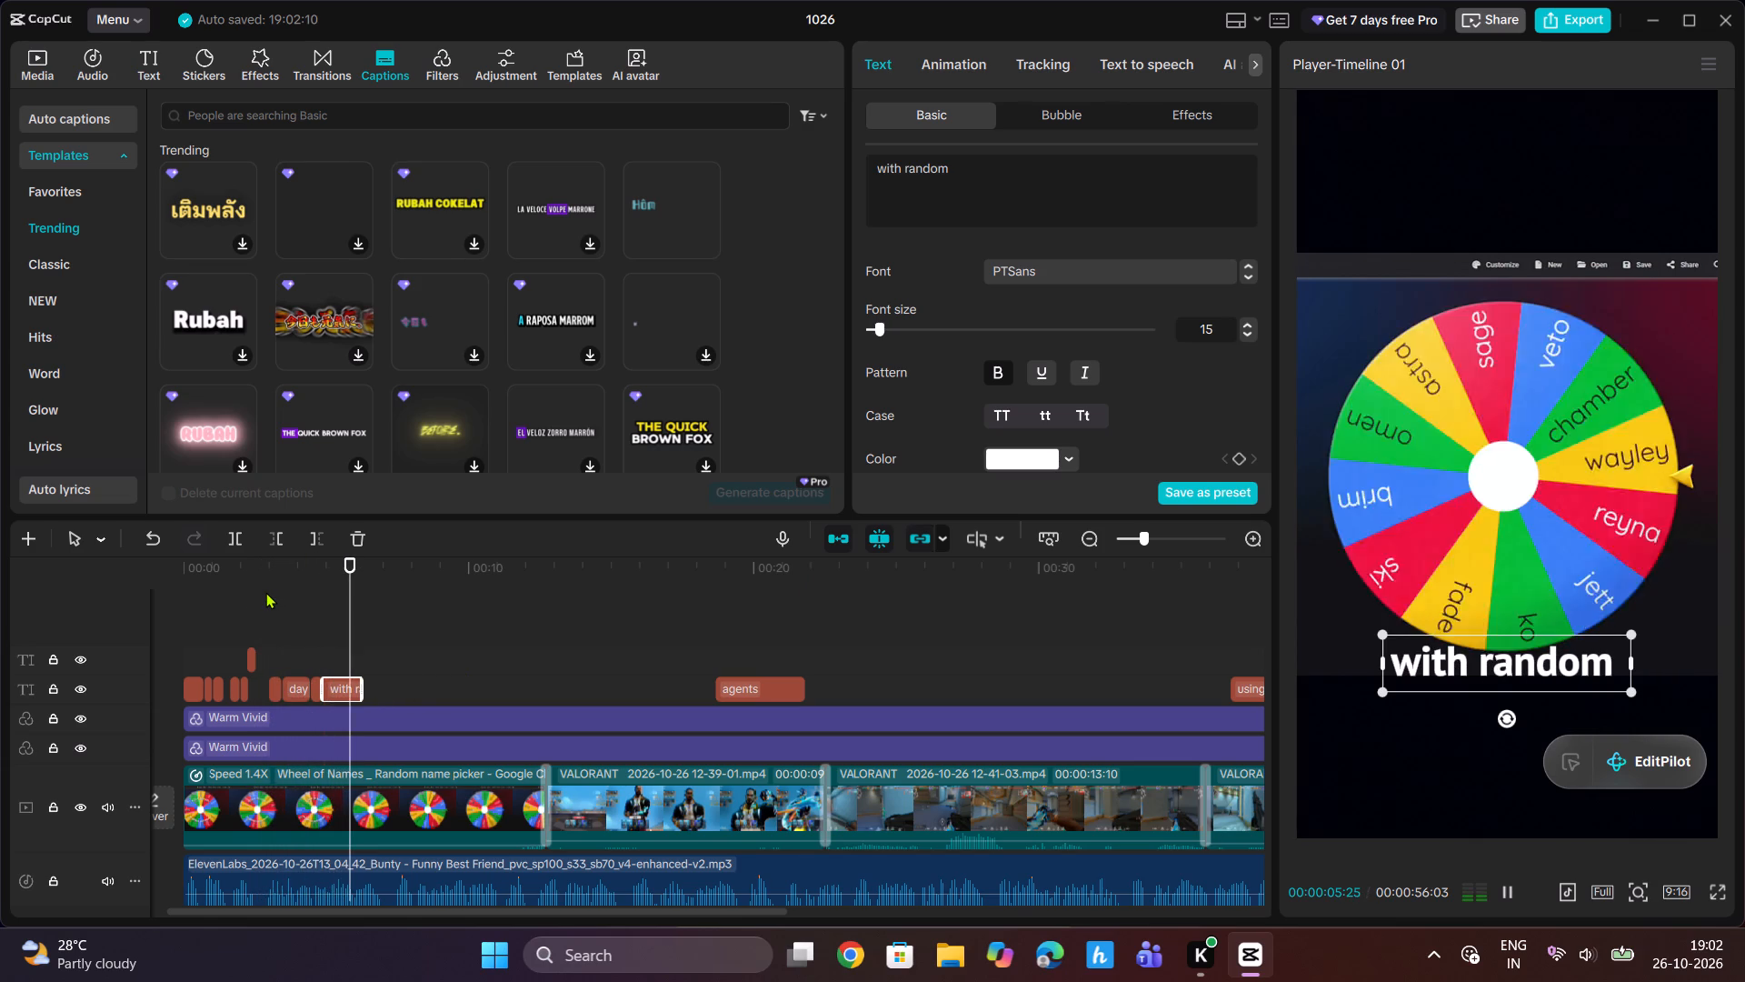
drag(351, 566, 342, 571)
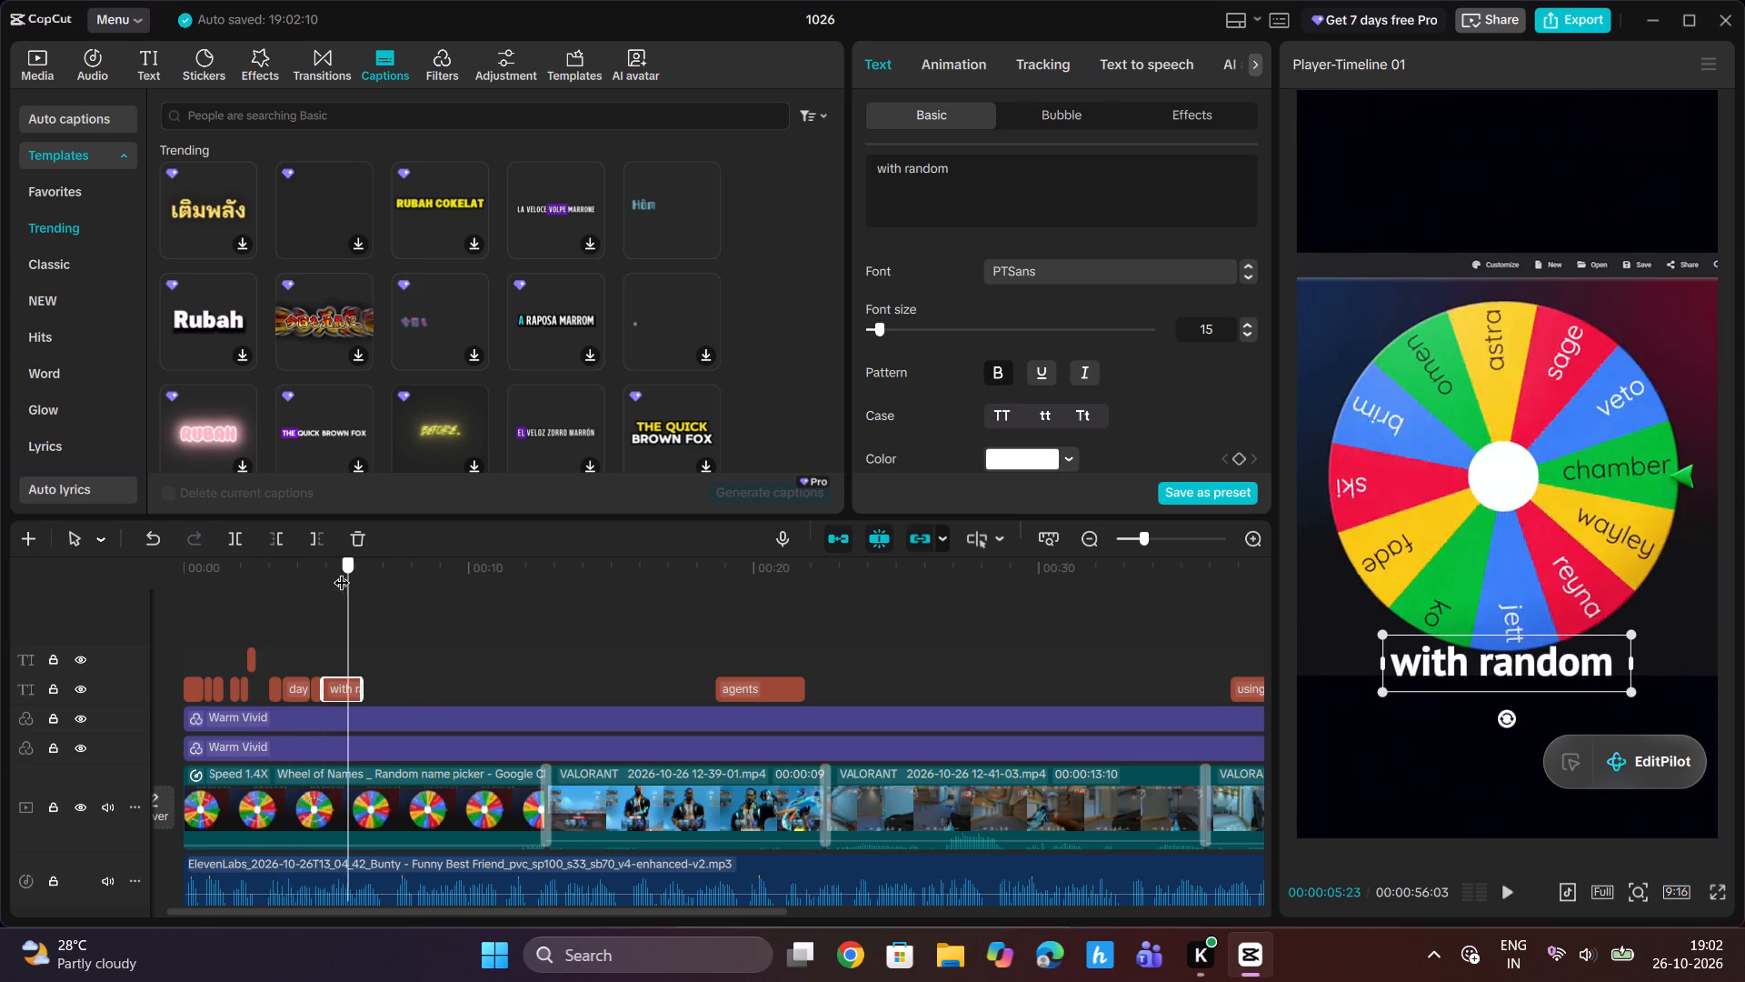
drag(342, 571, 340, 578)
key(space)
key(space)
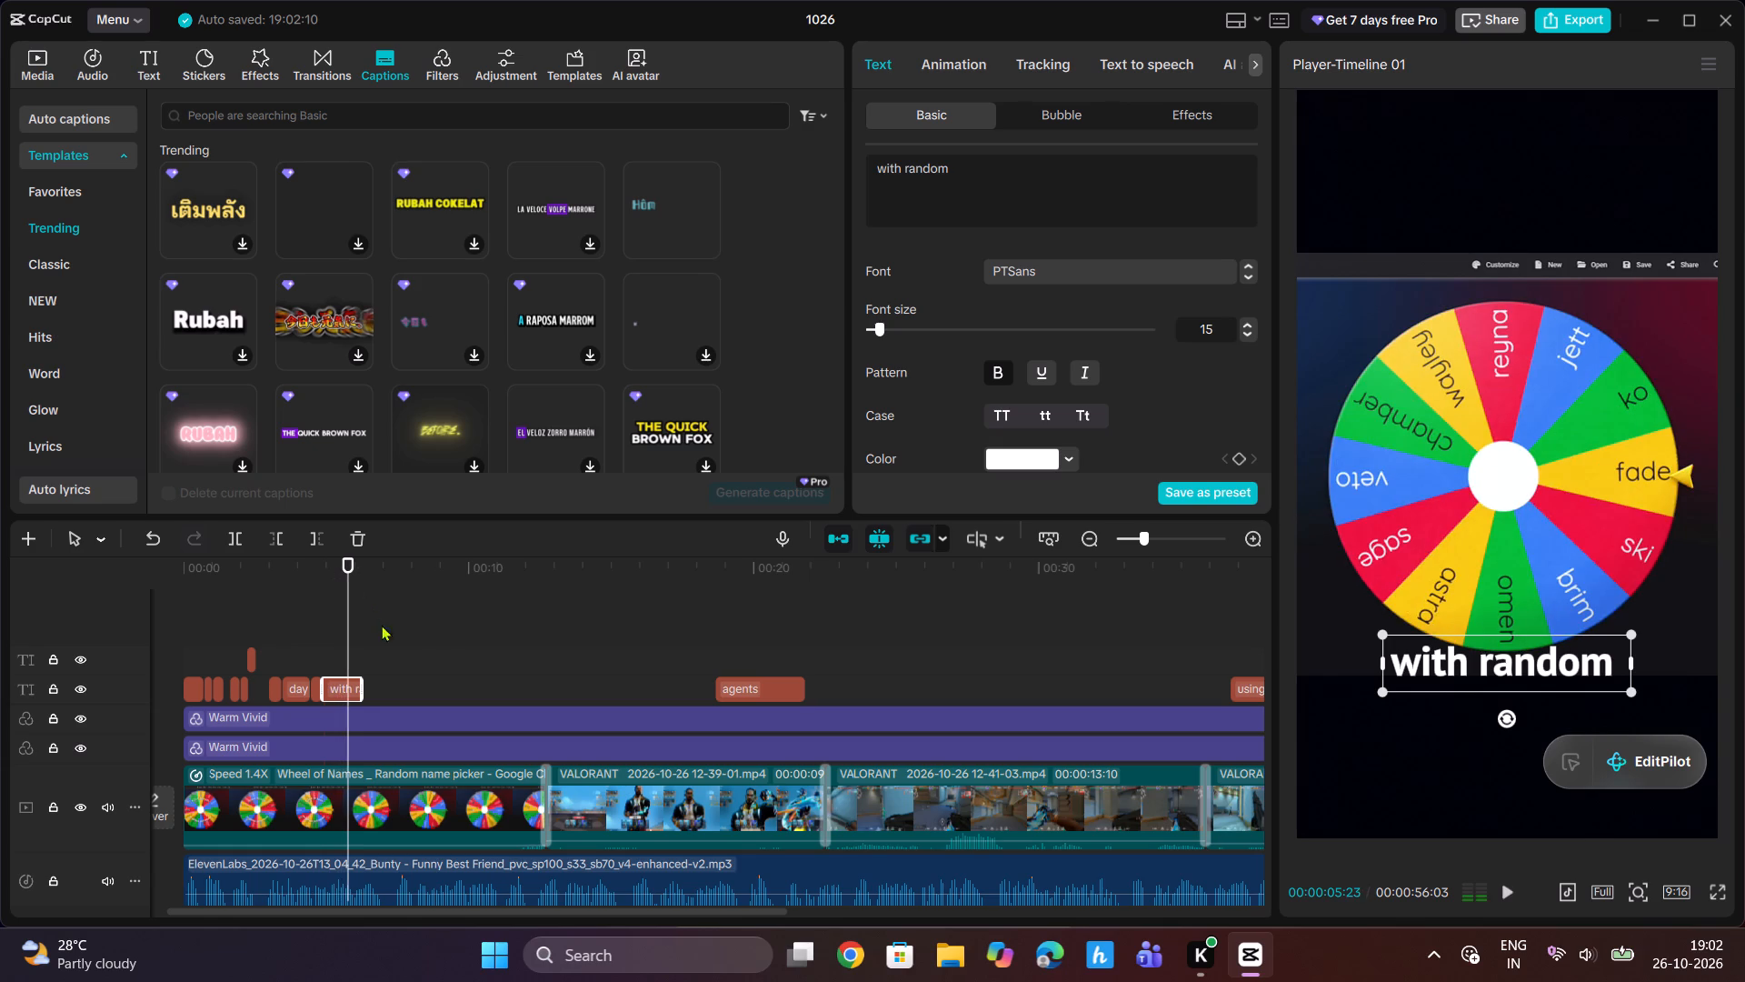
key(space)
key(space)
Move the "agents" text clip to the track above, overlapping "with random" from about 00:00:05:14, and trim its end to about 00:00:07:02.
click(763, 691)
drag(759, 690, 413, 650)
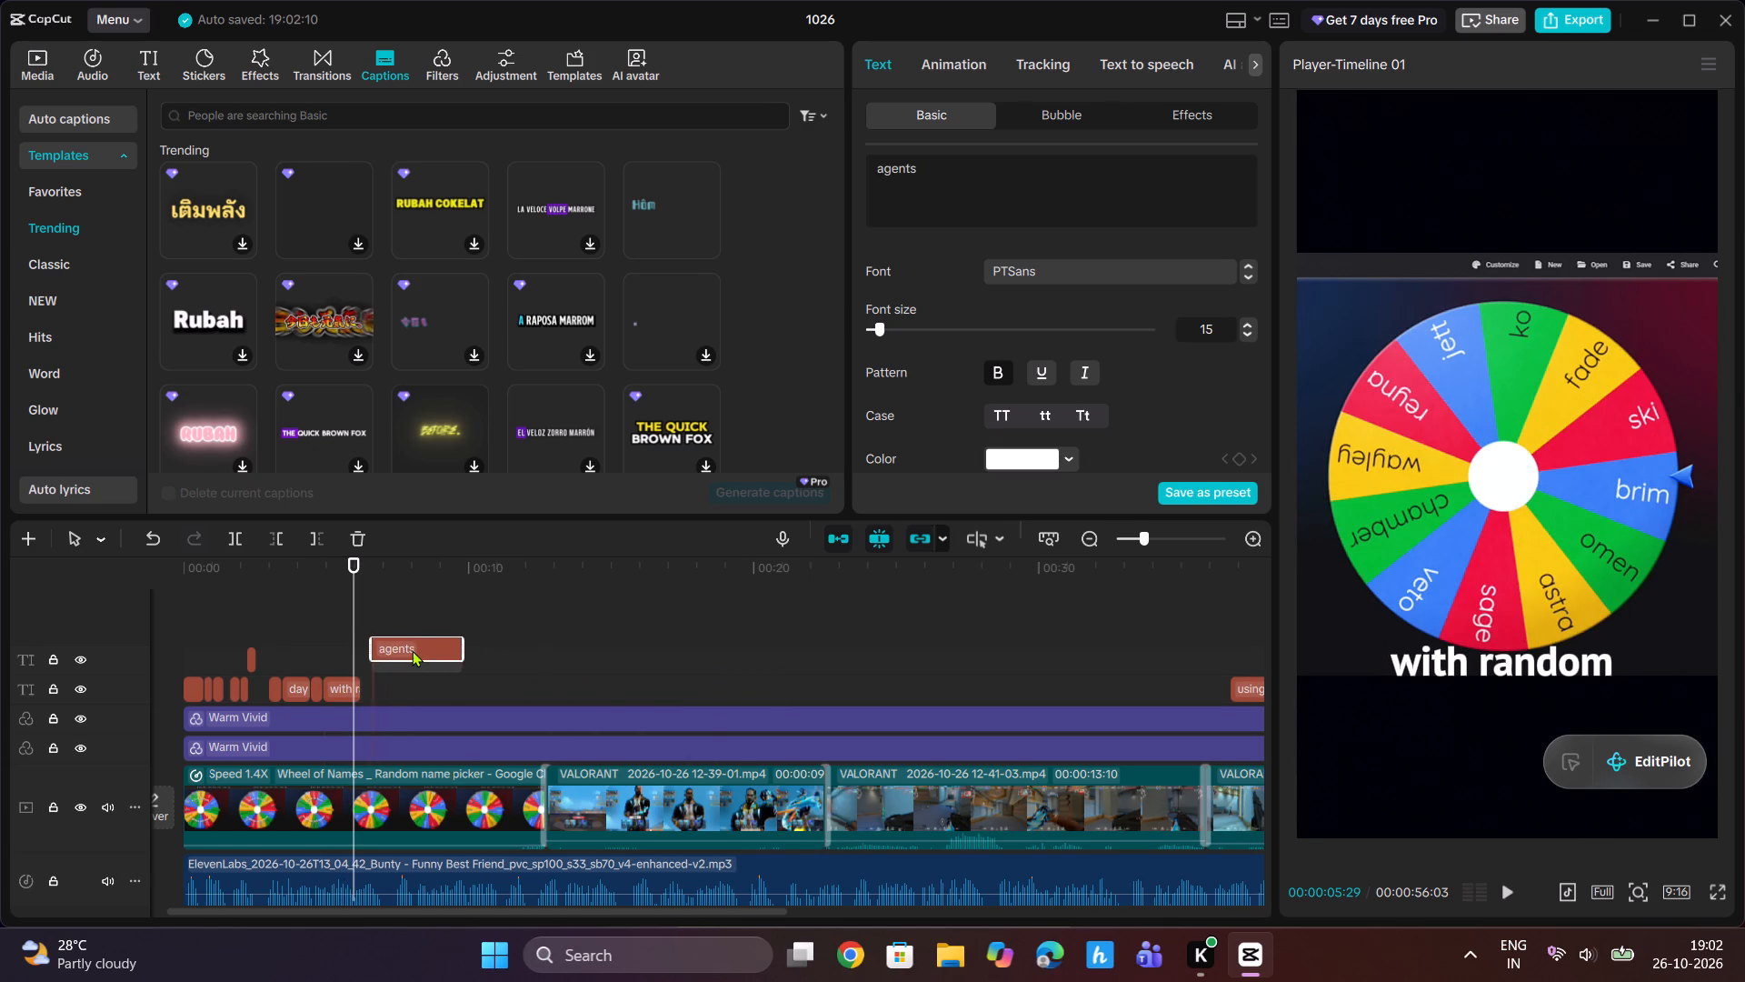
drag(413, 650, 384, 653)
drag(431, 656, 376, 661)
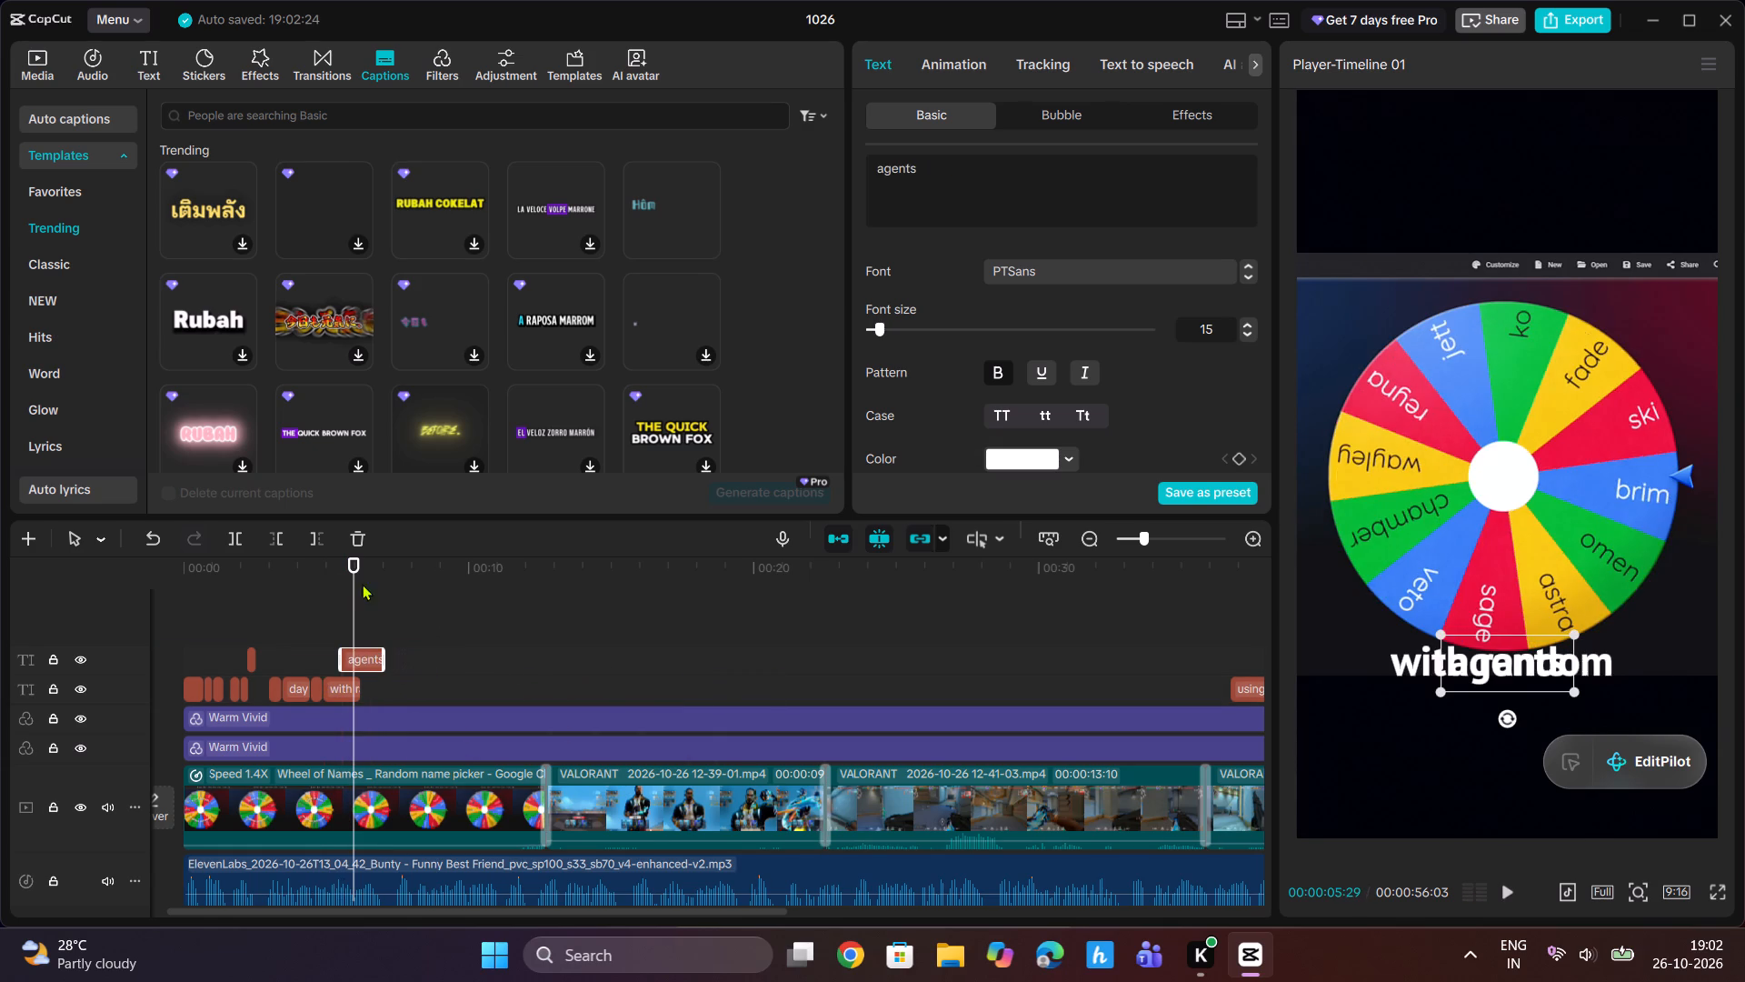
Replay the "with random" and "agents" captions against the voice-over and trim the end of "agents" to about 00:00:06:07.
drag(357, 569, 325, 577)
key(space)
key(space)
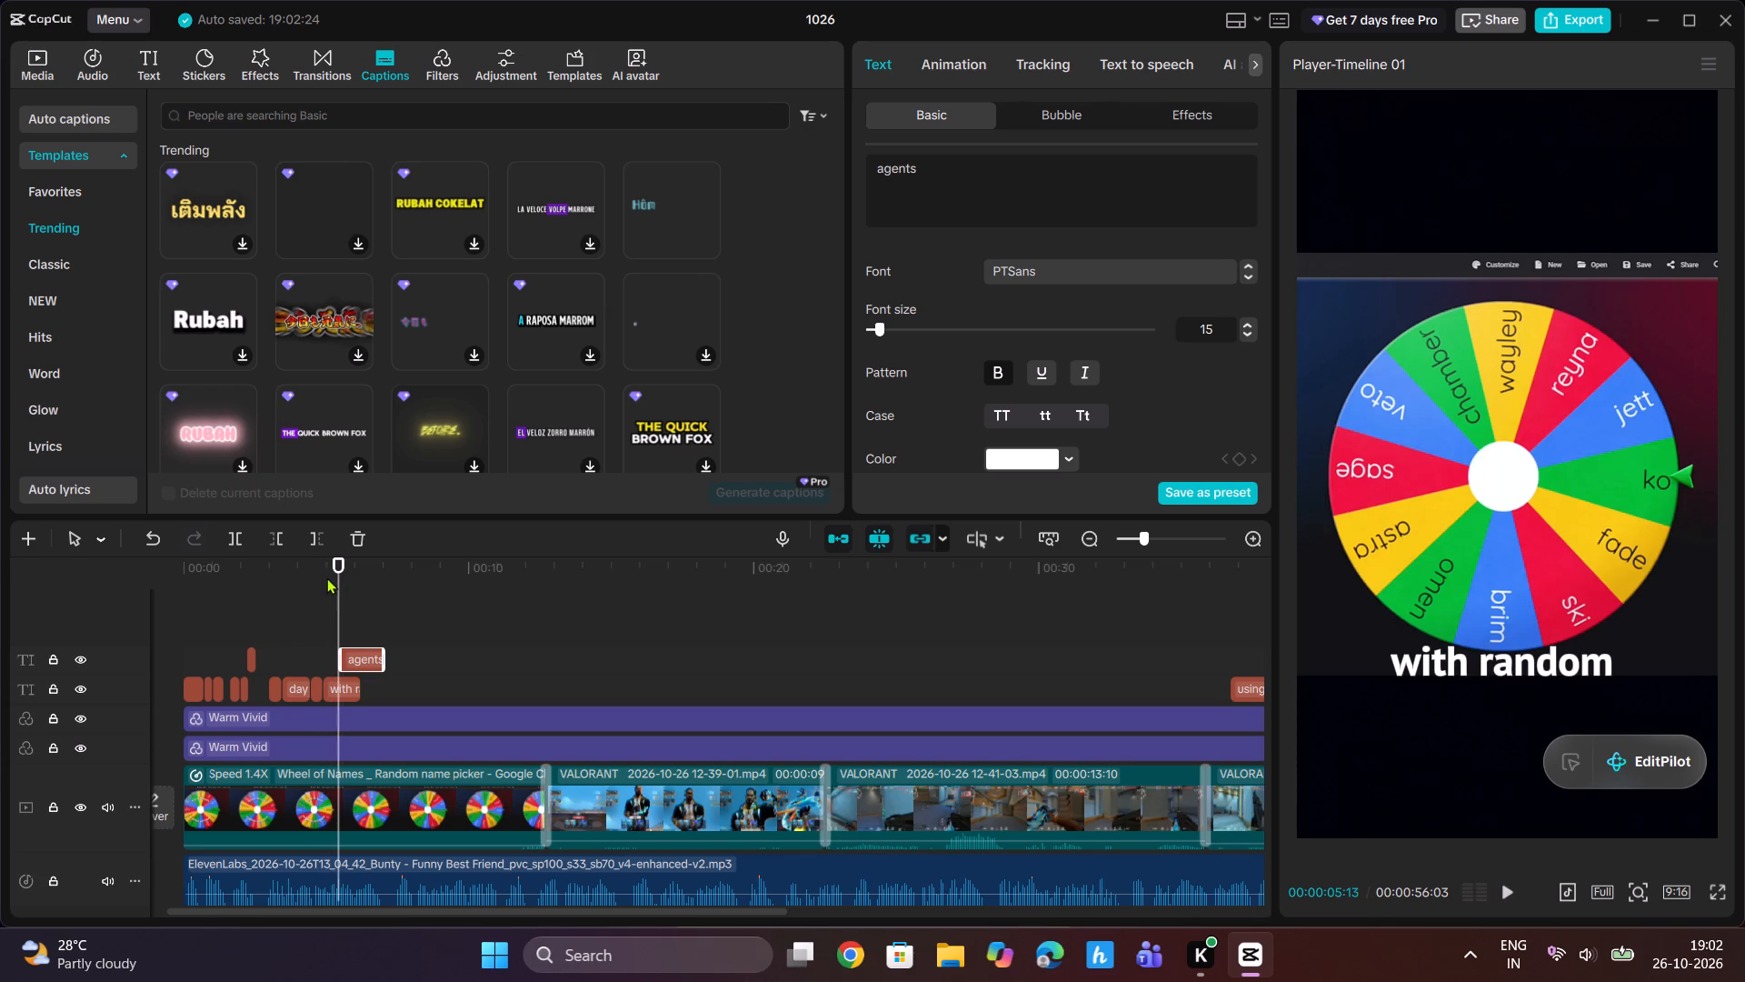
key(space)
key(space)
drag(352, 559, 339, 567)
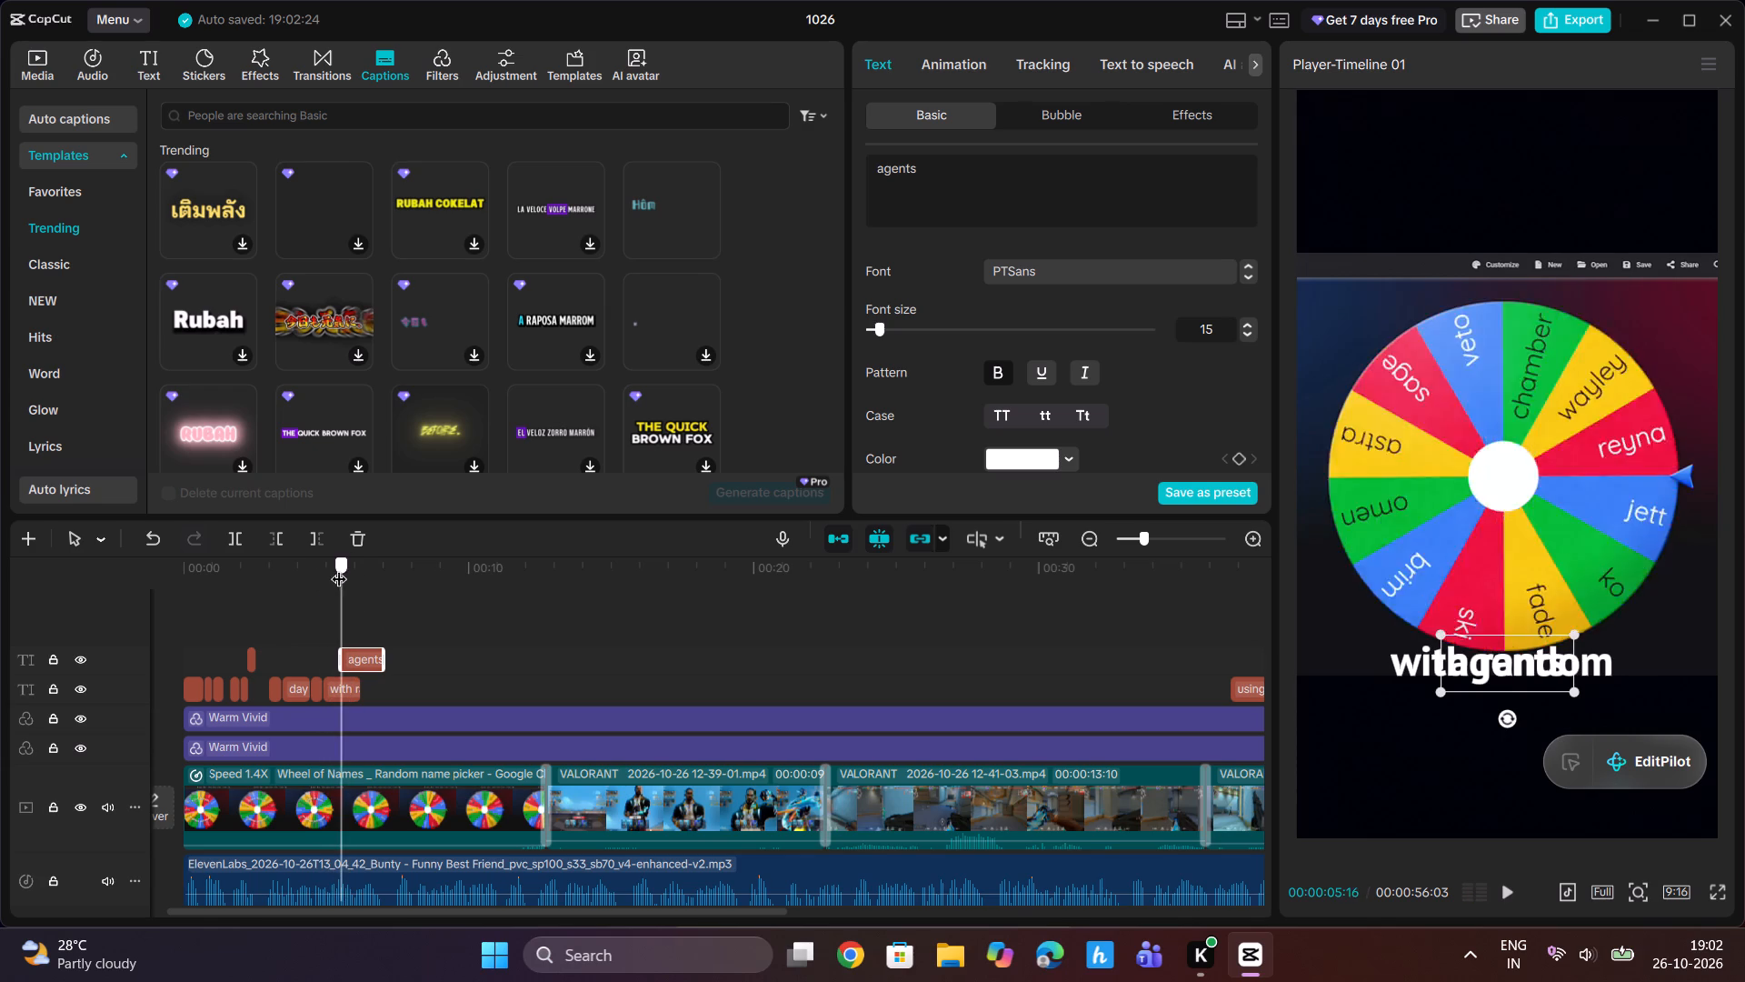
drag(339, 567, 330, 576)
key(space)
key(space)
key(space)
key(space)
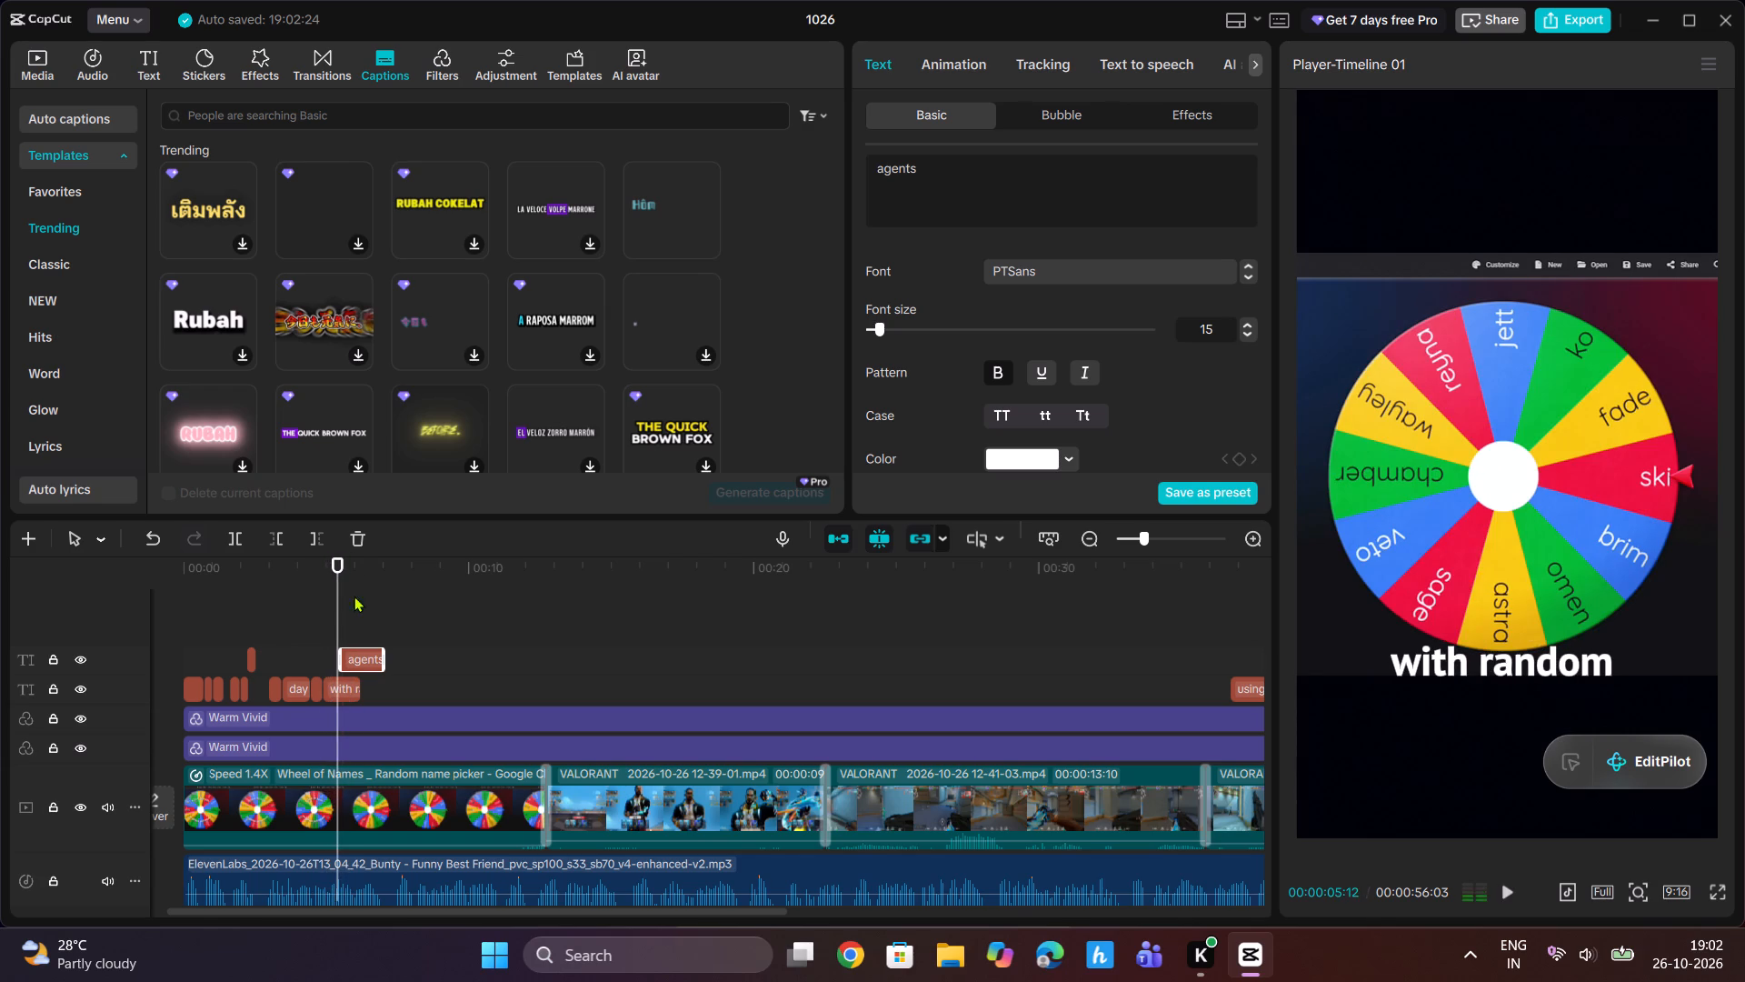
click(340, 660)
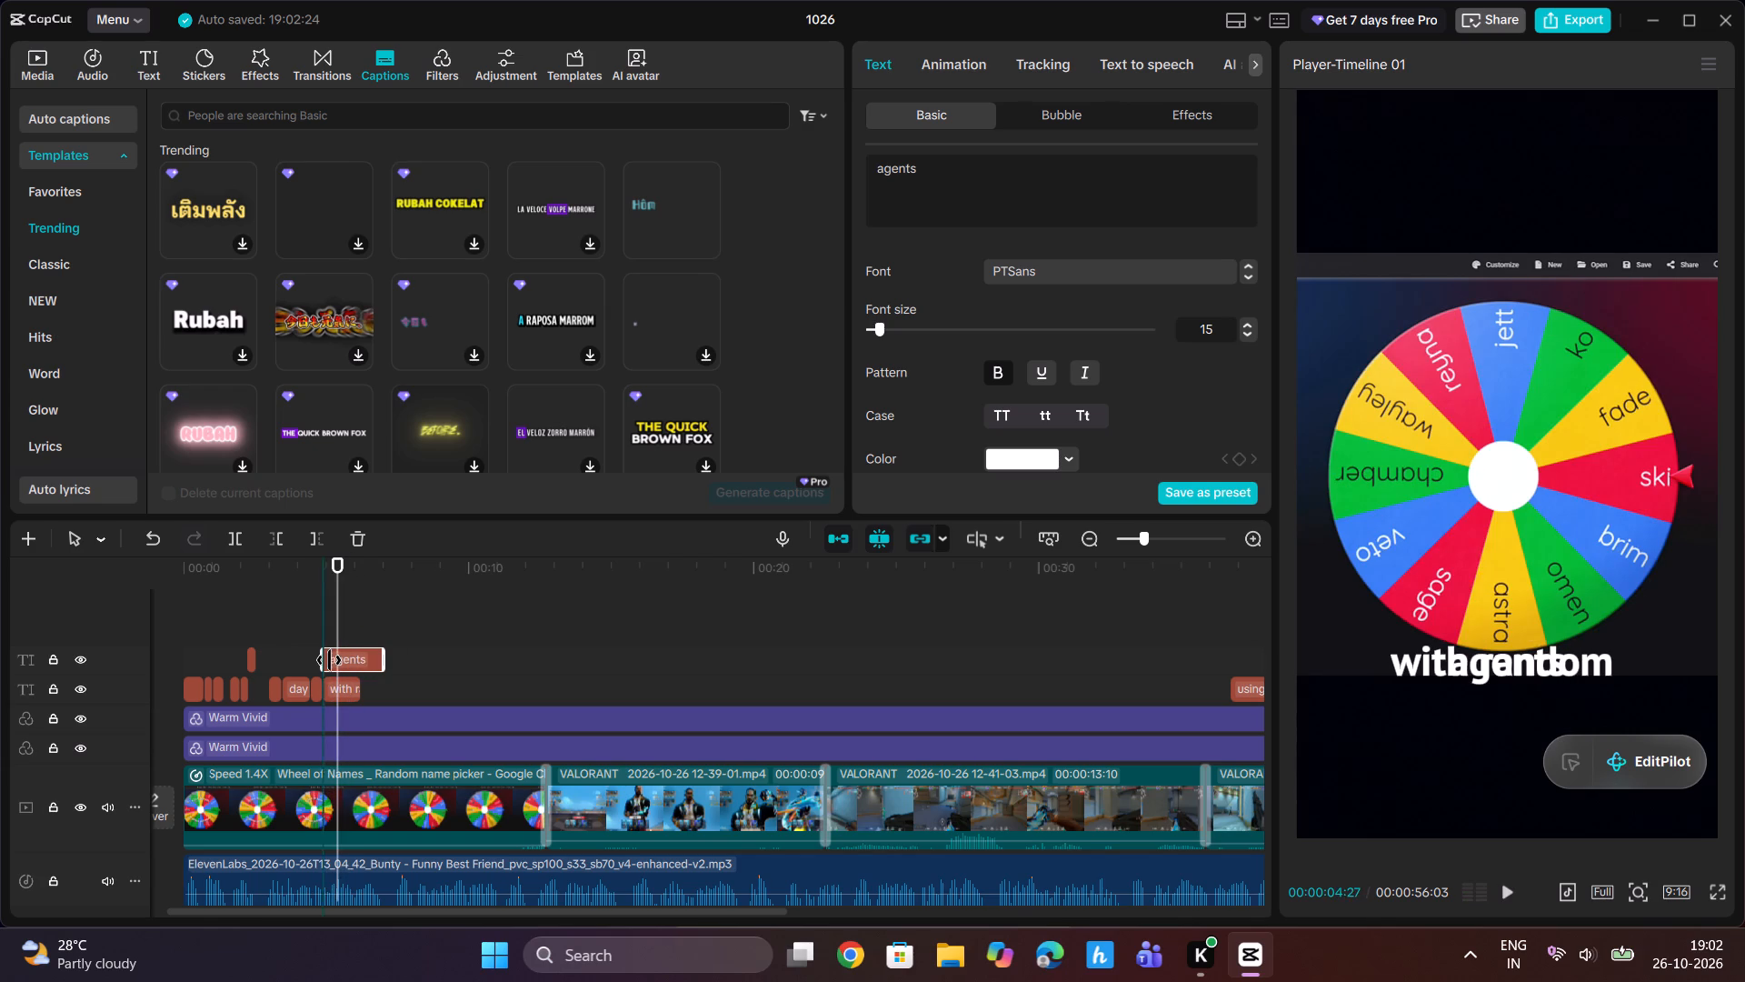
drag(379, 660, 367, 661)
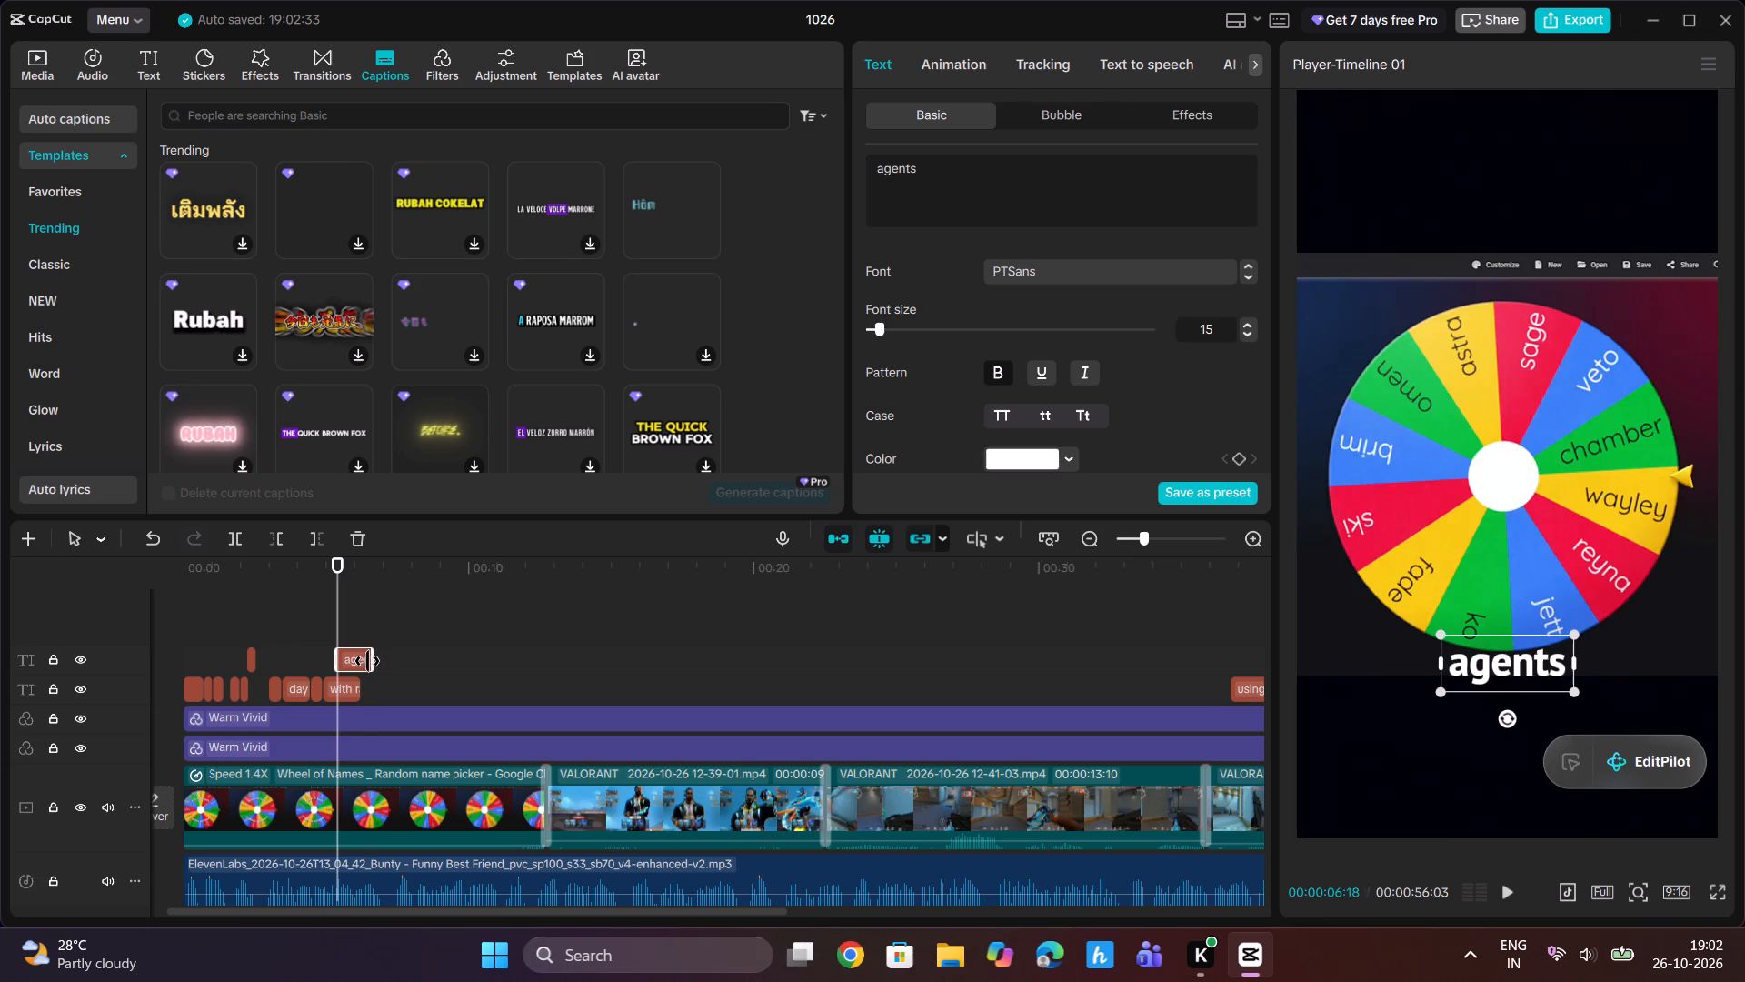
drag(367, 661, 364, 663)
key(space)
key(space)
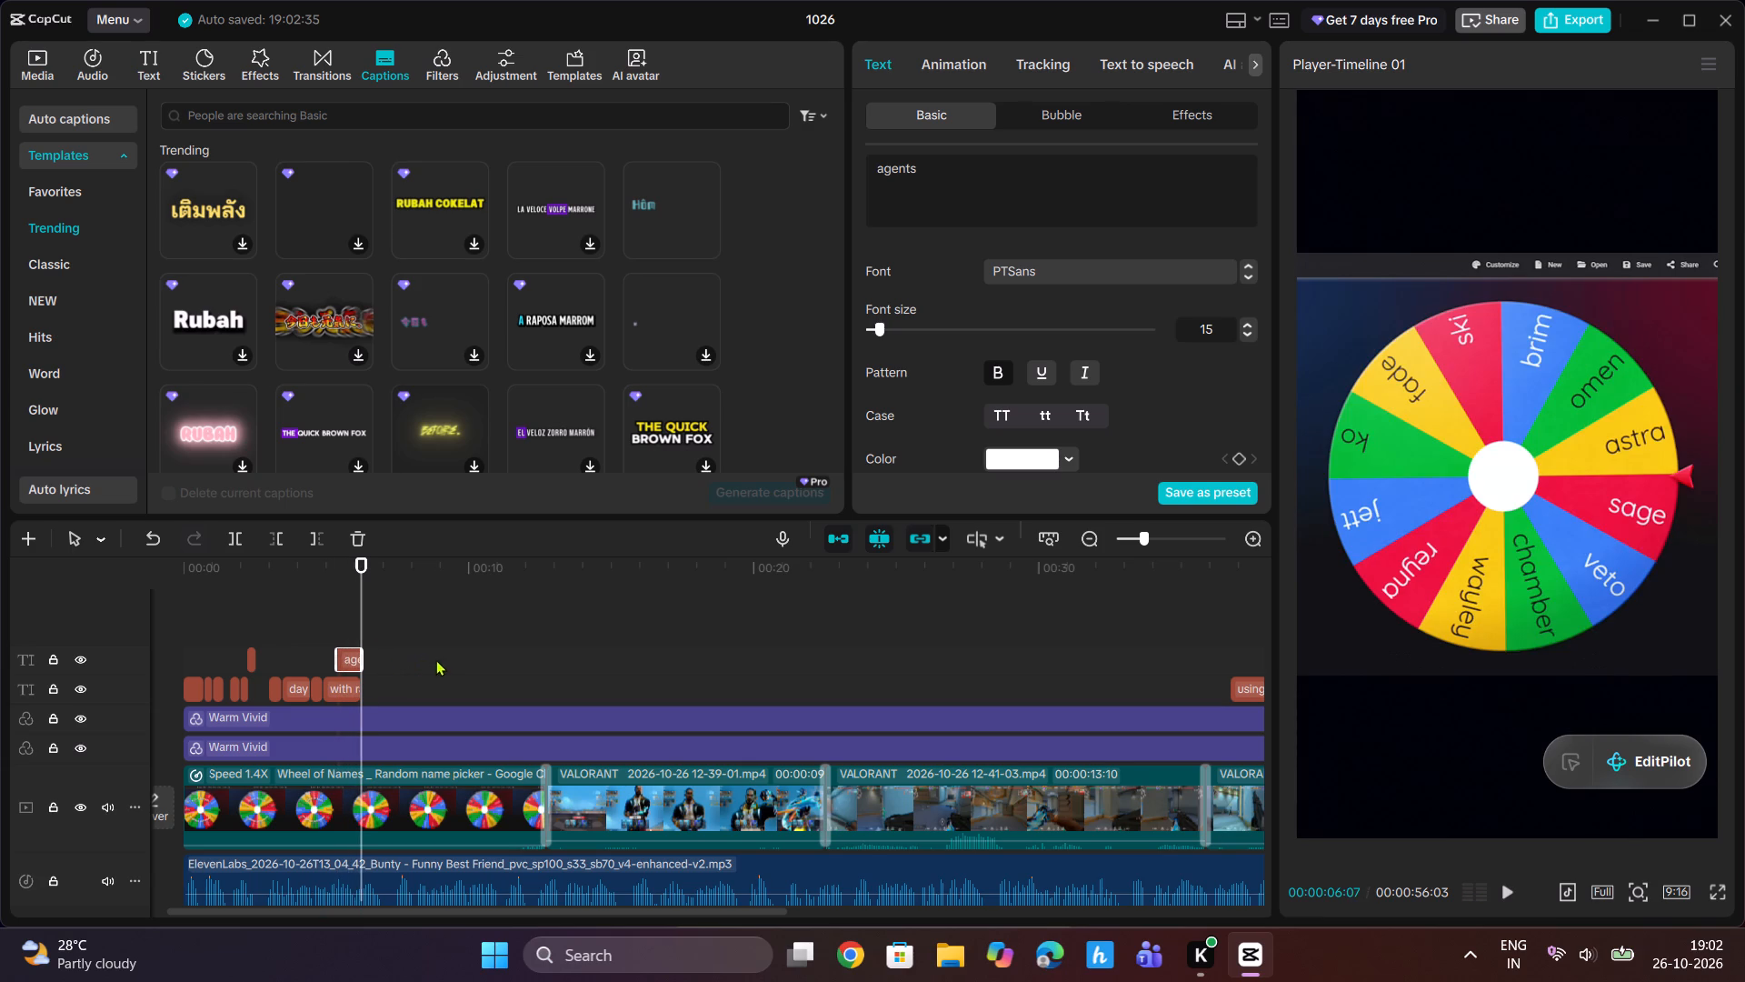
Move the "using a" text clip to start right after "with random" at about 00:00:06:07.
click(1240, 685)
drag(1248, 686, 379, 687)
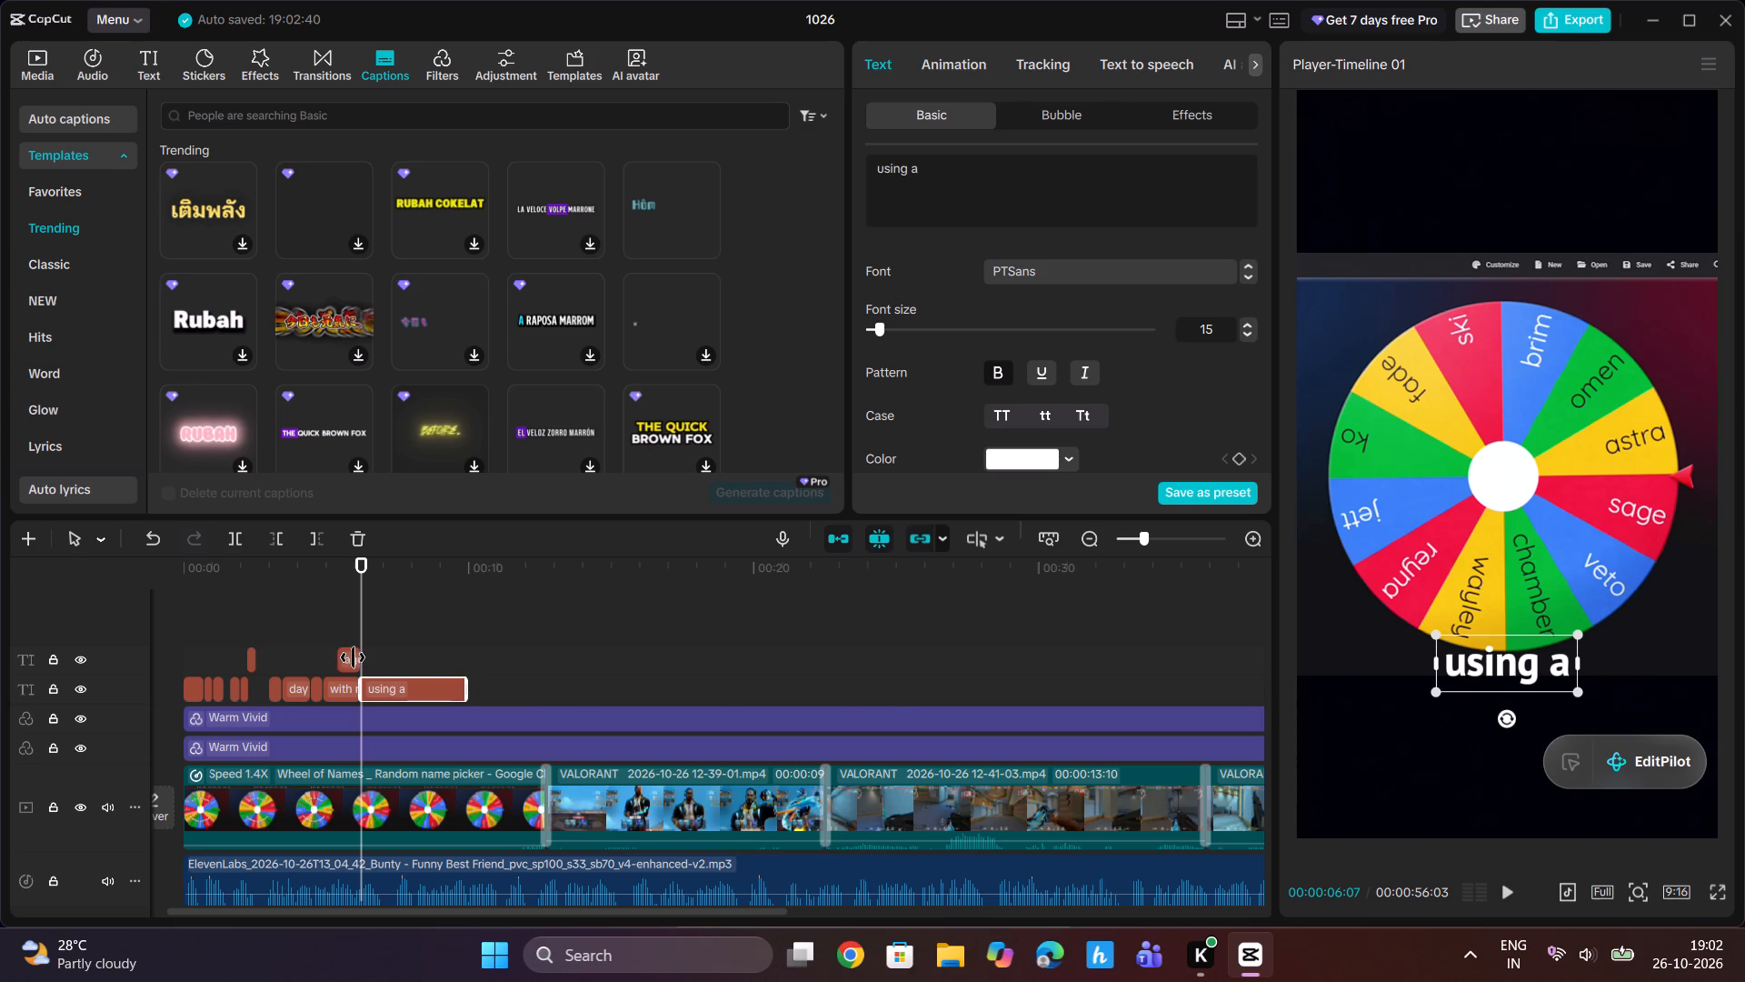
Reposition the "agents" caption just above the end of "with random" on the frame, enlarge it slightly and replay the result.
click(353, 657)
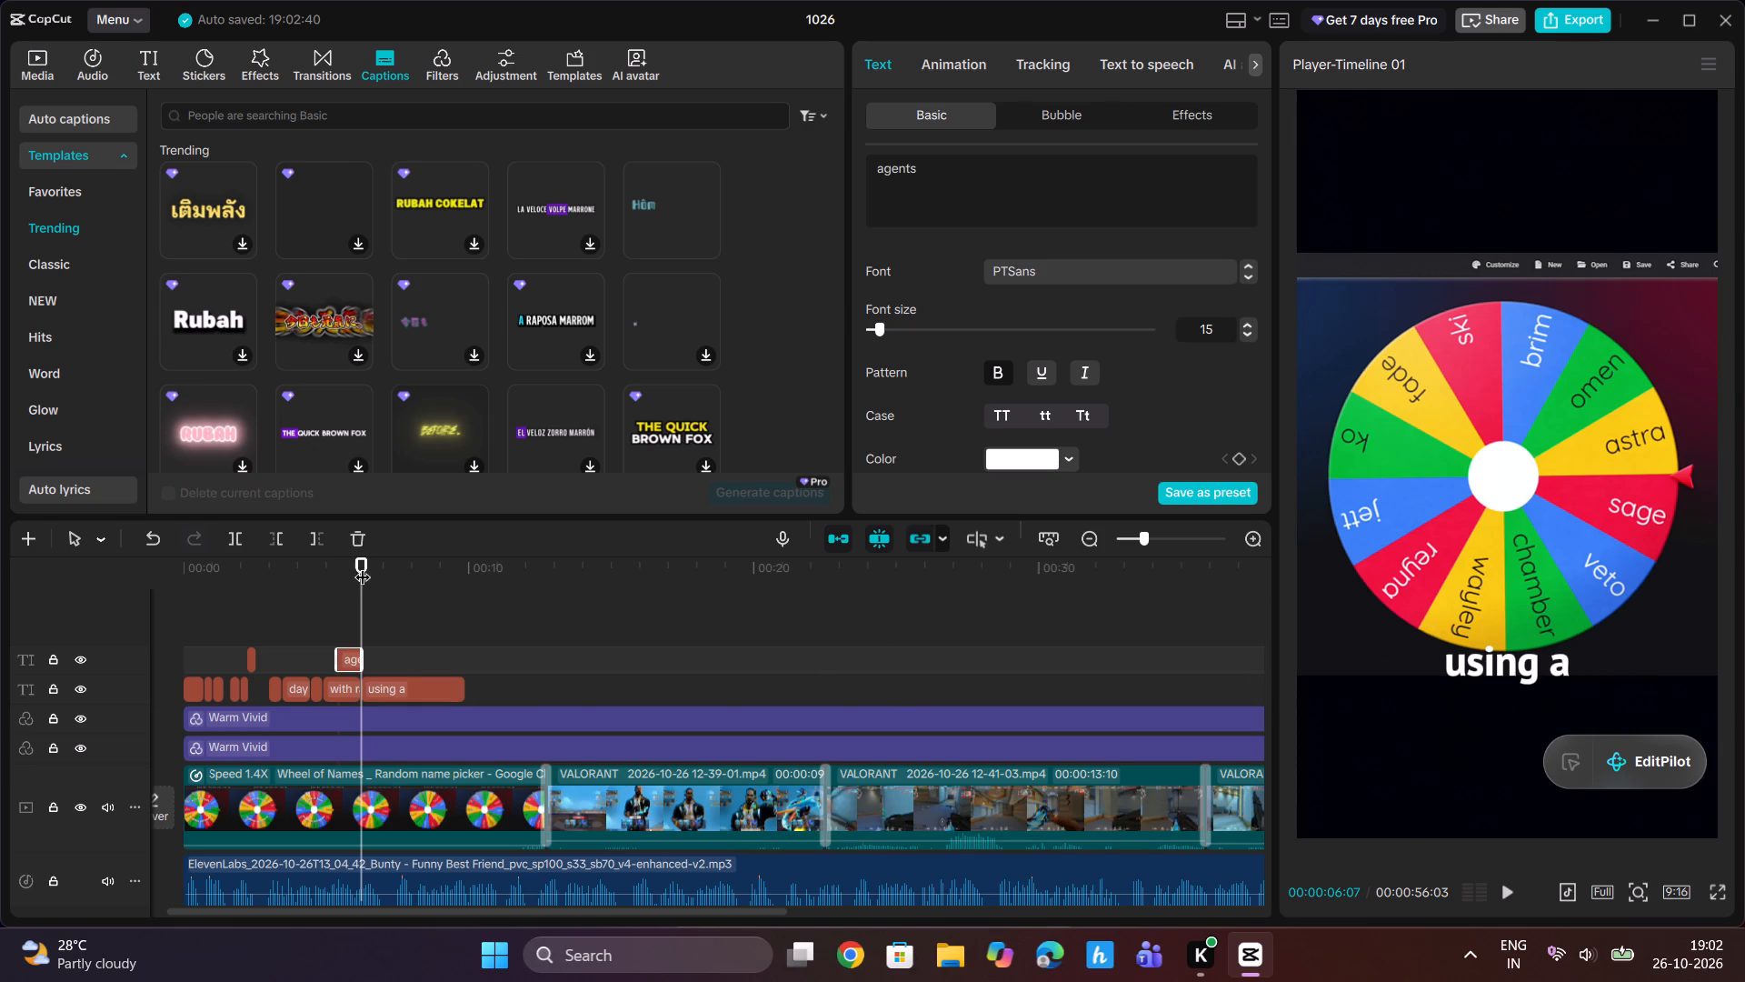
drag(361, 566, 344, 572)
drag(1501, 653, 1547, 623)
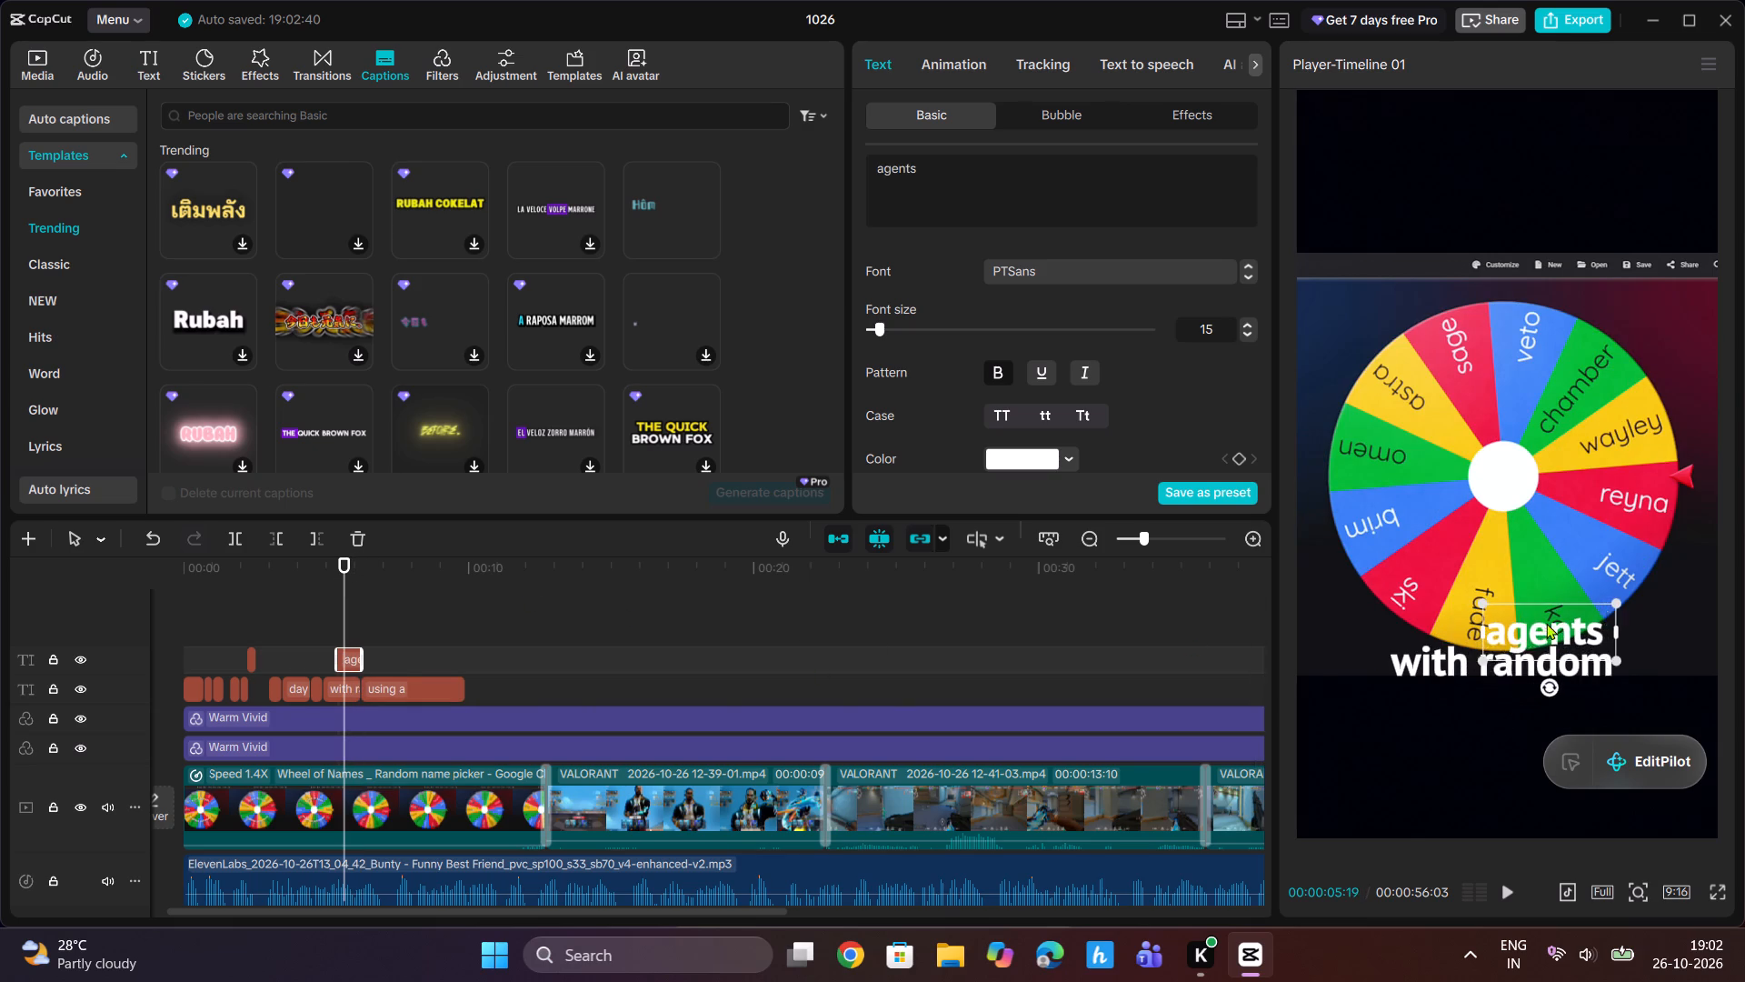
drag(1547, 623, 1554, 623)
drag(1488, 603, 1454, 596)
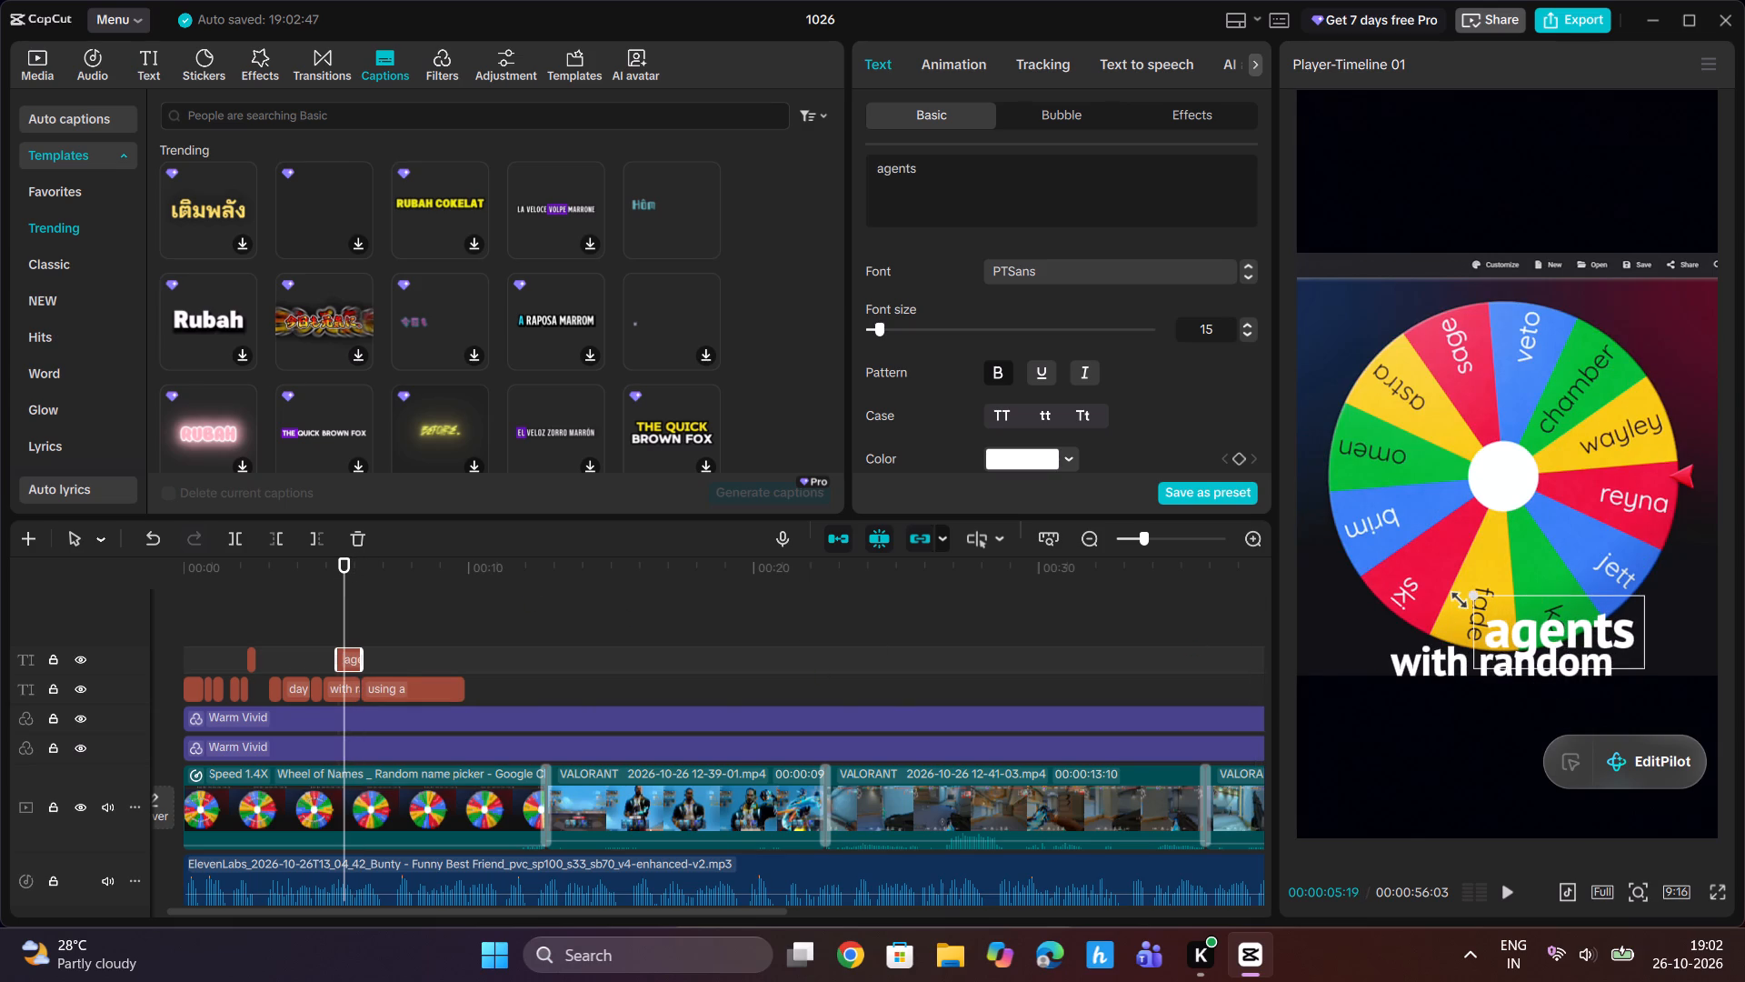
drag(1454, 596, 1446, 596)
click(1577, 618)
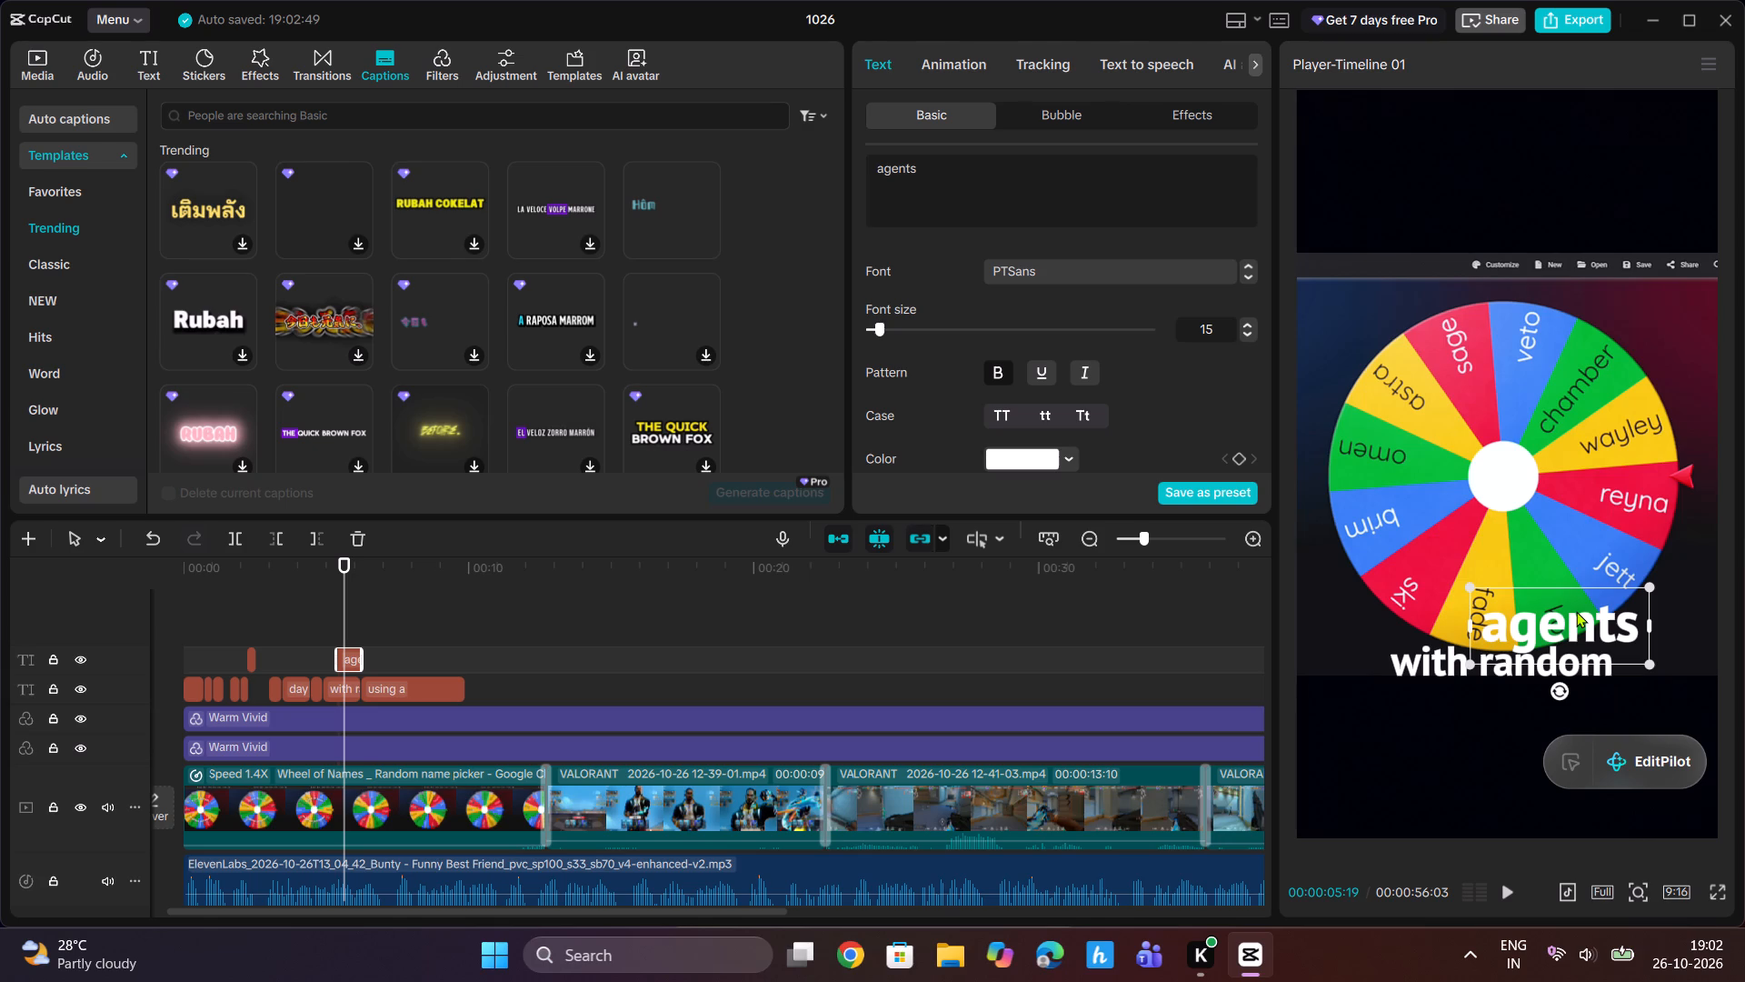
key(space)
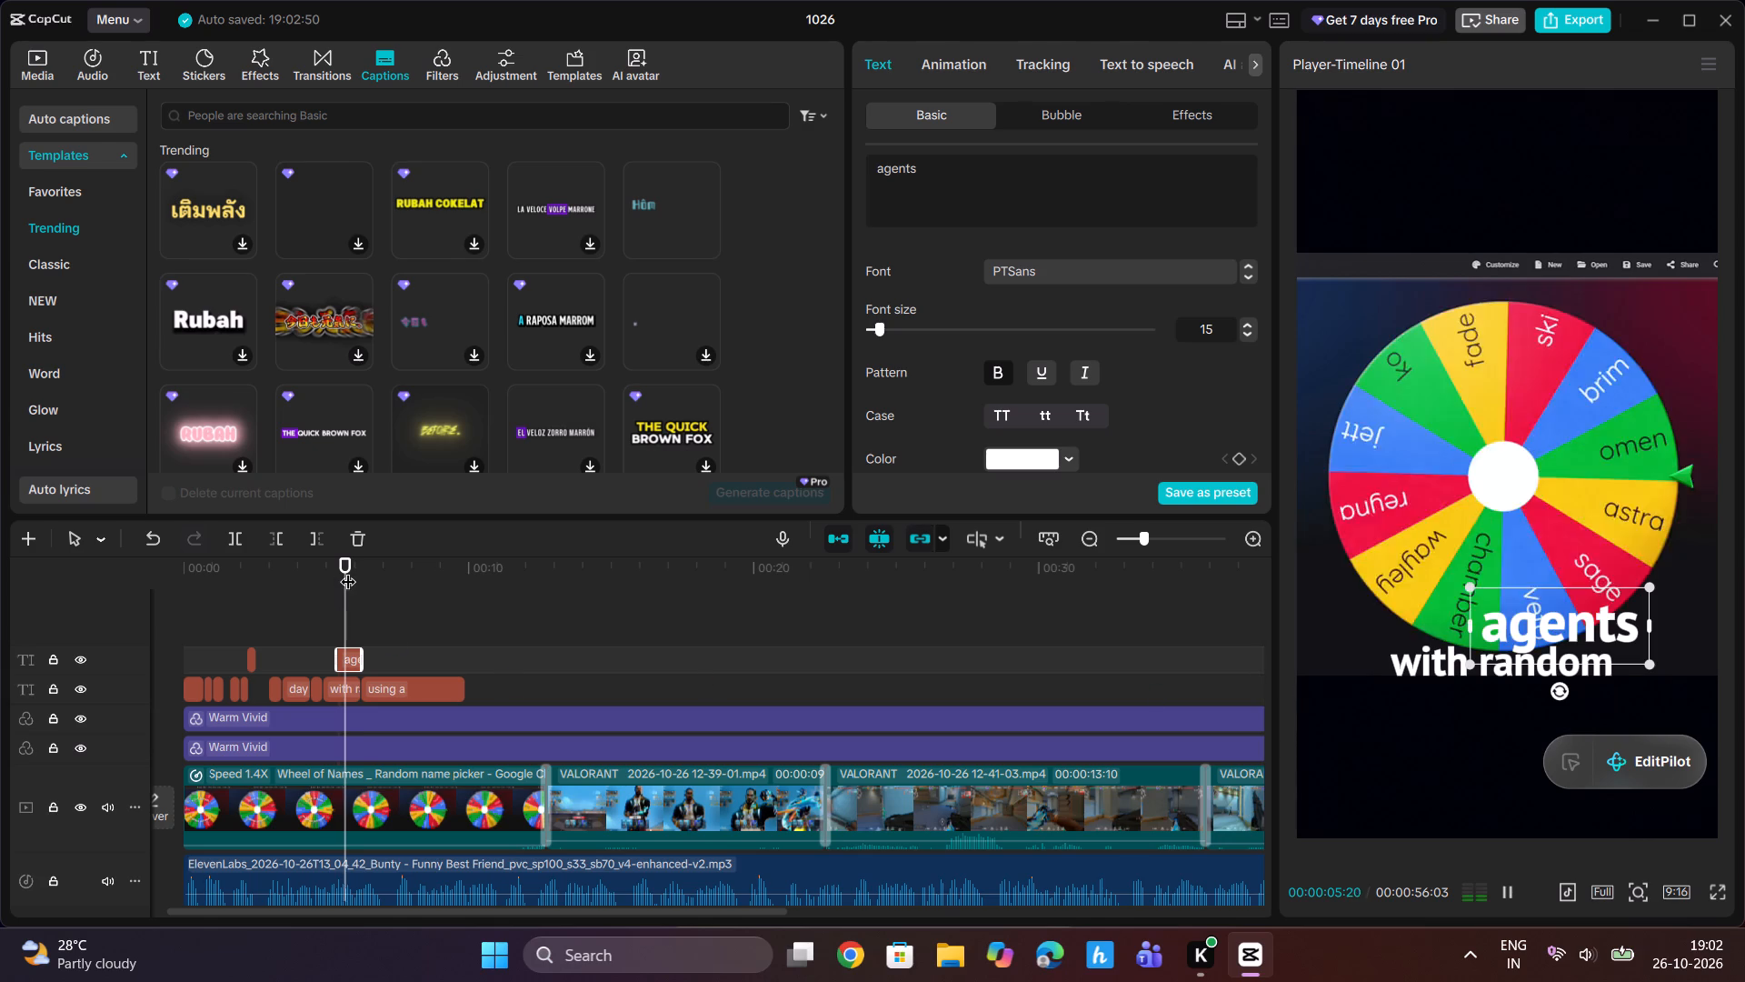
key(space)
key(space)
key(space)
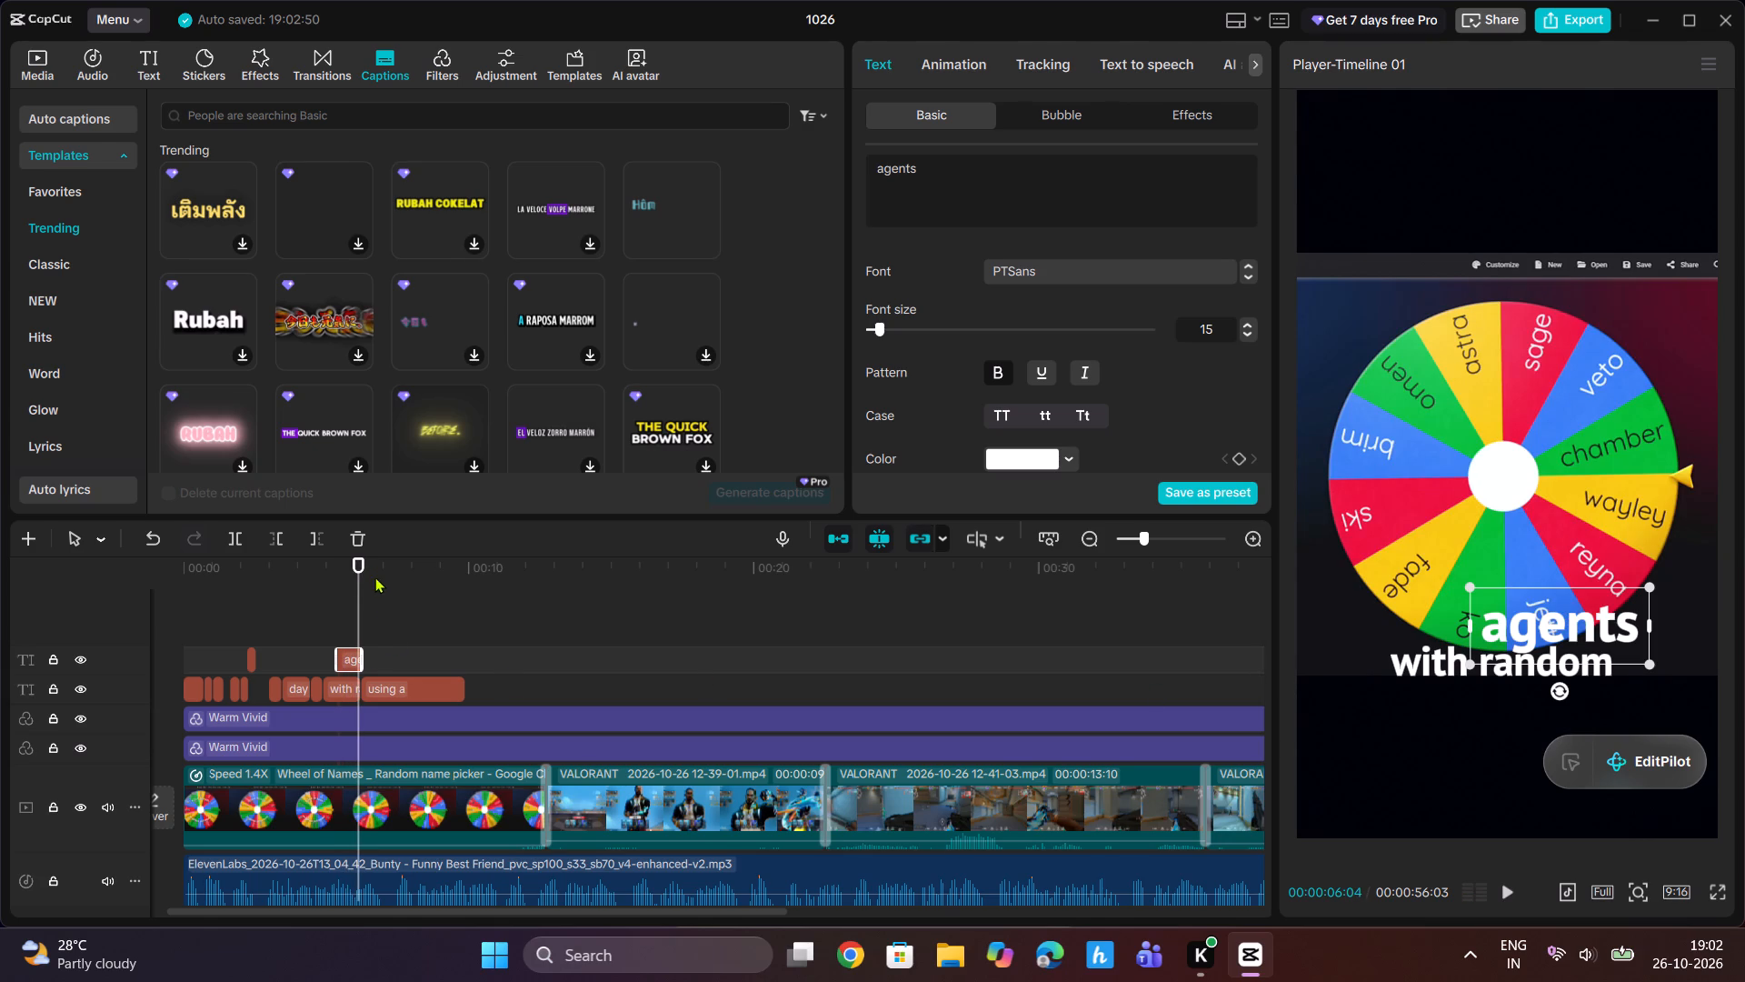
Trim the end of "agents" to about 00:00:06:04 and of "with random" to about 00:00:05:27, checking them against the voice-over.
drag(363, 658, 354, 661)
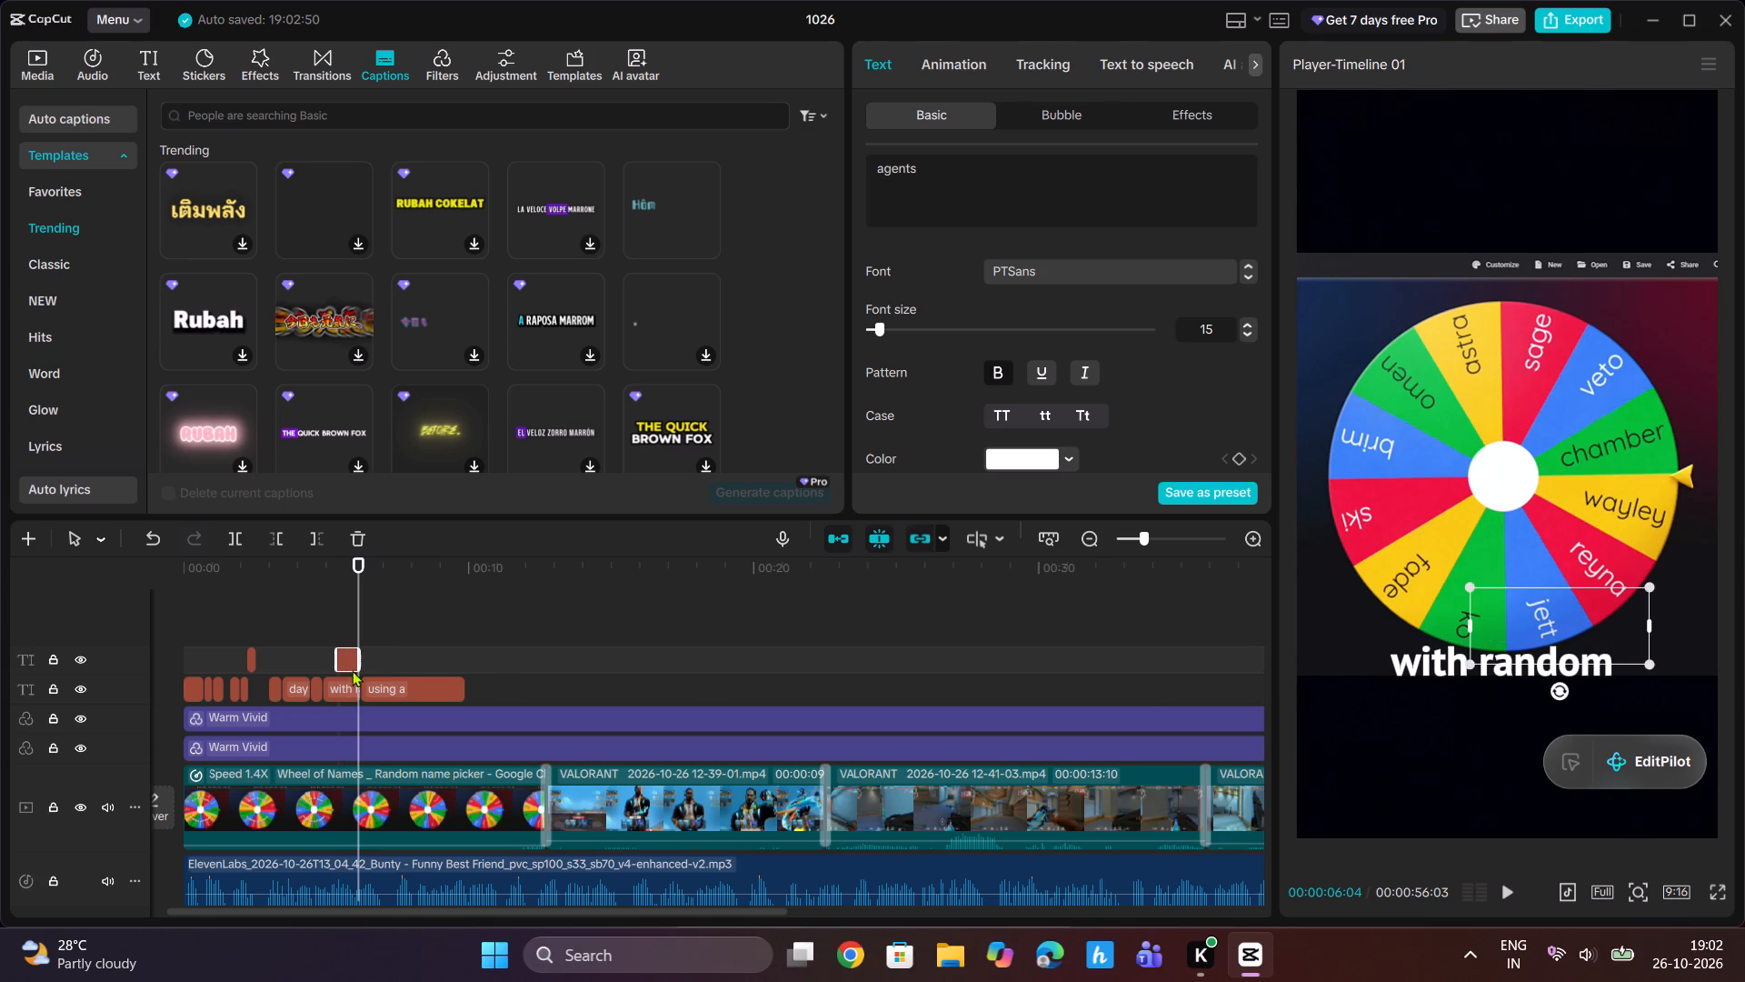
click(354, 689)
drag(359, 686, 349, 690)
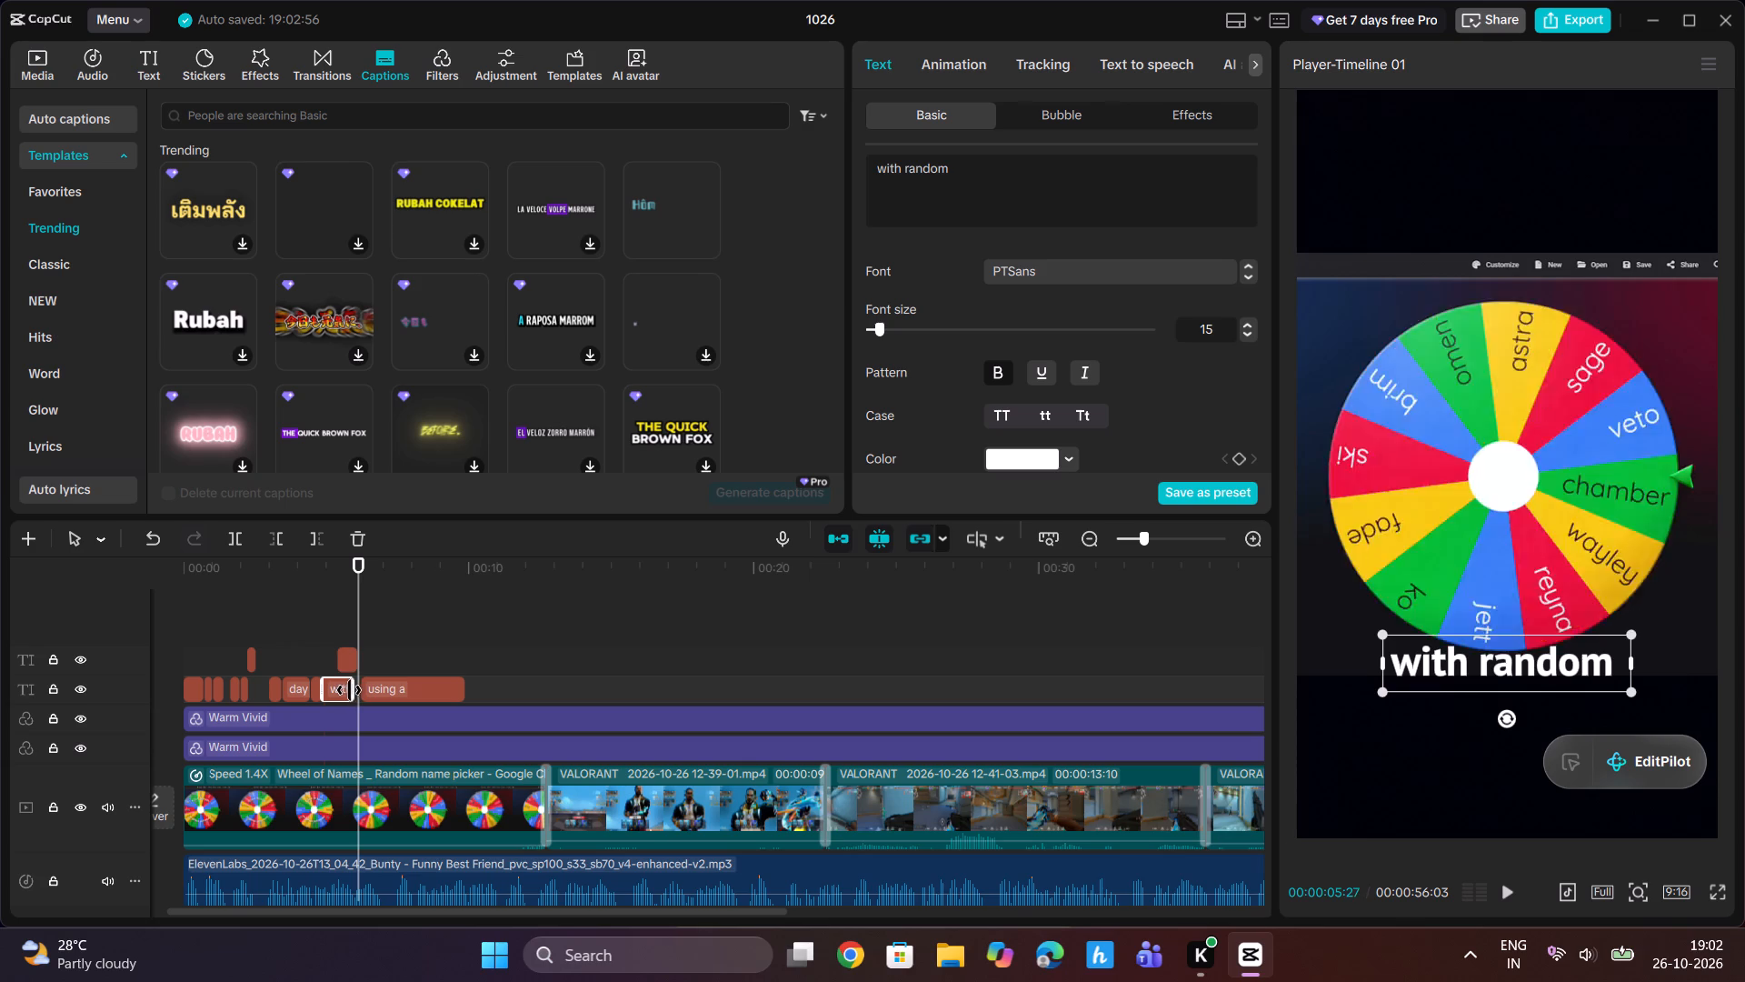
drag(349, 690, 348, 692)
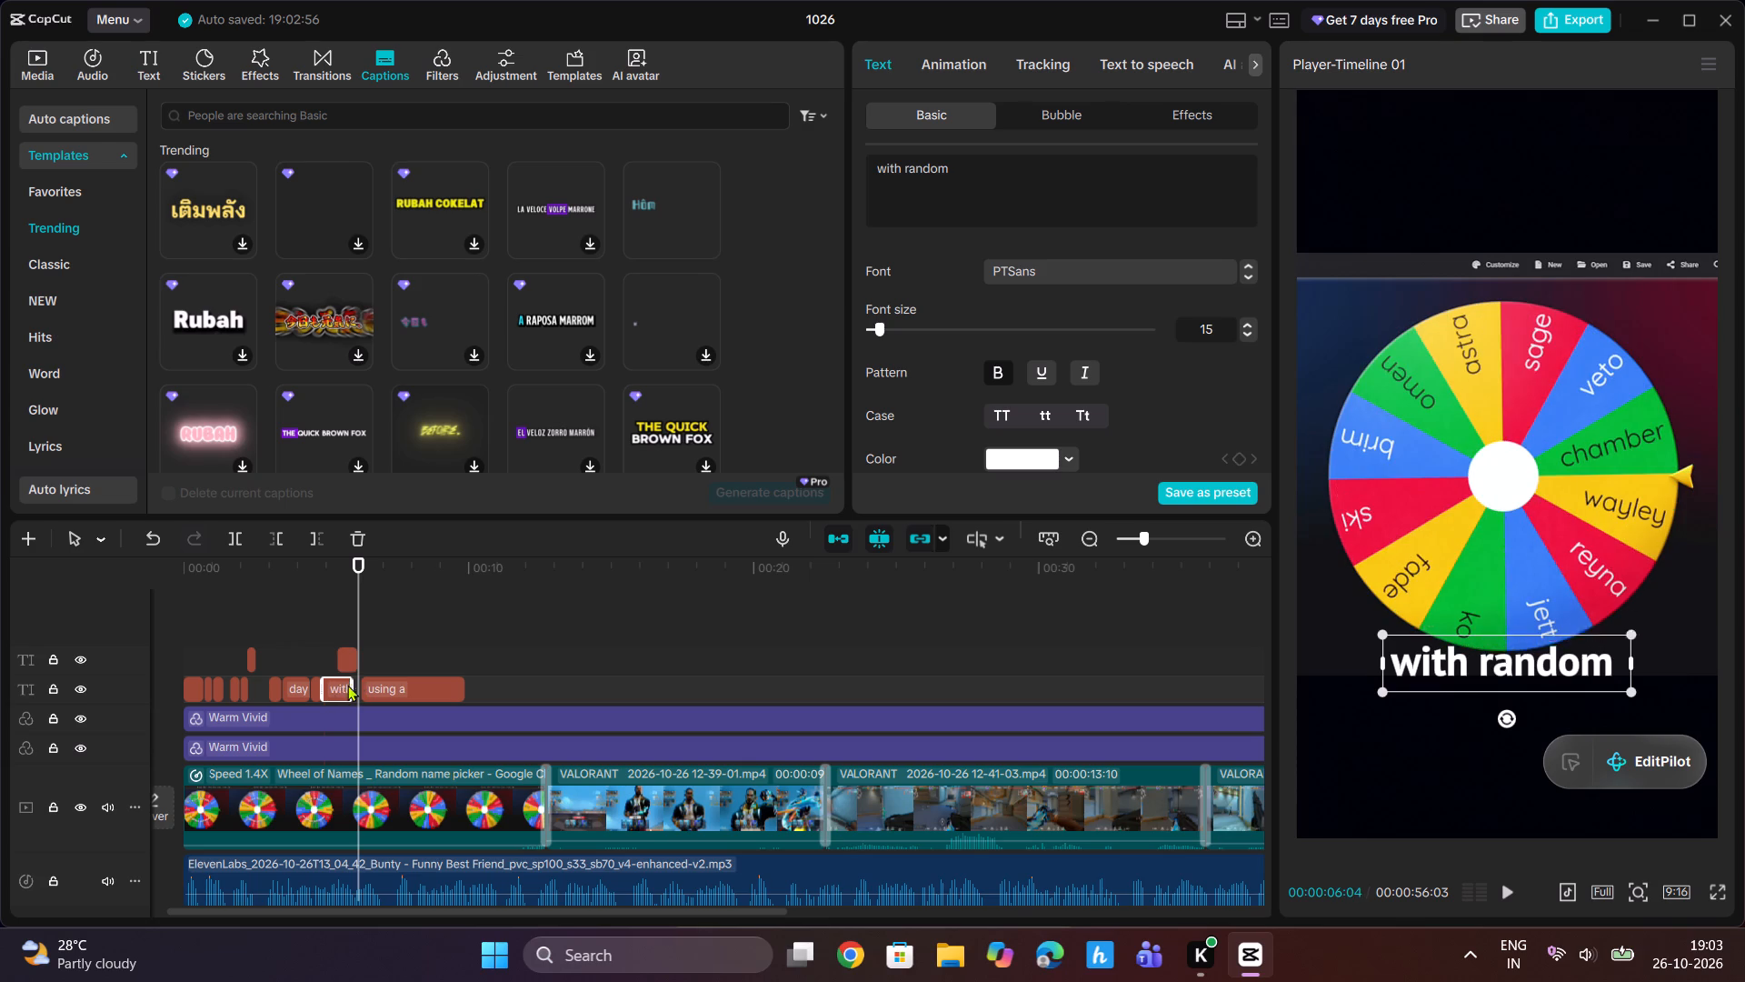
drag(358, 580, 324, 590)
key(space)
key(space)
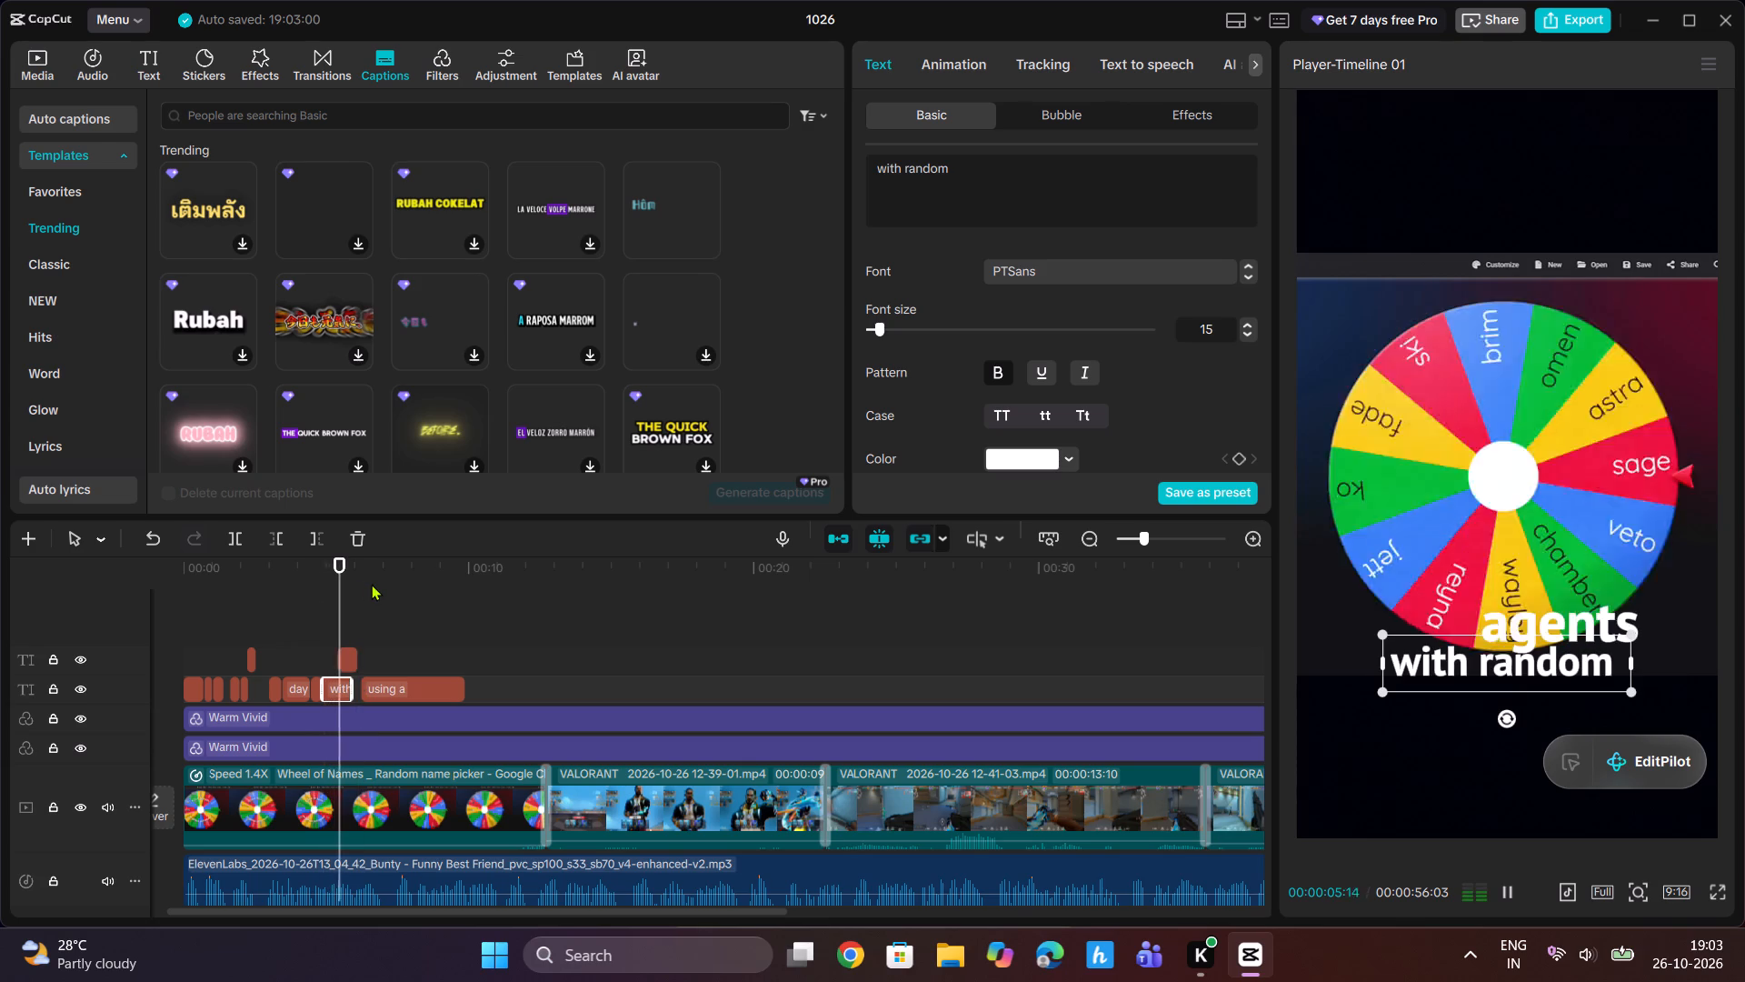
key(space)
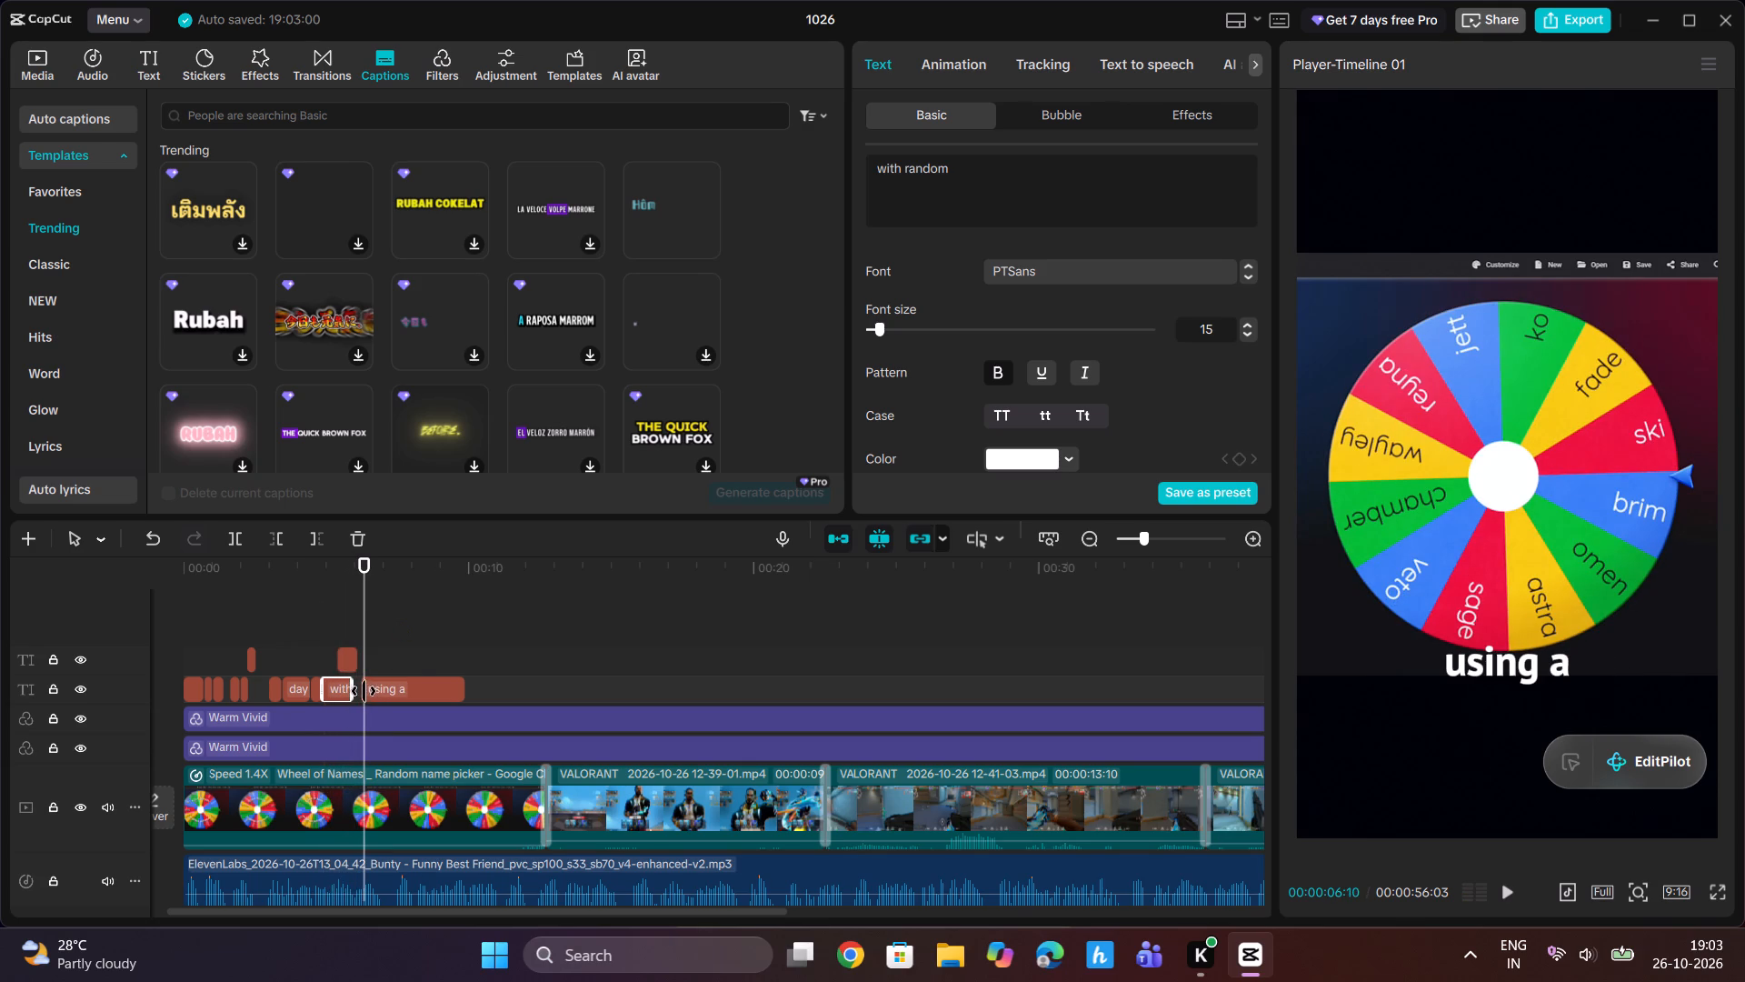
Extend the start of "using a" back to about 00:00:06:04 and shorten its end to about 00:00:06:19, matching the voice-over.
click(364, 691)
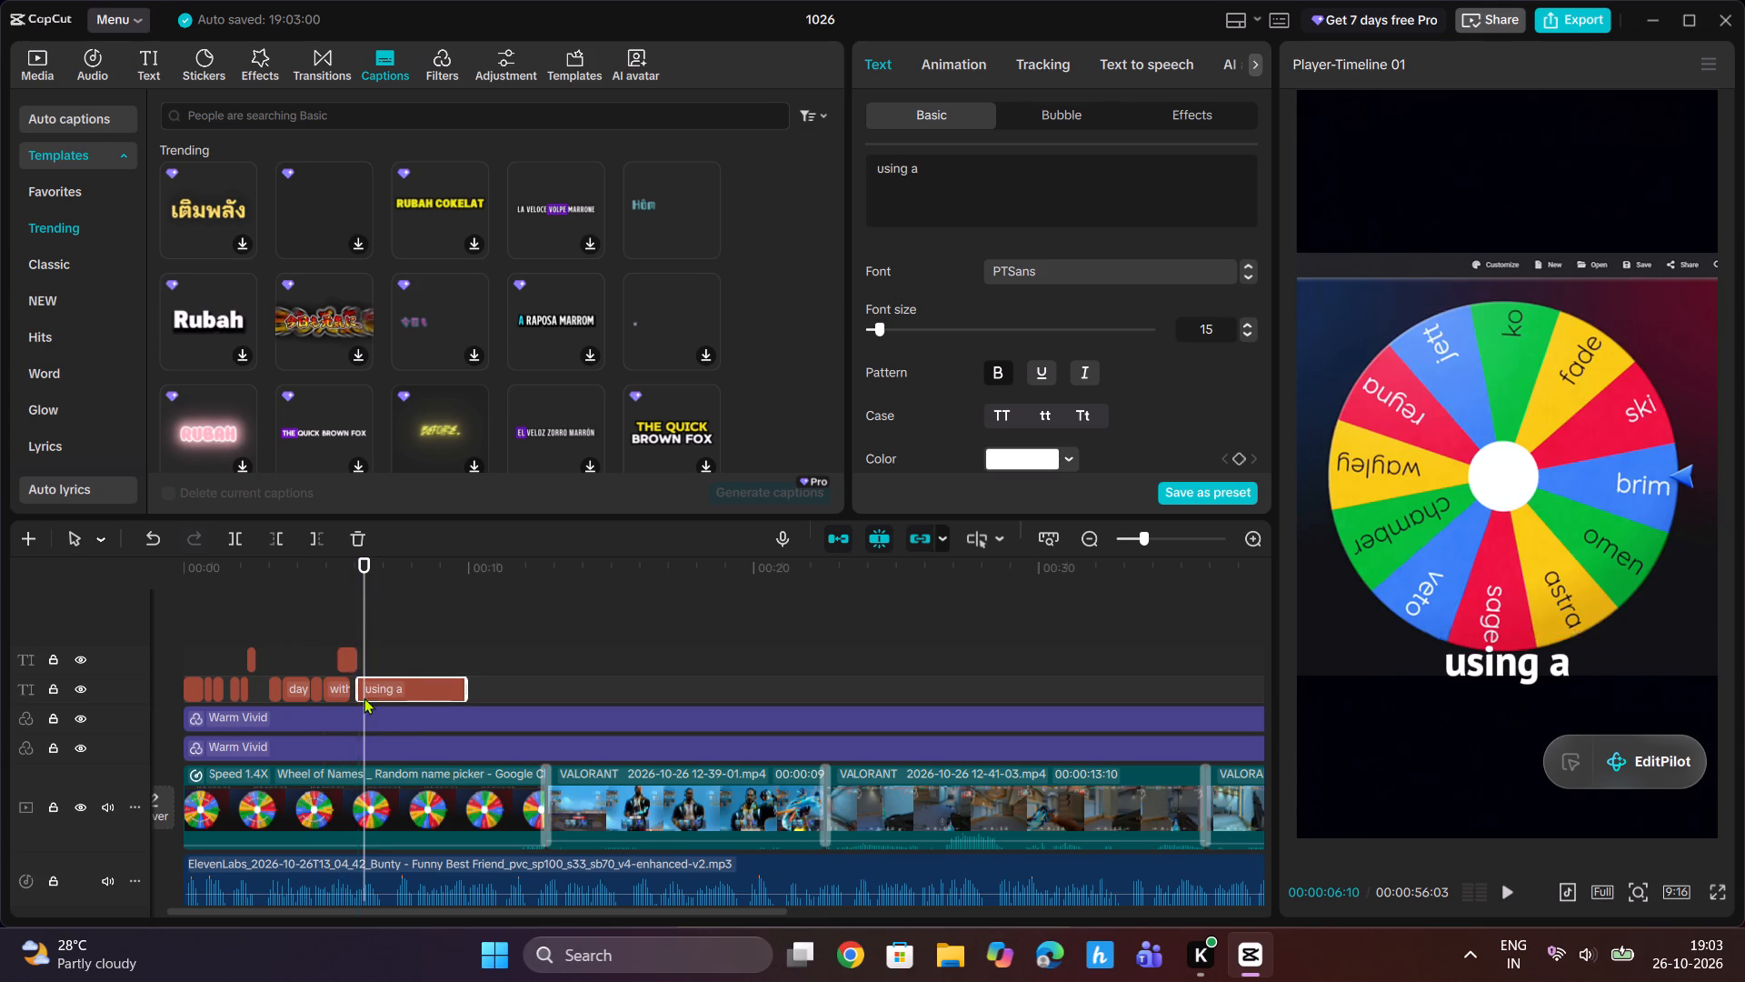
drag(469, 689, 399, 699)
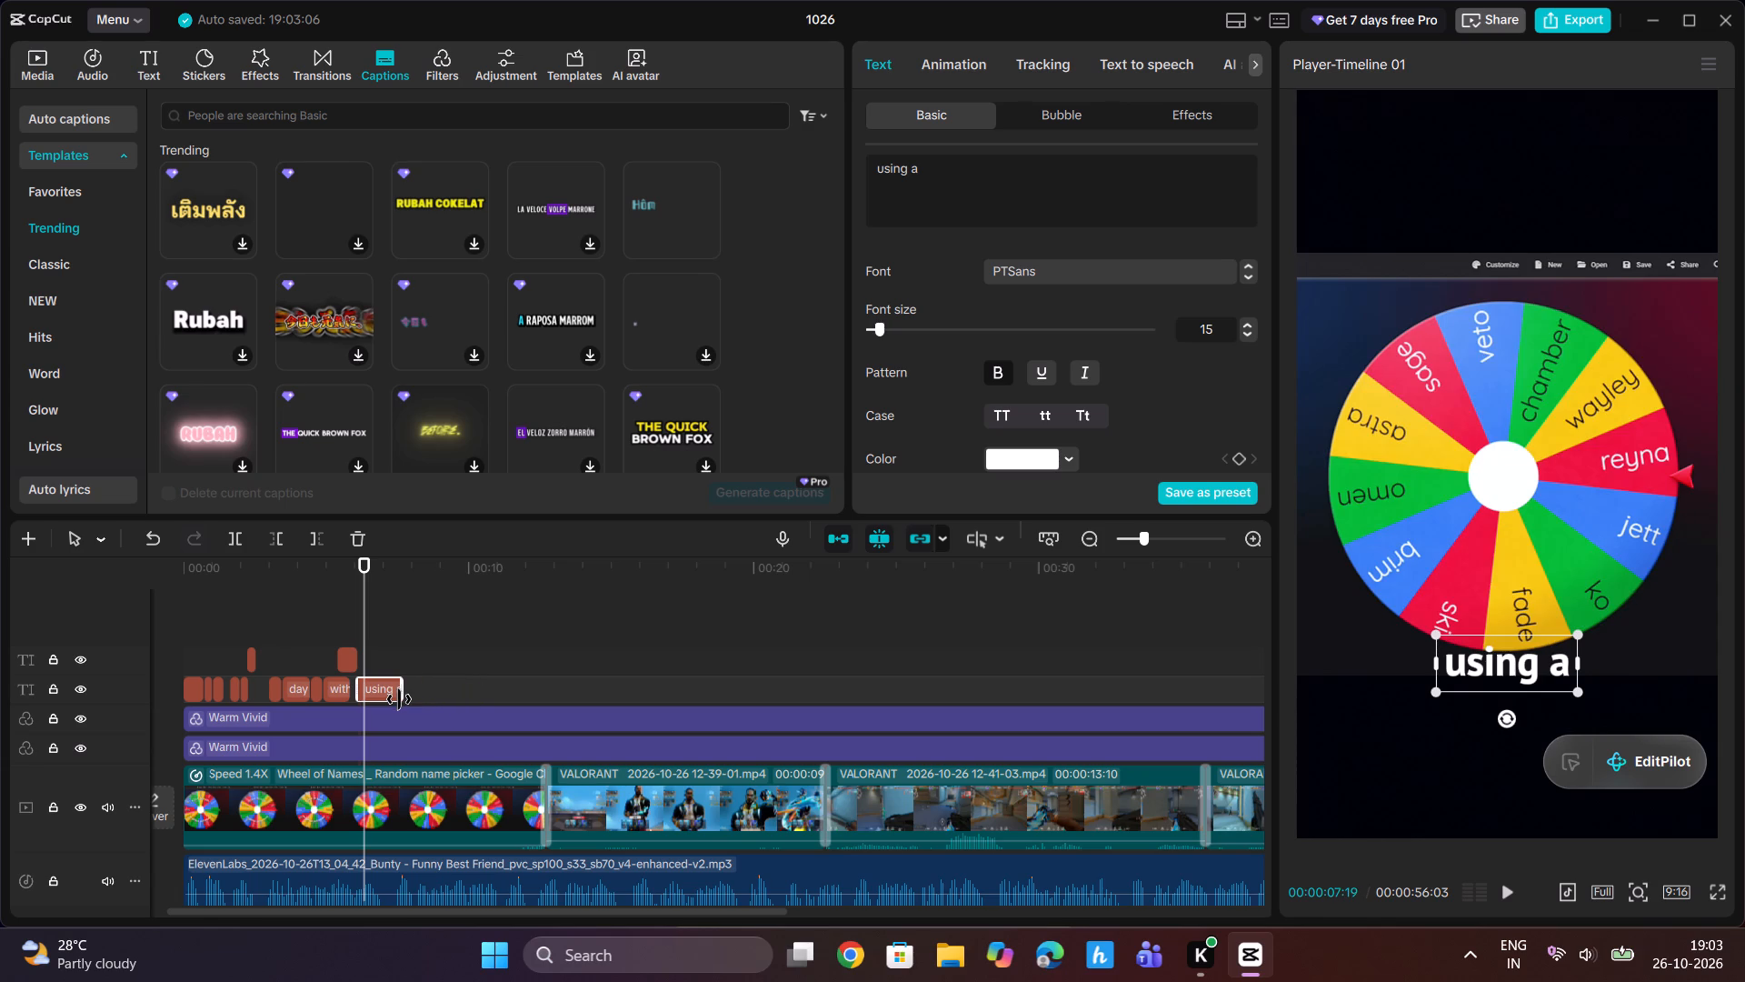
drag(399, 699, 398, 700)
key(space)
key(space)
drag(371, 580, 359, 590)
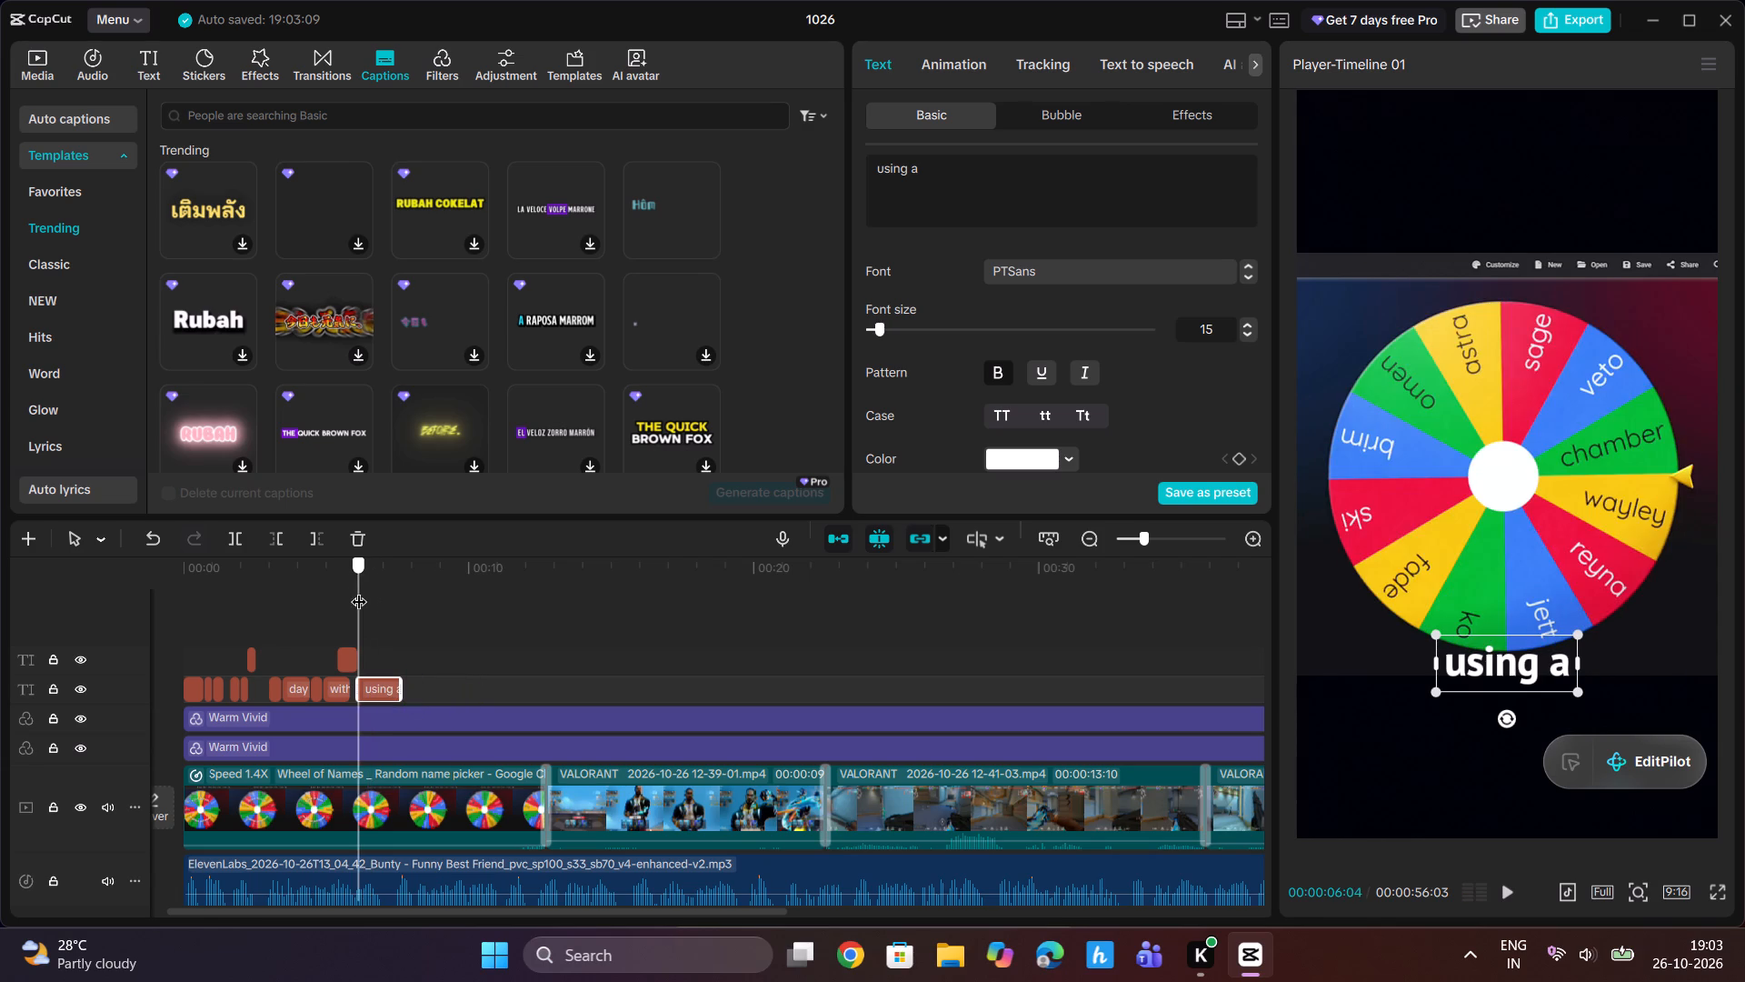
drag(359, 590, 341, 601)
key(space)
key(space)
key(space)
key(space)
drag(399, 685, 388, 692)
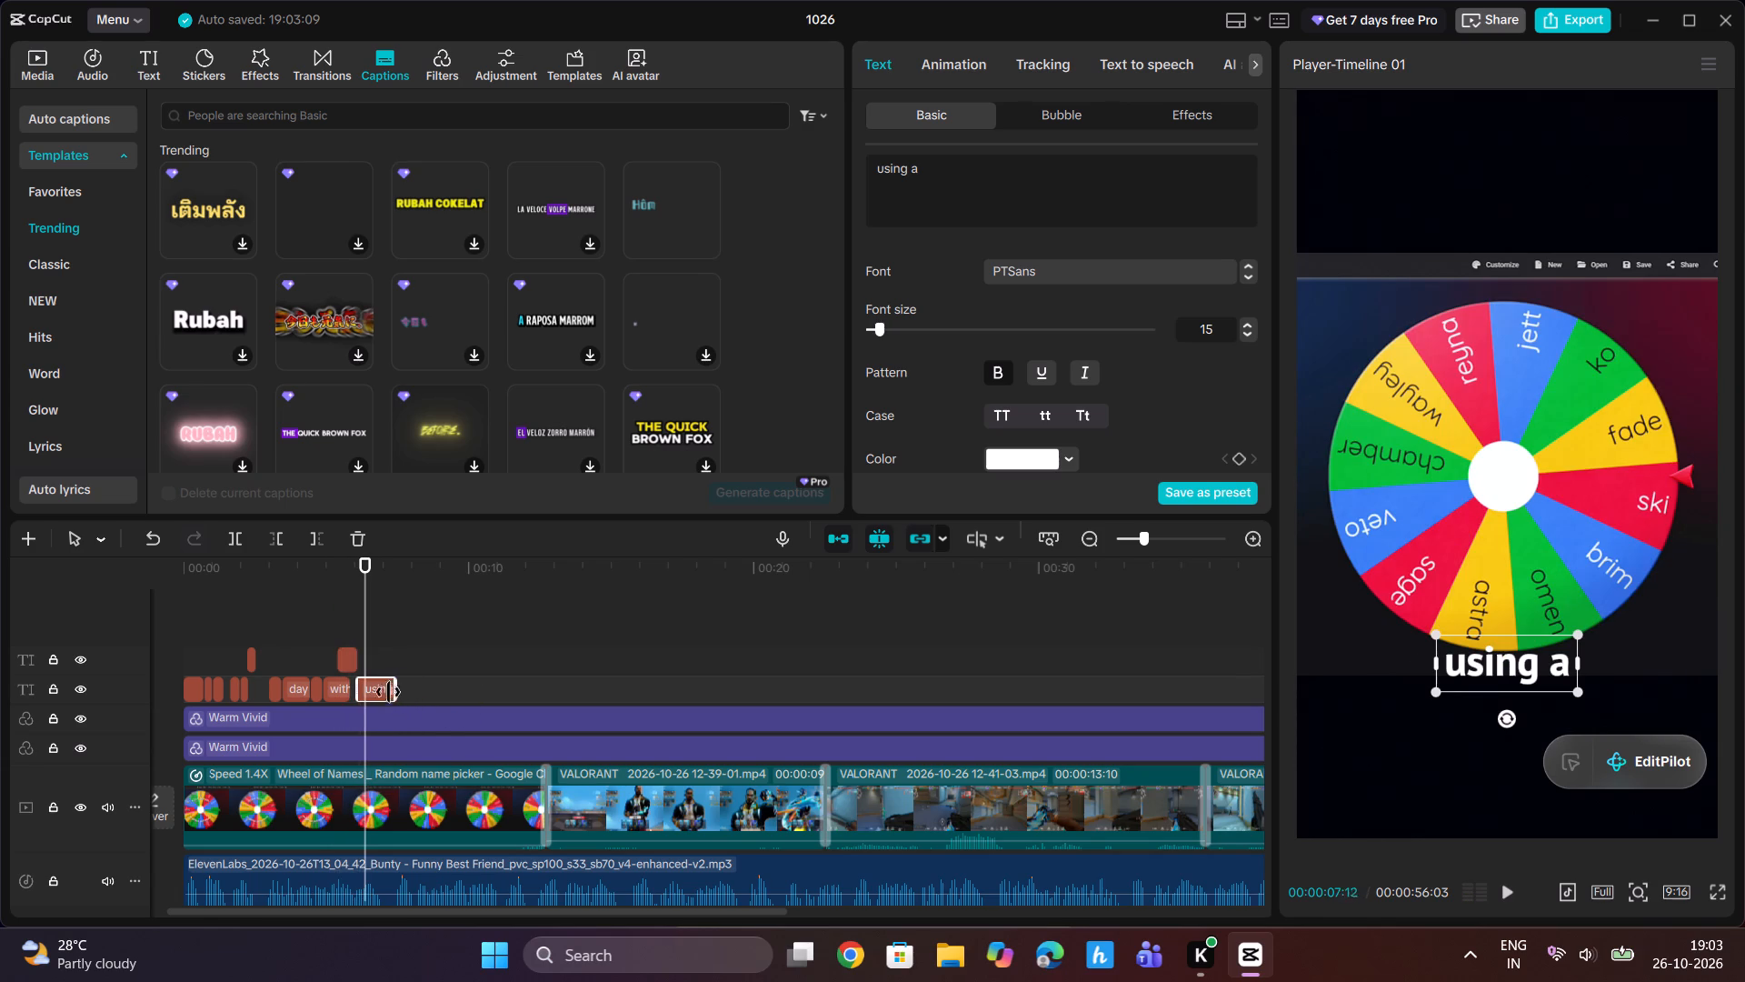
drag(388, 692, 372, 703)
Move the "wheel spin" text clip from near the end of the timeline to directly after "using a".
drag(1148, 536, 1143, 546)
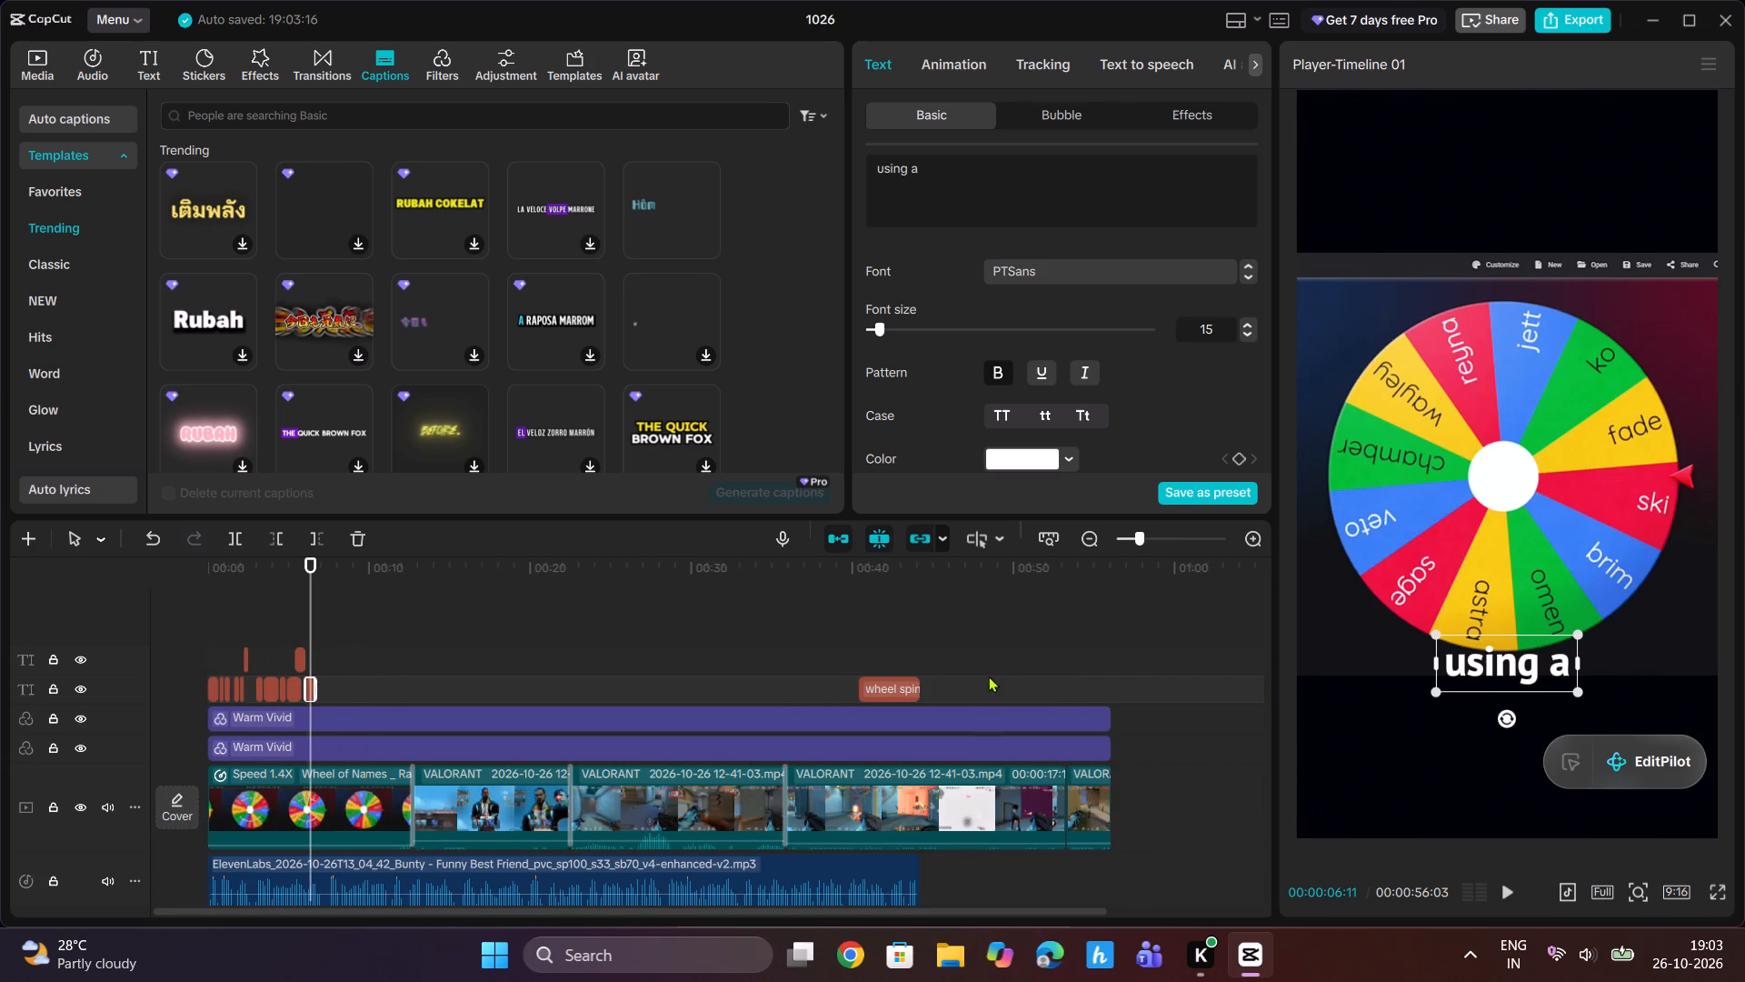
click(902, 689)
drag(892, 689, 354, 690)
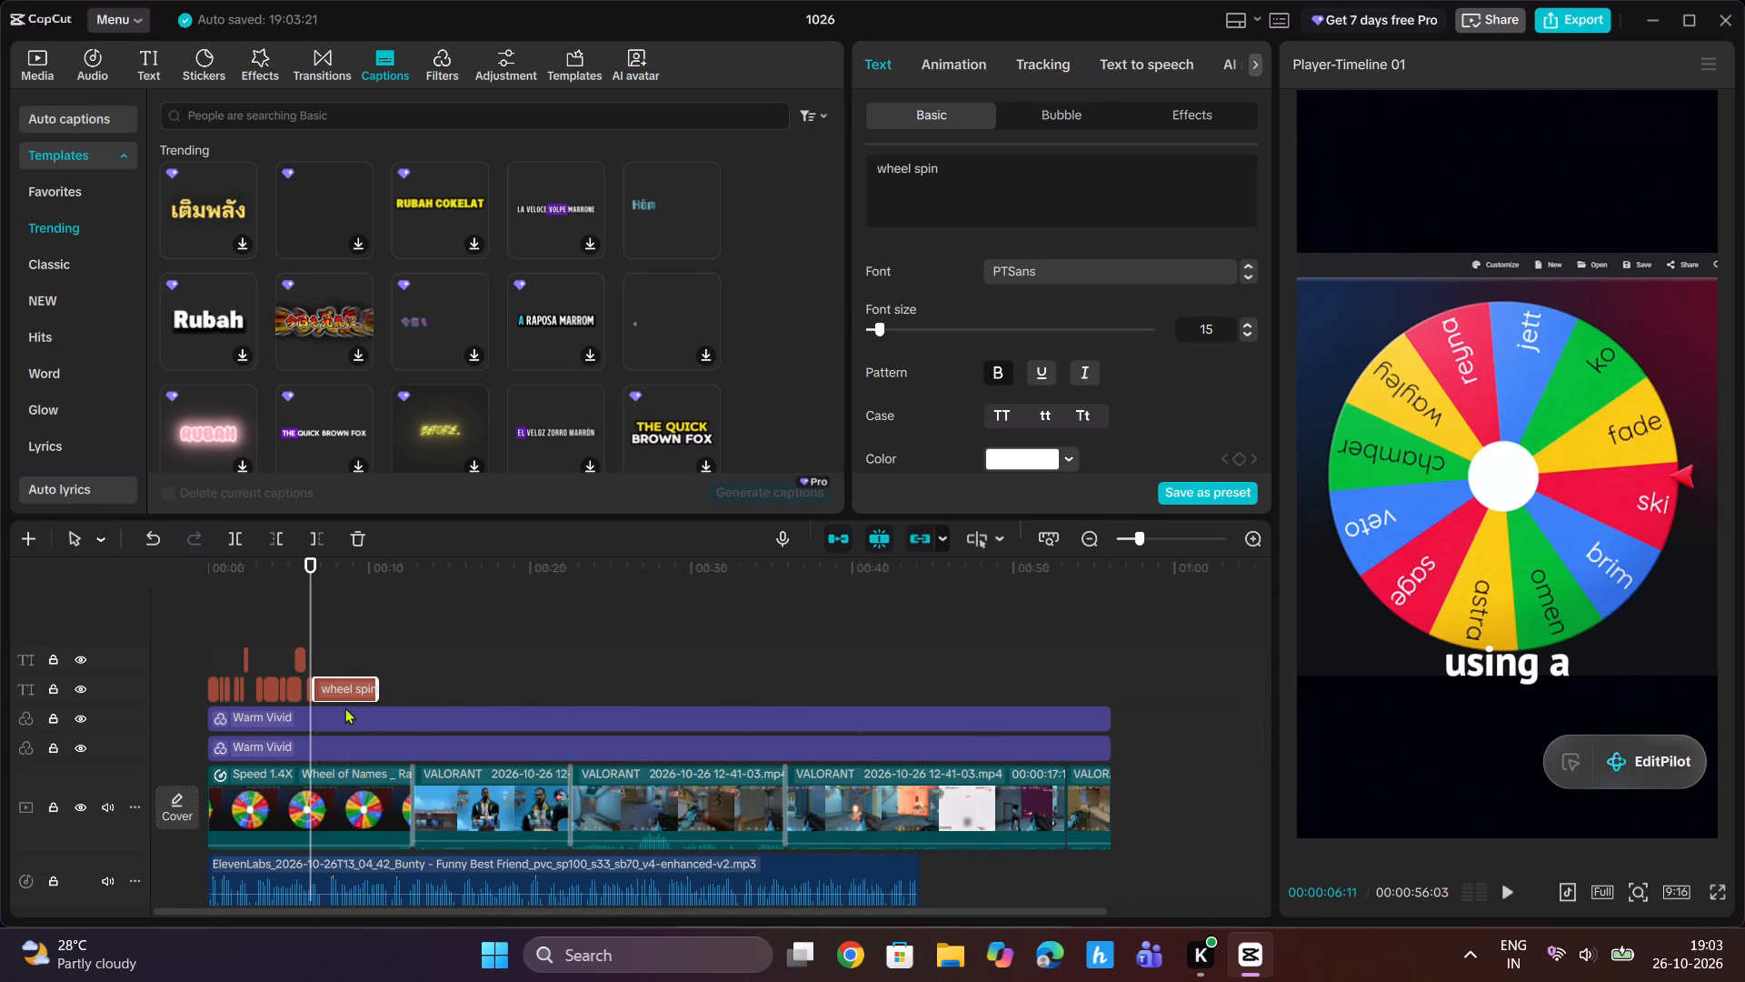
Trim the end of the "wheel spin" text clip to about 00:00:07:08 to fit the spoken words.
drag(378, 688, 333, 696)
key(space)
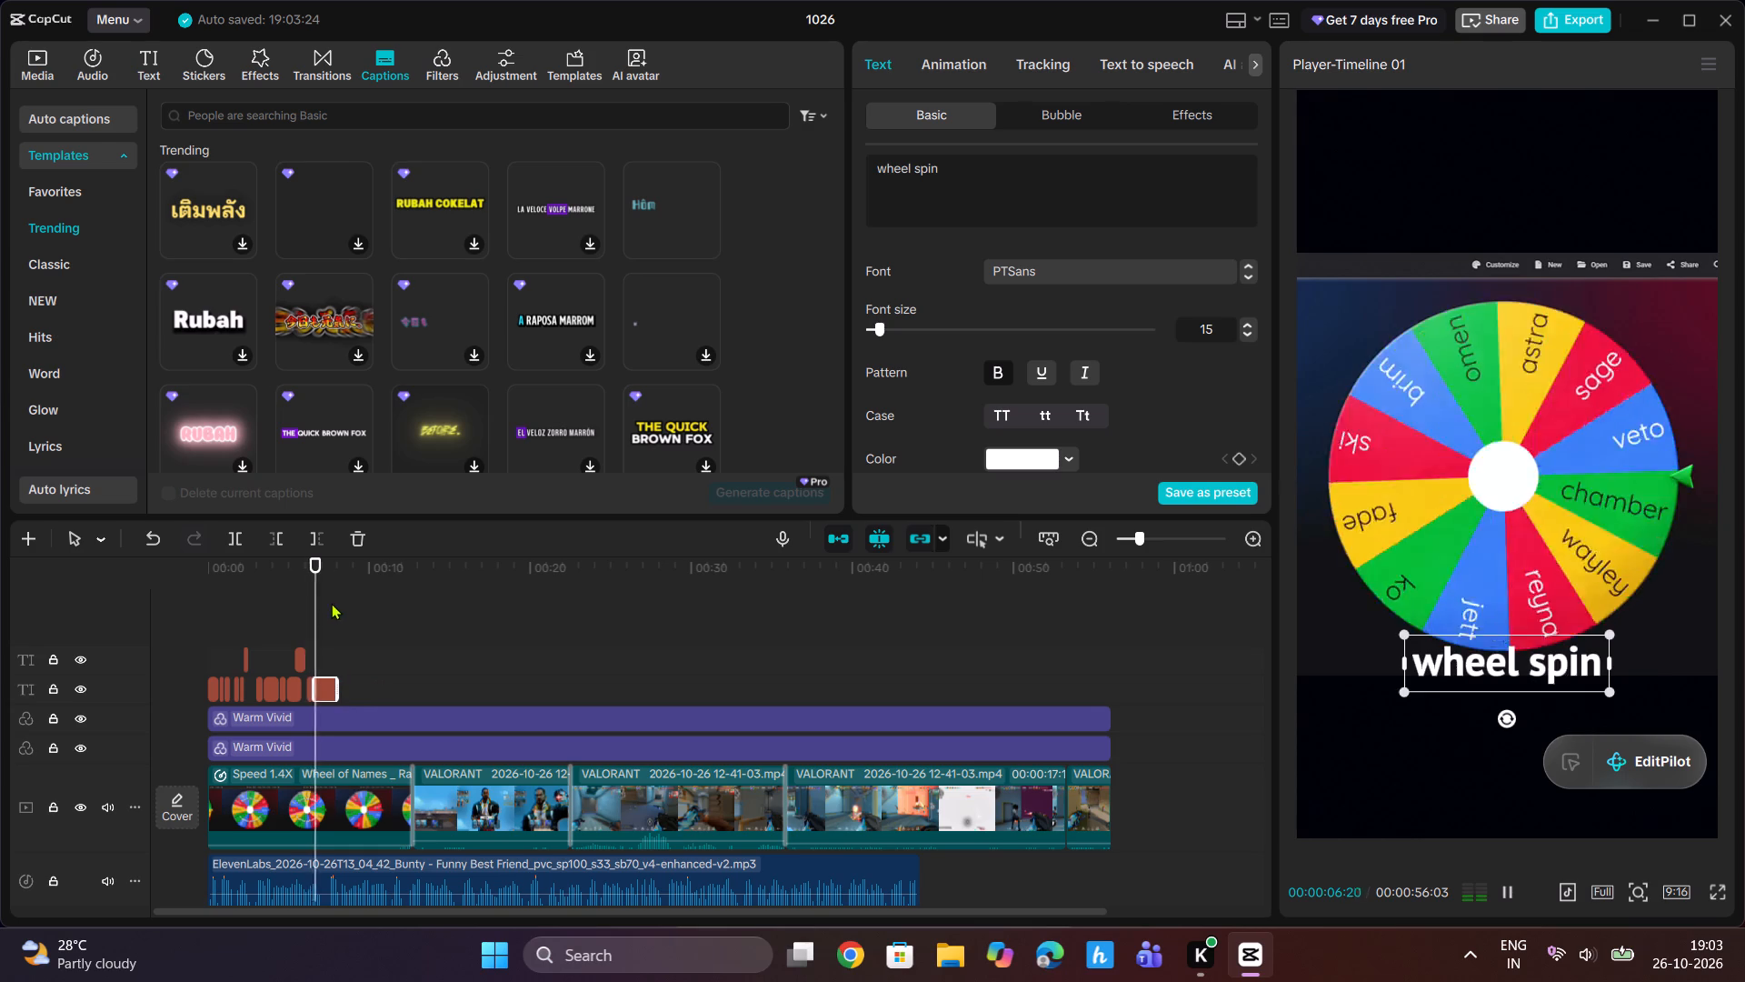
key(space)
key(space)
key(space)
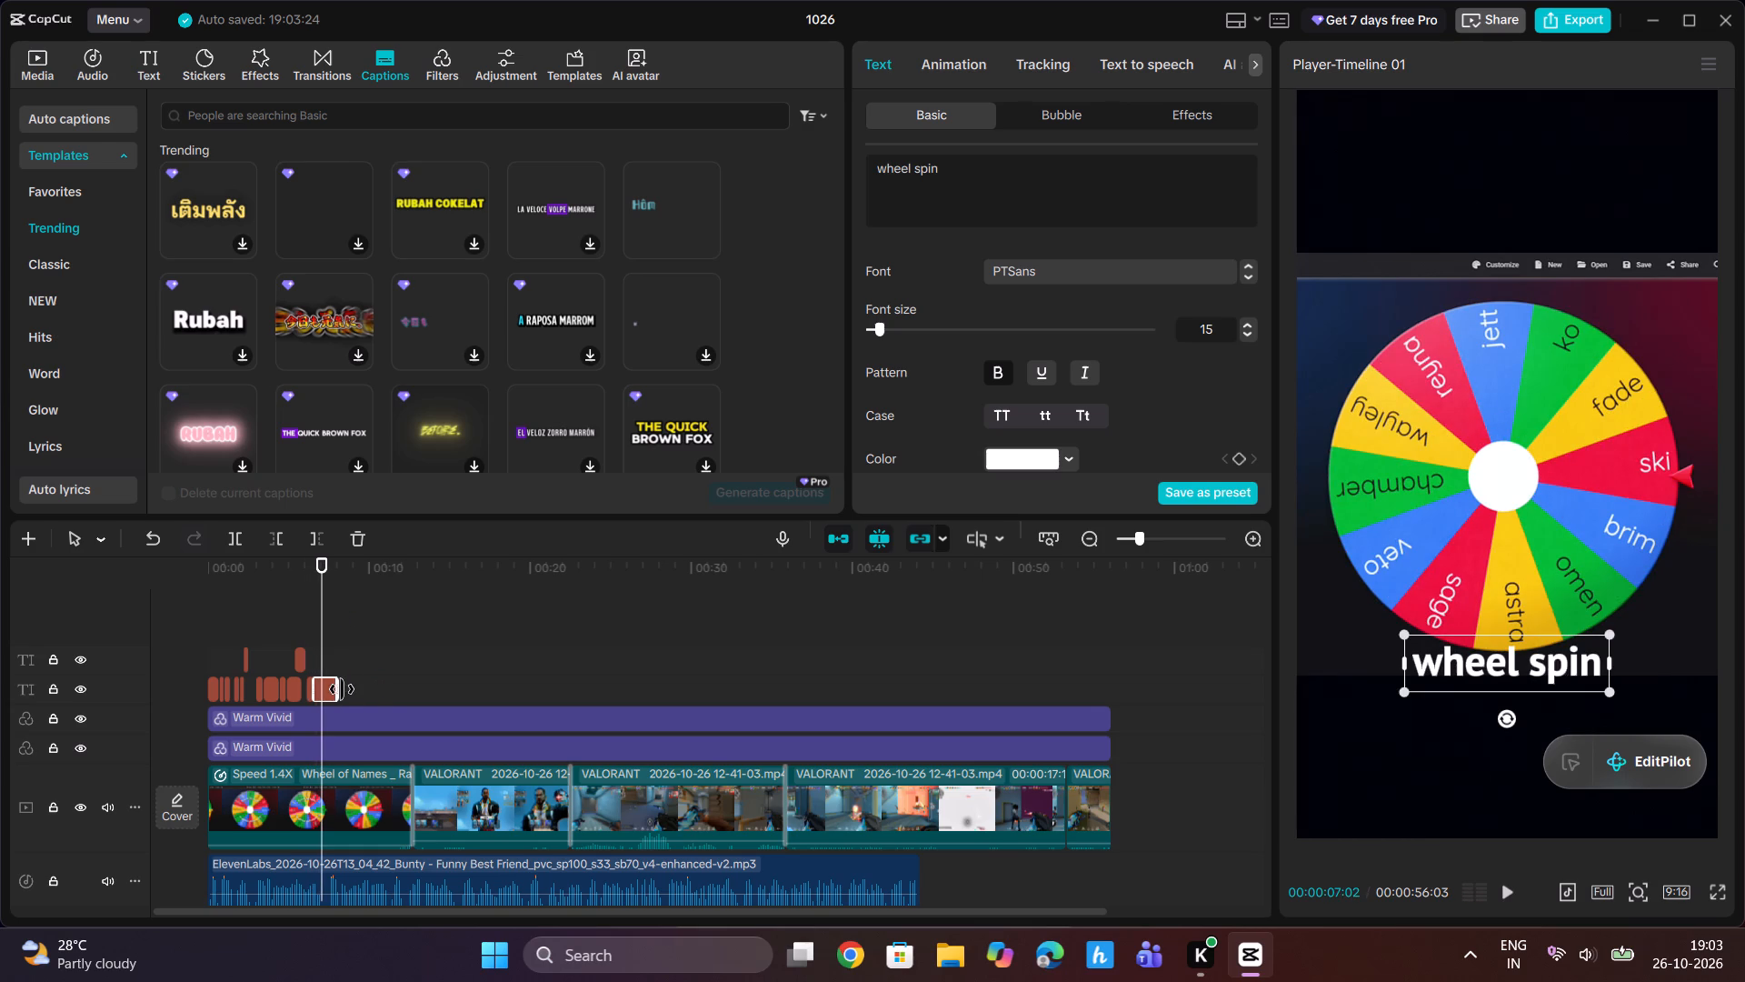
drag(340, 689, 326, 697)
click(1172, 535)
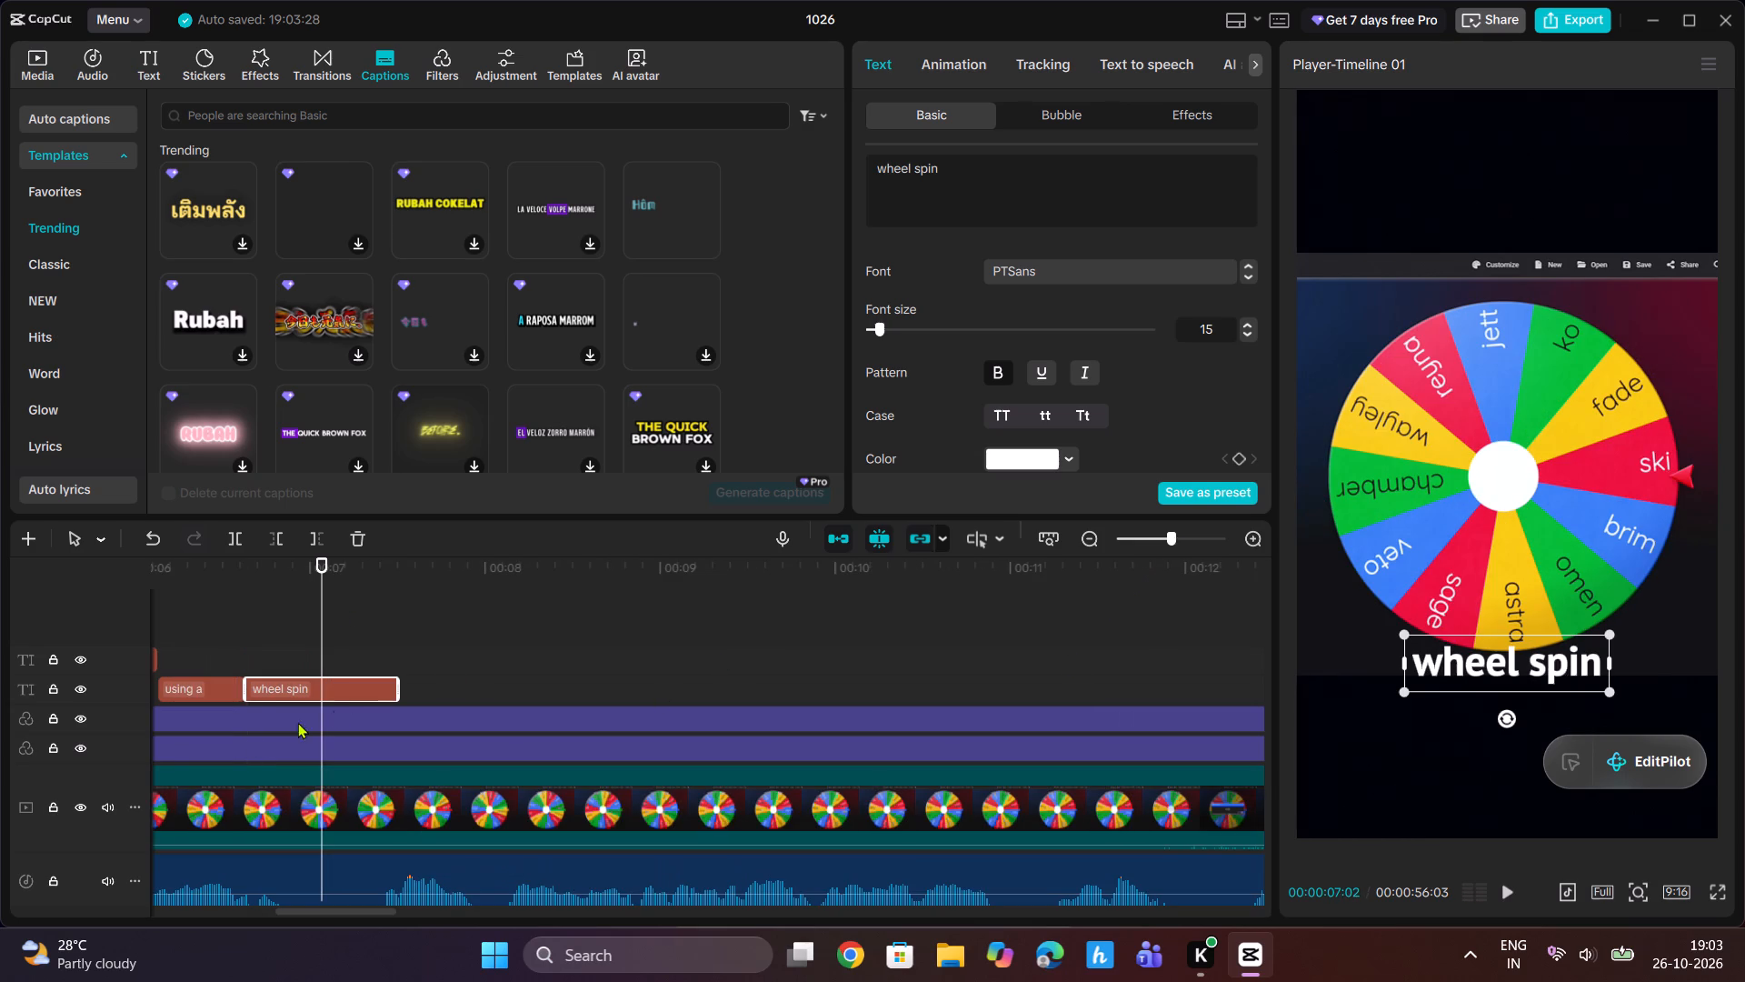
drag(396, 688, 354, 700)
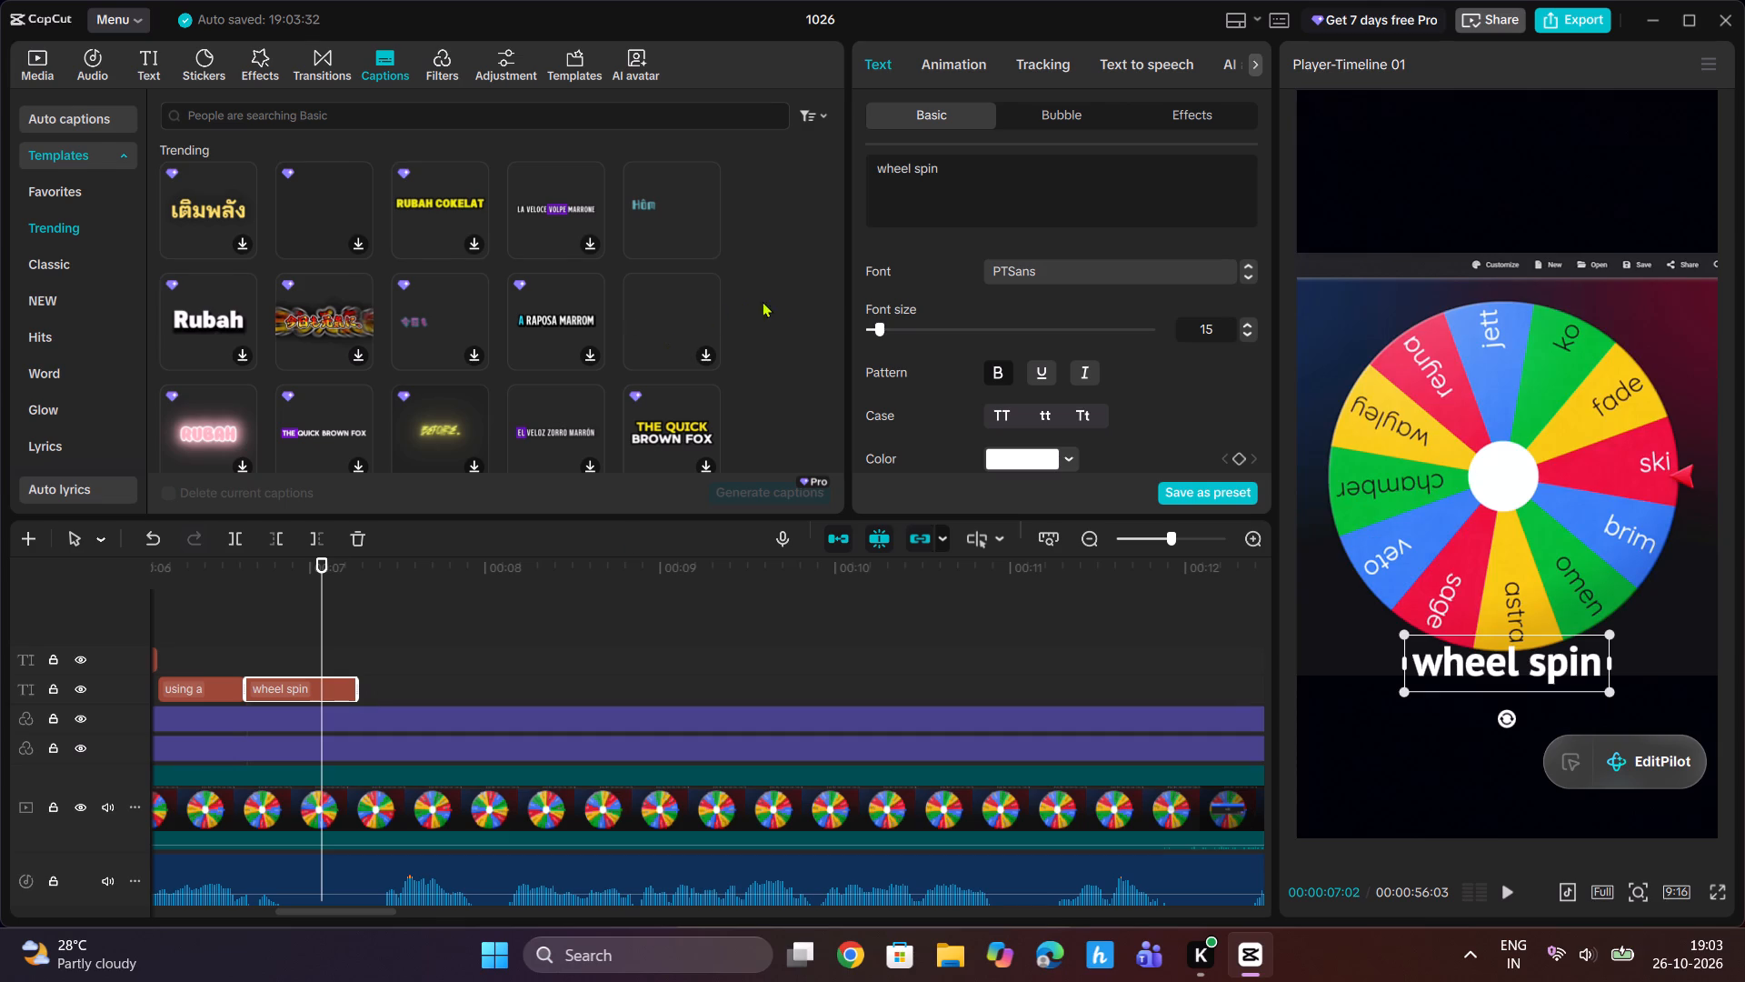
Add a scale keyframe at 112% at the start of the "wheel spin" text, at 00:00:06:19.
drag(319, 570, 254, 603)
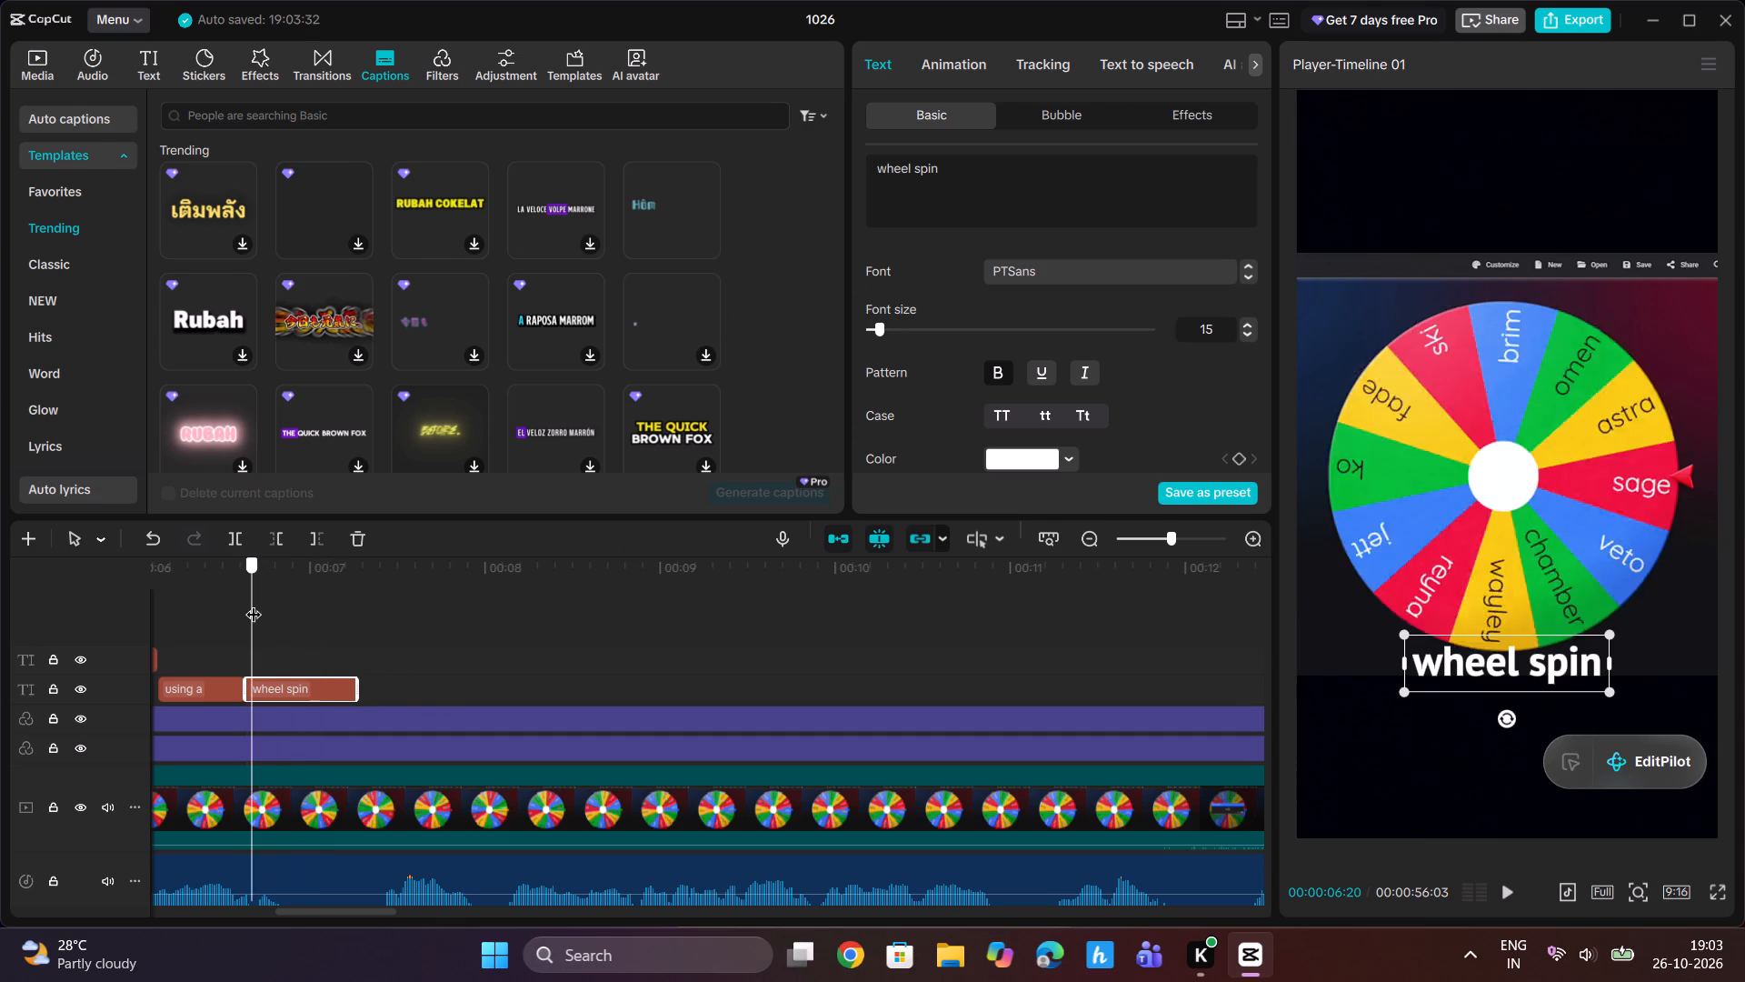
drag(254, 603, 248, 608)
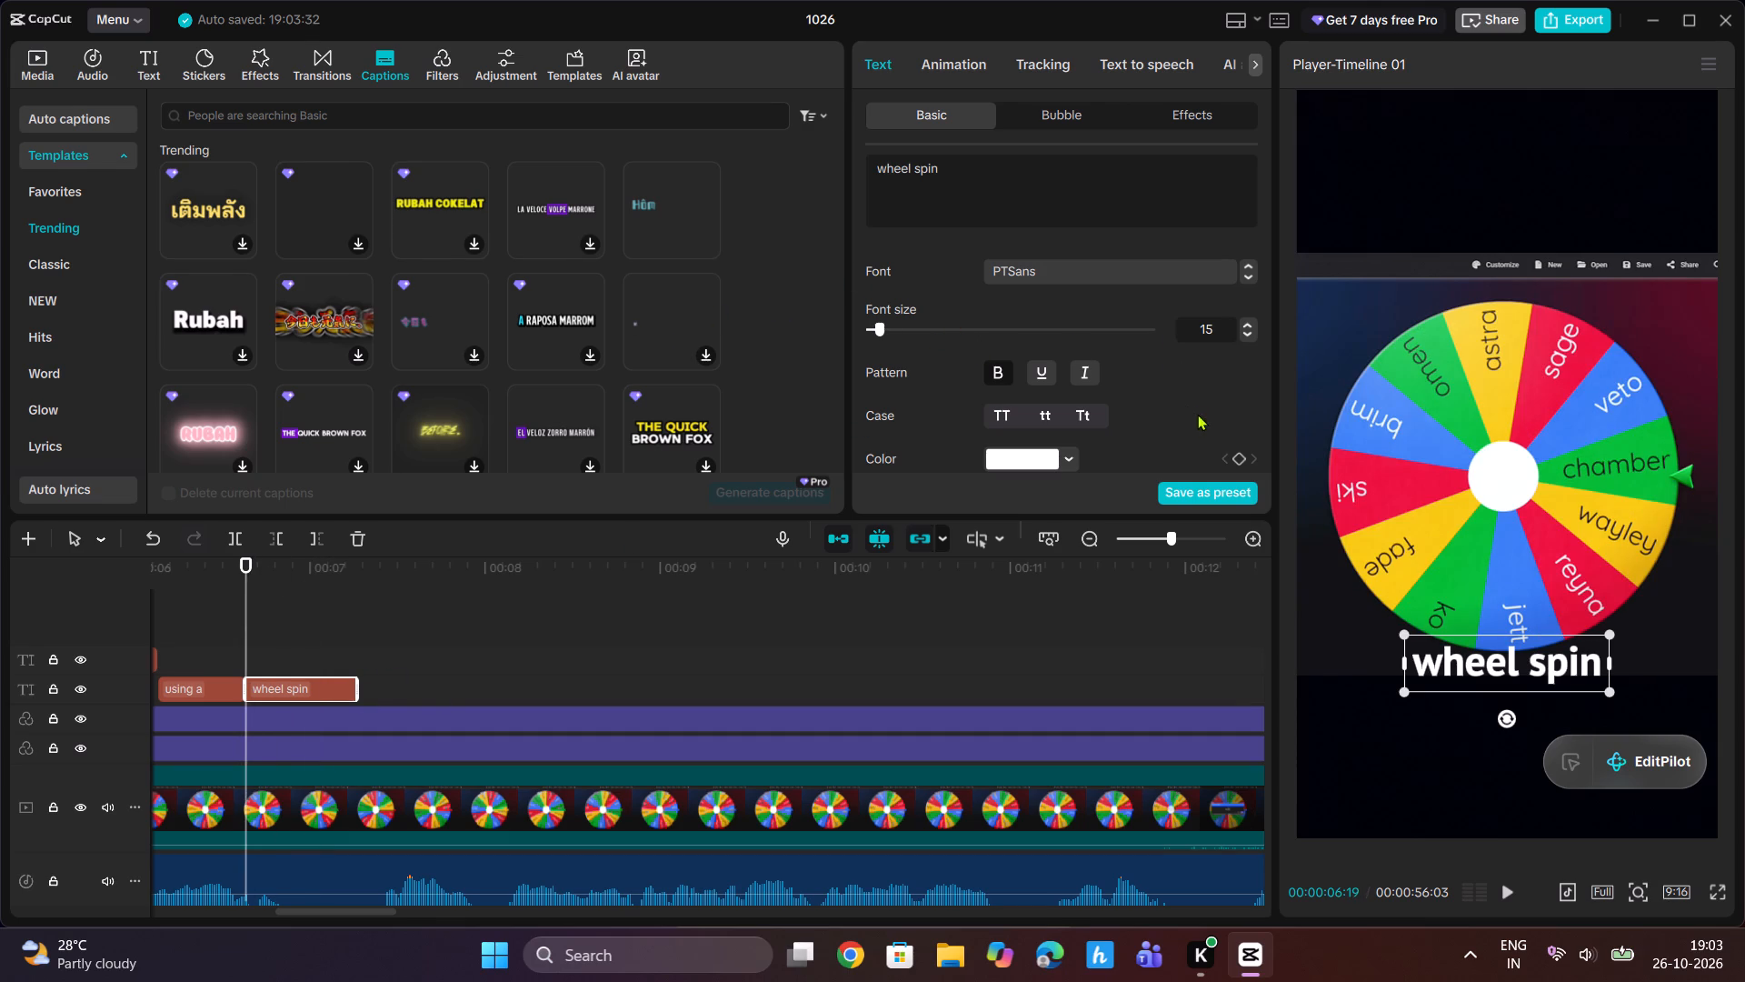
scroll(1227, 451, down, 2)
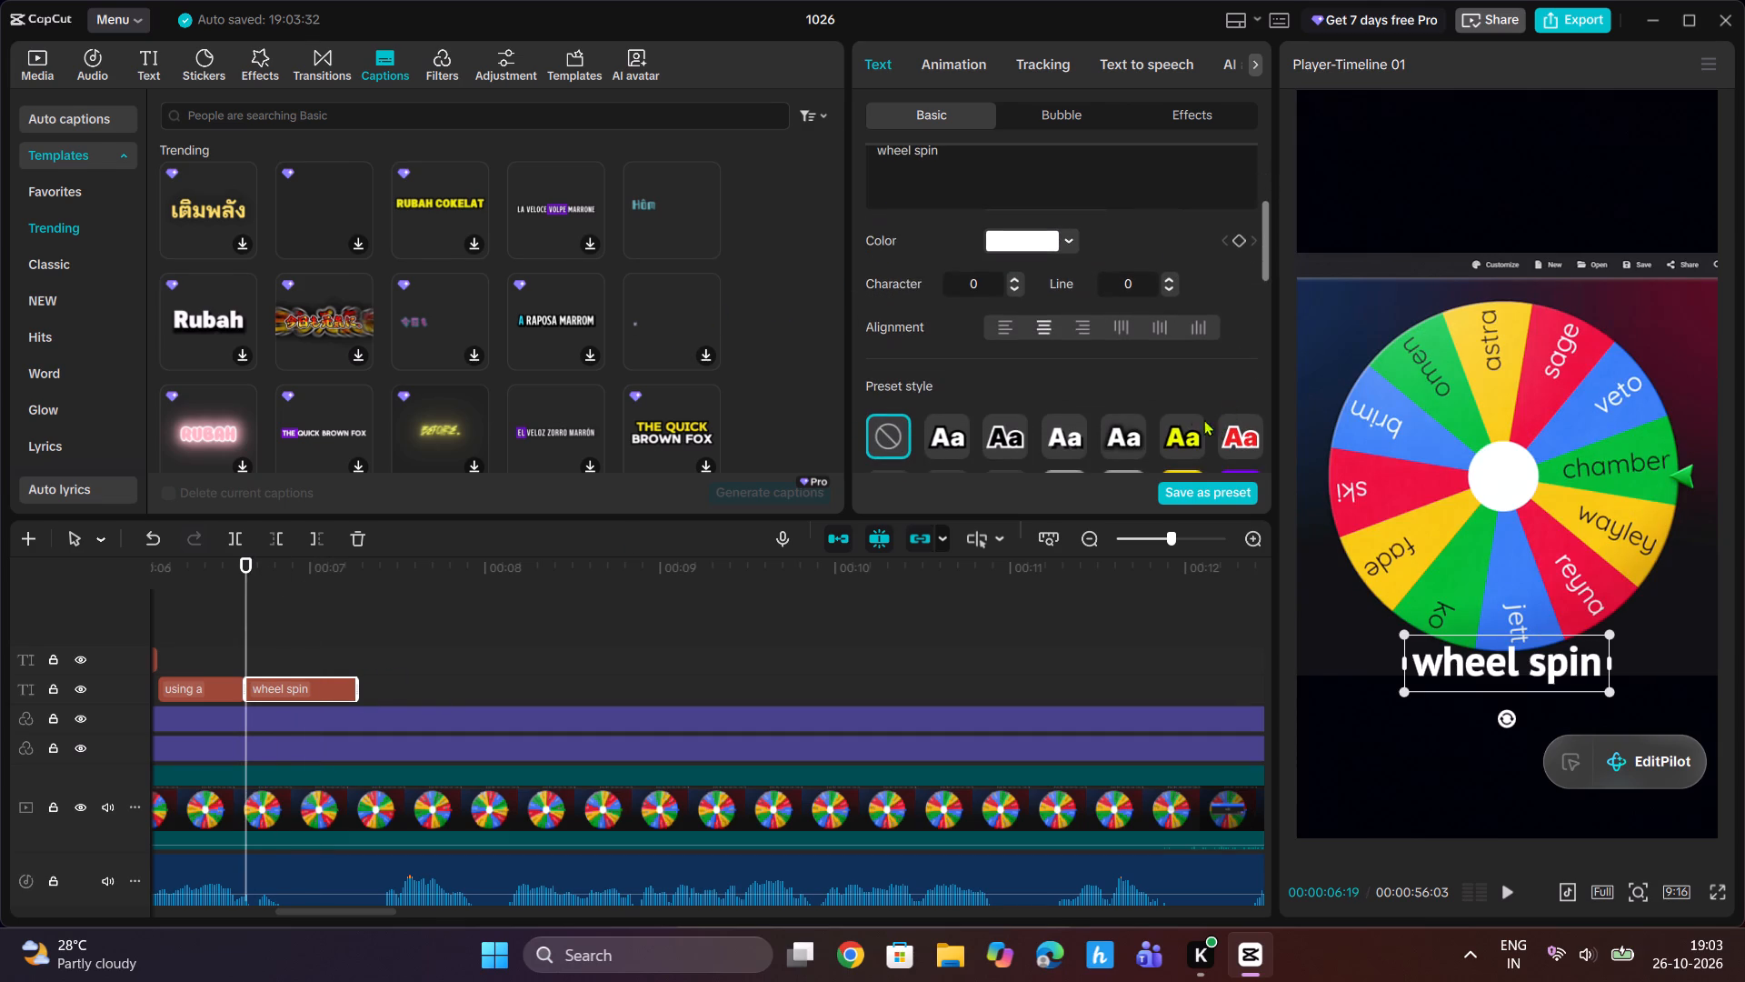
scroll(1058, 360, down, 4)
scroll(1056, 363, up, 1)
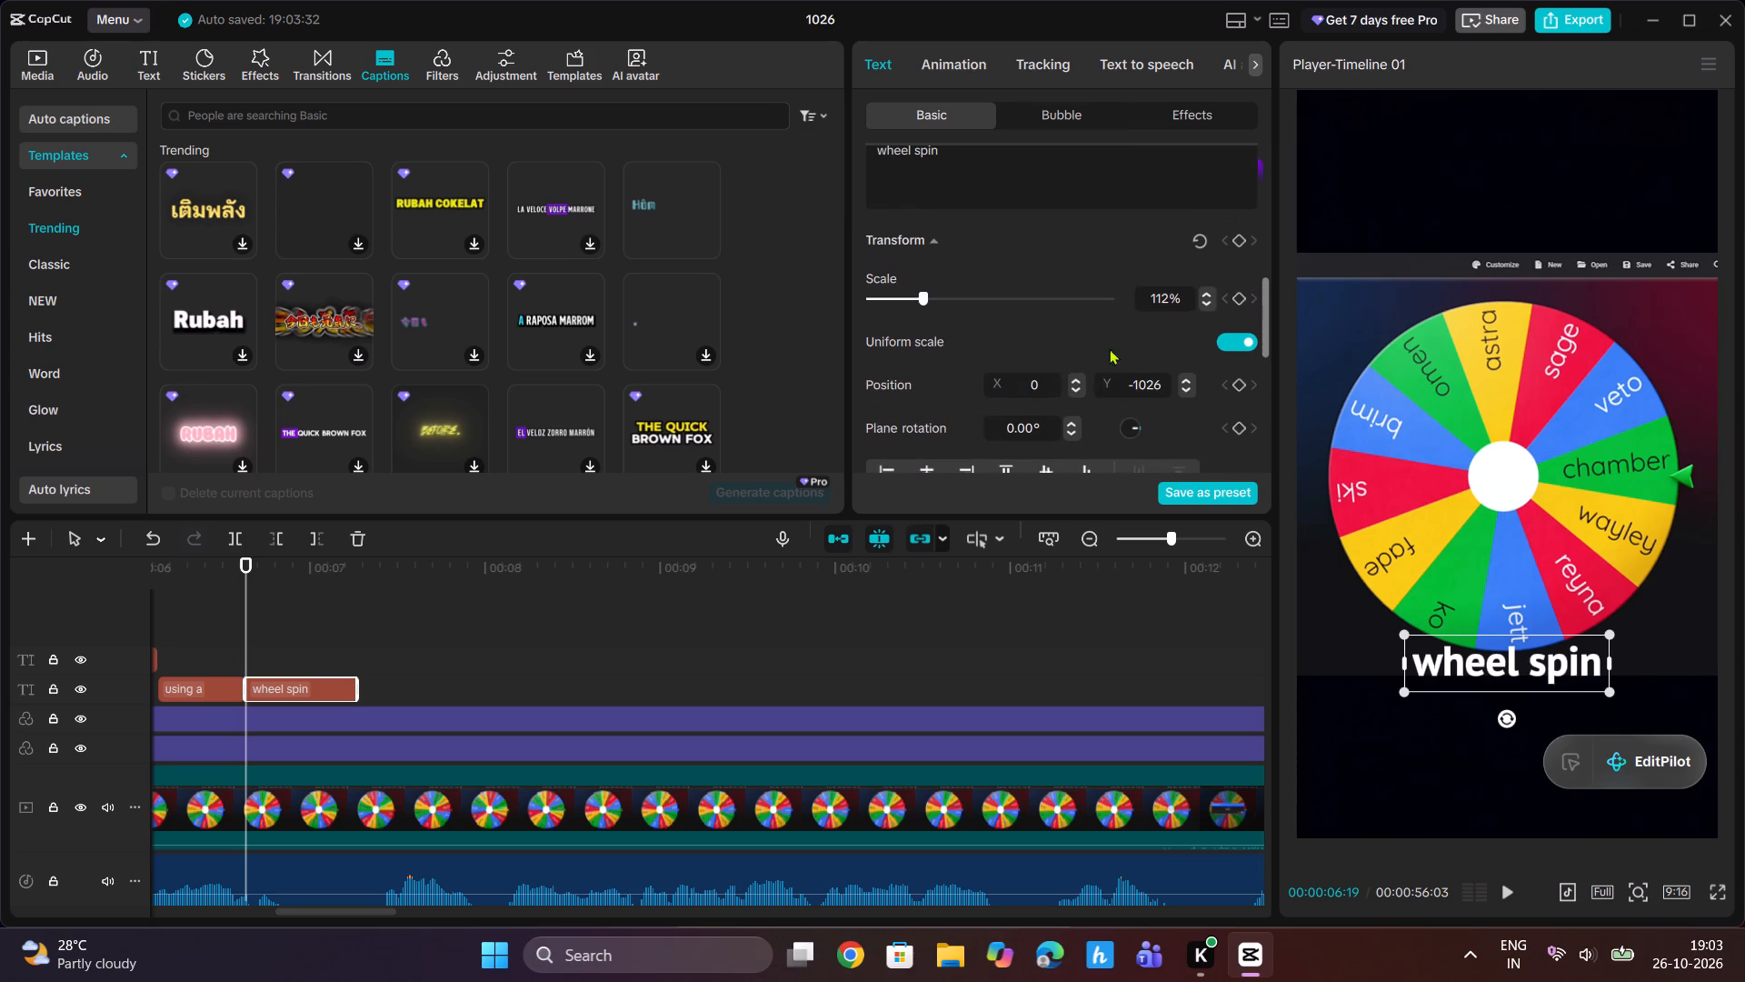
click(1234, 299)
Enlarge "wheel spin" to 500% at 00:00:07:06 and trim the clip's end to that point.
drag(251, 560, 352, 571)
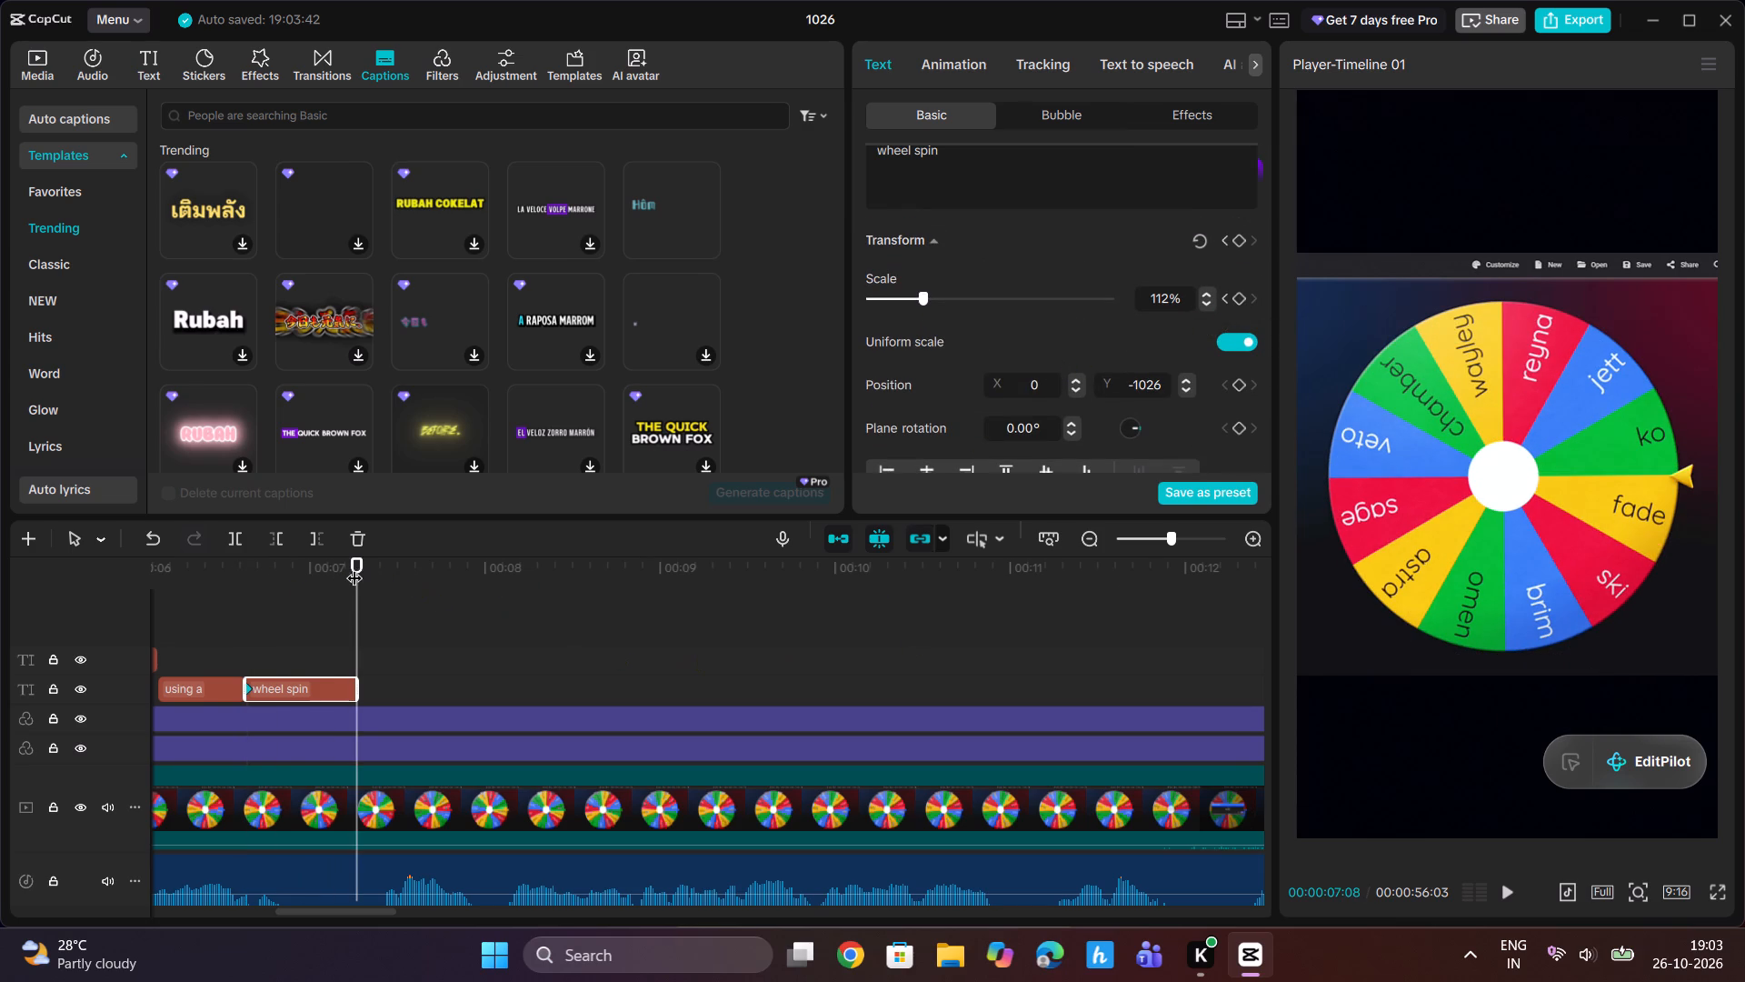
drag(354, 566, 344, 580)
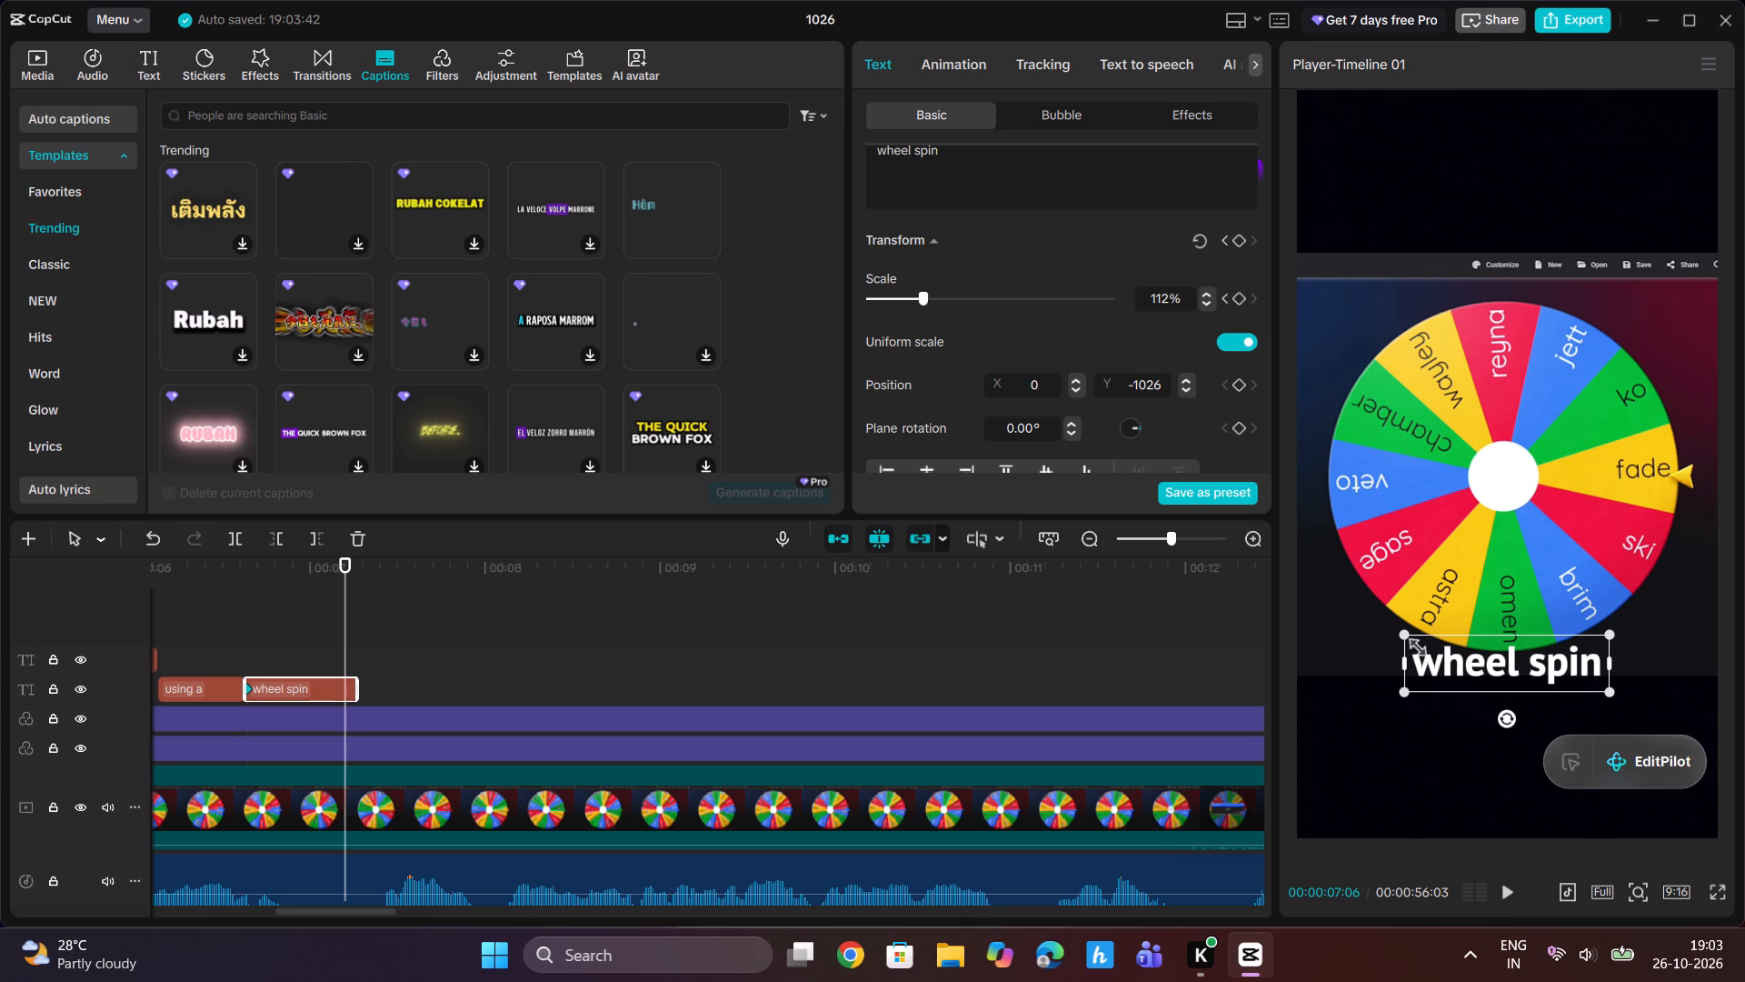
drag(1396, 638, 682, 566)
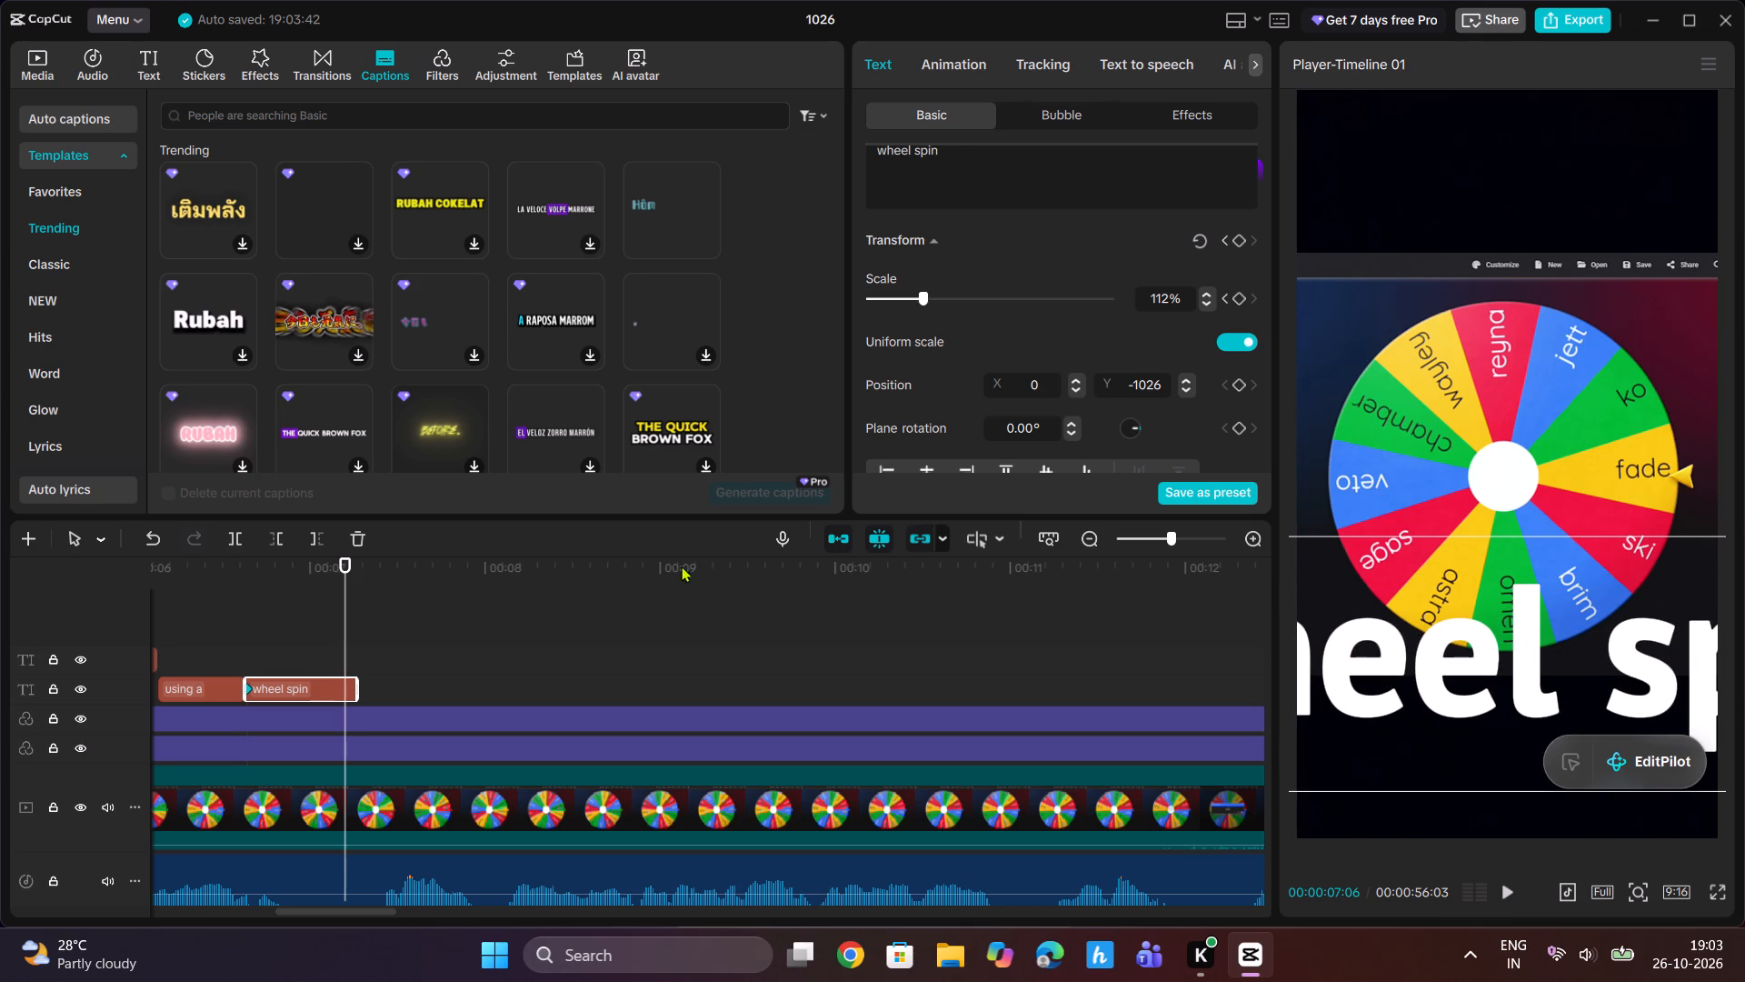
drag(682, 566, 648, 565)
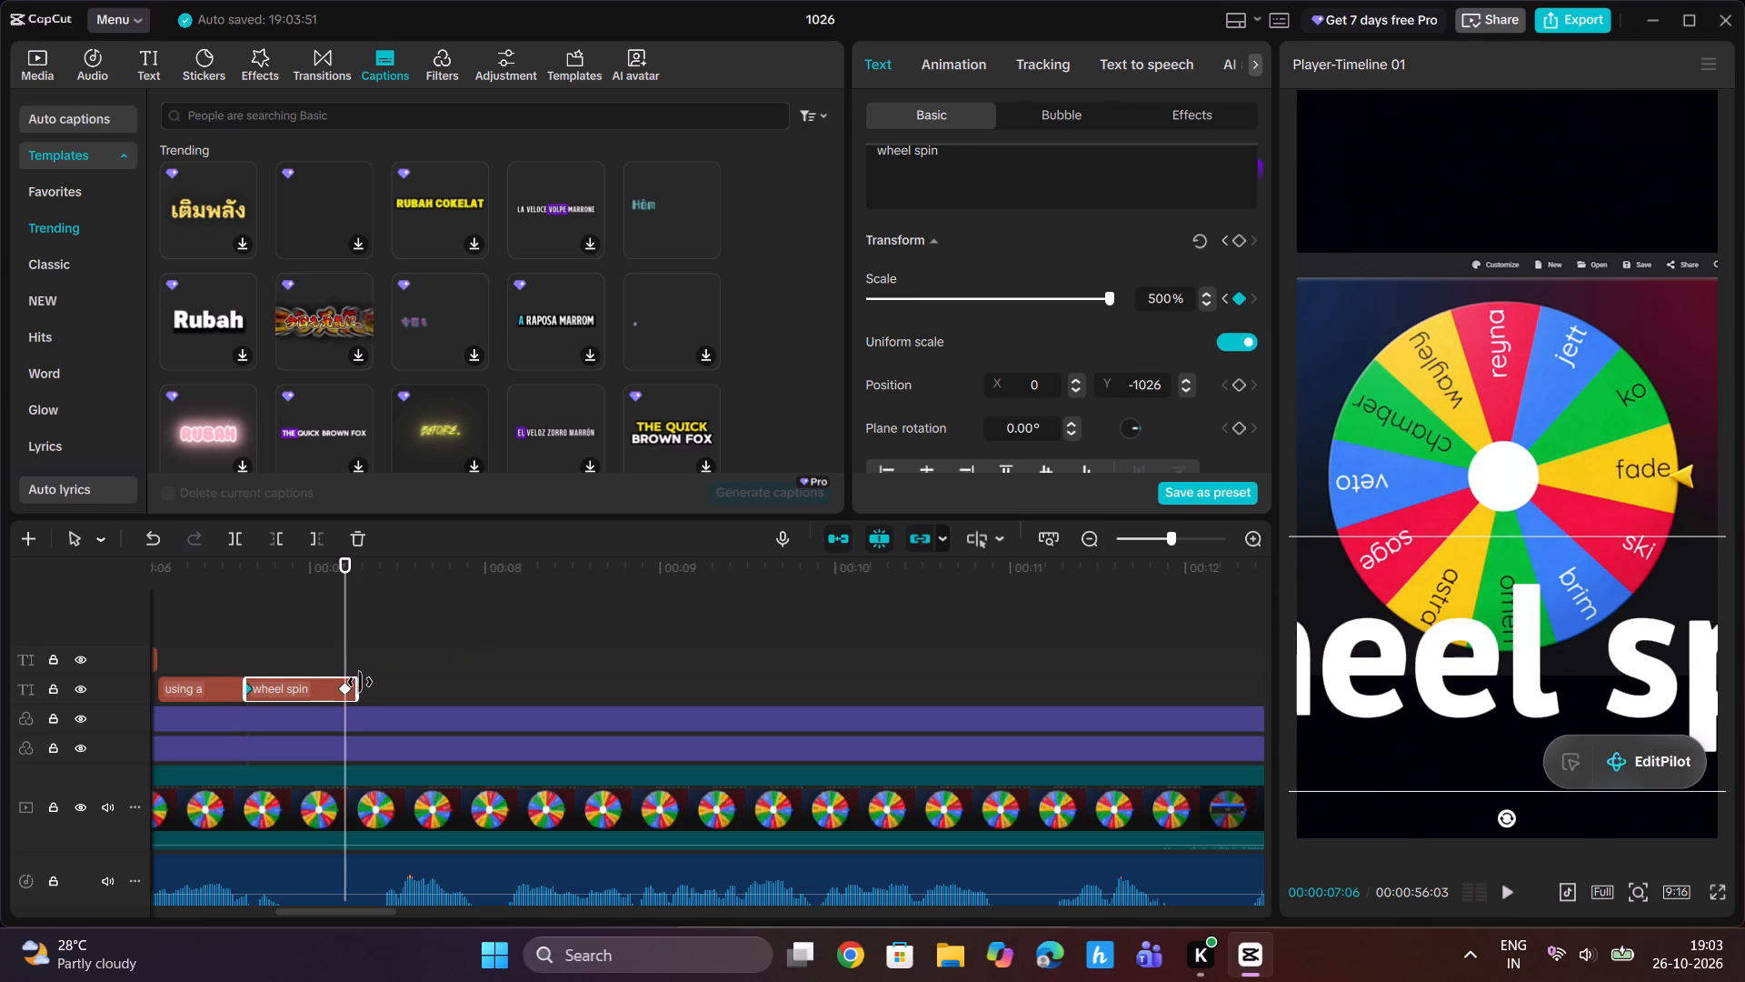
drag(360, 682, 347, 685)
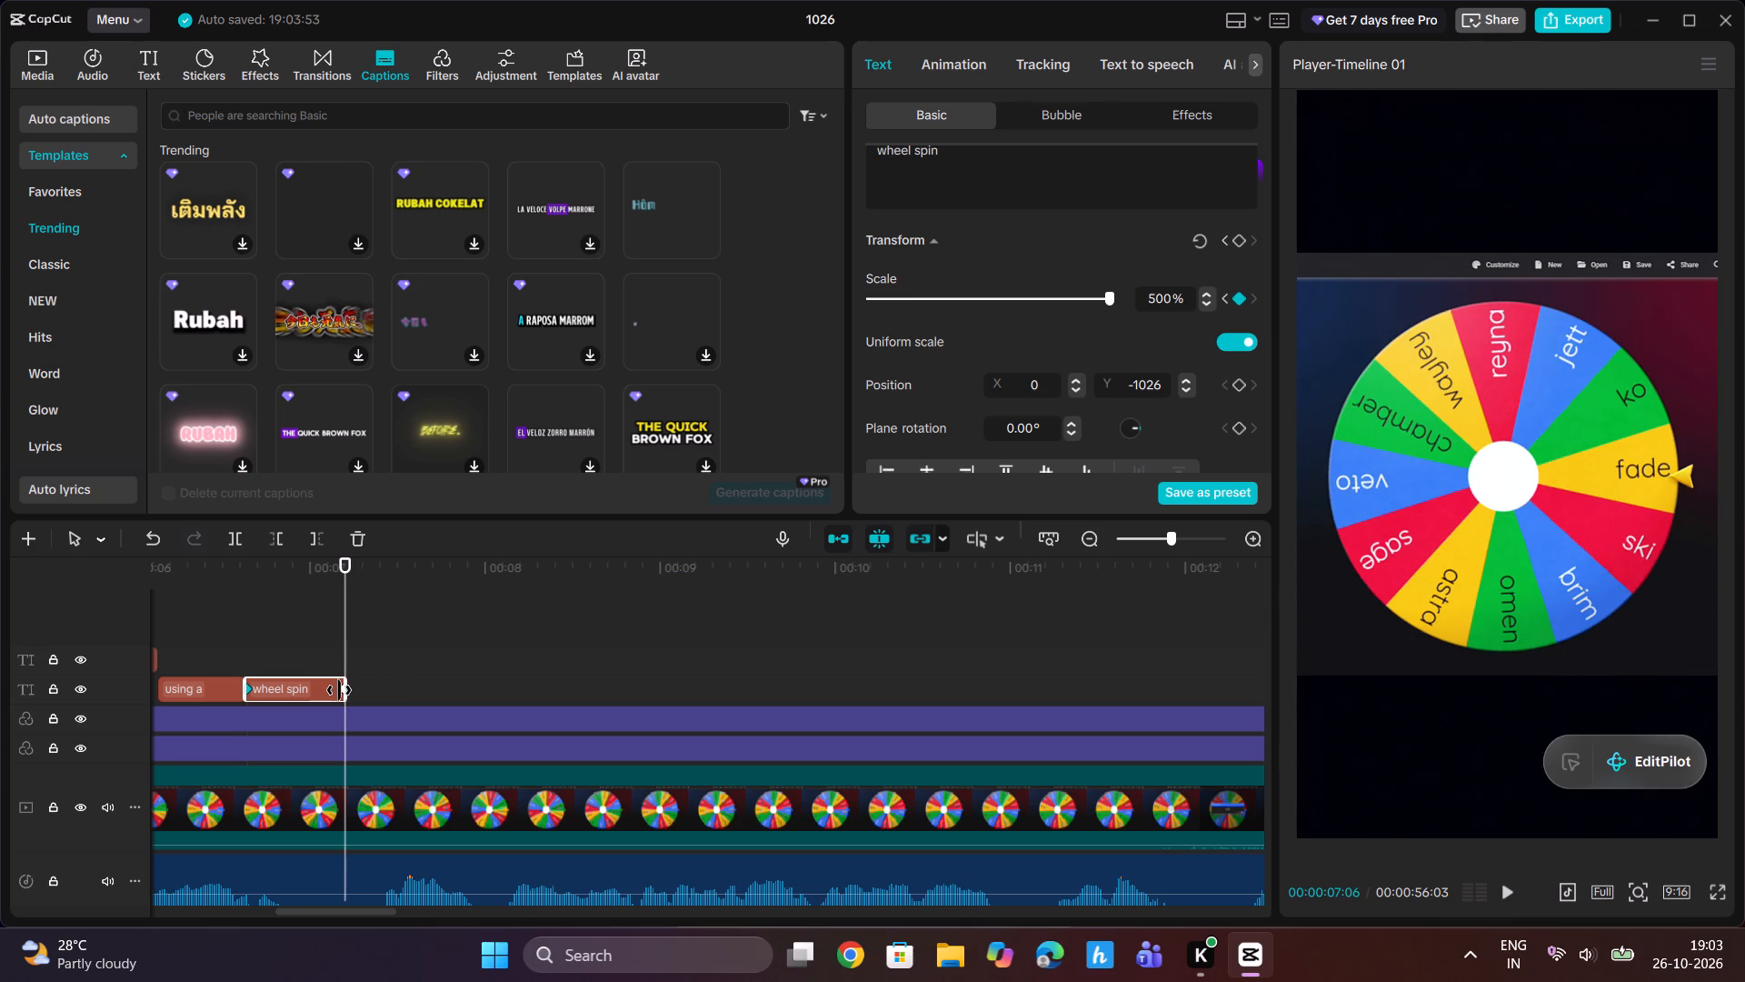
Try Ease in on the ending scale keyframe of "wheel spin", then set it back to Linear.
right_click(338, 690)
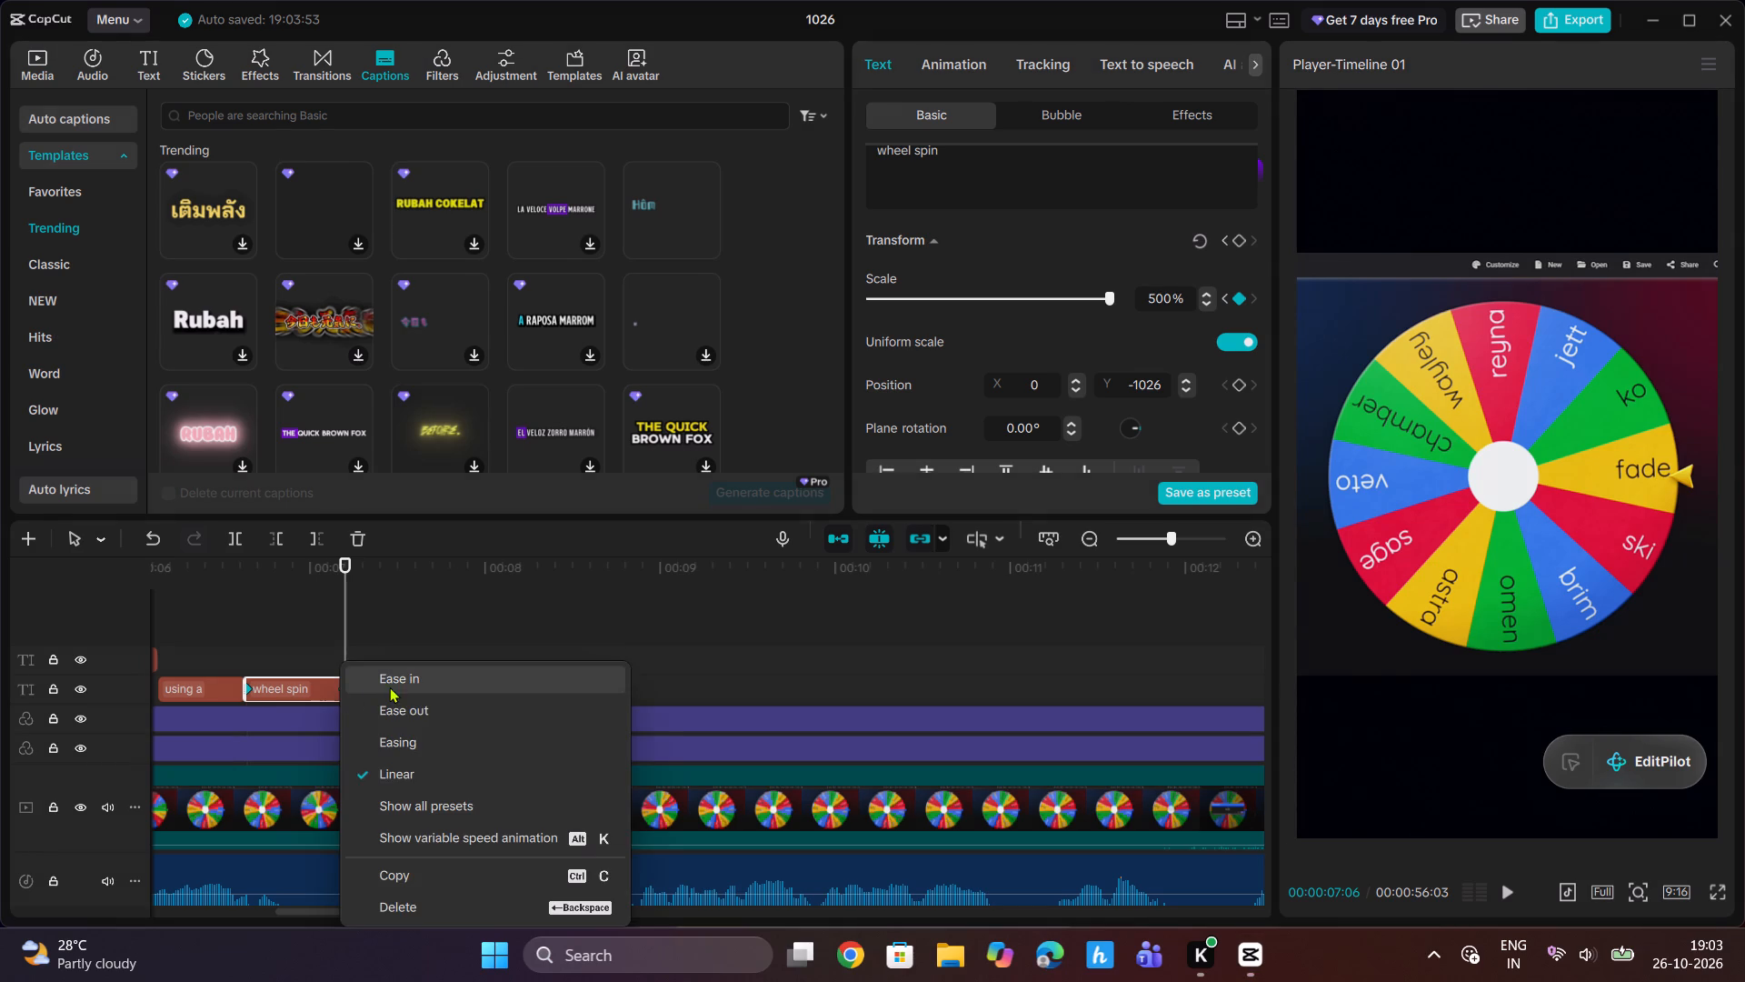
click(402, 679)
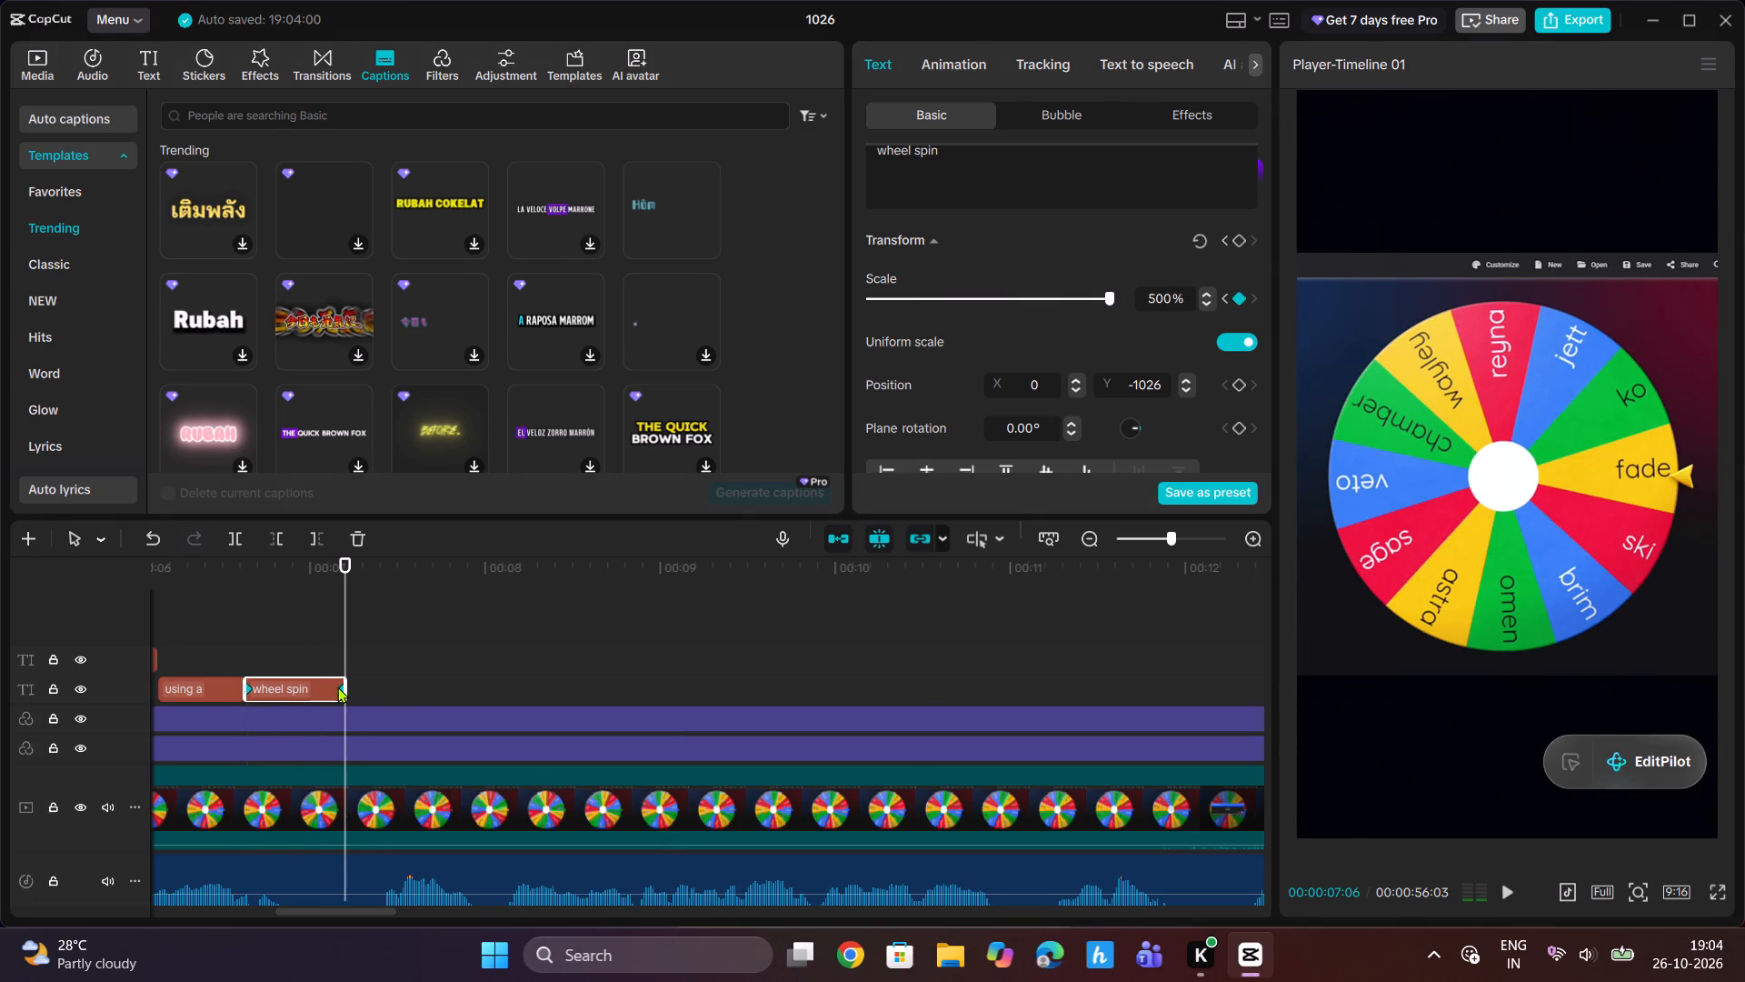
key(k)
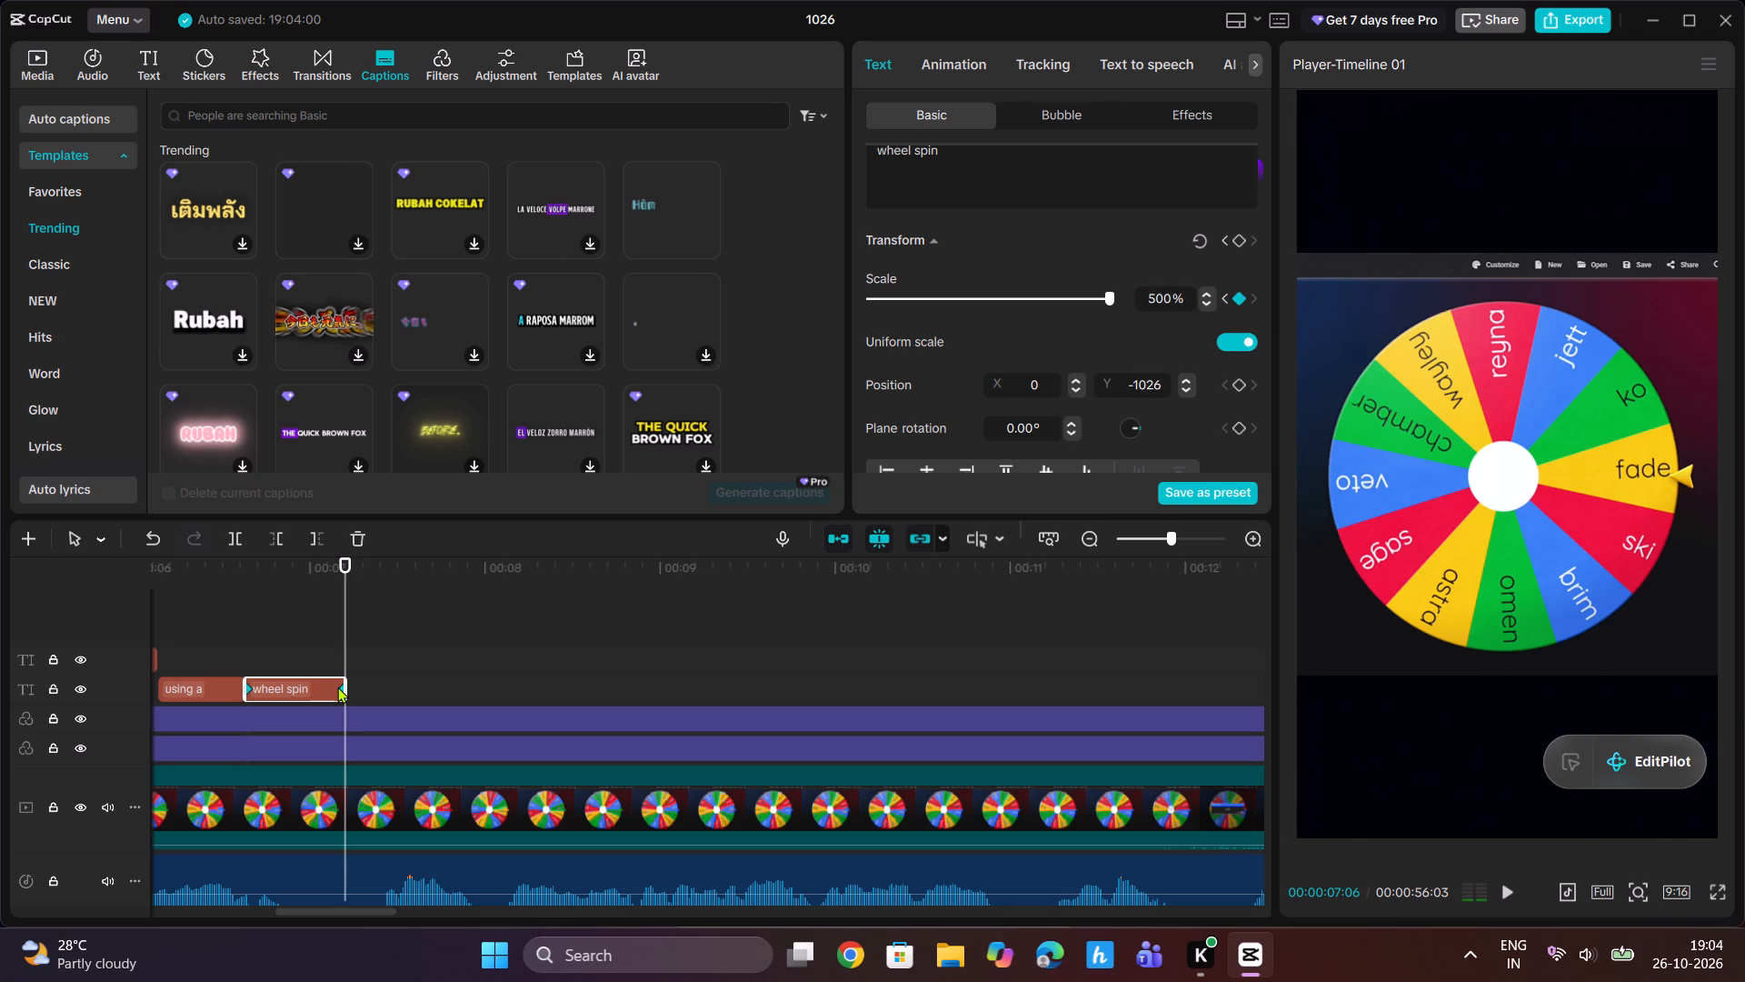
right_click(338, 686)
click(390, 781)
Show the variable speed animation graph for the "wheel spin" text clip.
right_click(336, 683)
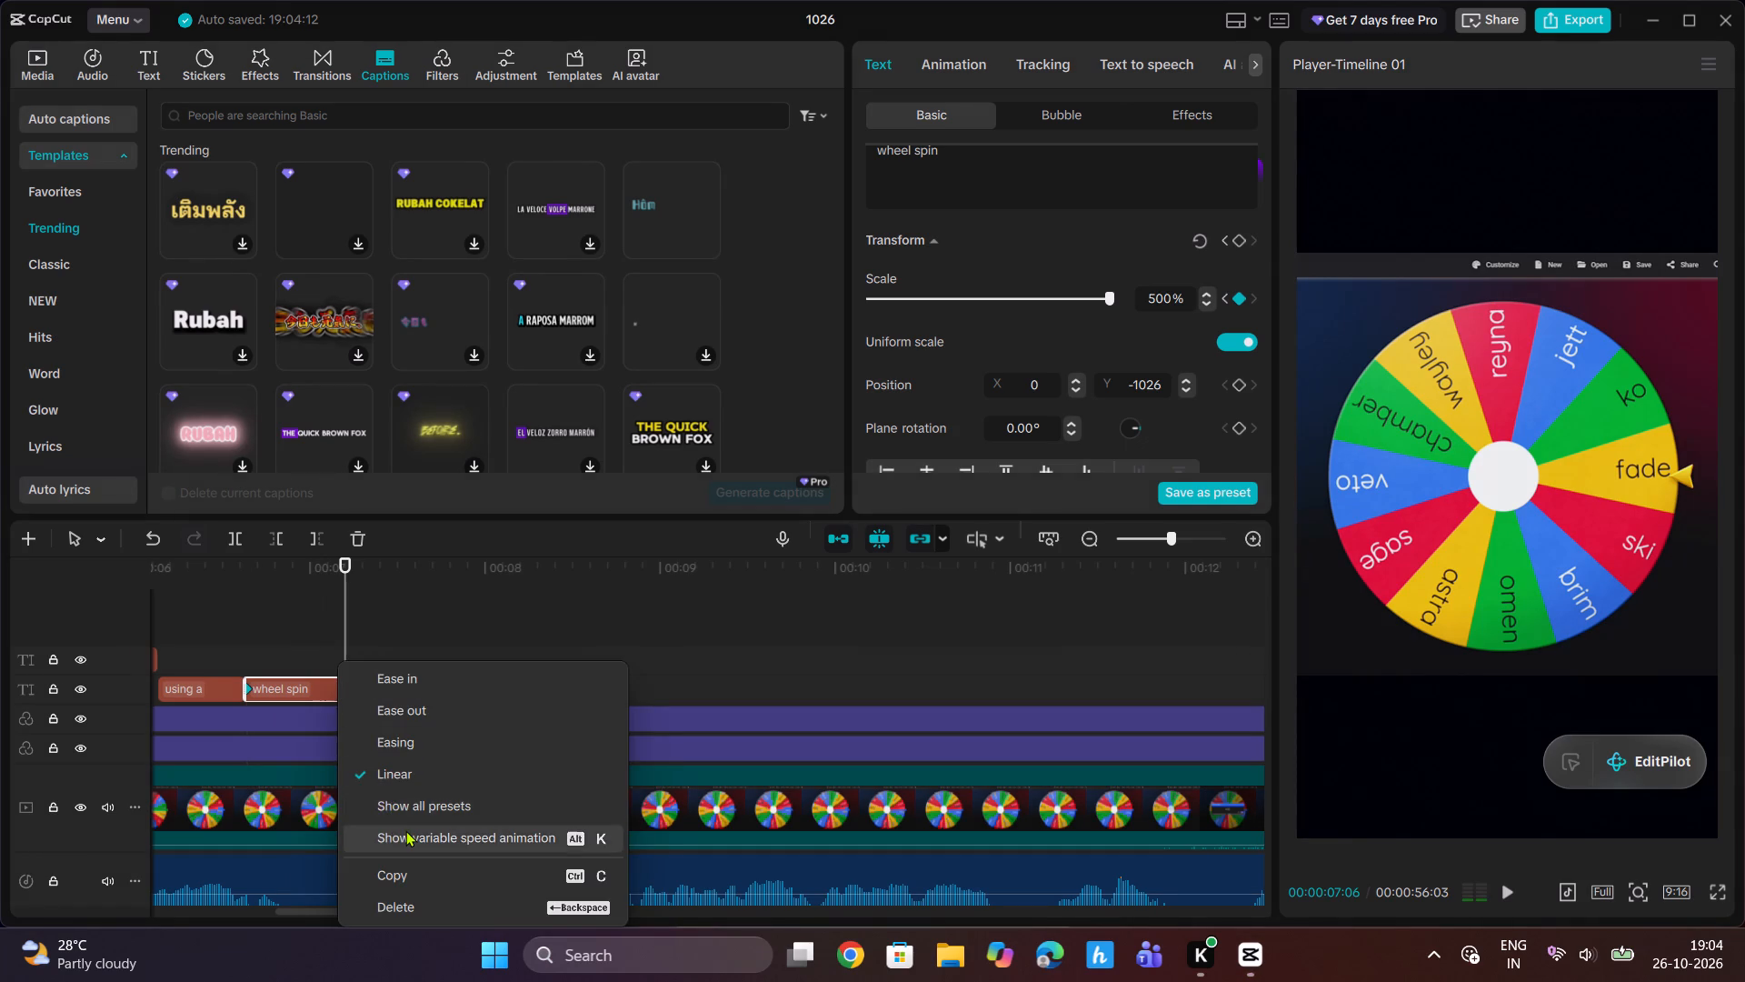
click(406, 830)
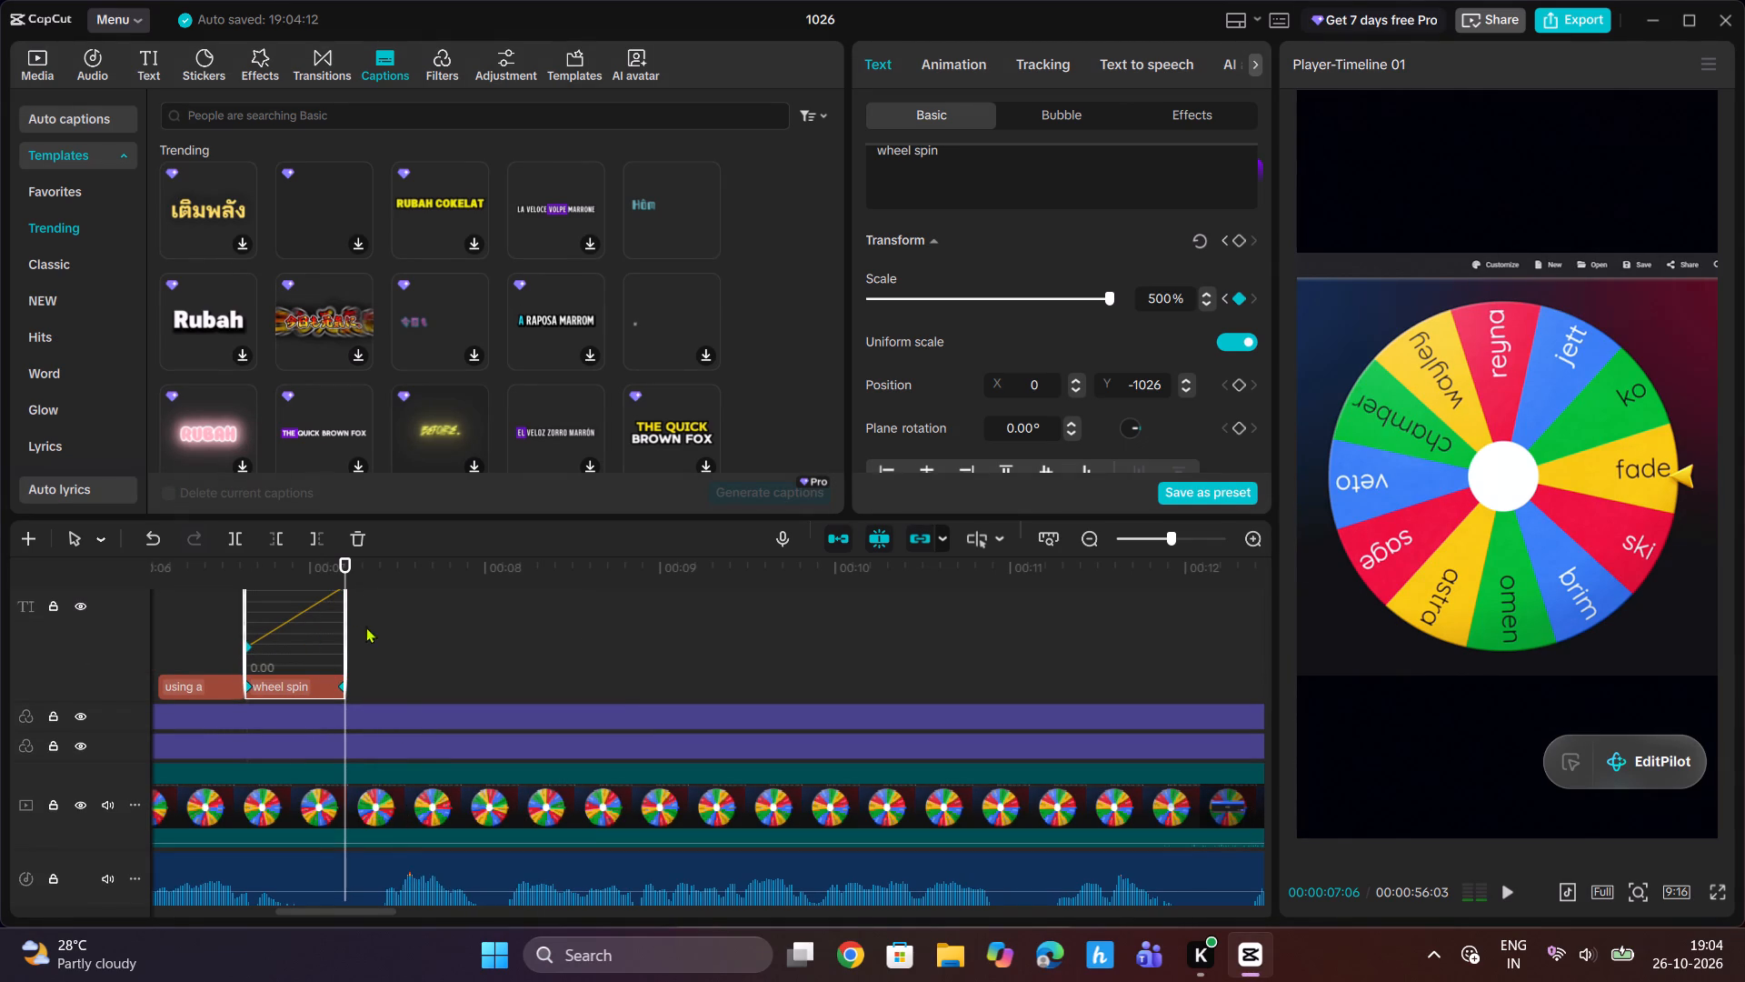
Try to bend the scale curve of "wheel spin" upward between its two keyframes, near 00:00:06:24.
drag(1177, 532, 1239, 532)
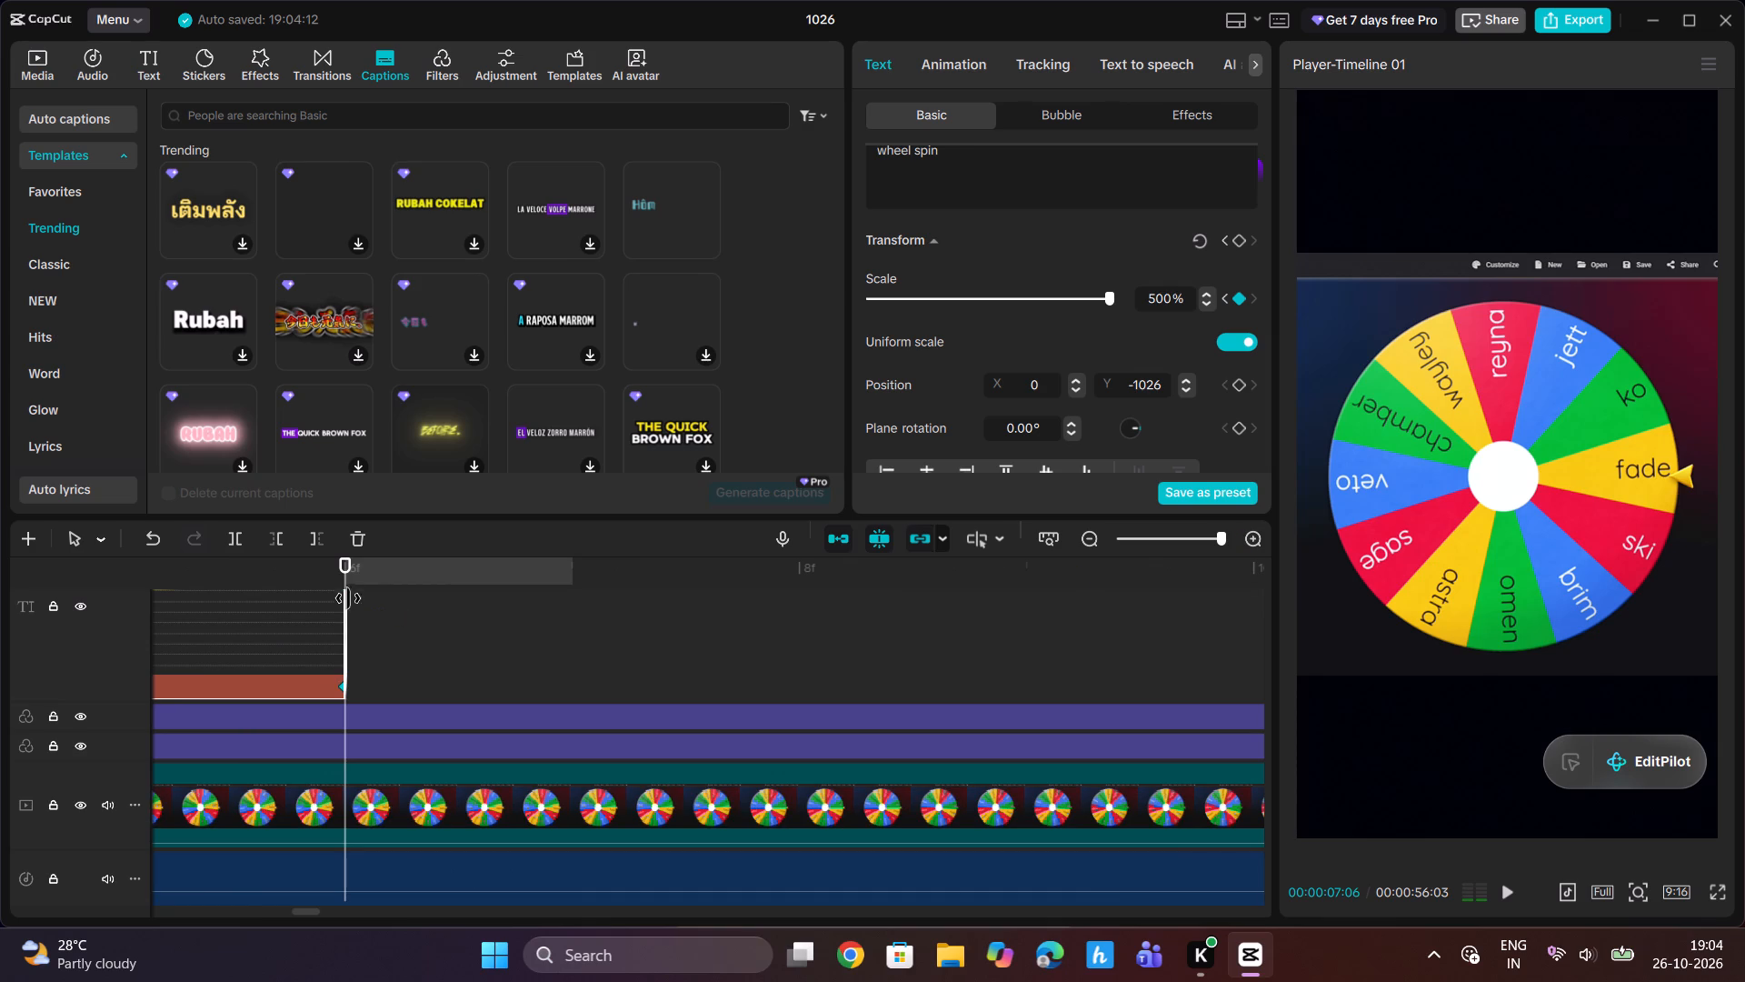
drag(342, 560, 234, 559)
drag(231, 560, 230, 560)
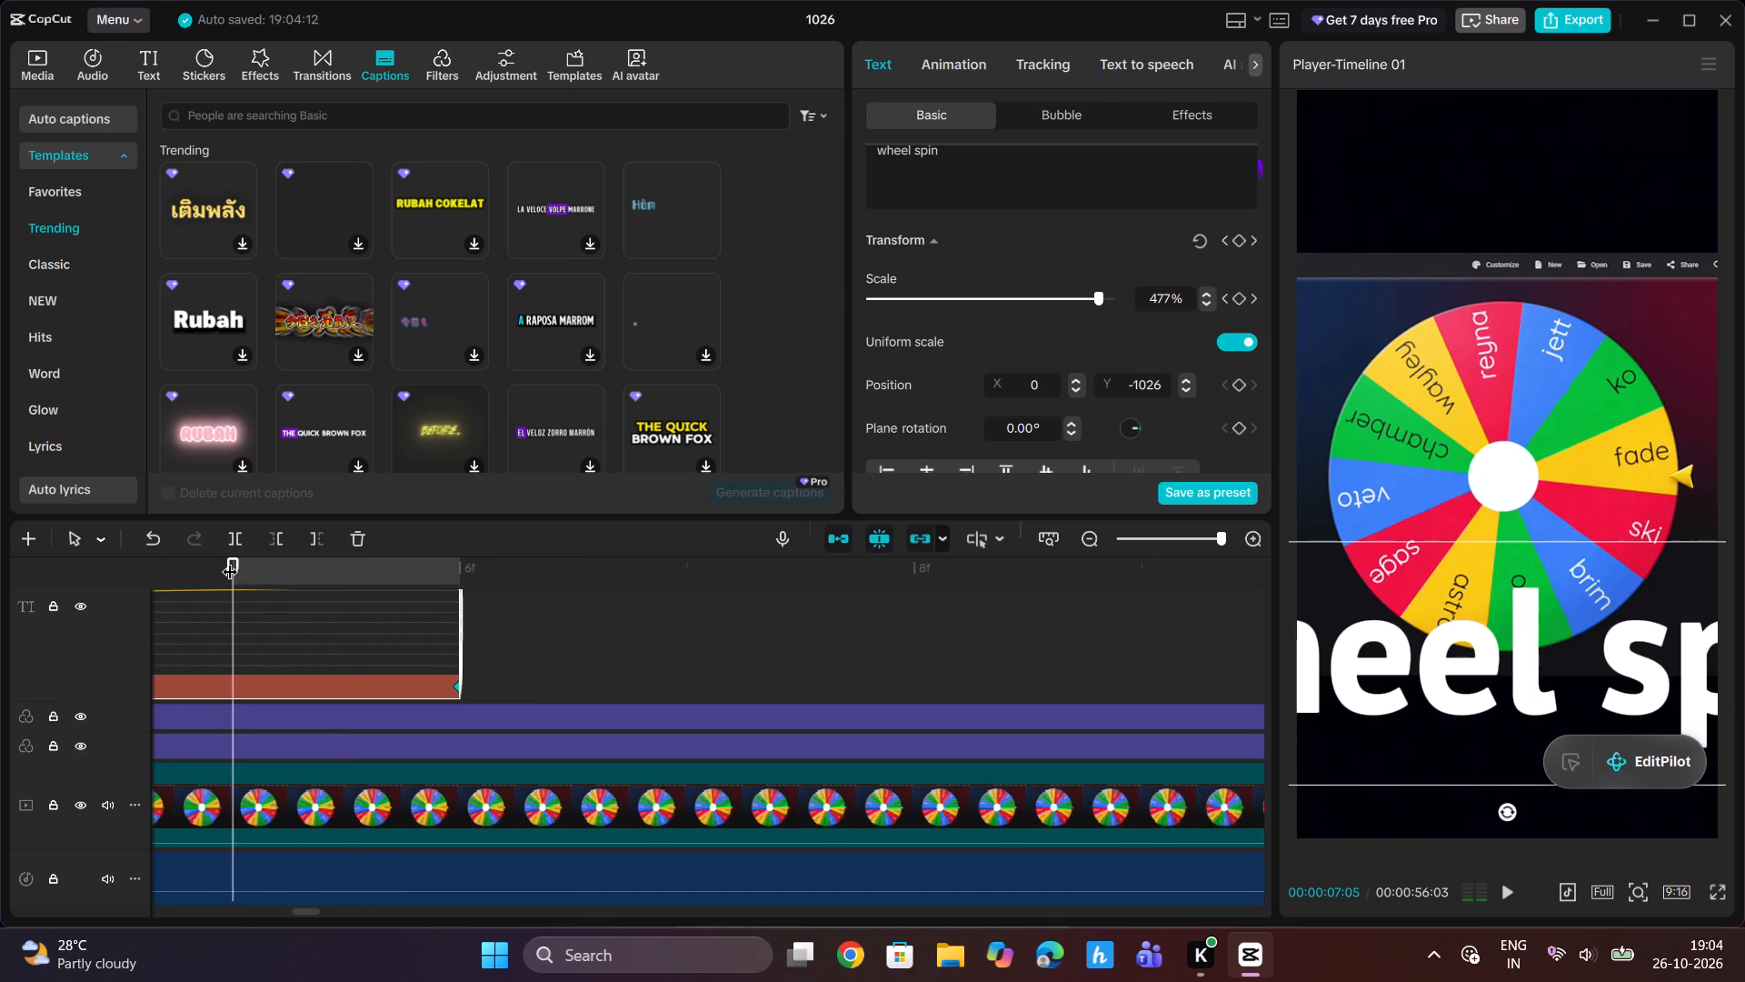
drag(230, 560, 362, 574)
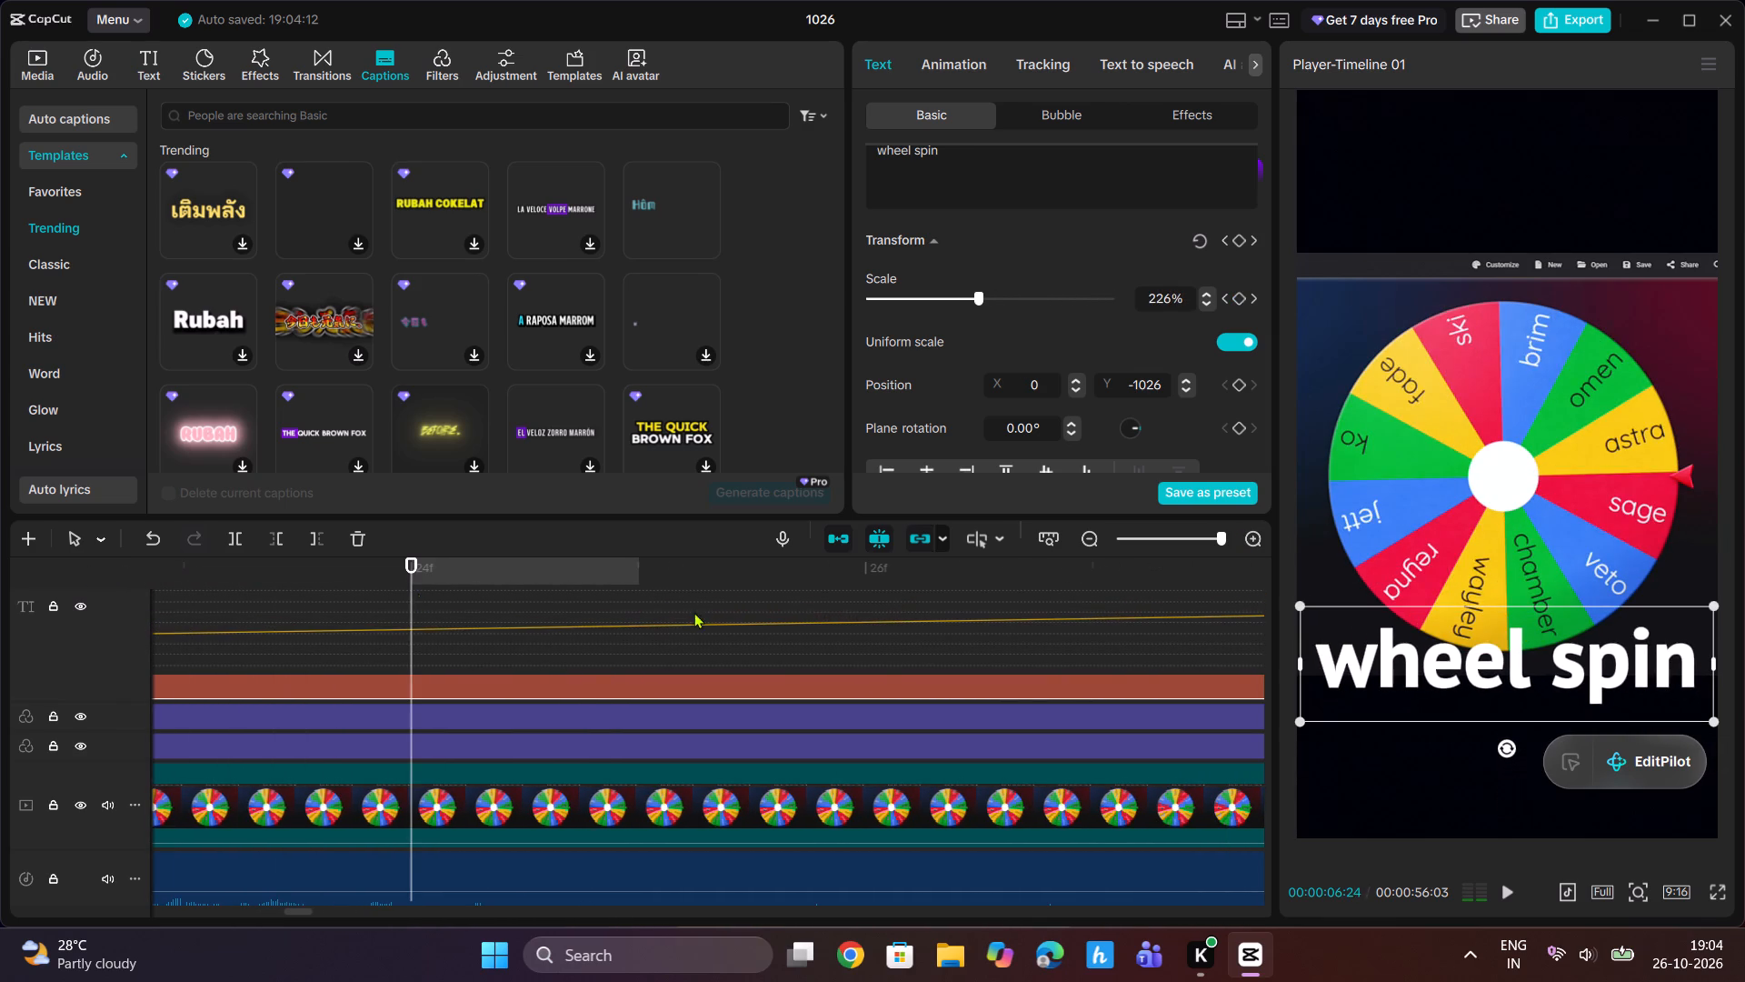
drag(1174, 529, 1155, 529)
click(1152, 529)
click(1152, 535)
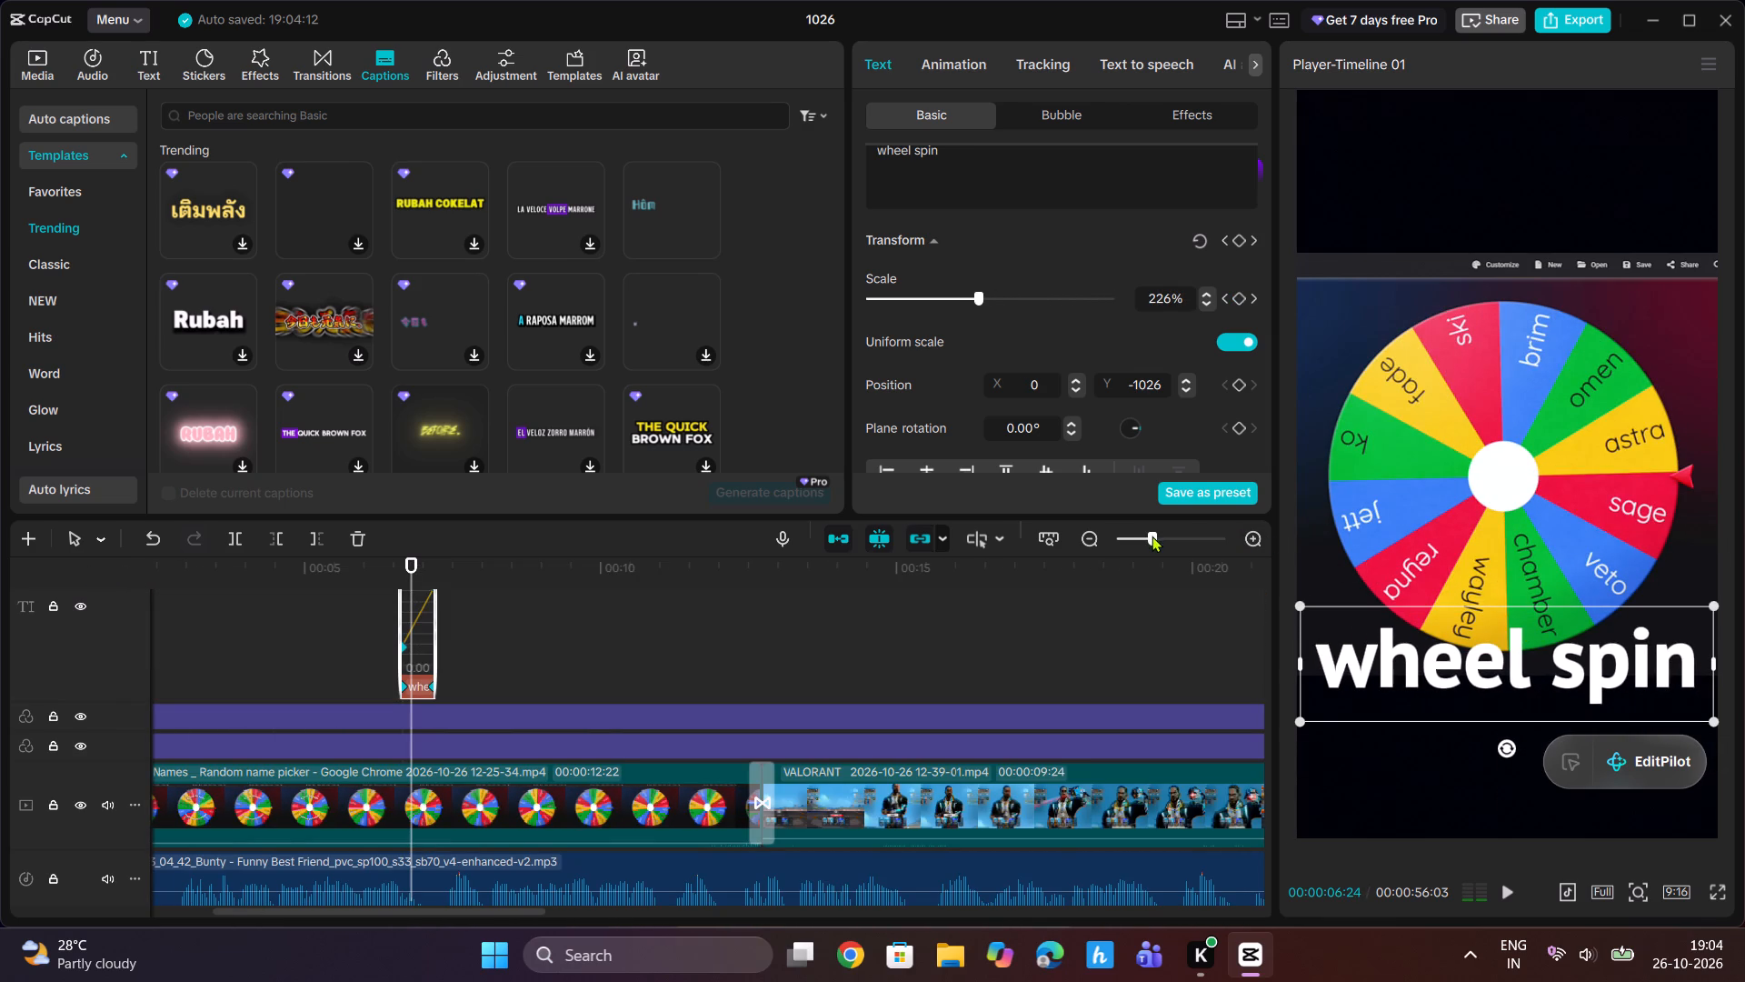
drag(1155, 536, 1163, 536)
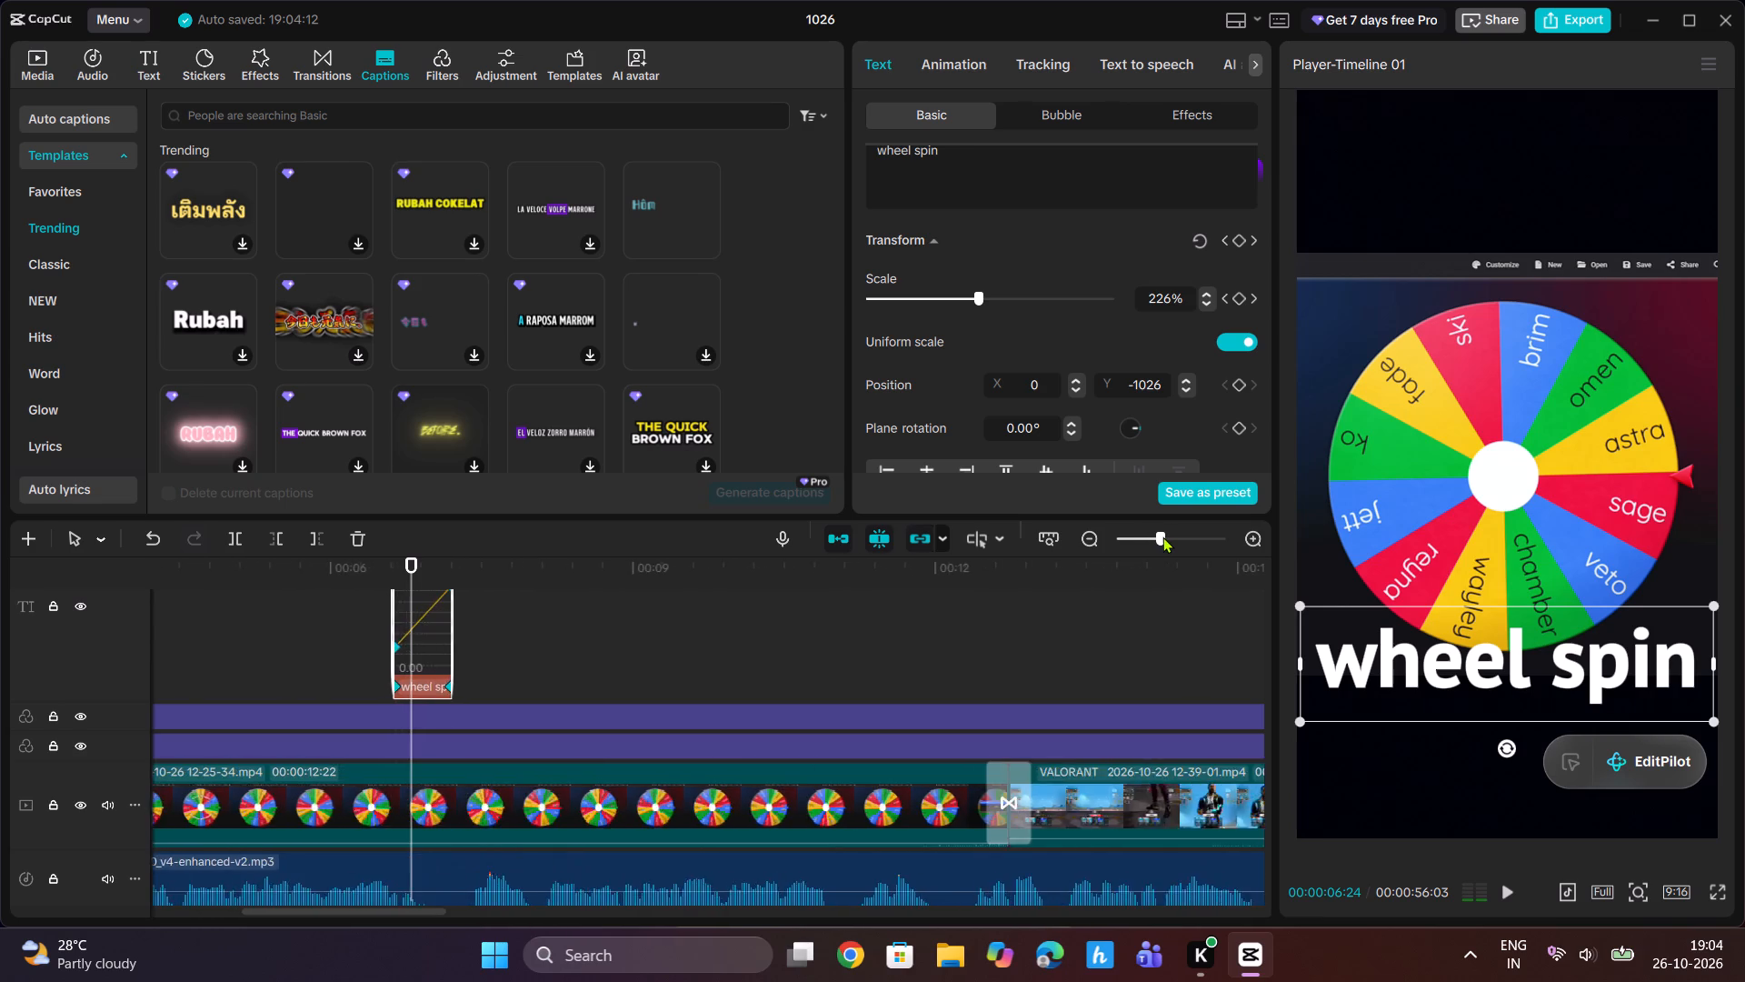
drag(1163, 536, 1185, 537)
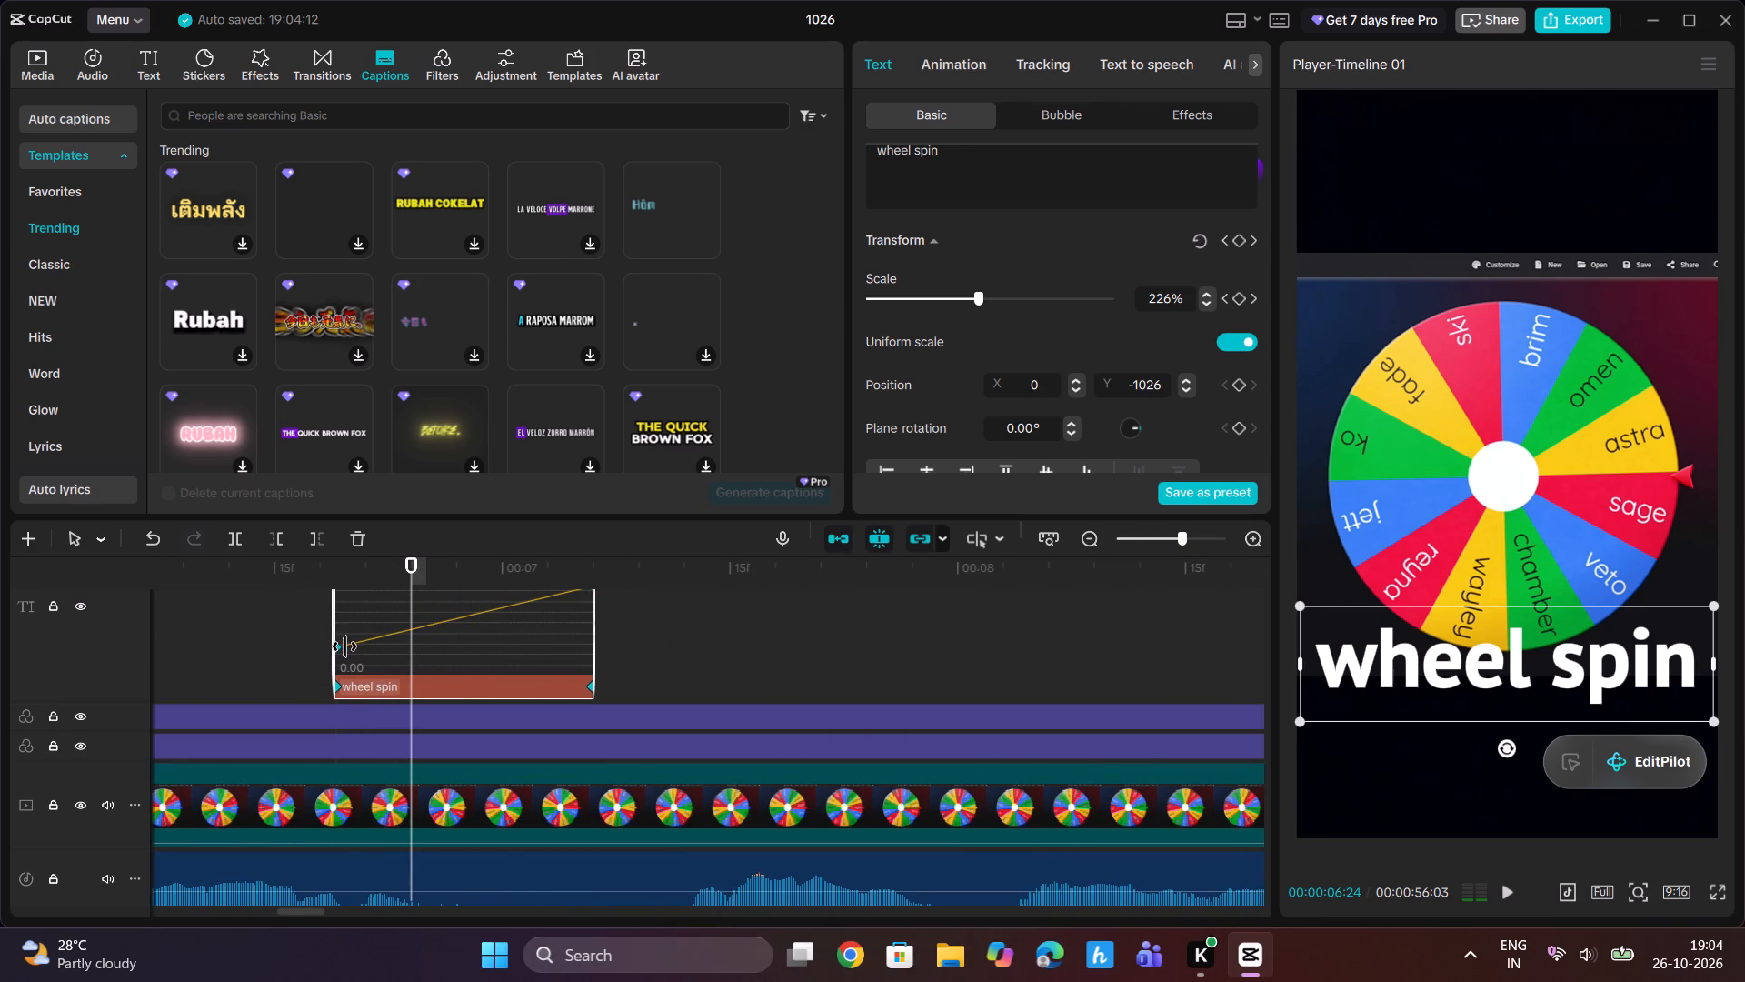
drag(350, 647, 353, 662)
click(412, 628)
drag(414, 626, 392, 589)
Add a scale keyframe to the "wheel spin" graph at 00:00:06:20, just after the starting keyframe.
scroll(542, 605, up, 3)
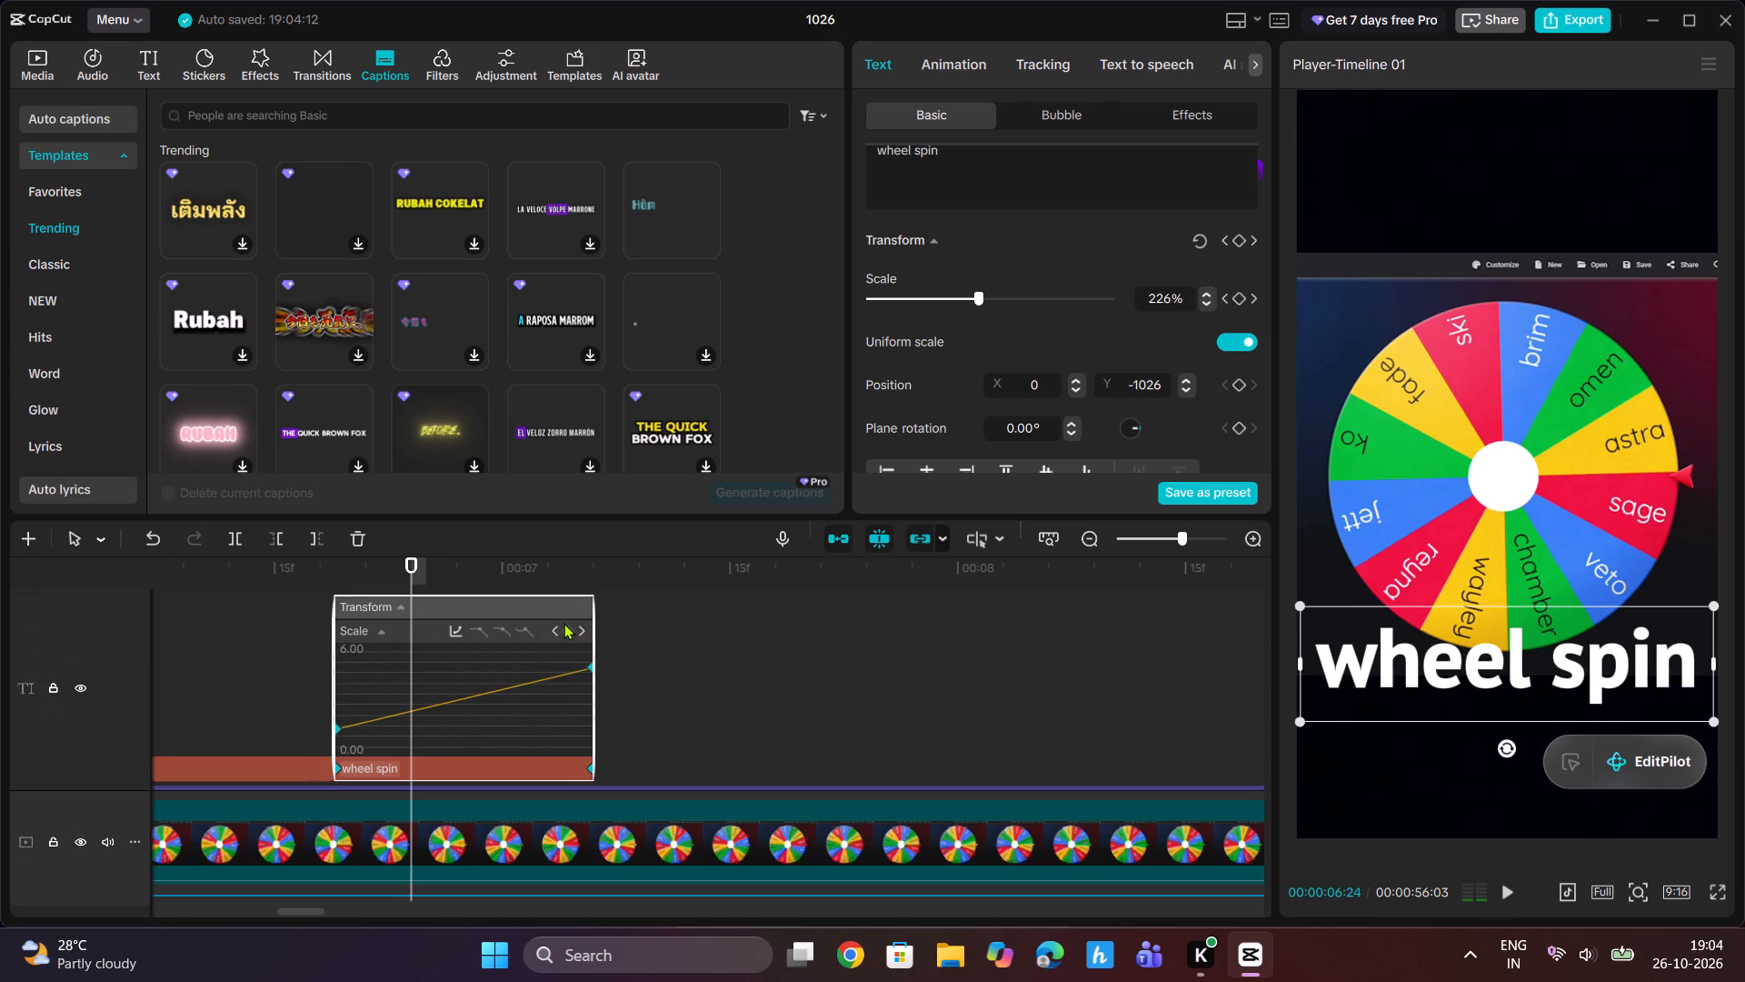
drag(409, 567, 400, 595)
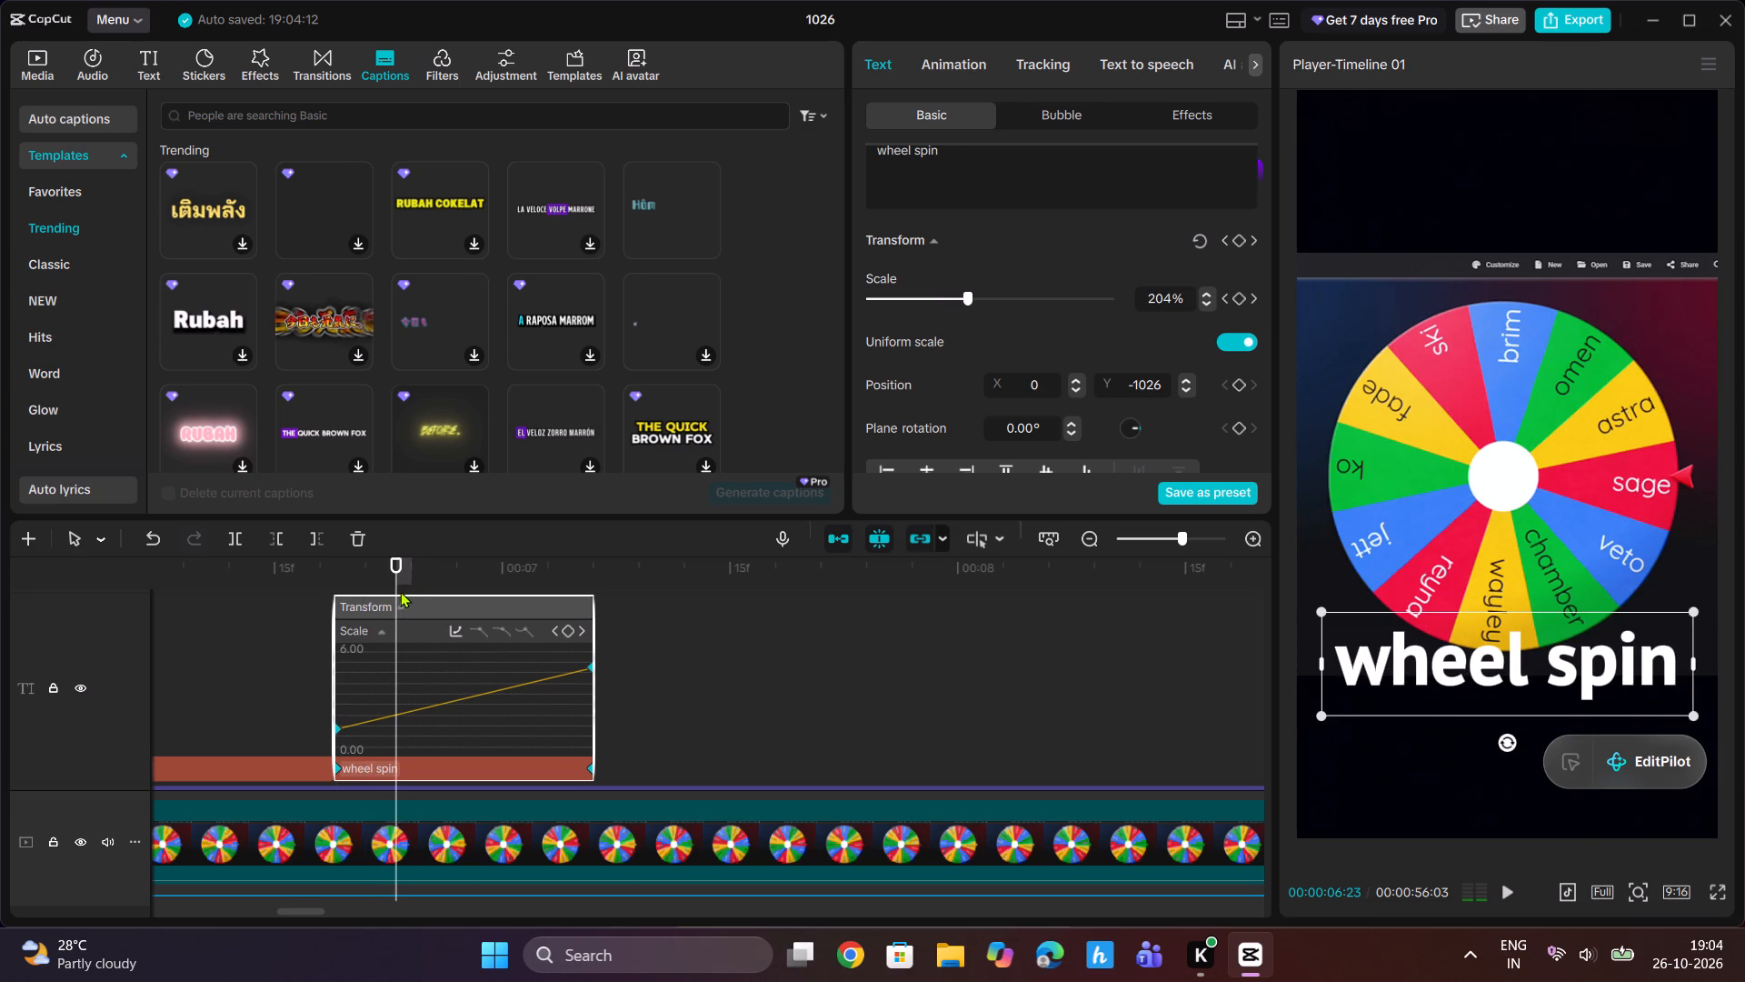
drag(390, 573, 357, 603)
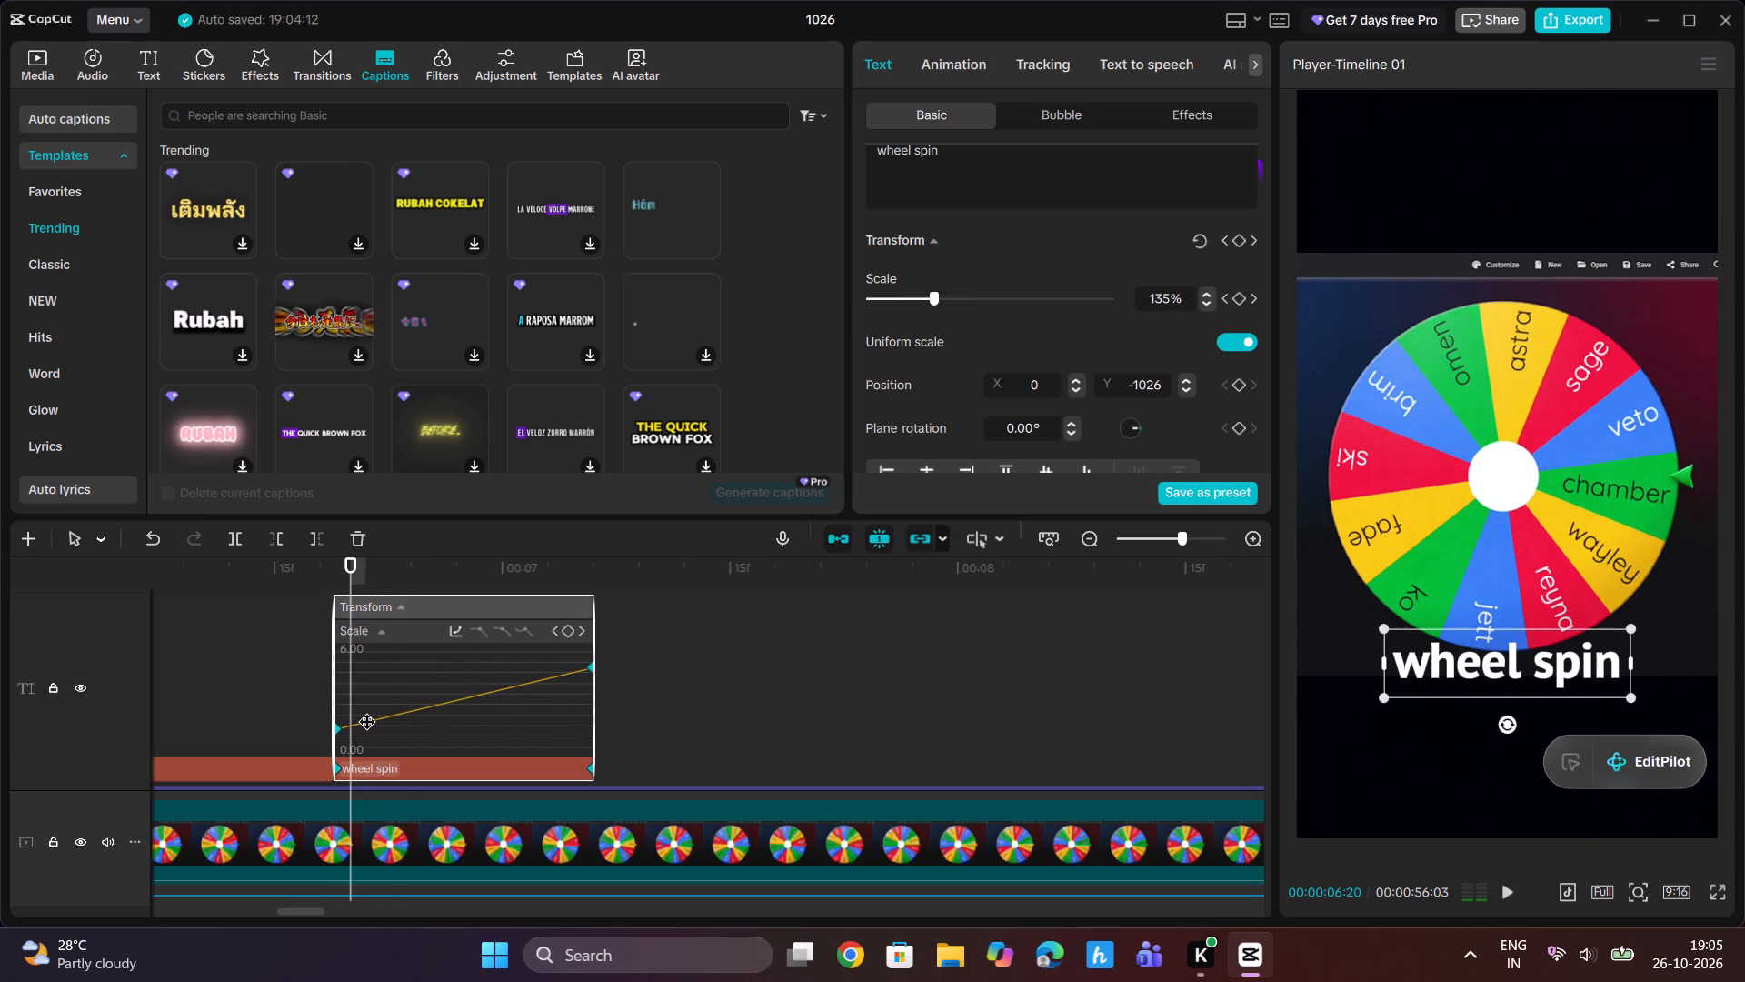
click(369, 726)
drag(370, 723, 367, 700)
click(564, 626)
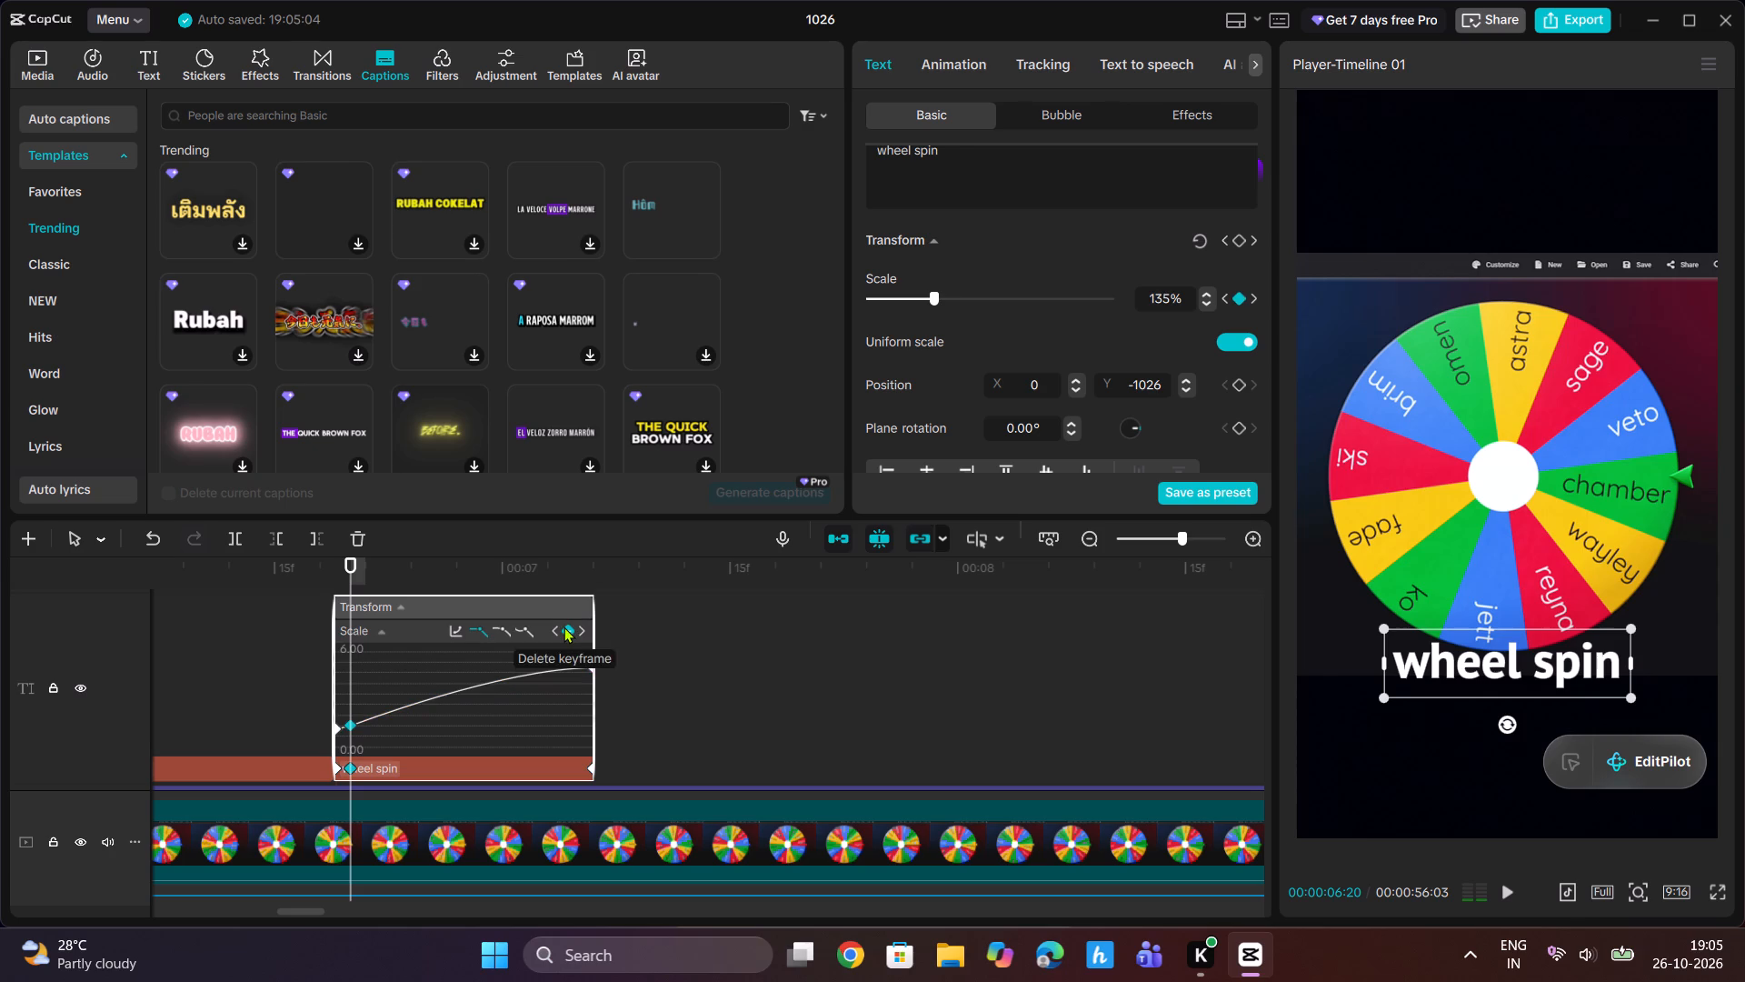
Raise the middle scale keyframe of "wheel spin" to about 849% and shift it to 00:00:06:21.
drag(352, 724, 342, 661)
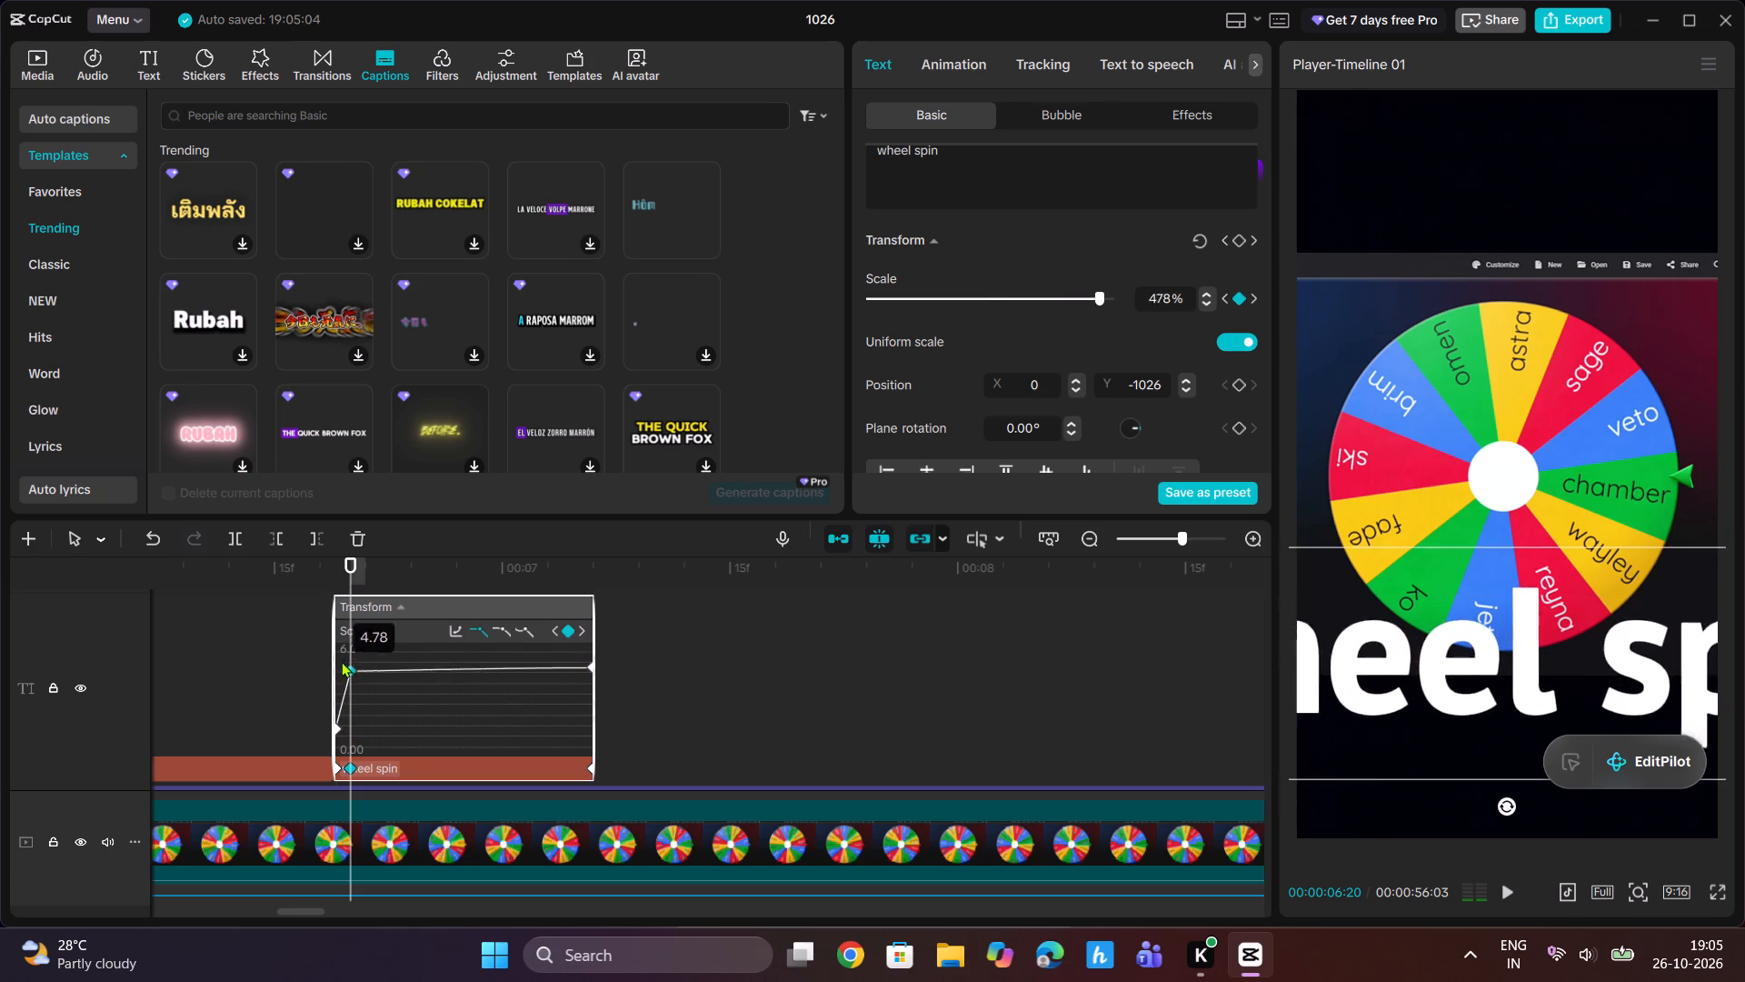
drag(342, 661, 392, 635)
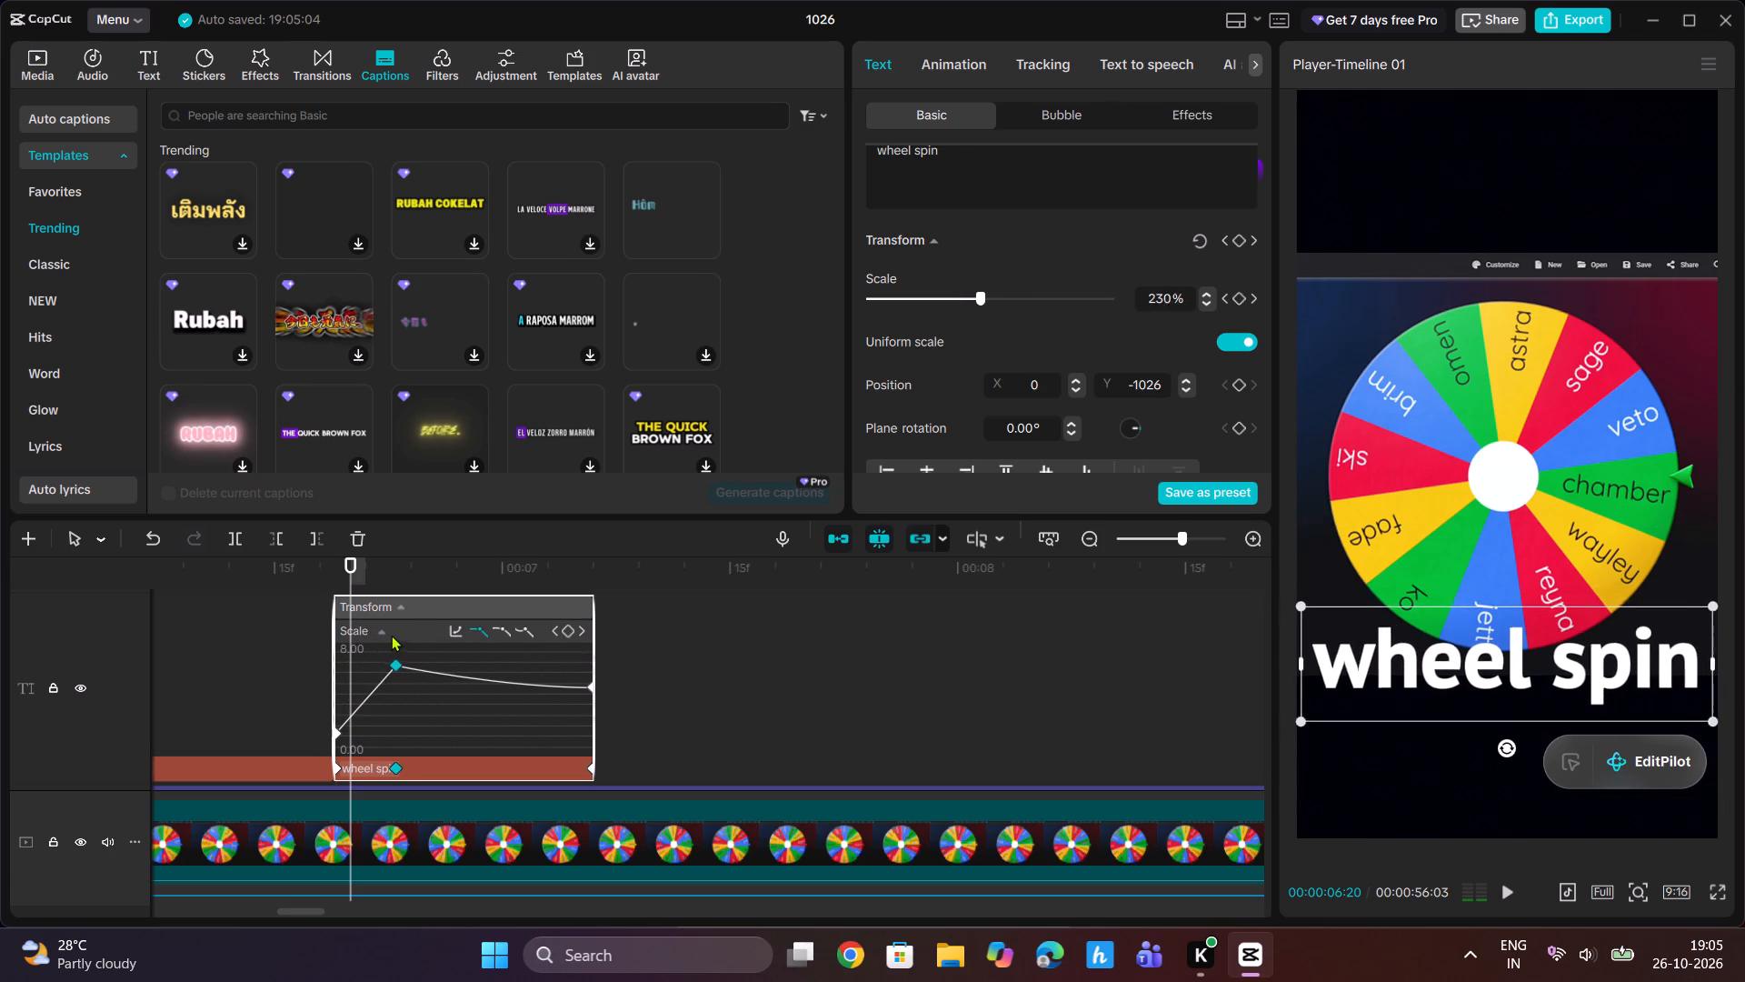
drag(392, 635, 363, 617)
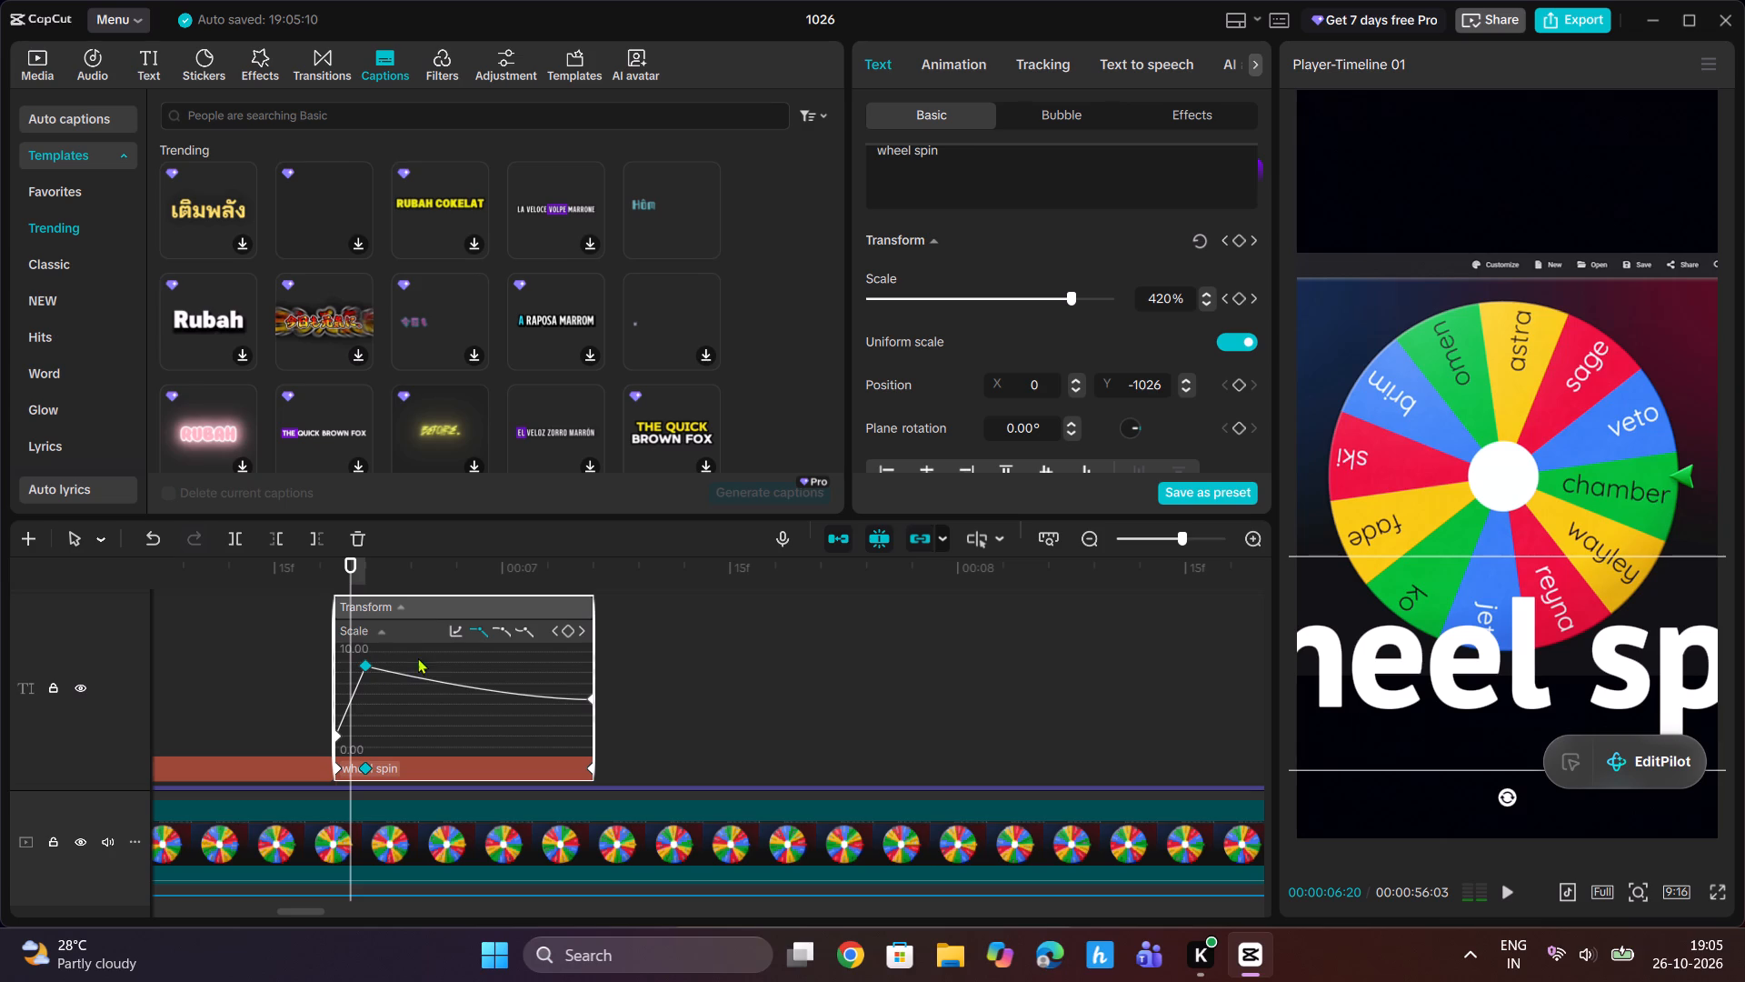
Apply the Ease In preset curve to the "wheel spin" scale animation leading into the middle keyframe.
click(454, 628)
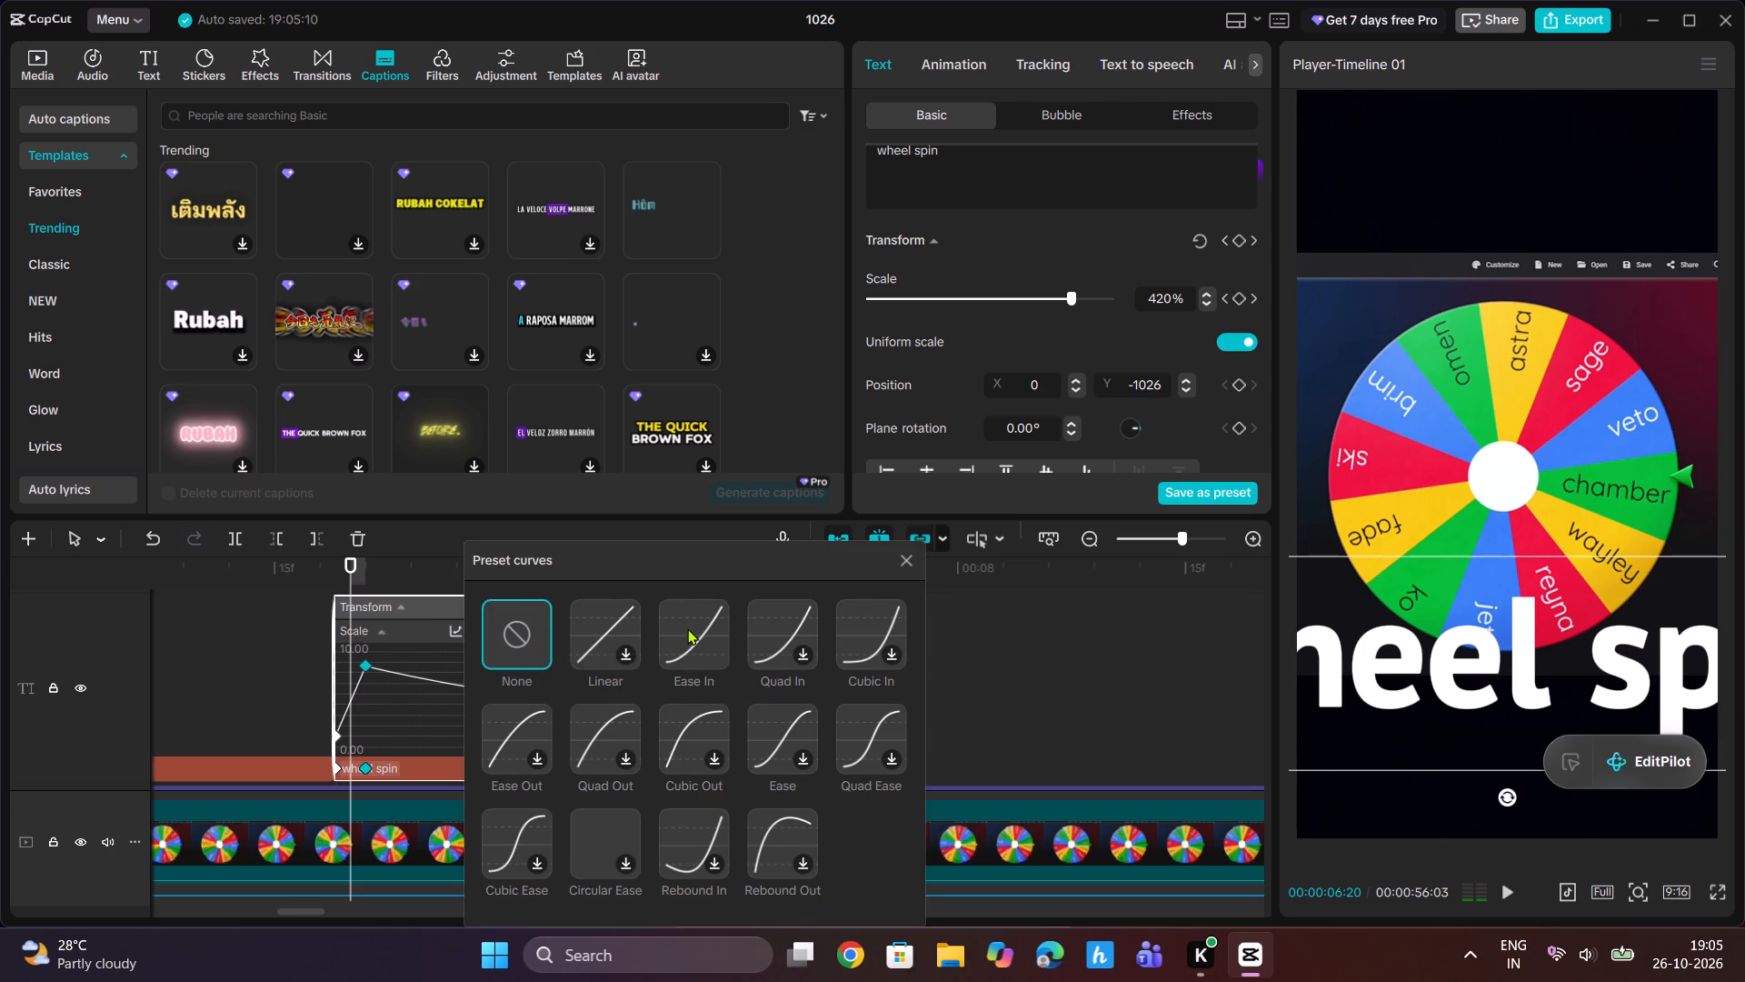
click(691, 638)
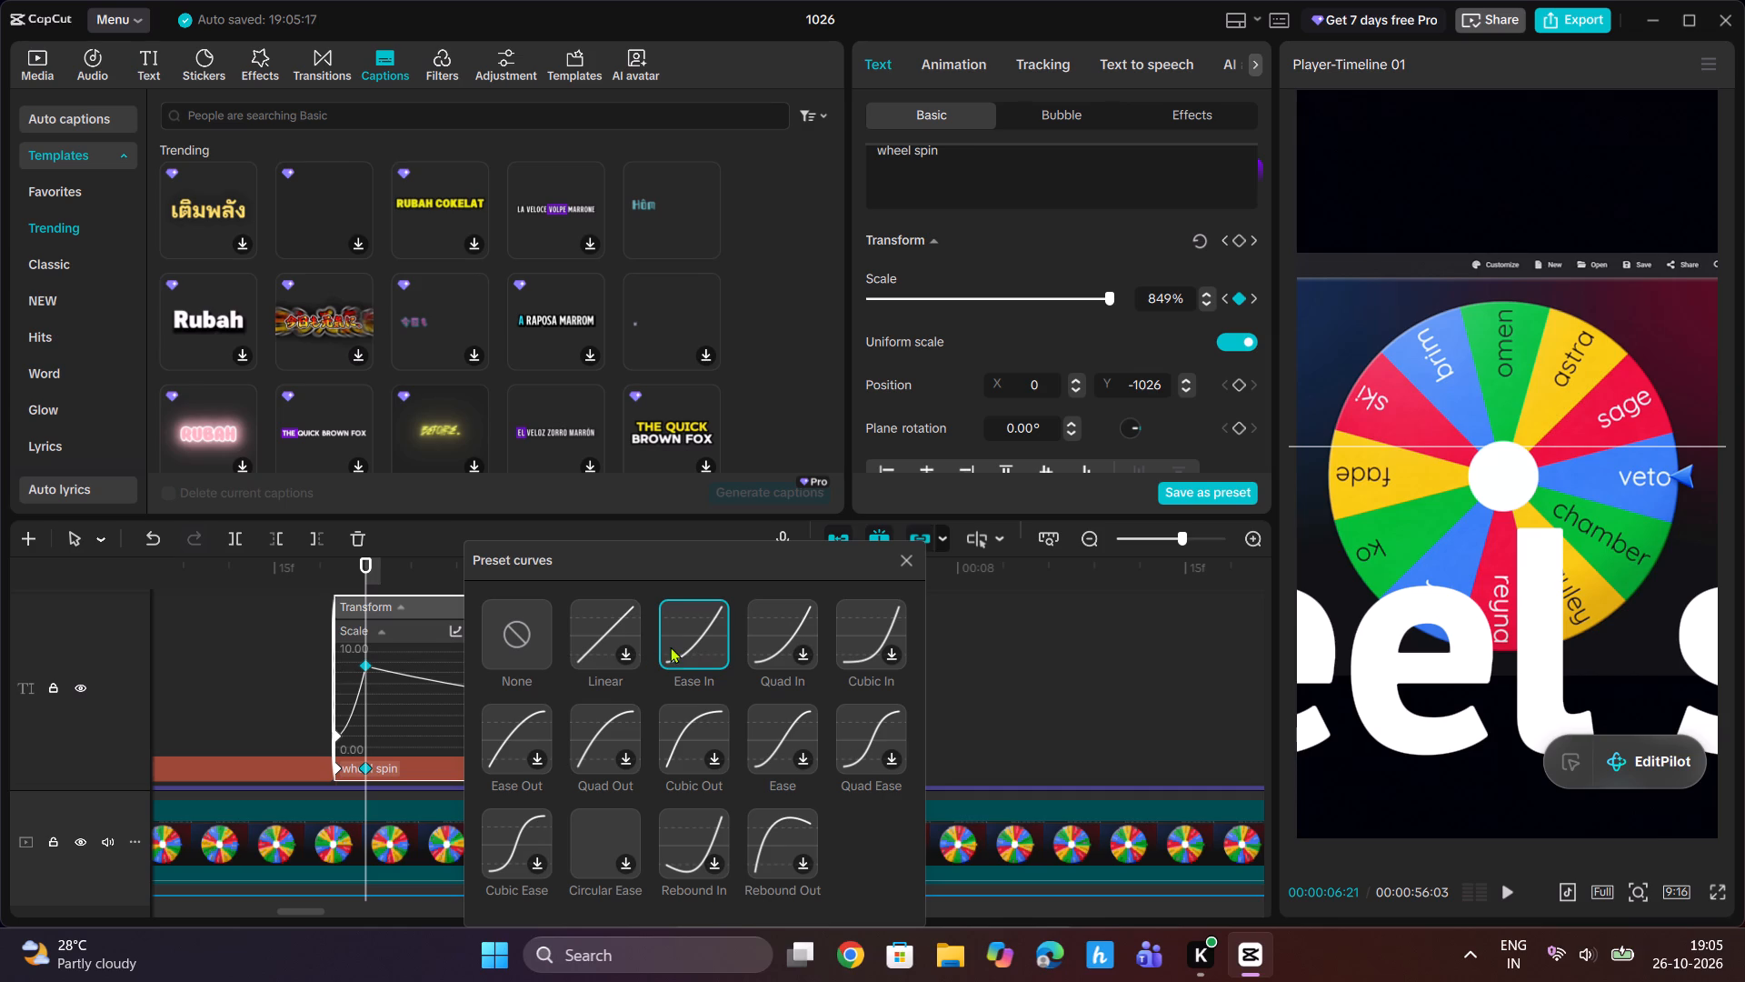
click(673, 644)
click(673, 644)
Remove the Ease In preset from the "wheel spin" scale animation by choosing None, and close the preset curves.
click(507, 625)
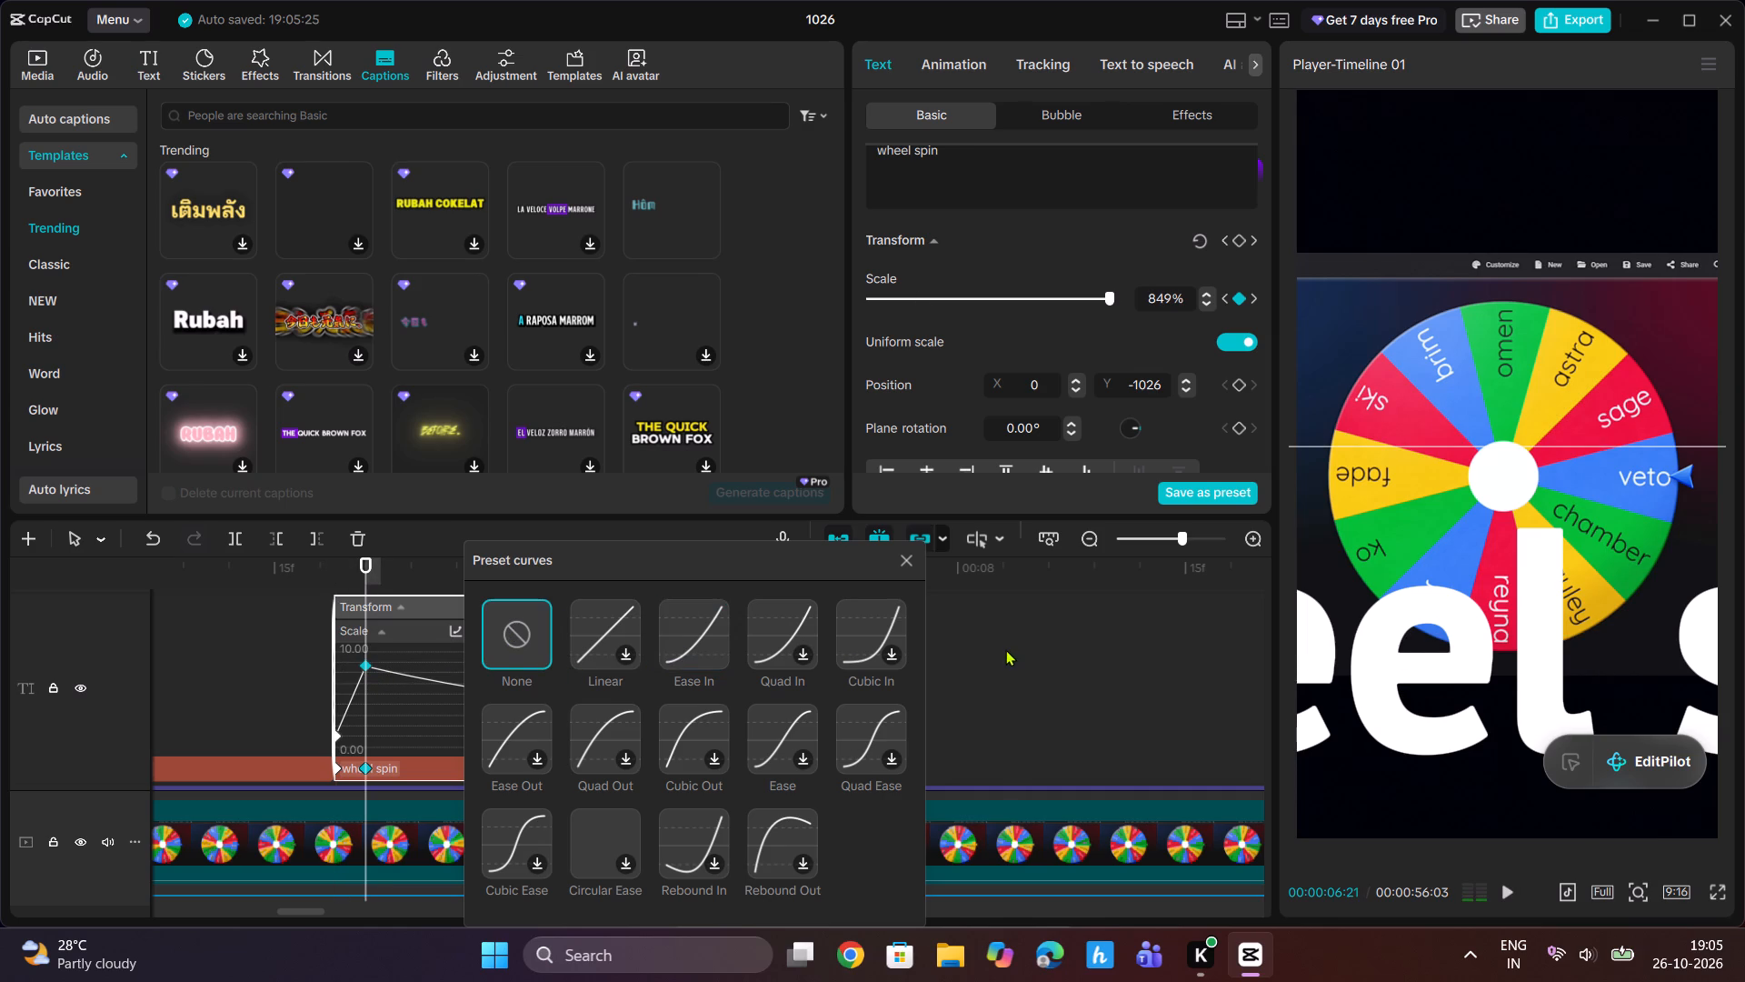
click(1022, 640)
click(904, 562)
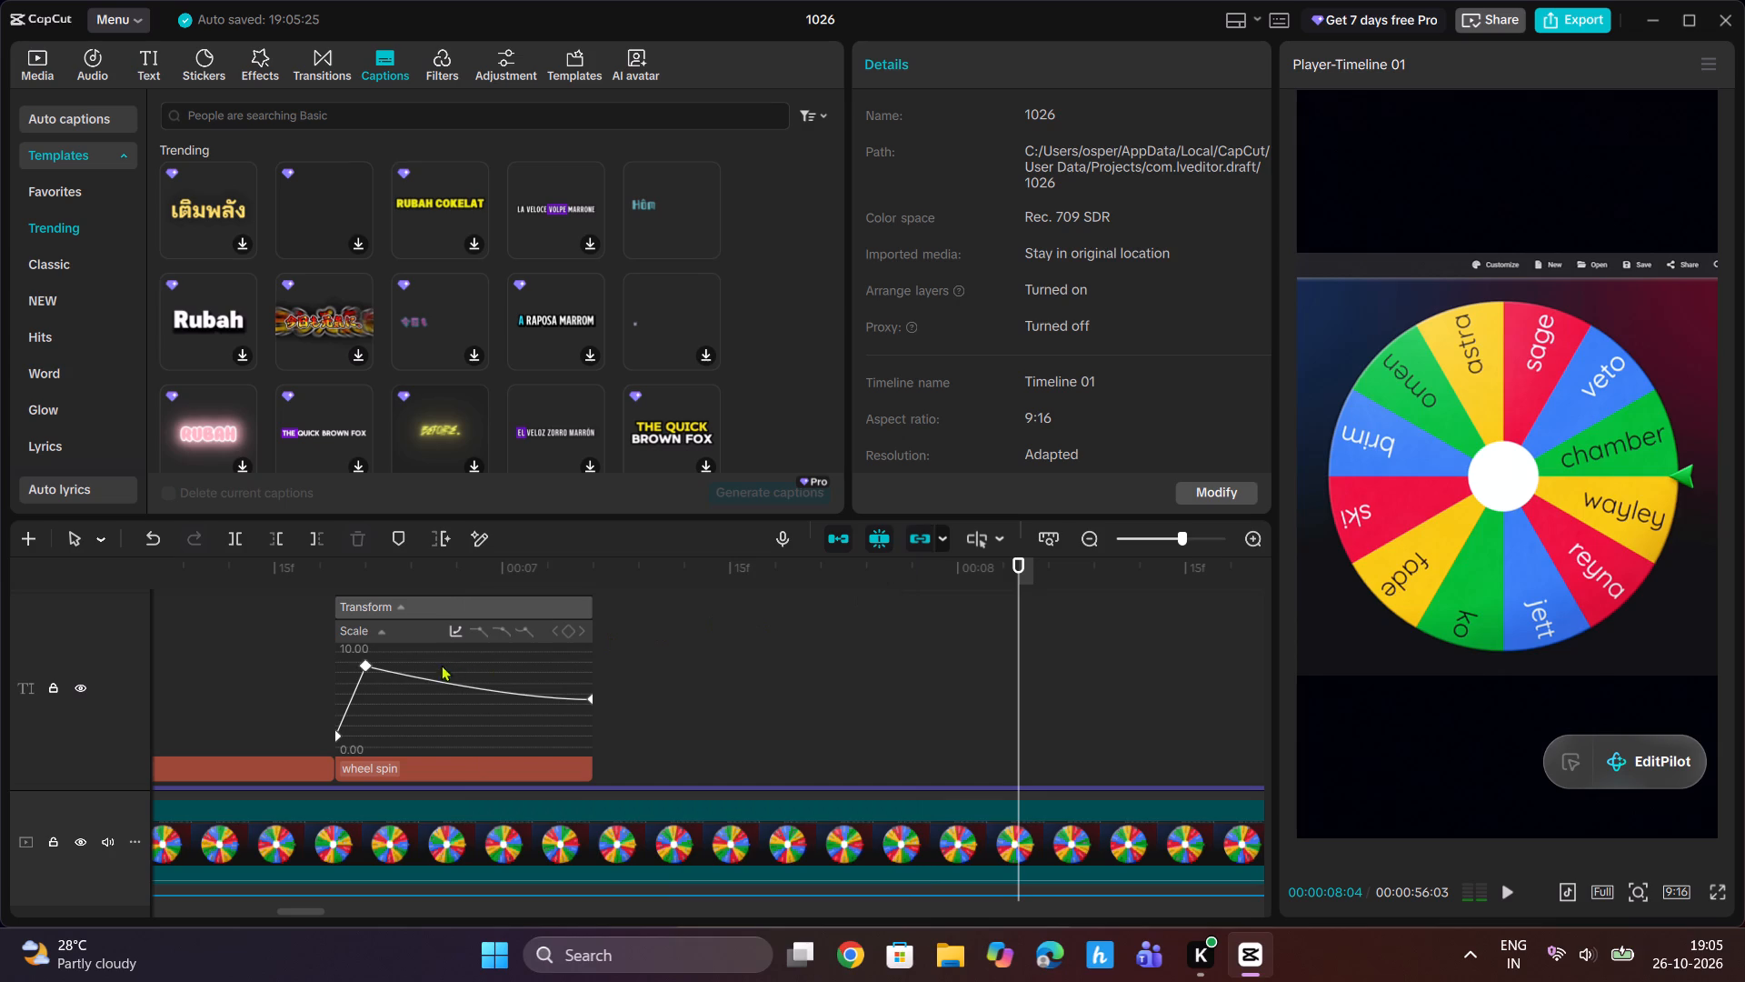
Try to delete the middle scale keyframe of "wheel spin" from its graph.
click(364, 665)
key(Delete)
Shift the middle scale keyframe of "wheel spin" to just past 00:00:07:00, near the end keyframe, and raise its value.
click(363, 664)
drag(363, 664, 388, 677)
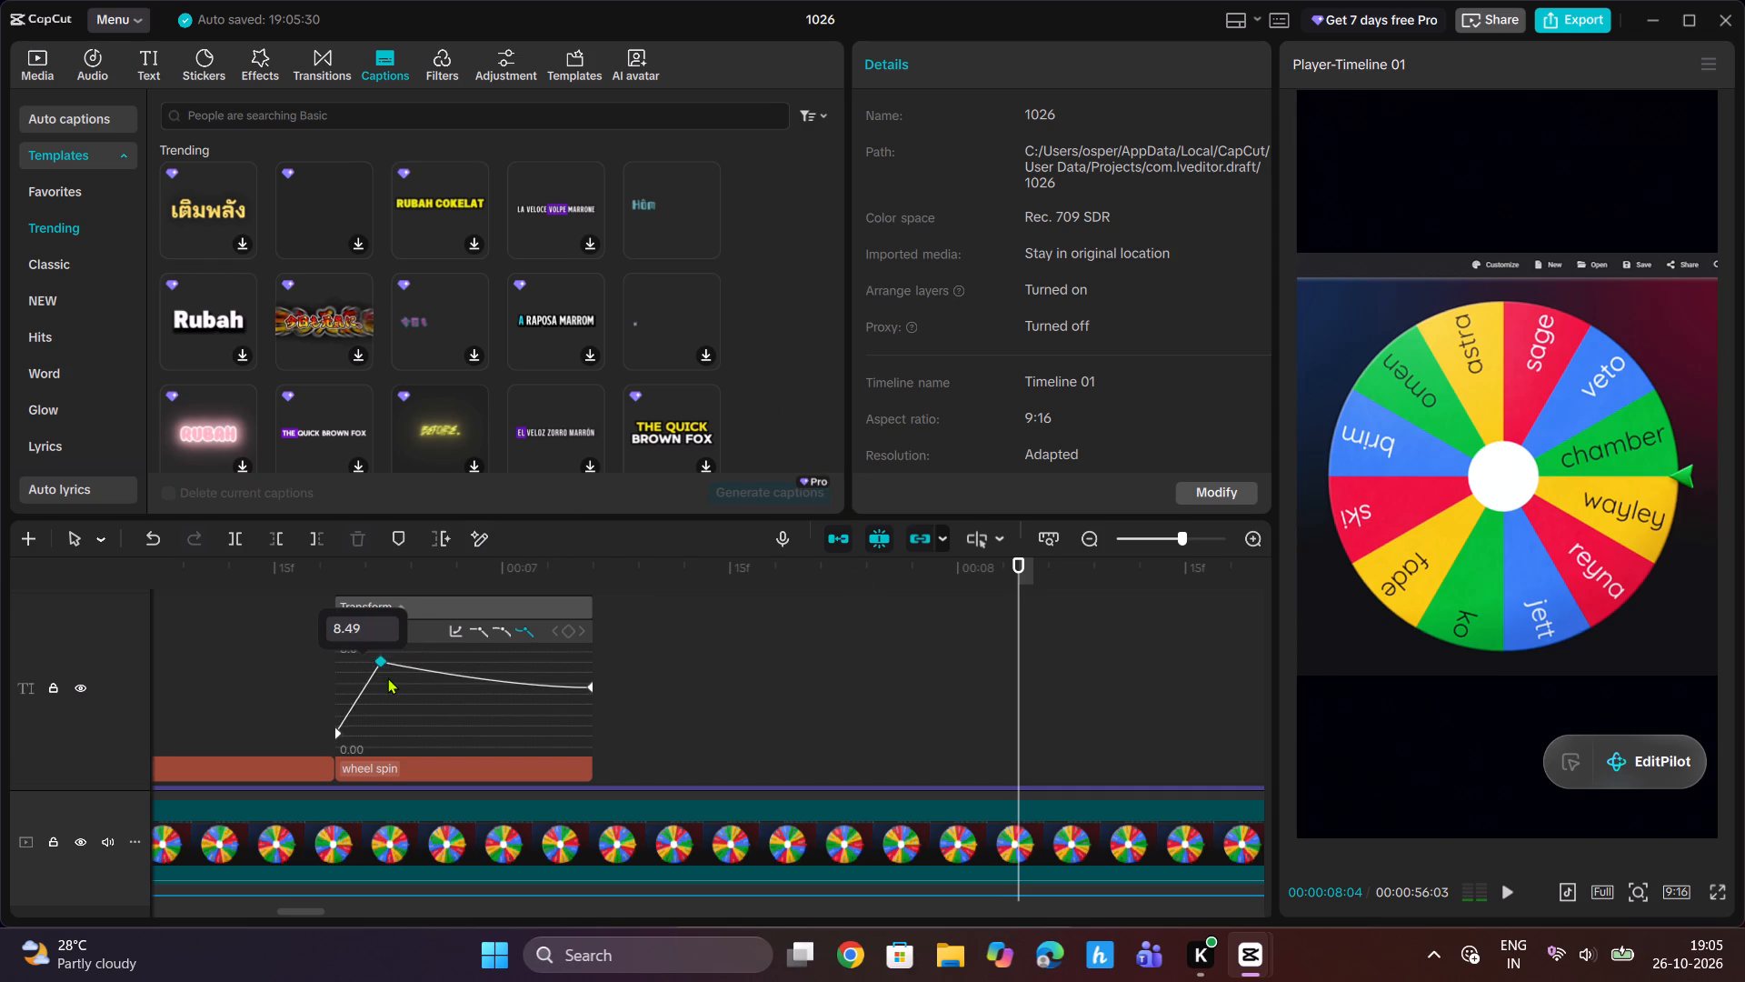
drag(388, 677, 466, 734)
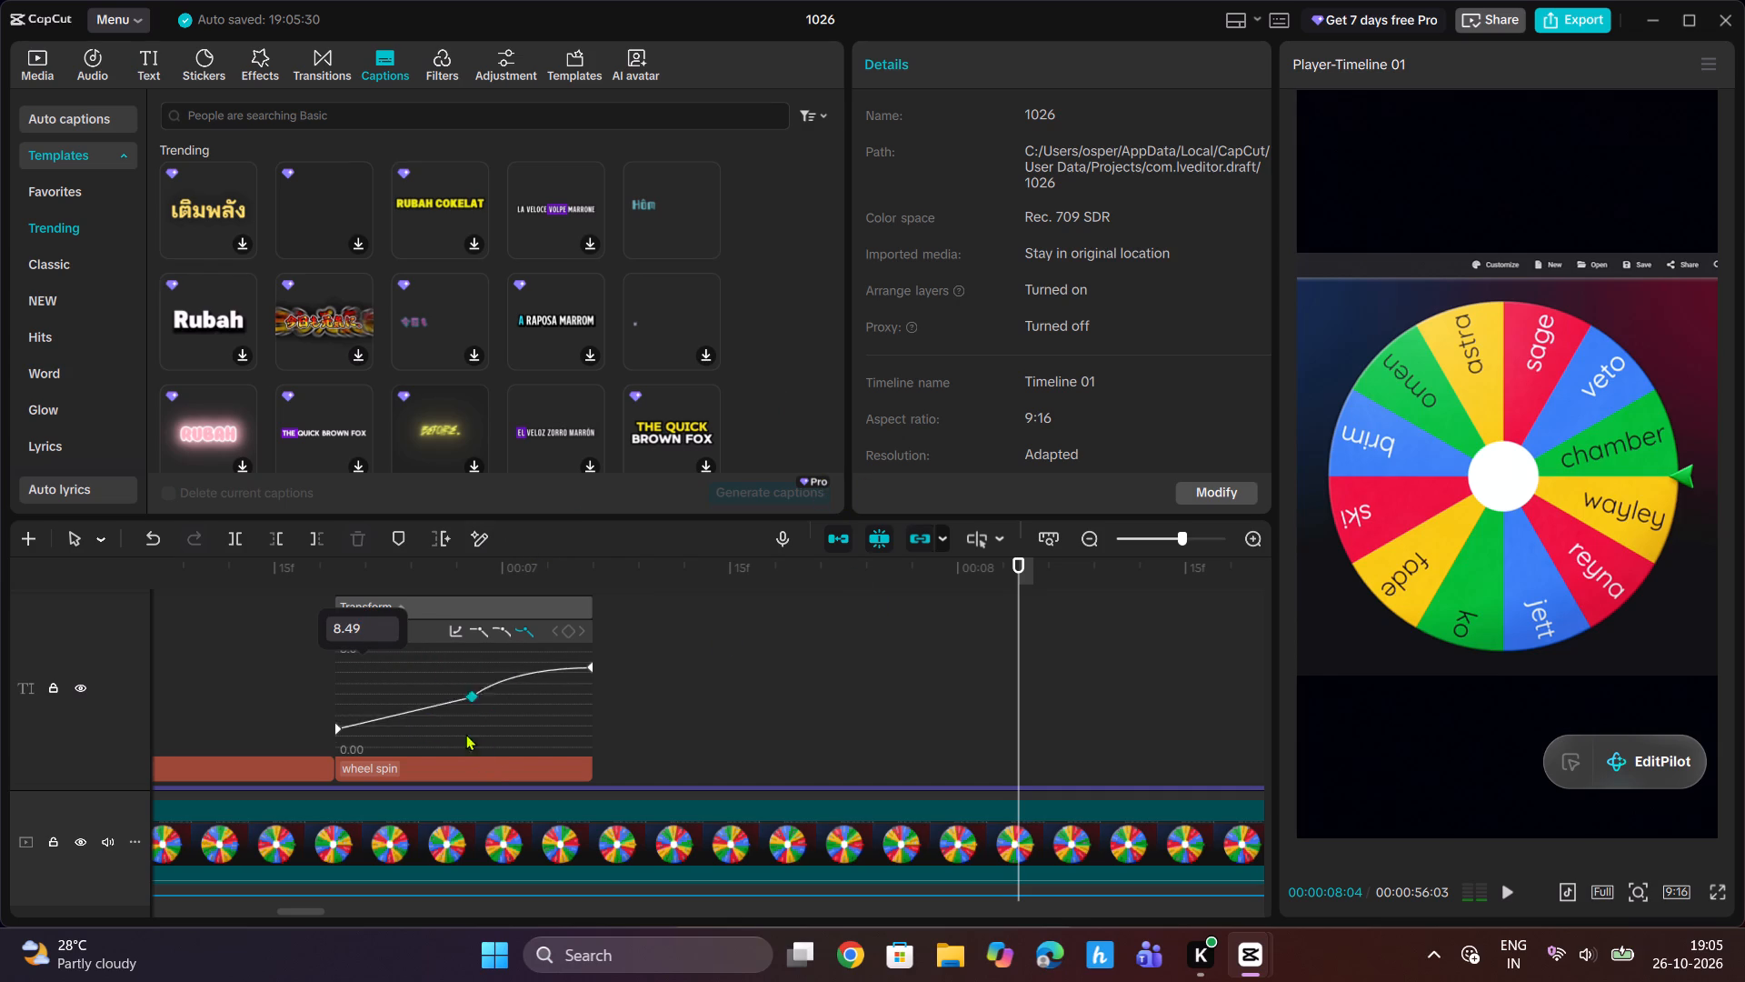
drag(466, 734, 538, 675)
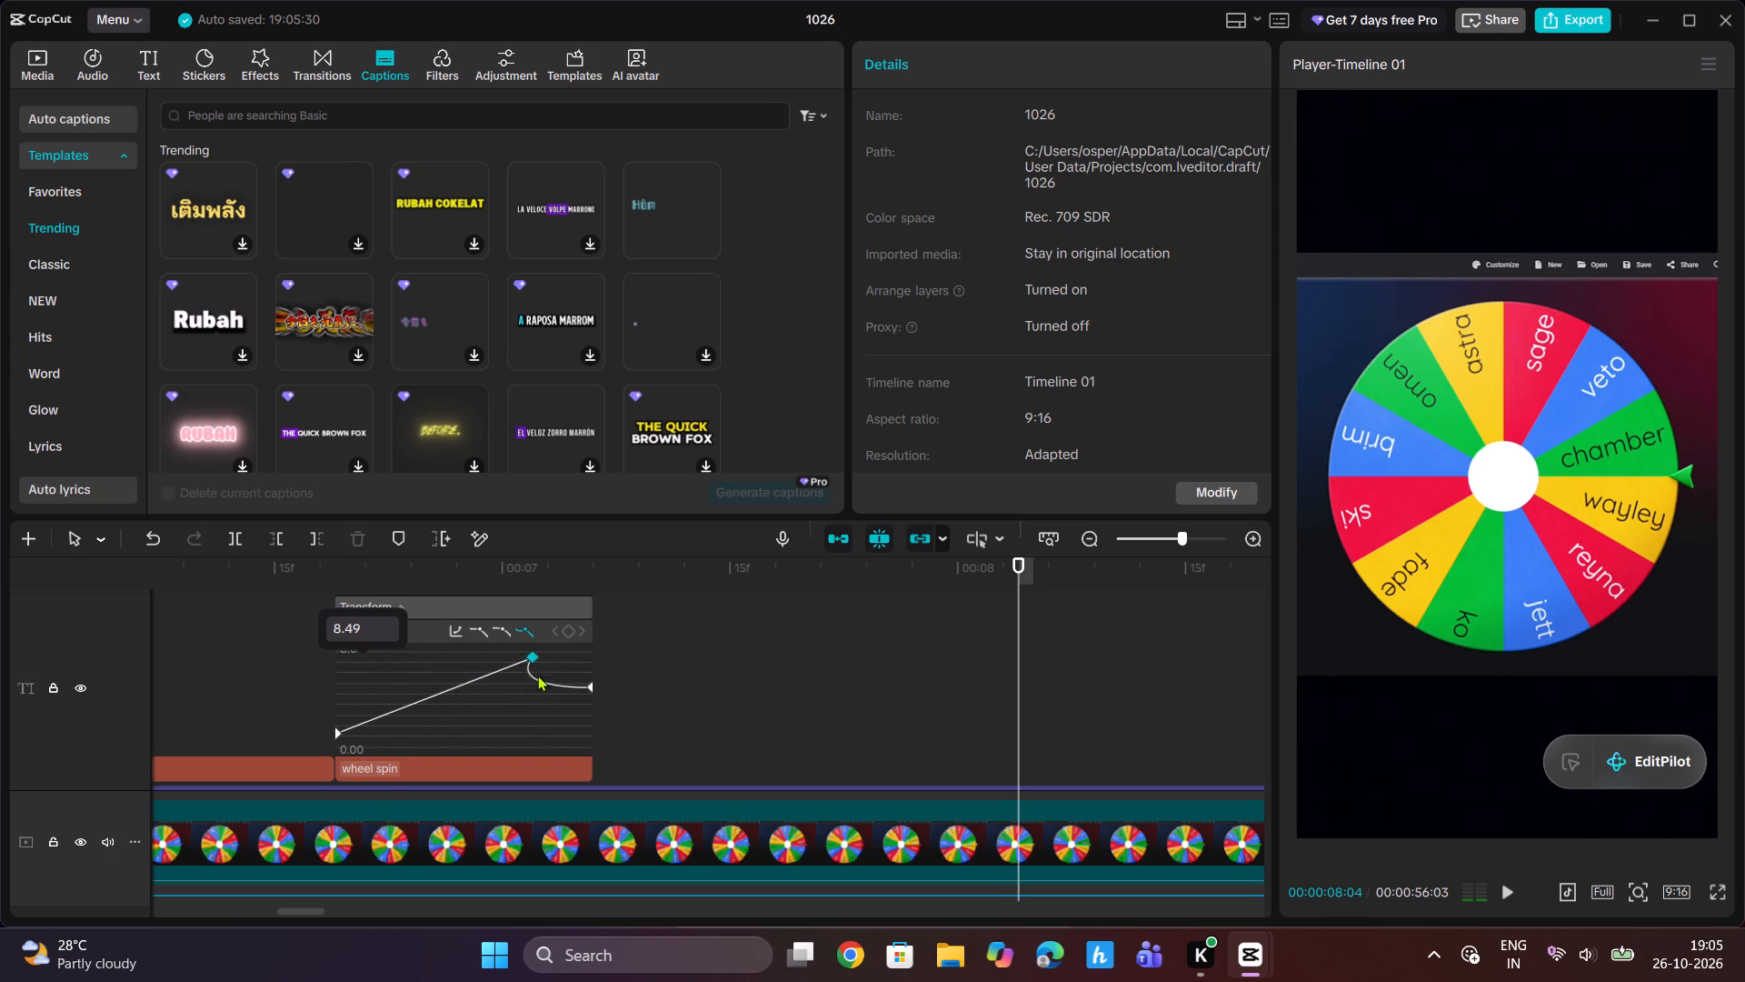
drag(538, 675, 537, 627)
Scrub and play back the "wheel spin" caption to review how its scale animation looks.
drag(1015, 561, 996, 565)
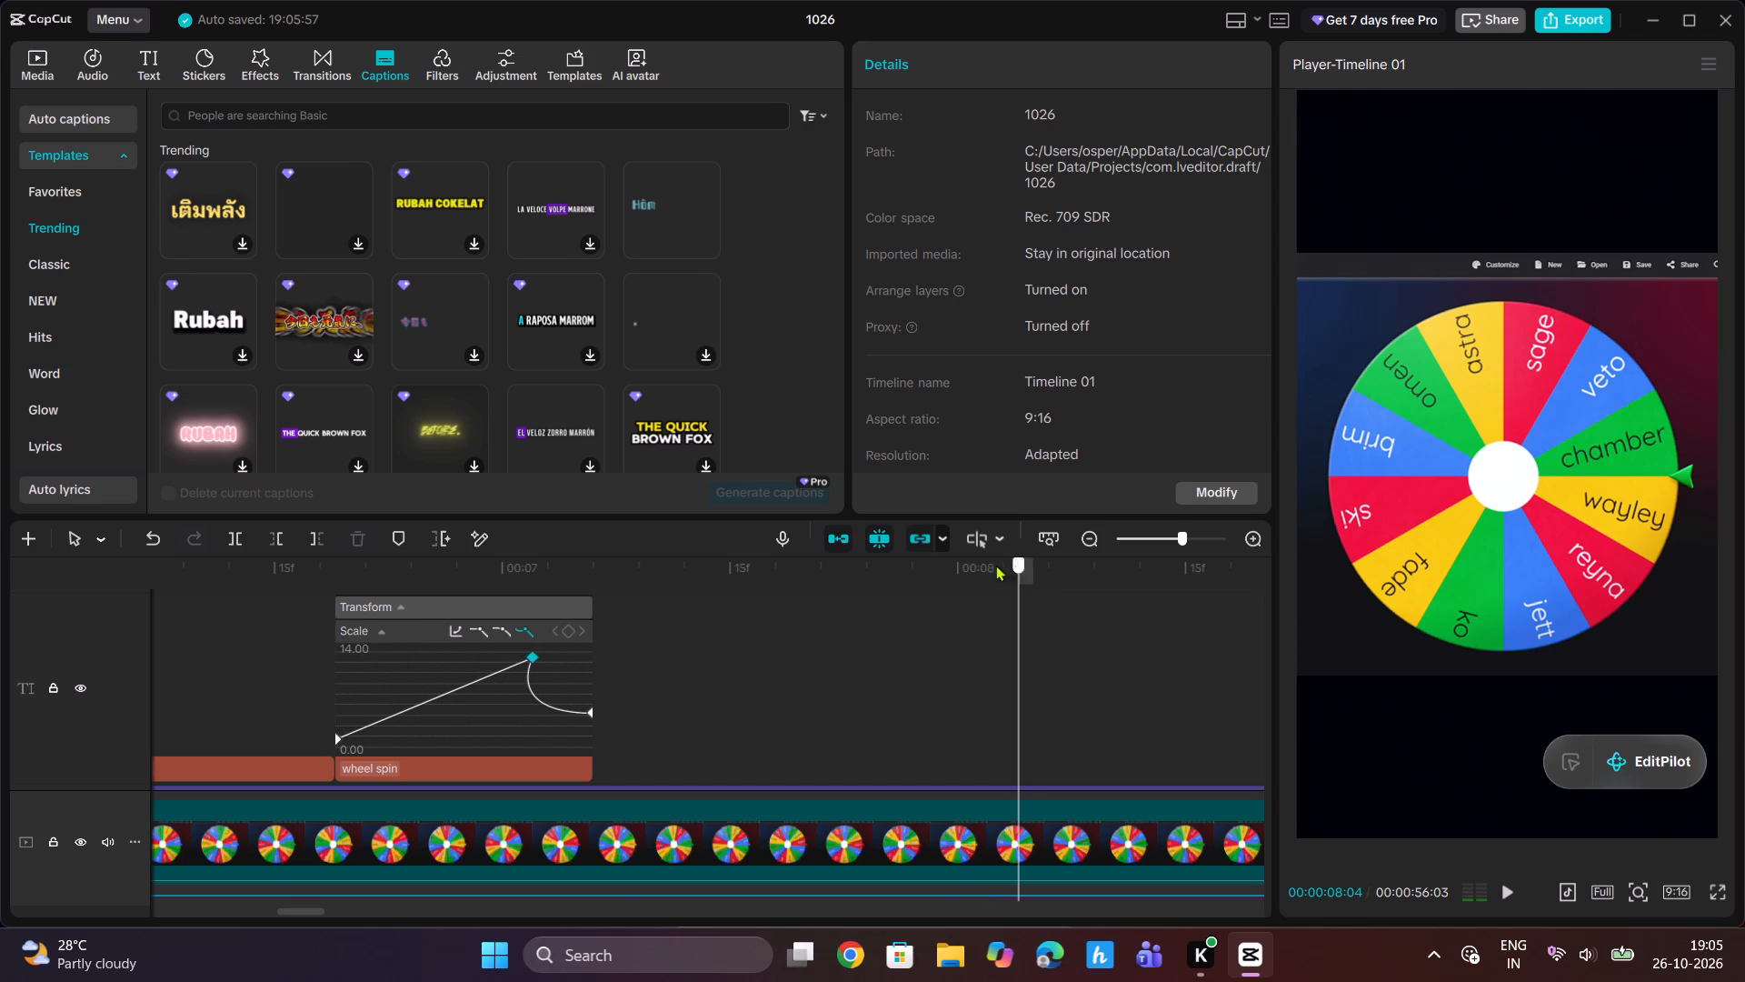
drag(996, 565, 733, 621)
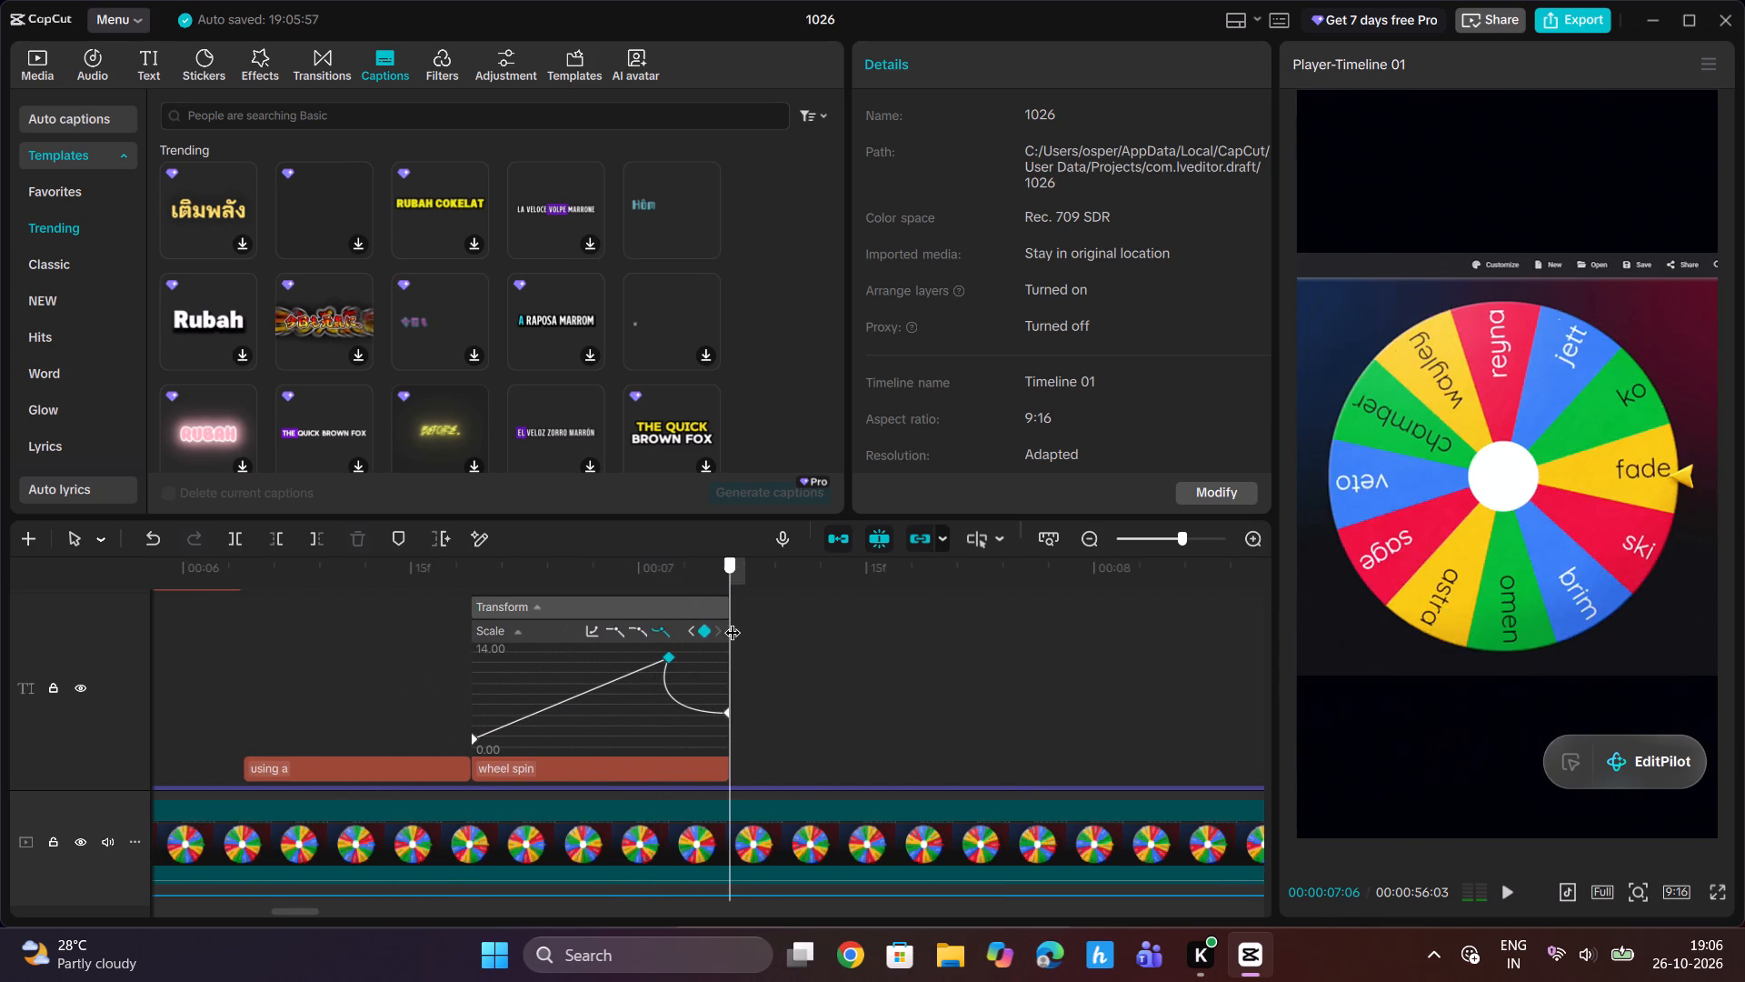
drag(733, 621, 545, 655)
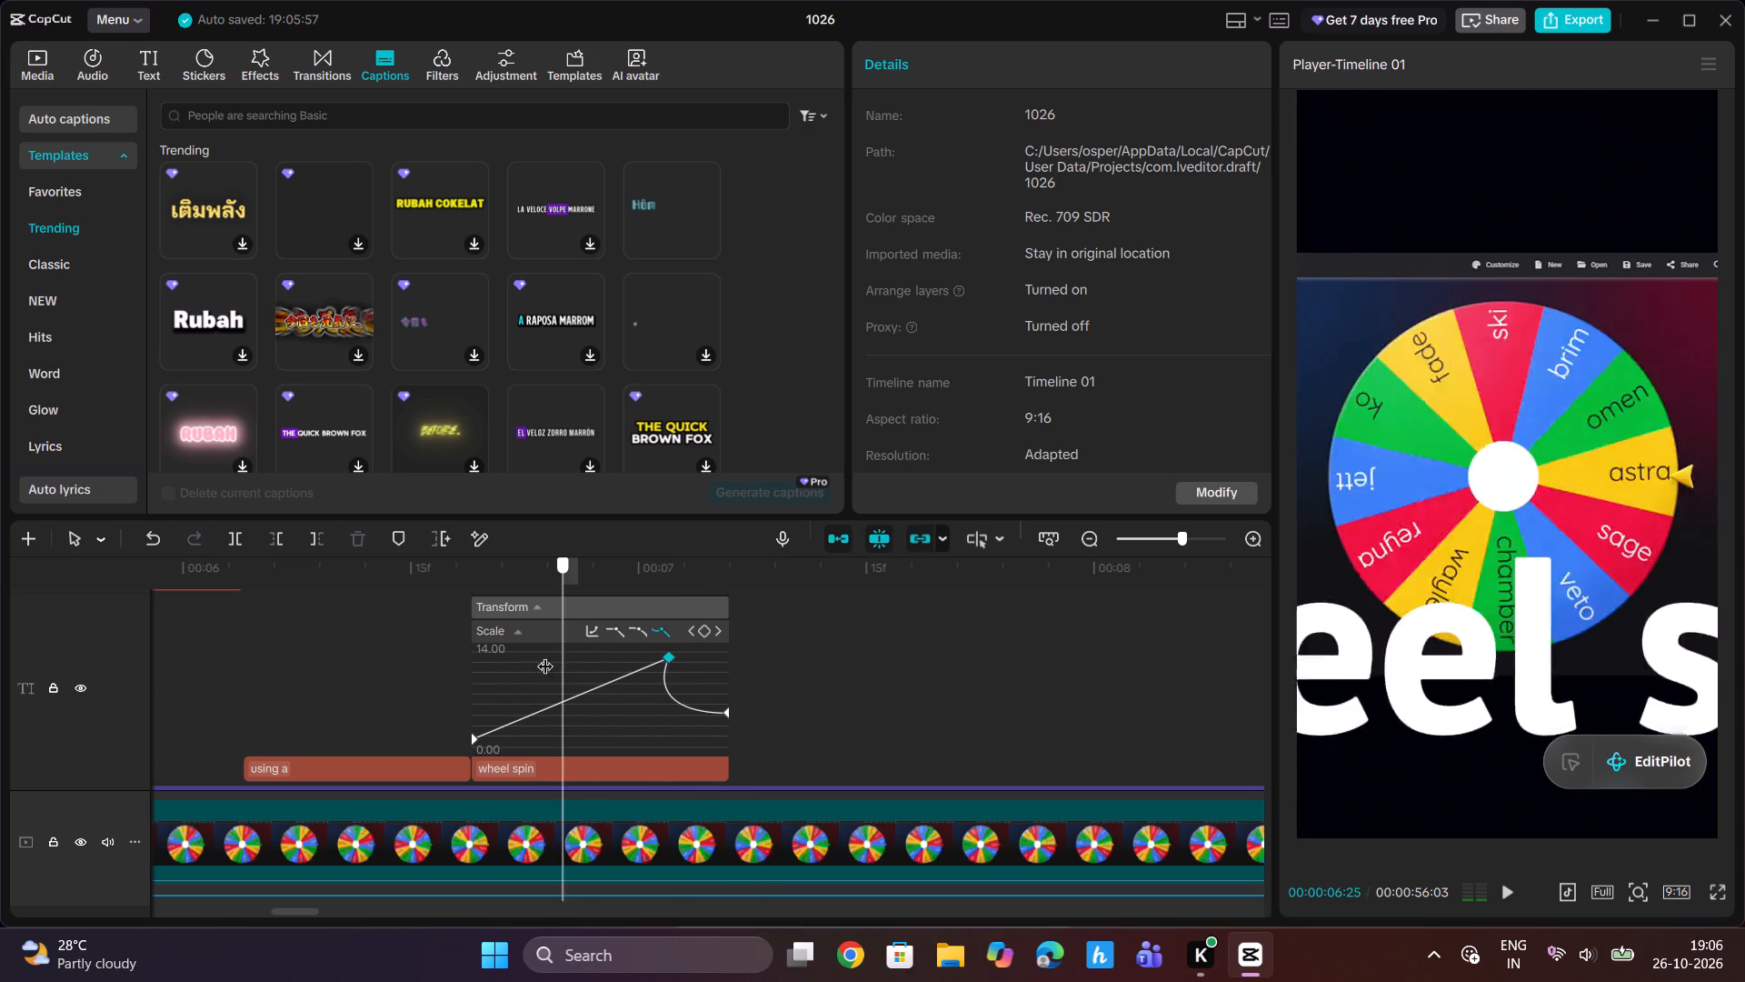
drag(545, 655, 450, 670)
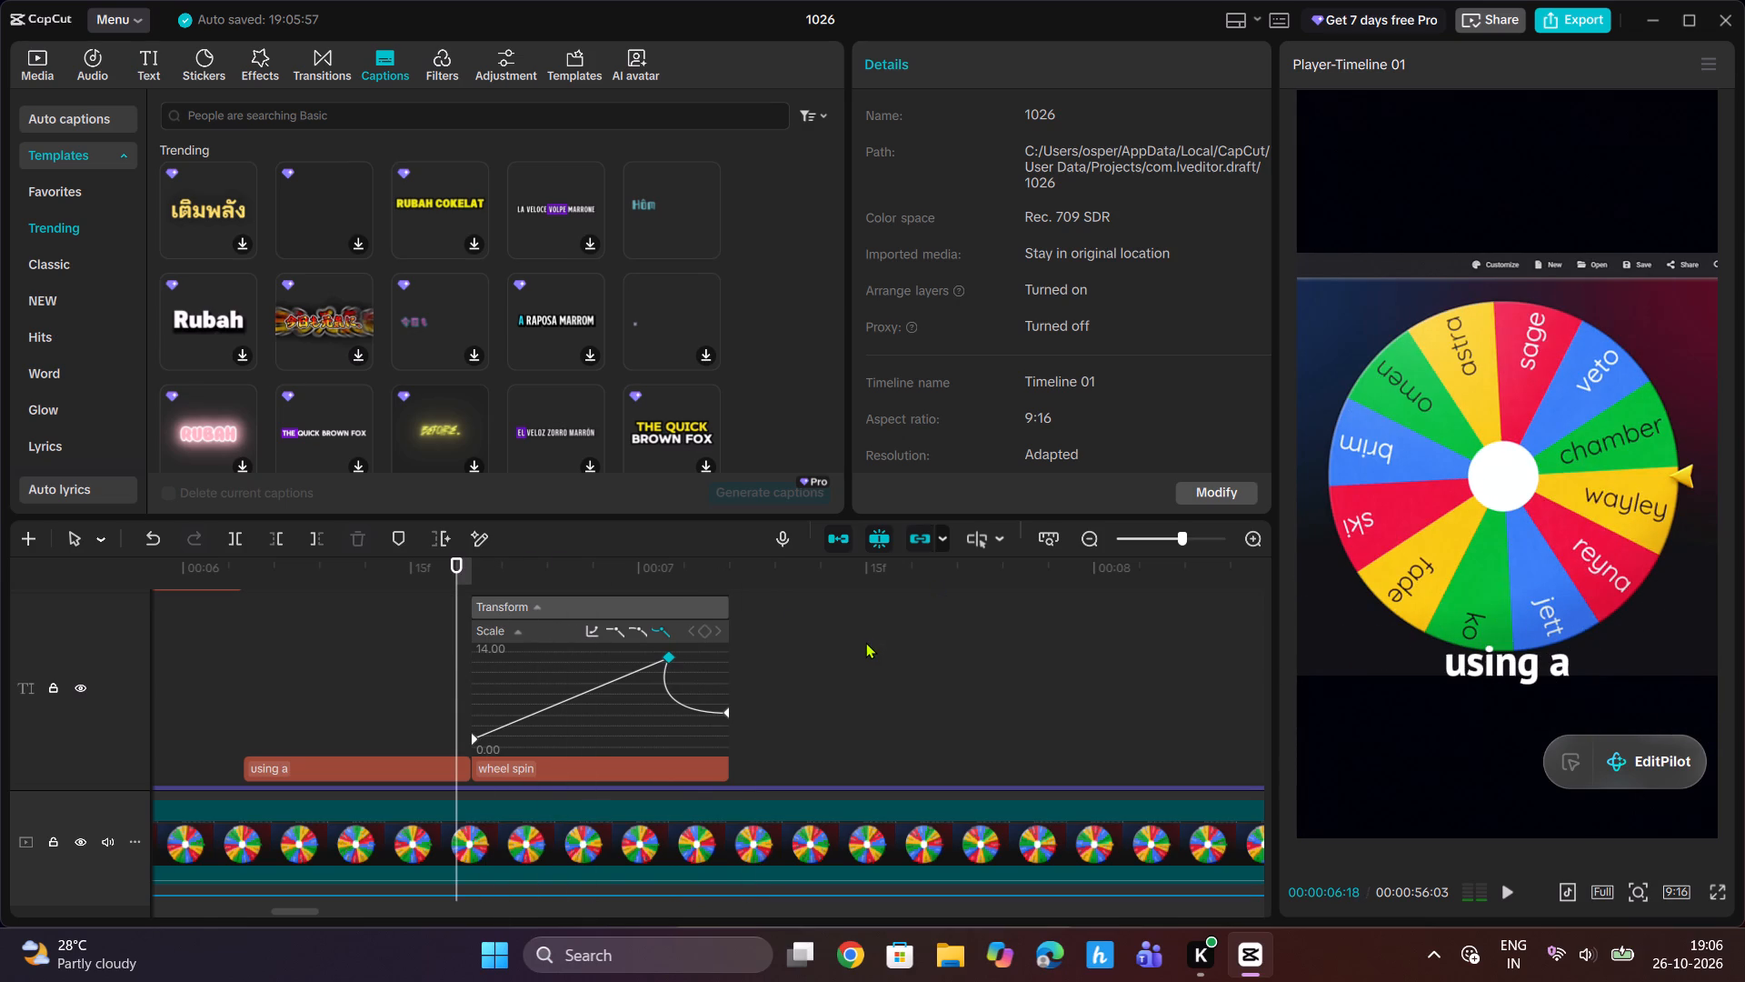
key(space)
key(space)
drag(821, 560, 381, 665)
key(space)
key(space)
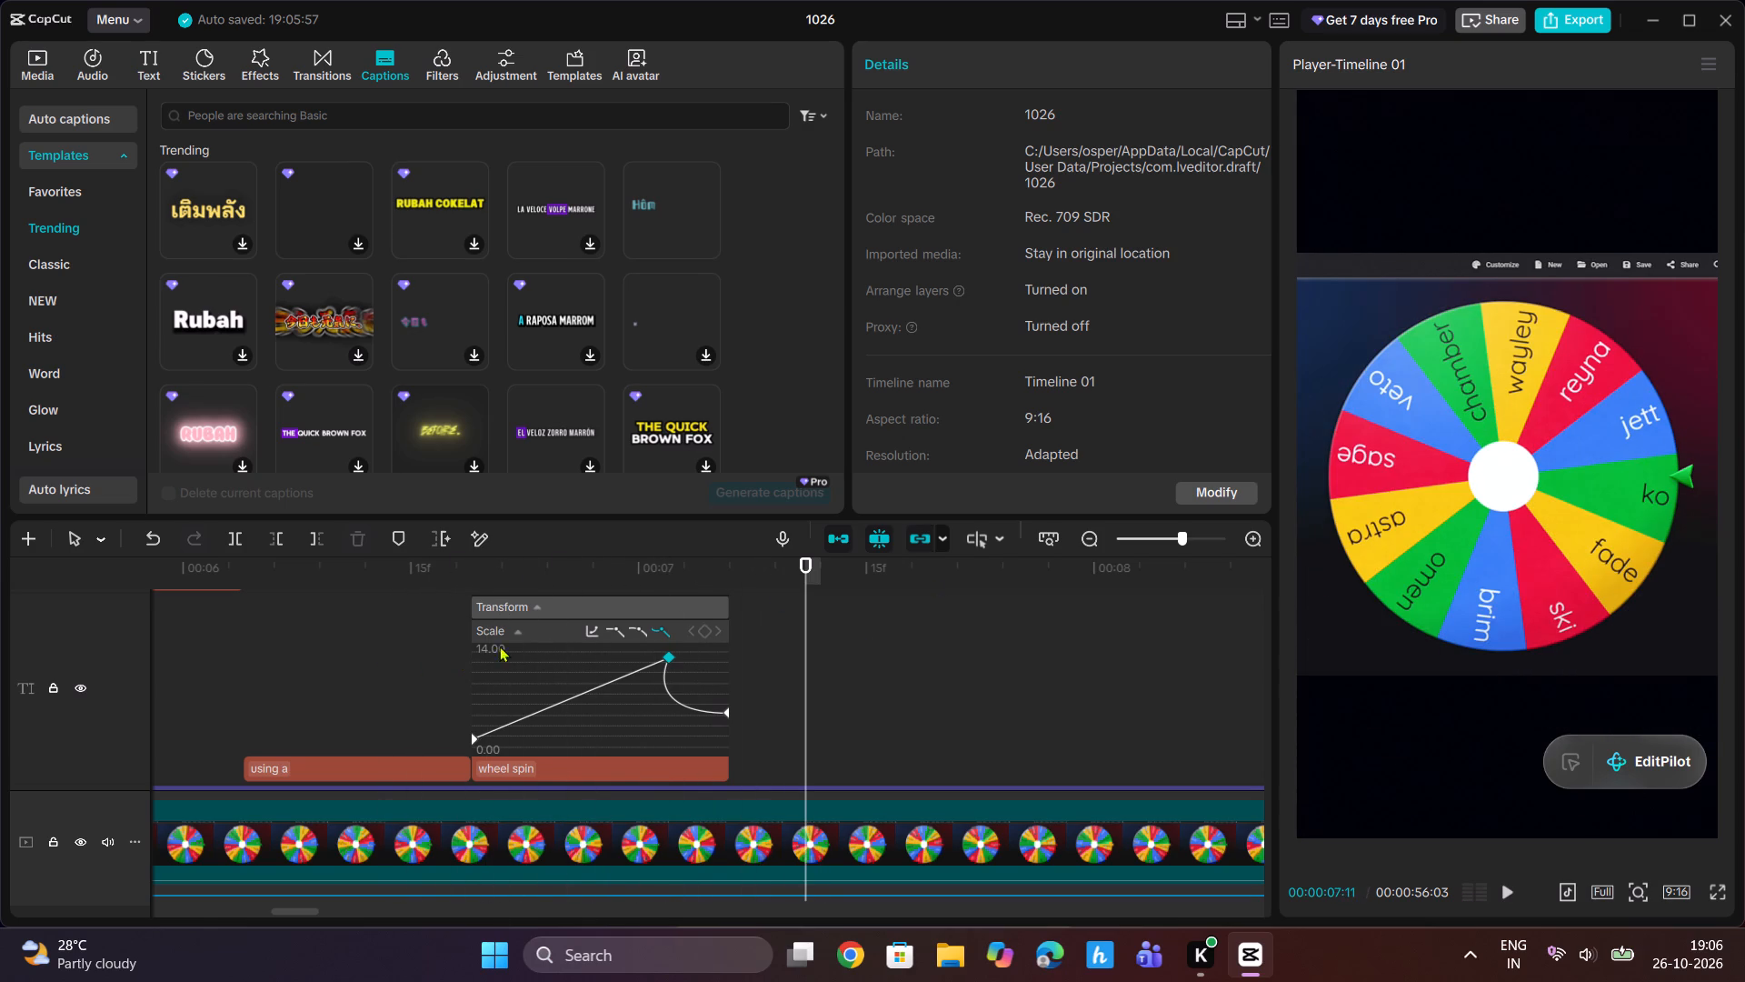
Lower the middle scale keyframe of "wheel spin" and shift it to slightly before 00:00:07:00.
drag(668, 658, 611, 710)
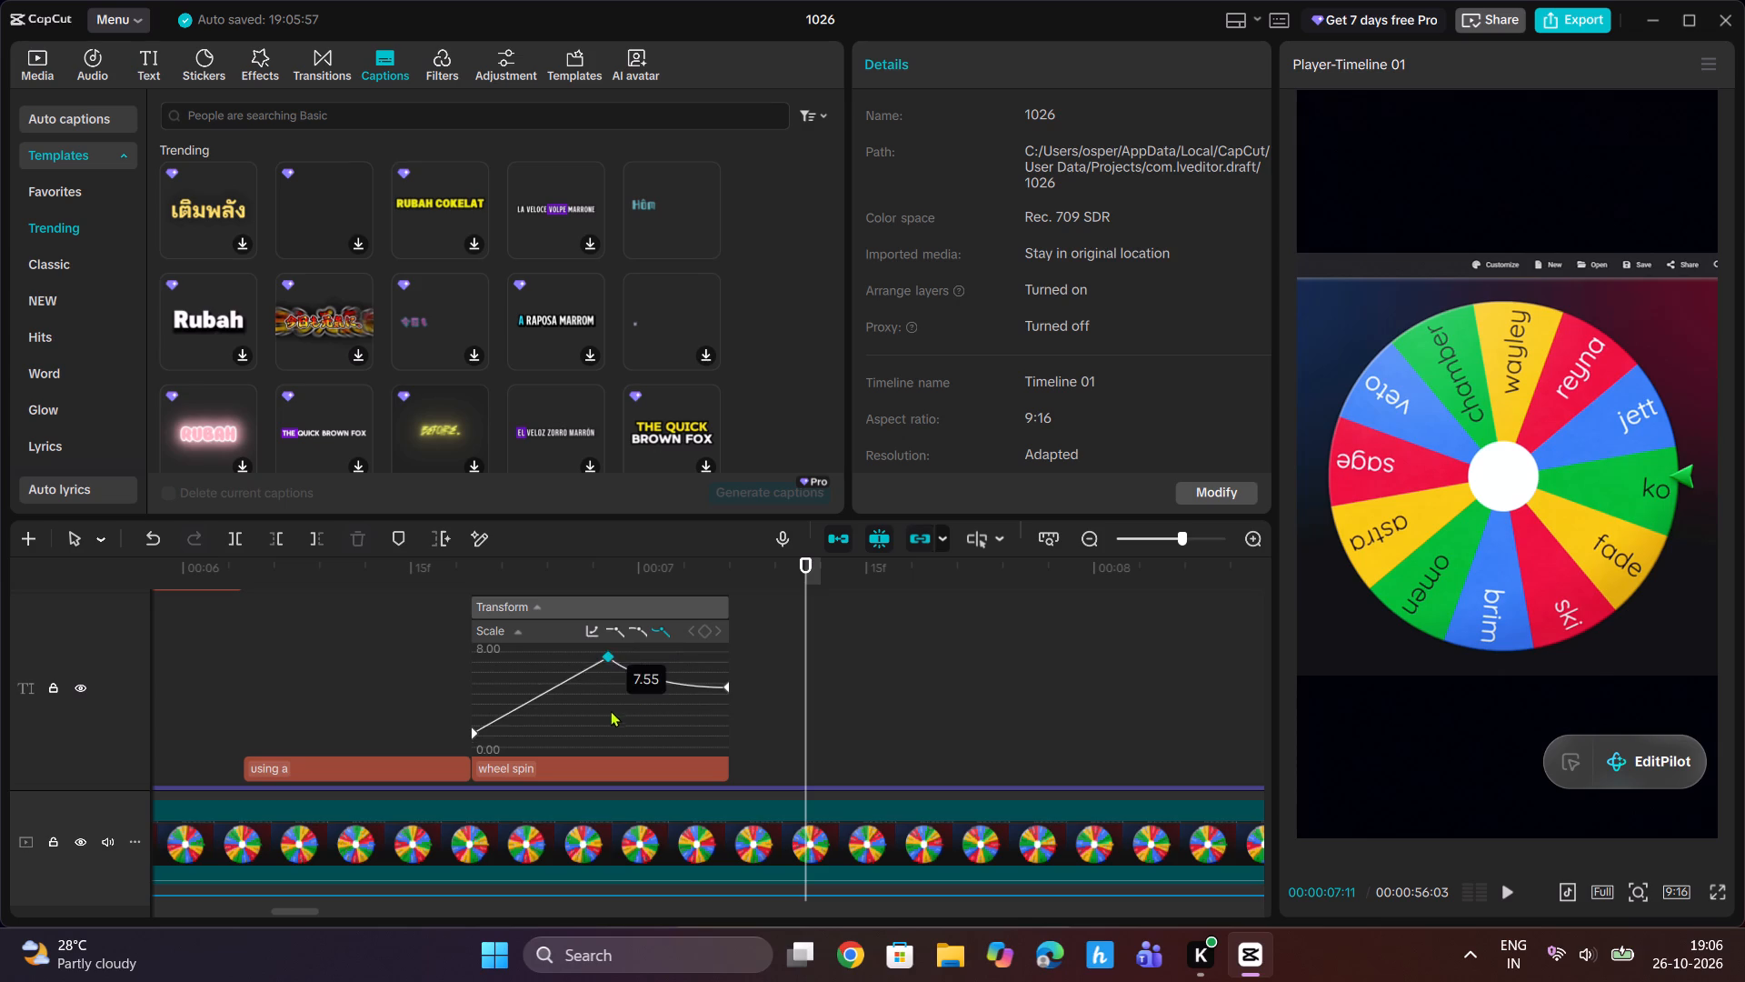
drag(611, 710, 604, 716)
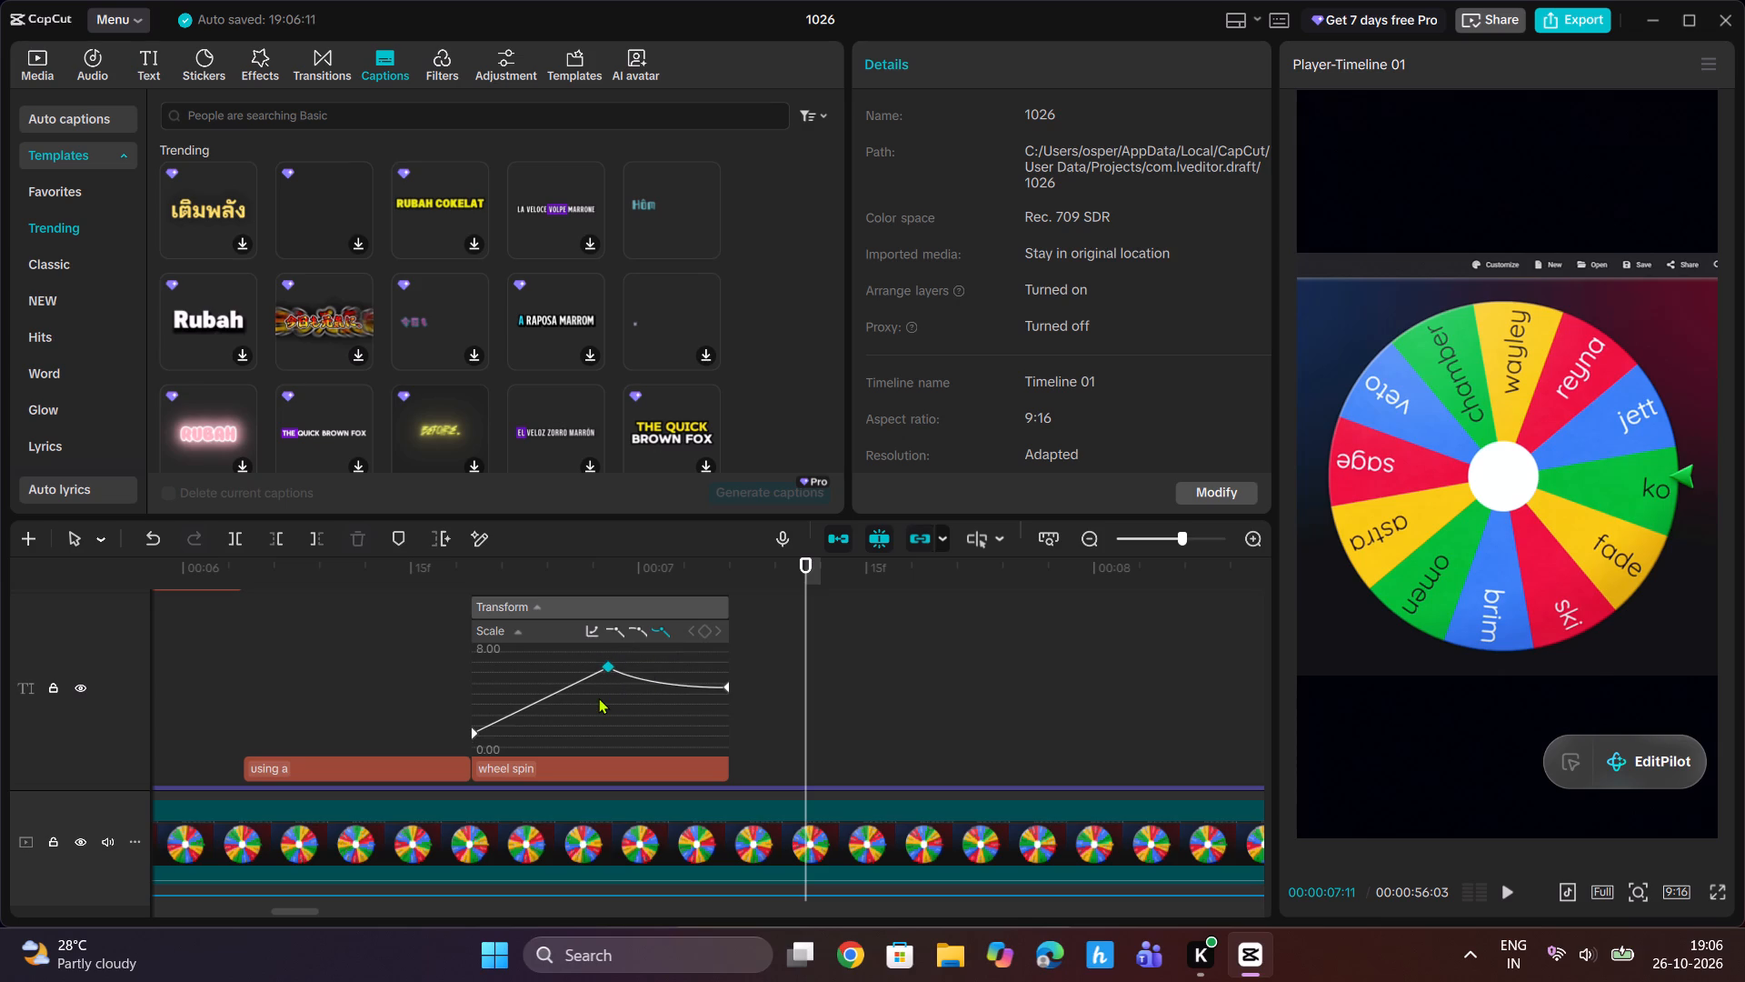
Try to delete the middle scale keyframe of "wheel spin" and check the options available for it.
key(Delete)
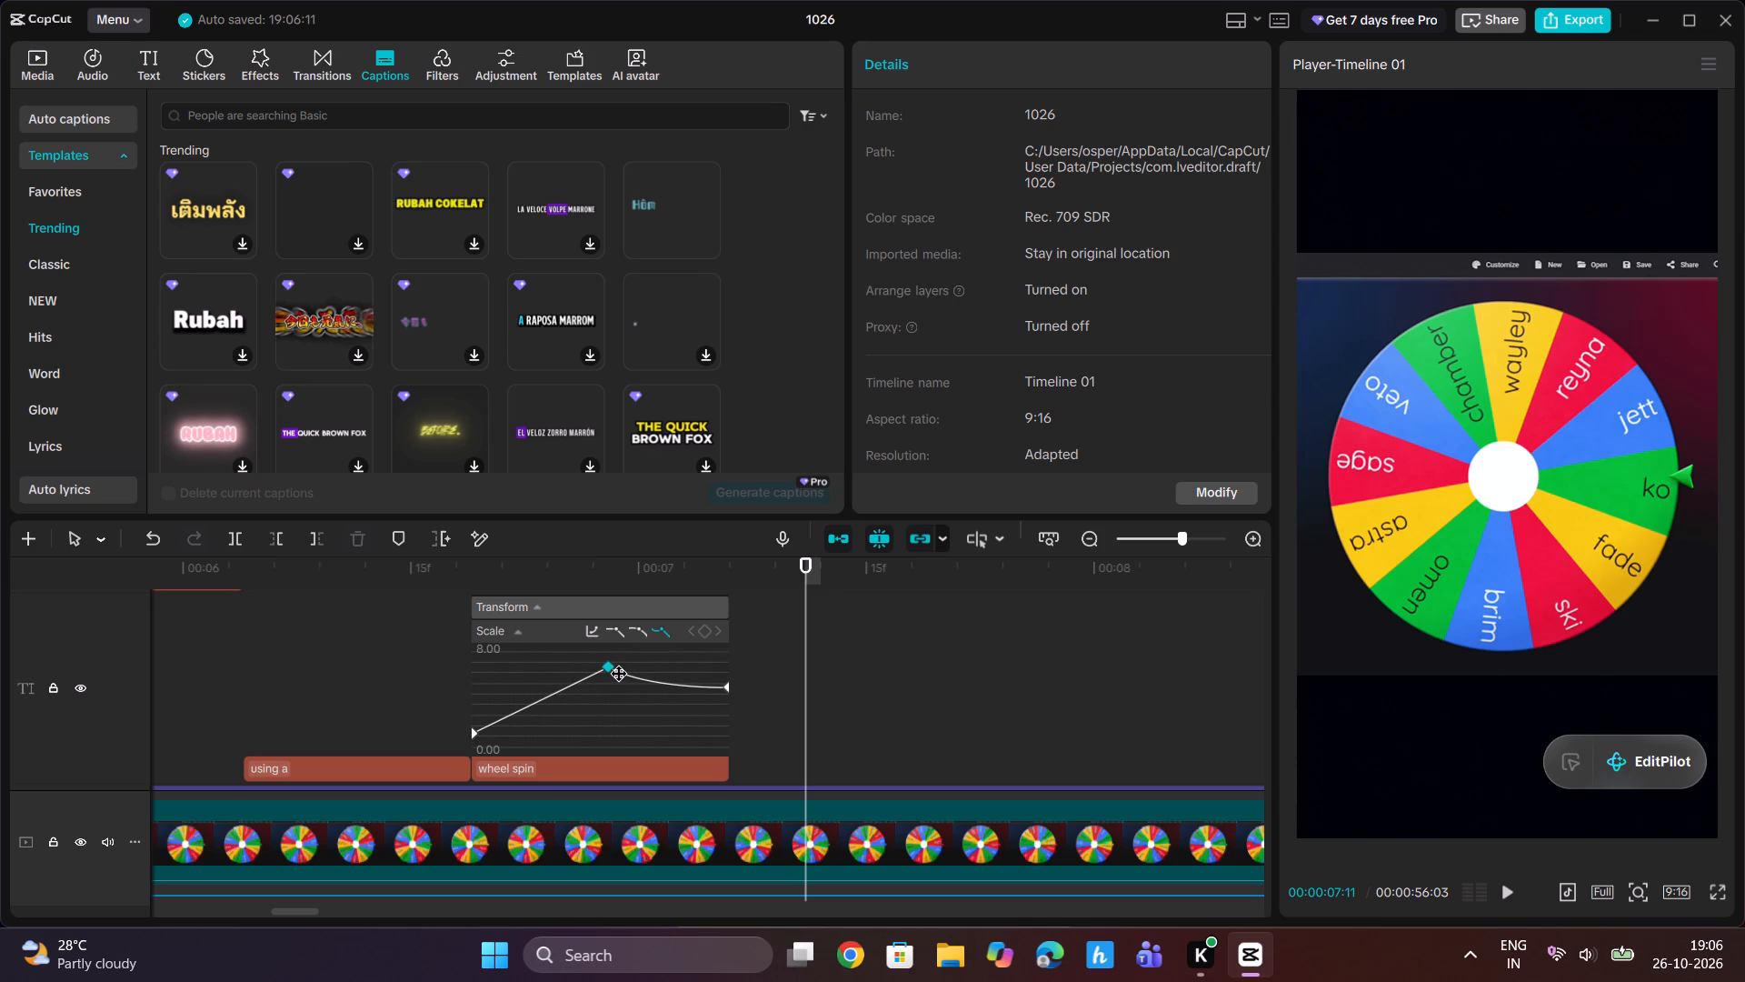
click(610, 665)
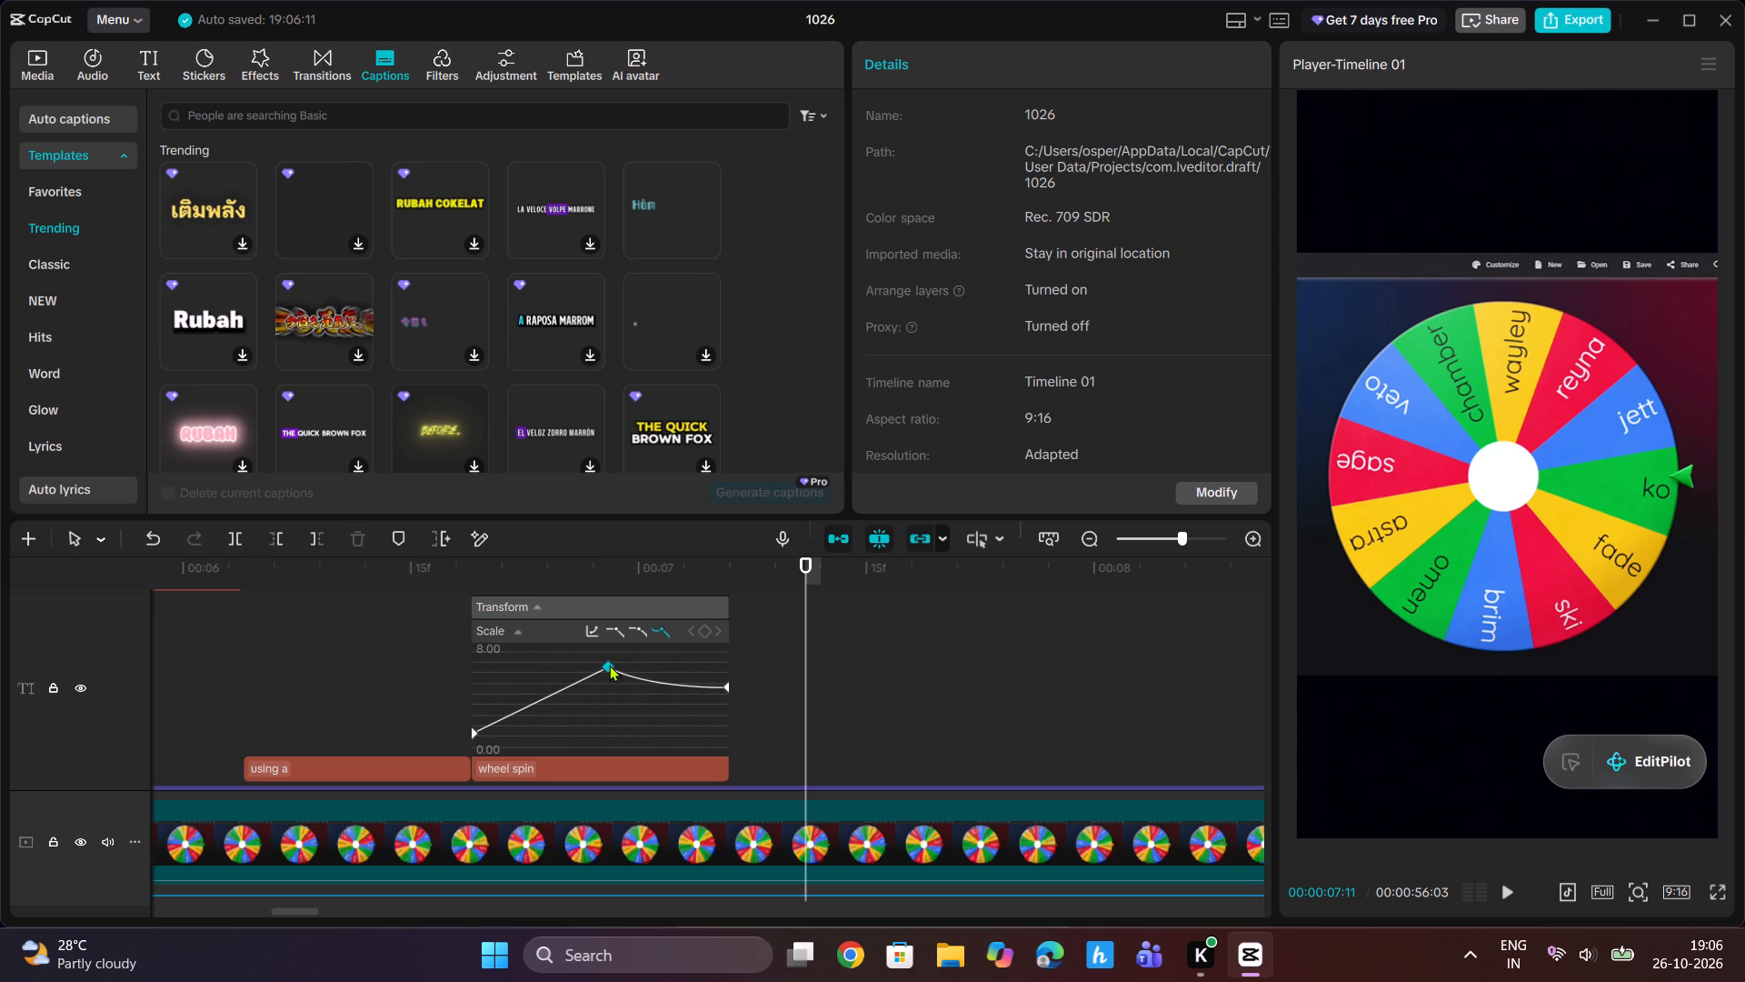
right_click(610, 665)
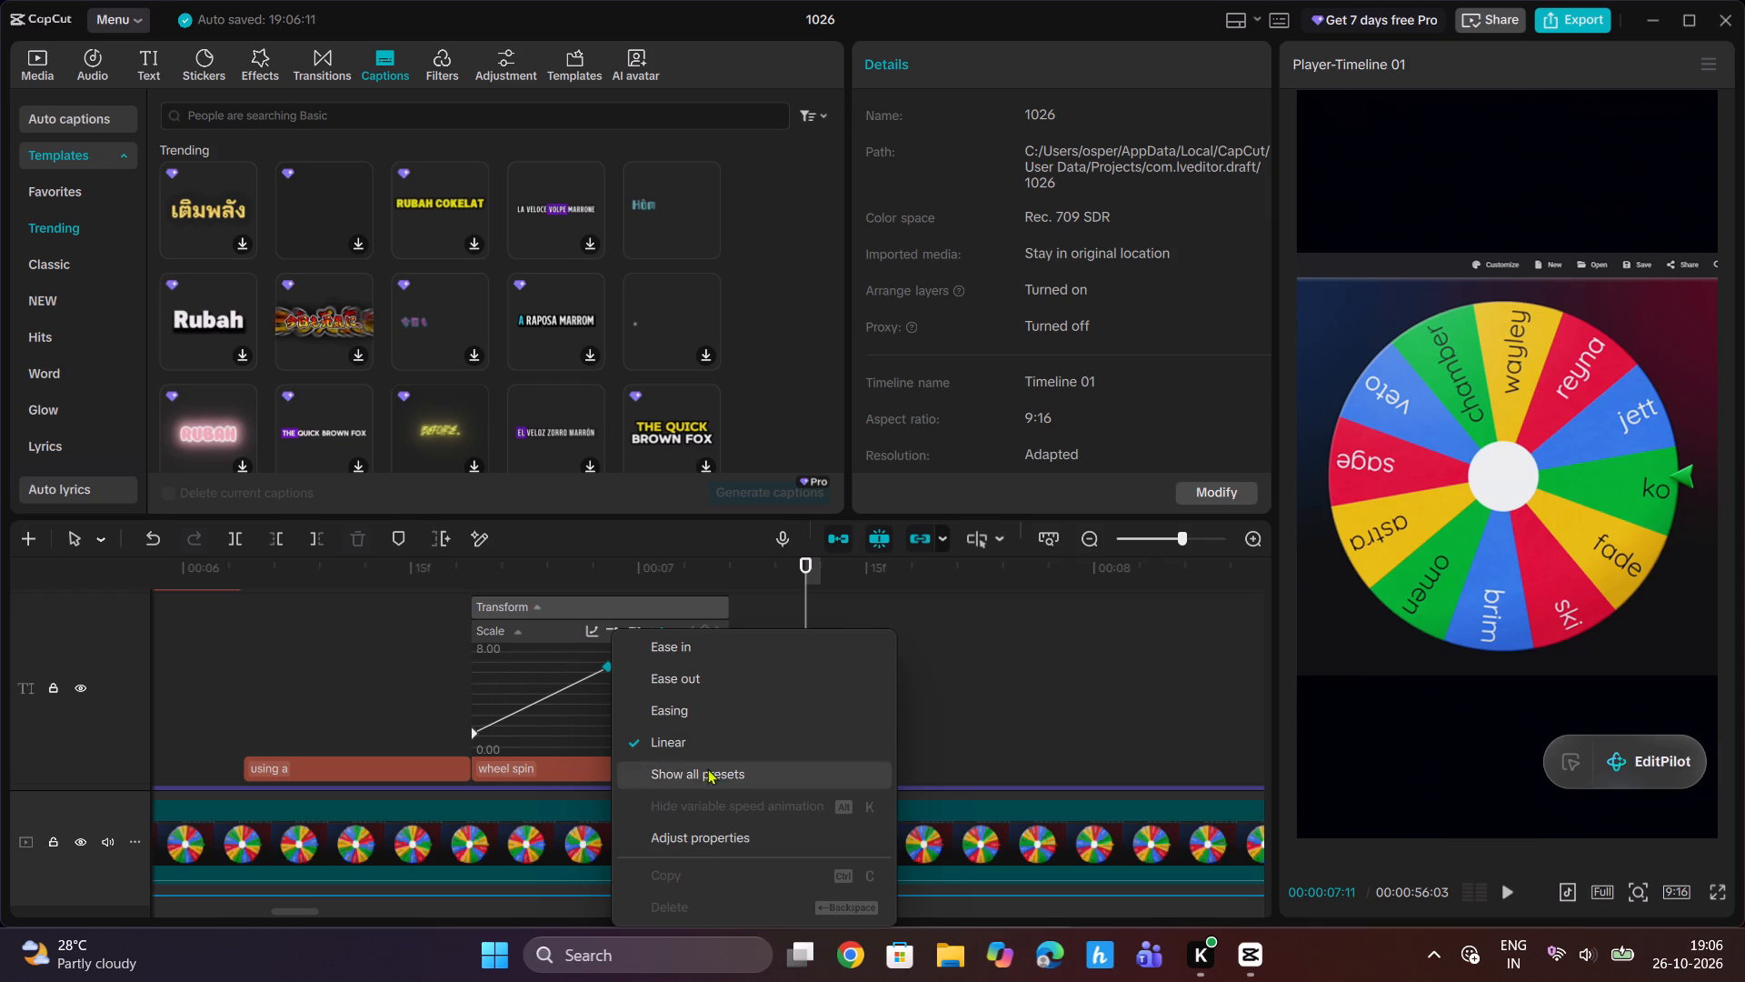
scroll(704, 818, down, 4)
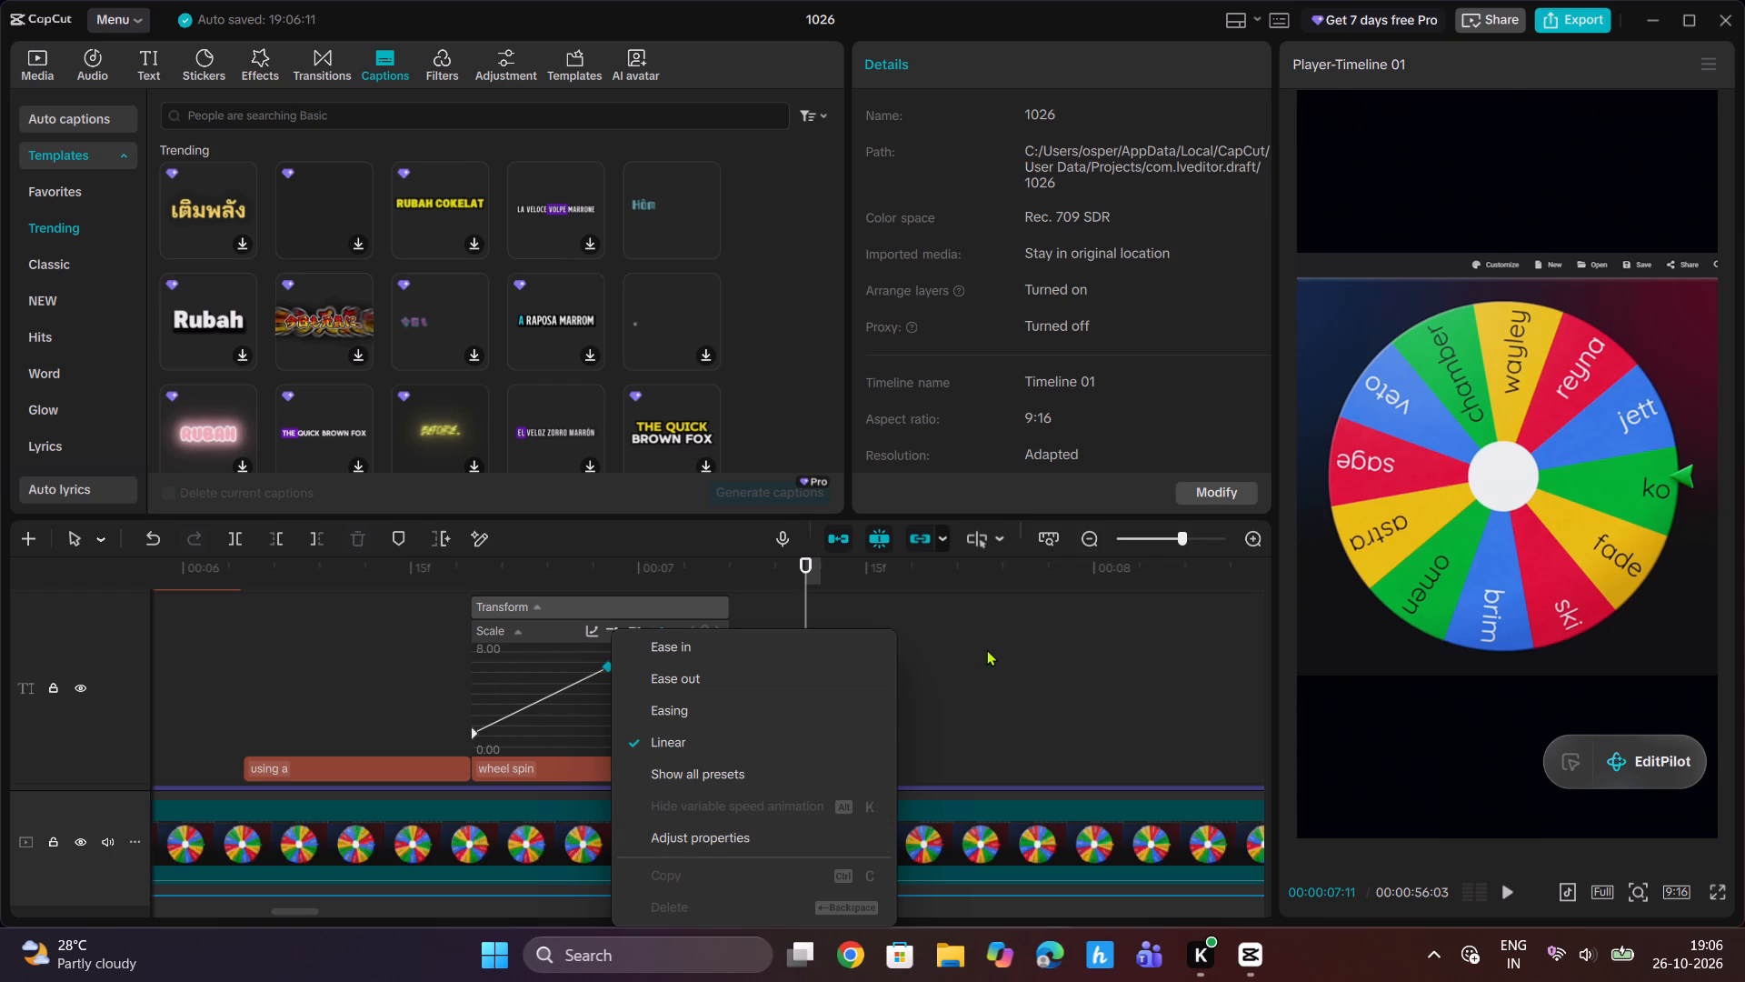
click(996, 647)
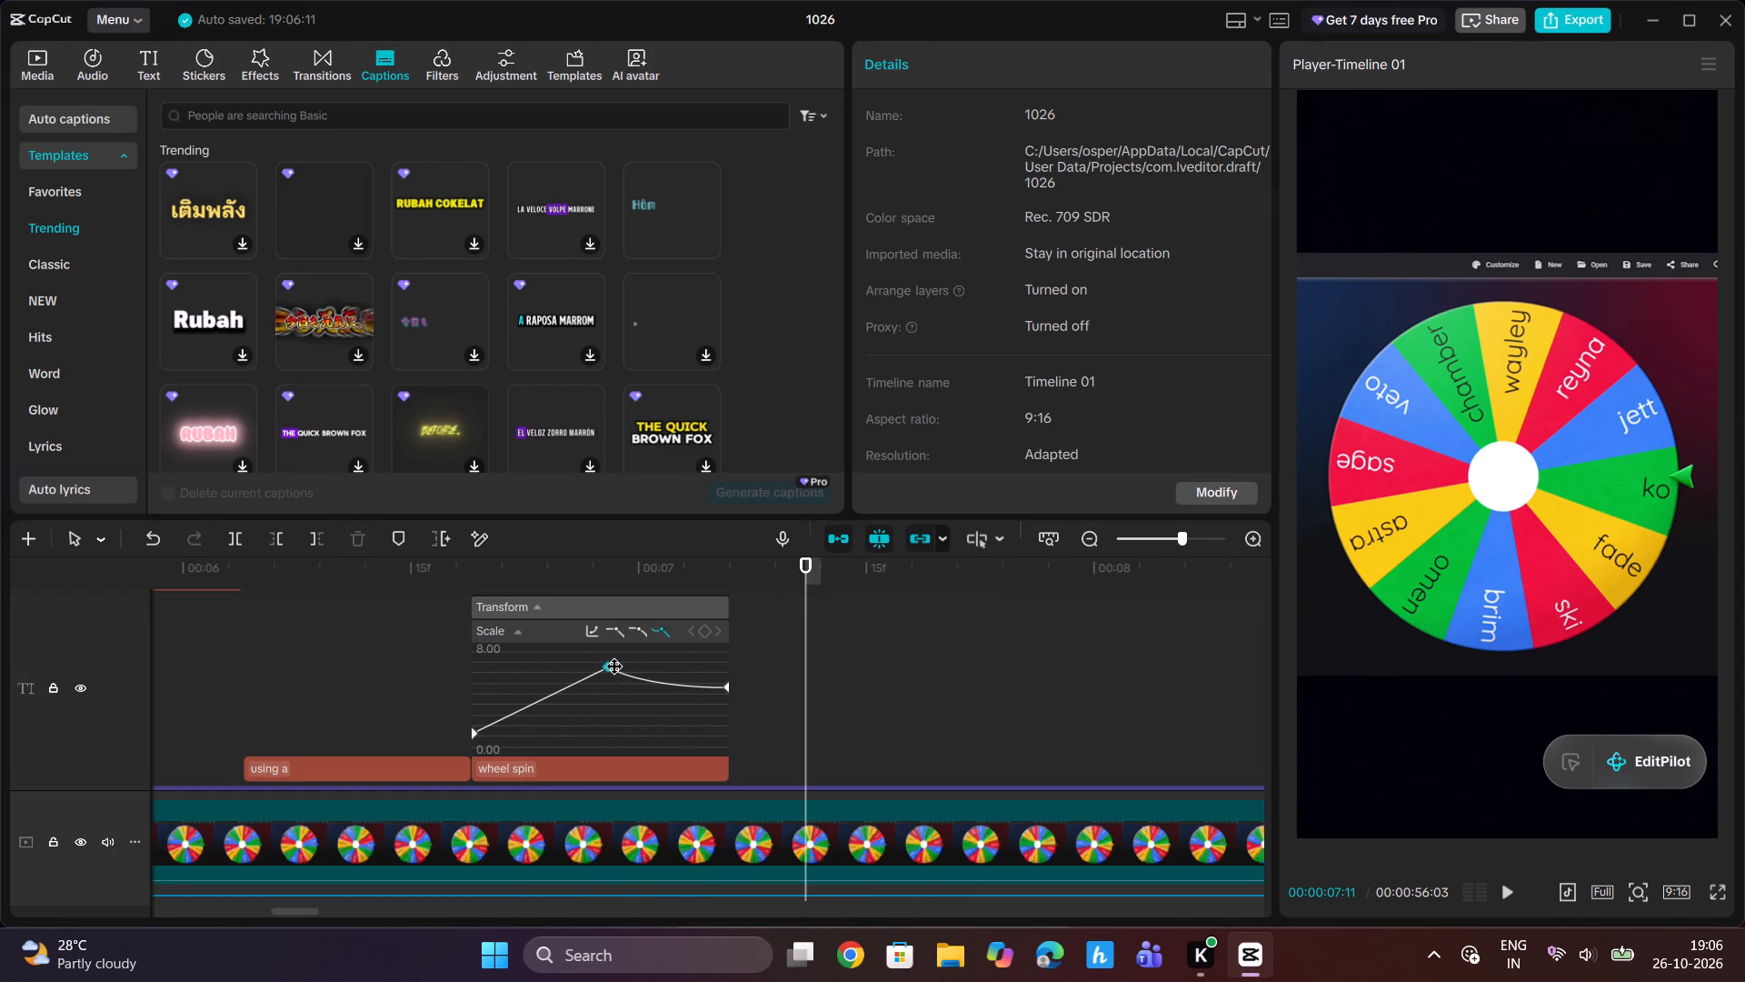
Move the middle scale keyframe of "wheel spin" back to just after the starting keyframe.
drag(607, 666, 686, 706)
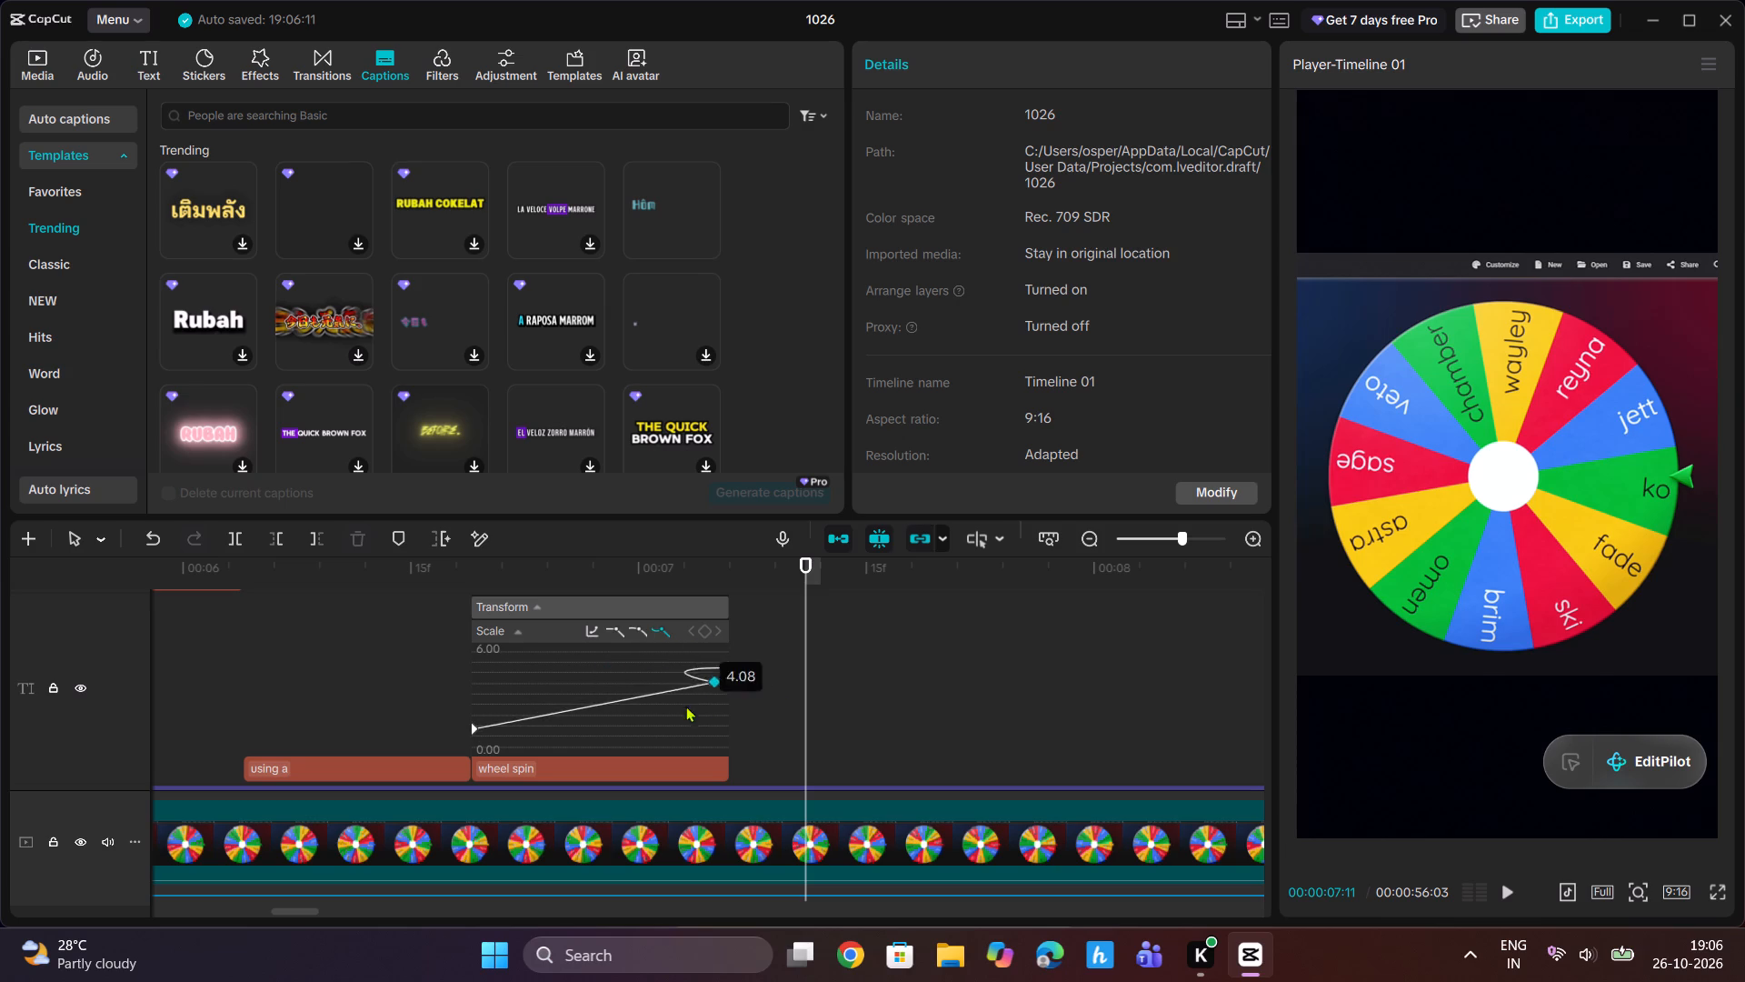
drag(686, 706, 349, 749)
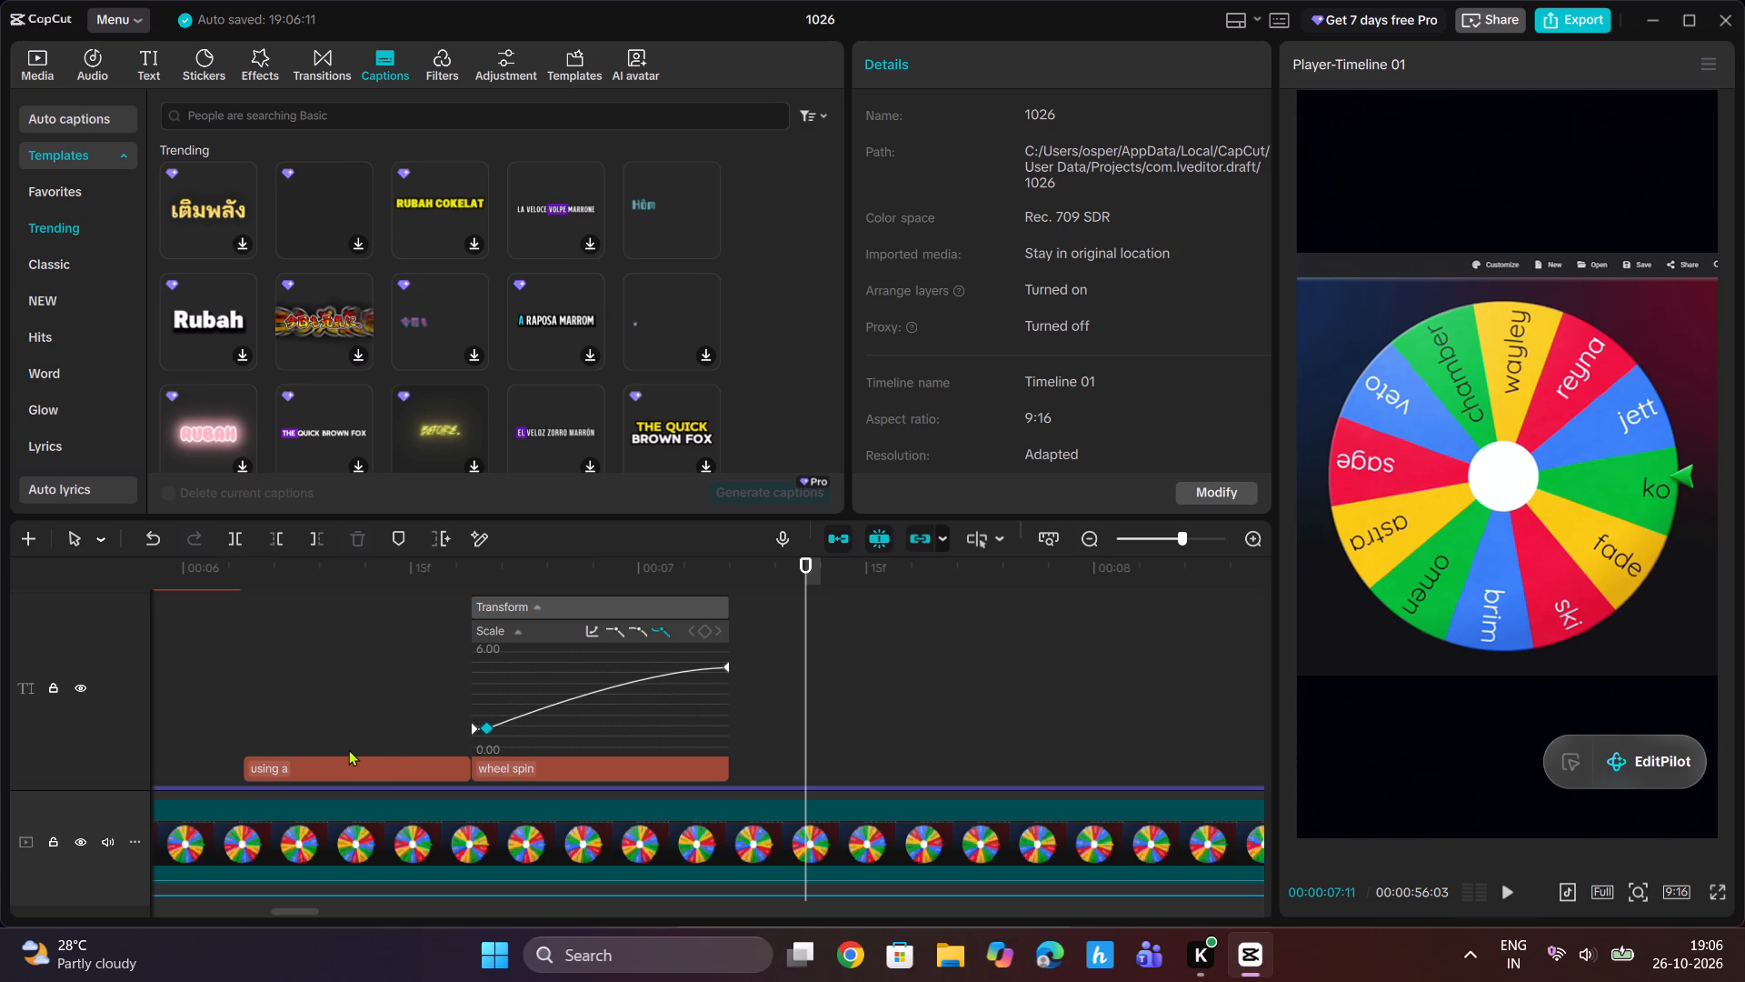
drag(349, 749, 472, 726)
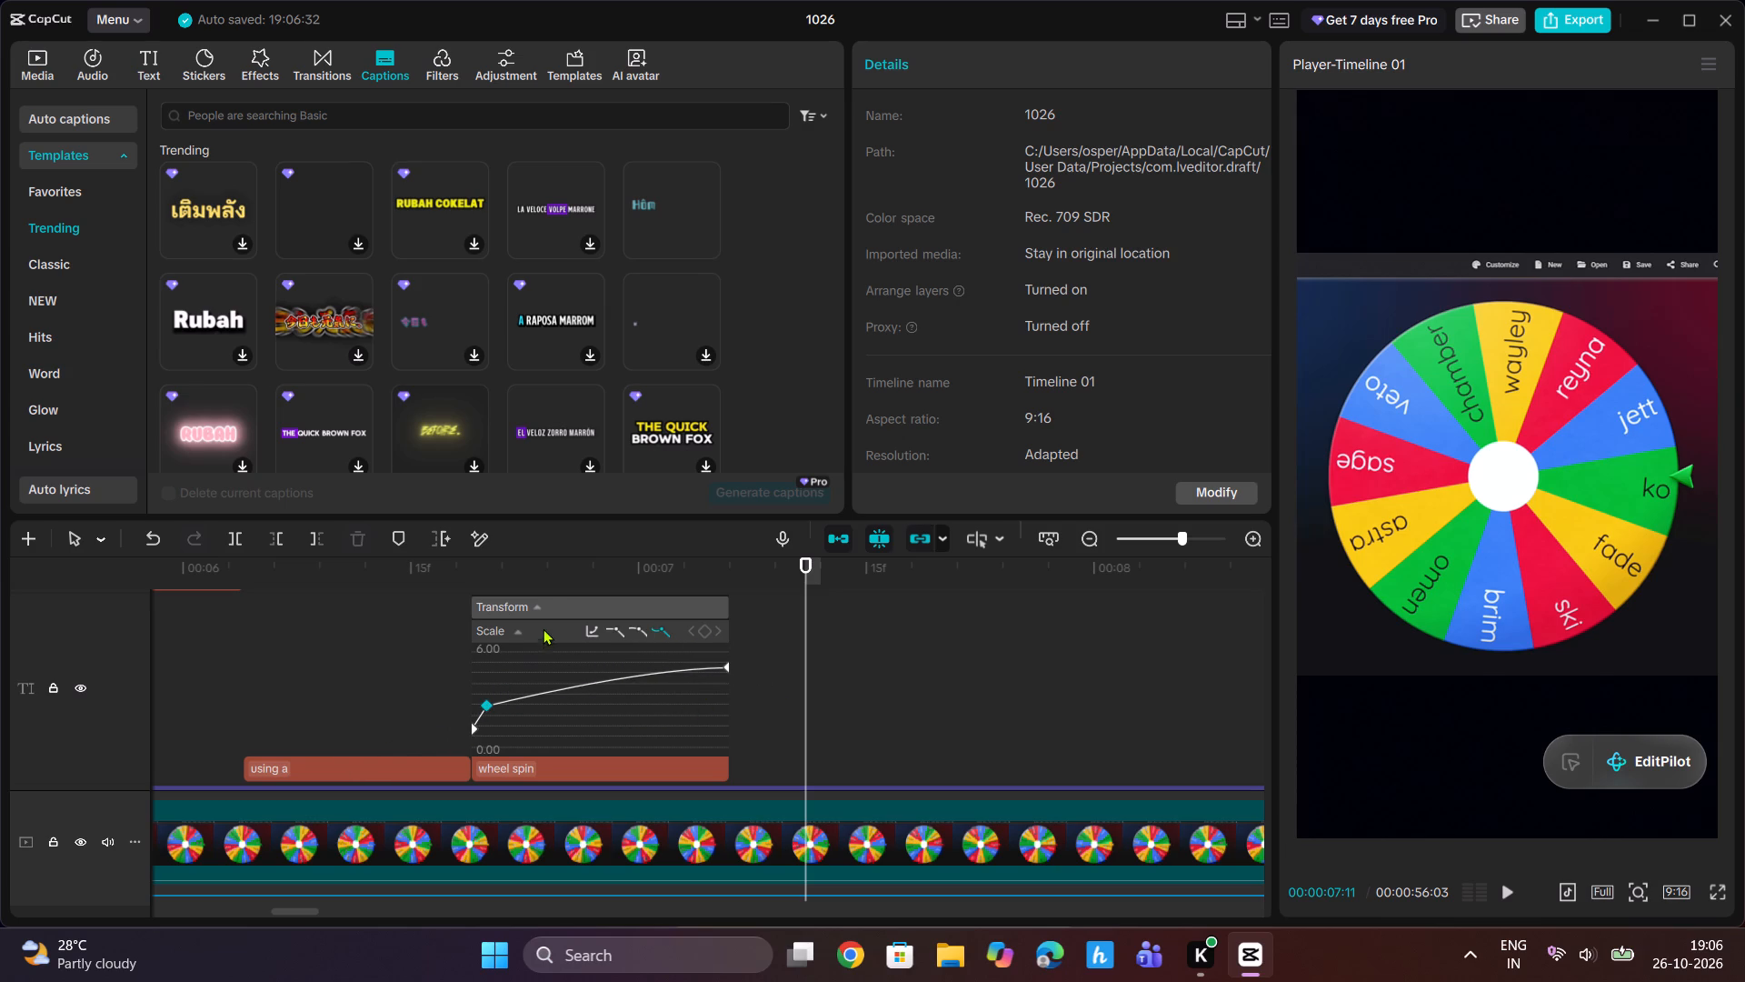
Undo the middle keyframe edits on "wheel spin" back to a straight scale line between the start and end keyframes.
click(533, 601)
click(536, 684)
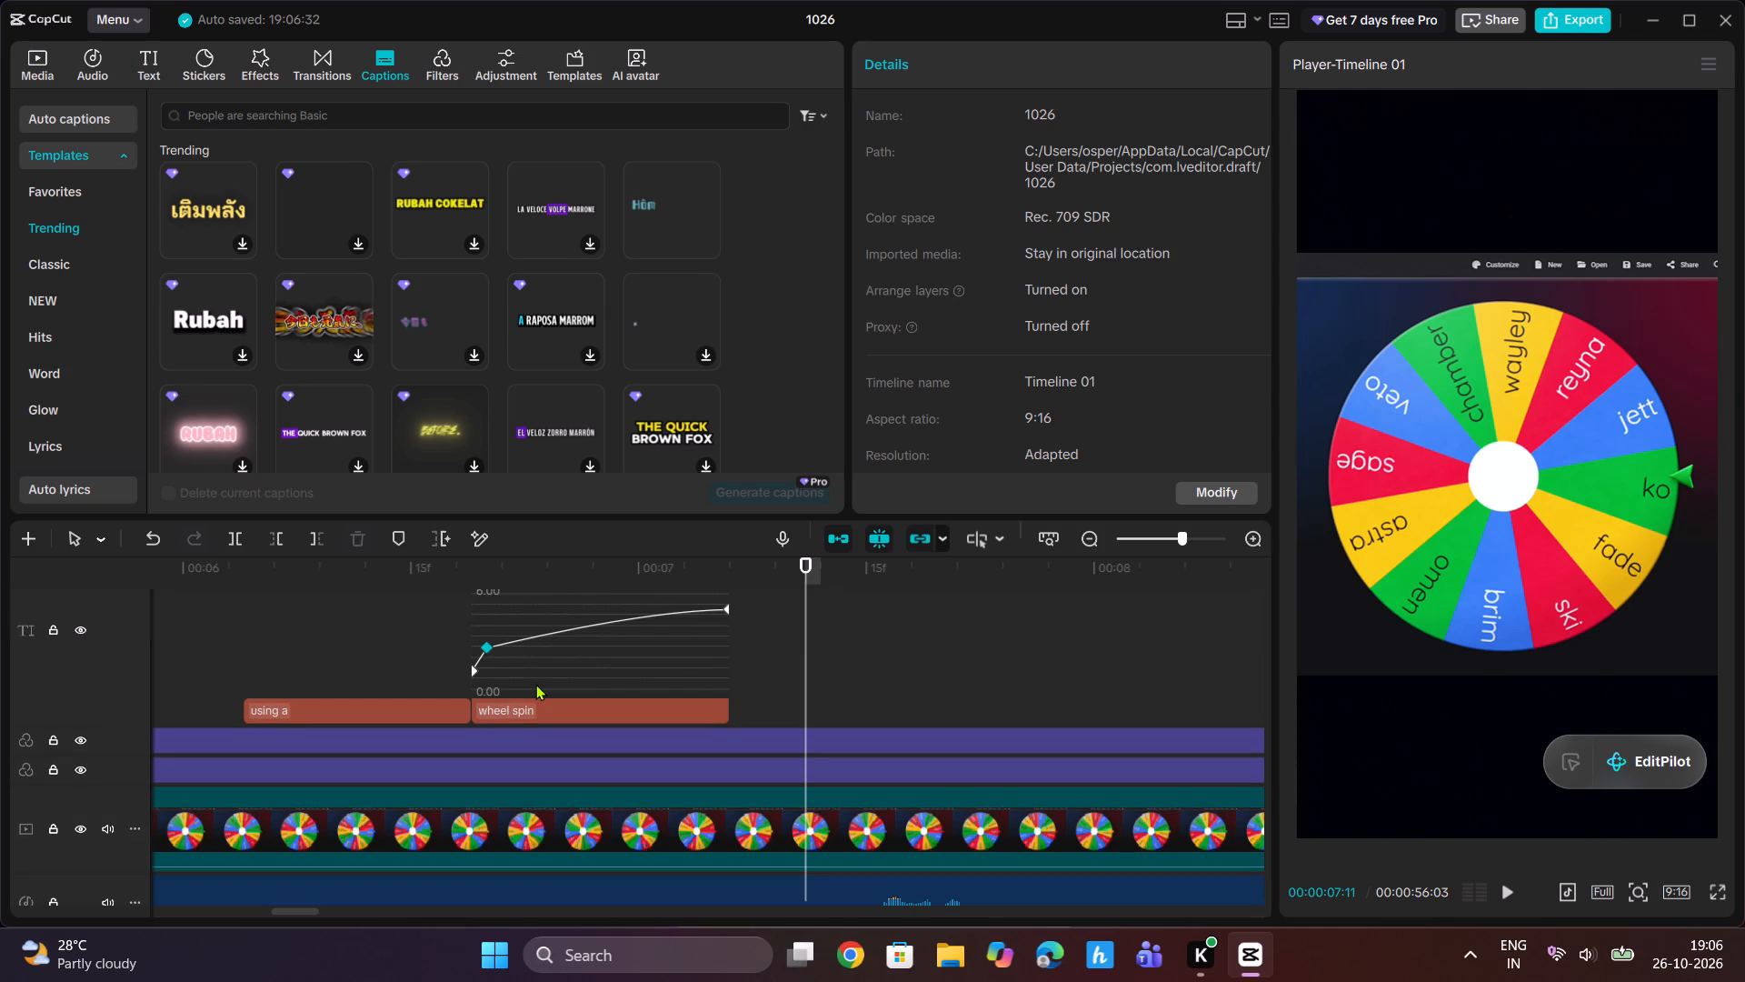
key(ctrl+z)
key(ctrl+z)
key(ctrl+z)
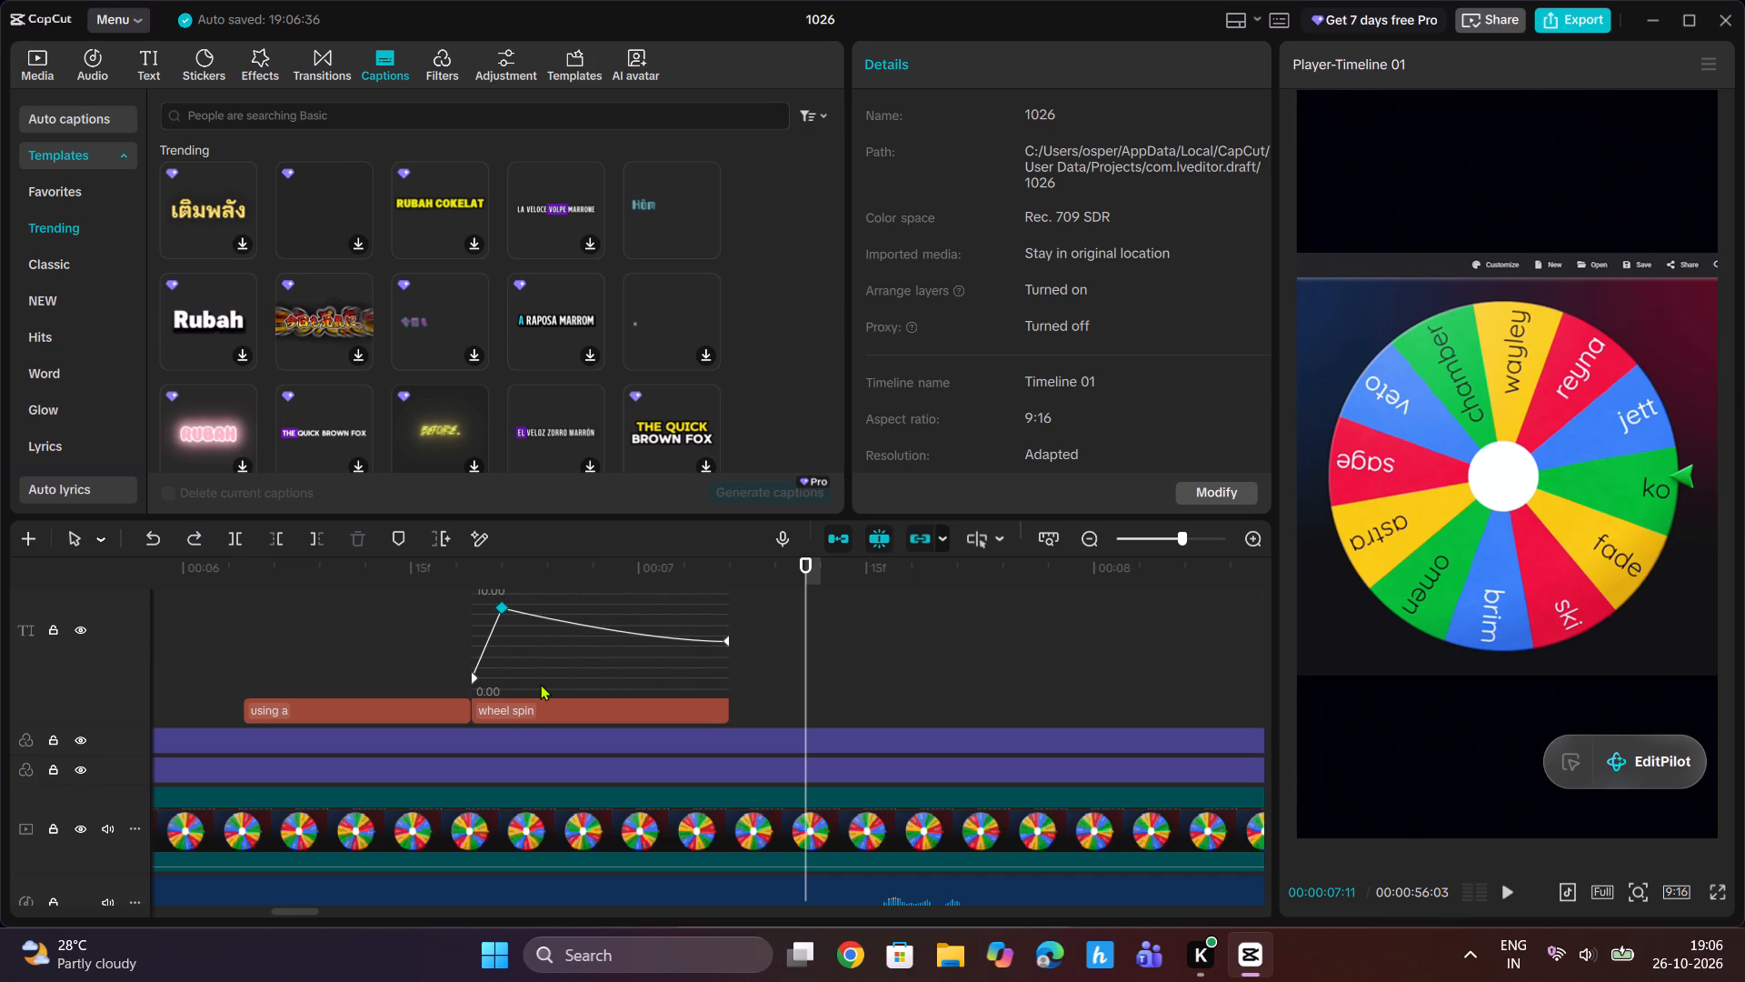
key(ctrl+z)
key(ctrl+z)
key(ctrl+z)
key(ctrl+z)
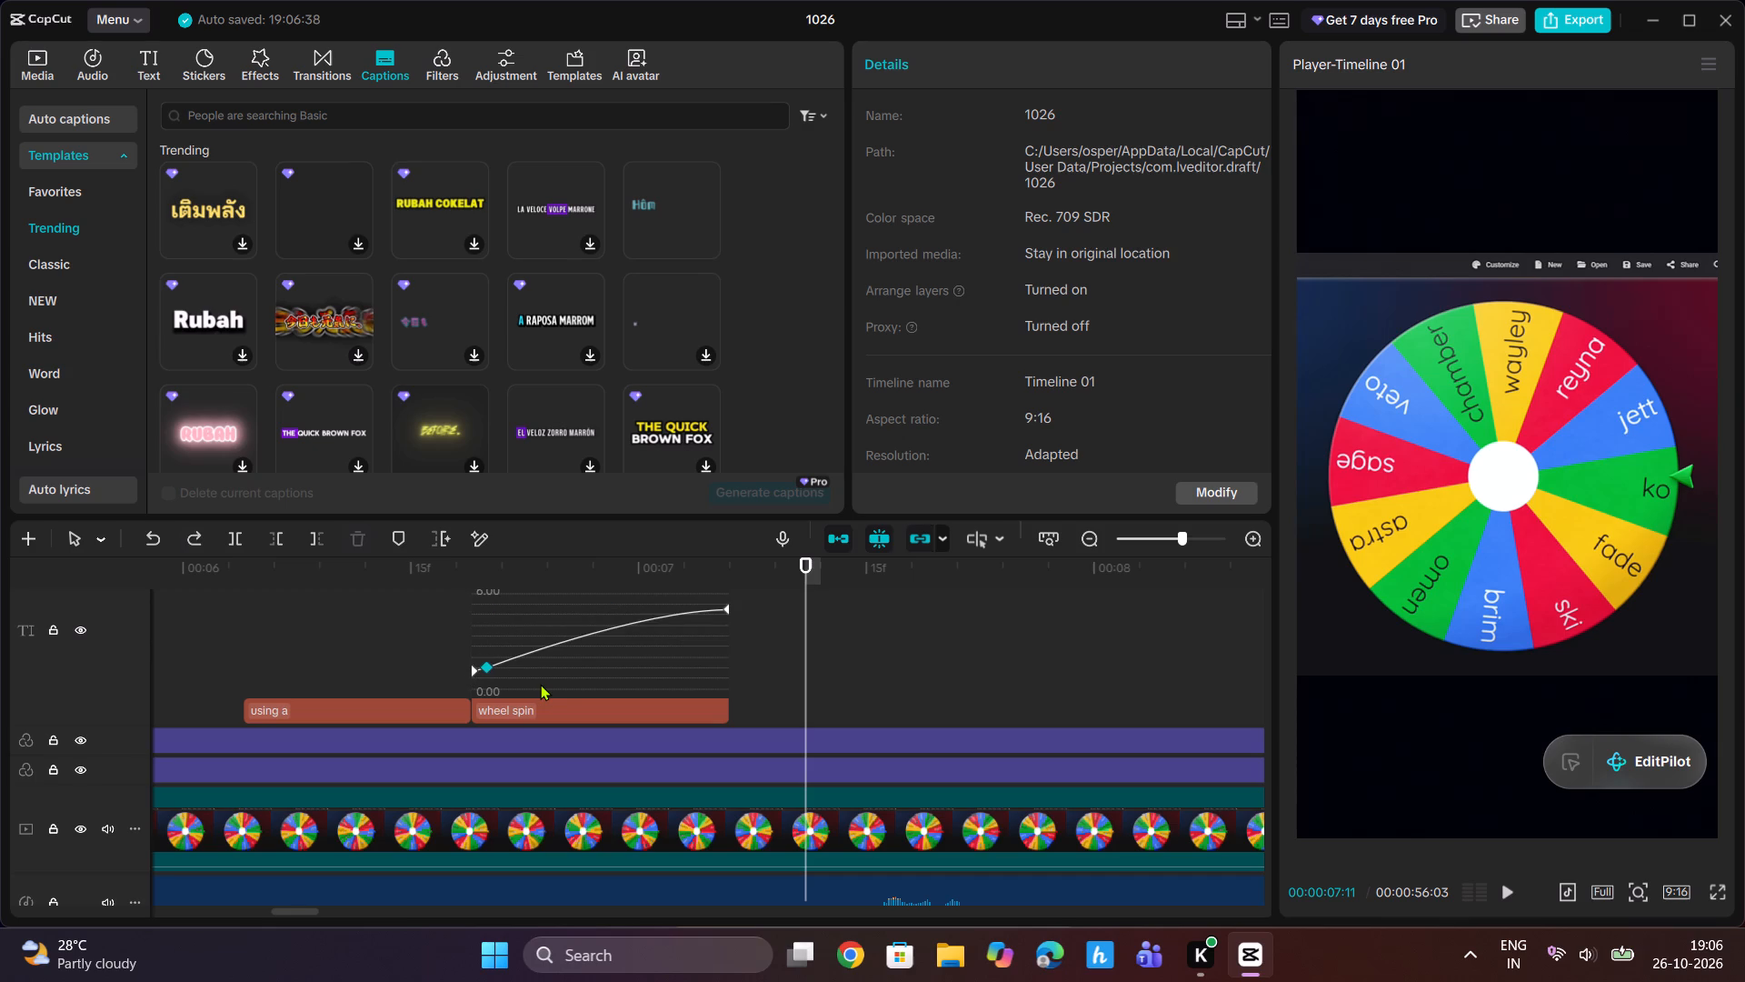
key(ctrl+z)
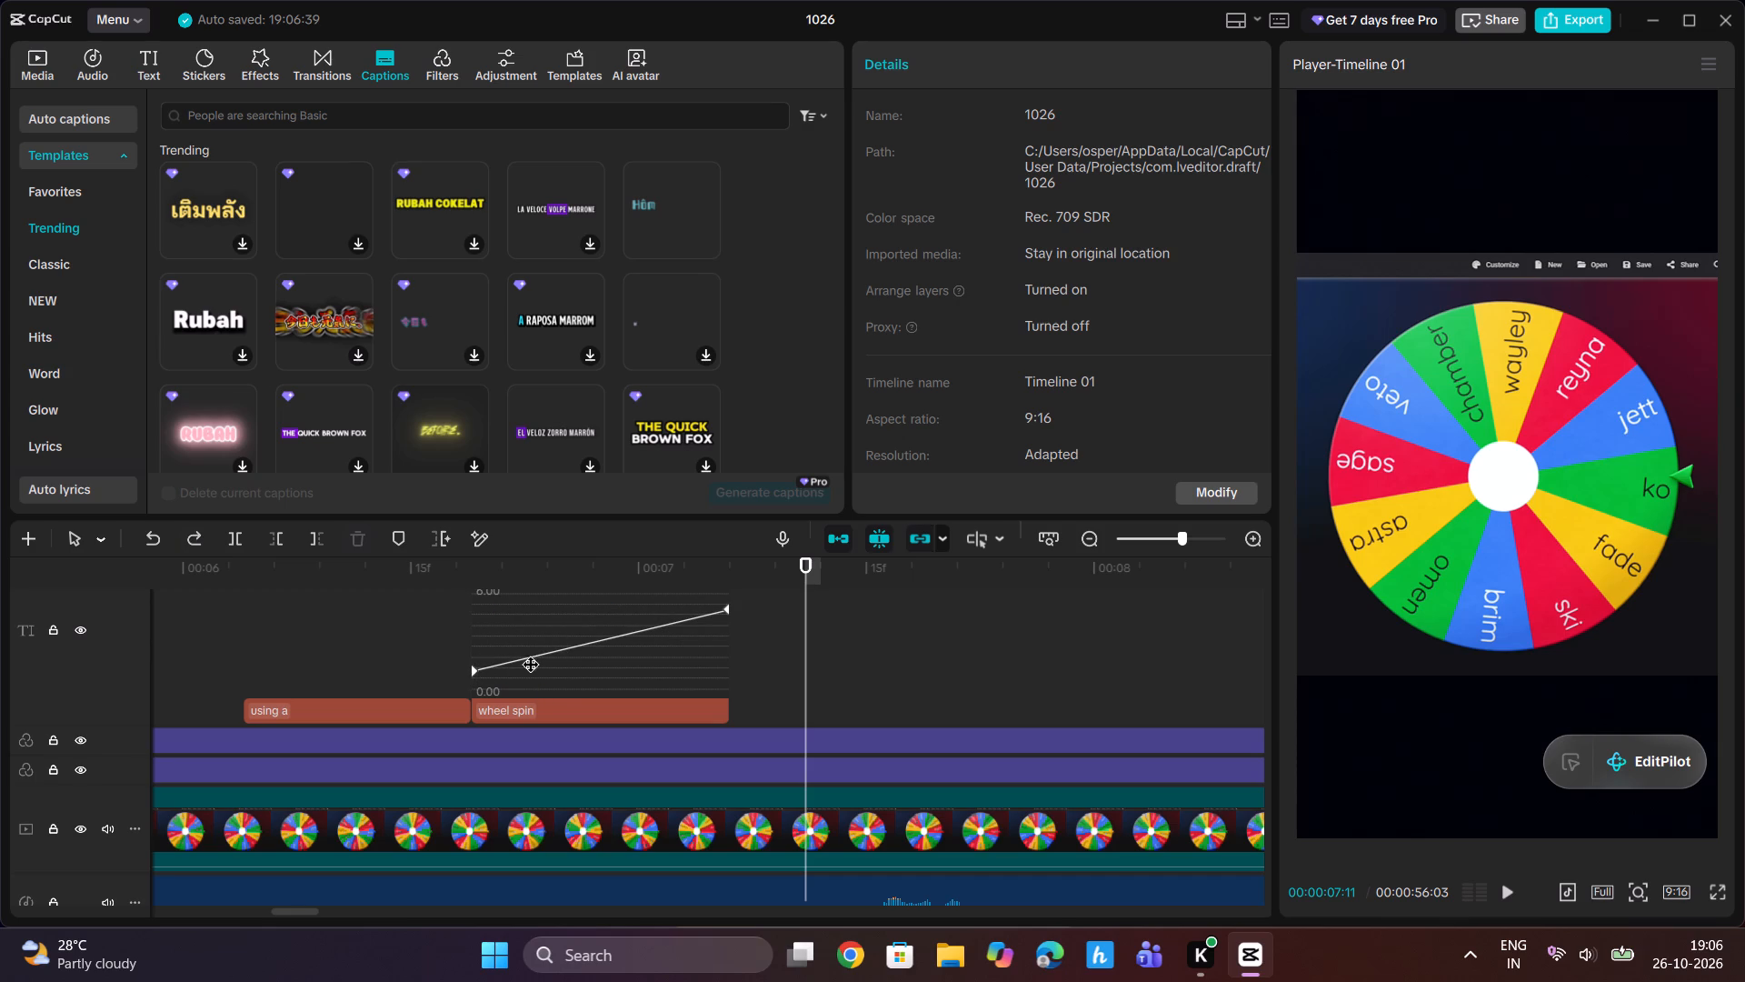
Apply the Cubic Ease preset curve to the "wheel spin" scale animation between its two keyframes and close the presets.
click(480, 671)
scroll(553, 647, up, 3)
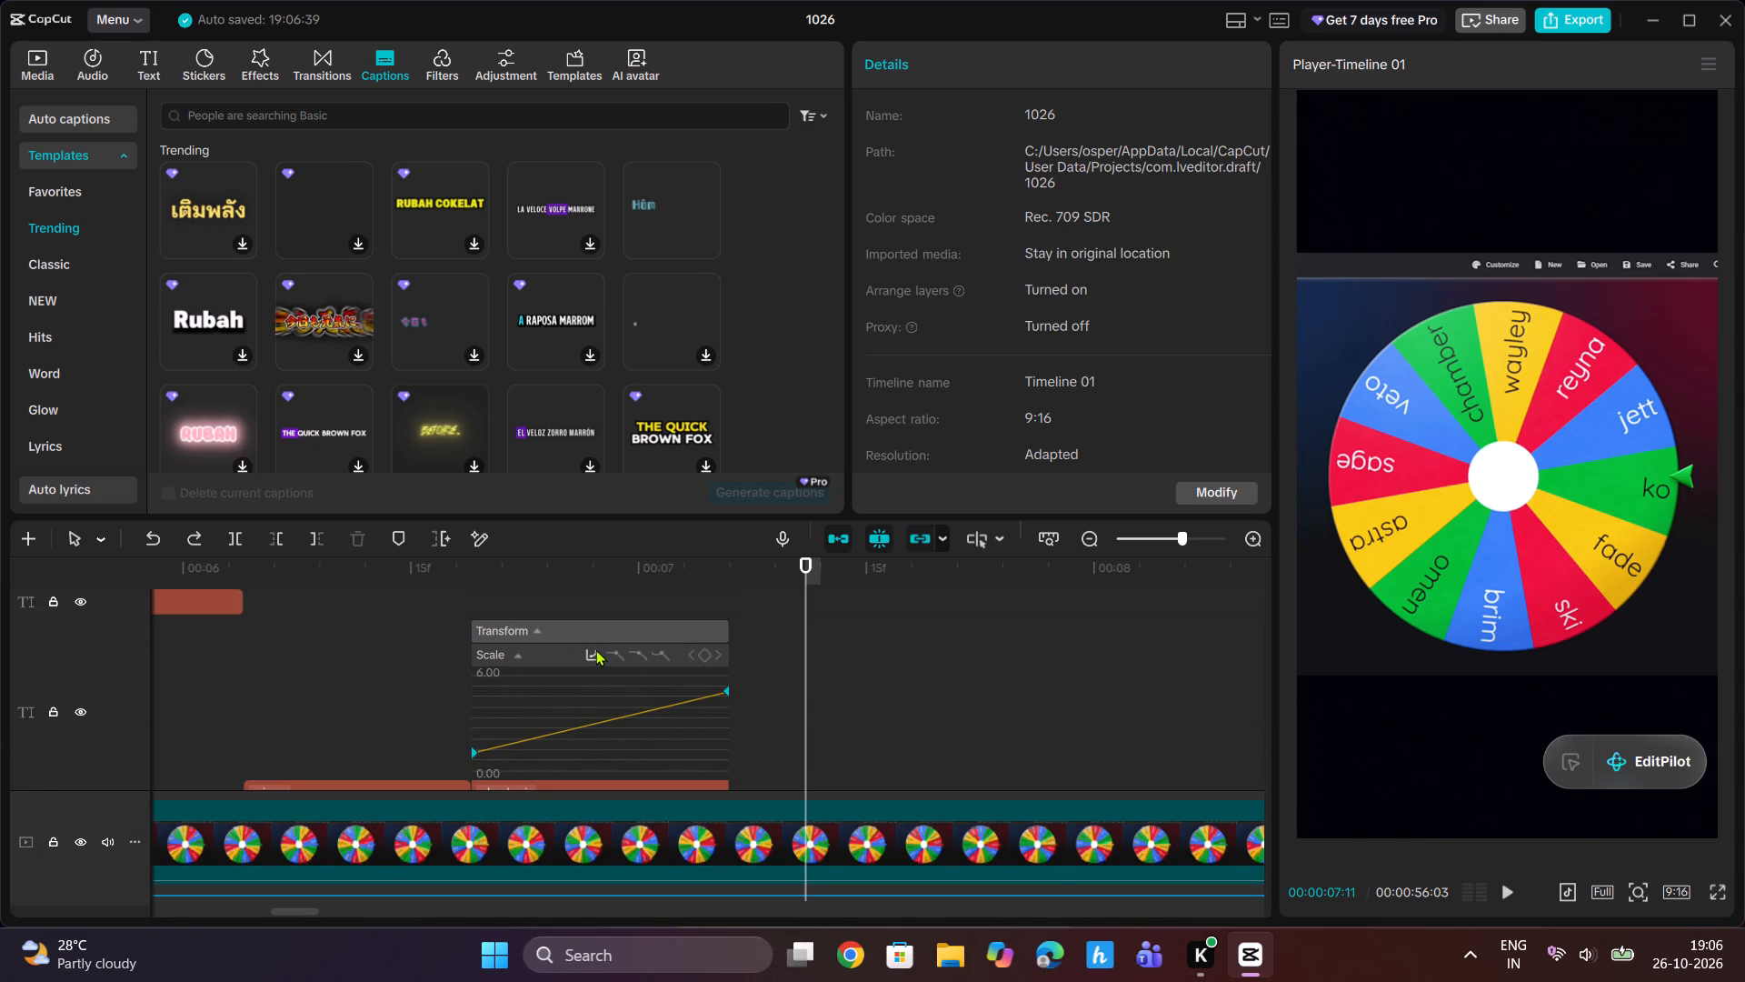
click(593, 649)
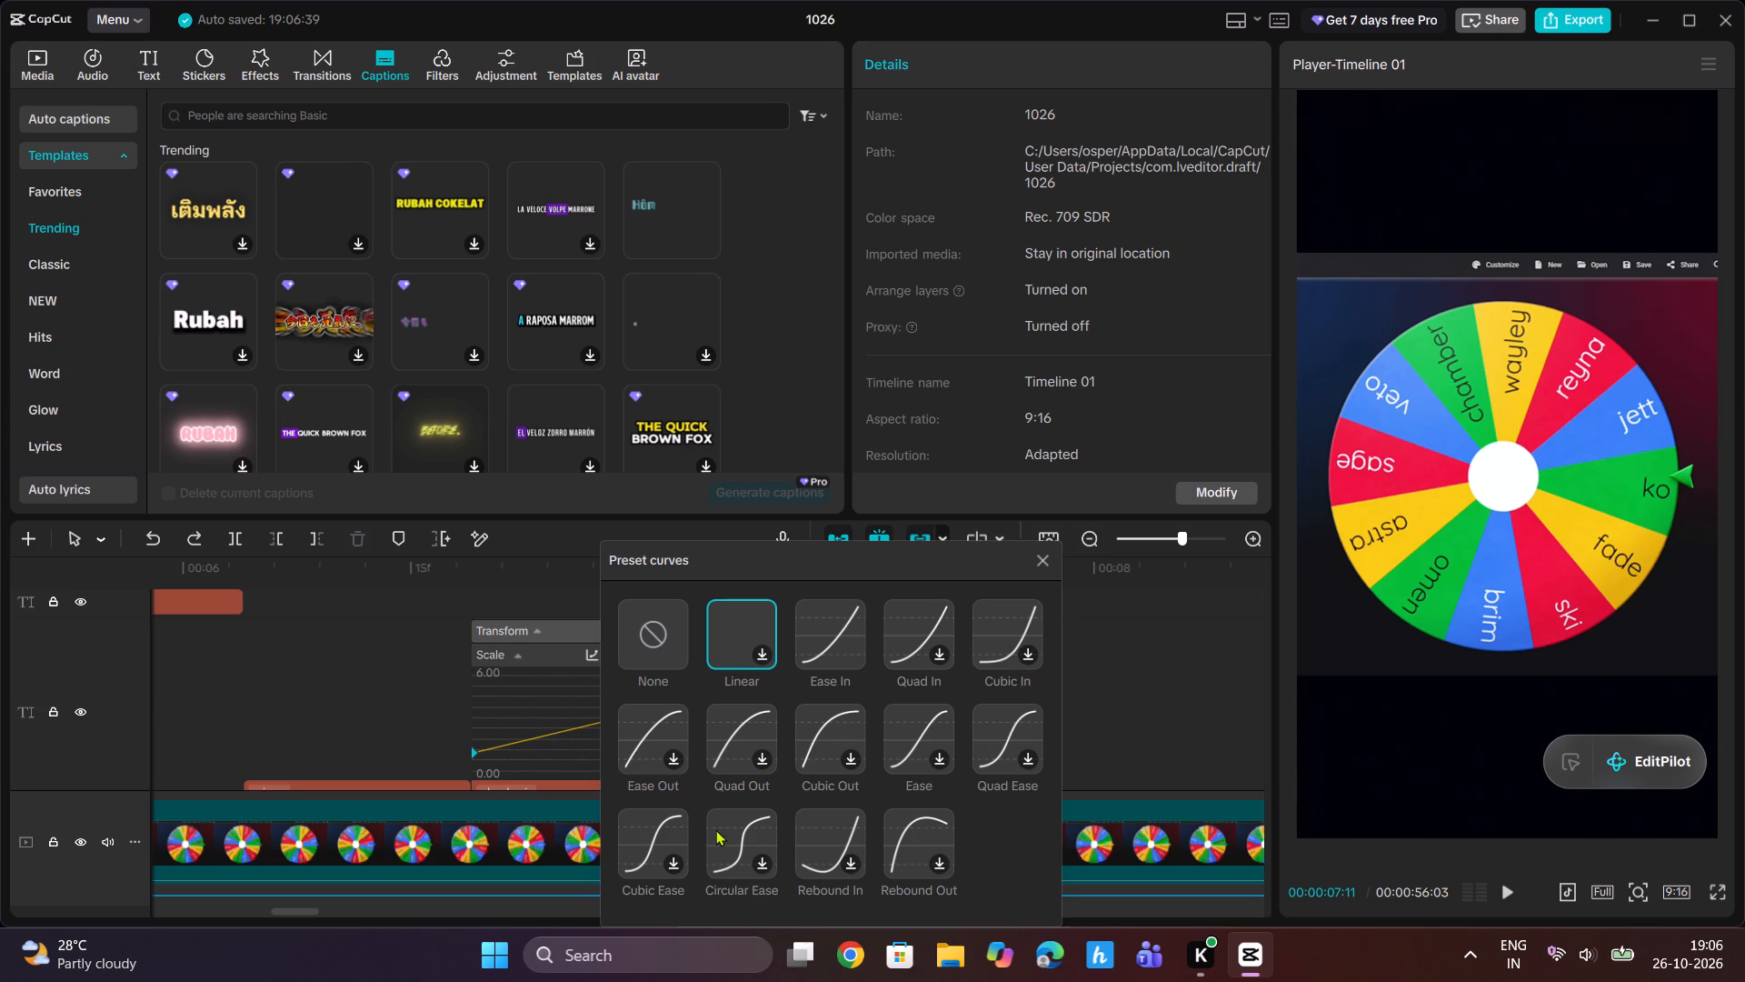
click(653, 844)
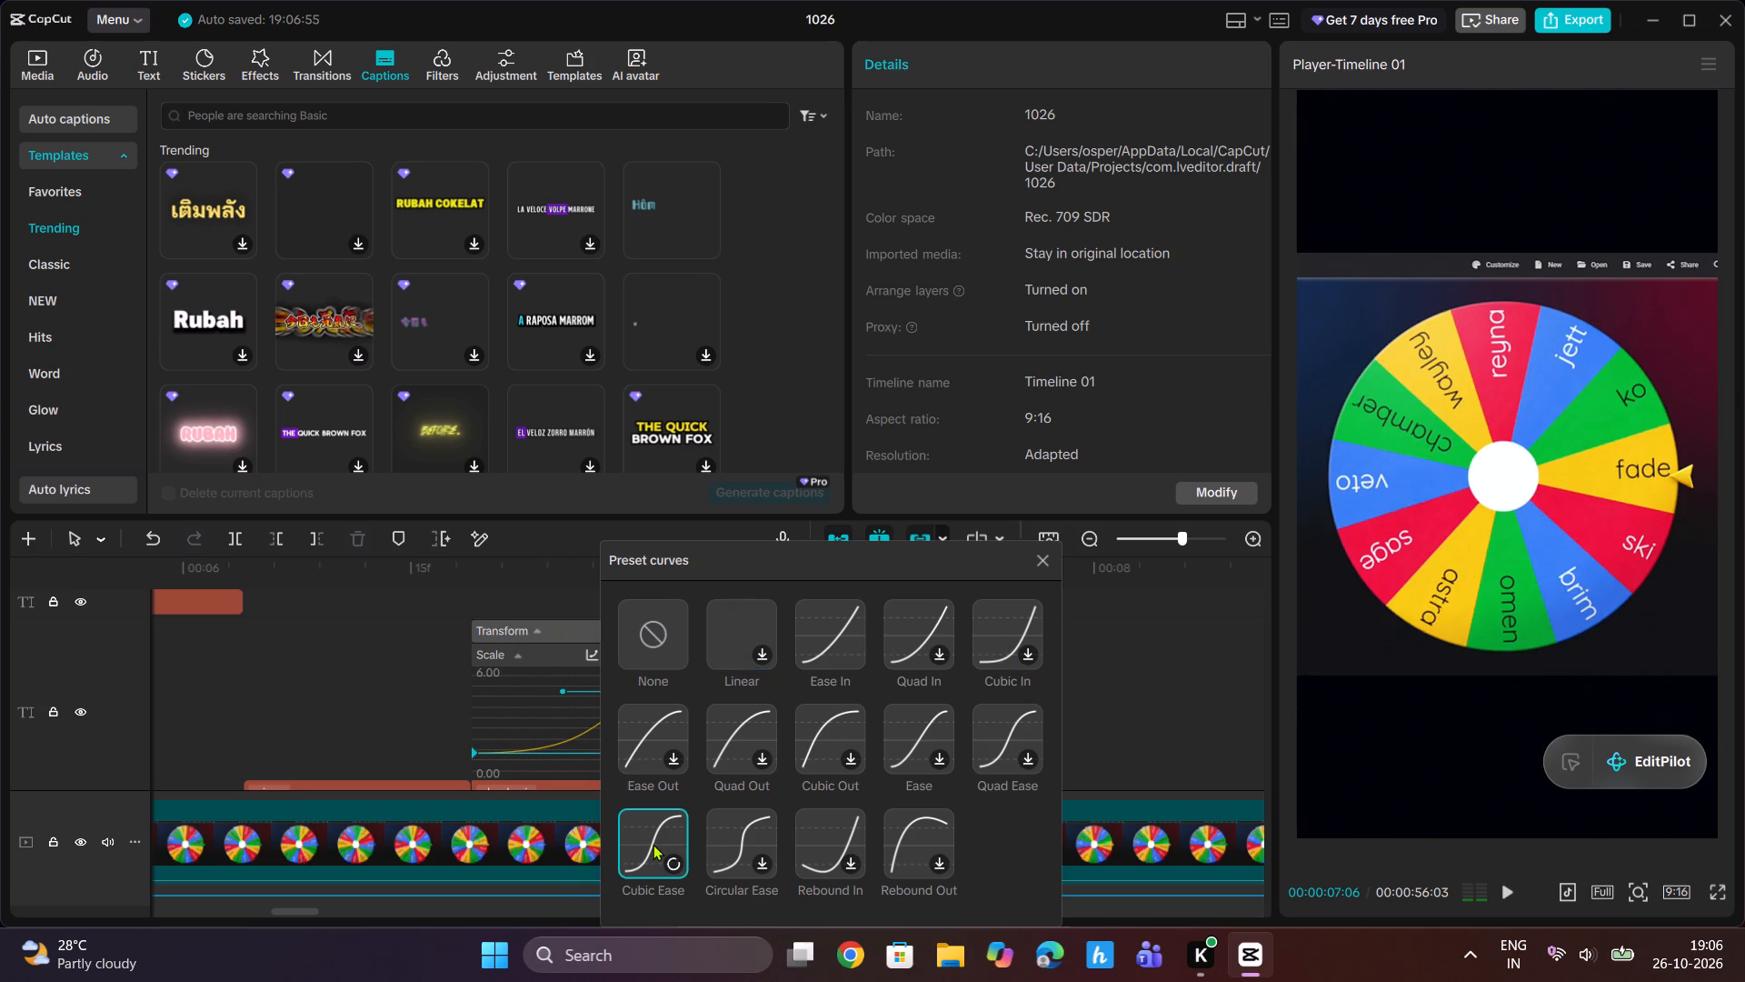
click(653, 845)
click(372, 688)
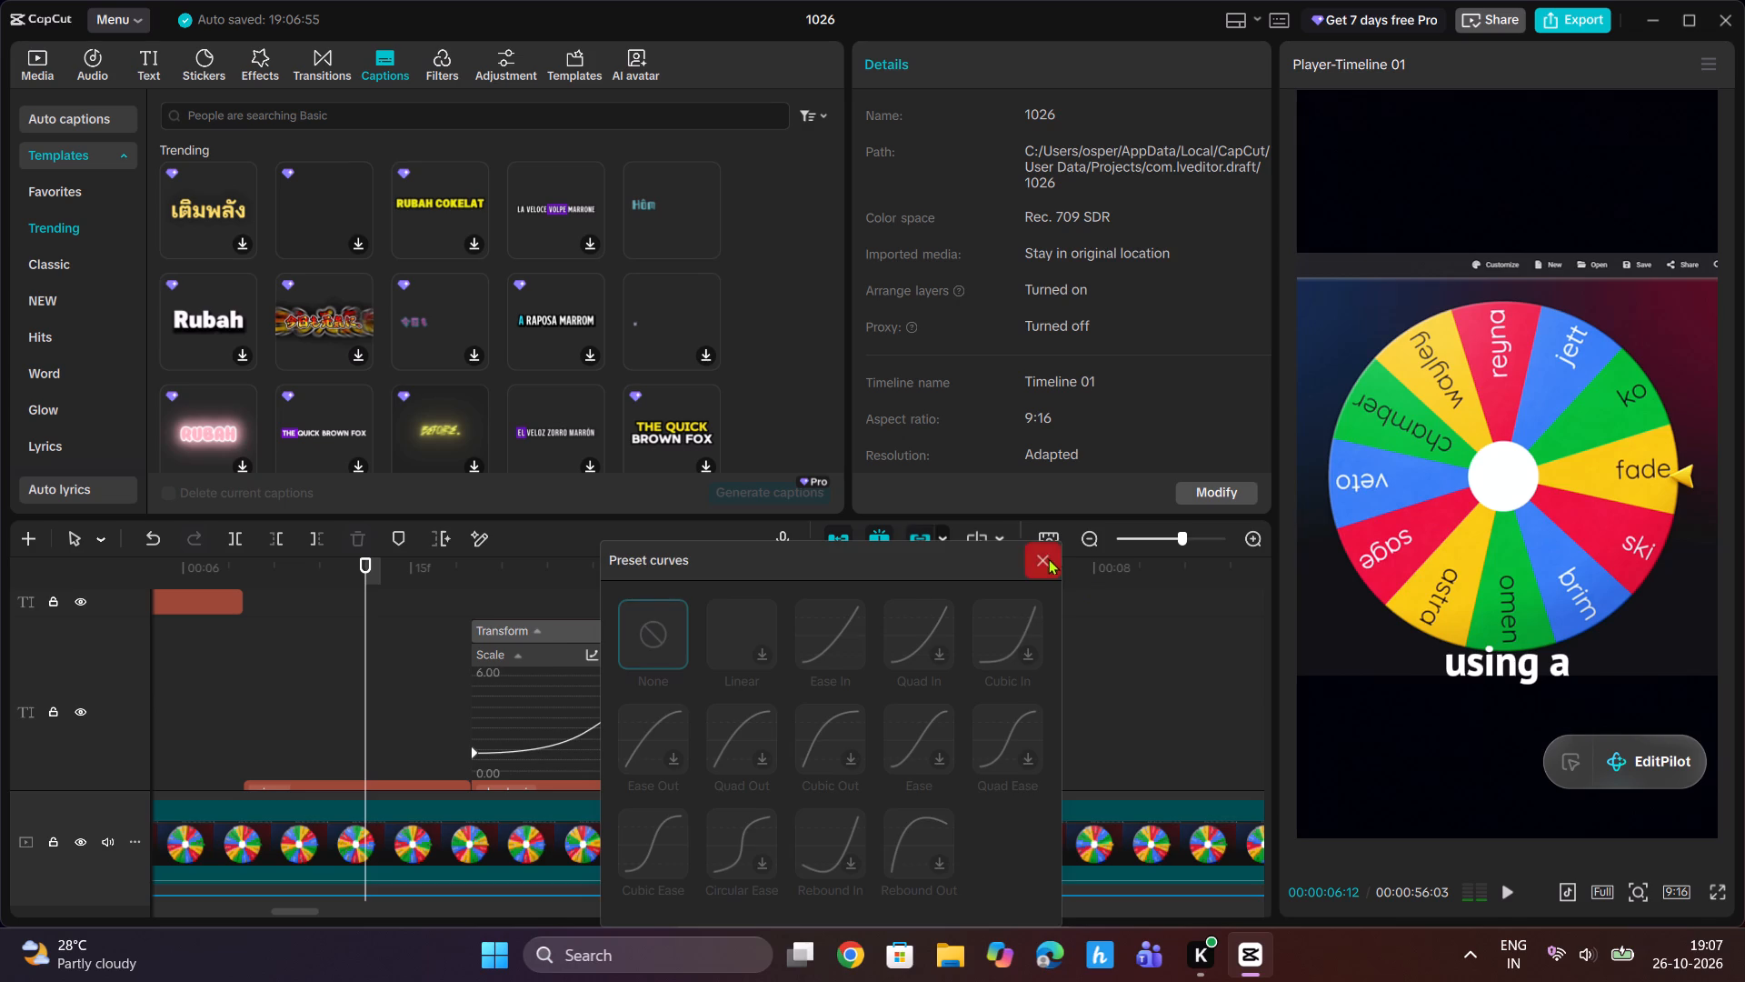
click(1048, 557)
Play back the section from "using a" through "wheel spin" repeatedly to review the eased scale animation.
key(space)
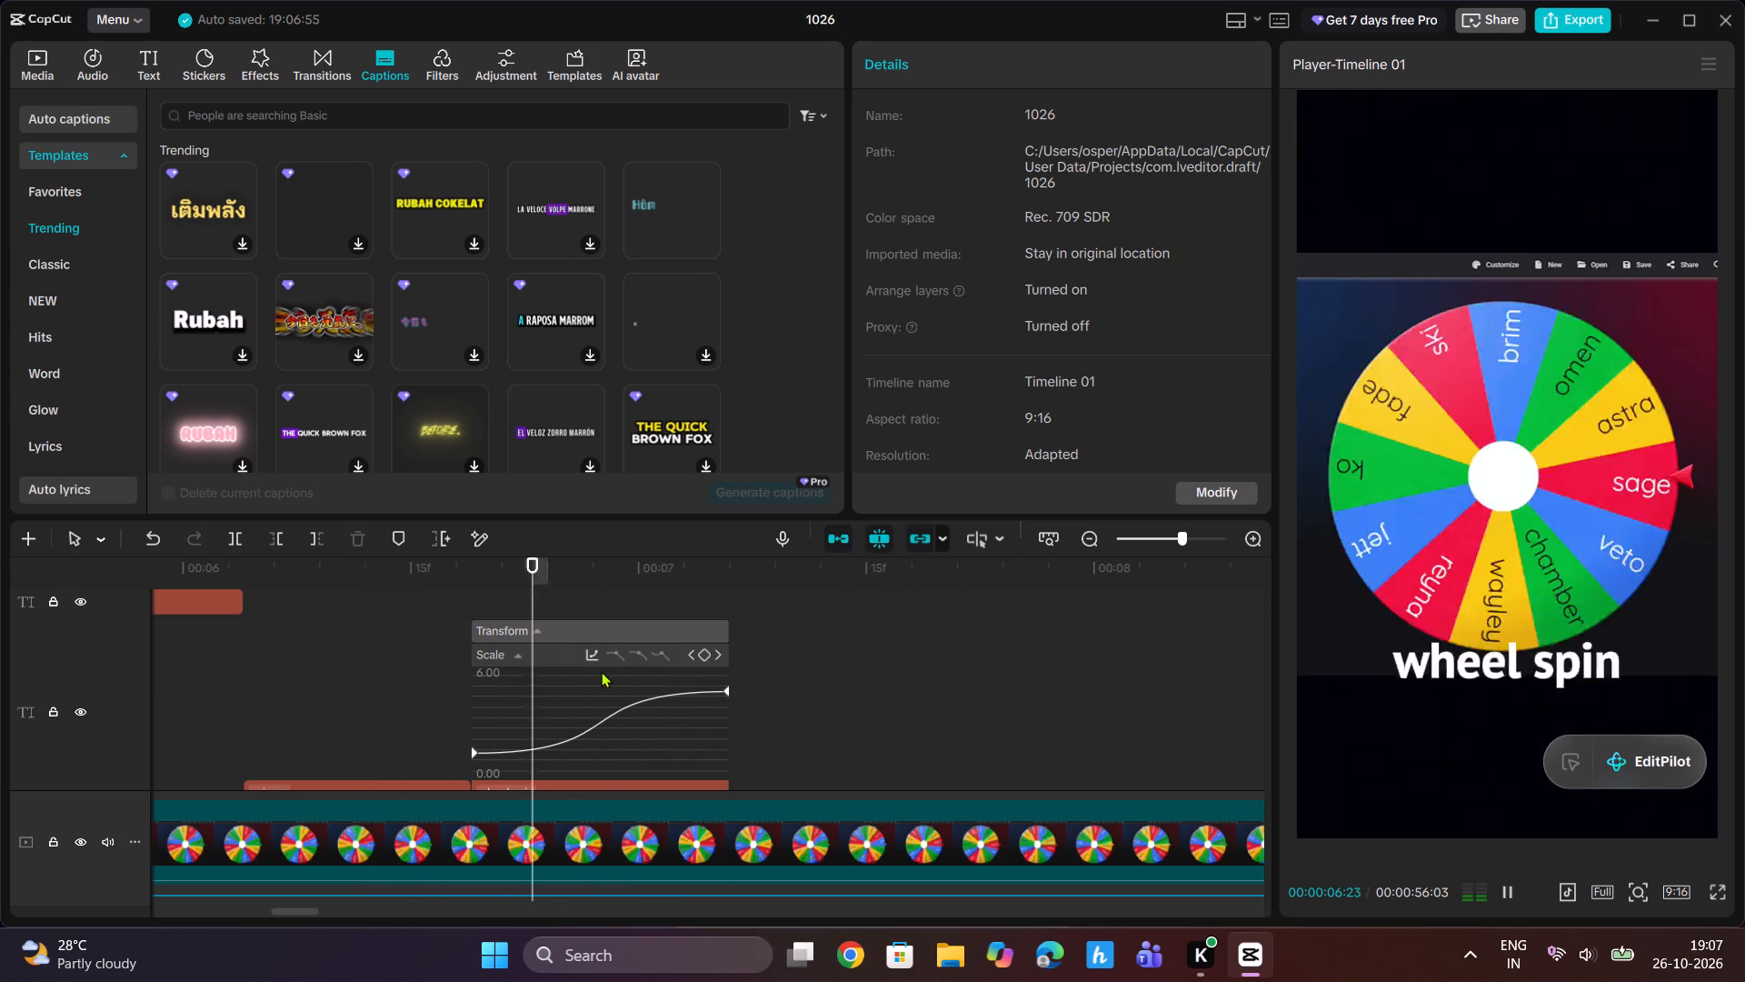
key(space)
drag(946, 571, 363, 626)
key(space)
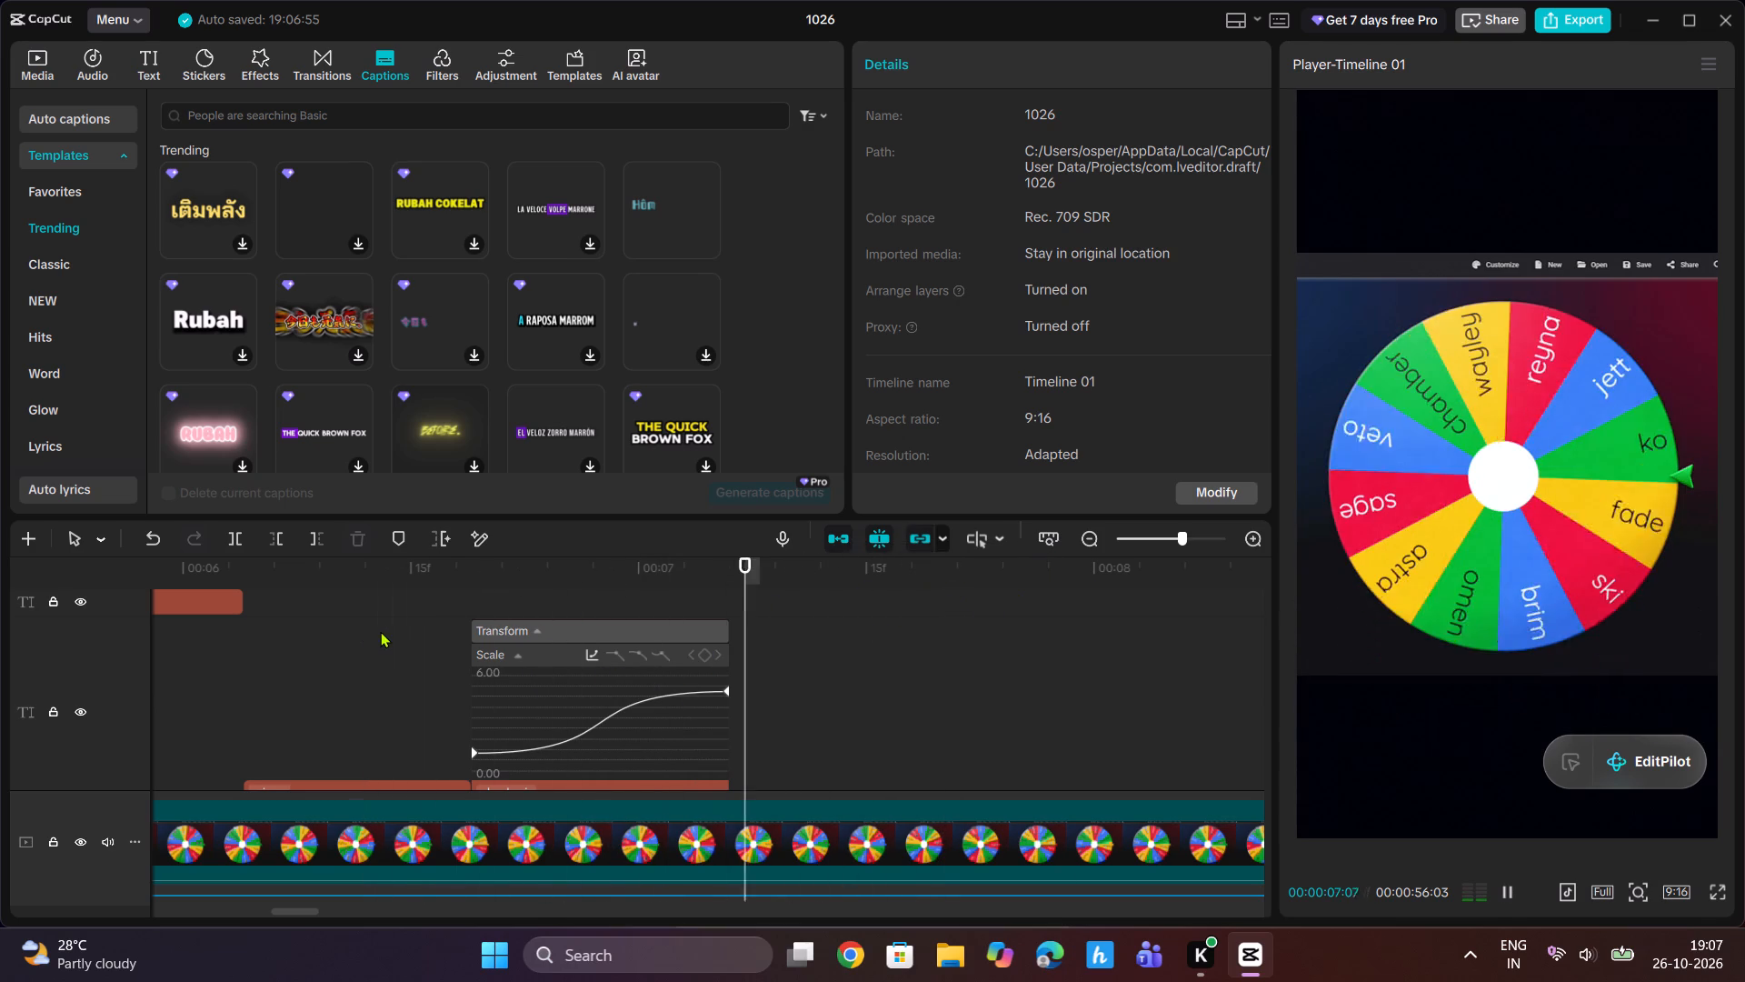
key(space)
drag(794, 576, 169, 640)
key(space)
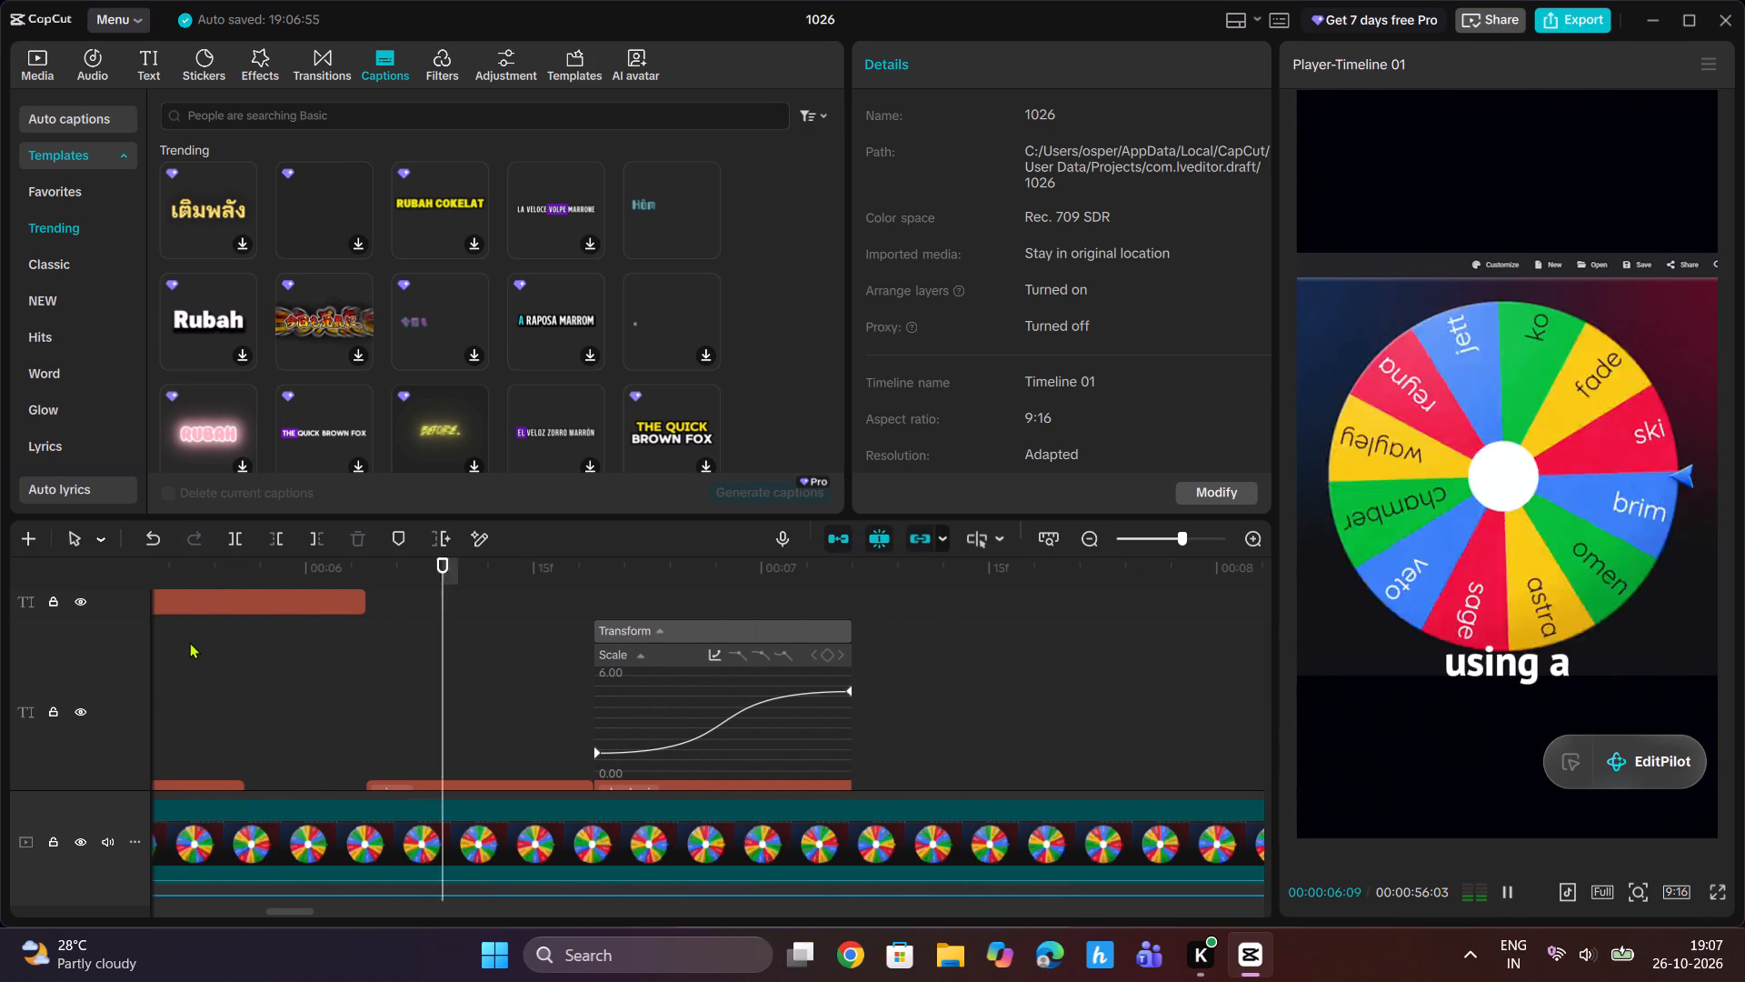
Play back from "using a" through "wheel spin" and on into the uncaptioned section to review the eased caption animation.
key(space)
key(space)
key(space)
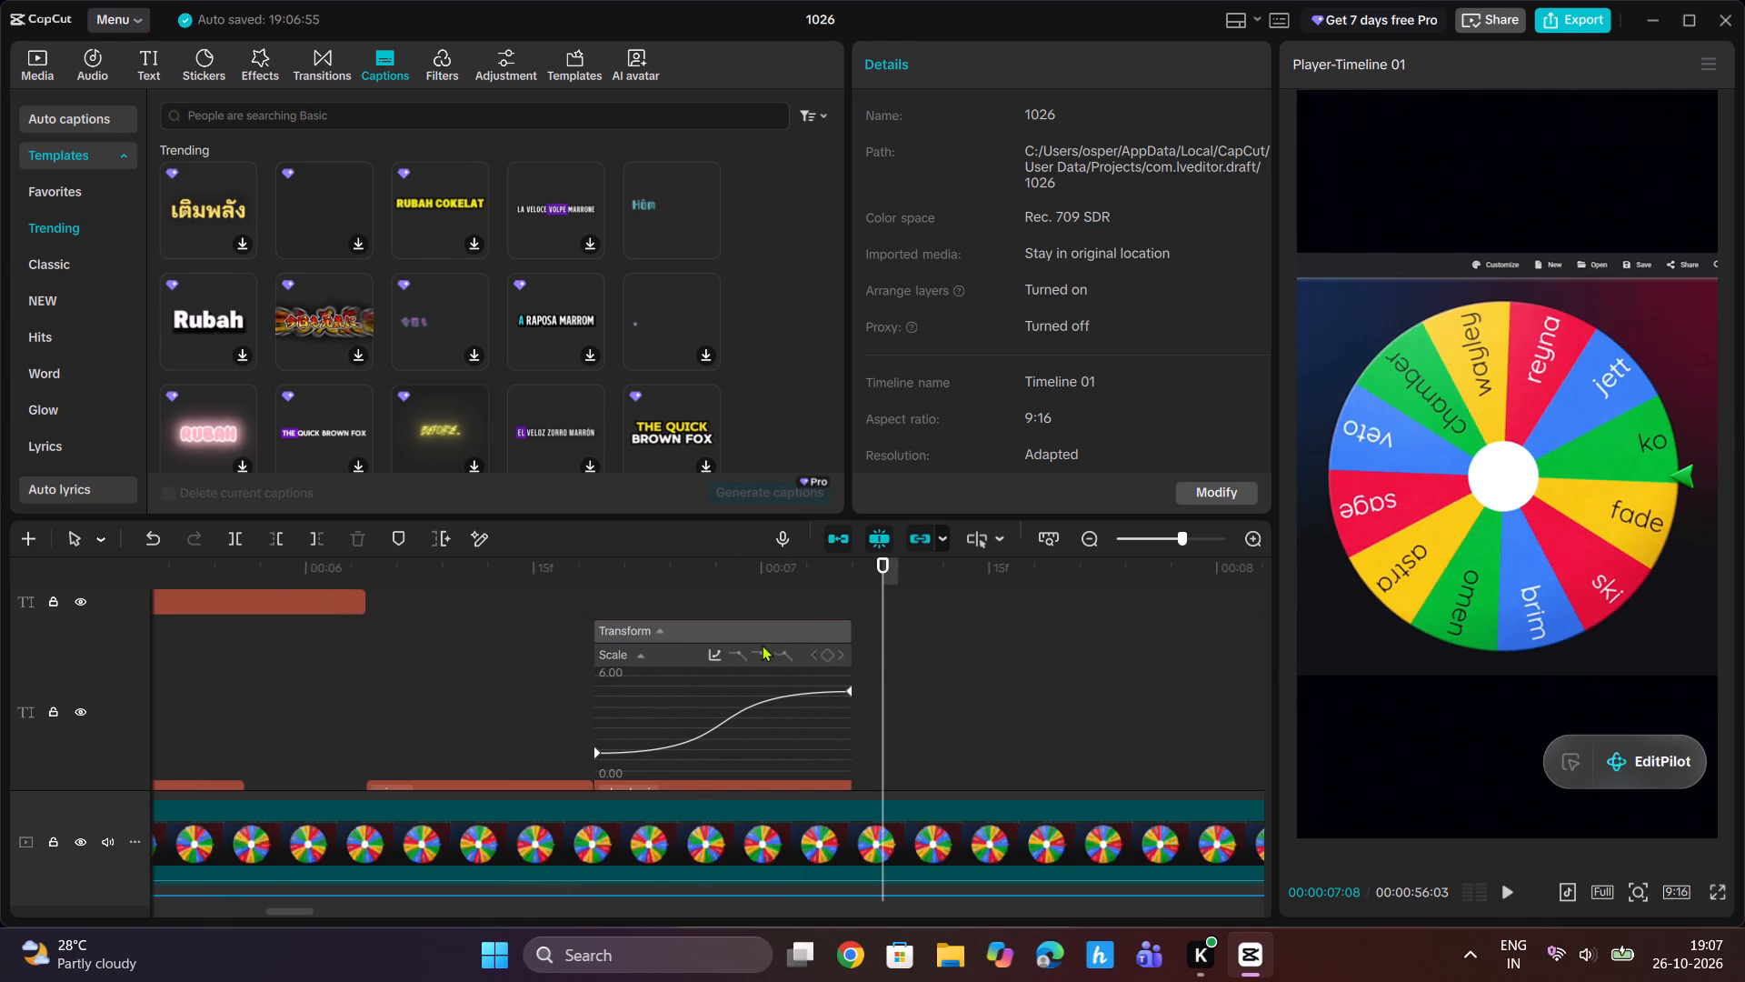
key(space)
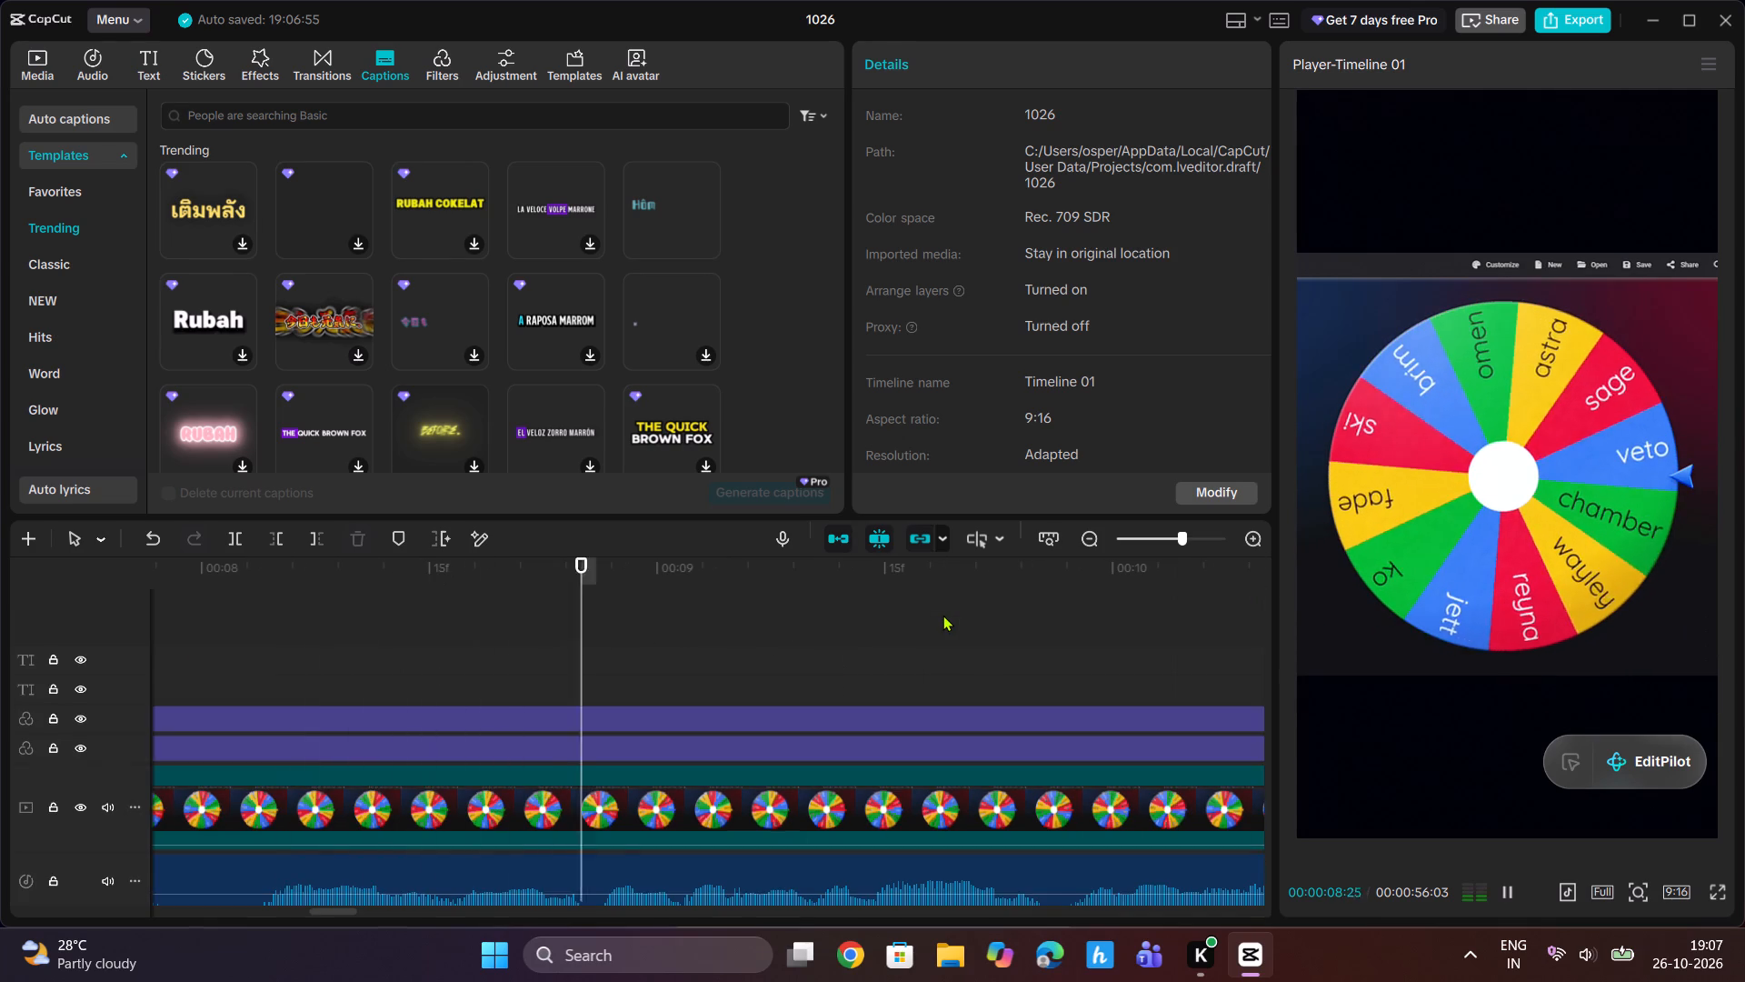
key(space)
Play the video from its start through the Wheel of Names clip, stopping just before the transition to the VALORANT clip.
drag(1172, 568, 1152, 574)
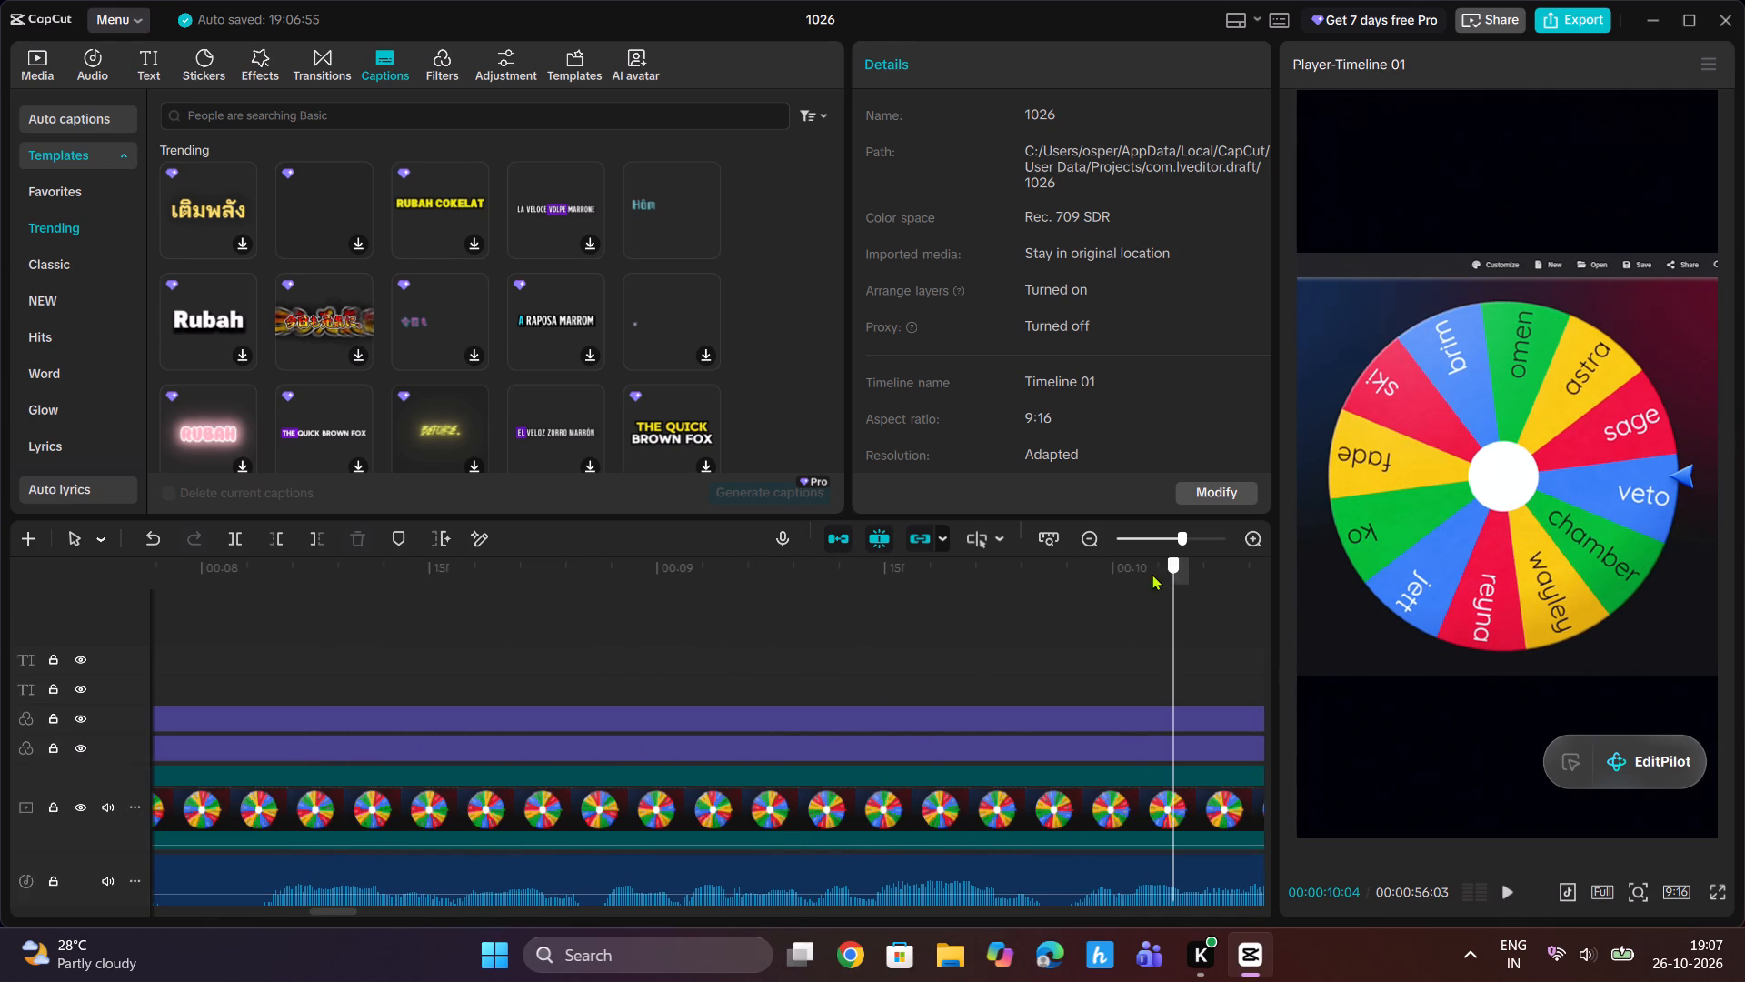
drag(1152, 574, 753, 652)
drag(1177, 532, 1162, 536)
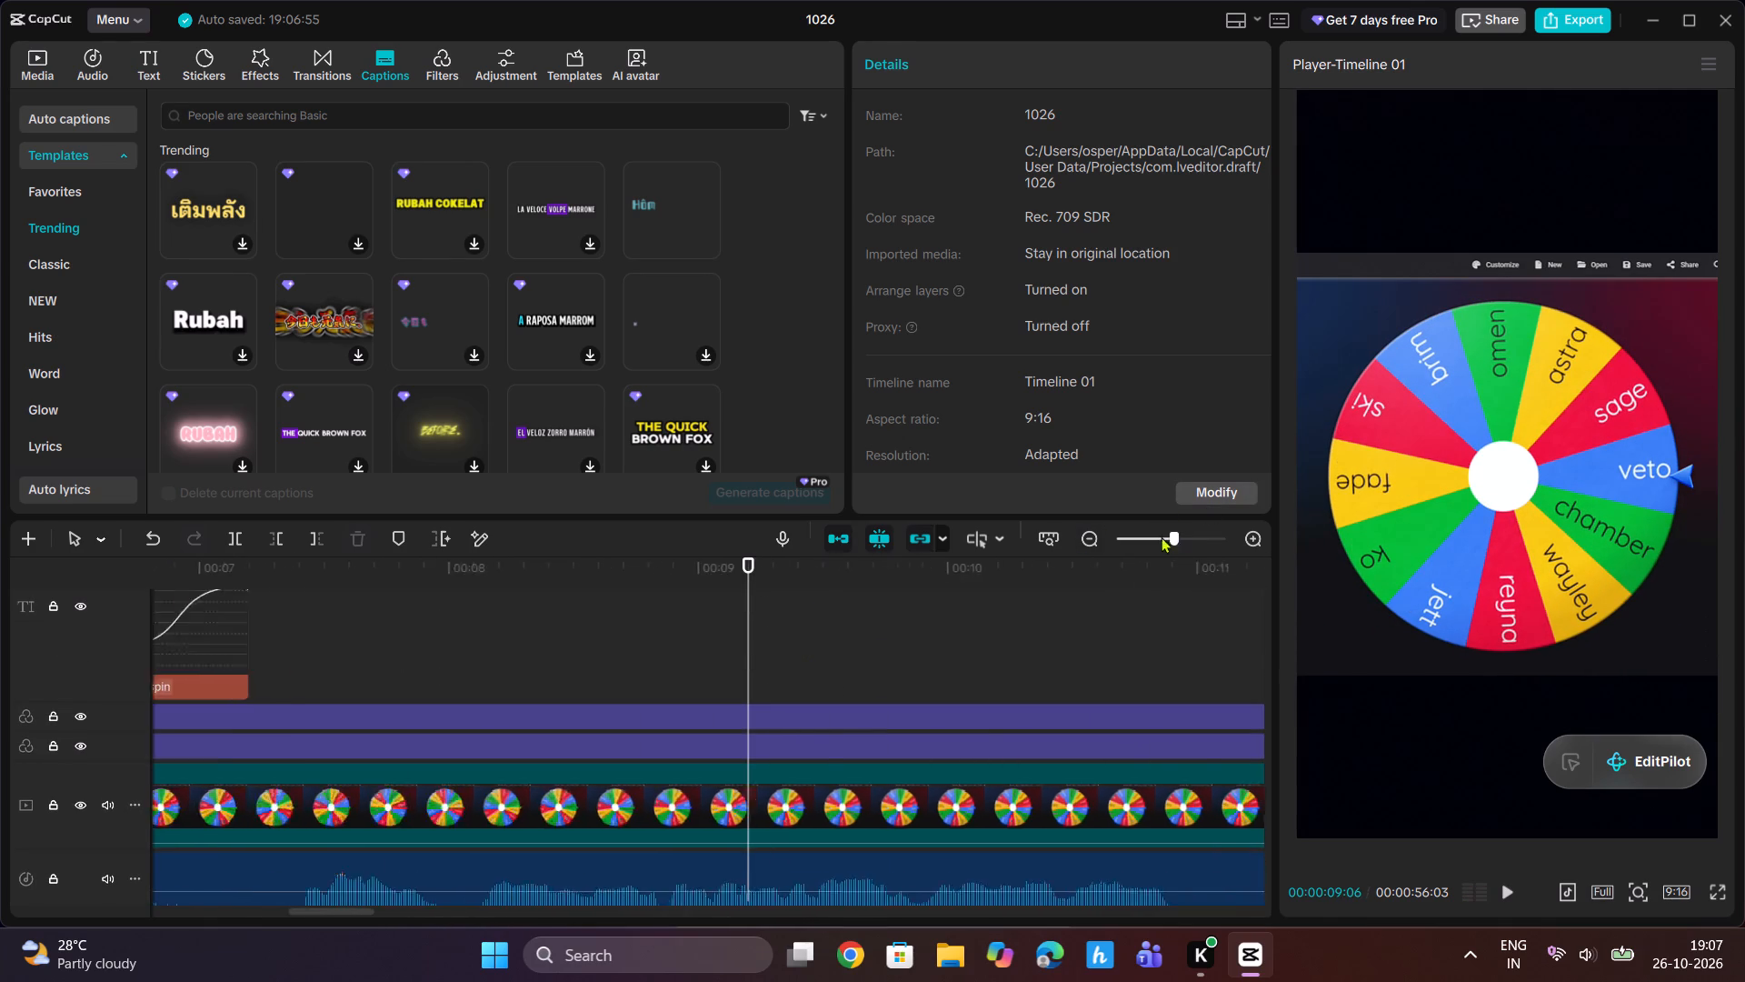
drag(1162, 536, 1154, 542)
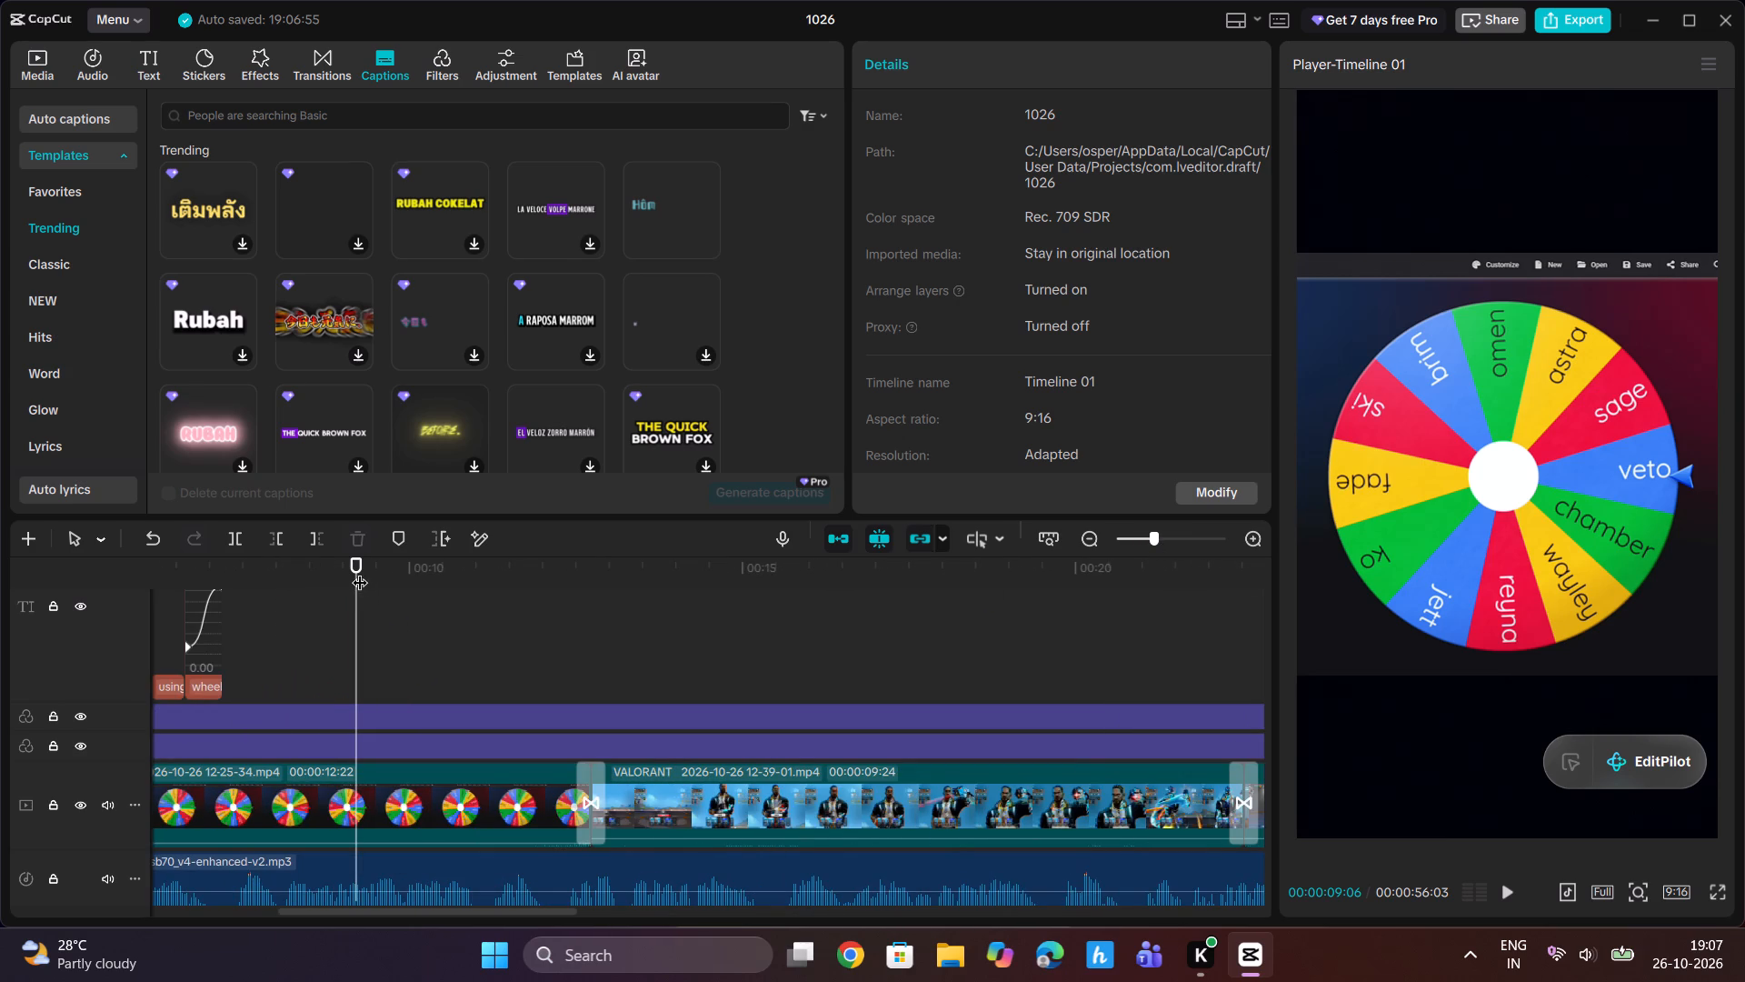
drag(354, 571, 358, 636)
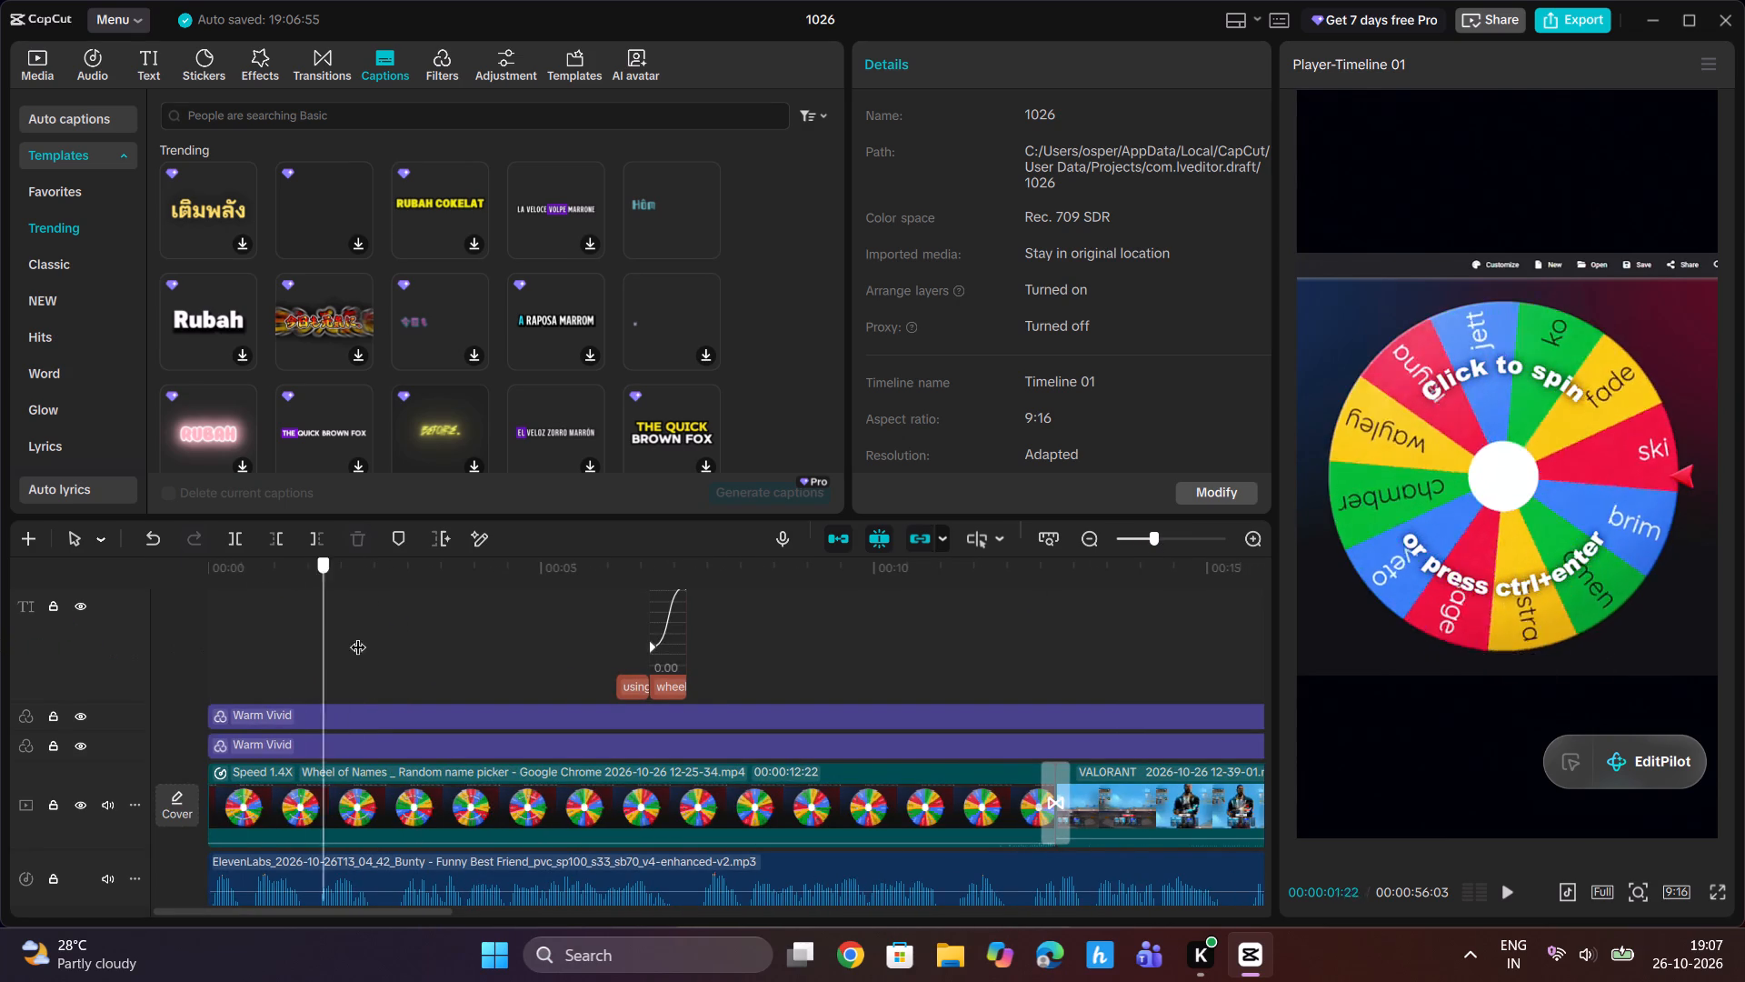
drag(358, 636, 95, 667)
key(space)
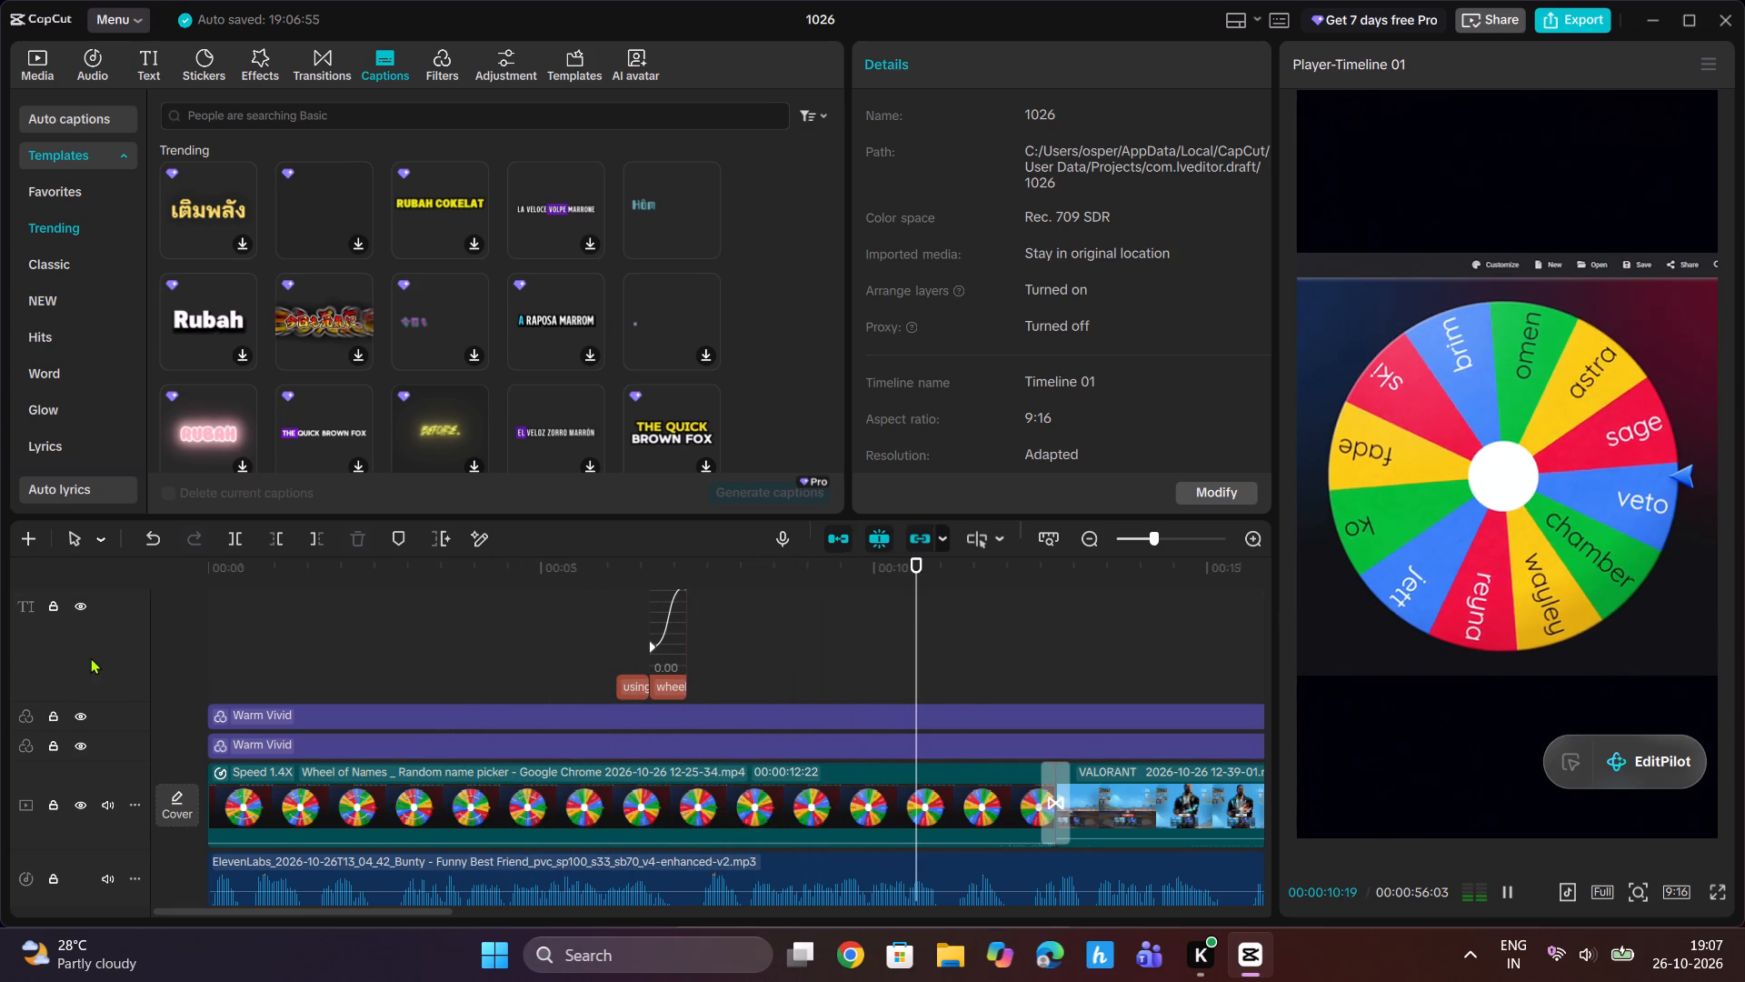
key(space)
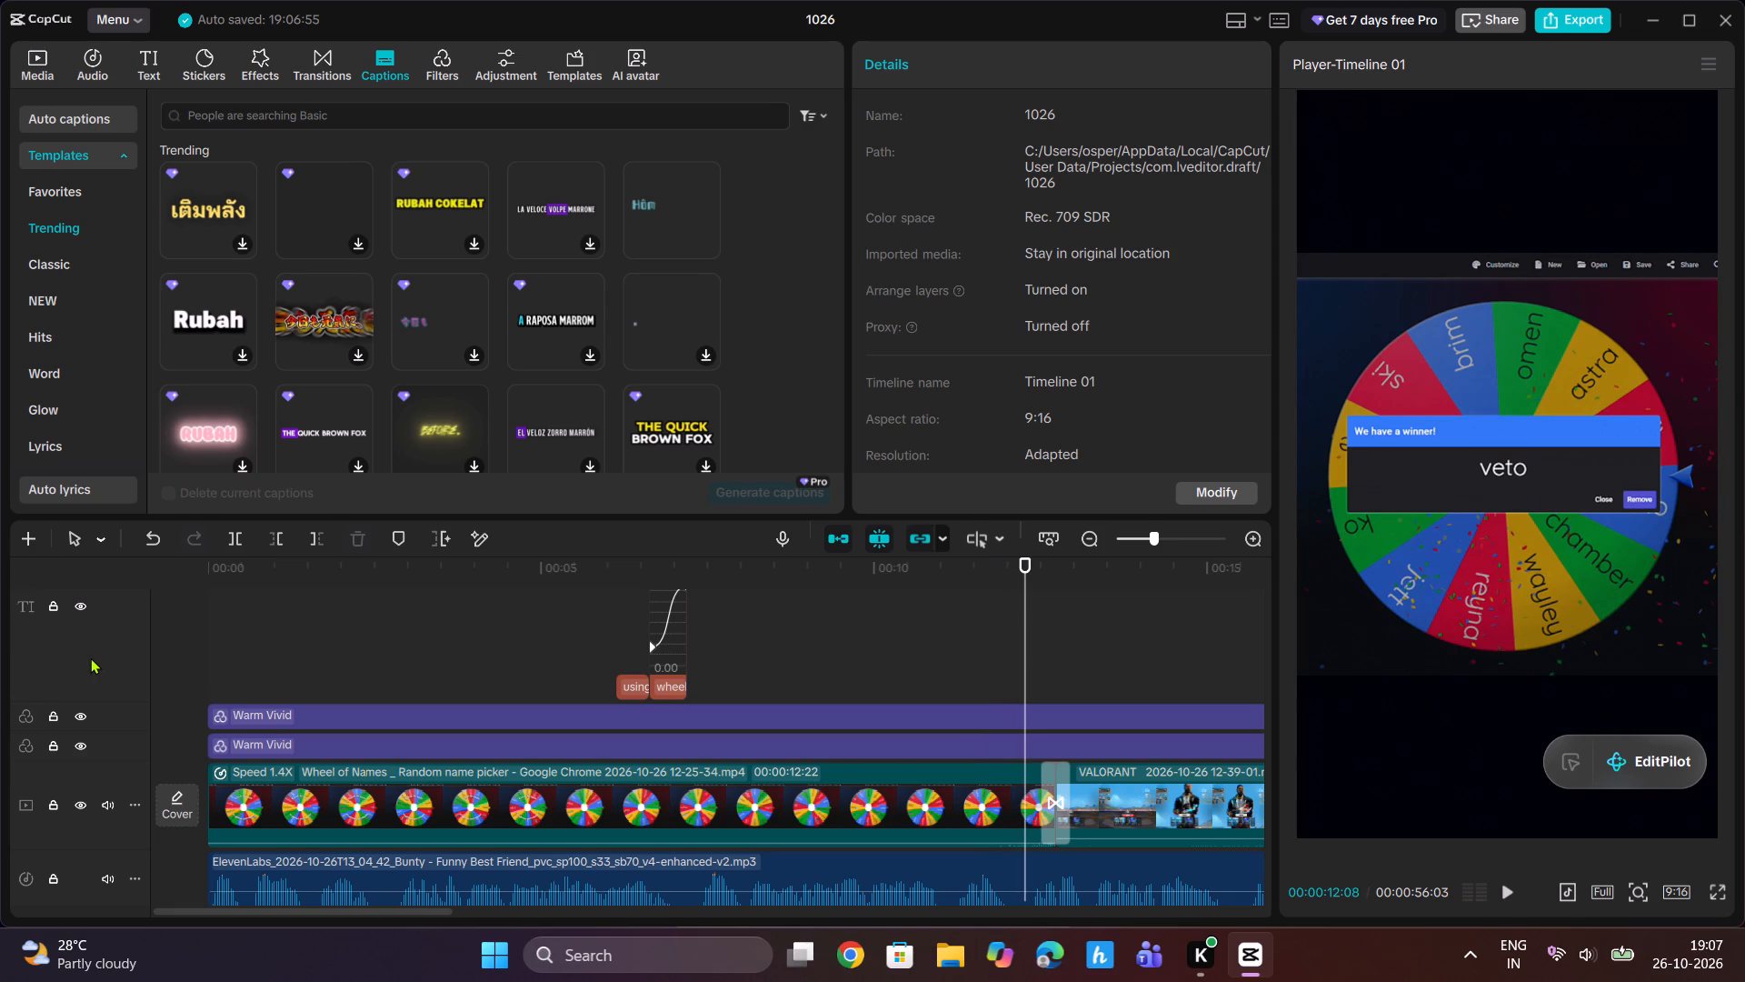
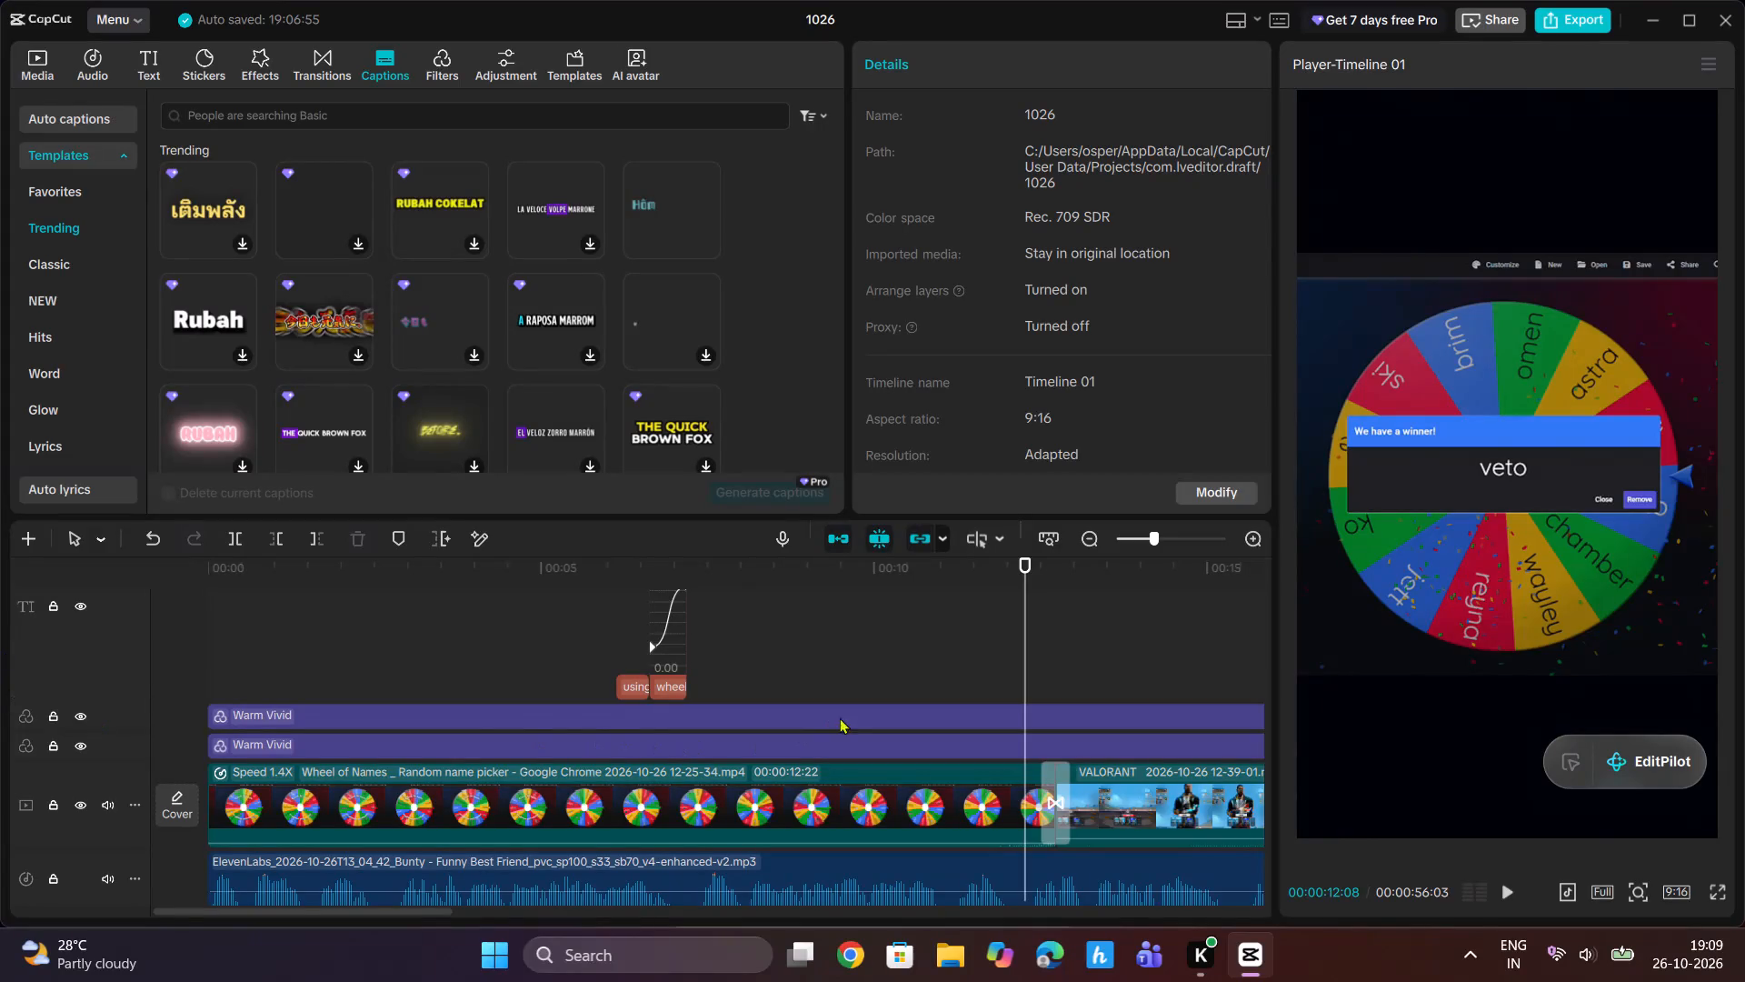
Add a default text clip to the timeline at 00:00:09:18, over the uncaptioned section of the Wheel of Names clip.
drag(1024, 566, 1022, 567)
drag(1022, 567, 1011, 627)
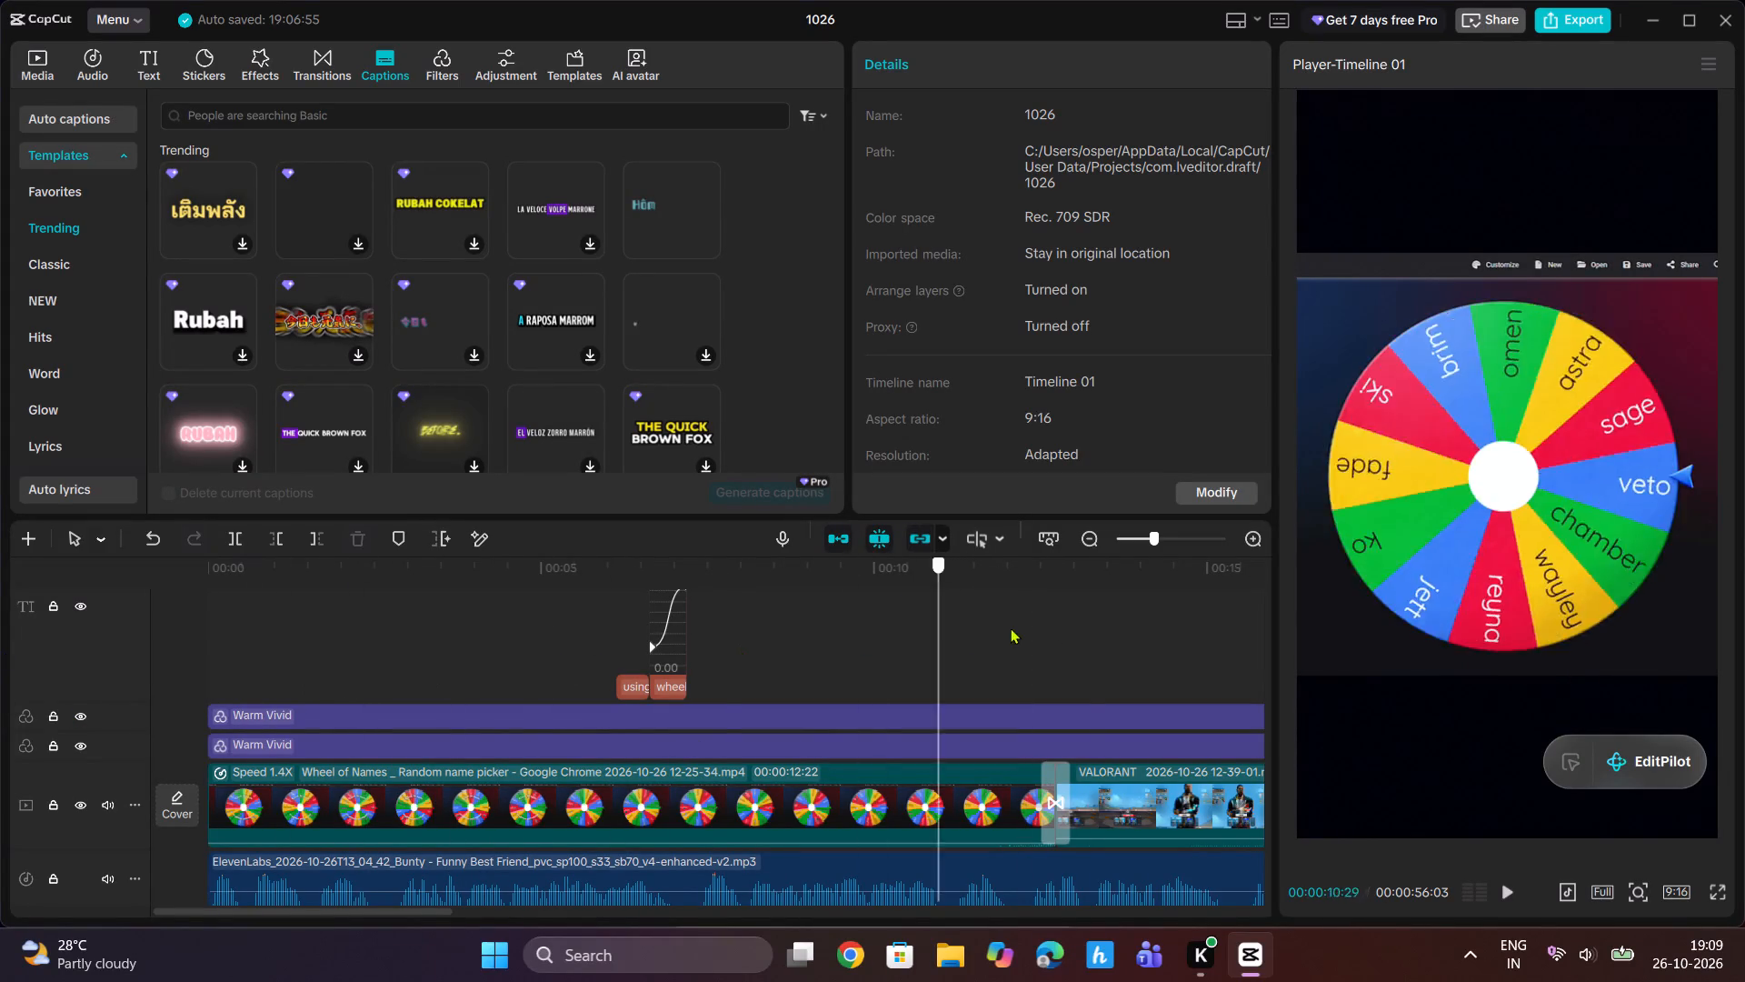
drag(1011, 627, 880, 666)
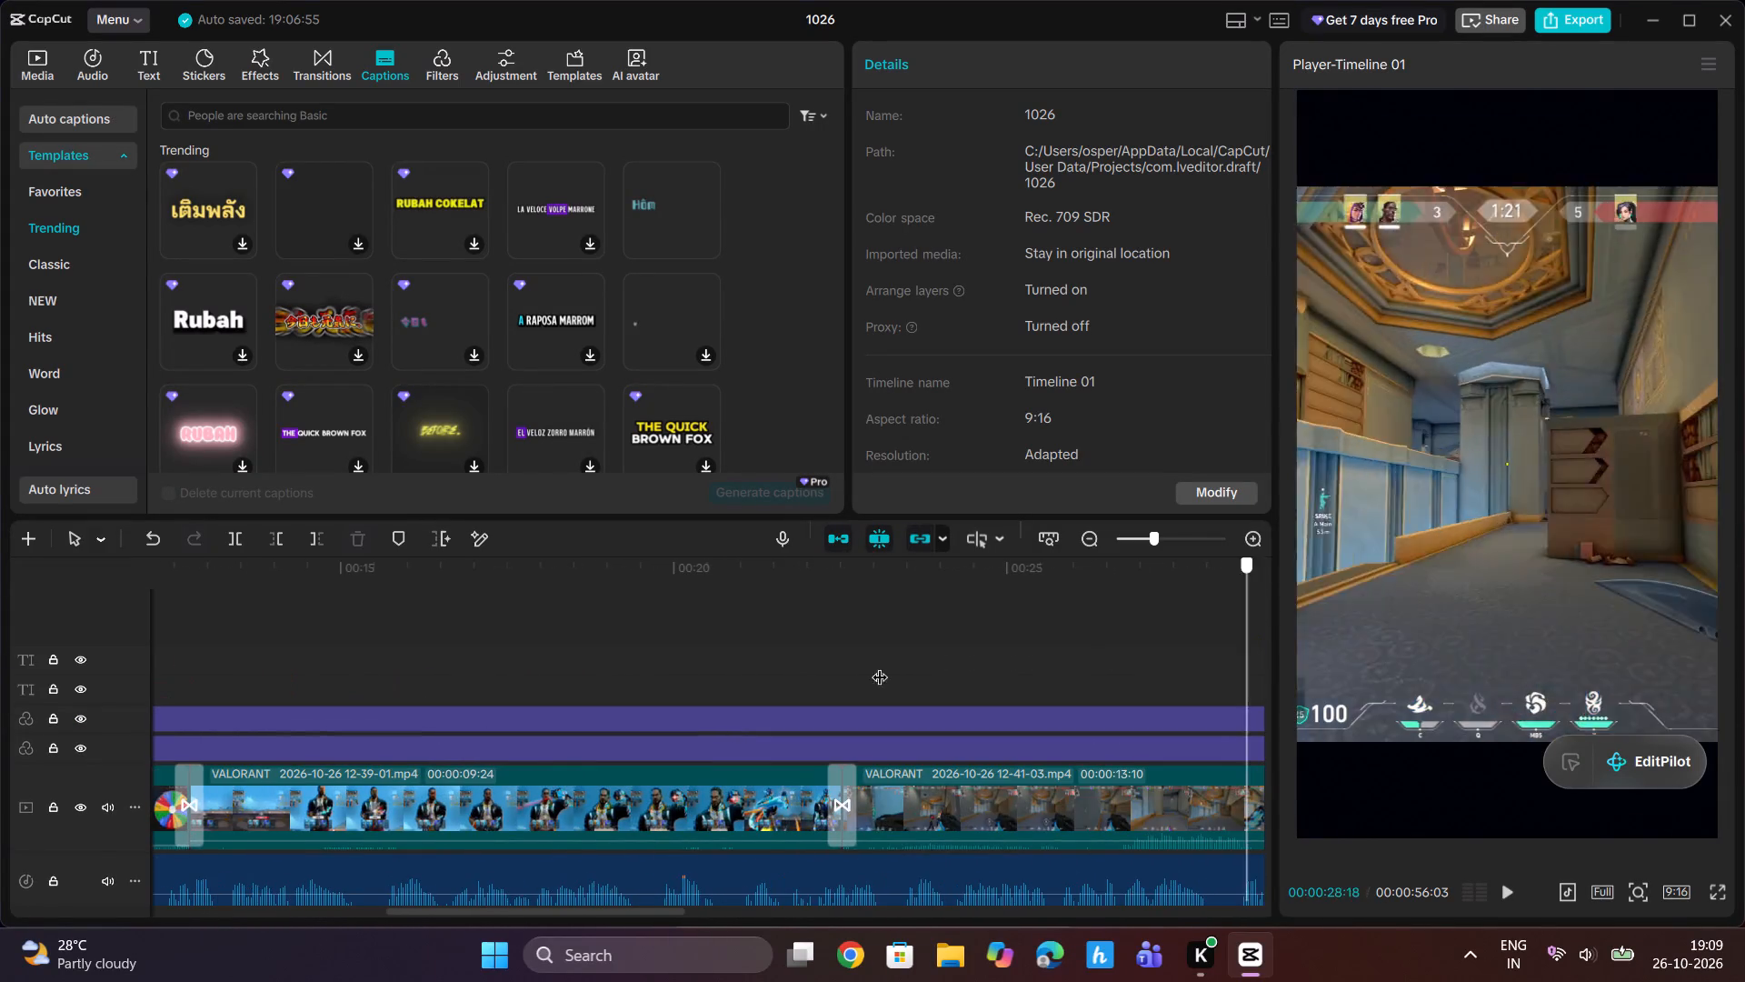
drag(880, 666, 848, 686)
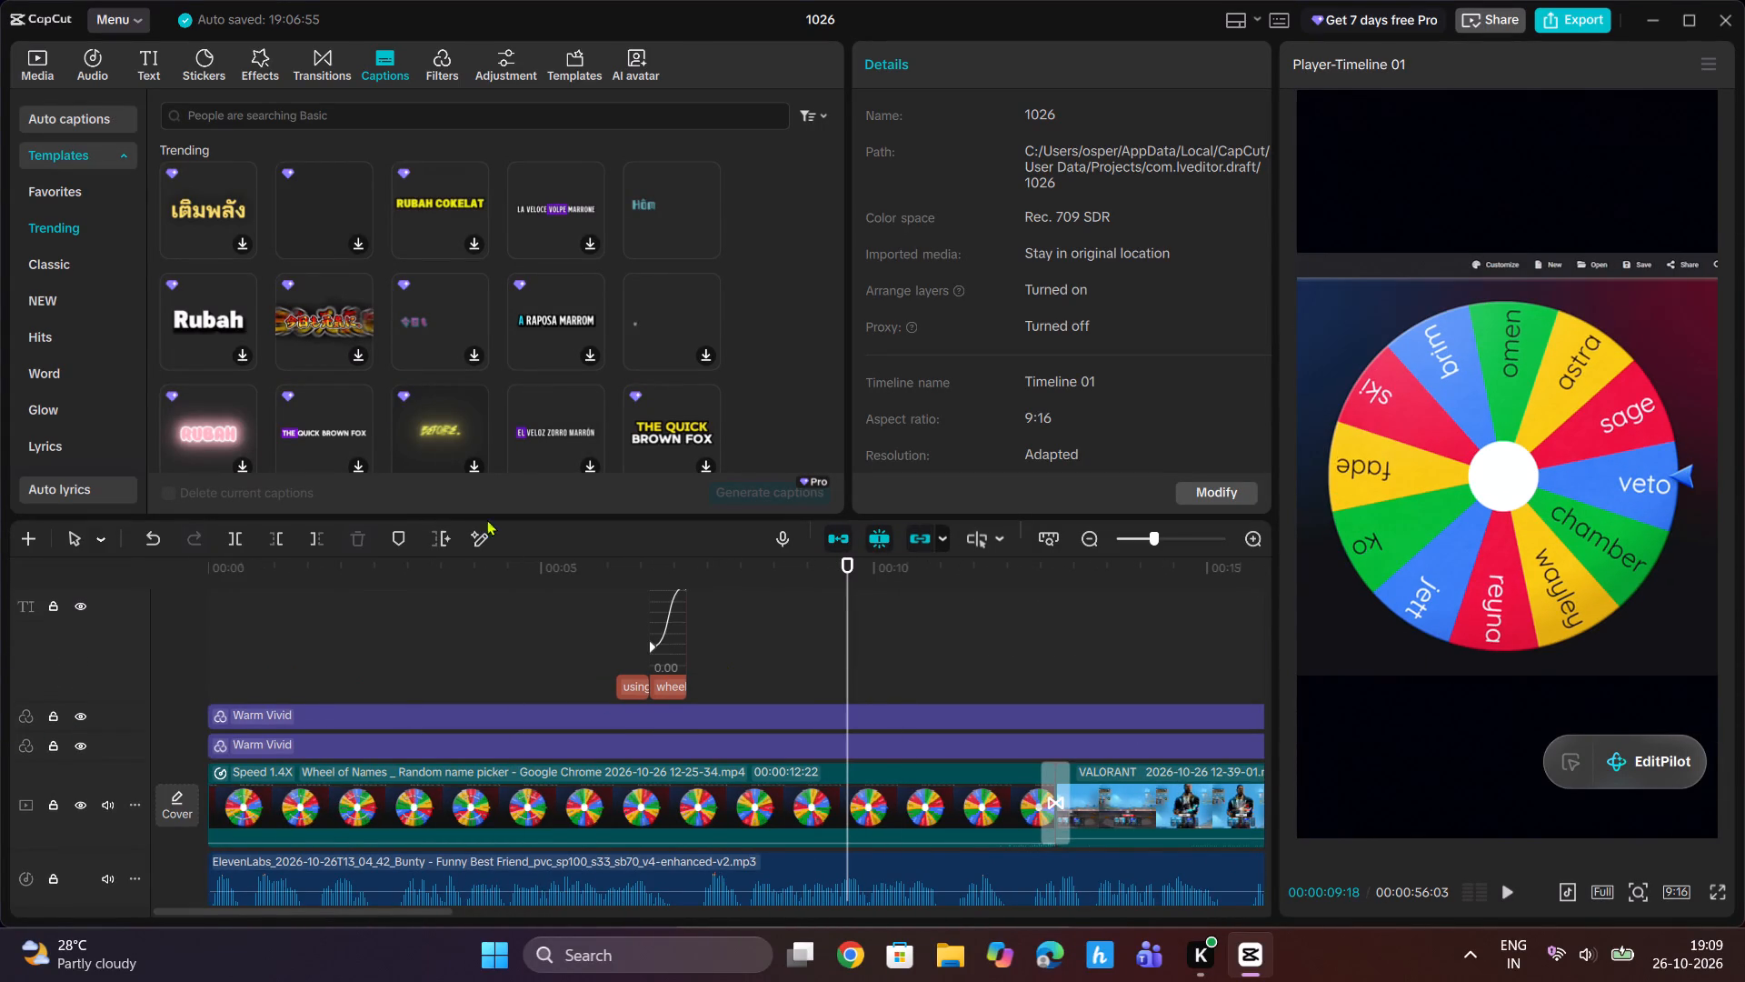
click(148, 54)
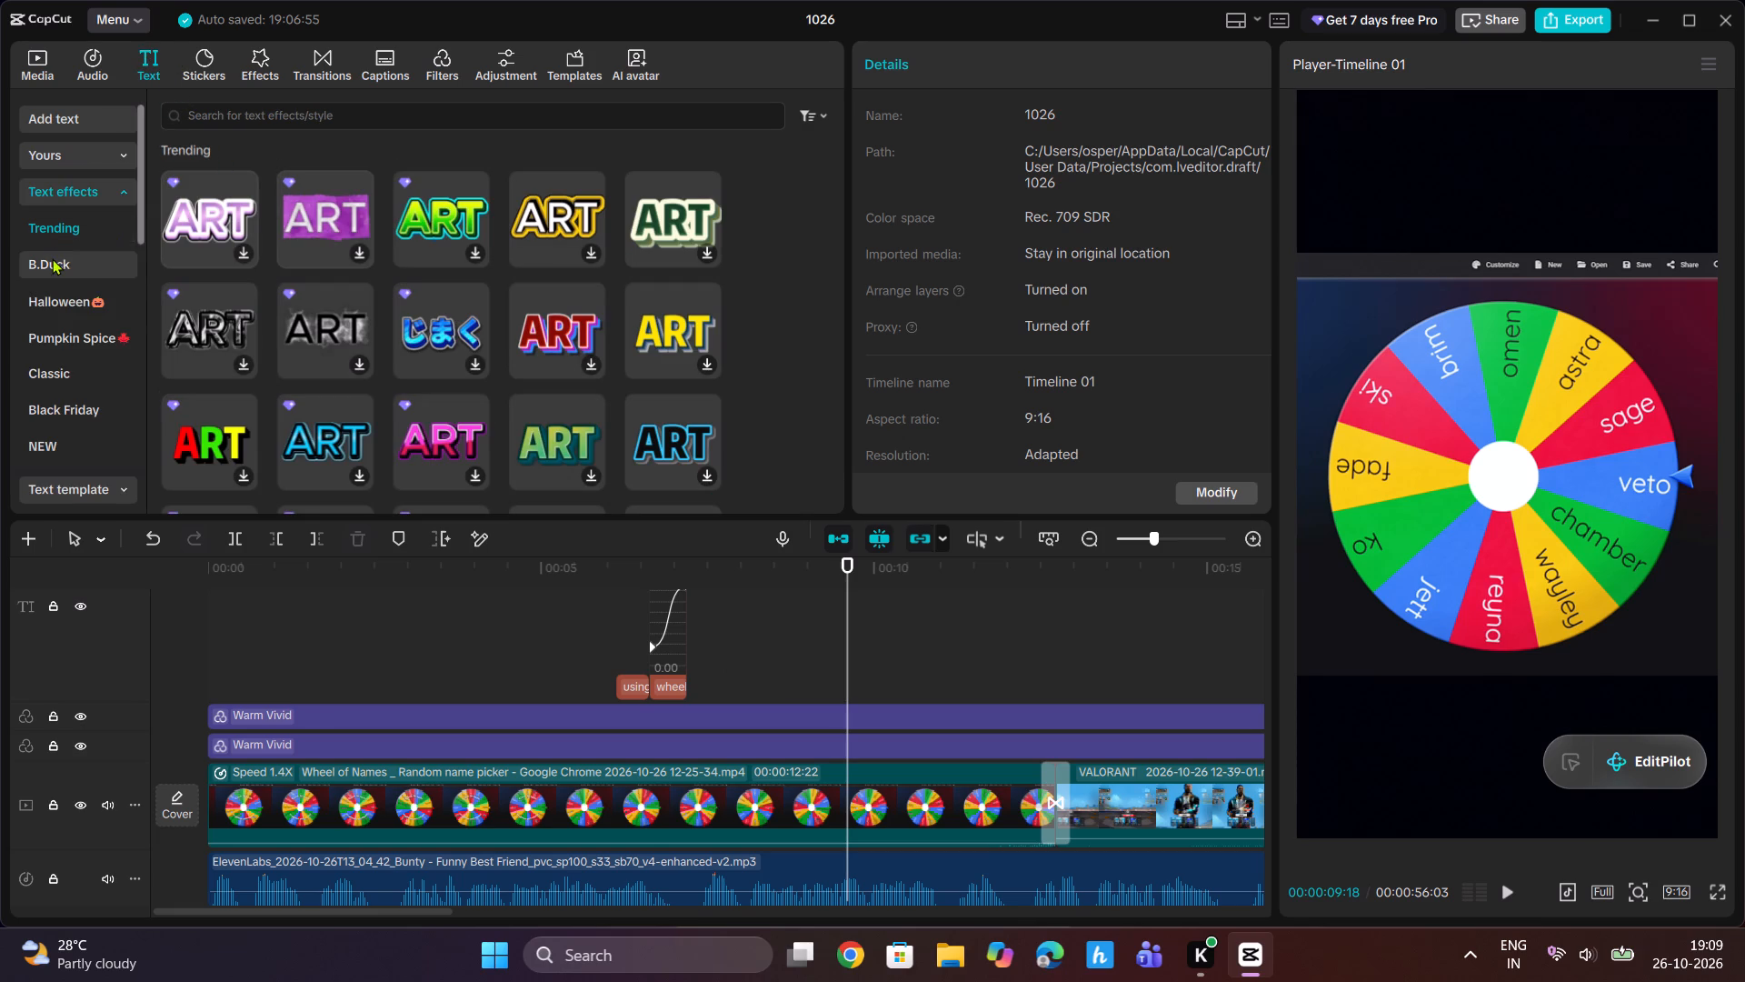
click(53, 258)
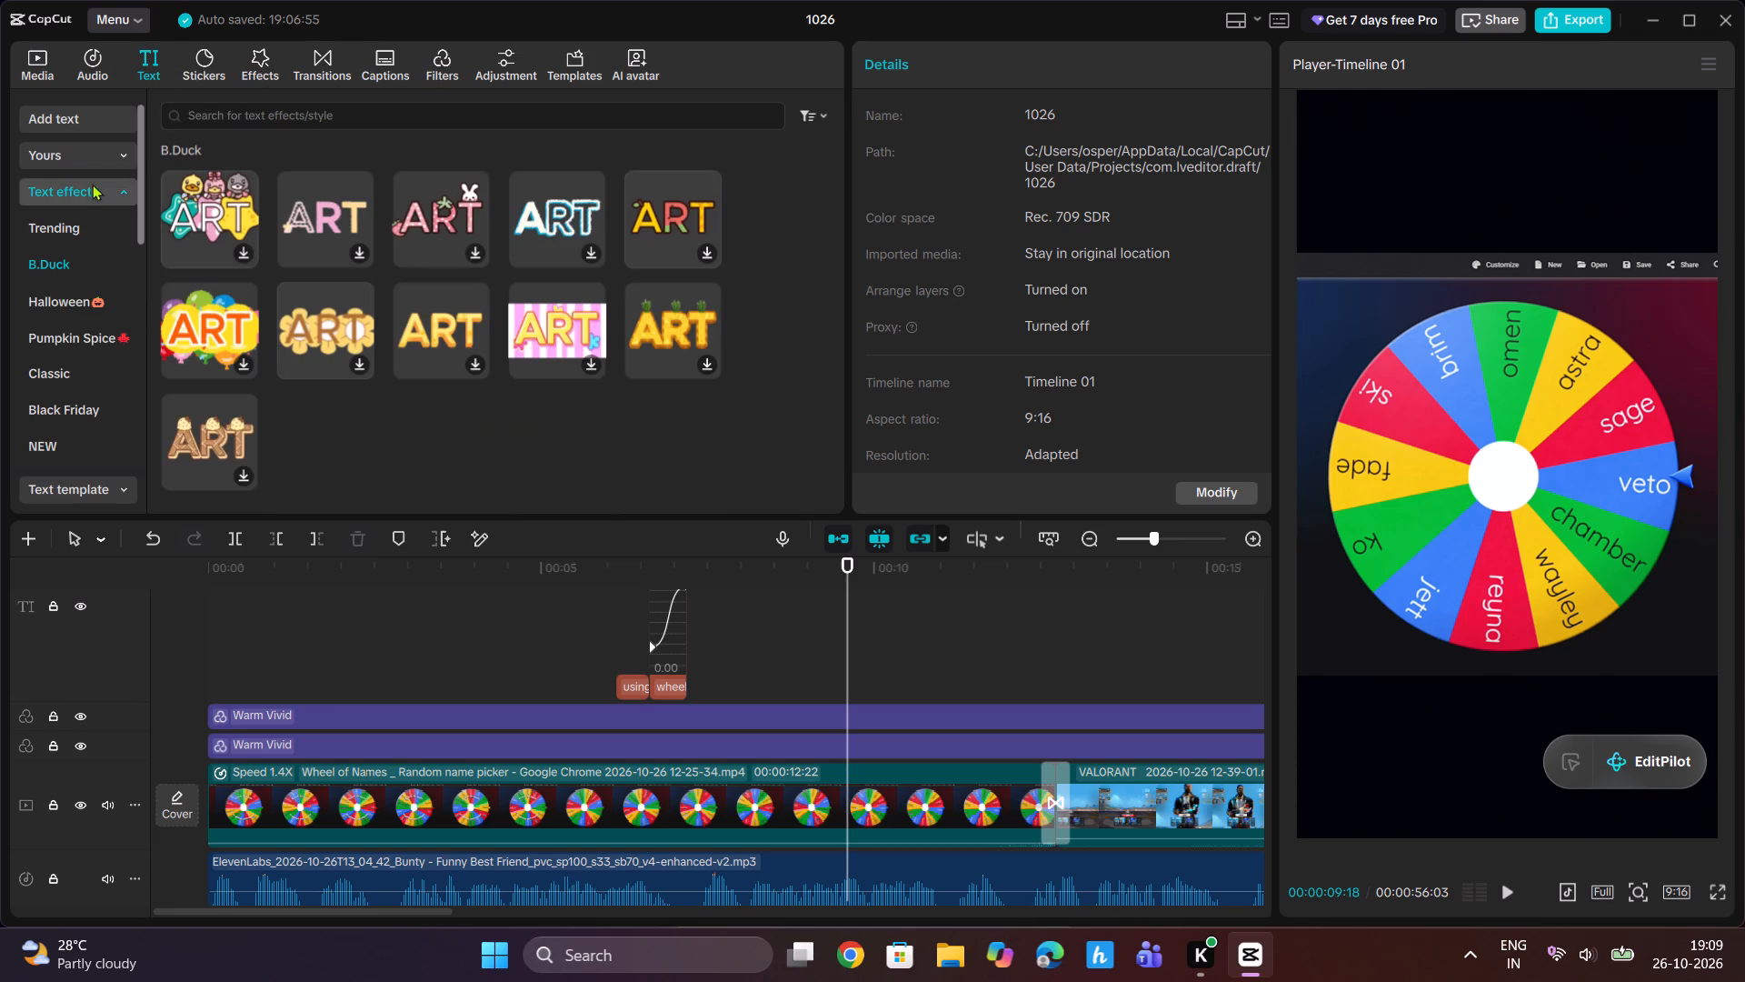
click(86, 111)
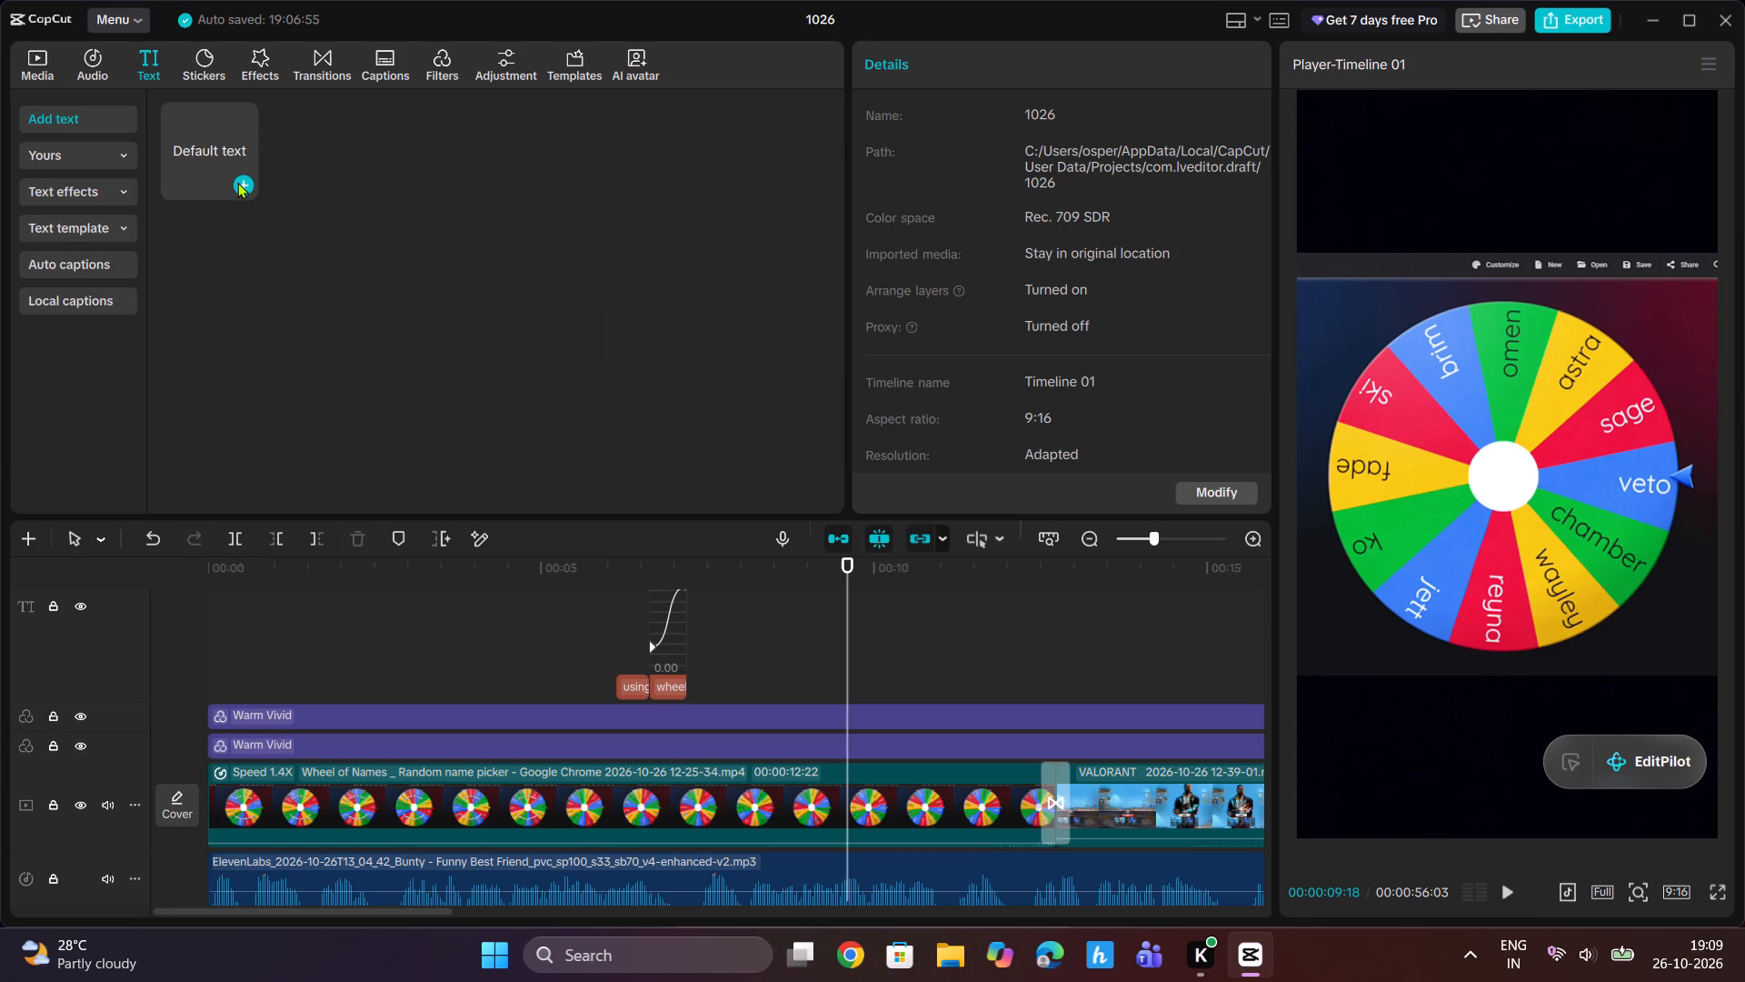
click(238, 182)
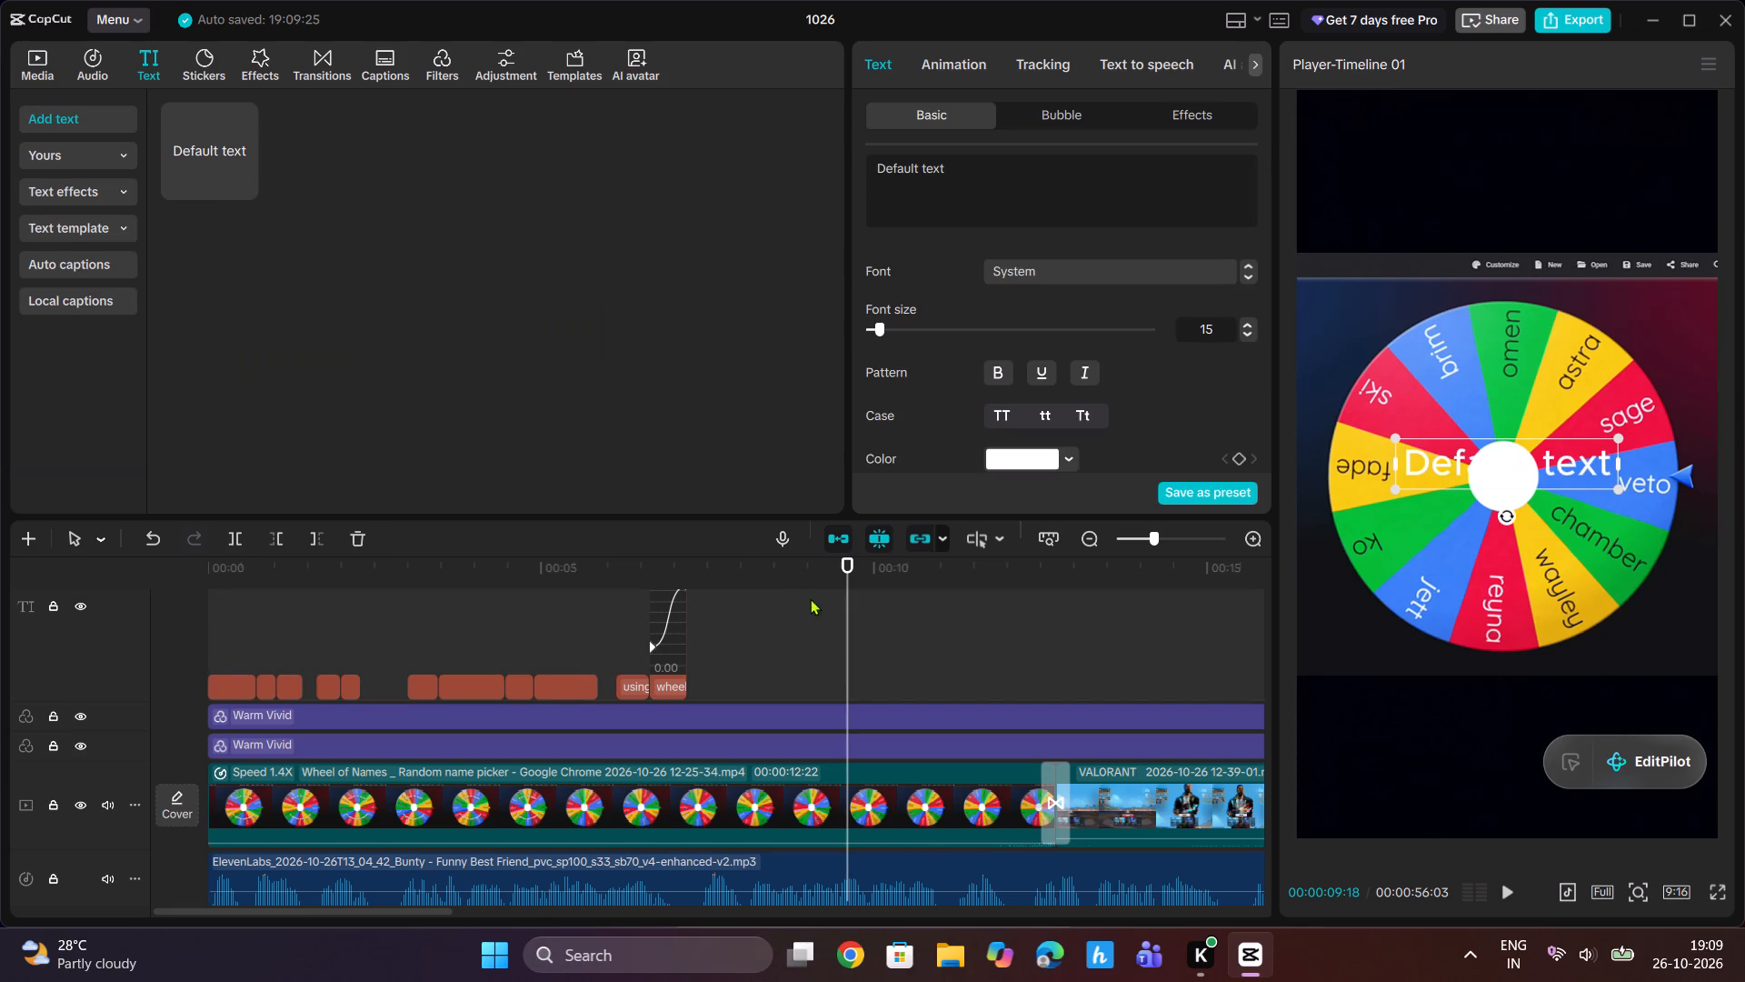
Extend the new text clip's start back to about 00:00:07:27, where the next spoken phrase begins after the first "wheel spin" caption.
scroll(809, 604, up, 6)
scroll(827, 708, down, 3)
scroll(838, 709, up, 2)
scroll(838, 709, down, 2)
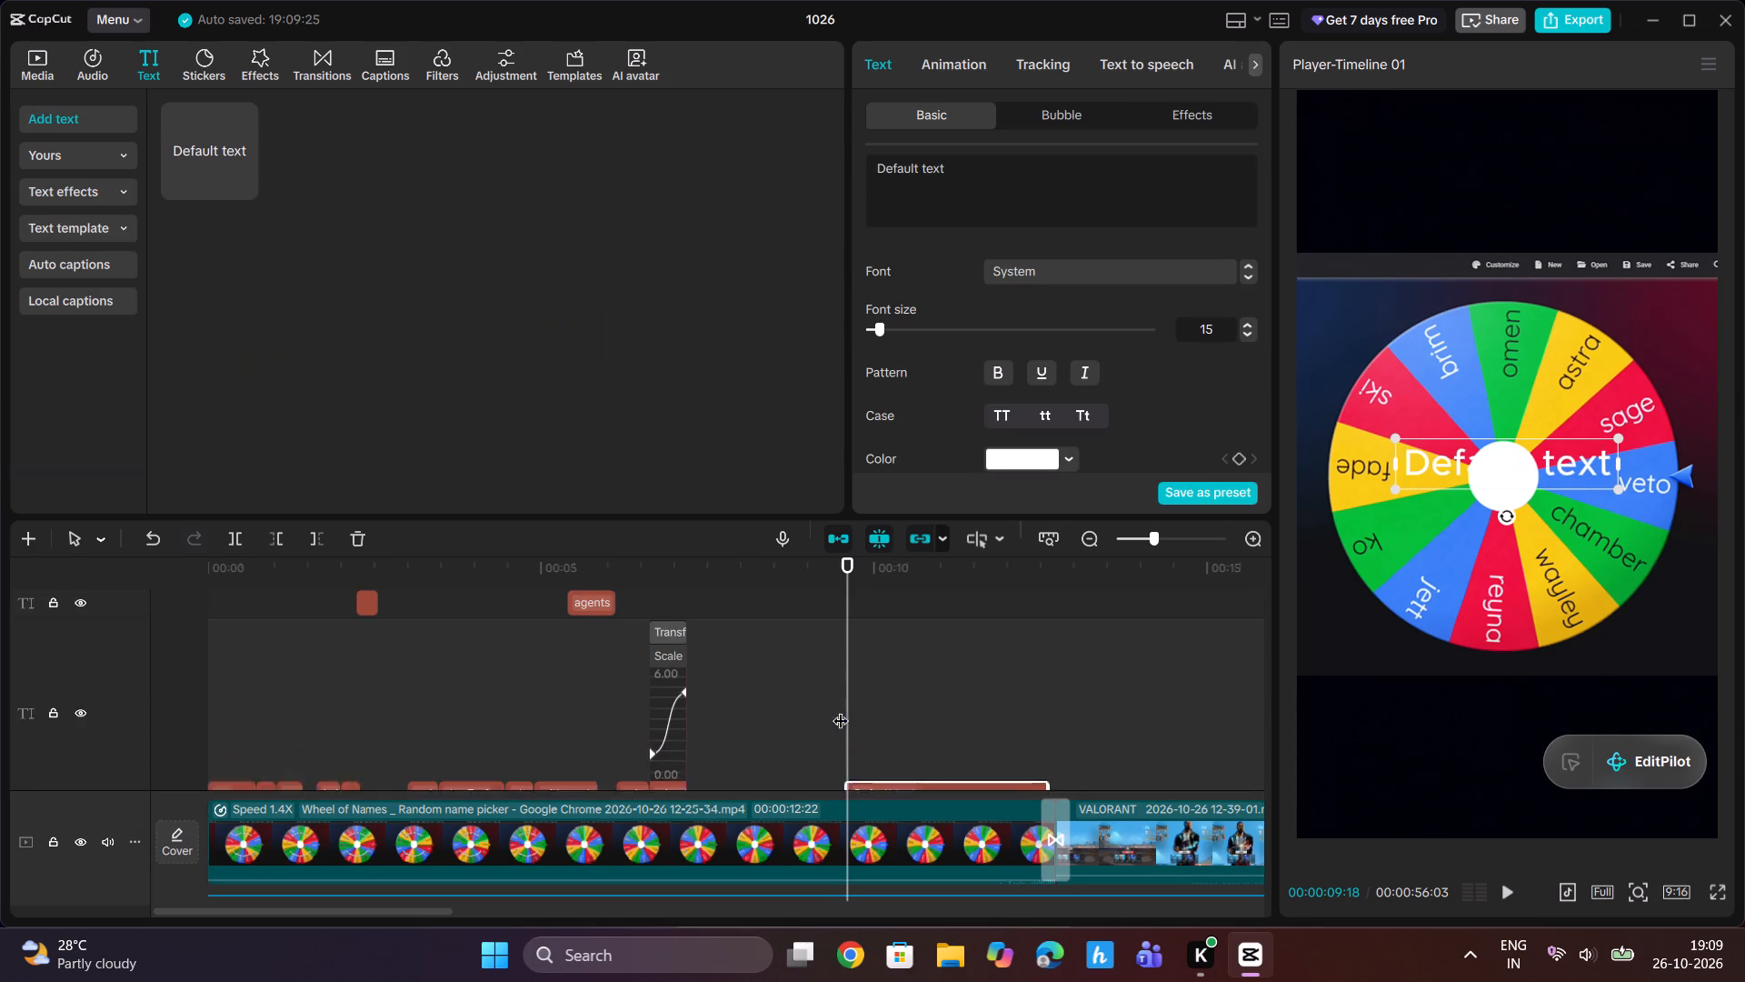
scroll(948, 727, down, 1)
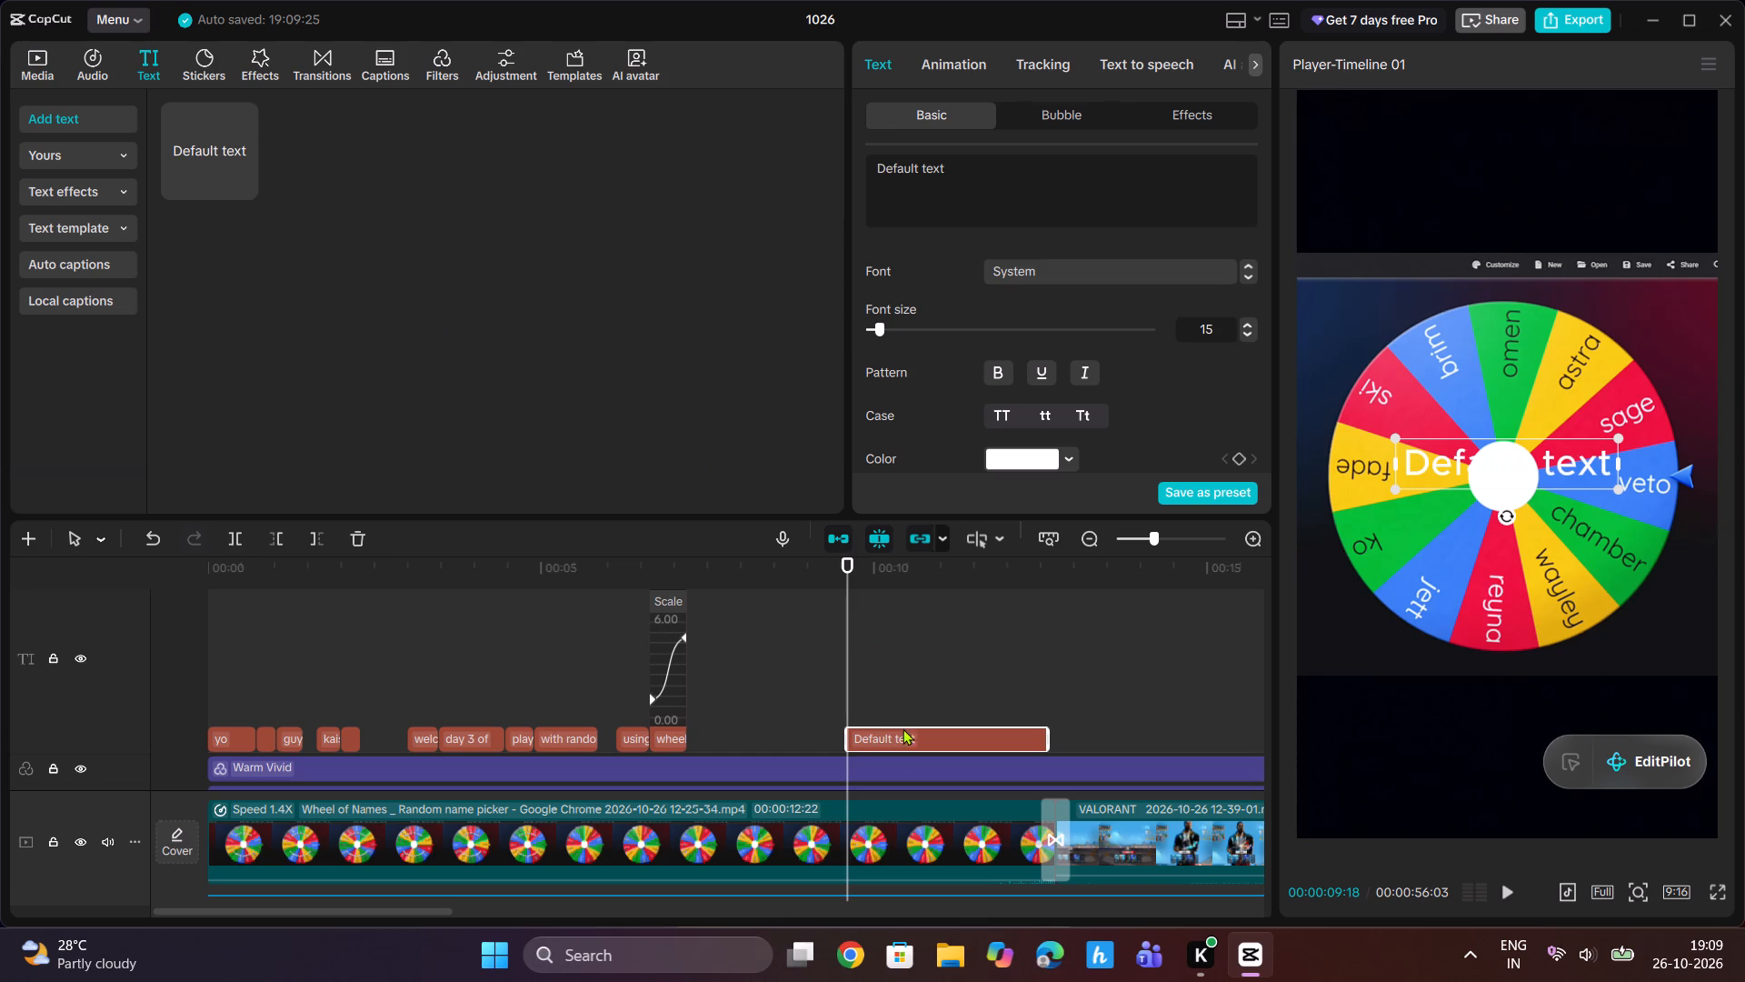
key(space)
drag(922, 578, 735, 616)
key(space)
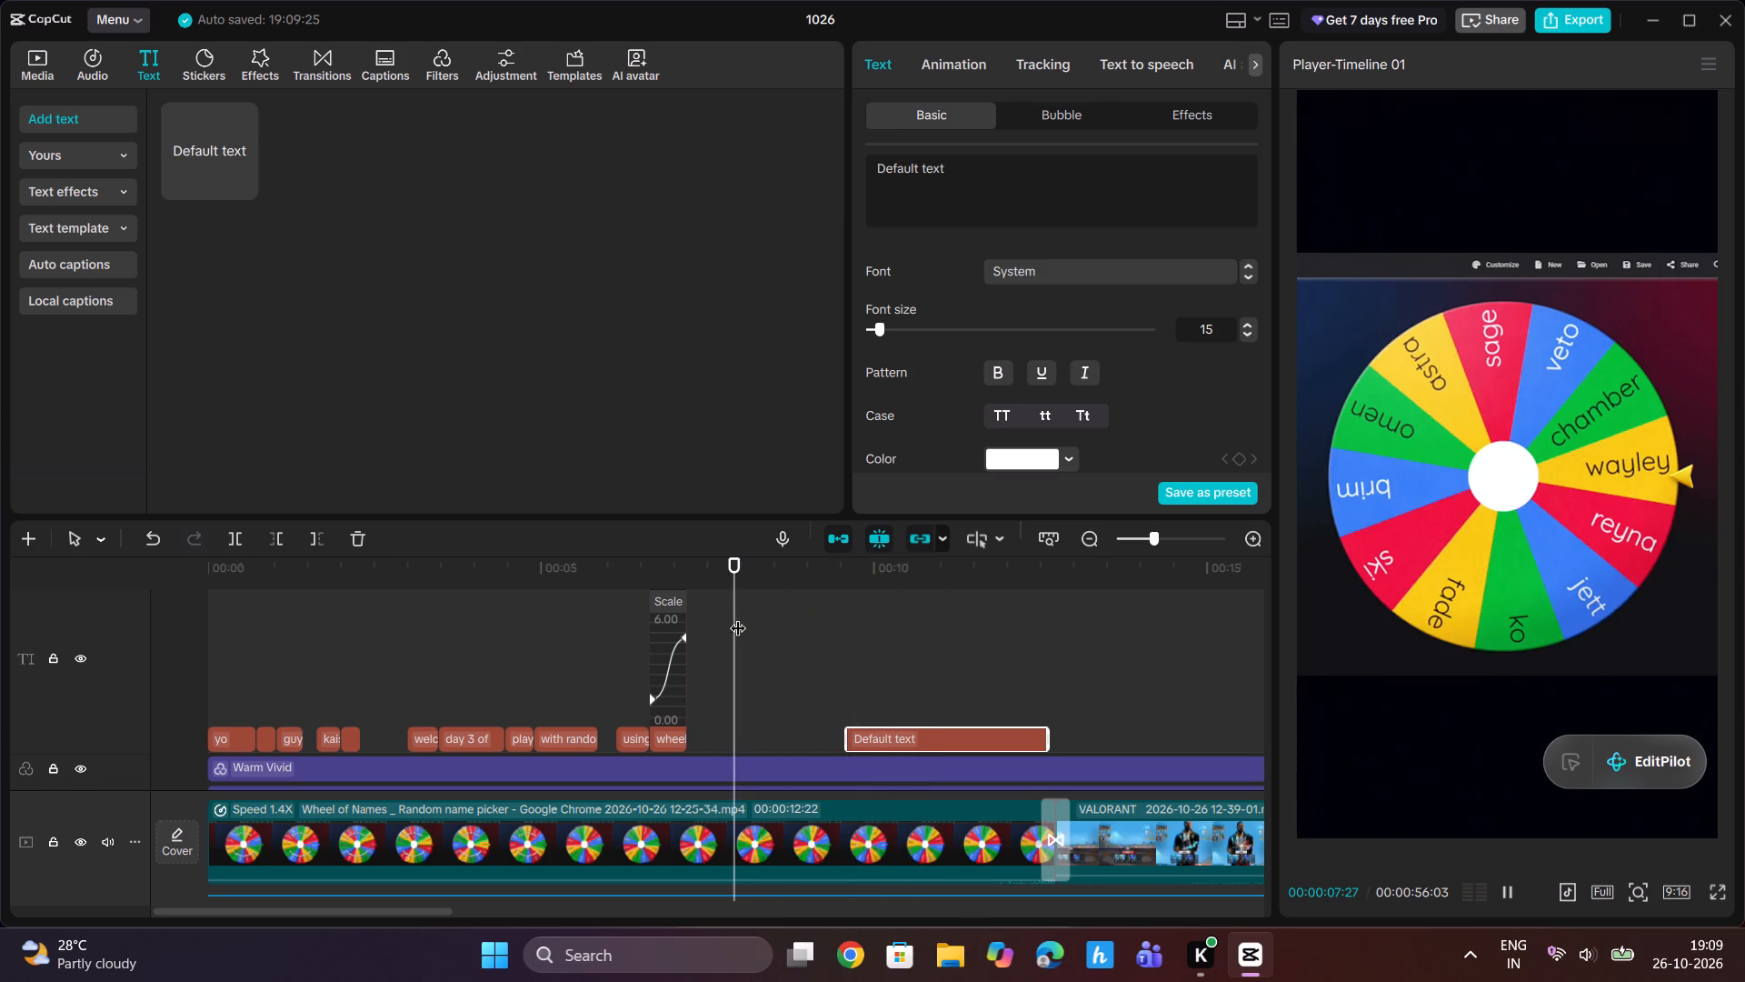
key(space)
key(space)
drag(843, 741, 834, 741)
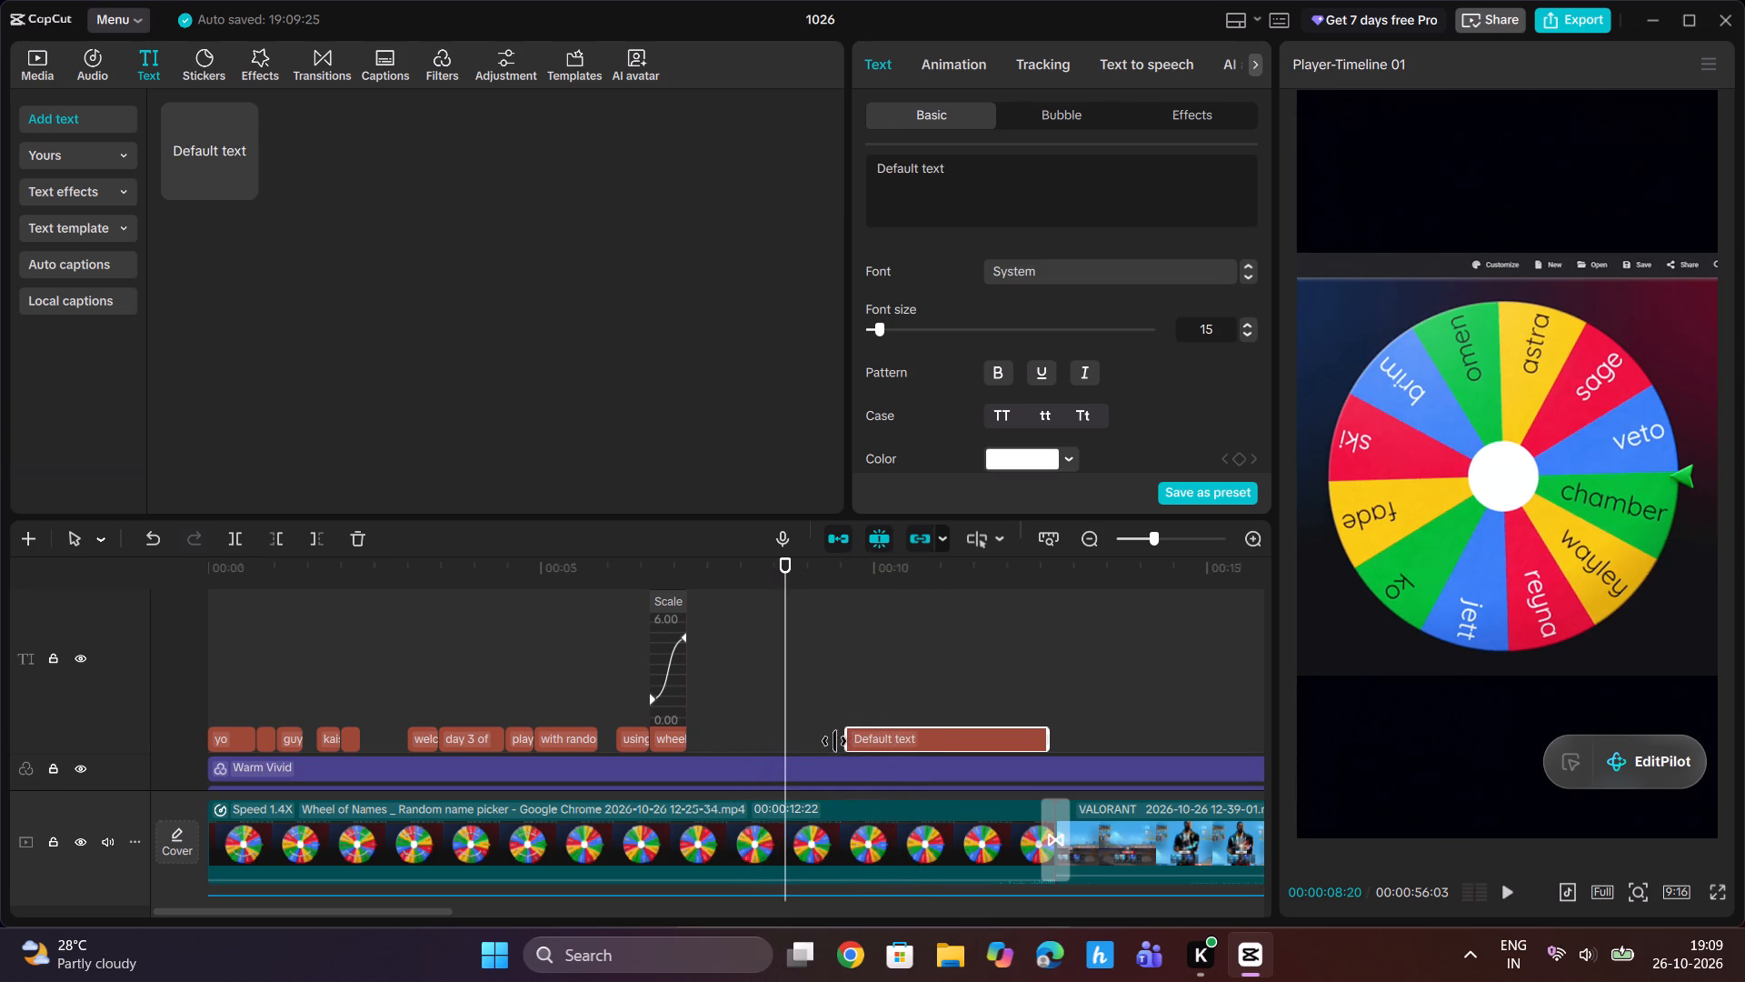
drag(834, 741, 734, 748)
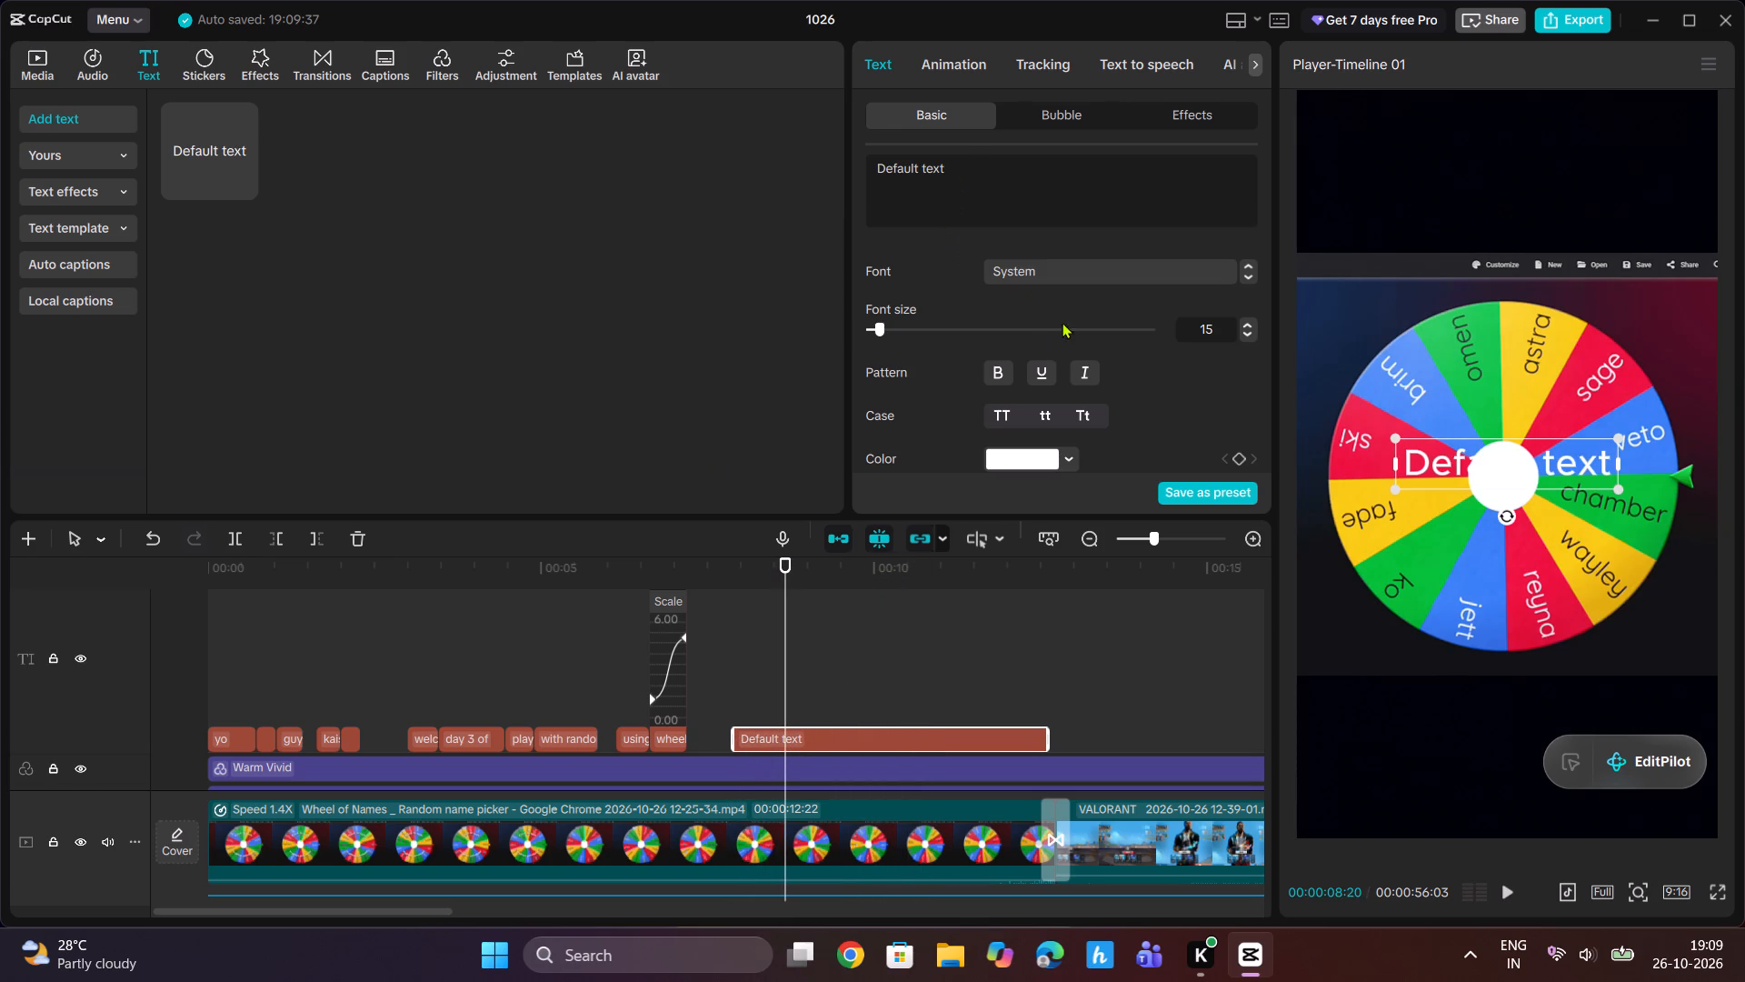
Set the new text's font to PT Sans and make it bold.
click(1246, 276)
click(1246, 276)
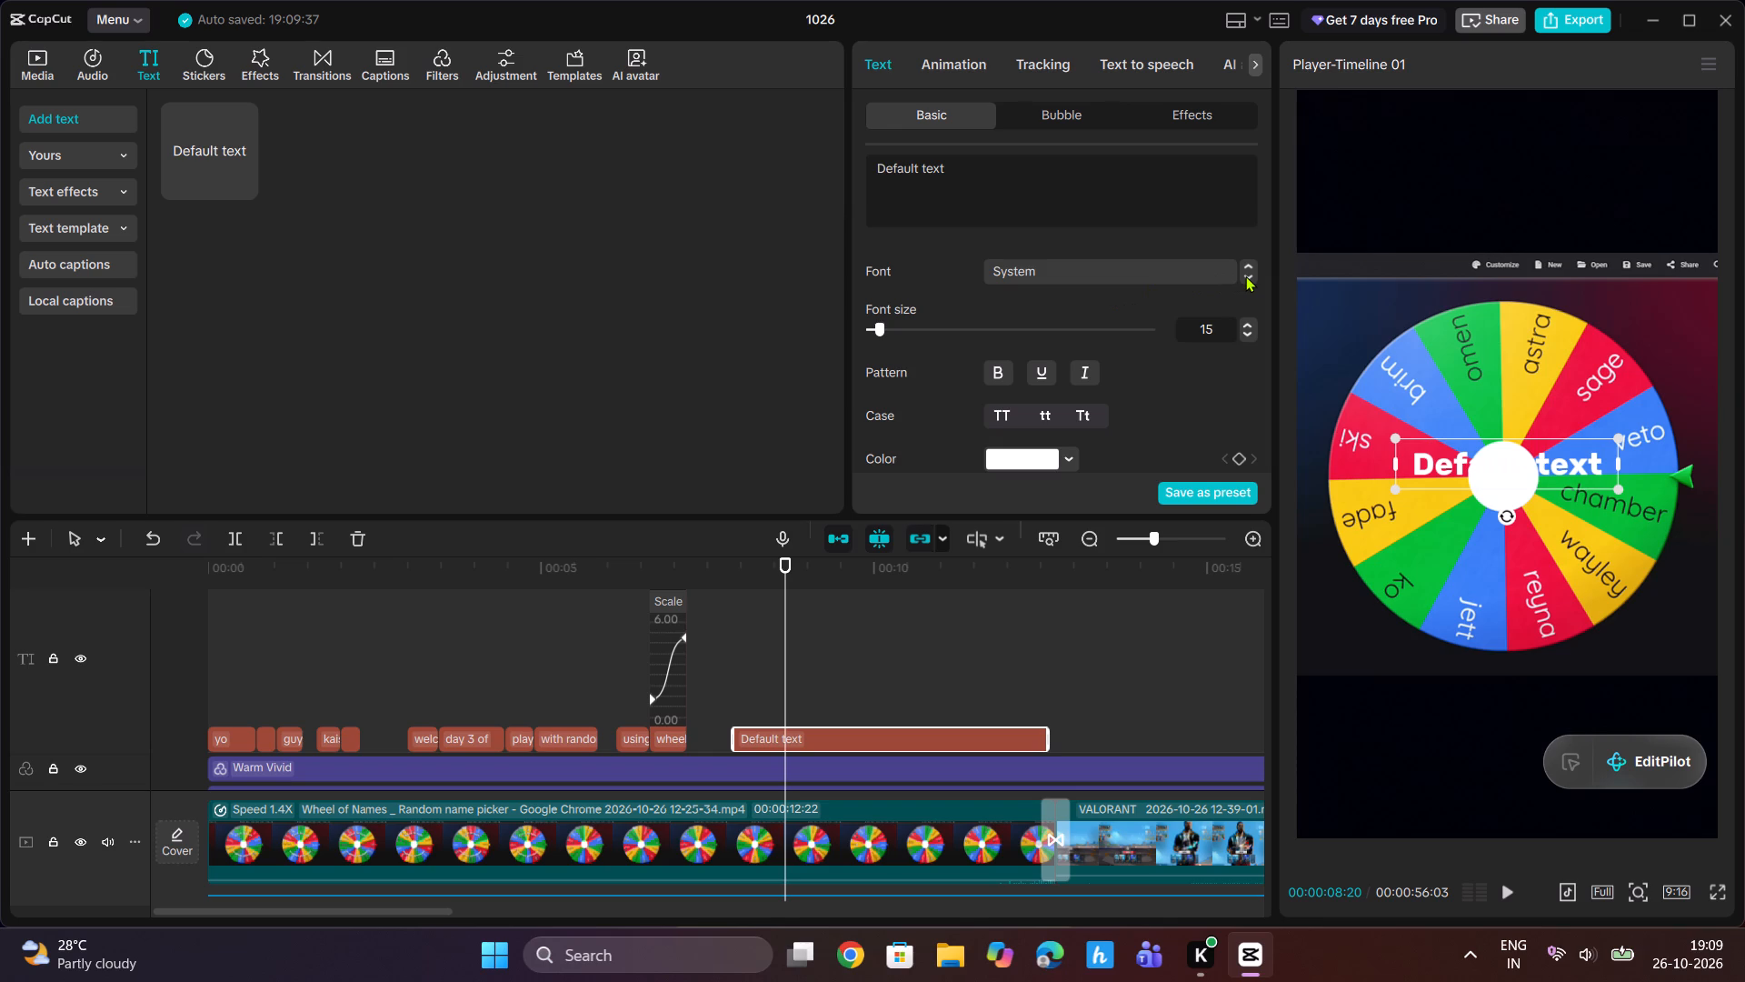
click(1170, 266)
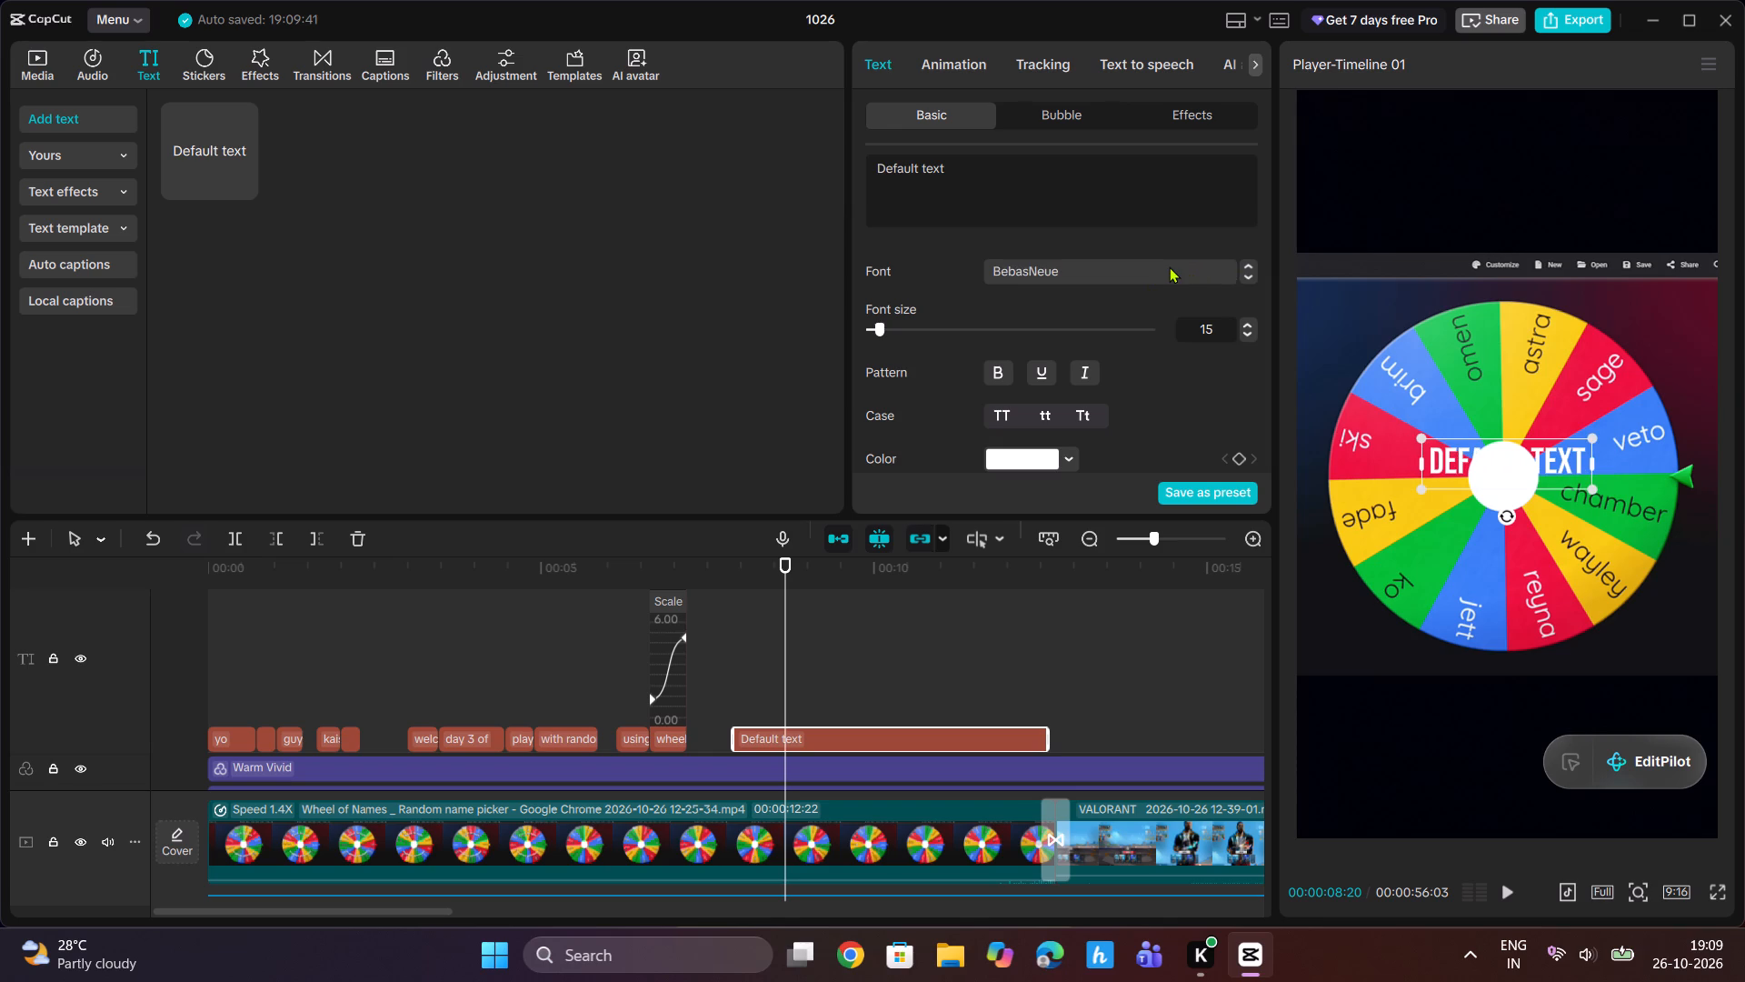
scroll(1090, 252, up, 4)
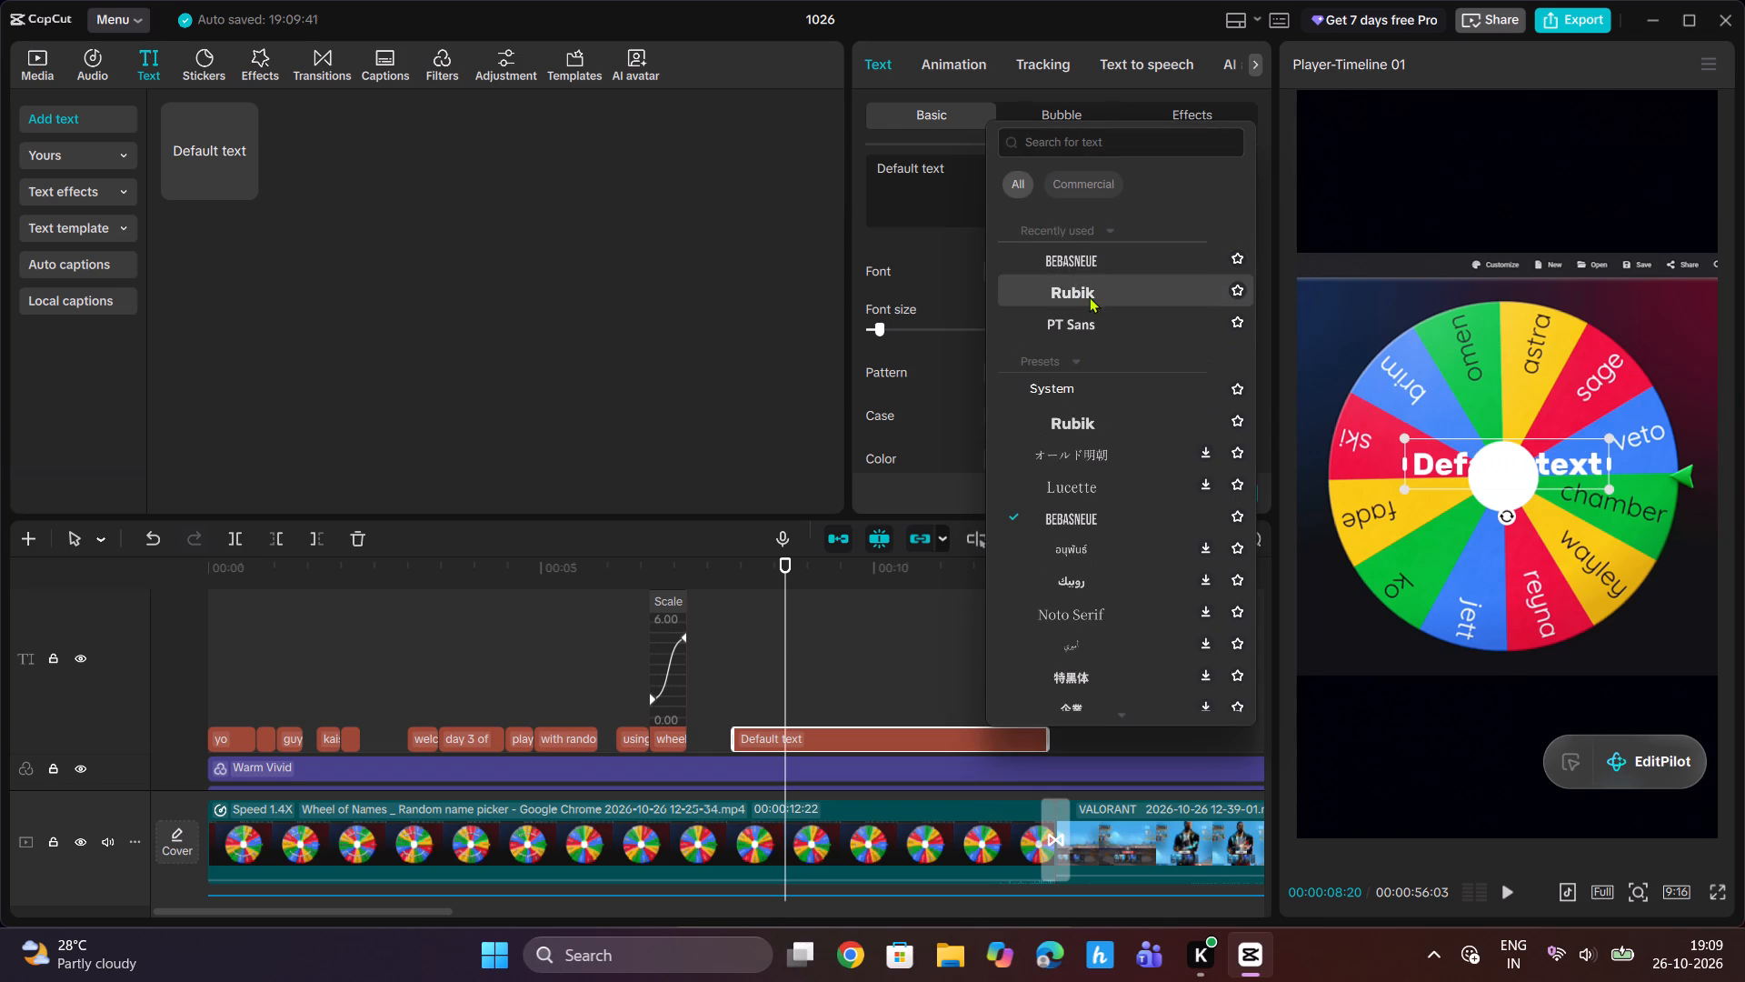
click(1082, 336)
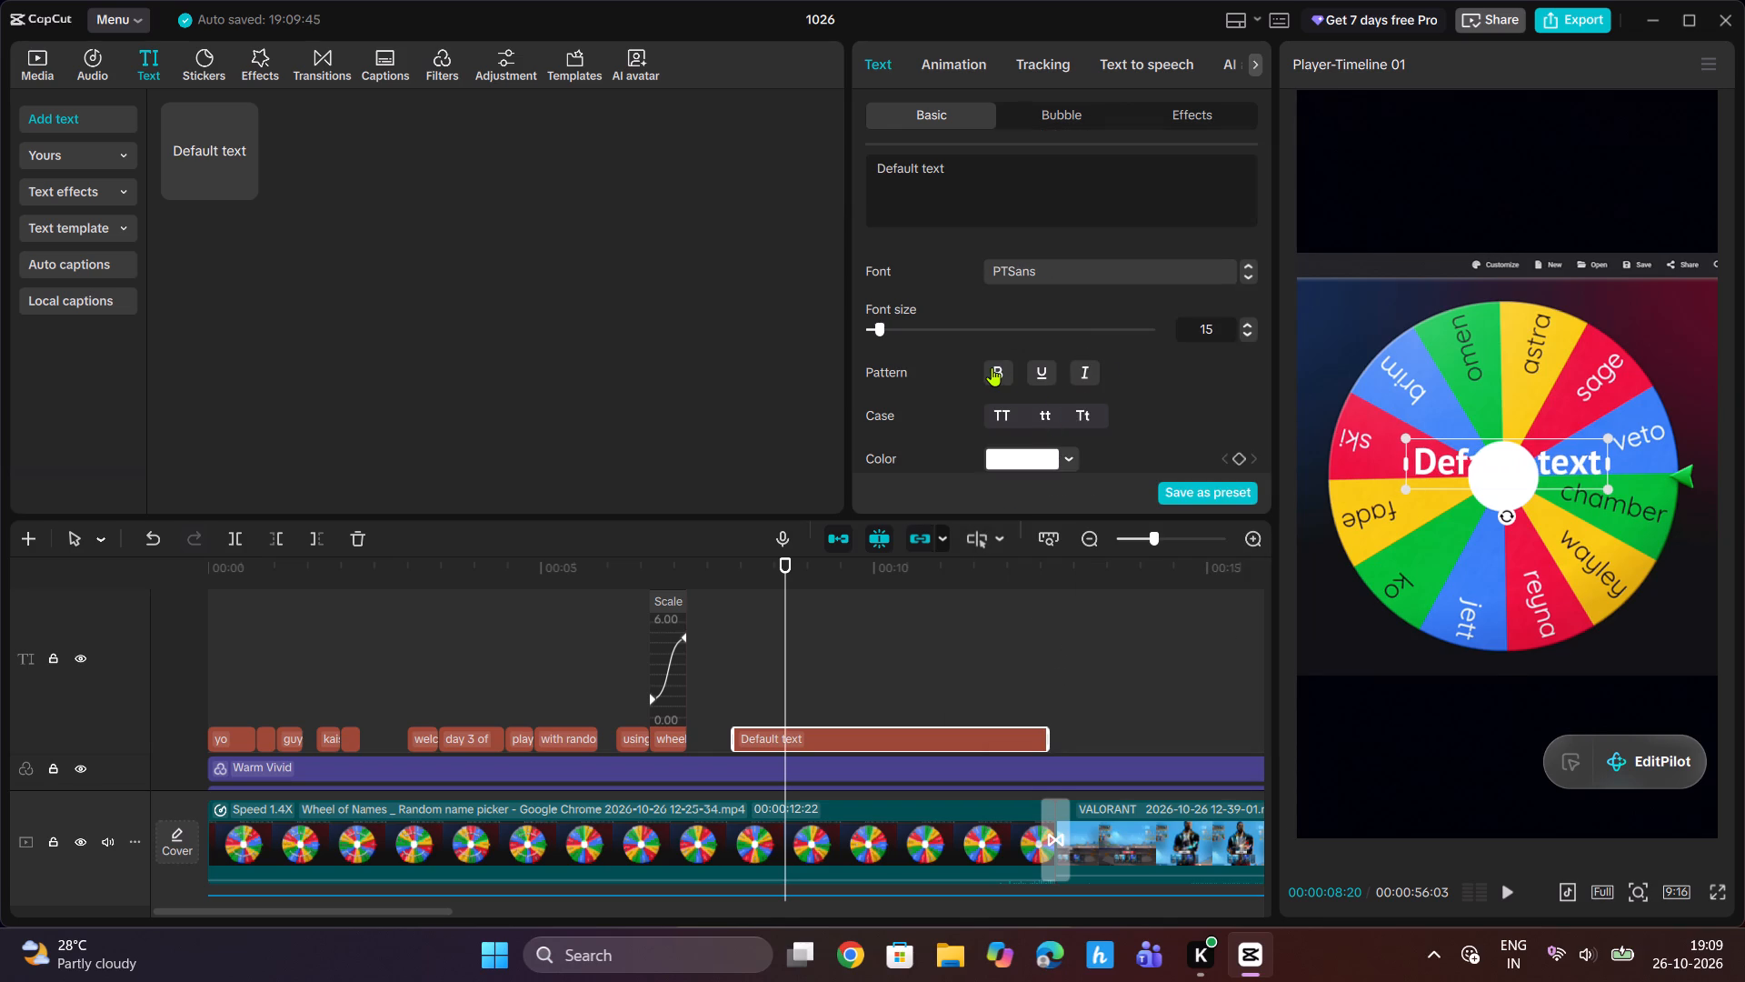
click(992, 366)
Move the new text down to the bottom edge of the wheel in the preview.
drag(1461, 453, 1462, 454)
drag(1462, 454, 1474, 655)
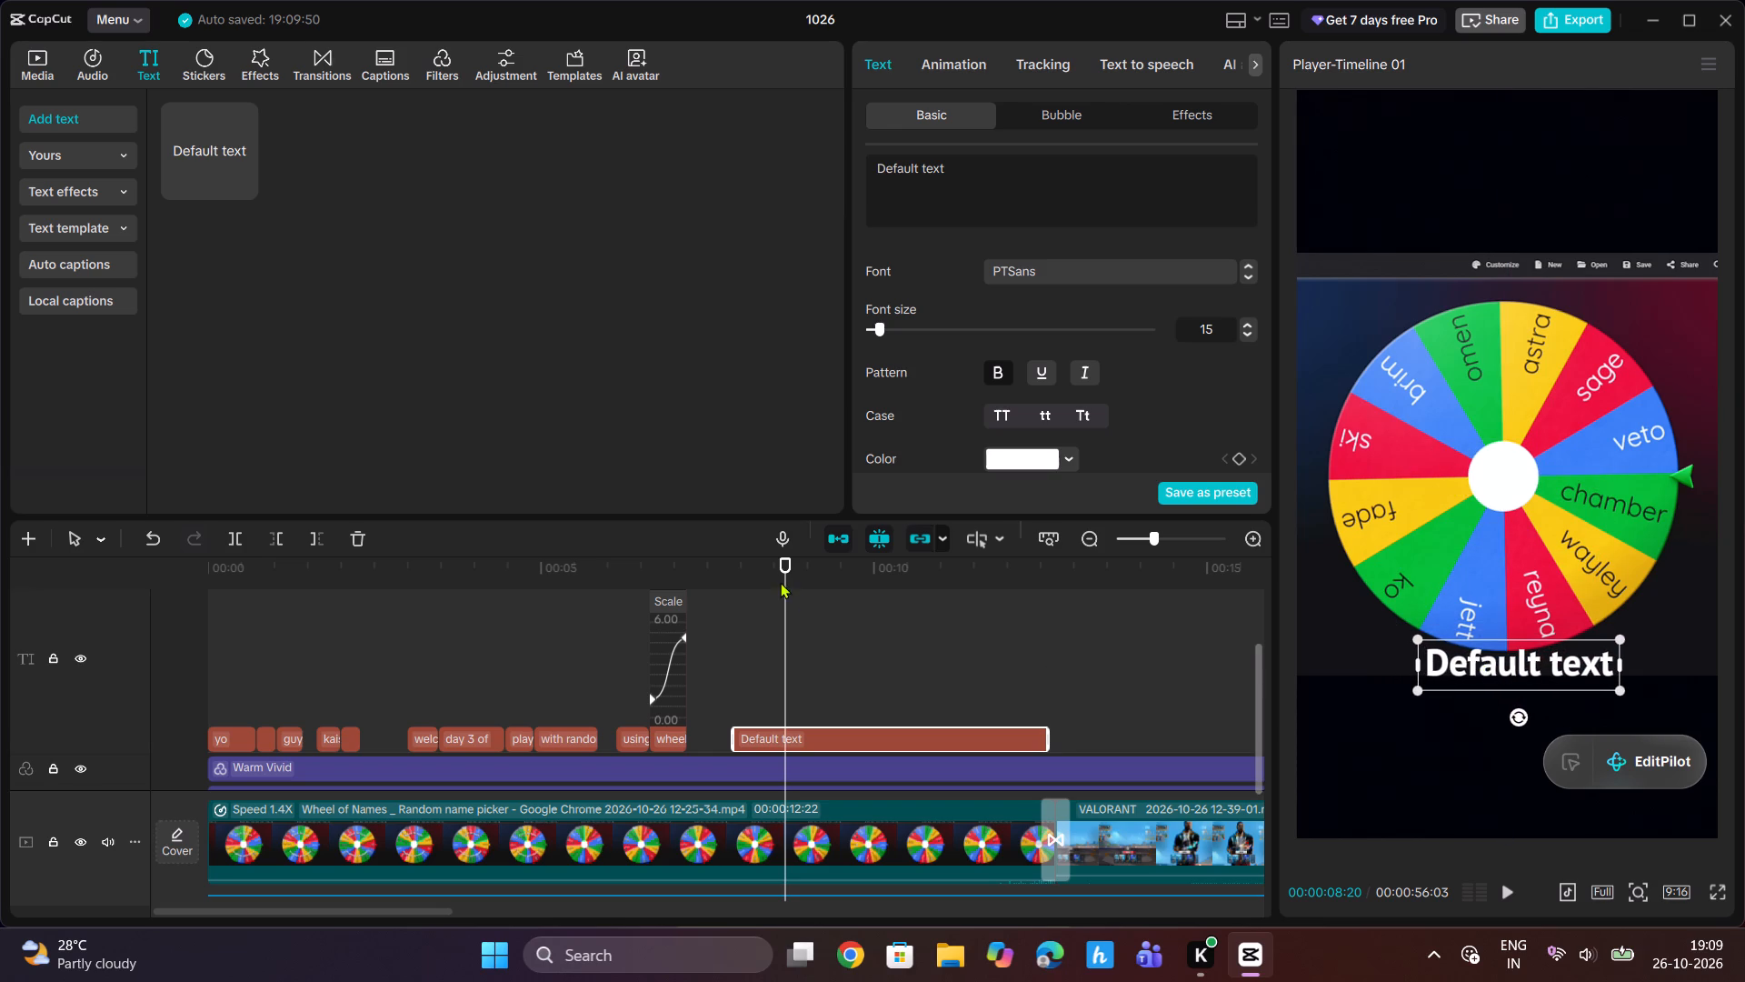
Listen to the speech around 00:00:08 and replace the default text with "aaj".
drag(781, 582, 704, 596)
key(space)
key(space)
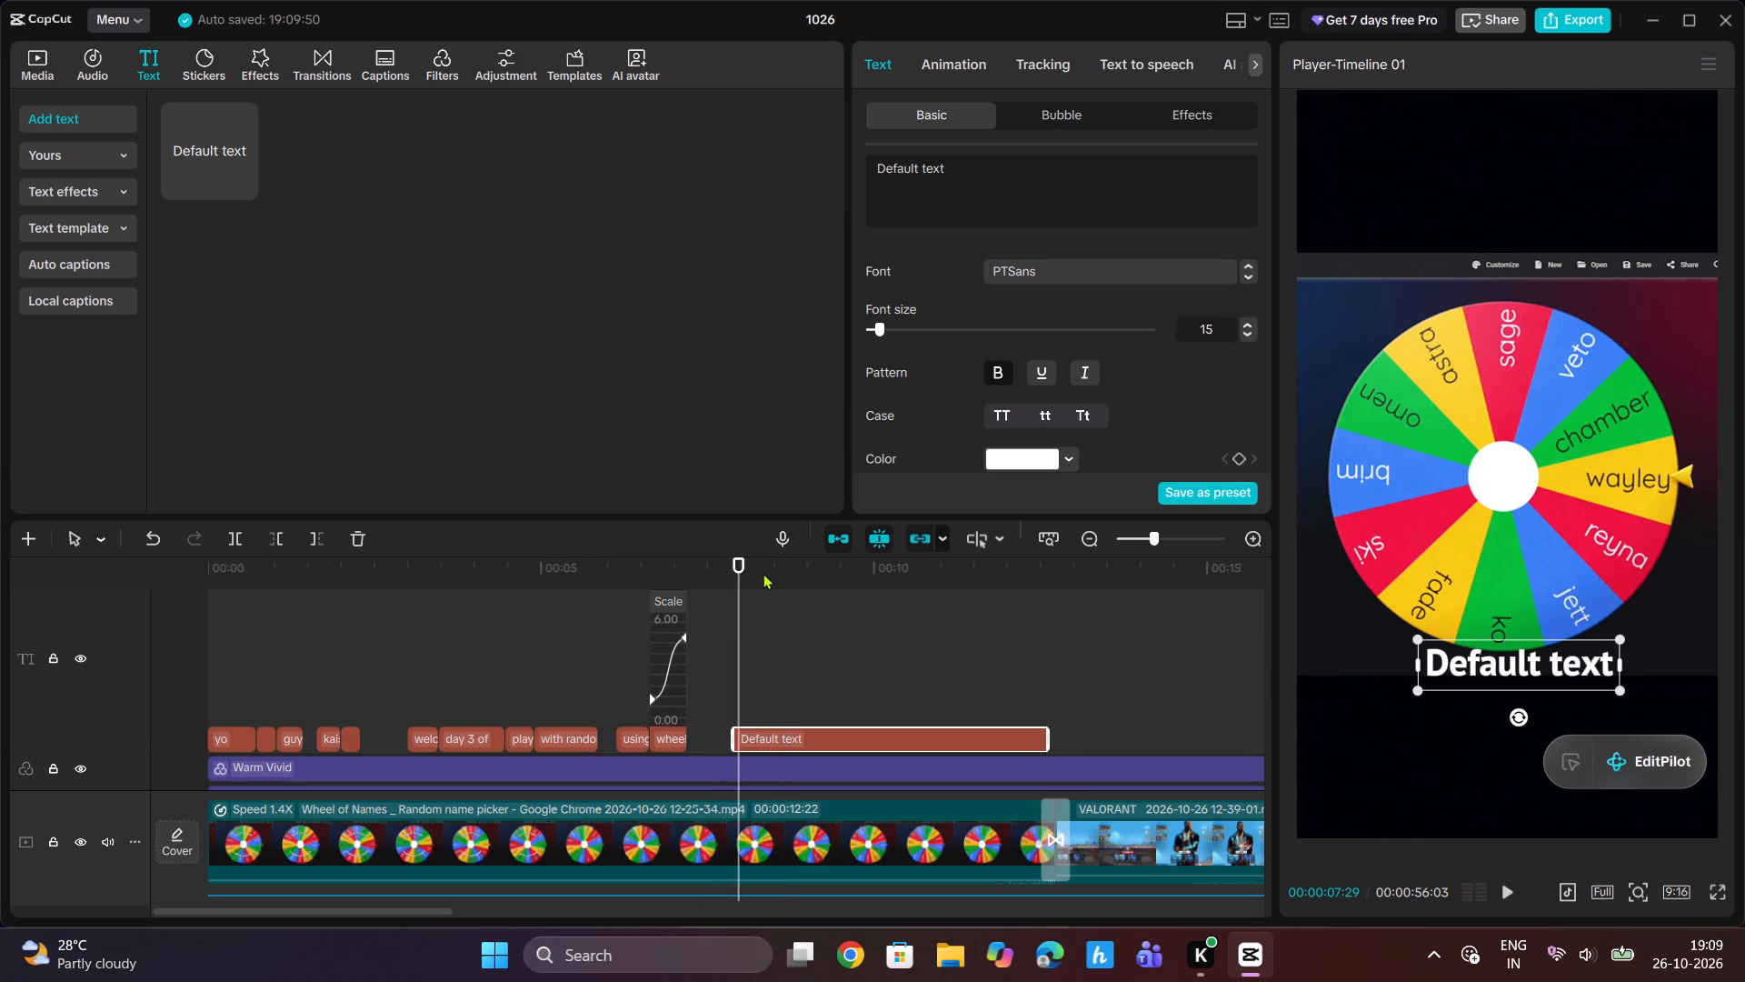
drag(733, 570, 696, 578)
key(space)
key(space)
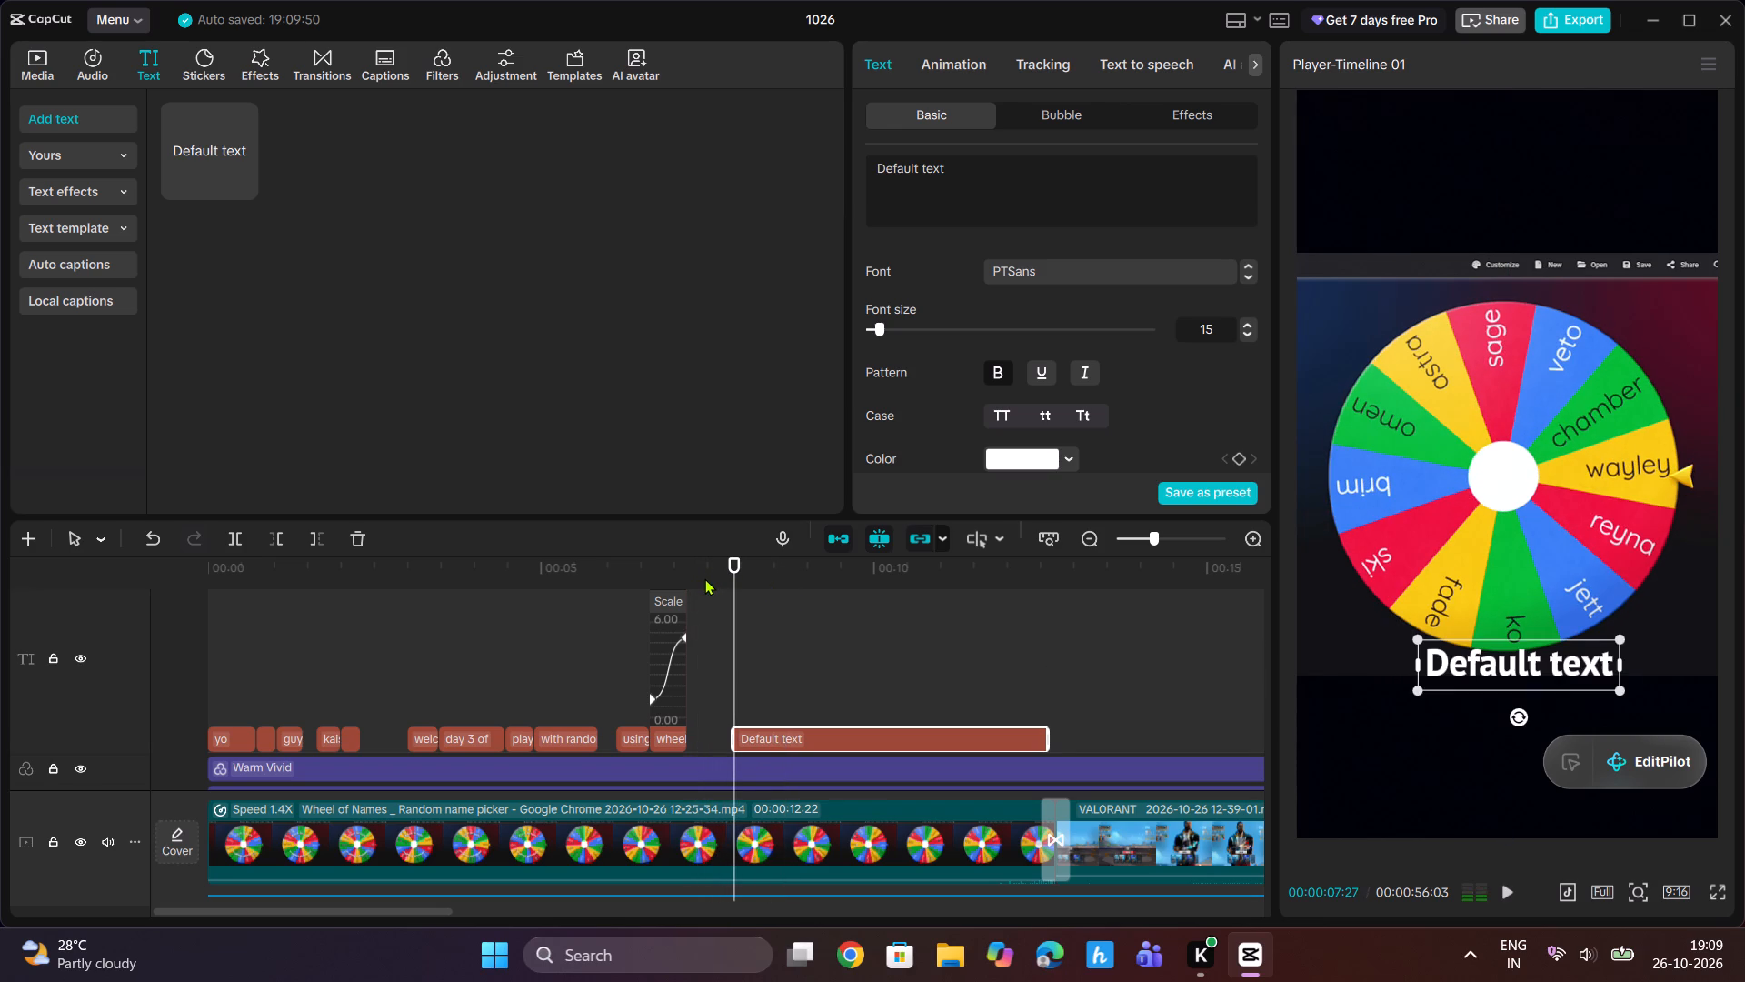
key(space)
key(space)
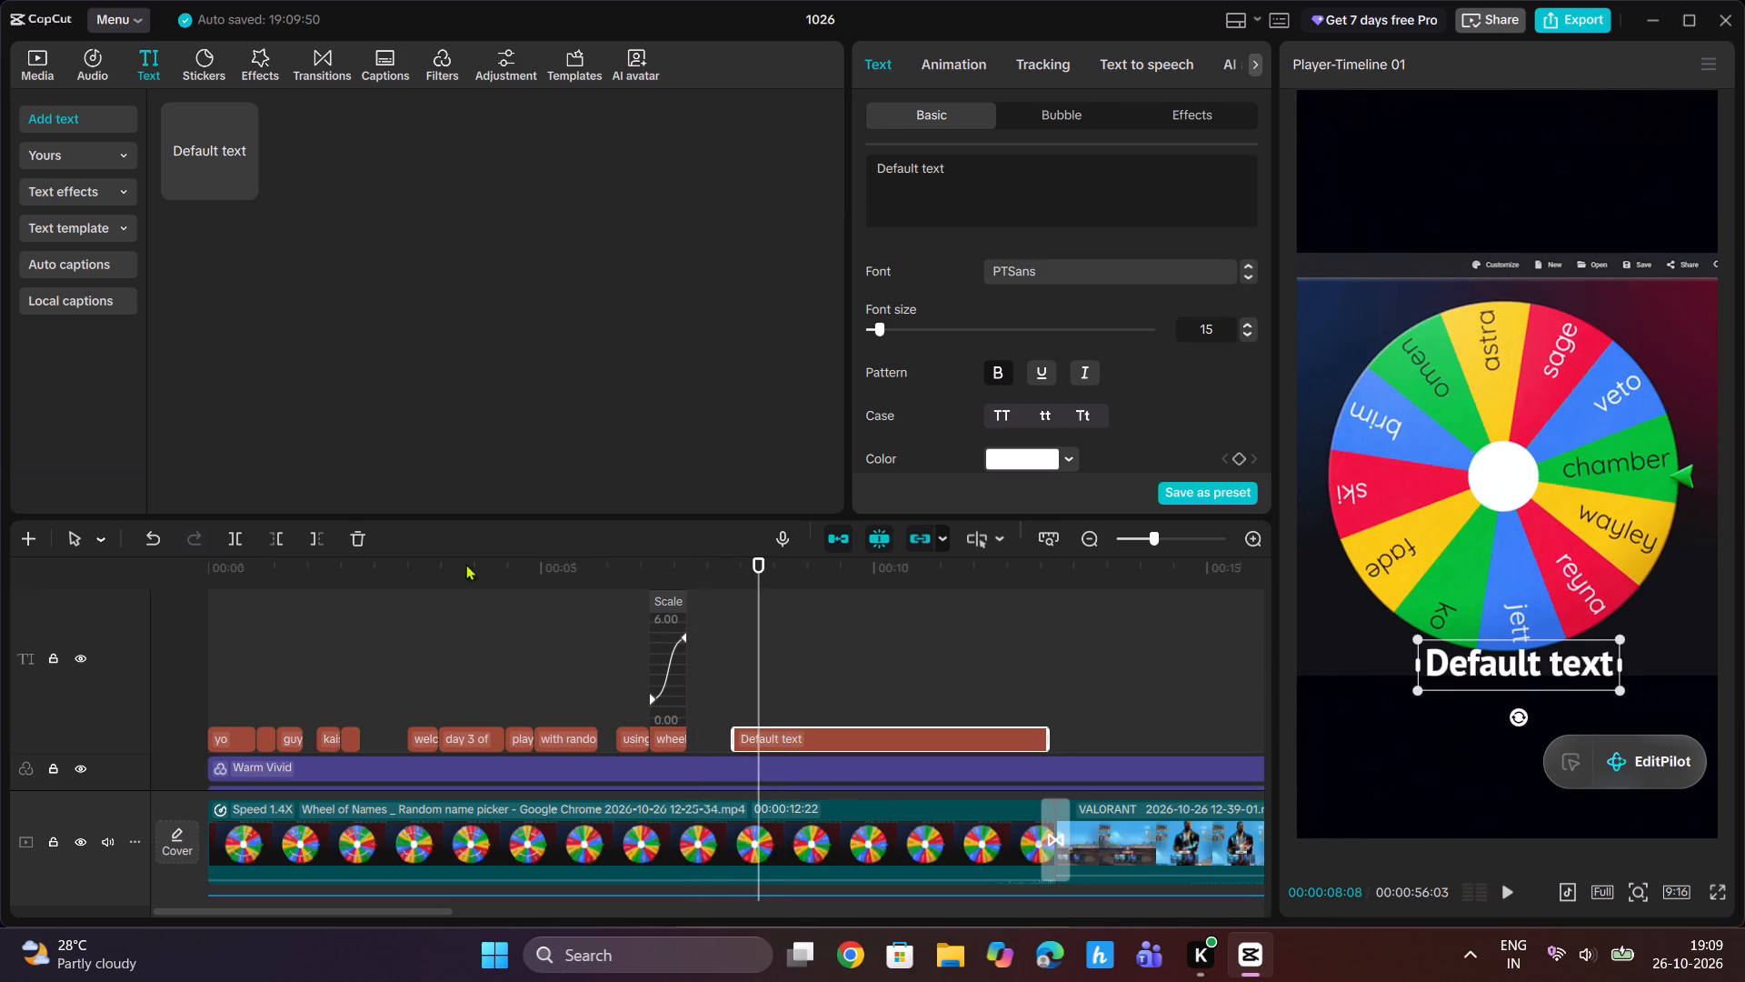
drag(961, 173, 857, 161)
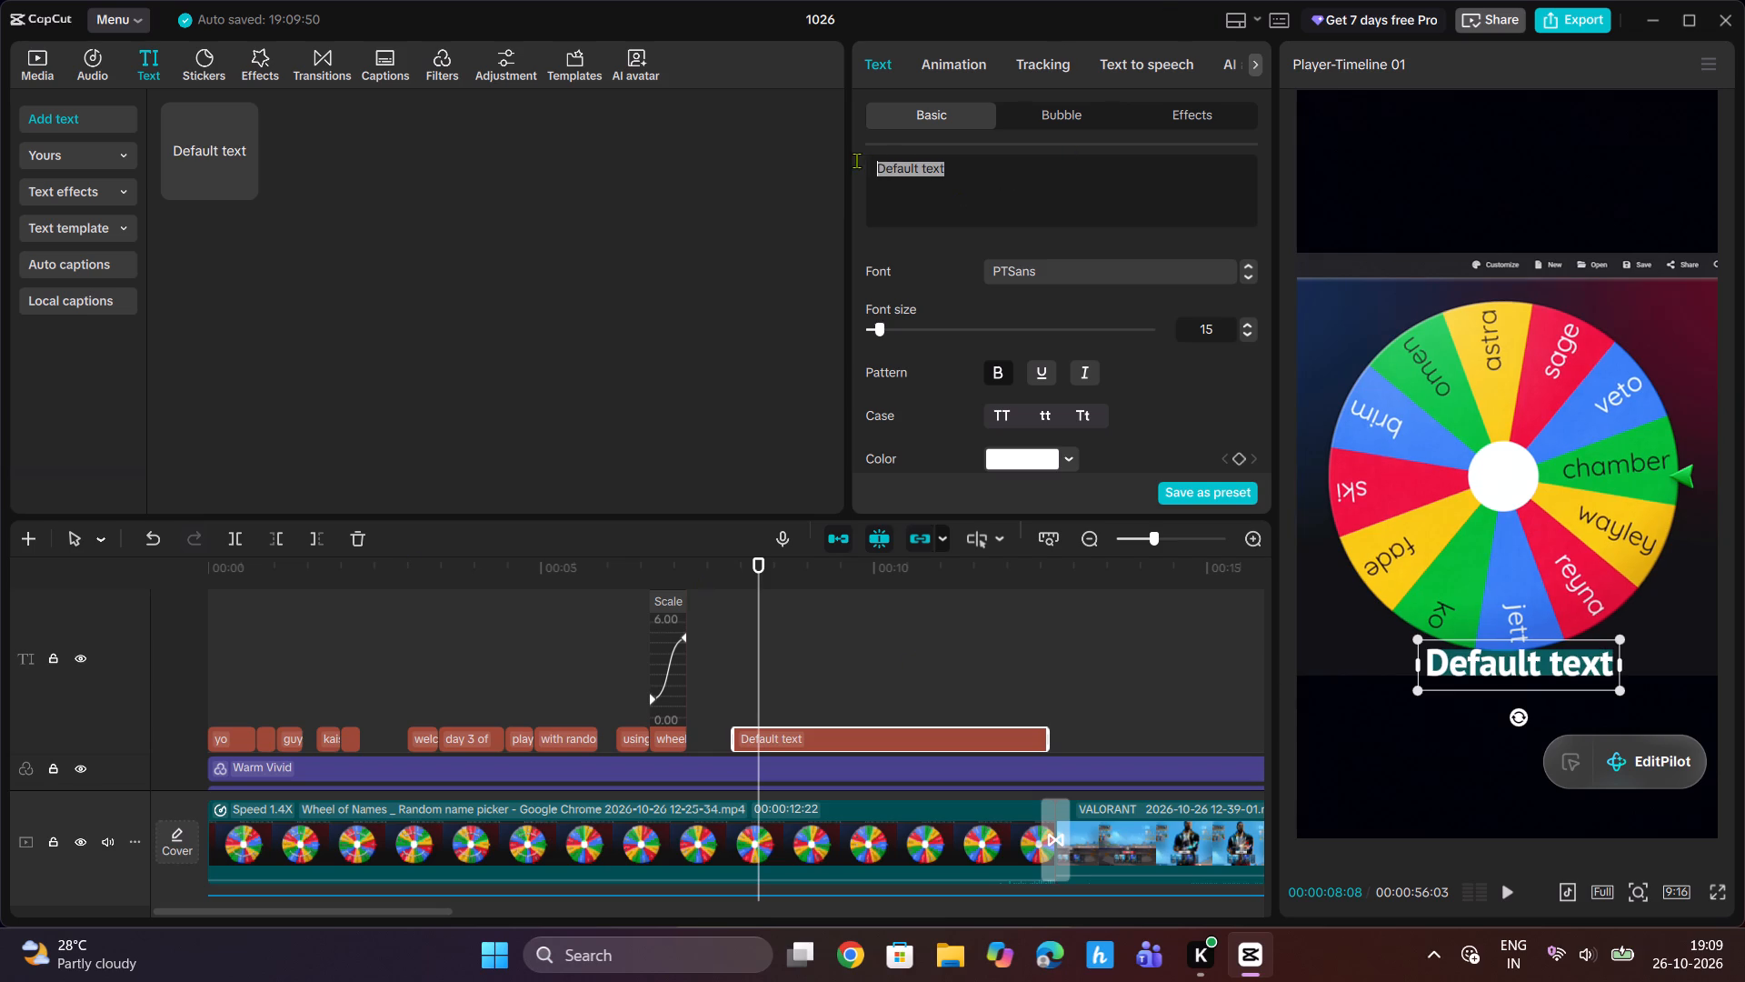
drag(857, 161, 856, 161)
text(aaj)
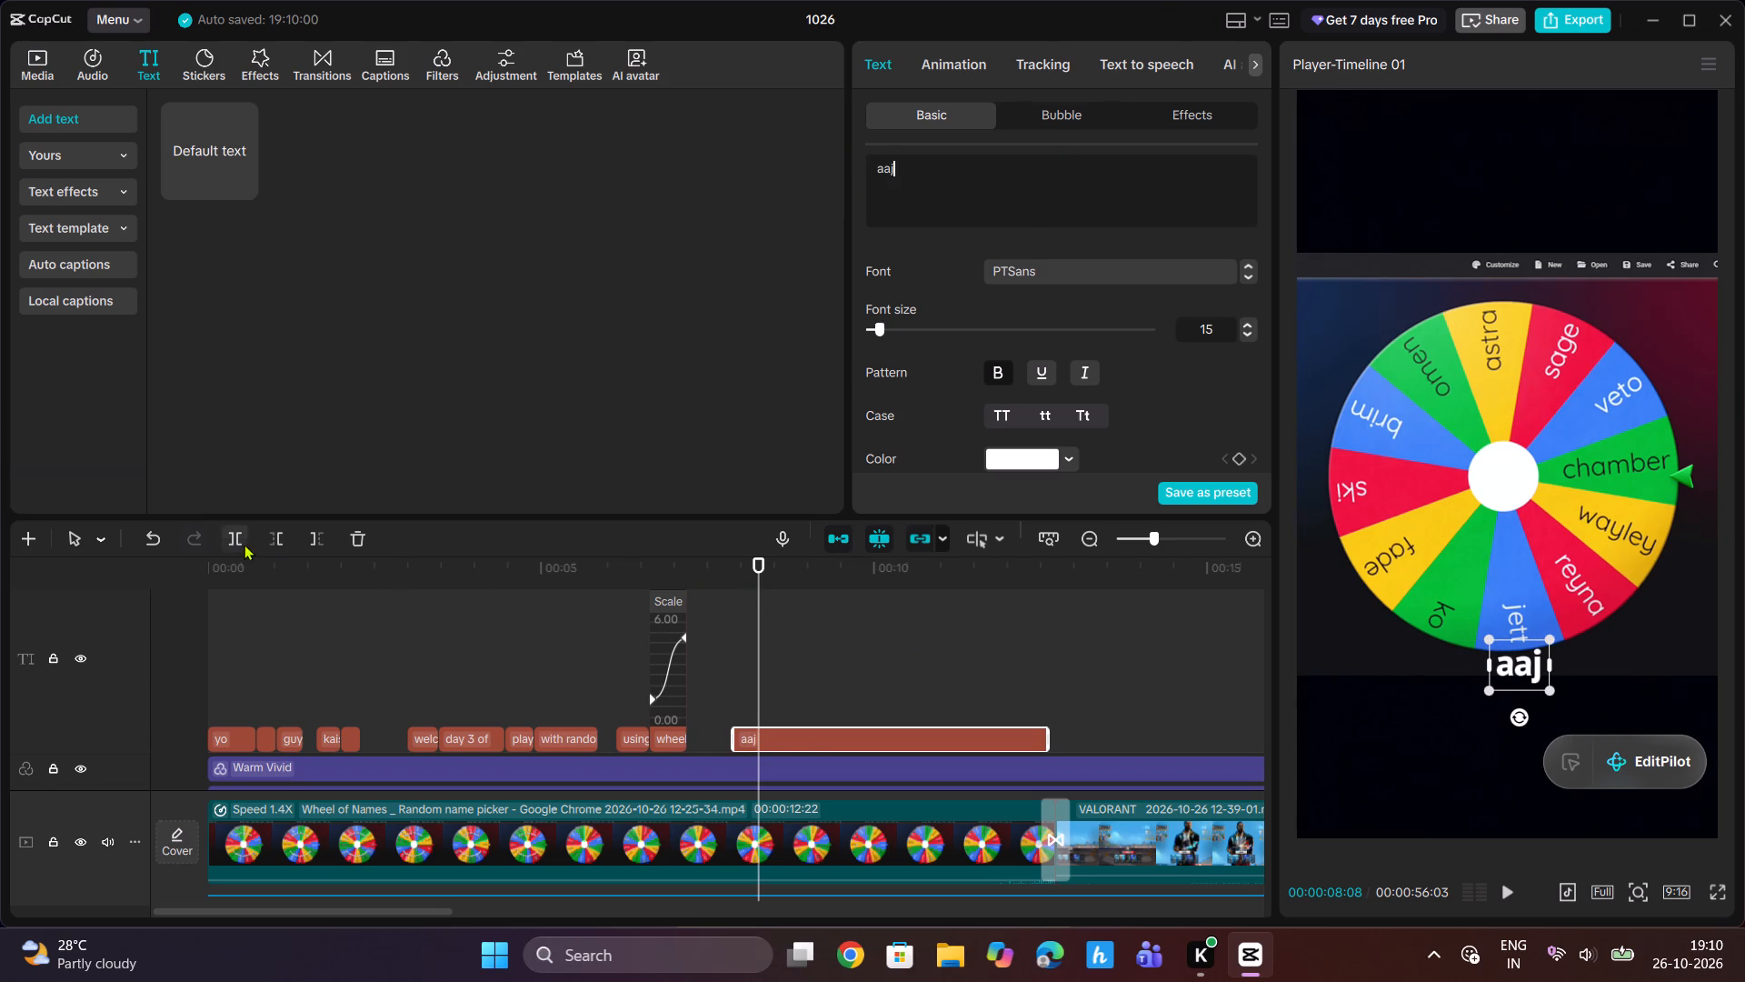
key(space)
key(space)
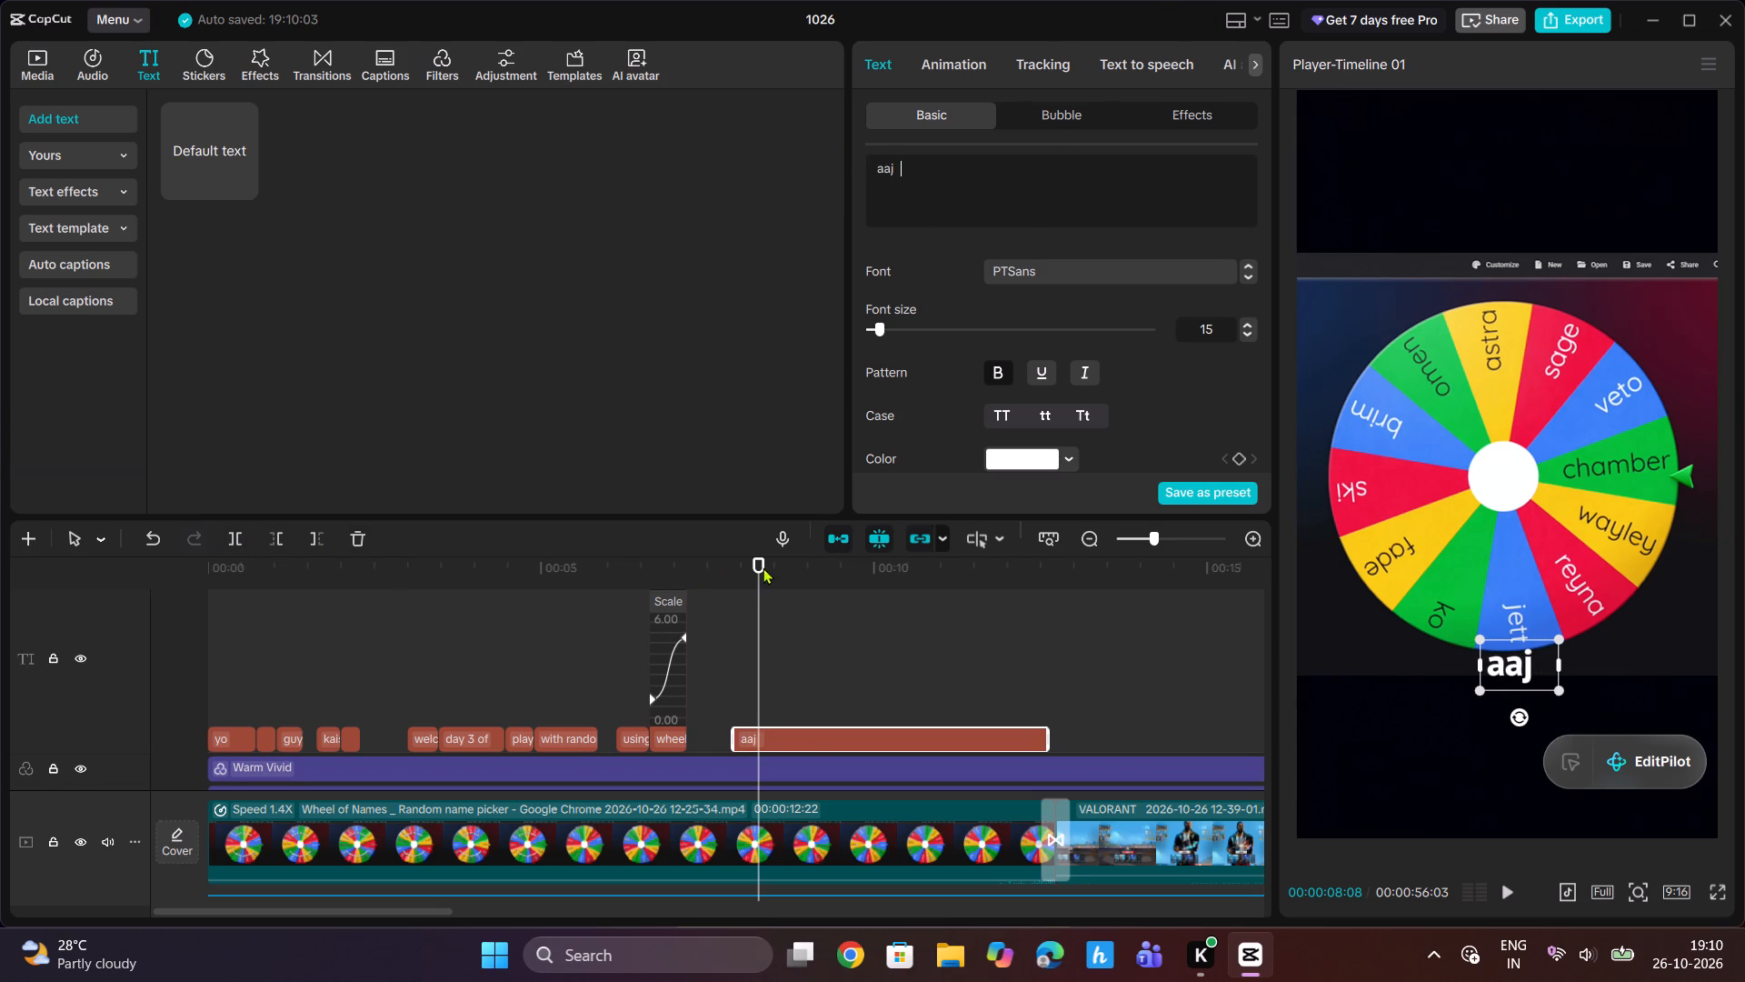
key(BackSpace)
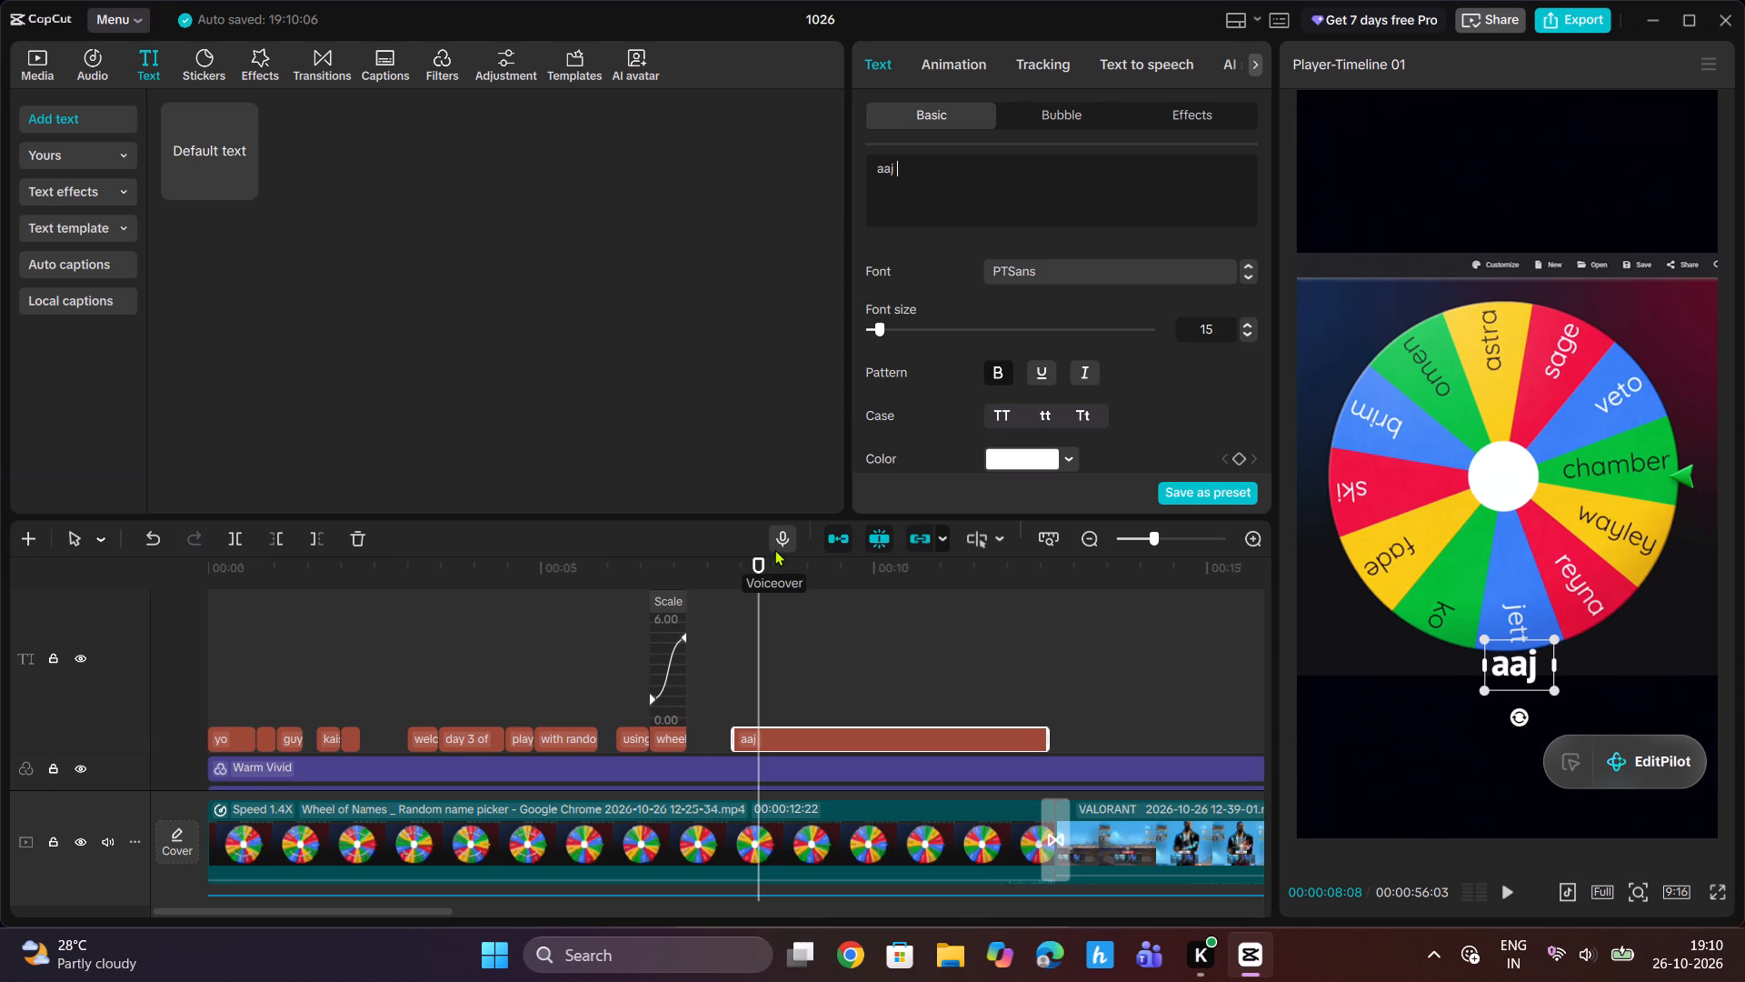
key(BackSpace)
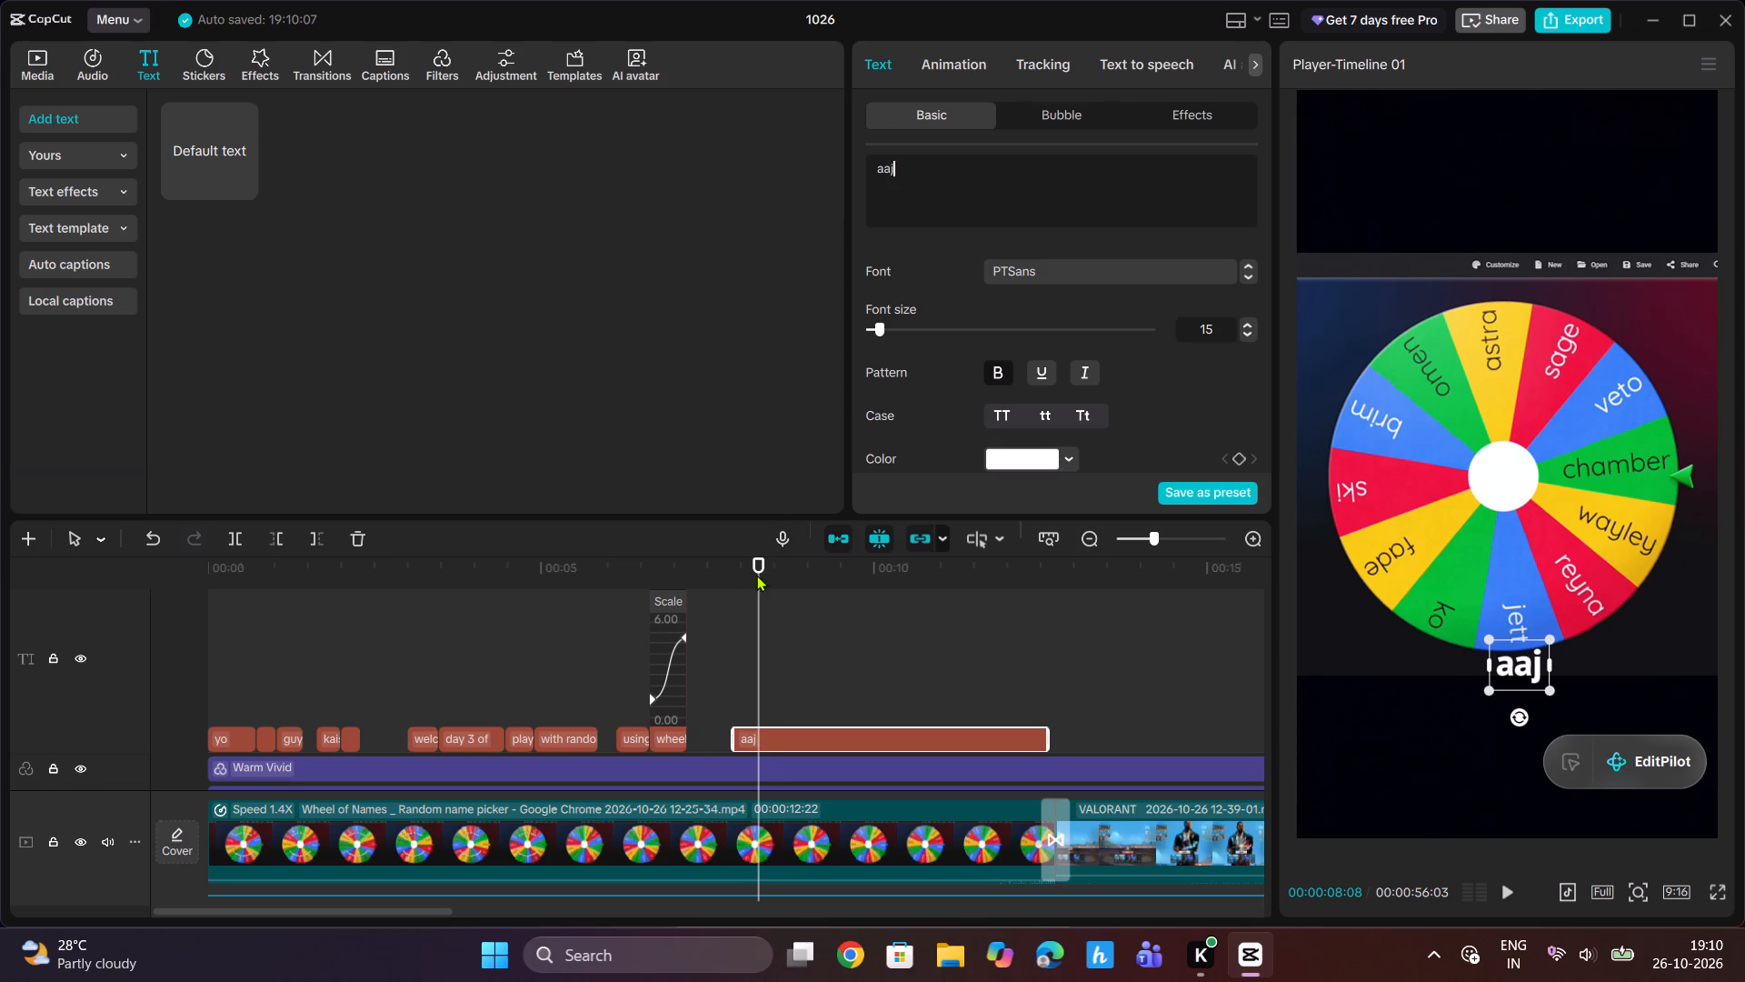
Split the "aaj" caption at 00:00:08:09.
drag(757, 575, 760, 586)
click(241, 539)
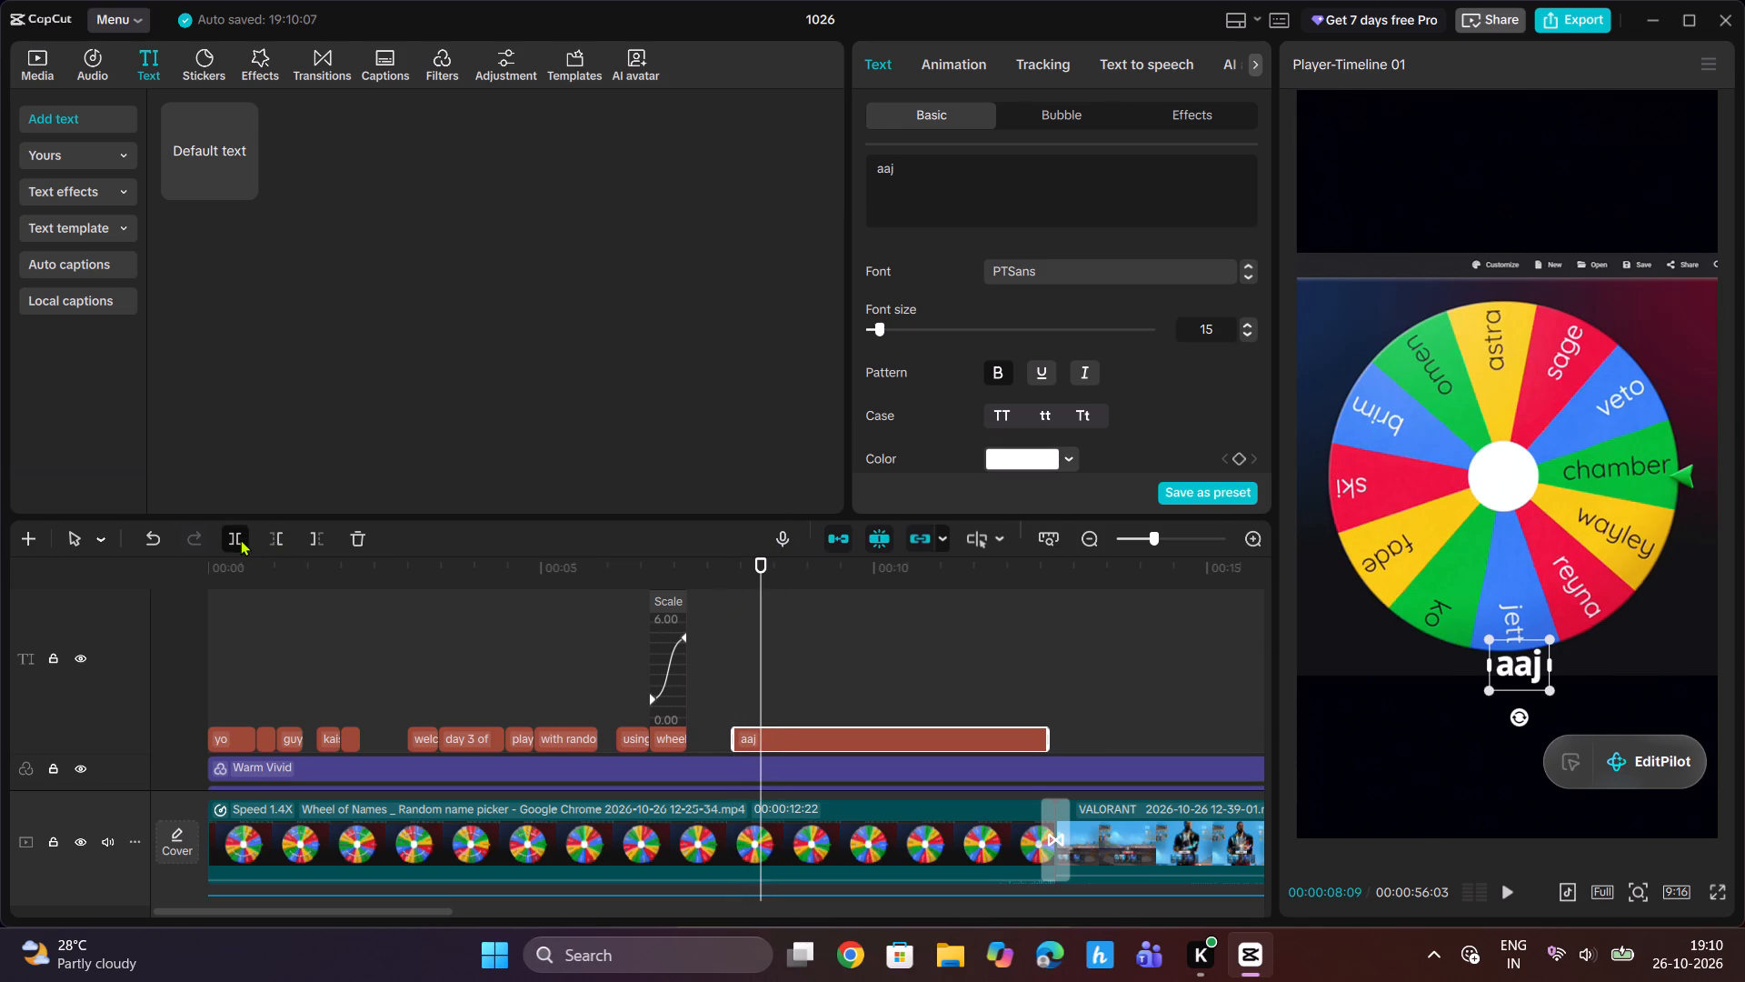
Listen on and change the text of the caption segment after the split to "wheel spin".
key(space)
key(space)
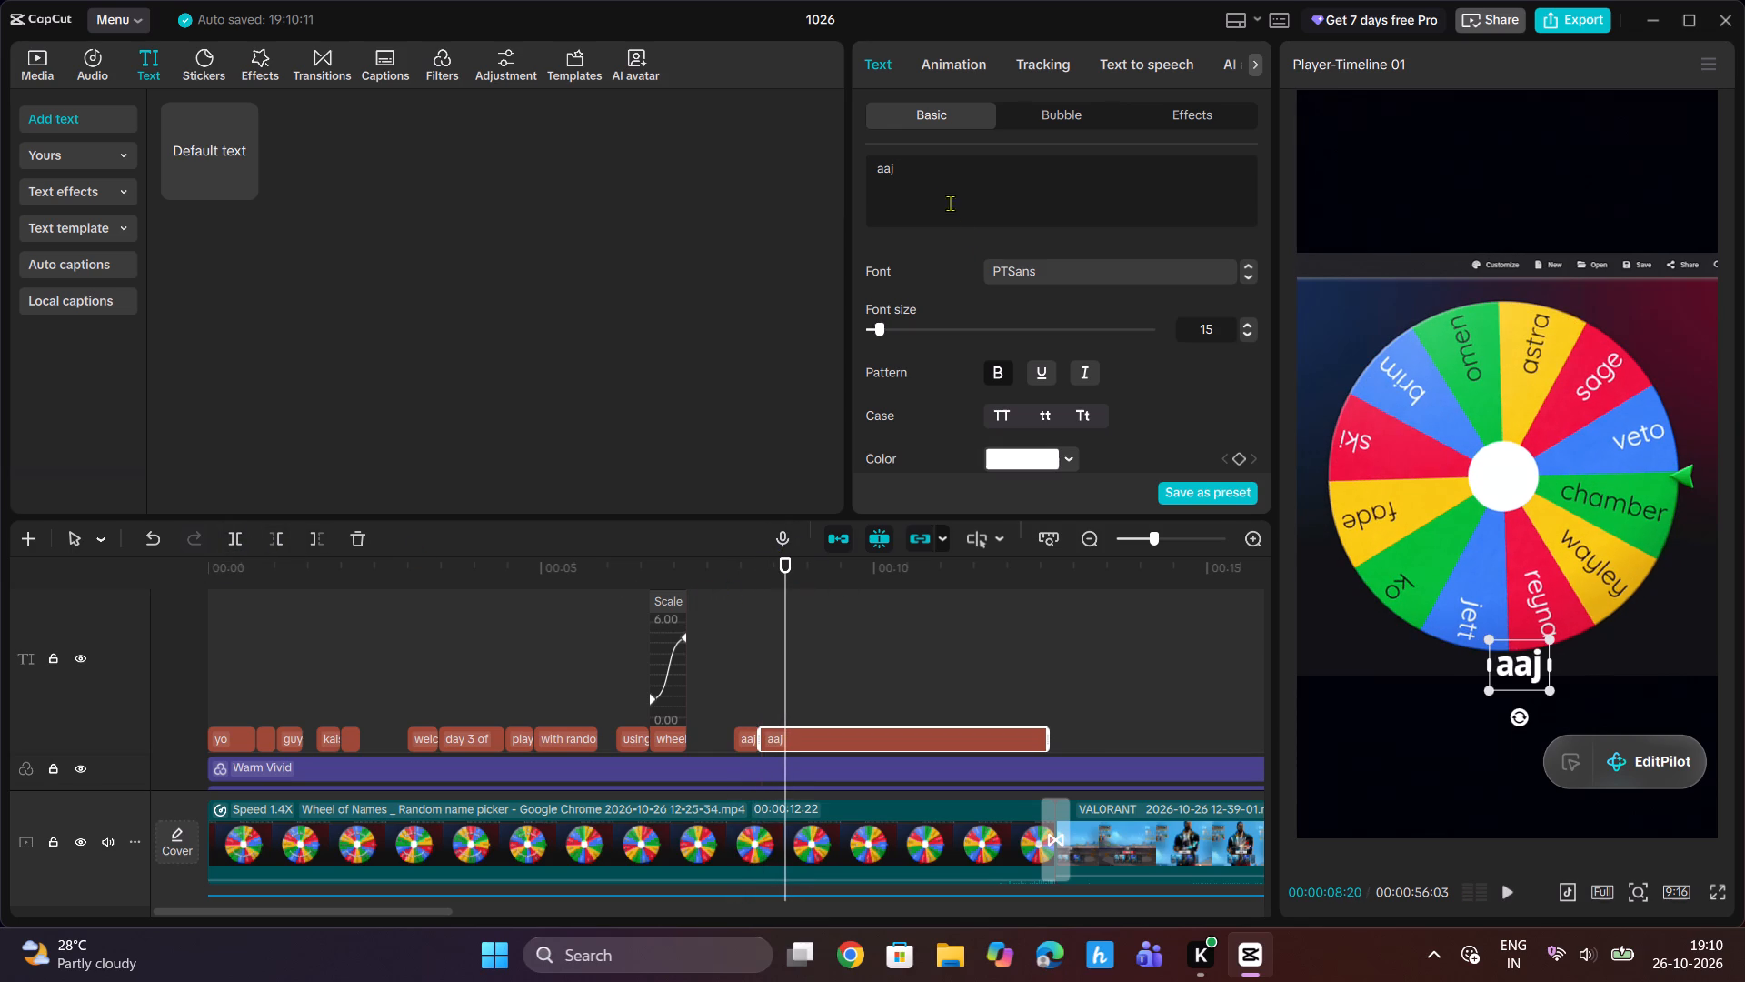
drag(918, 174, 854, 169)
text(wheel)
key(space)
text(spin)
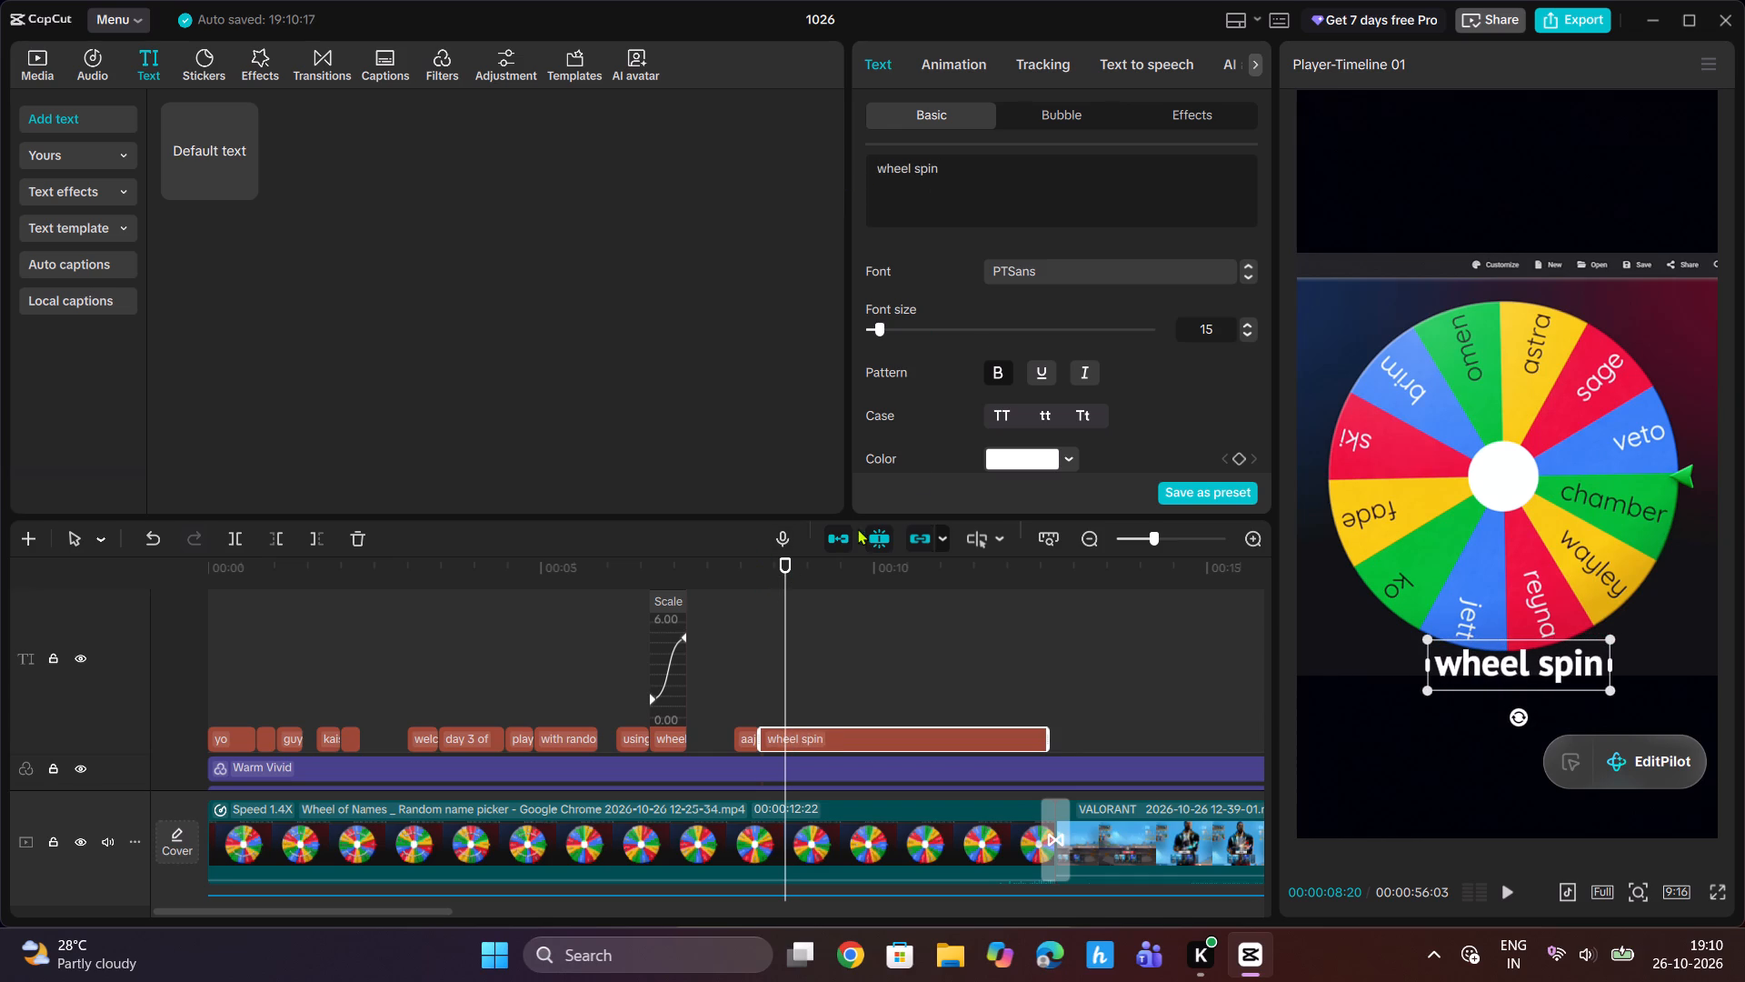
Find where the spoken words "wheel spin" end and split the new "wheel spin" caption there, at 00:00:09:01.
click(1507, 892)
key(space)
key(space)
key(space)
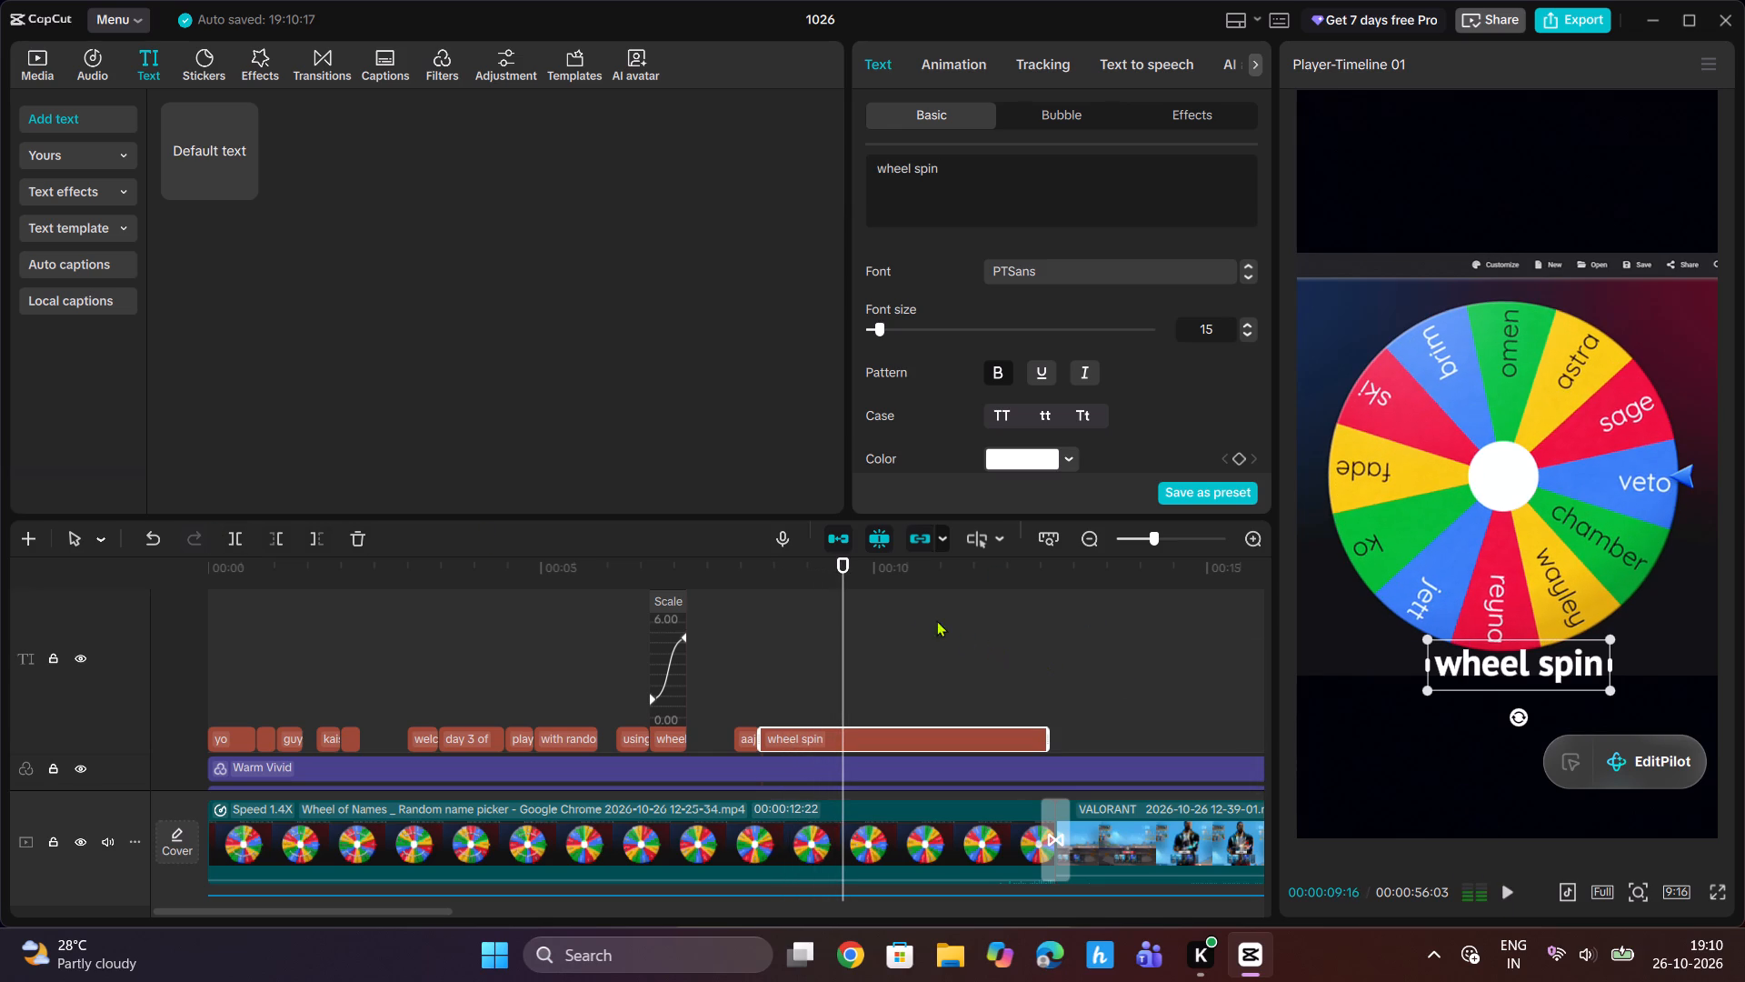
drag(843, 561, 812, 584)
key(space)
key(space)
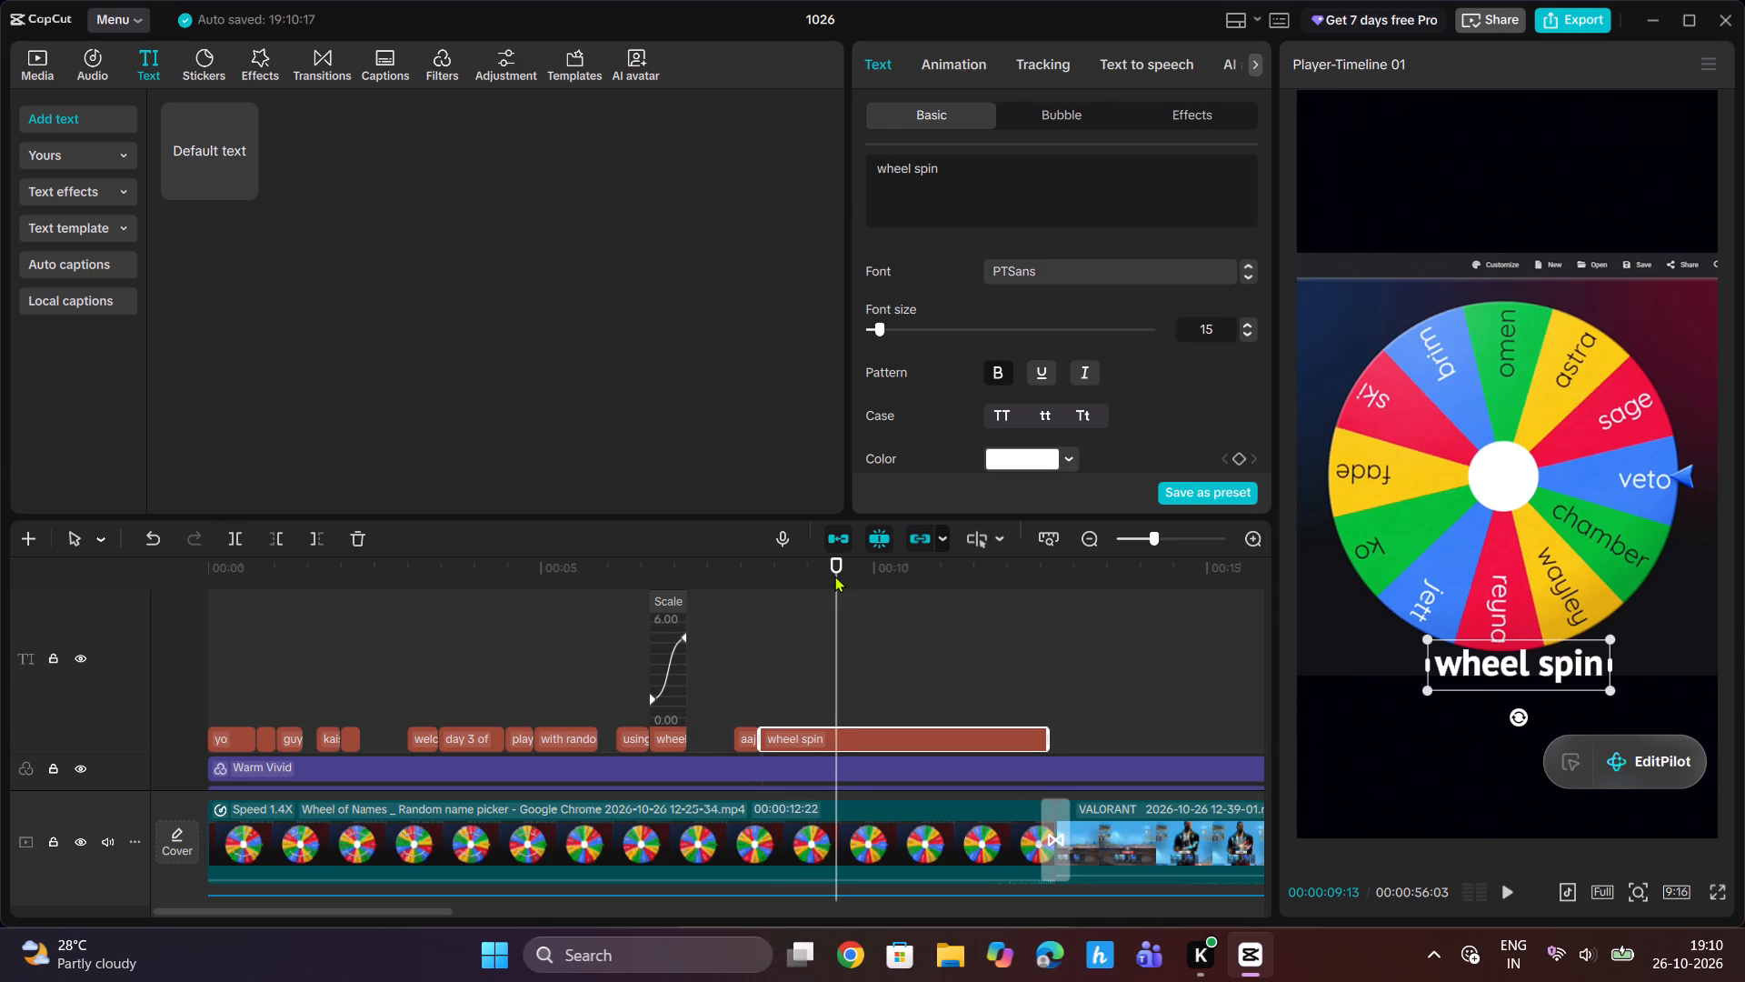
drag(832, 576, 783, 603)
key(space)
key(space)
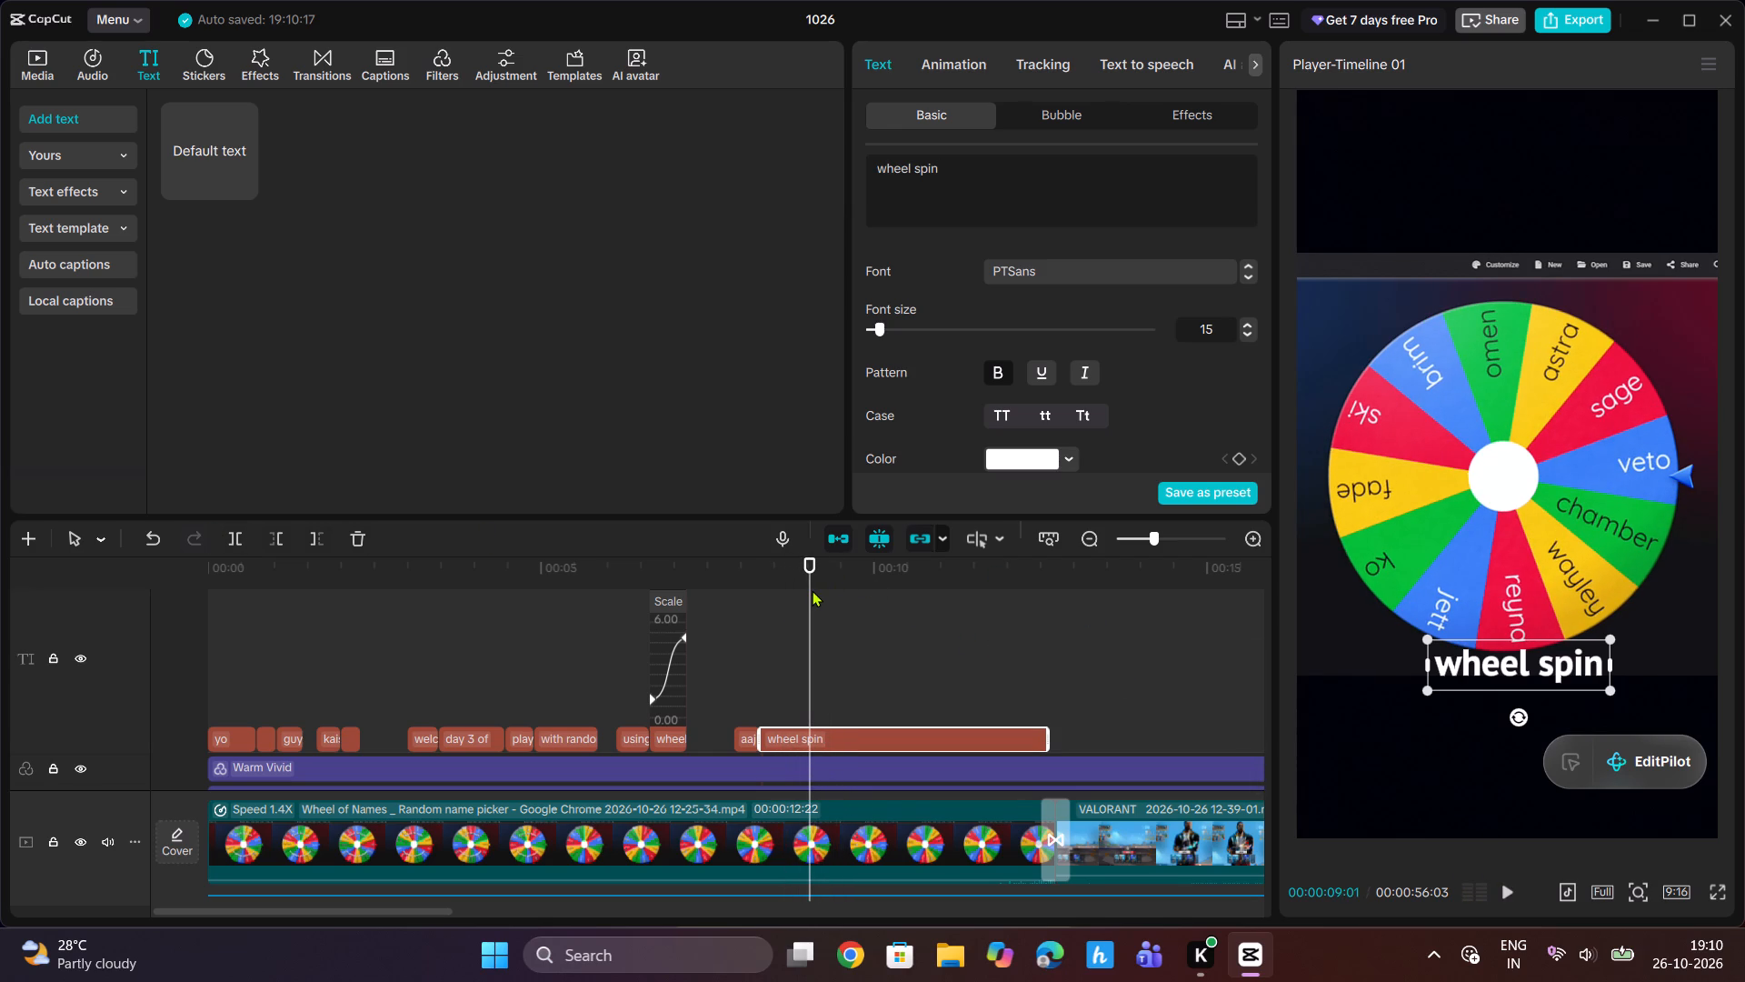
click(234, 536)
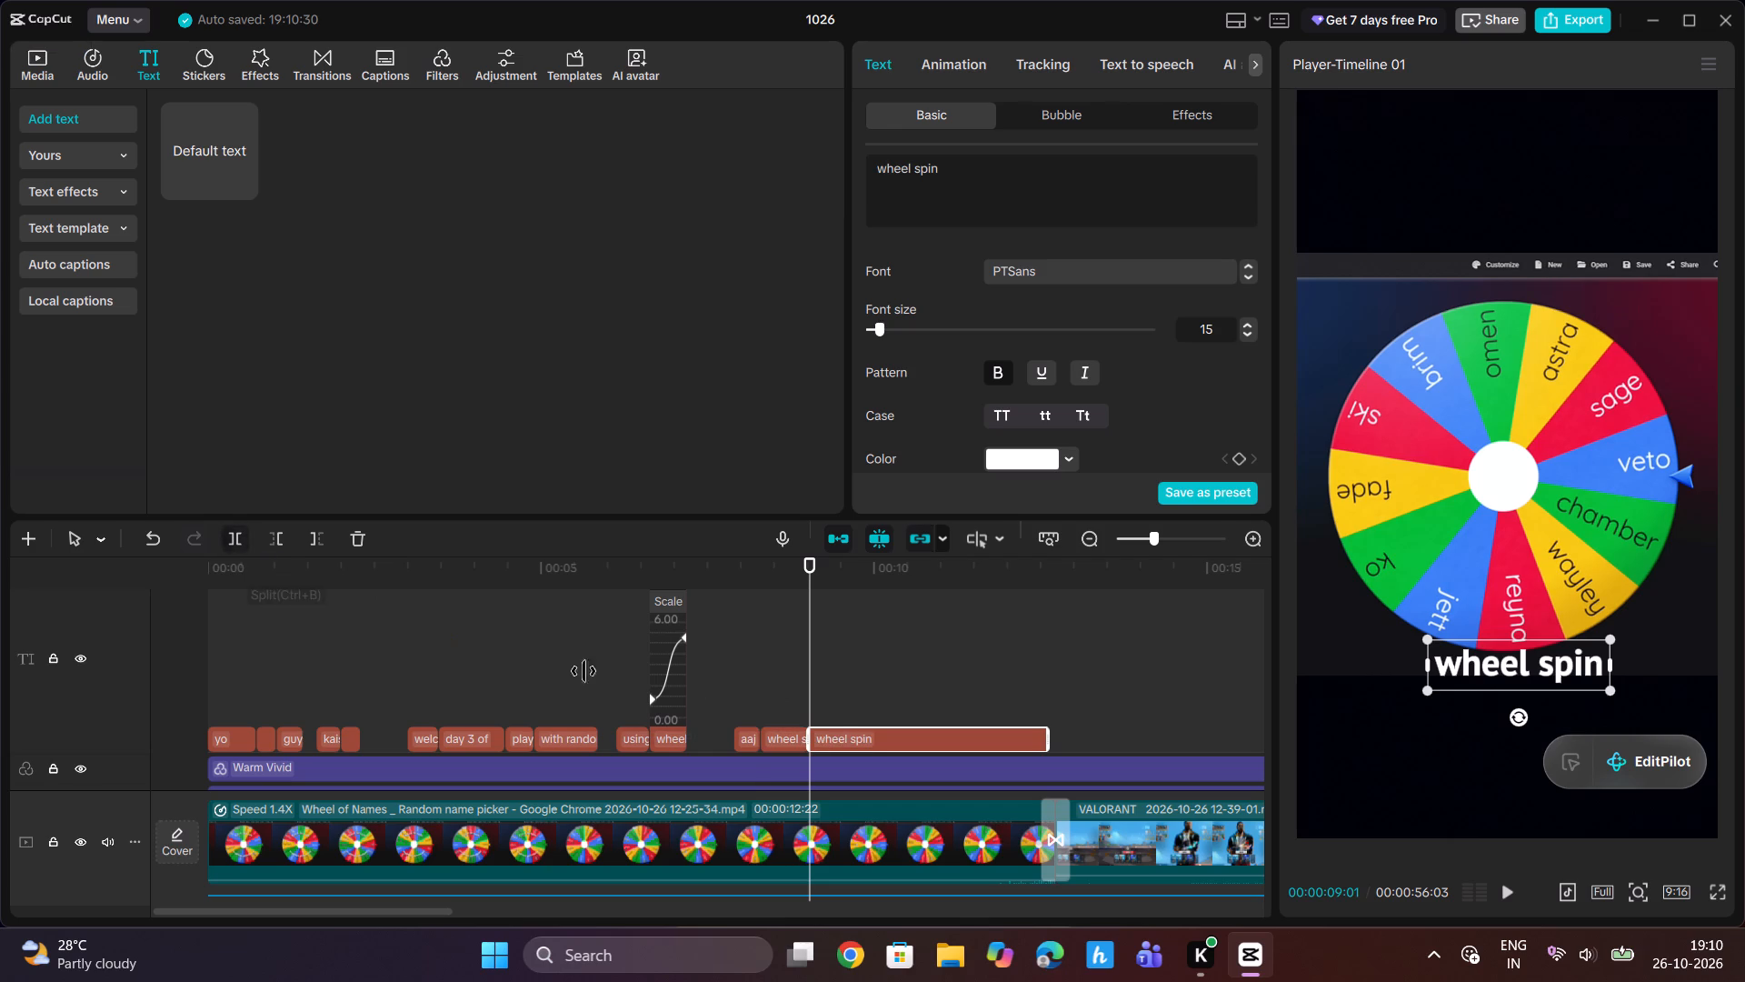
Change the text of the caption segment after the split at 00:00:09:01 to "karne".
drag(972, 177, 846, 164)
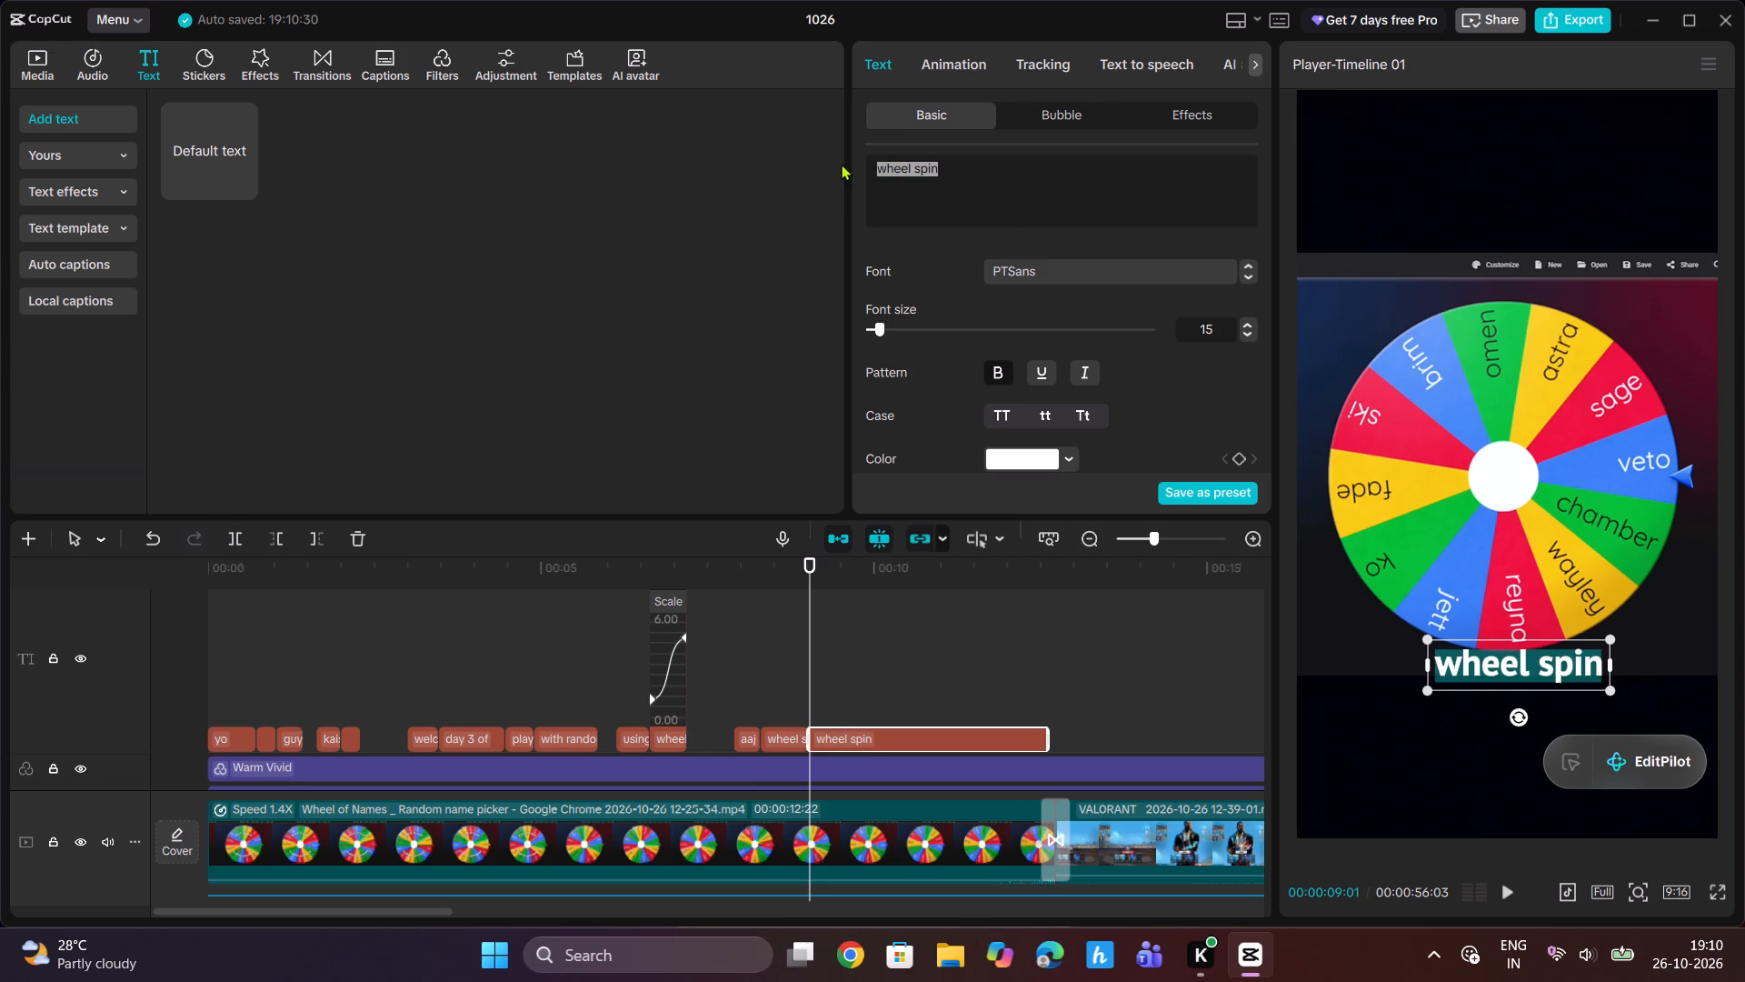
text(karne)
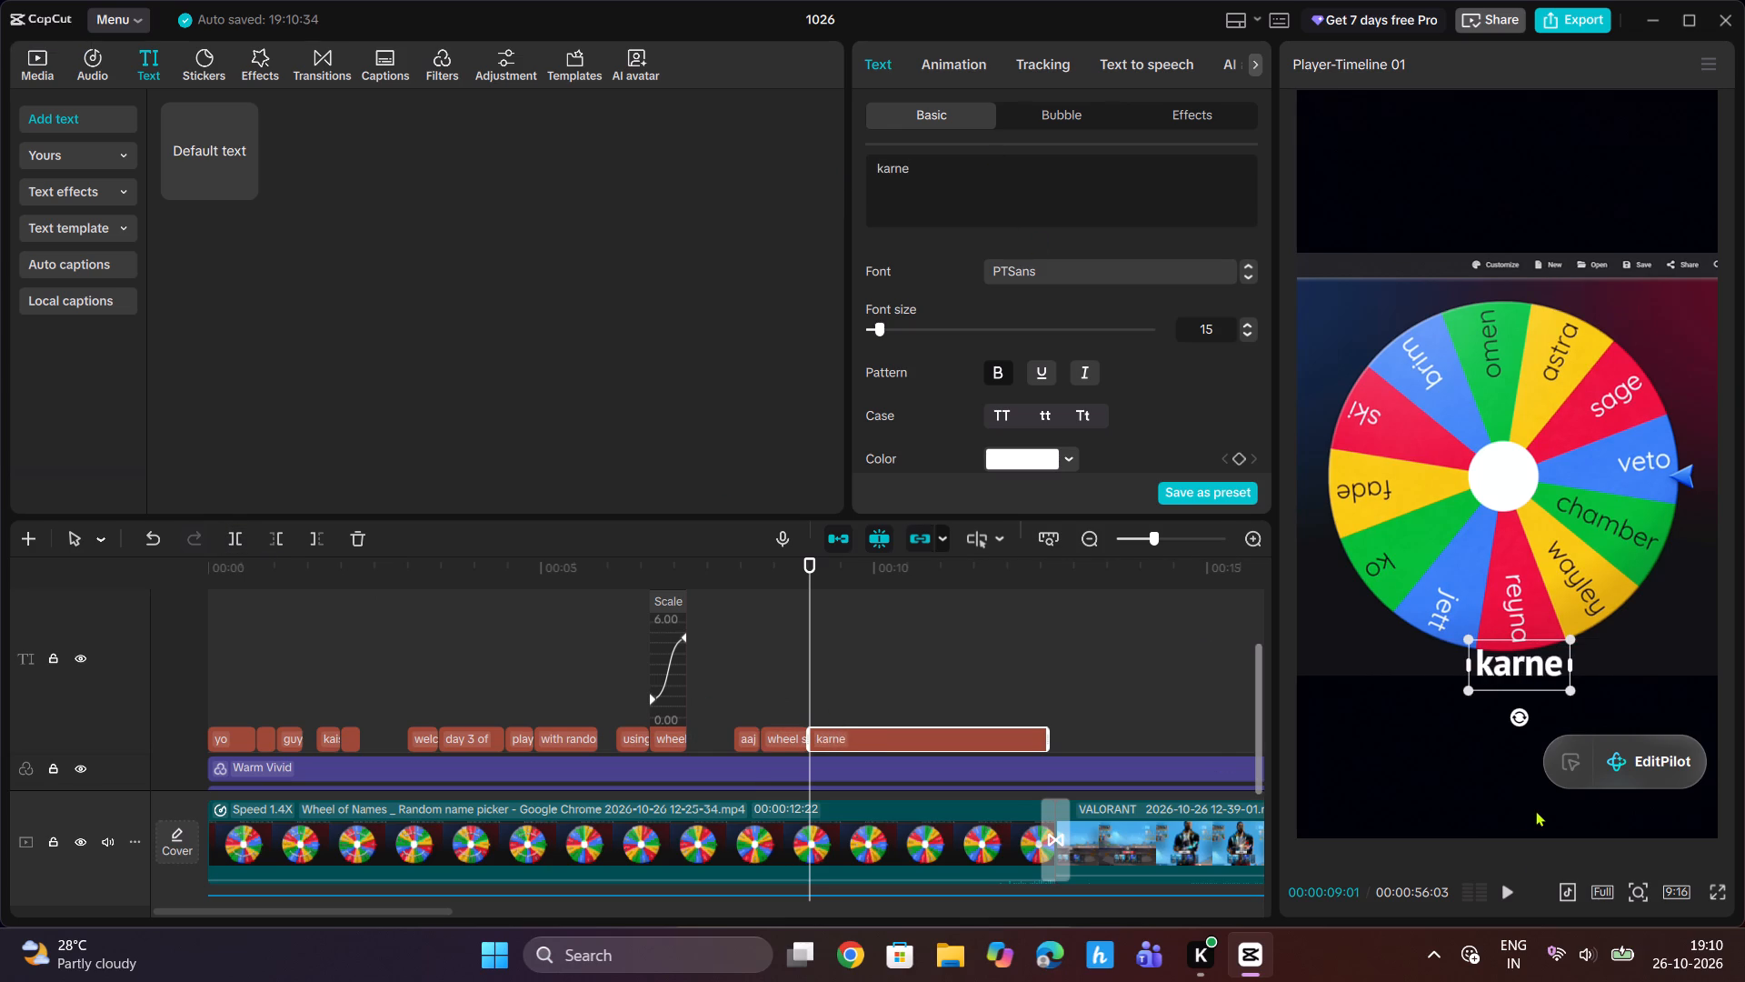
Listen for the end of the spoken word "karne" and split the "karne" caption there, at 00:00:09:29.
click(1509, 891)
key(space)
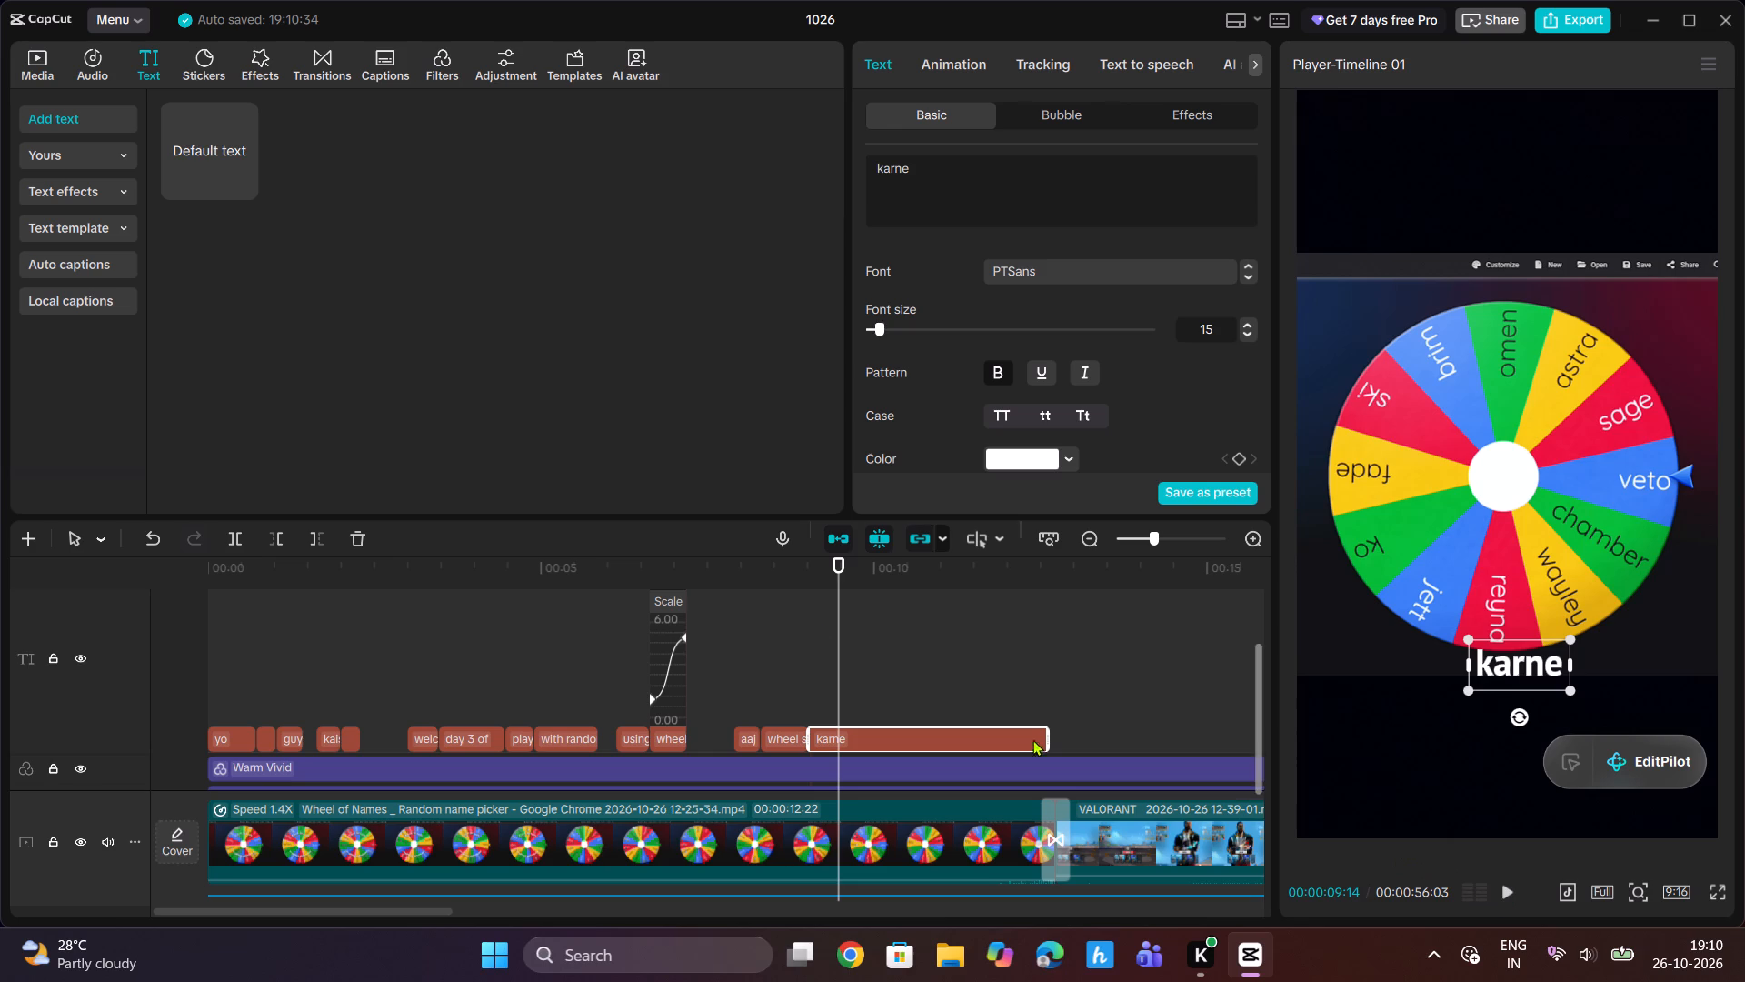
key(space)
key(space)
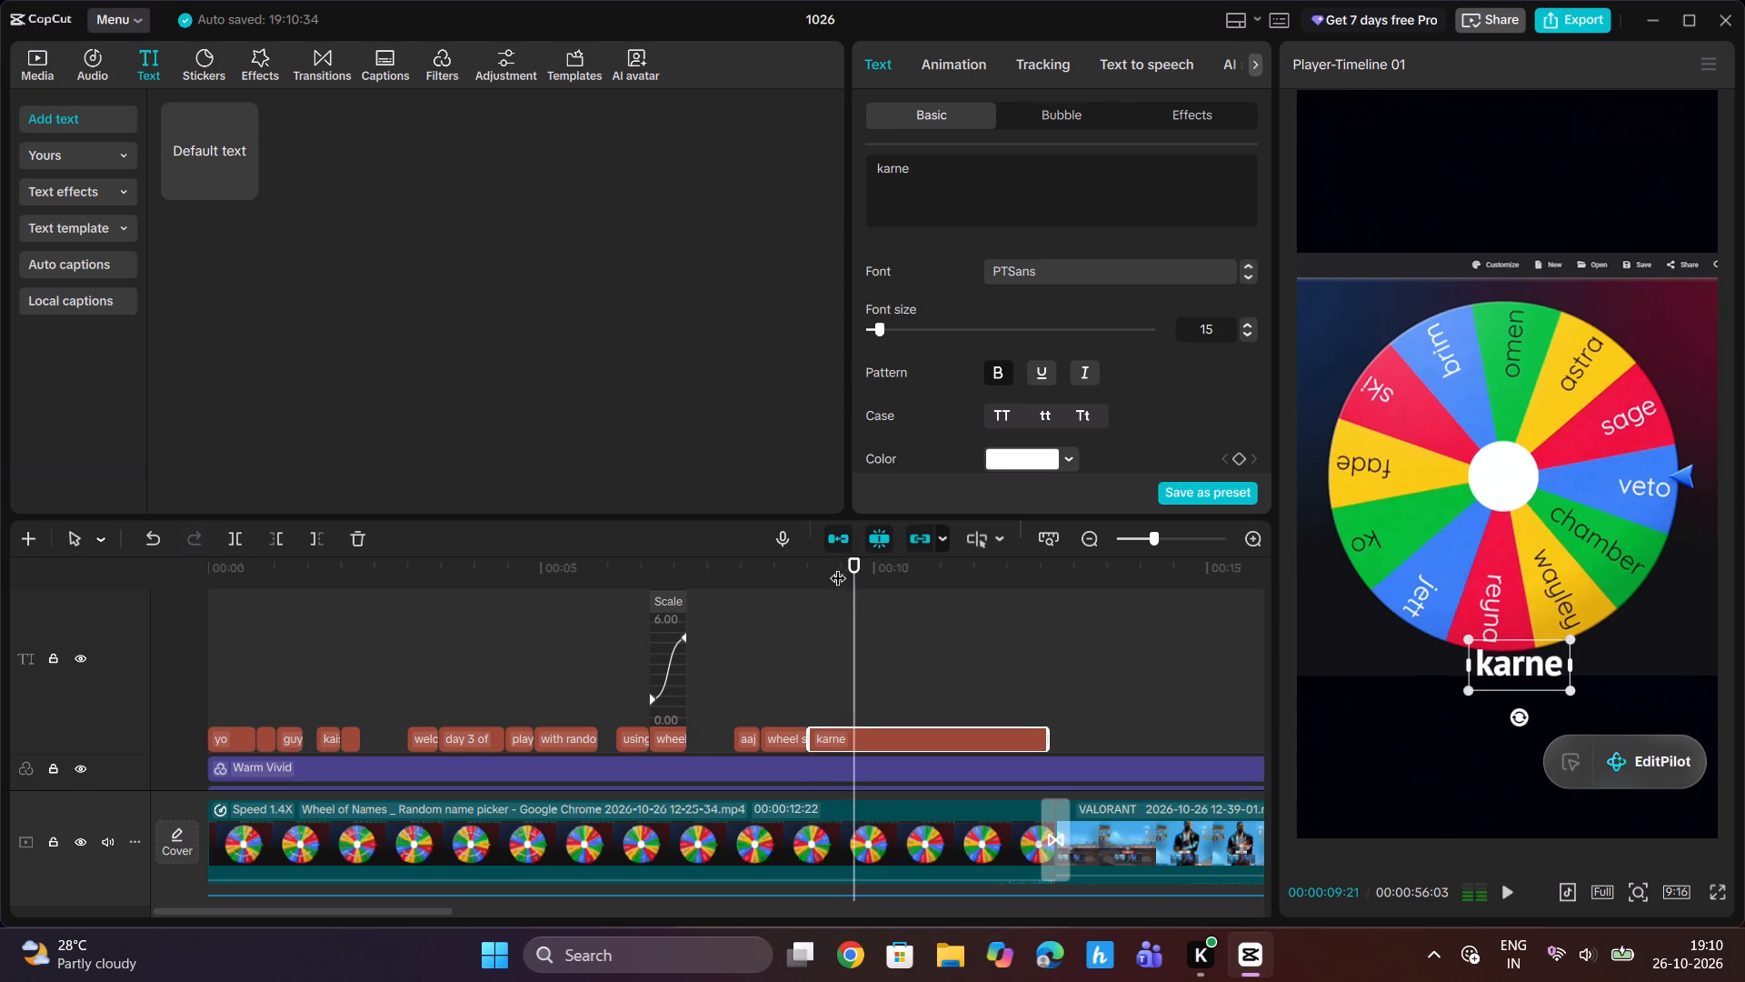
key(space)
key(space)
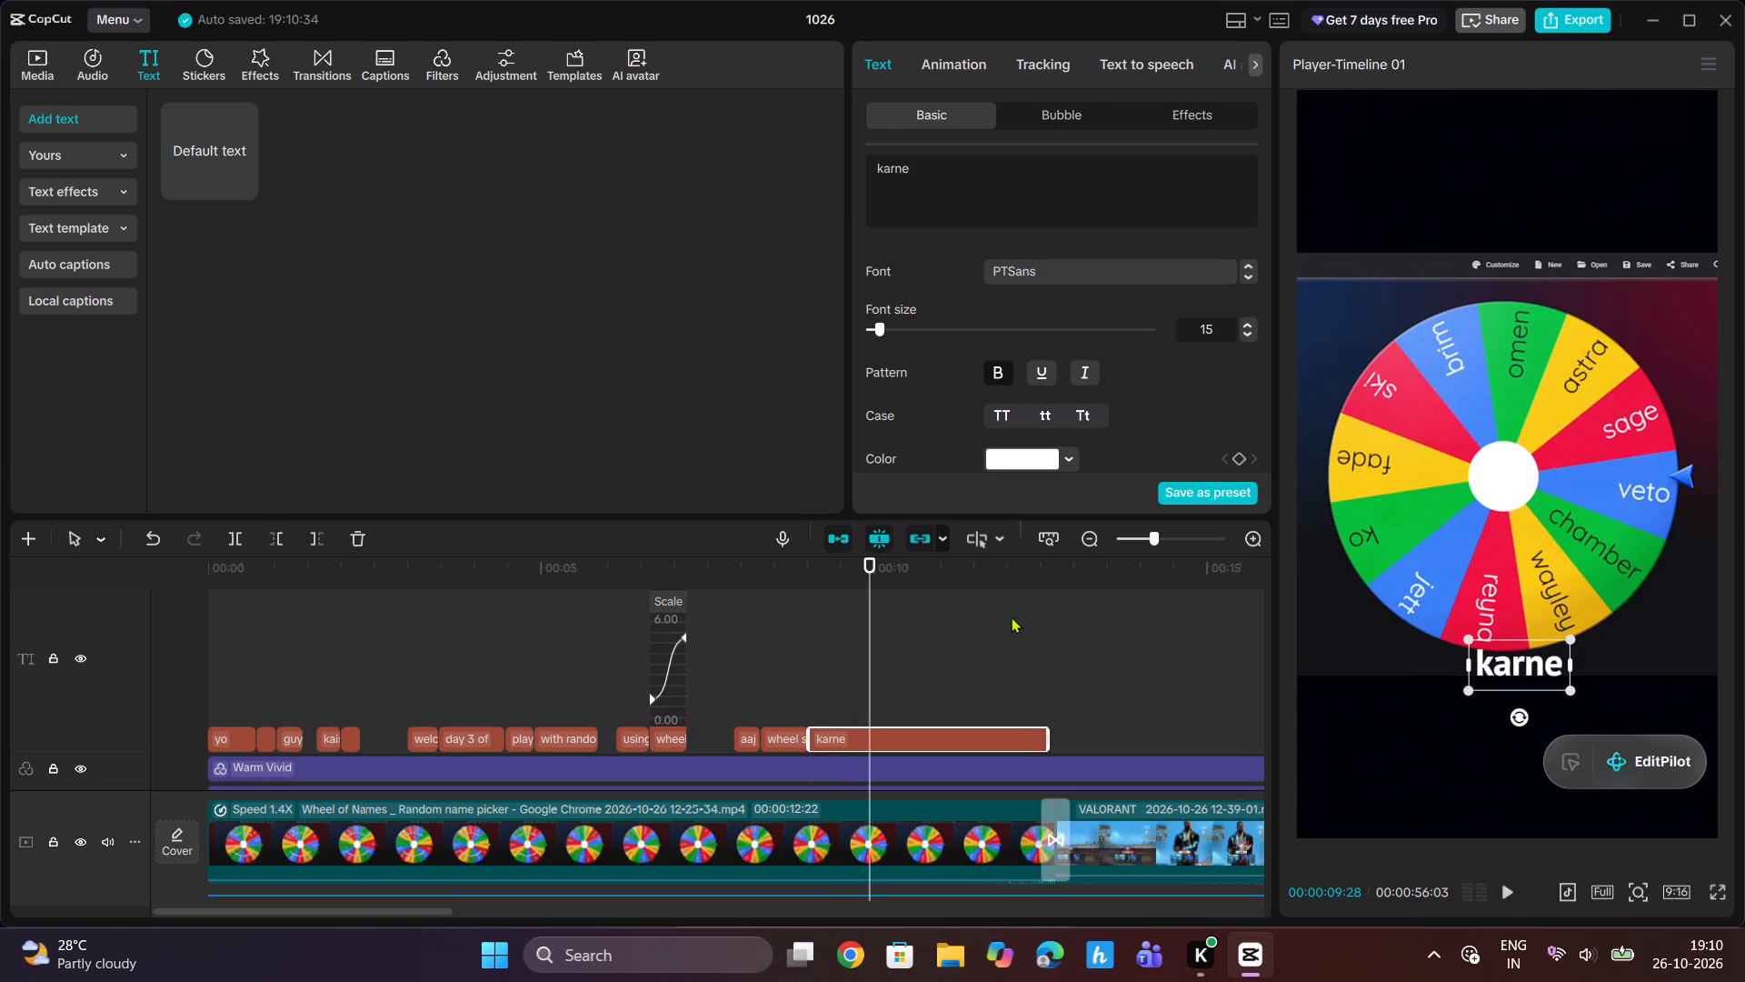
drag(869, 566, 863, 568)
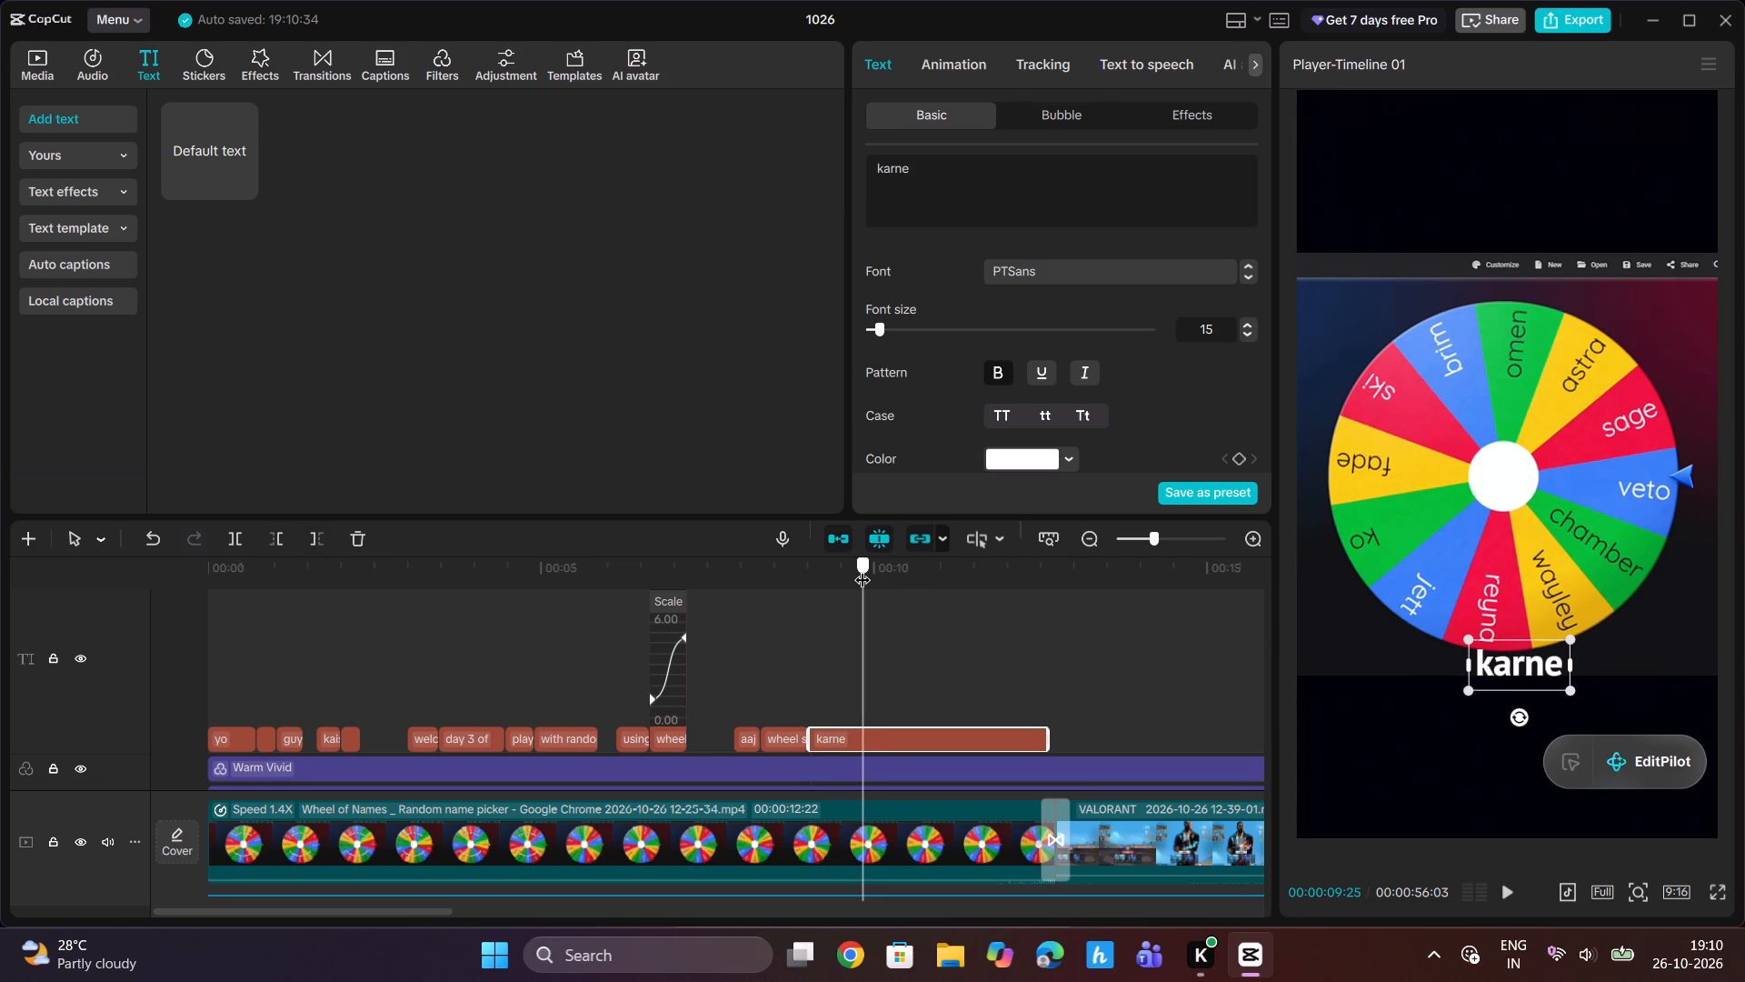
drag(863, 568, 866, 576)
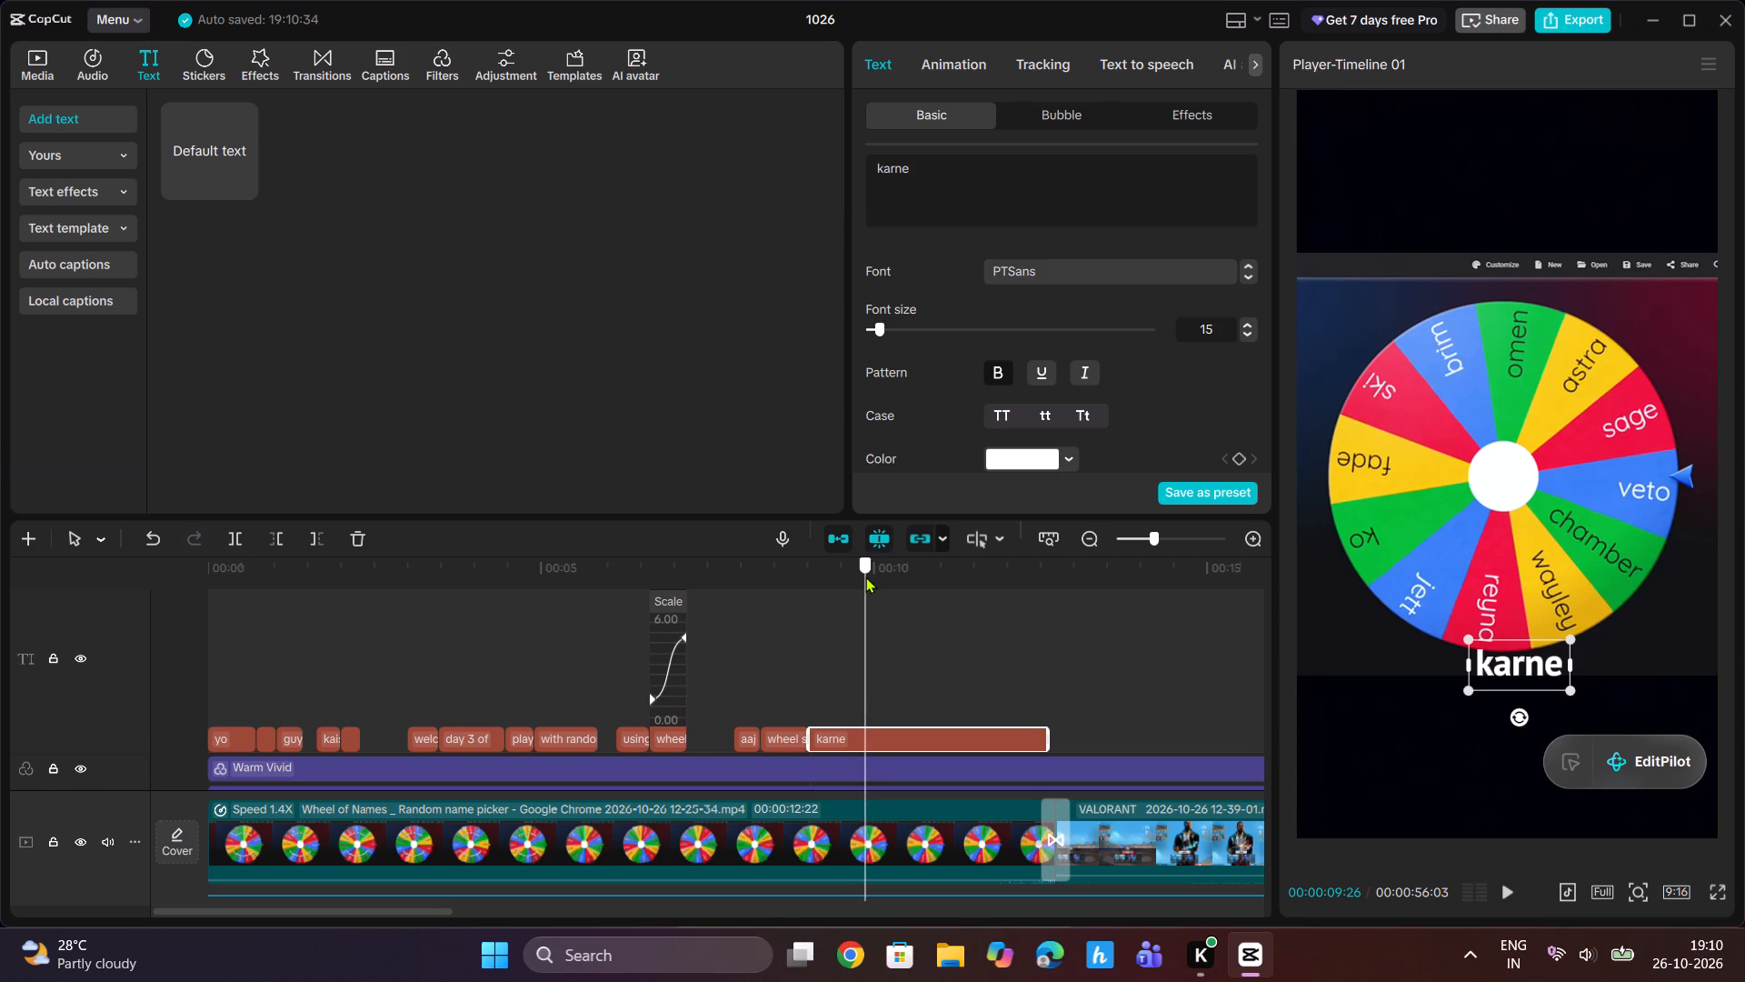
drag(866, 576, 872, 581)
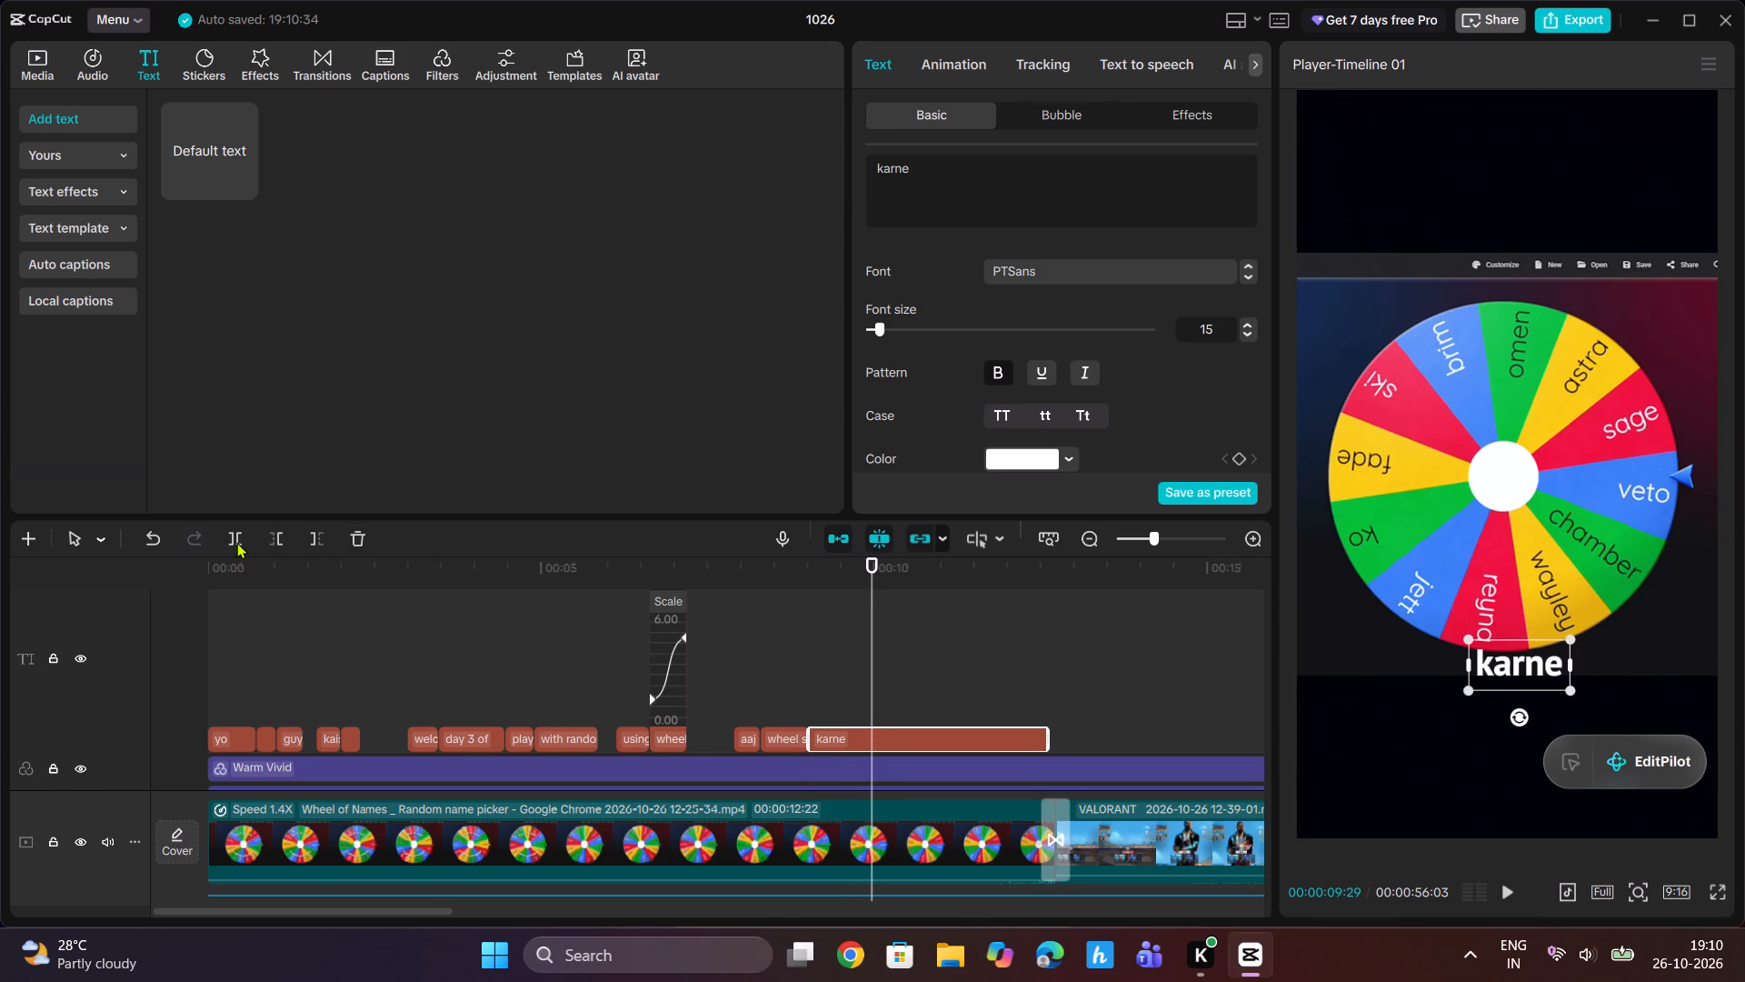
click(236, 542)
Change the text of the caption segment after the 00:00:09:29 split to "ke baad".
drag(928, 173, 845, 171)
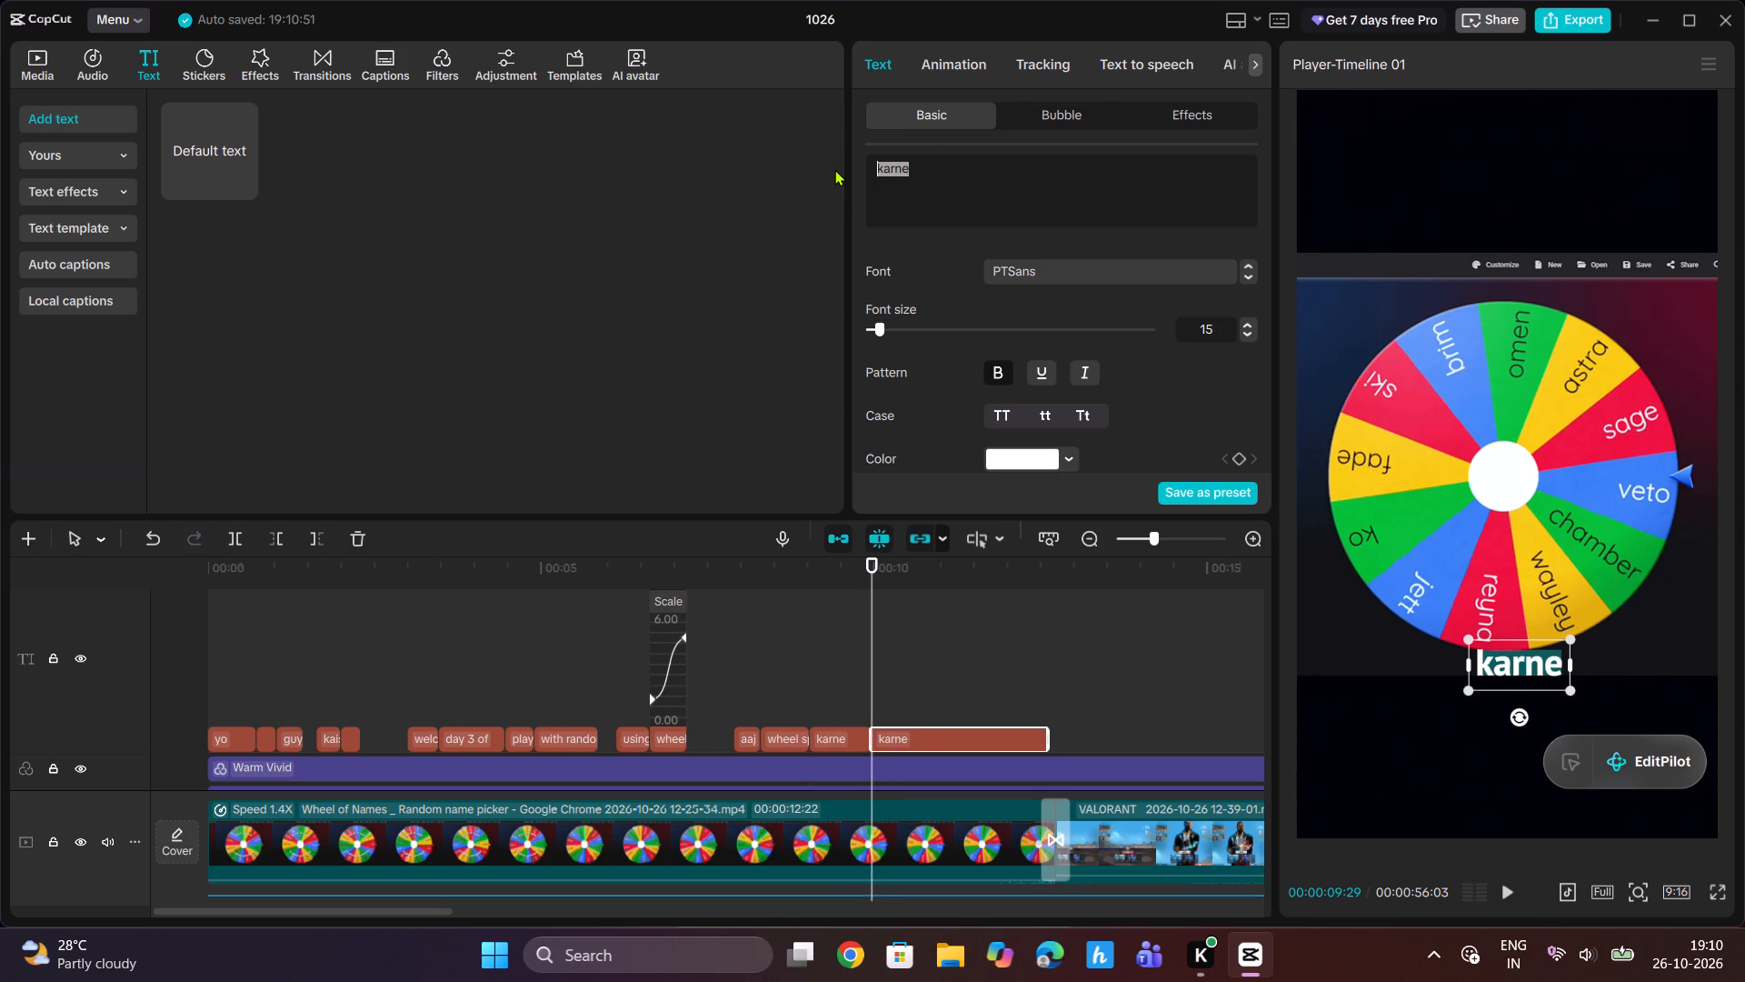
text(ke)
key(space)
text(baad)
key(space)
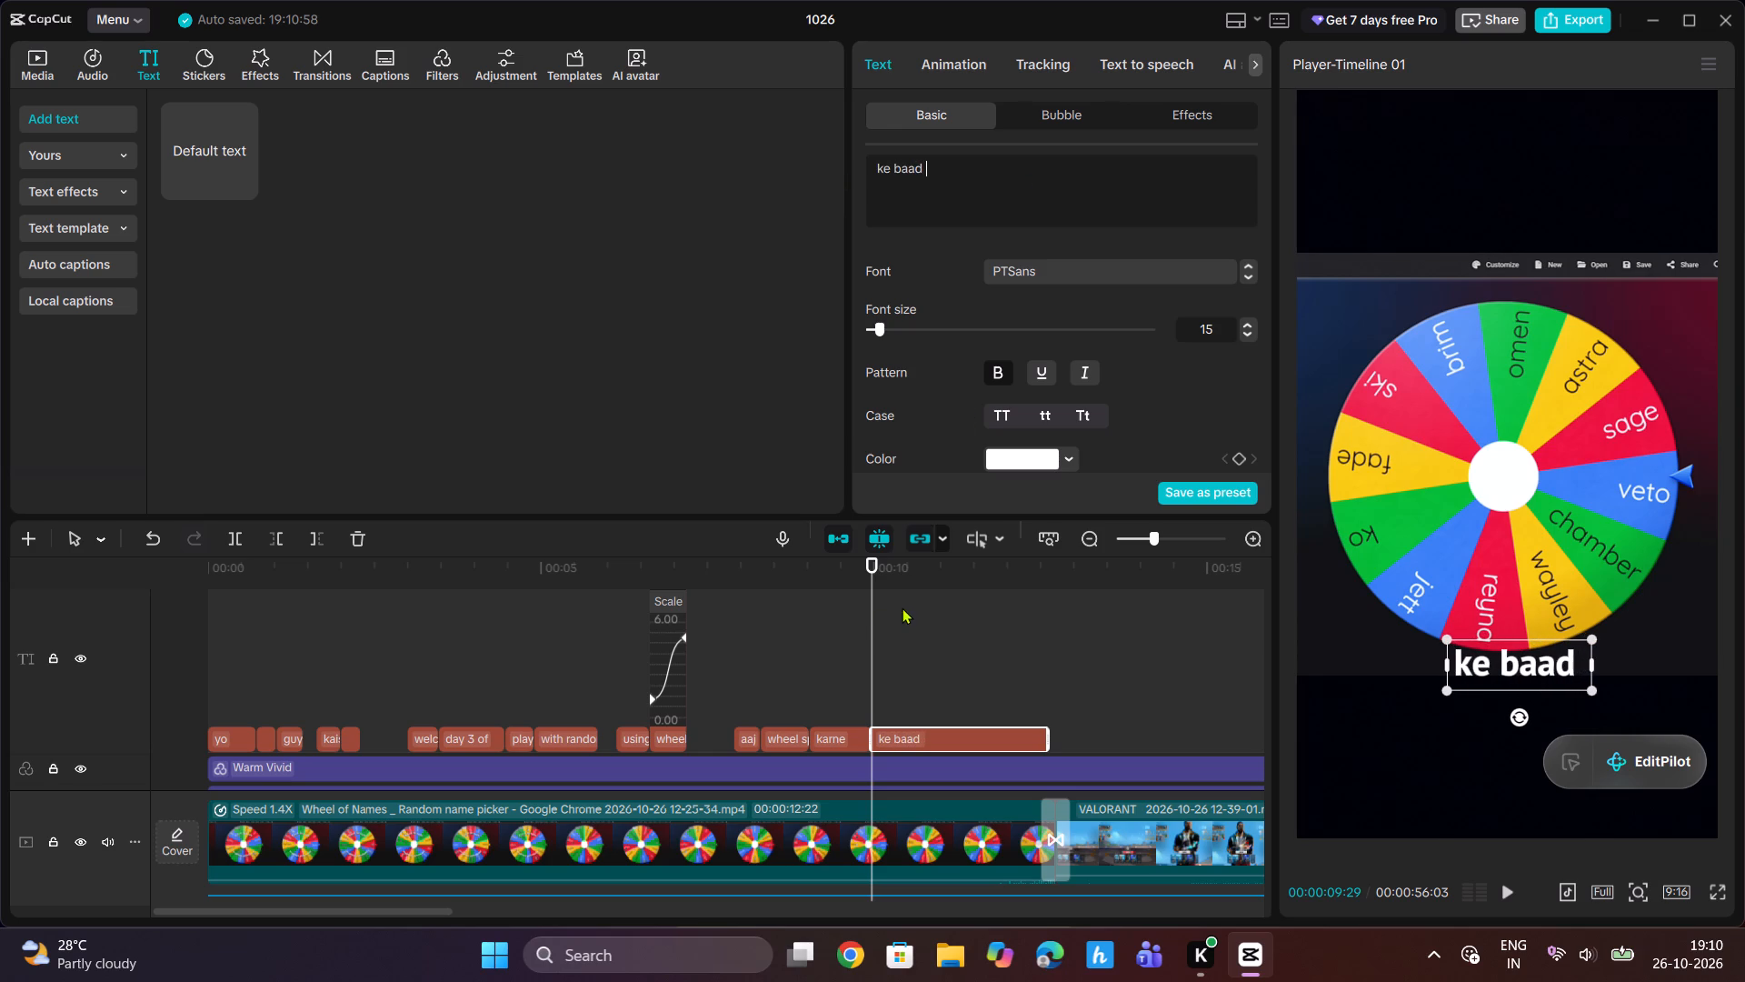
key(BackSpace)
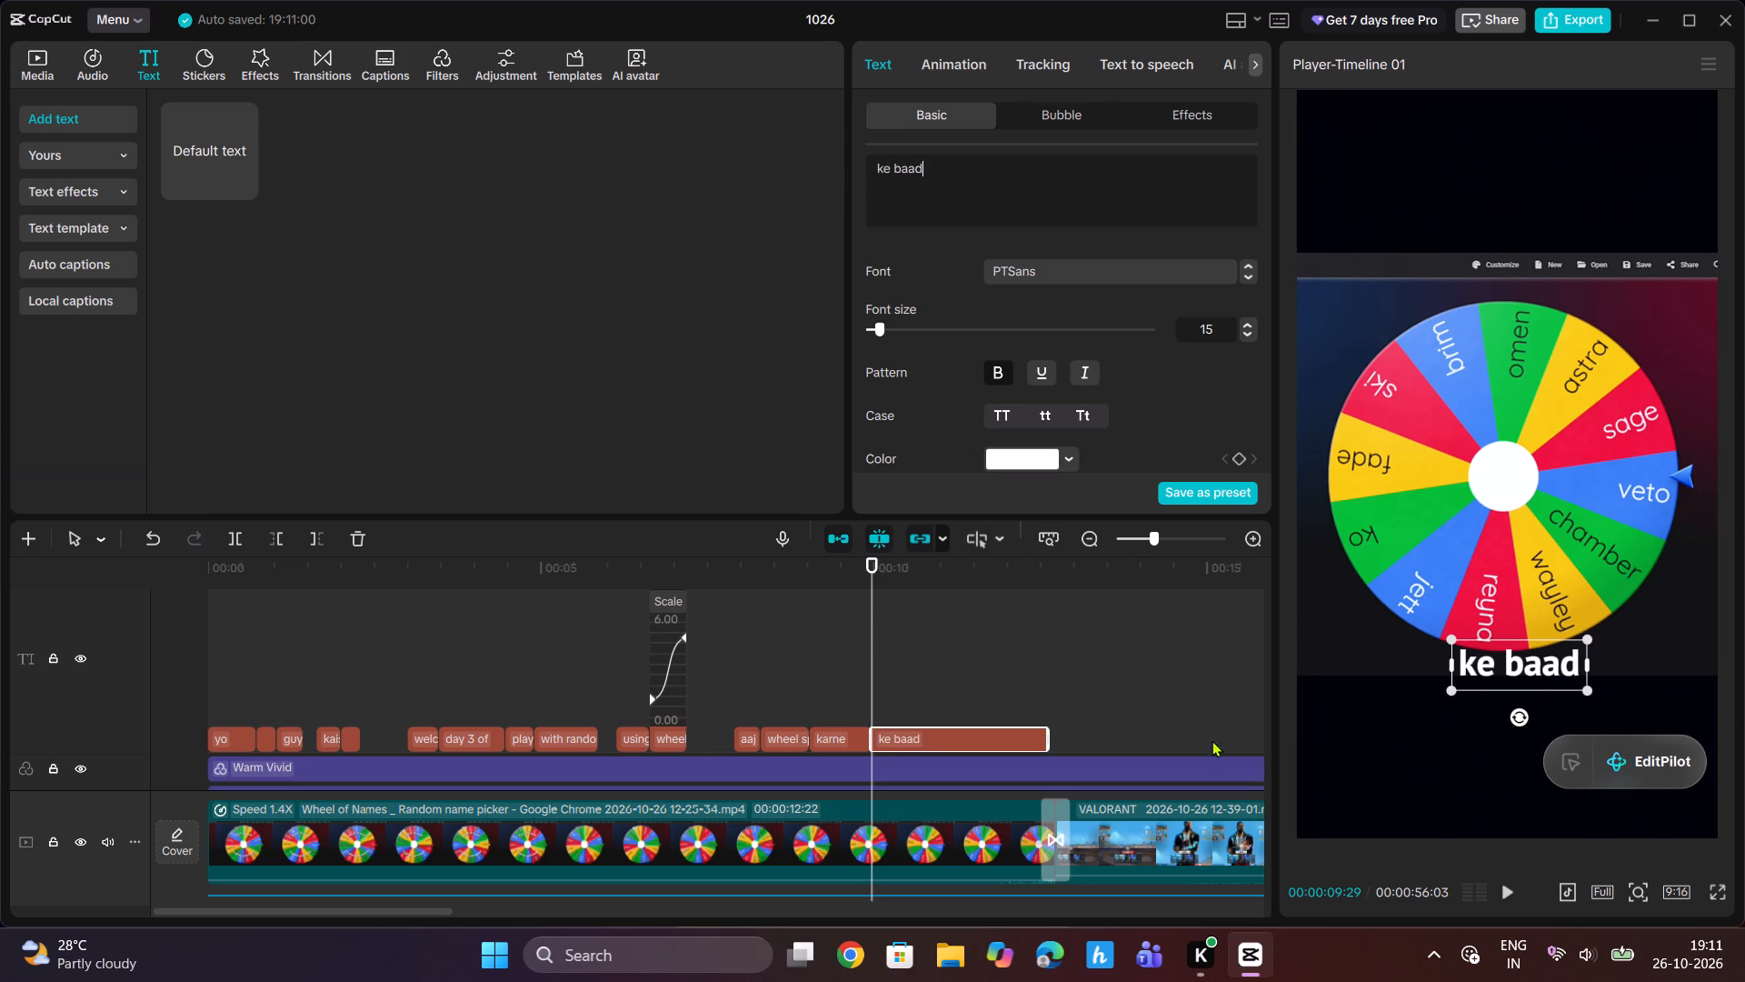
Listen for the spoken words "ke baad" and move their caption to the upper text track, starting at 00:00:09:13 and overlapping "karne".
click(1501, 888)
key(space)
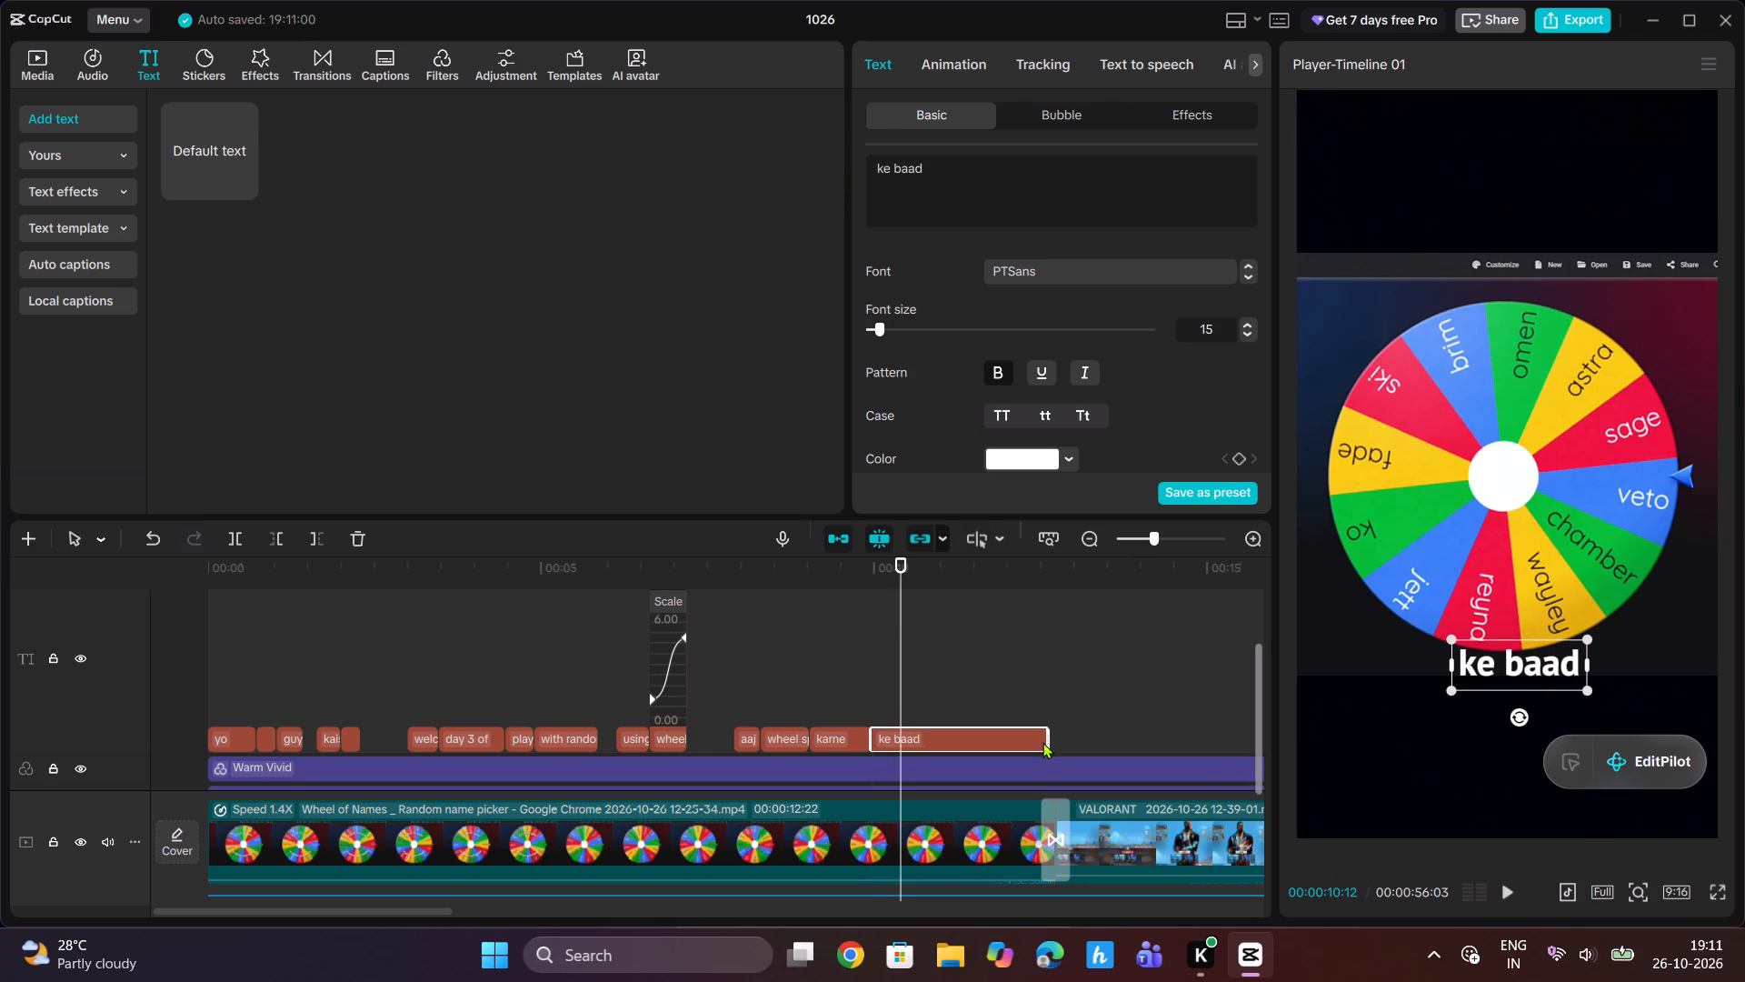
drag(906, 587, 839, 606)
key(space)
key(space)
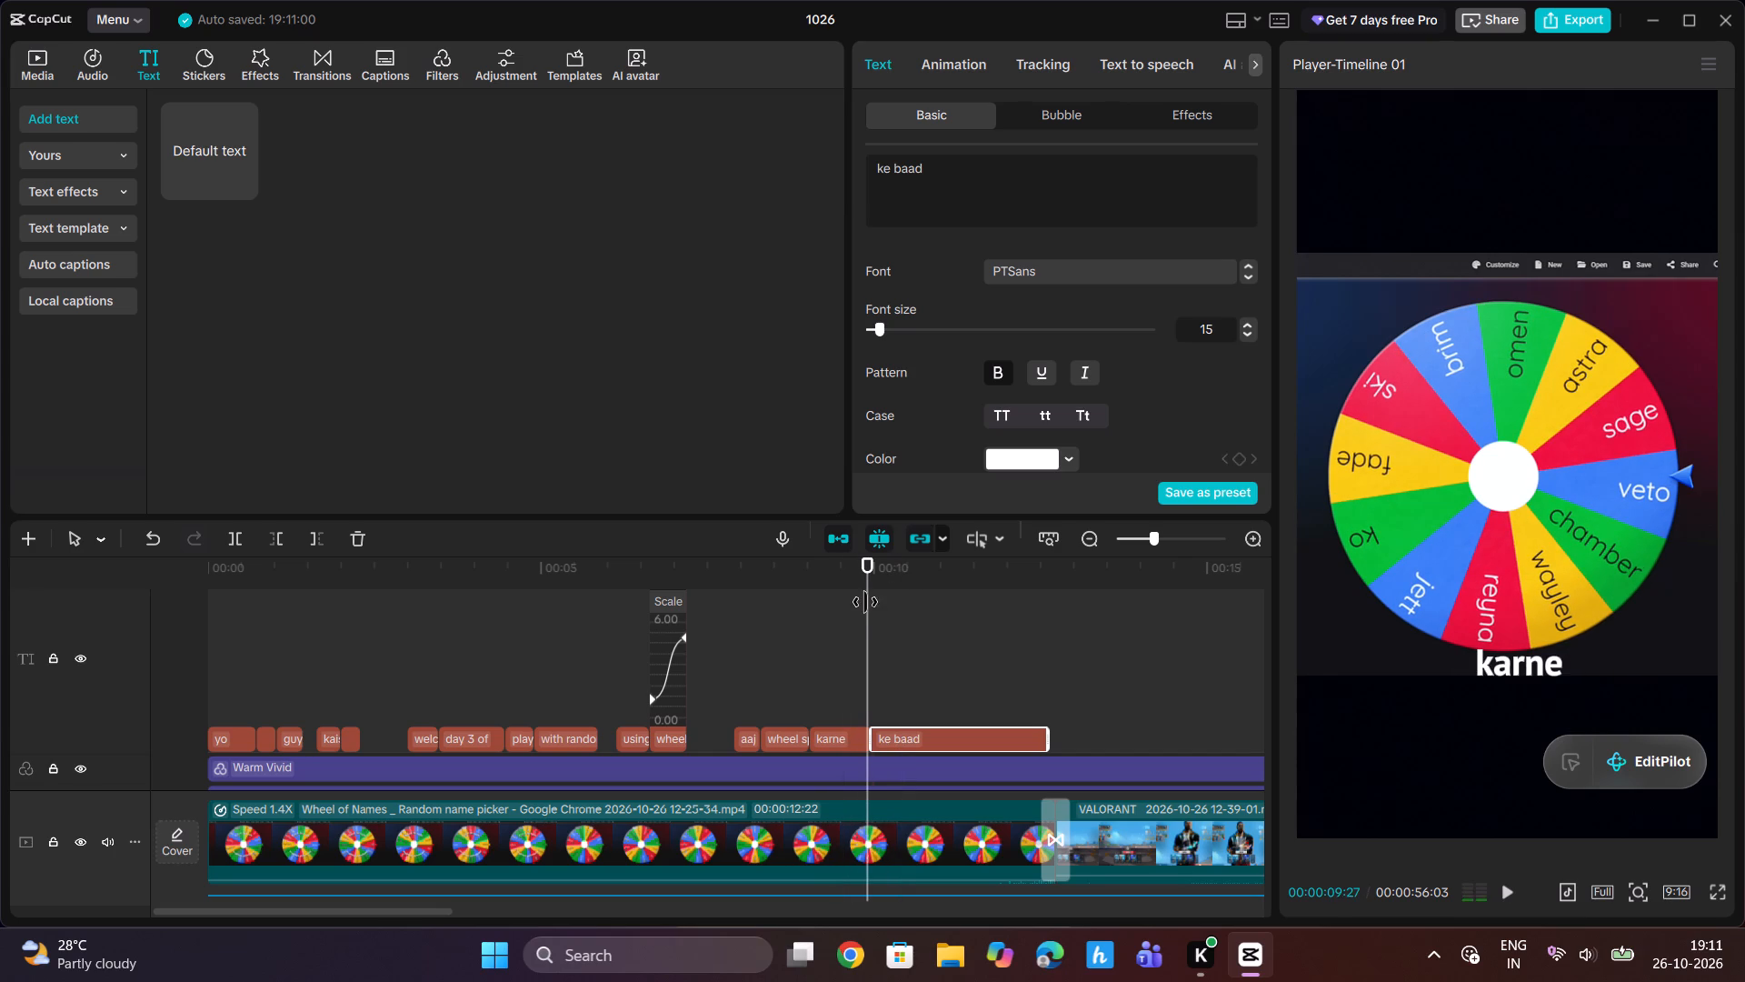
key(space)
key(space)
drag(899, 572, 824, 593)
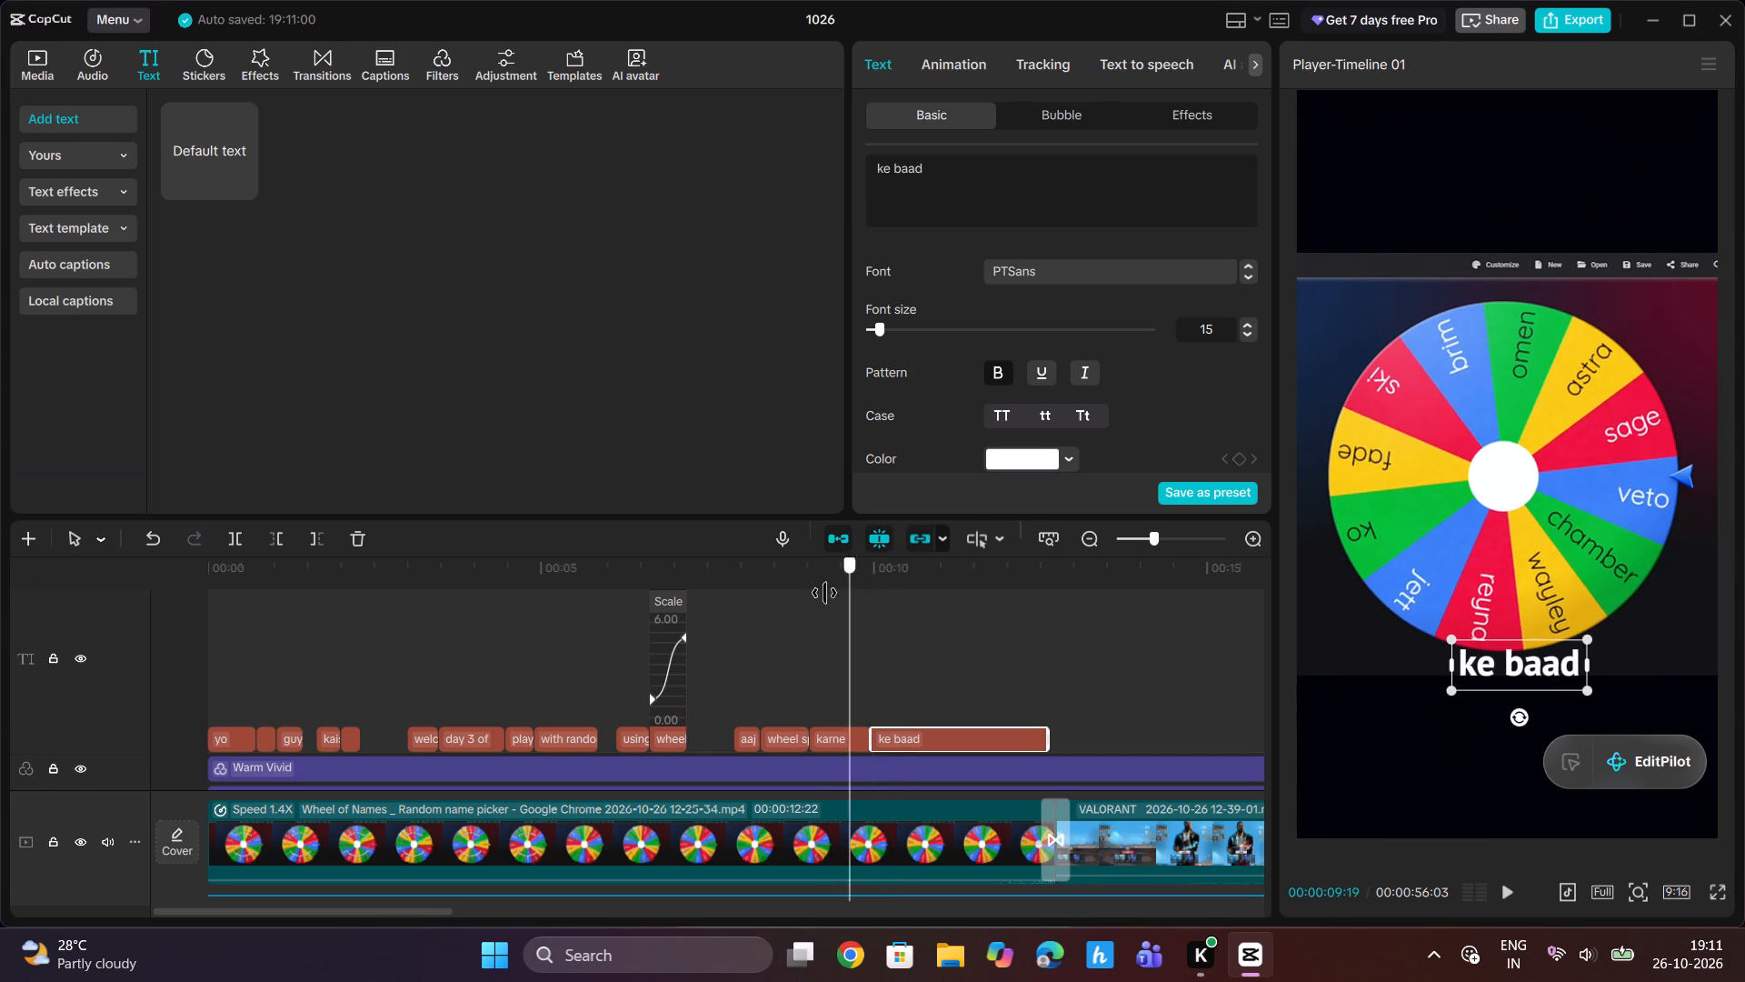
drag(824, 593, 814, 598)
key(space)
key(space)
drag(924, 734, 884, 754)
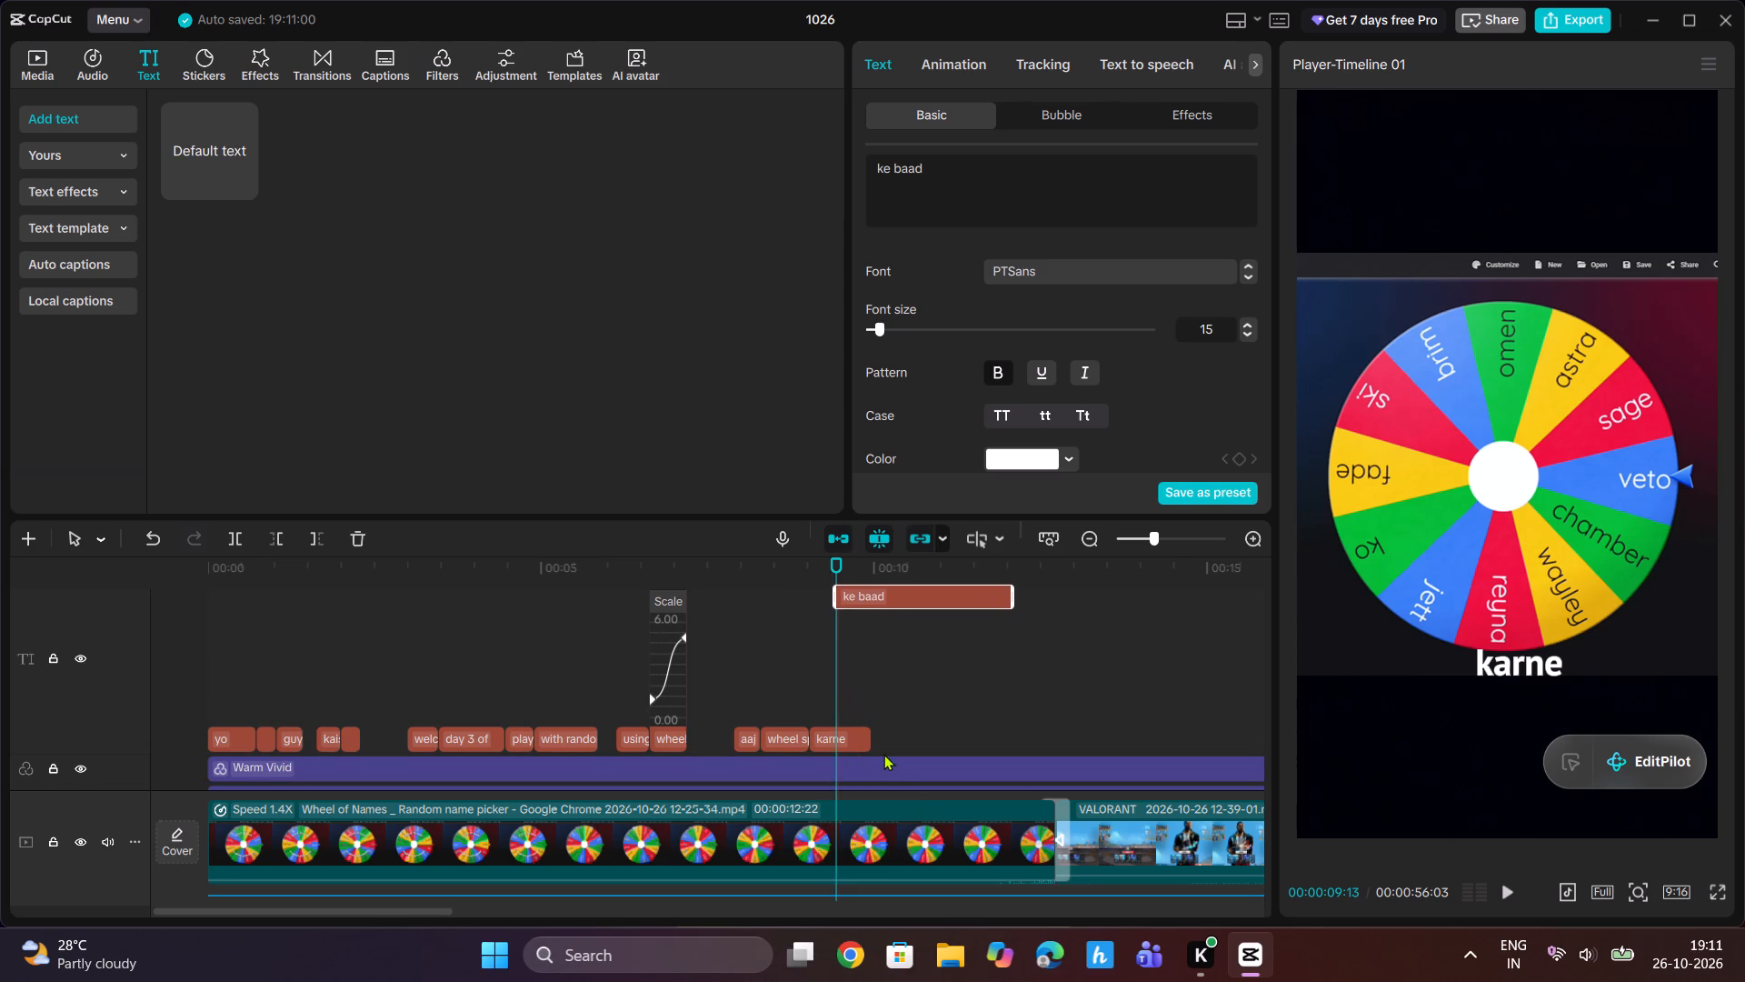
drag(884, 754, 883, 738)
Replay the overlap, then enlarge the "ke baad" text and place it above and to the right of "karne" in the frame.
key(space)
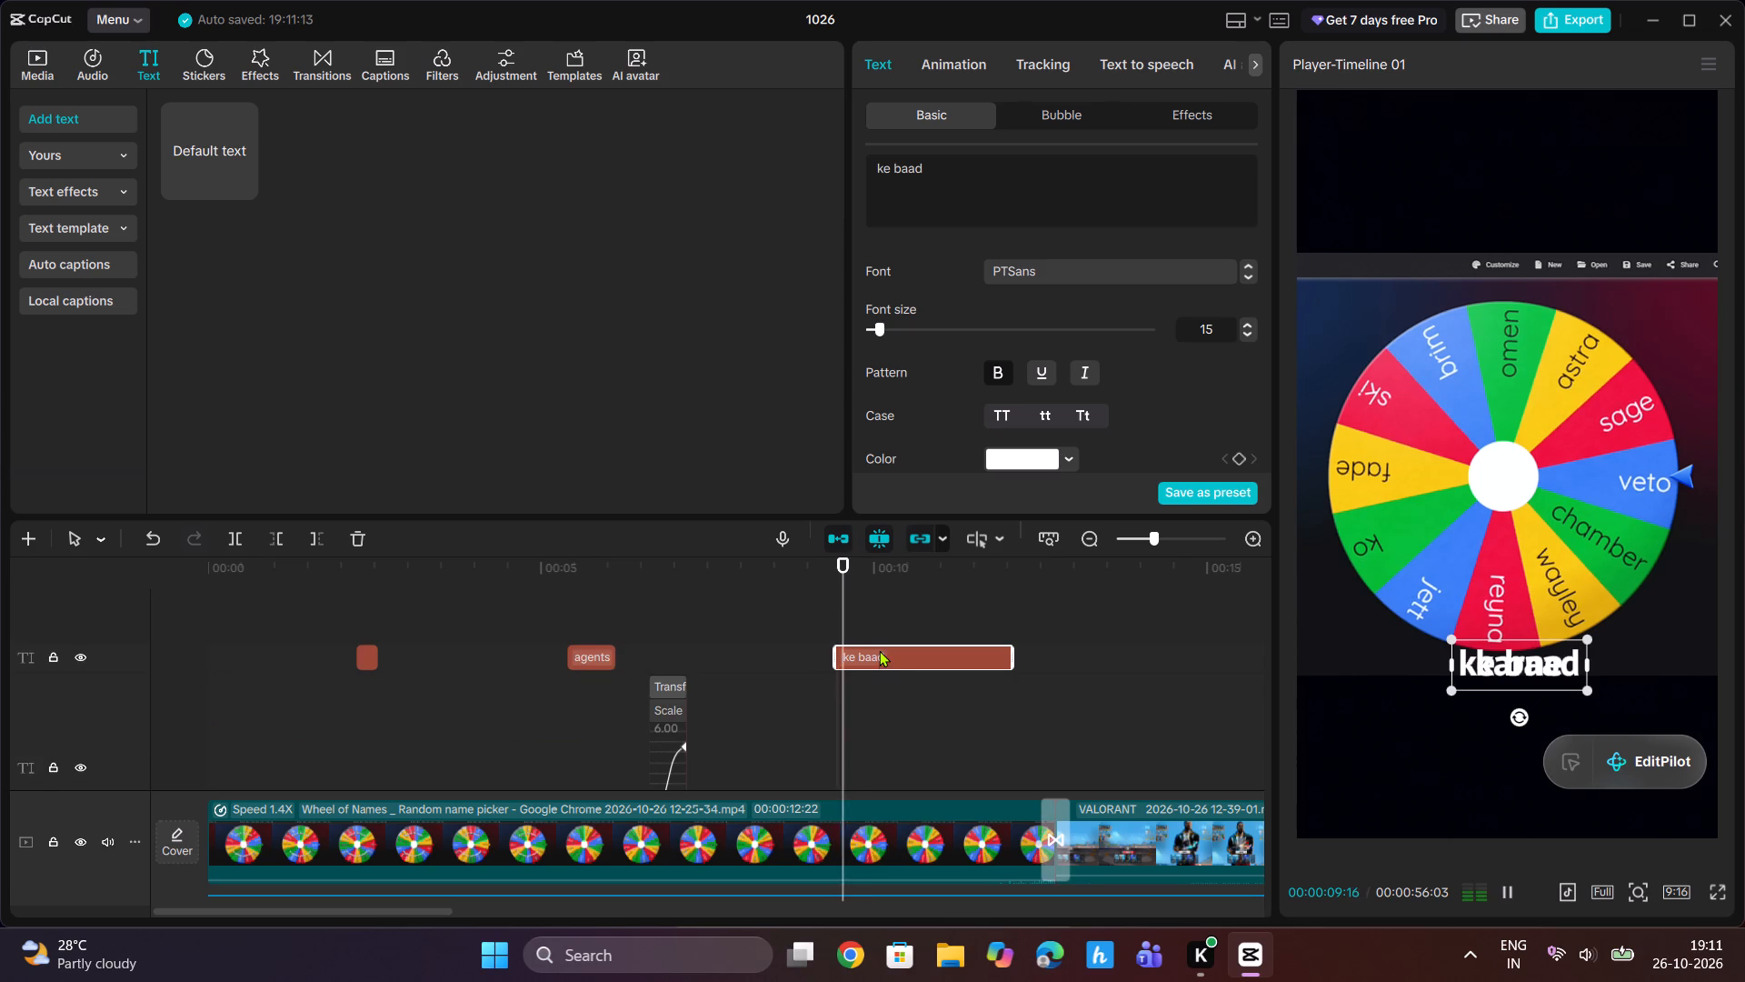
key(space)
drag(859, 564, 822, 581)
key(space)
key(space)
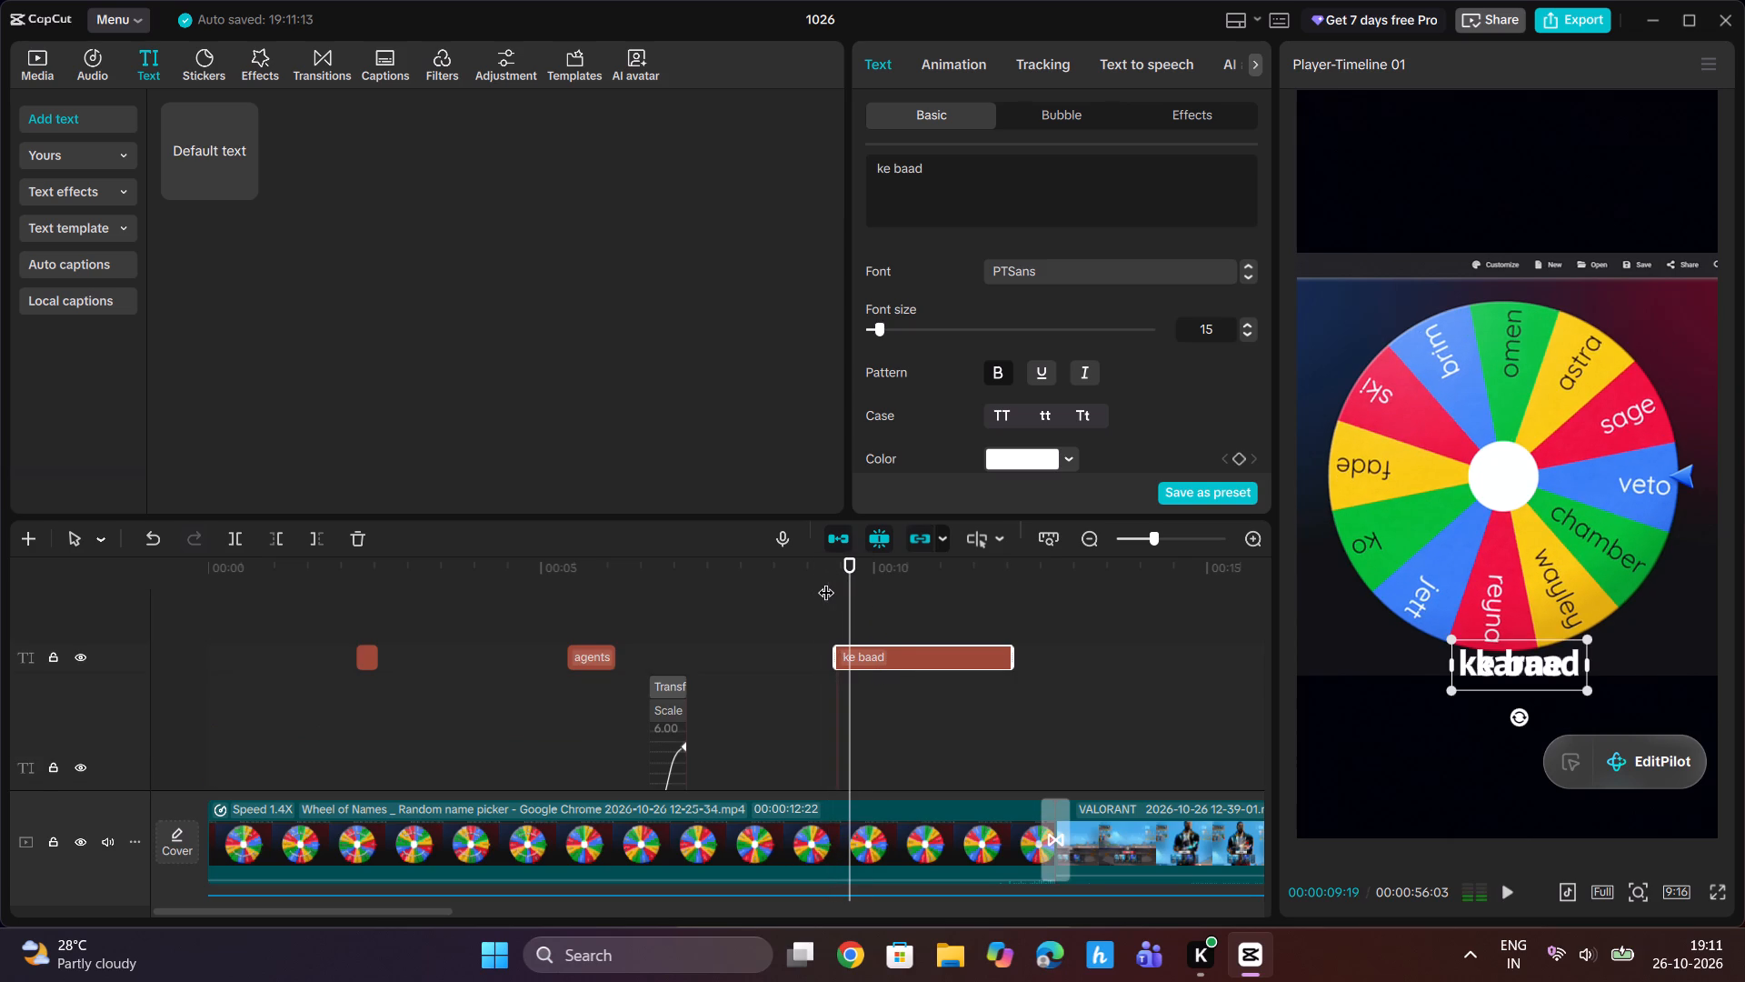
drag(1518, 655, 1520, 655)
drag(1520, 655, 1544, 628)
drag(1472, 609, 1416, 608)
drag(1586, 629, 1613, 626)
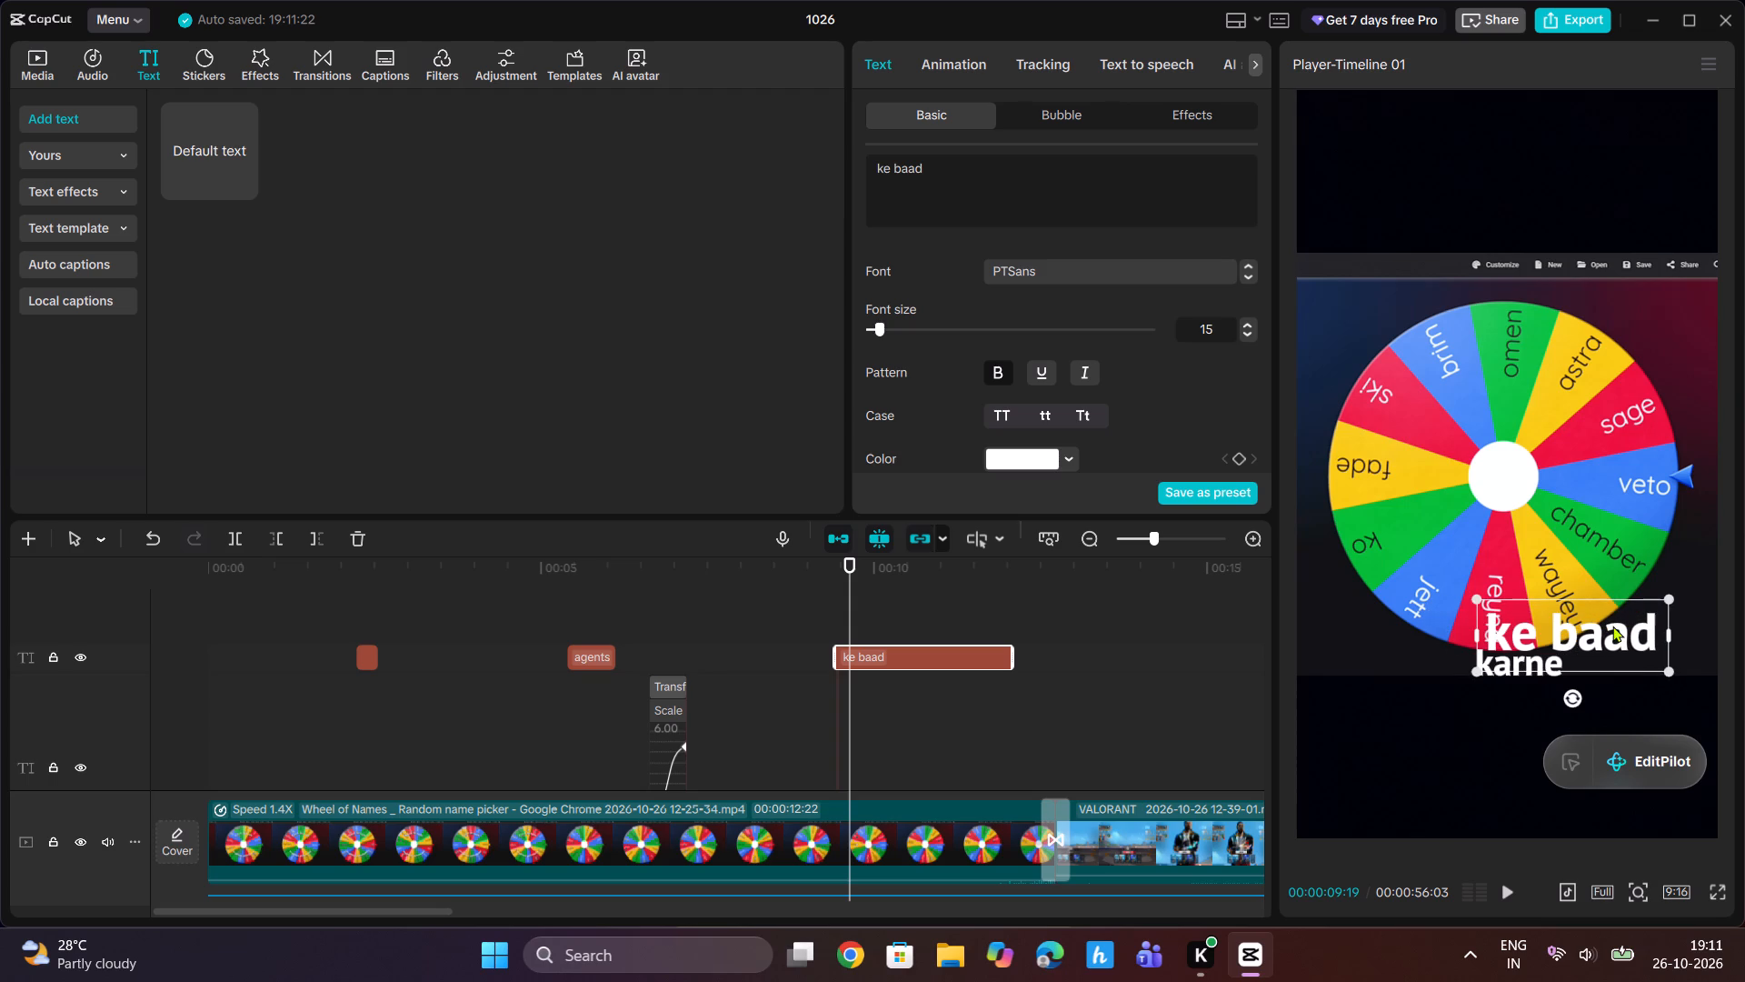
drag(1613, 626, 1614, 626)
Listen on and split the "ke baad" caption at 00:00:09:29, where the "karne" caption ends.
key(space)
key(space)
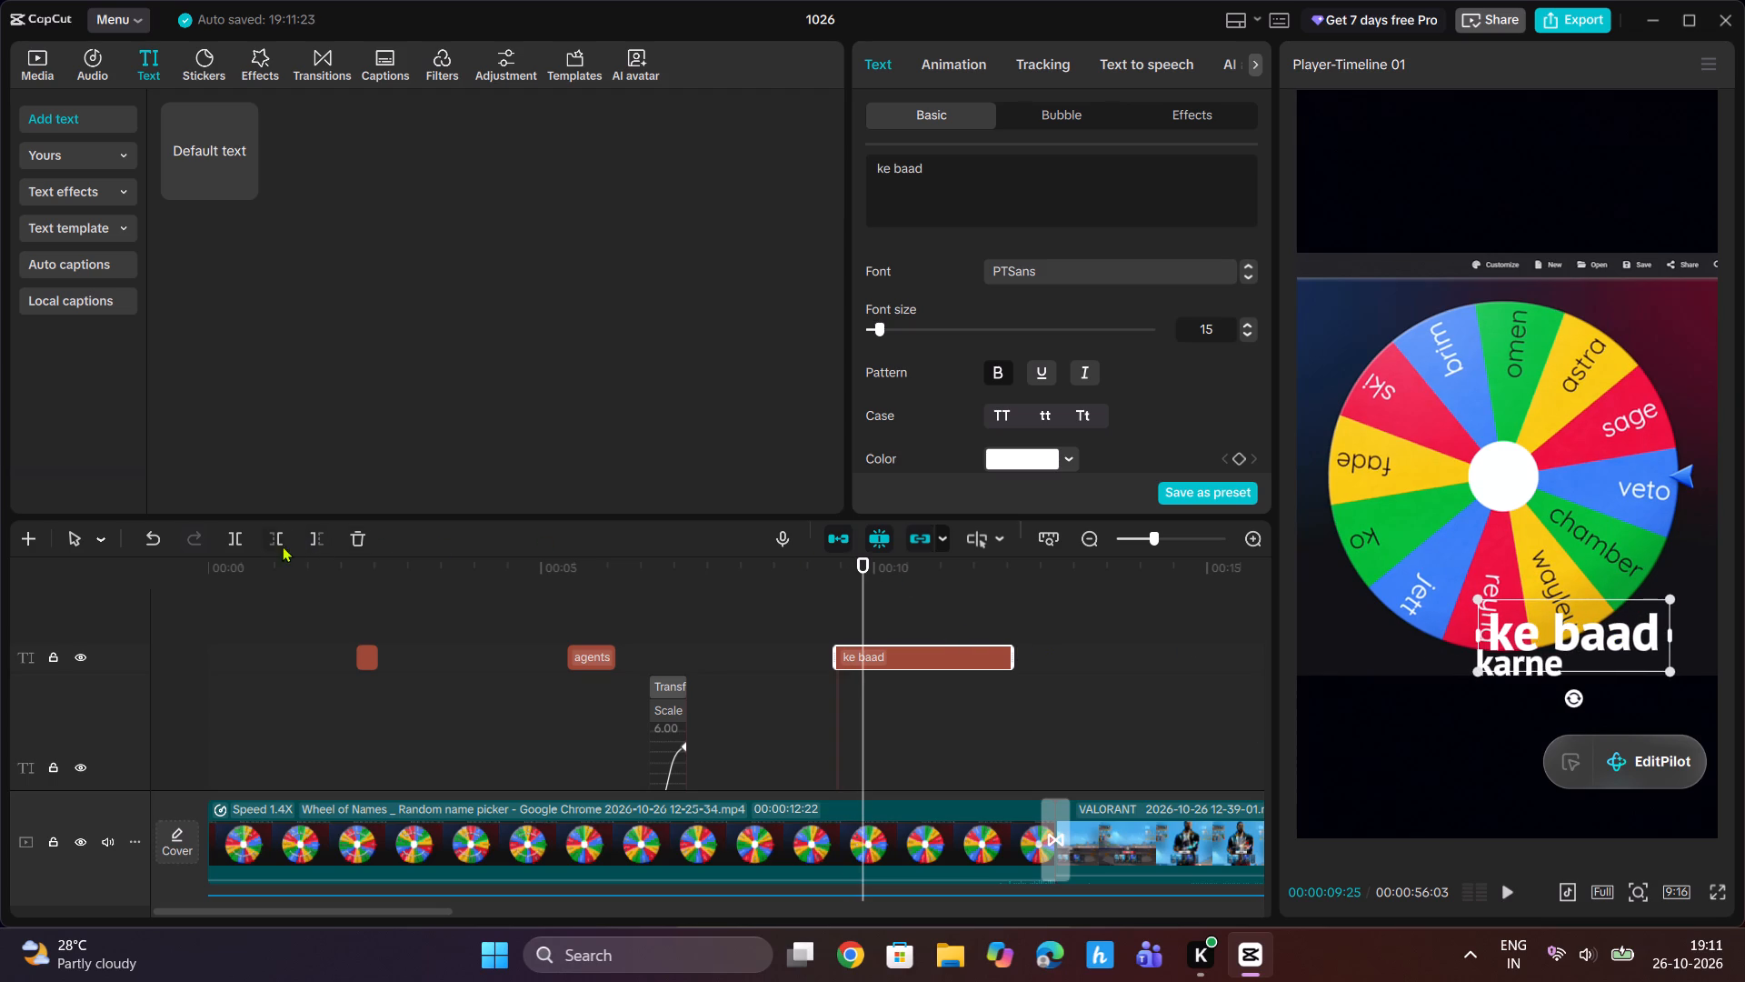
key(space)
key(space)
click(875, 565)
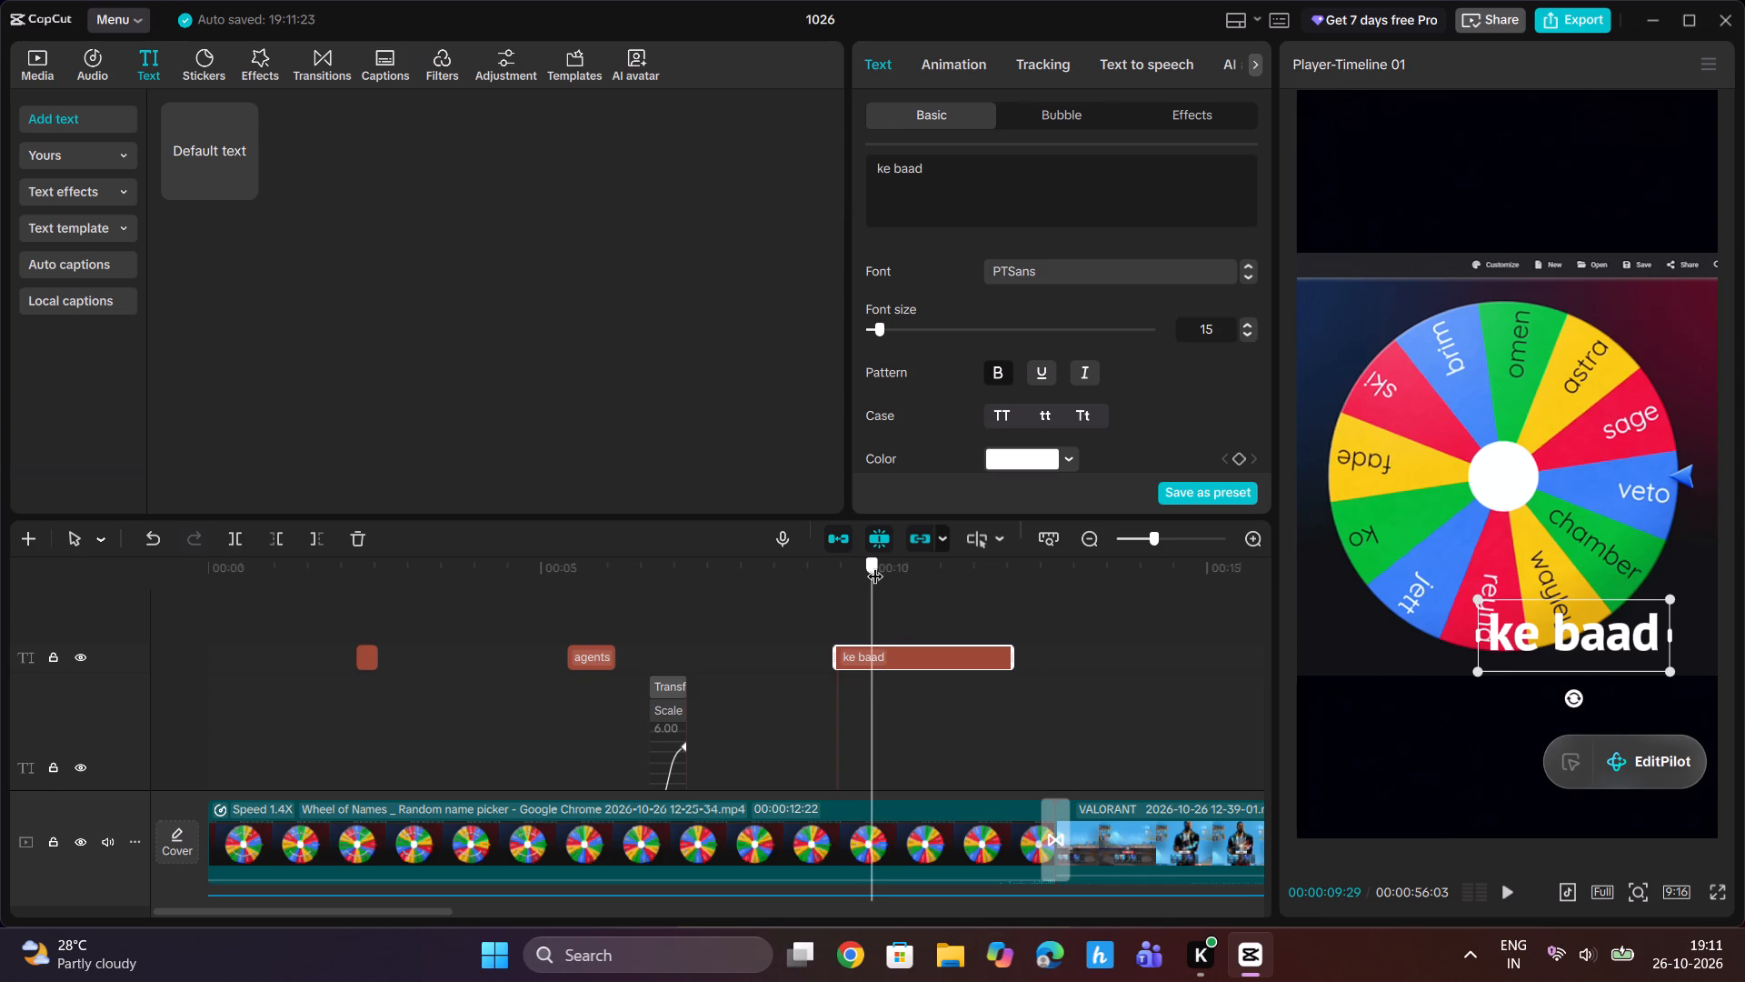
click(227, 540)
Change the text of the "ke baad" segment after the split to "hame".
drag(966, 176, 826, 165)
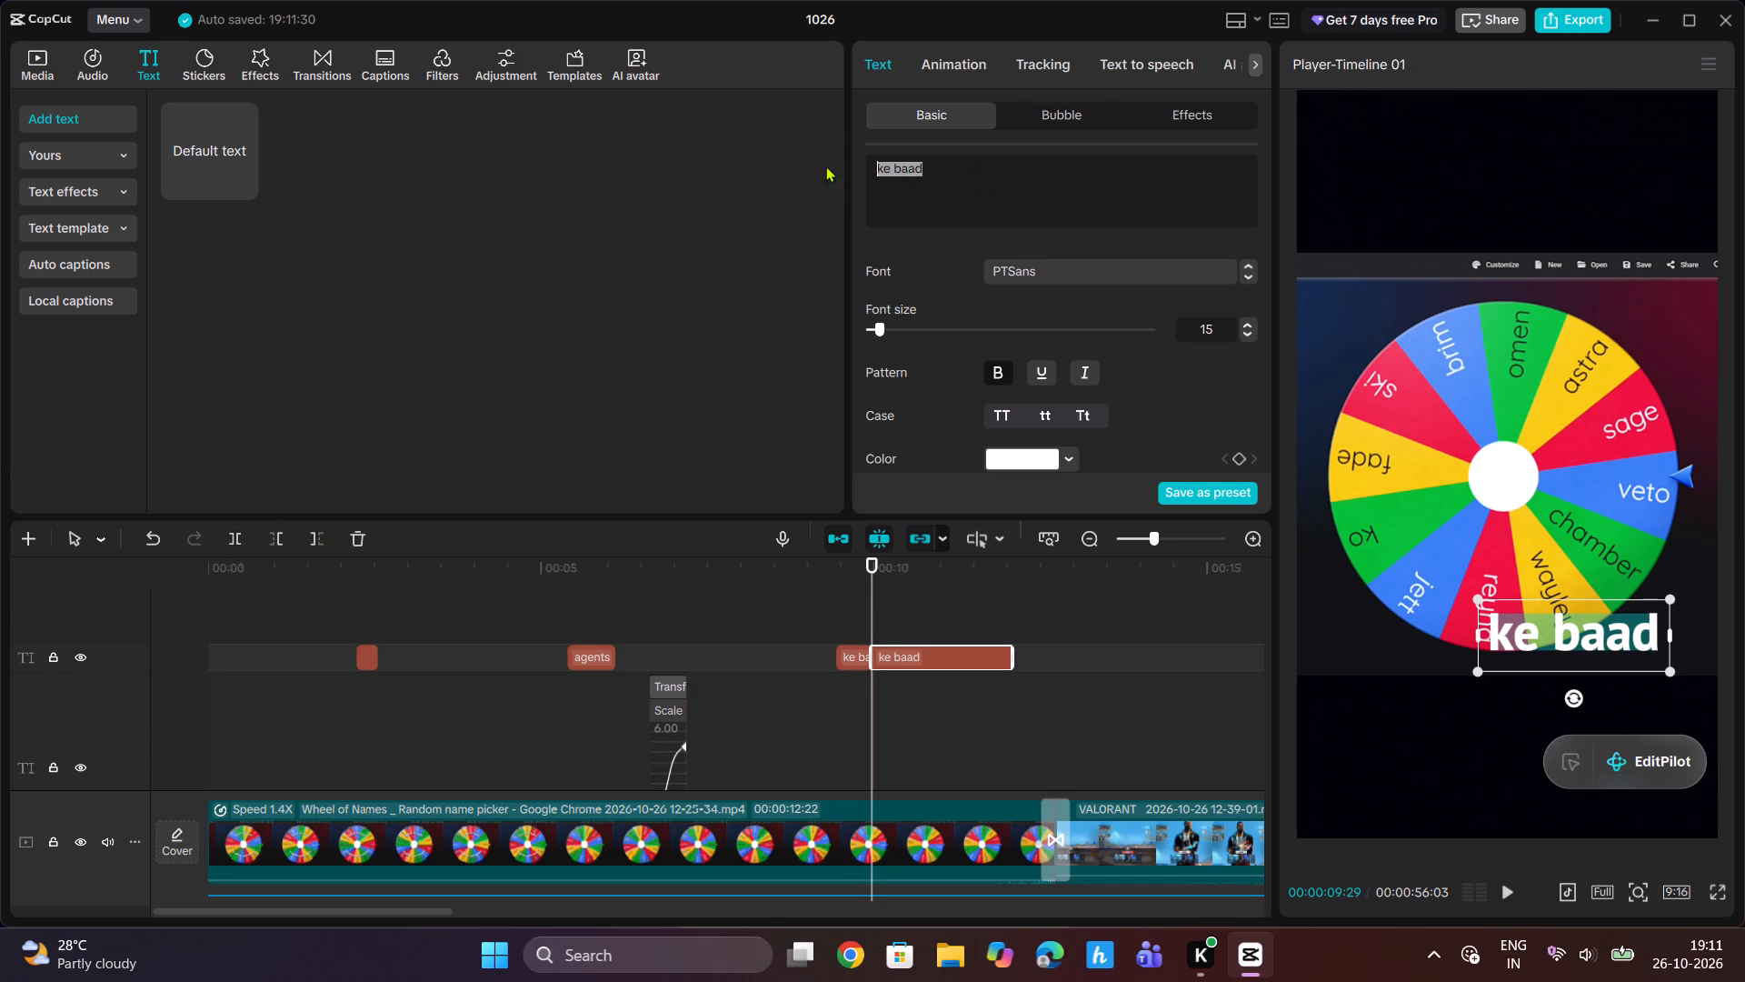
drag(826, 165, 809, 165)
text(ha)
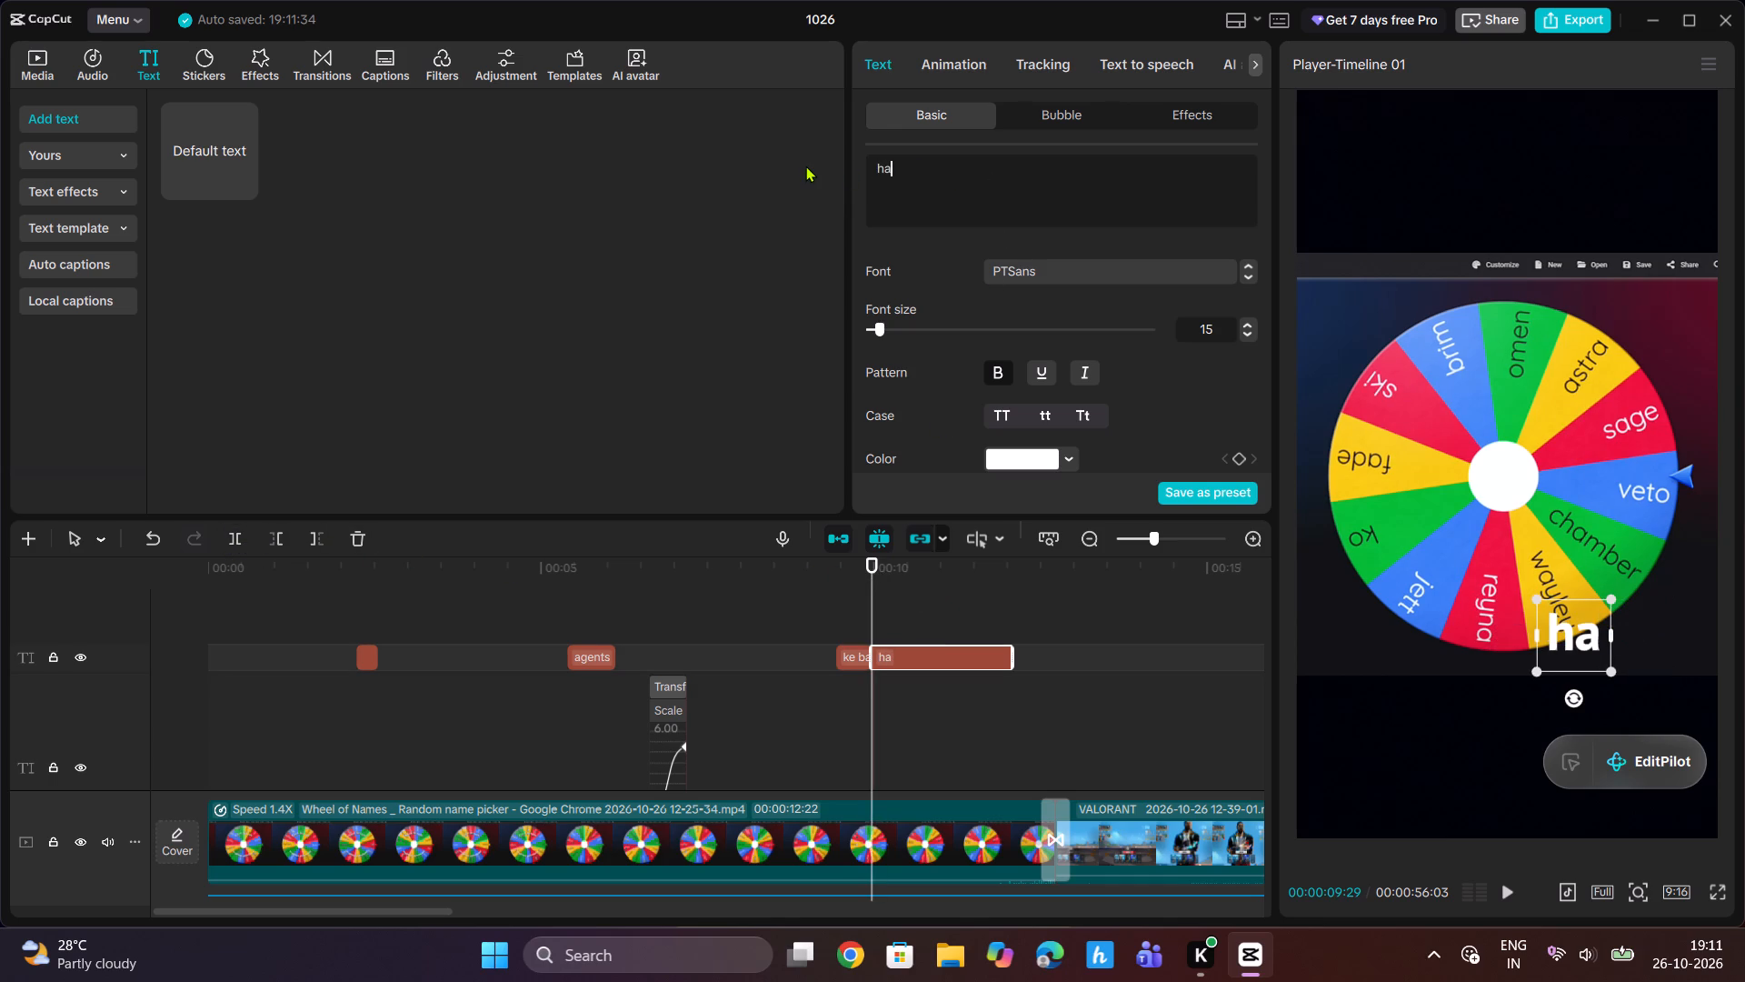
text(me)
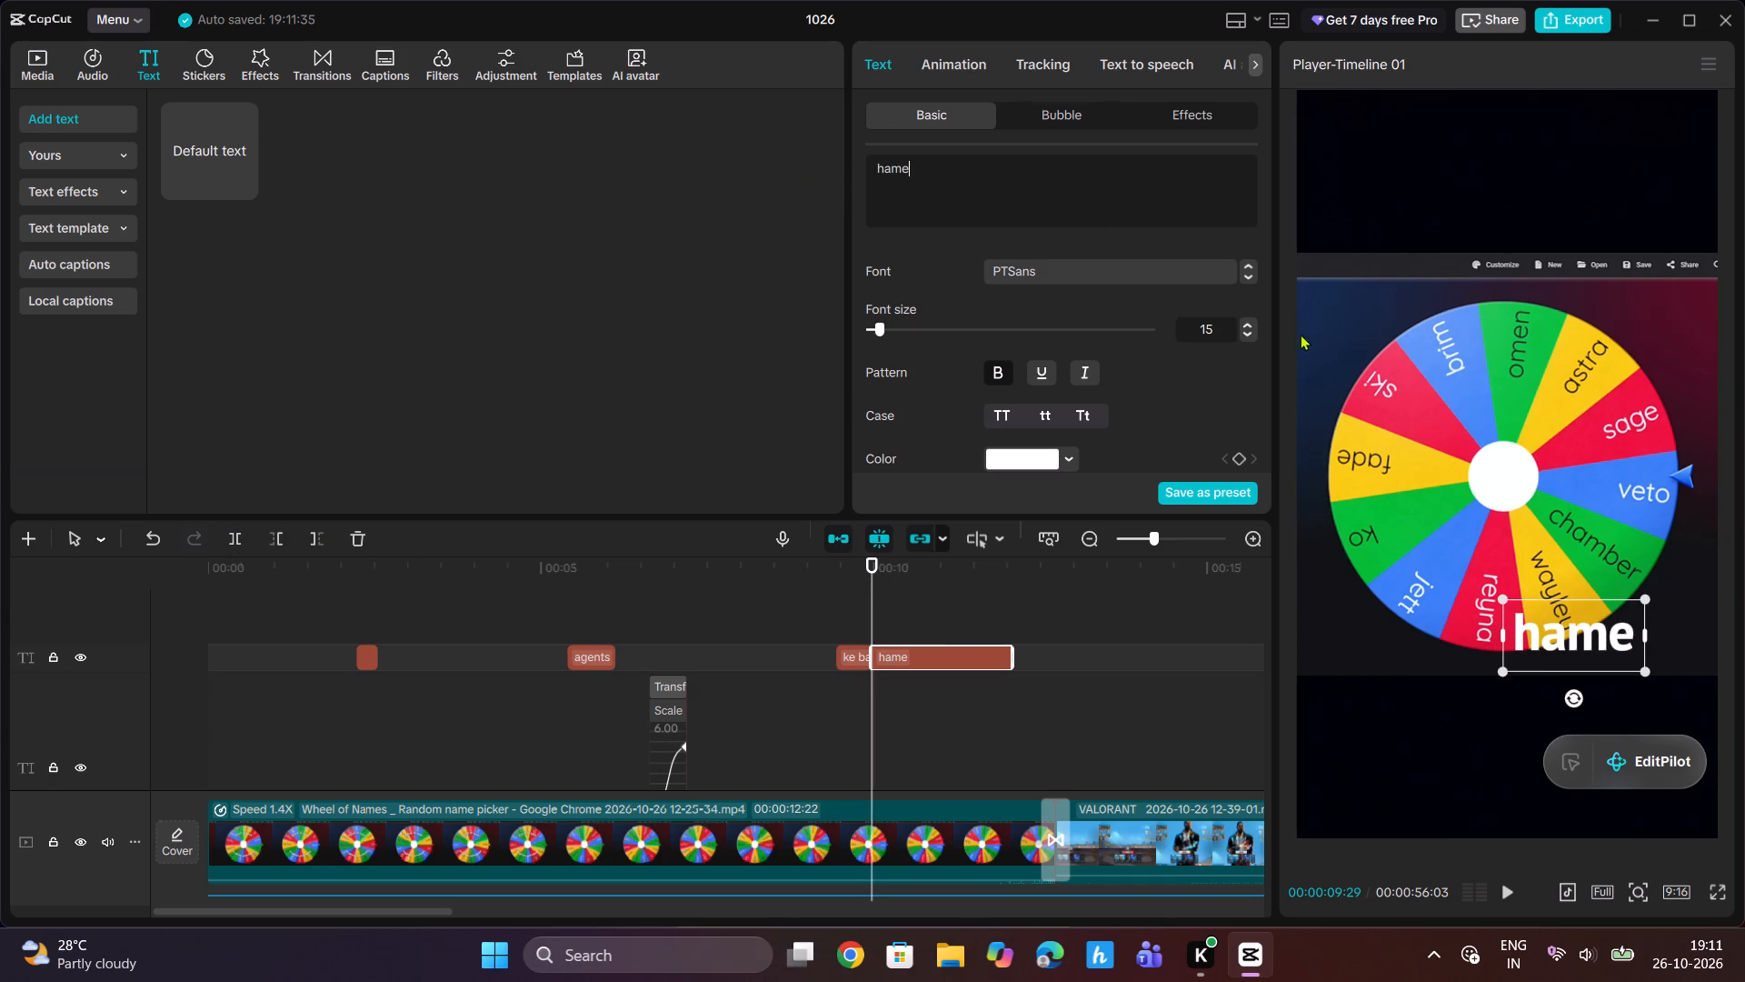
Move the "hame" text back to about the horizontal centre of the frame, over the wheel's lower edge.
drag(1564, 638, 1501, 648)
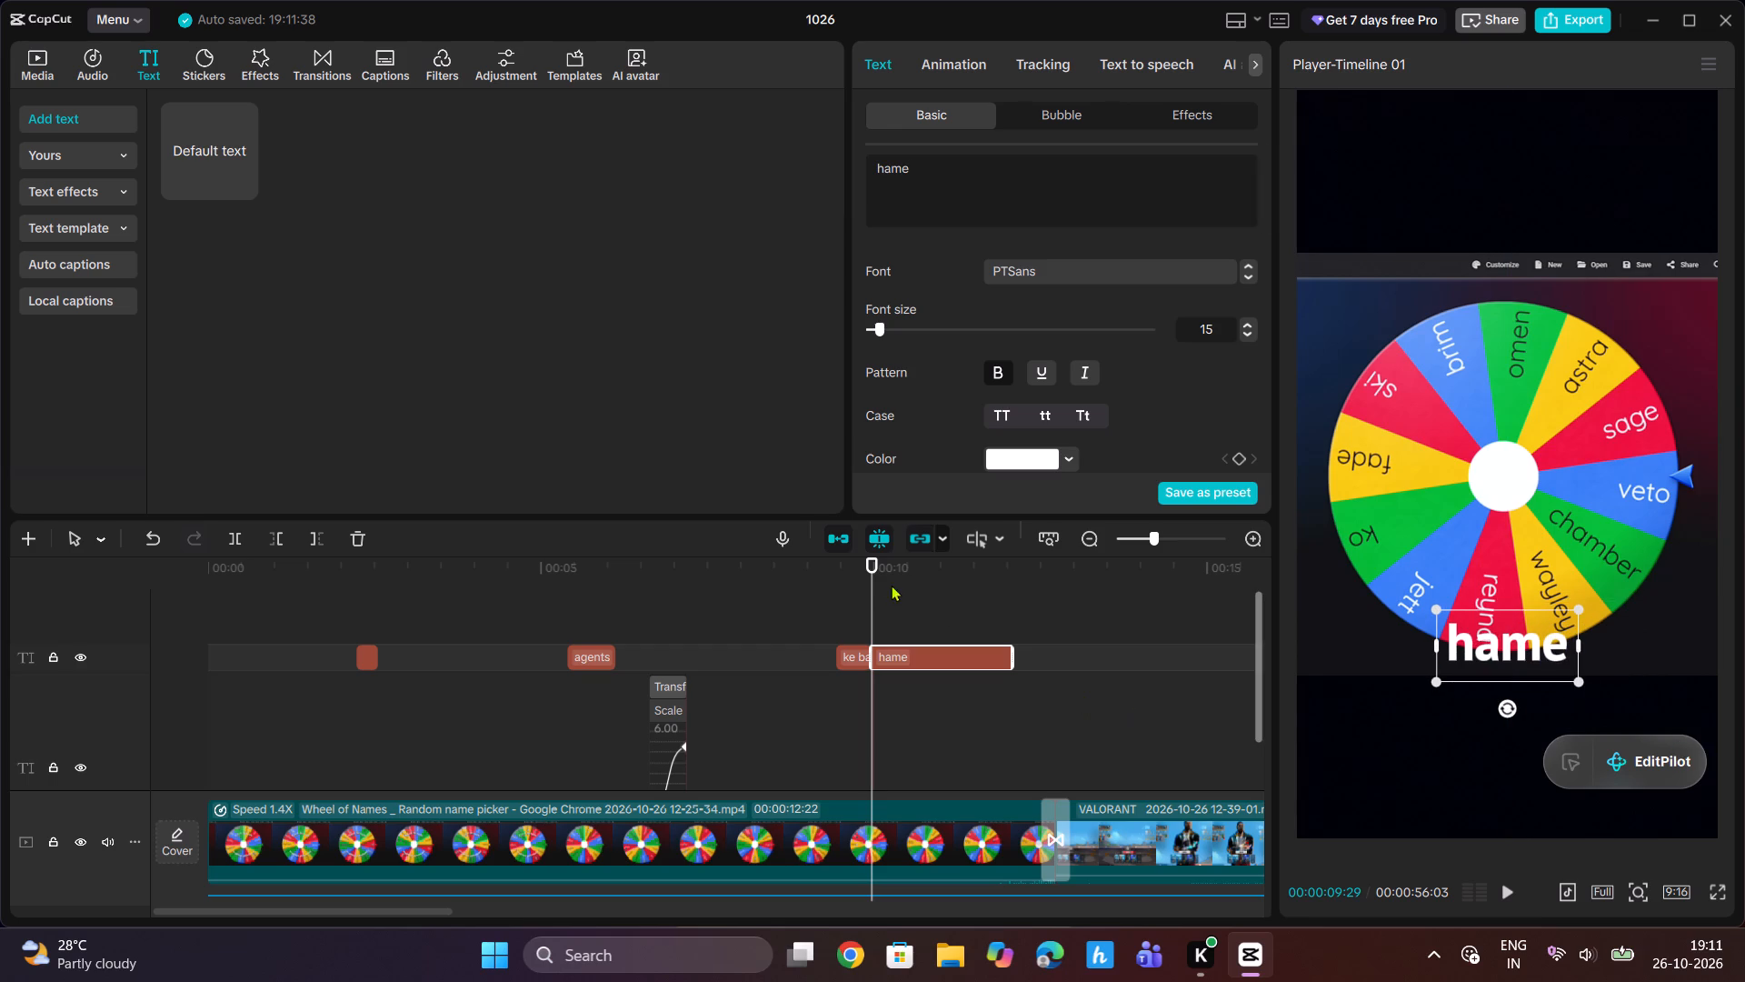
Move the "hame" caption down to the main caption track, shortly after the "karne" caption.
drag(911, 657, 932, 696)
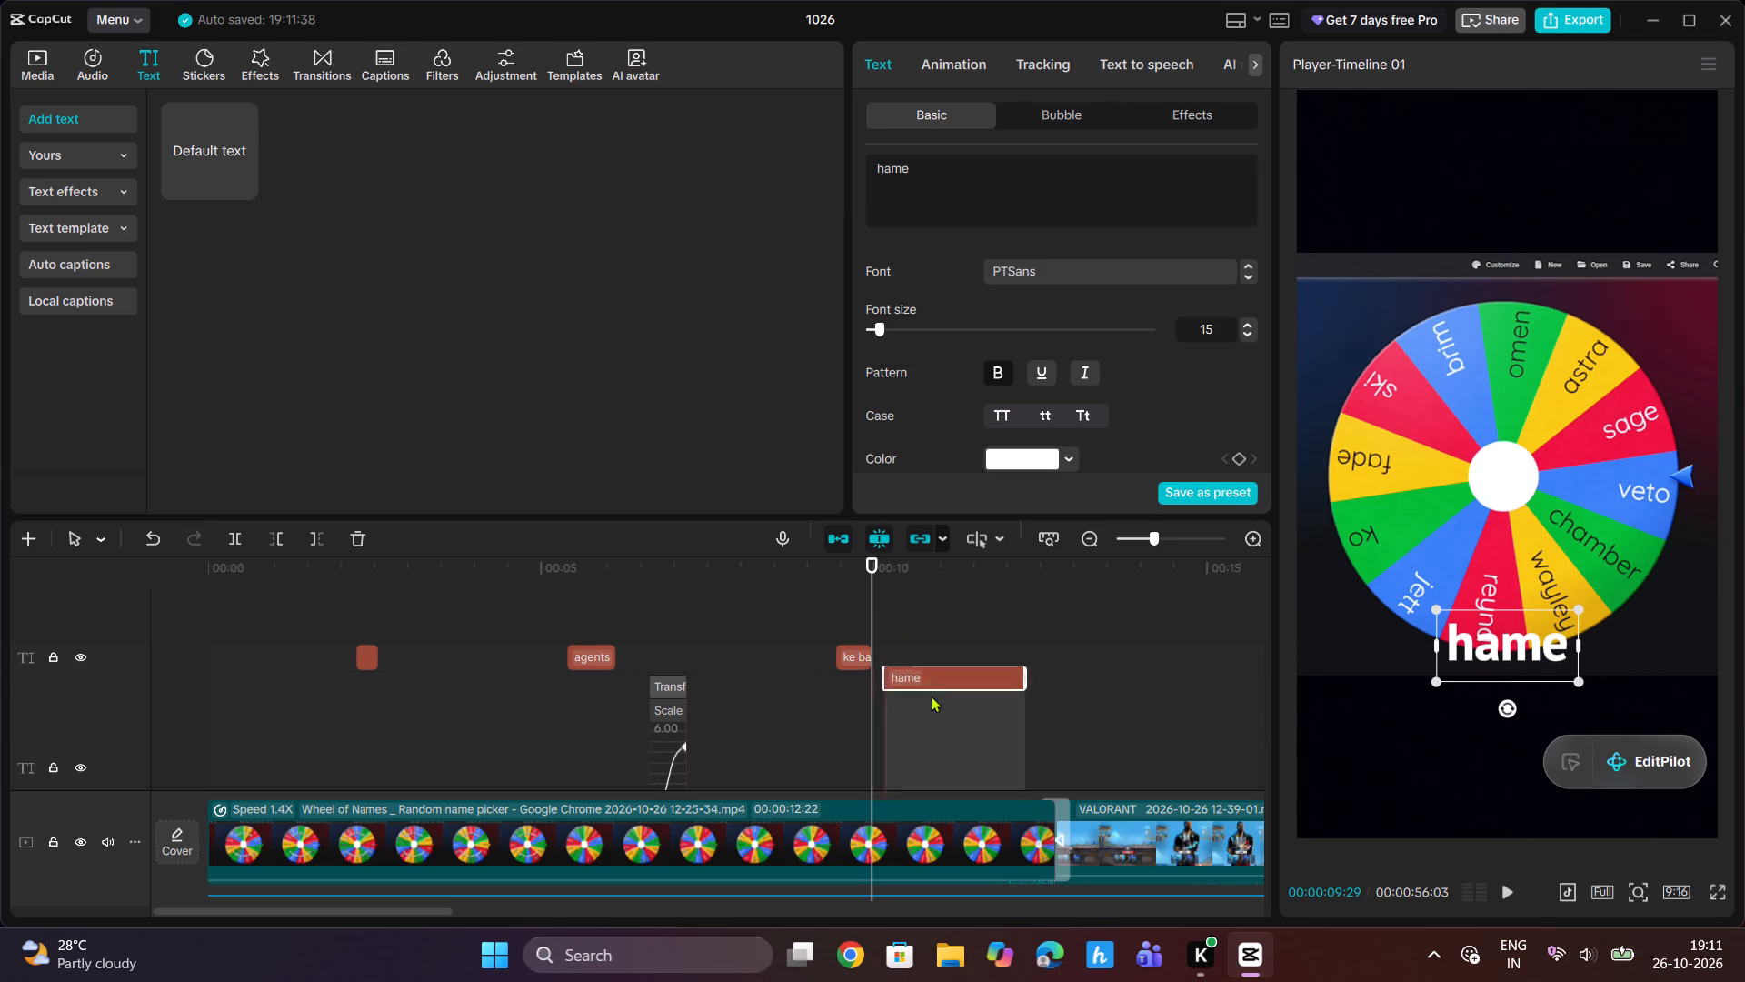
drag(932, 696, 939, 787)
scroll(938, 787, down, 1)
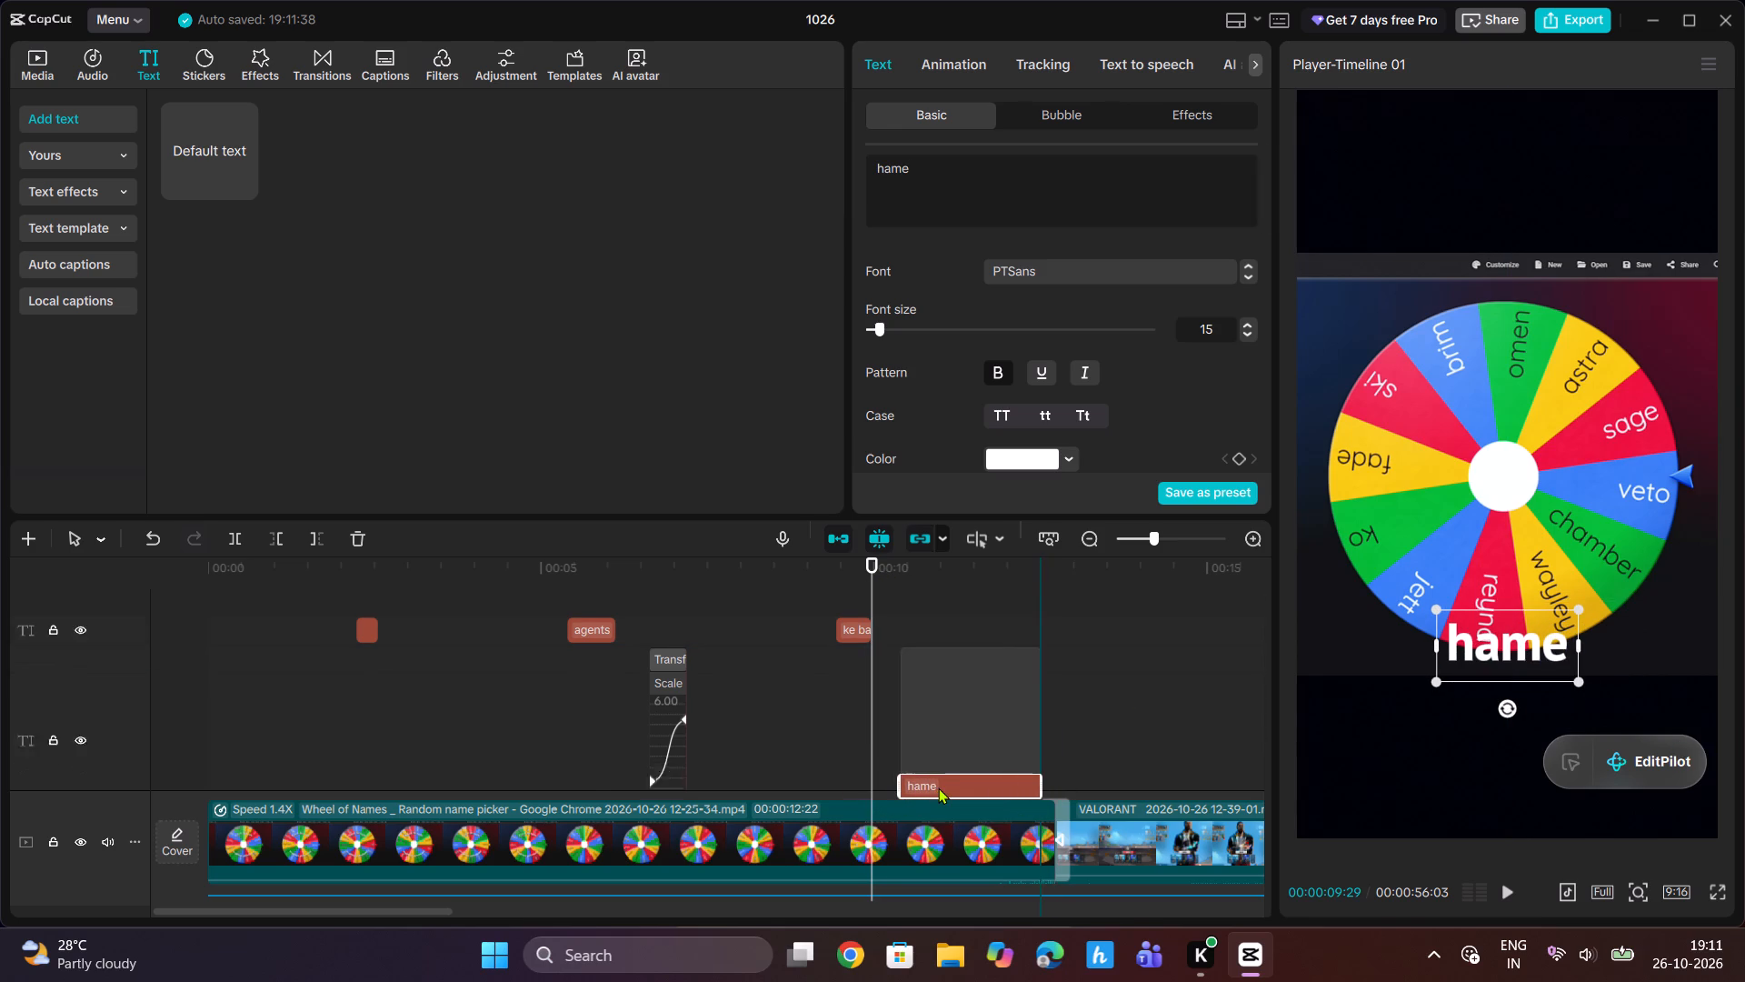
scroll(939, 787, down, 1)
drag(939, 787, 931, 776)
scroll(922, 793, down, 1)
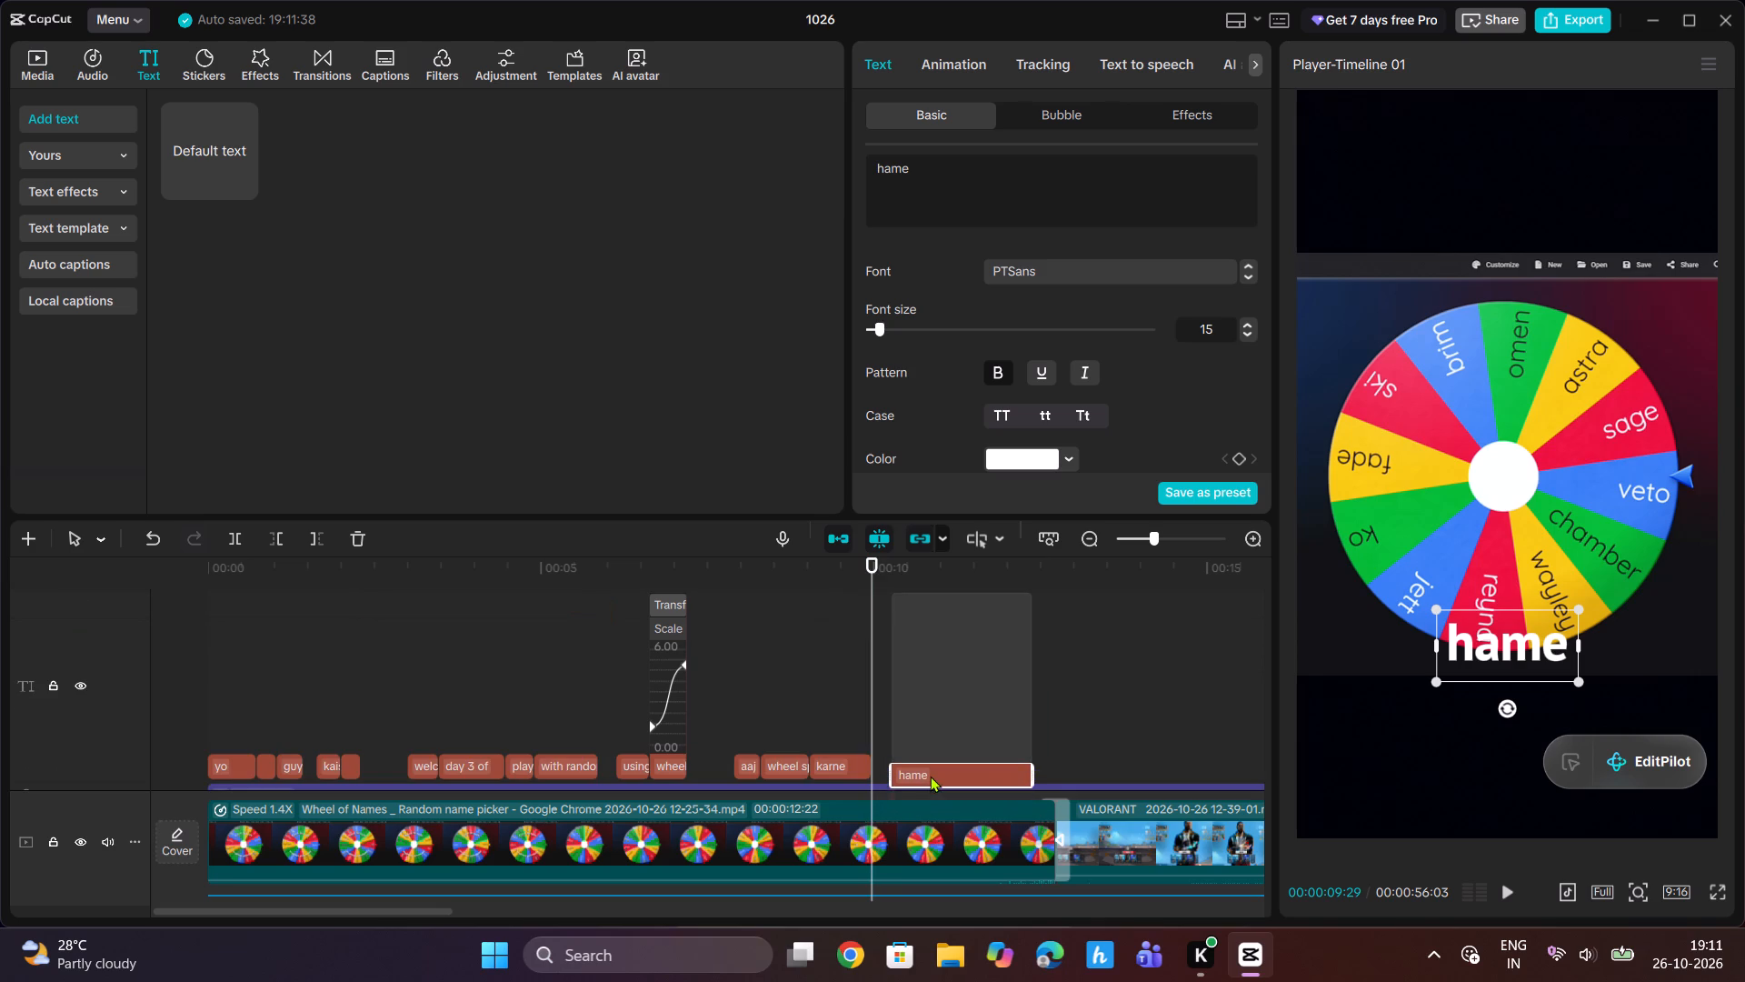
drag(931, 776, 924, 764)
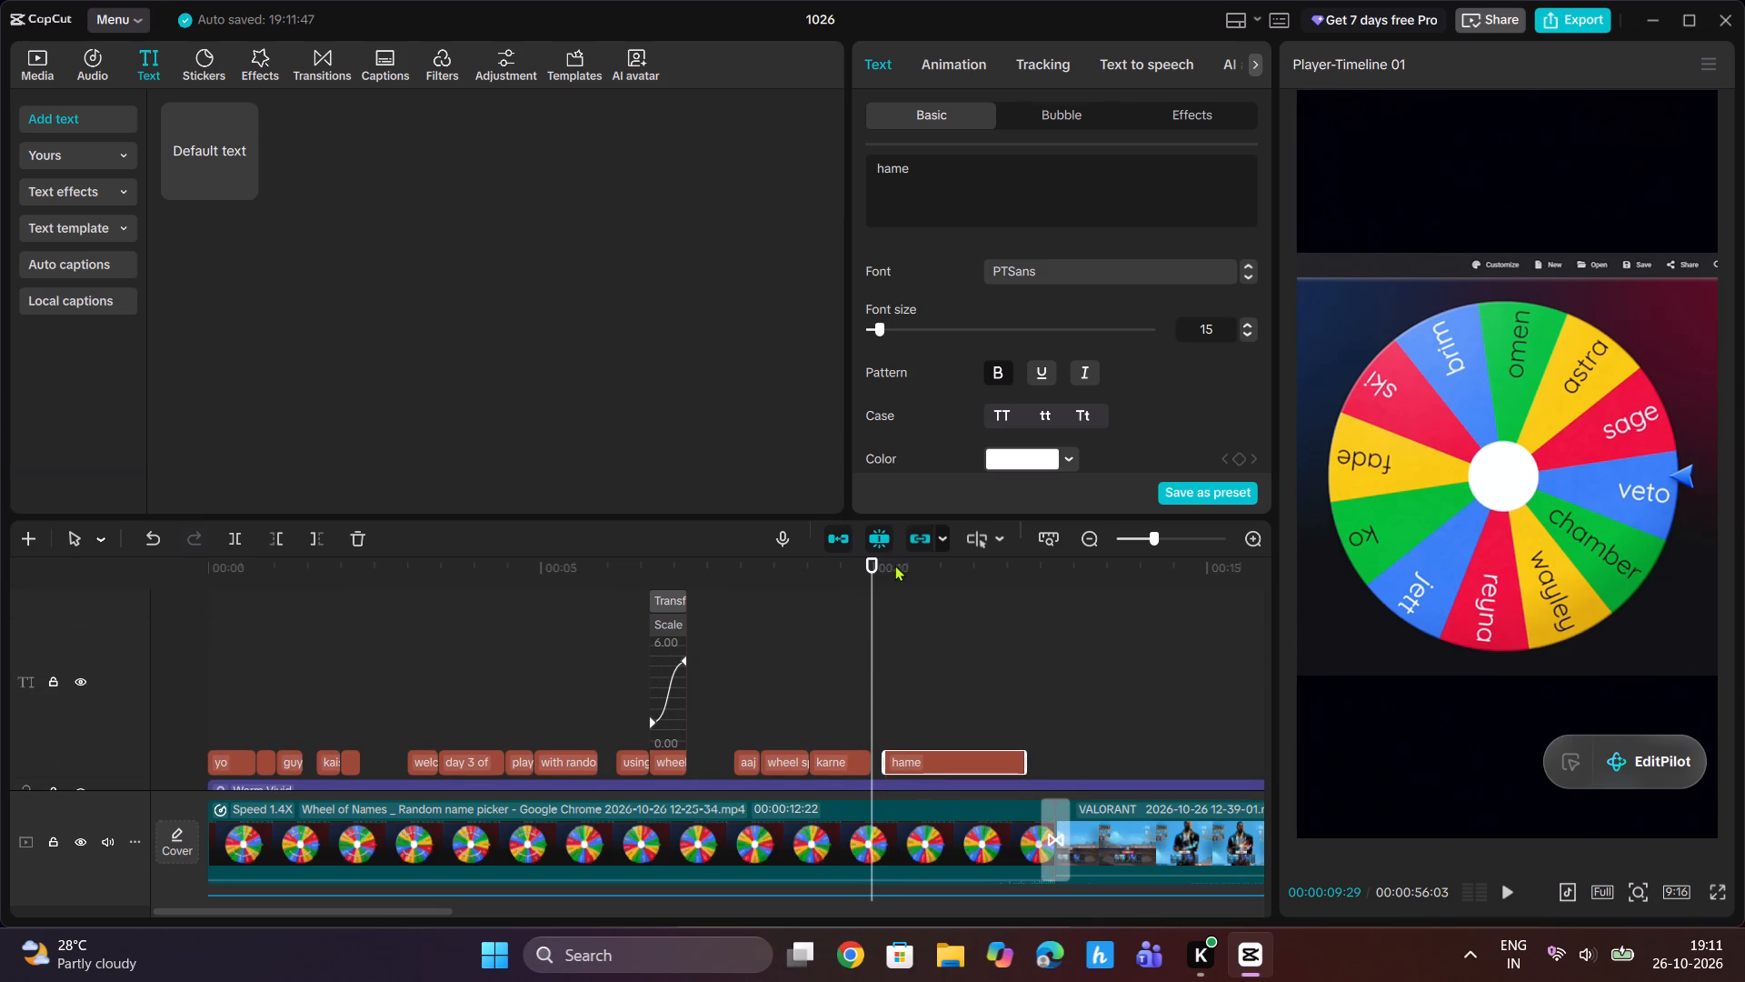
Move the "hame" caption earlier on the main caption track so it starts exactly where the "karne" caption ends.
key(space)
key(space)
drag(898, 564, 820, 583)
key(space)
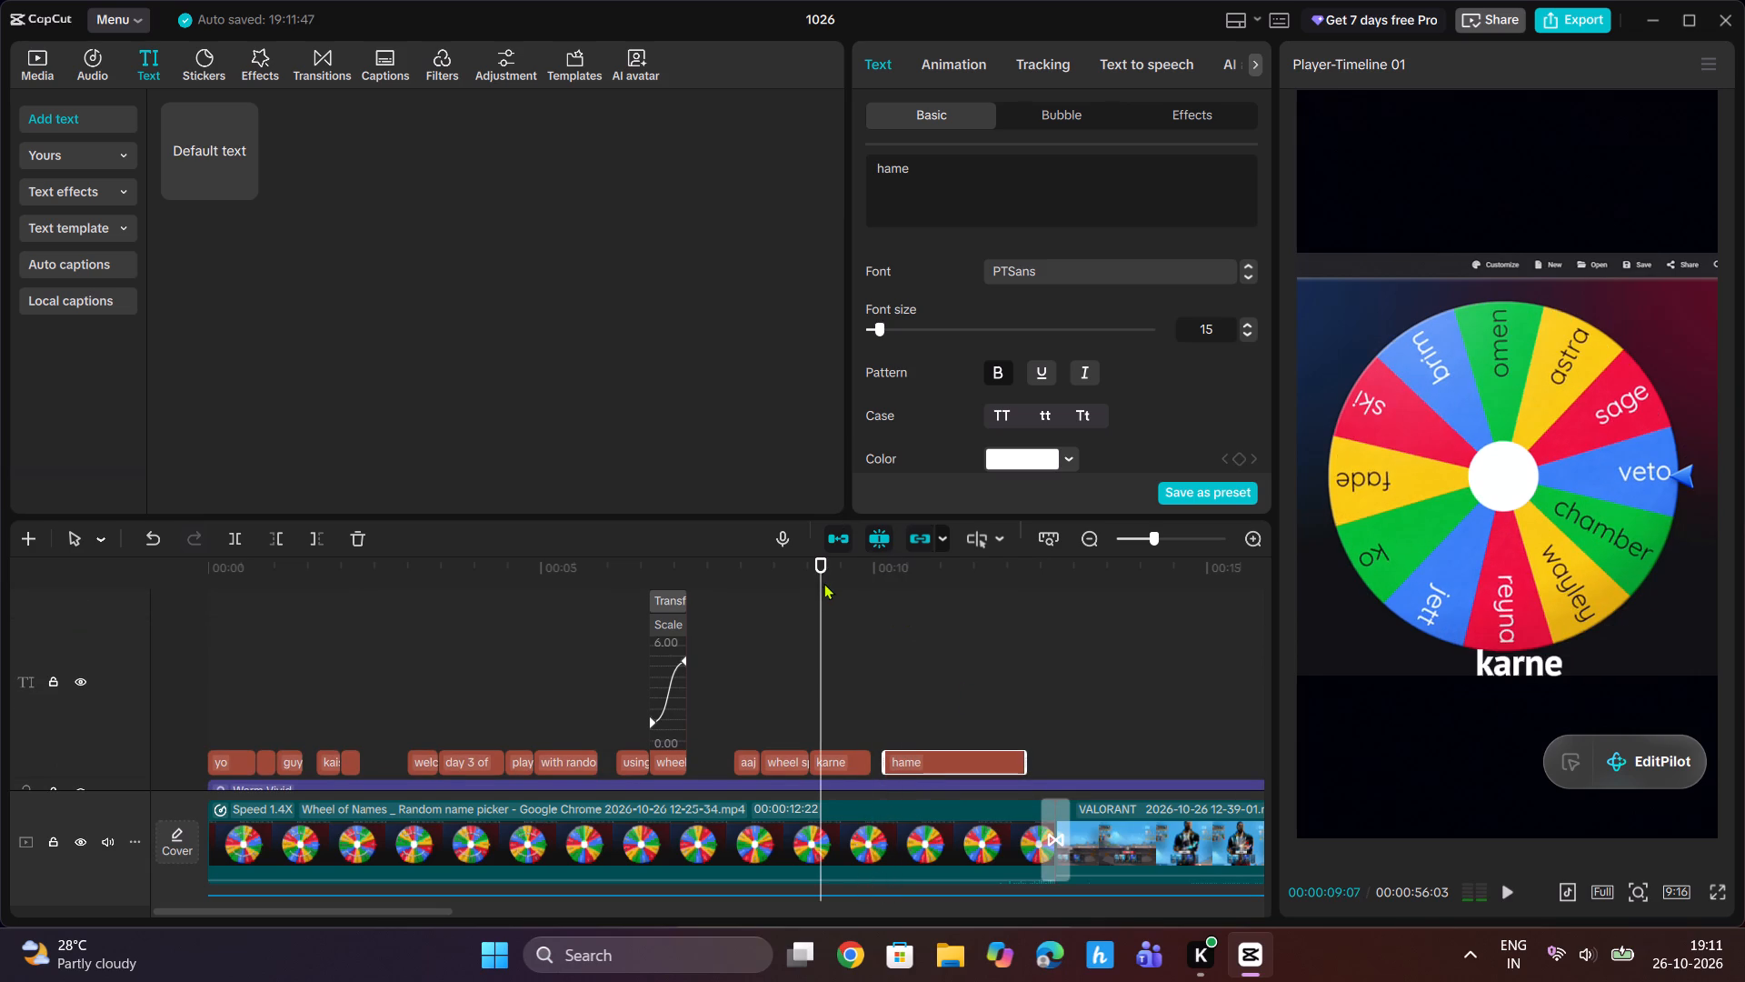
key(space)
key(space)
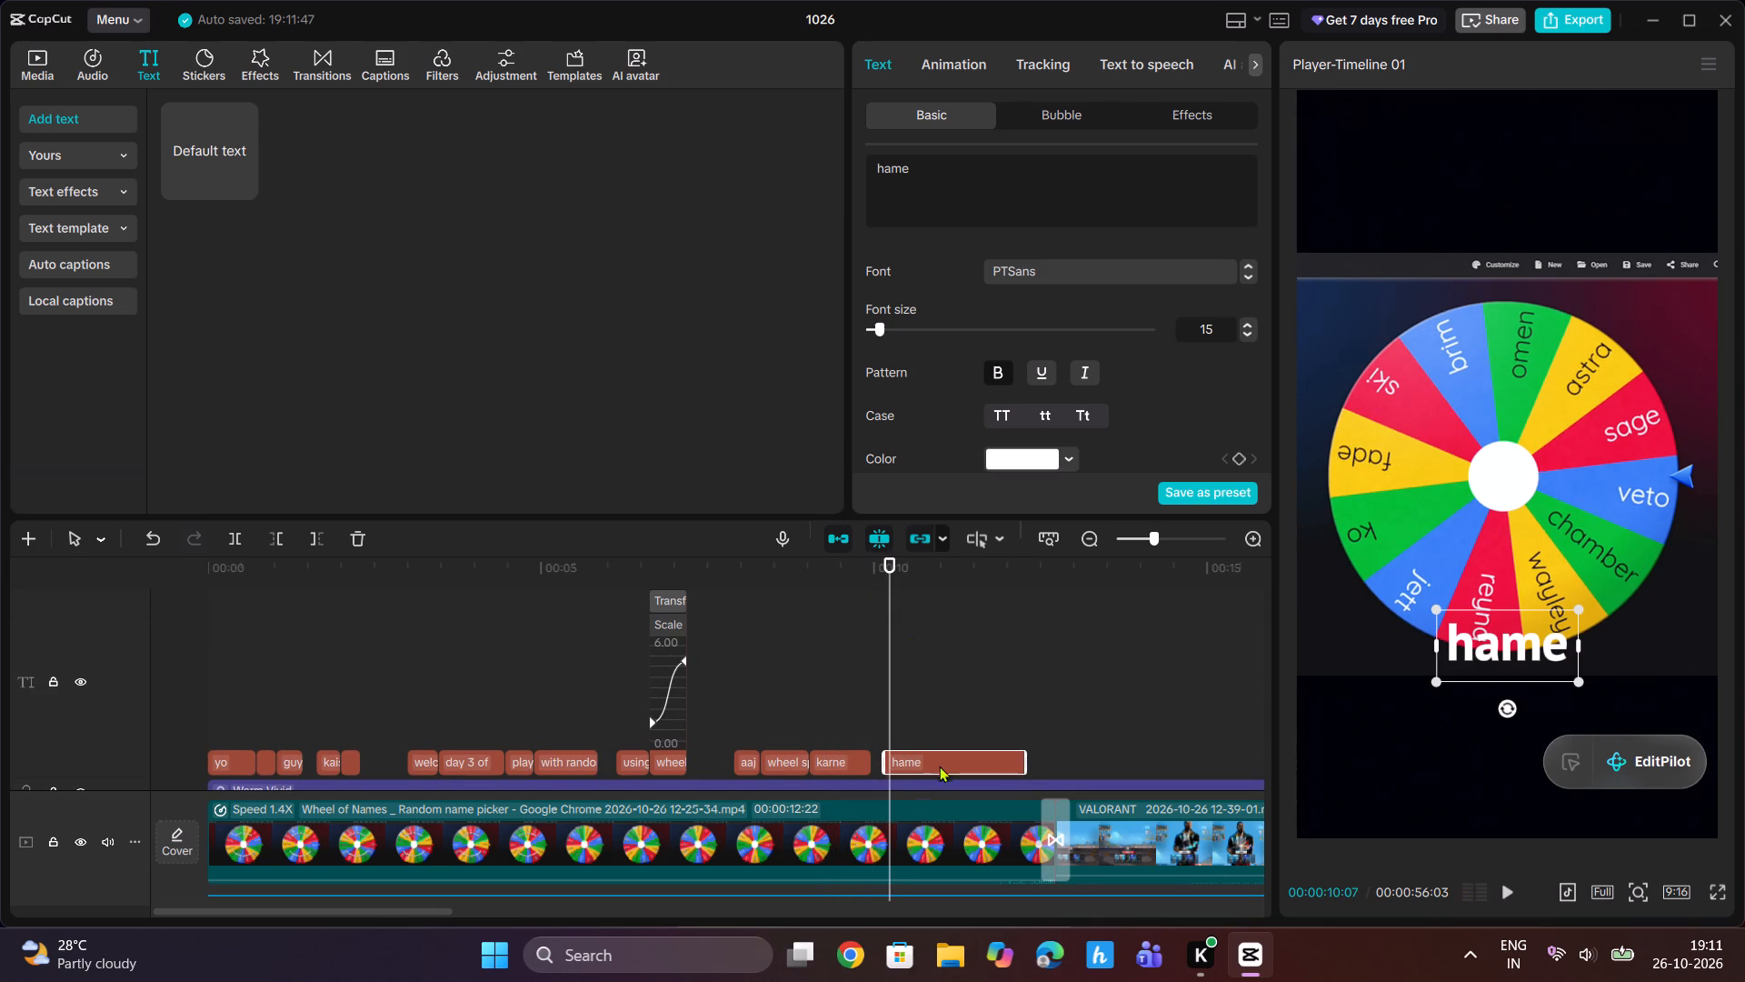
drag(932, 760, 920, 919)
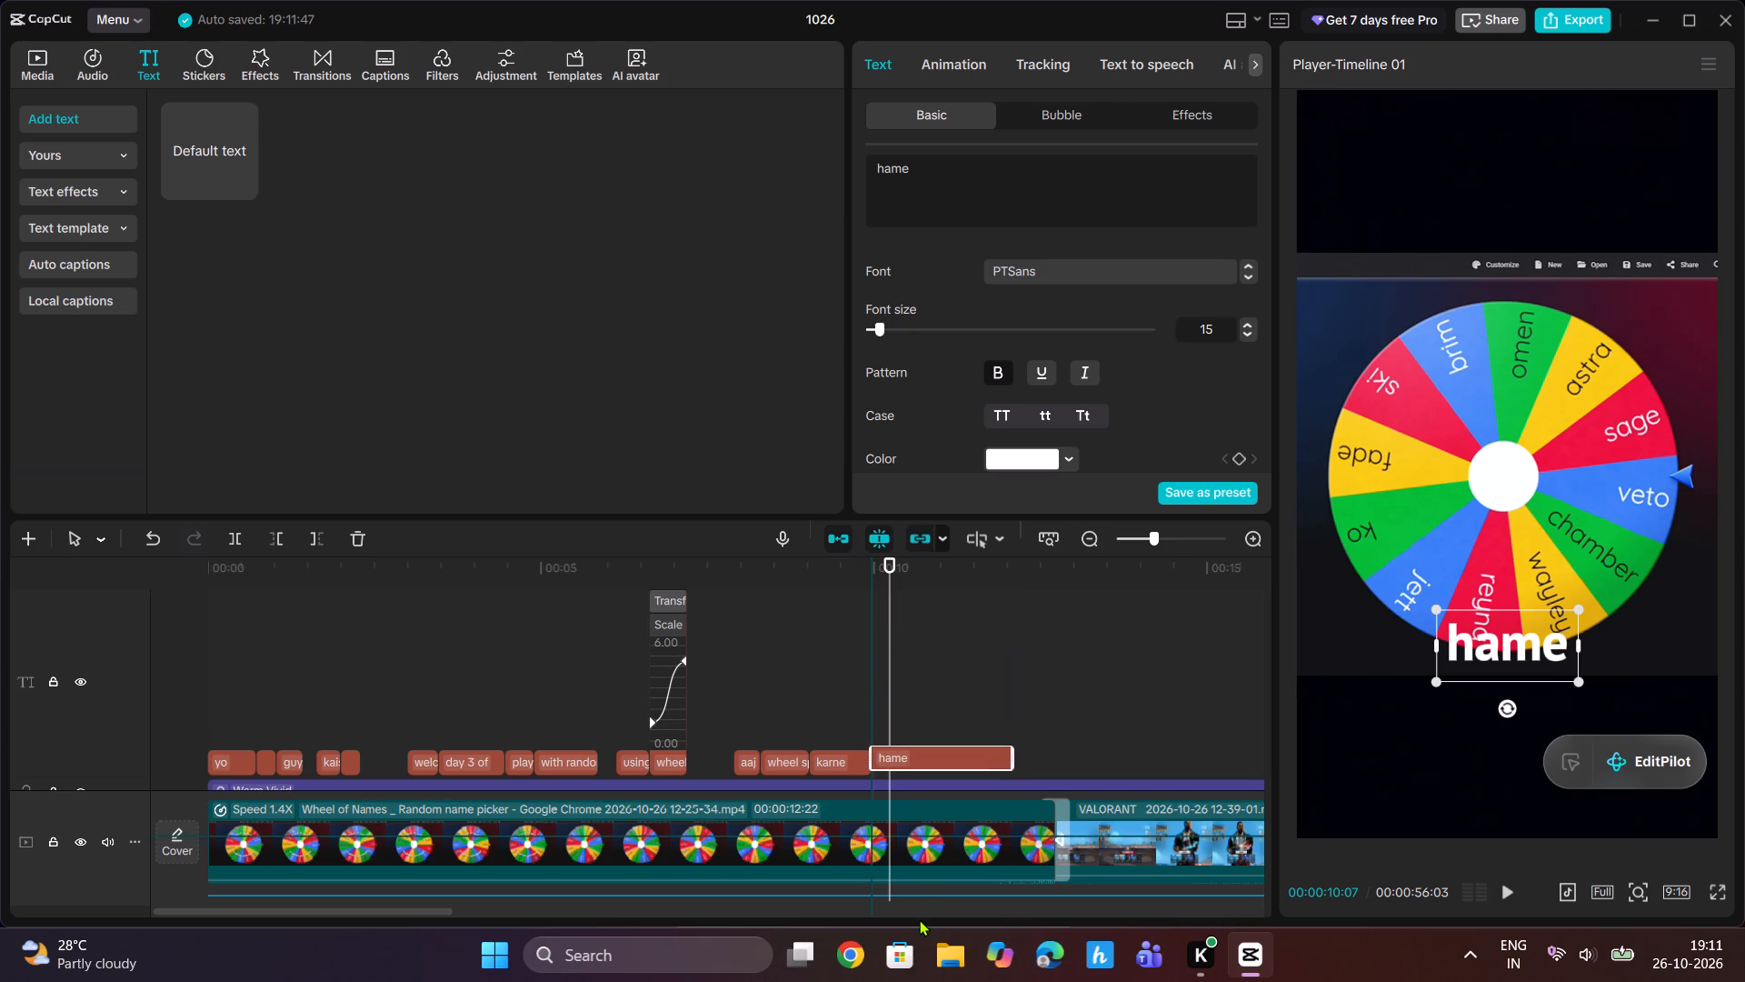
drag(920, 919, 921, 923)
drag(922, 746, 929, 704)
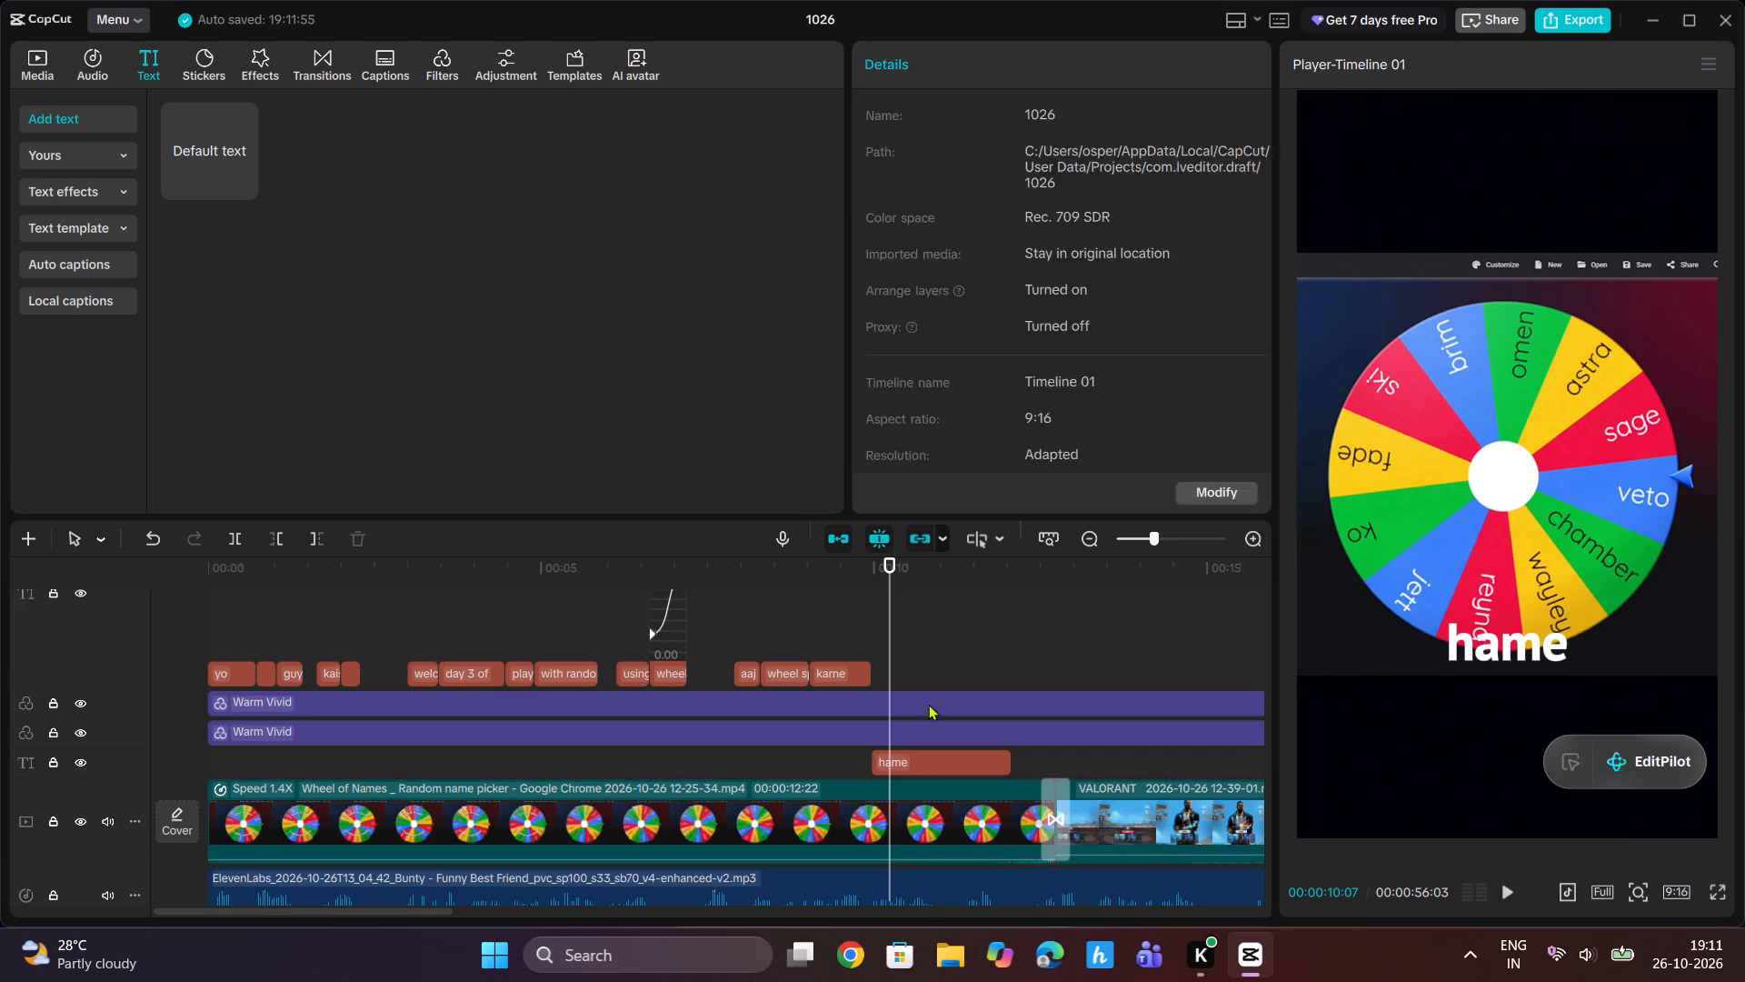
drag(929, 704, 921, 716)
click(922, 763)
drag(922, 764, 928, 717)
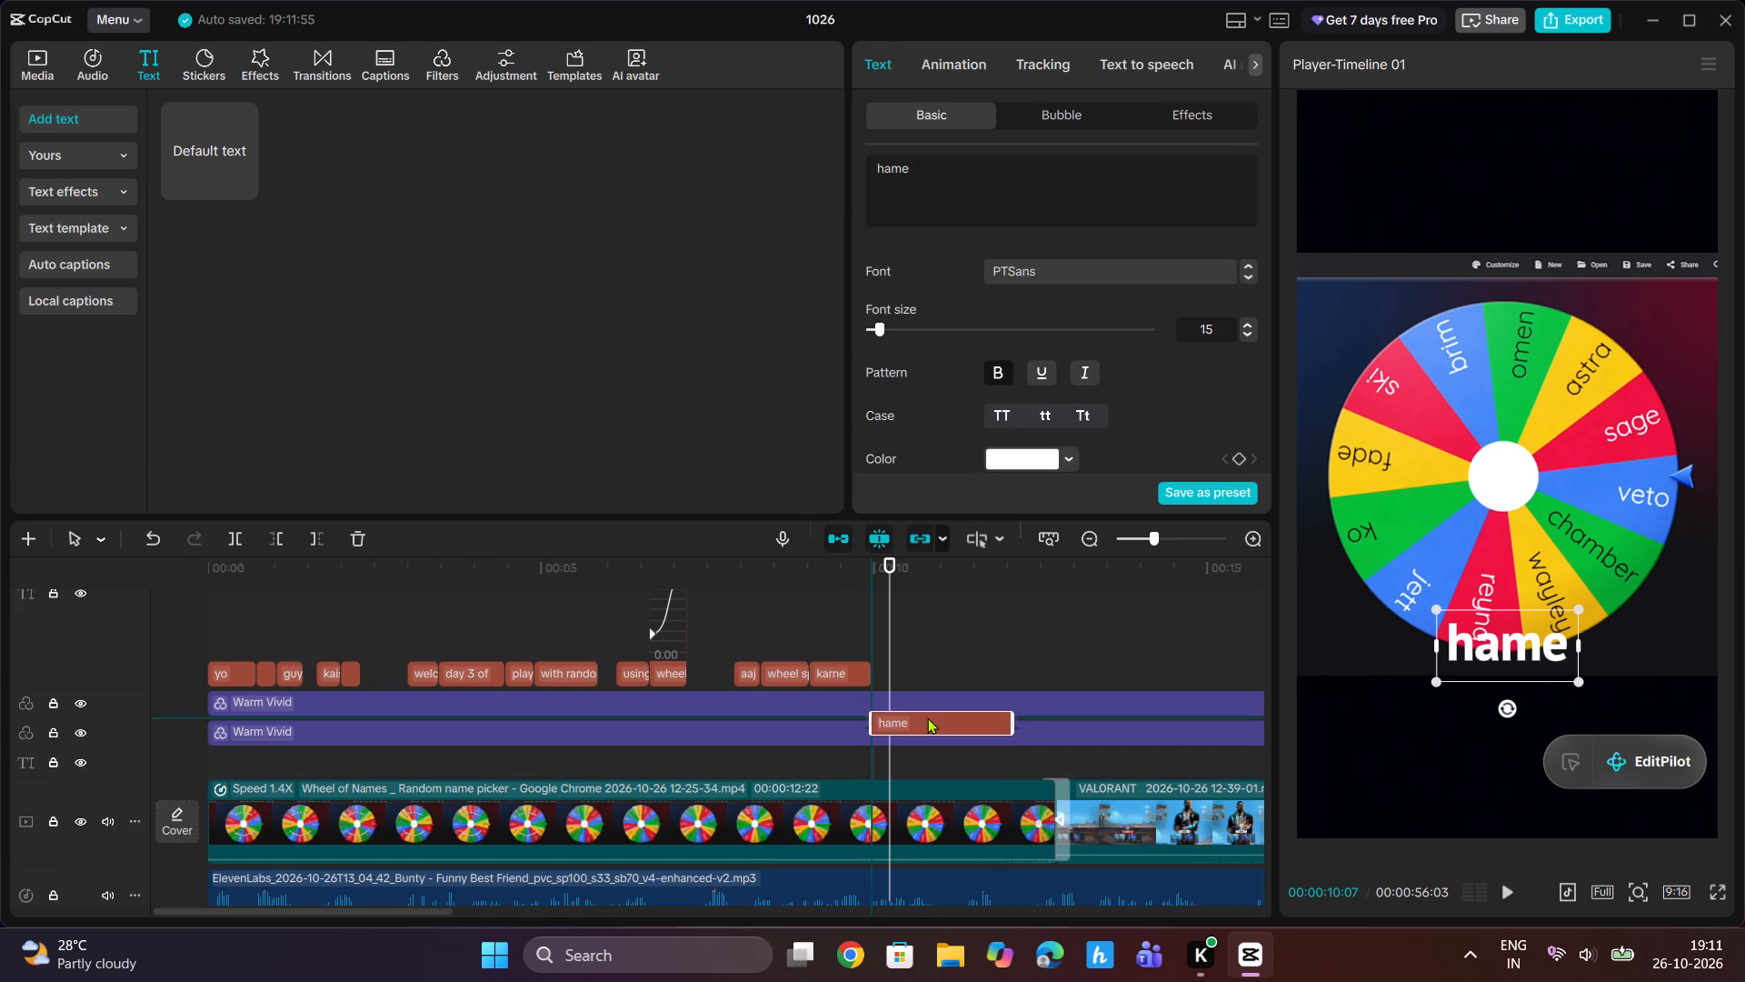
drag(928, 717, 928, 688)
drag(895, 701, 899, 680)
Listen to the speech around "hame" and split the "hame" caption at 00:00:10:08.
drag(886, 577, 839, 594)
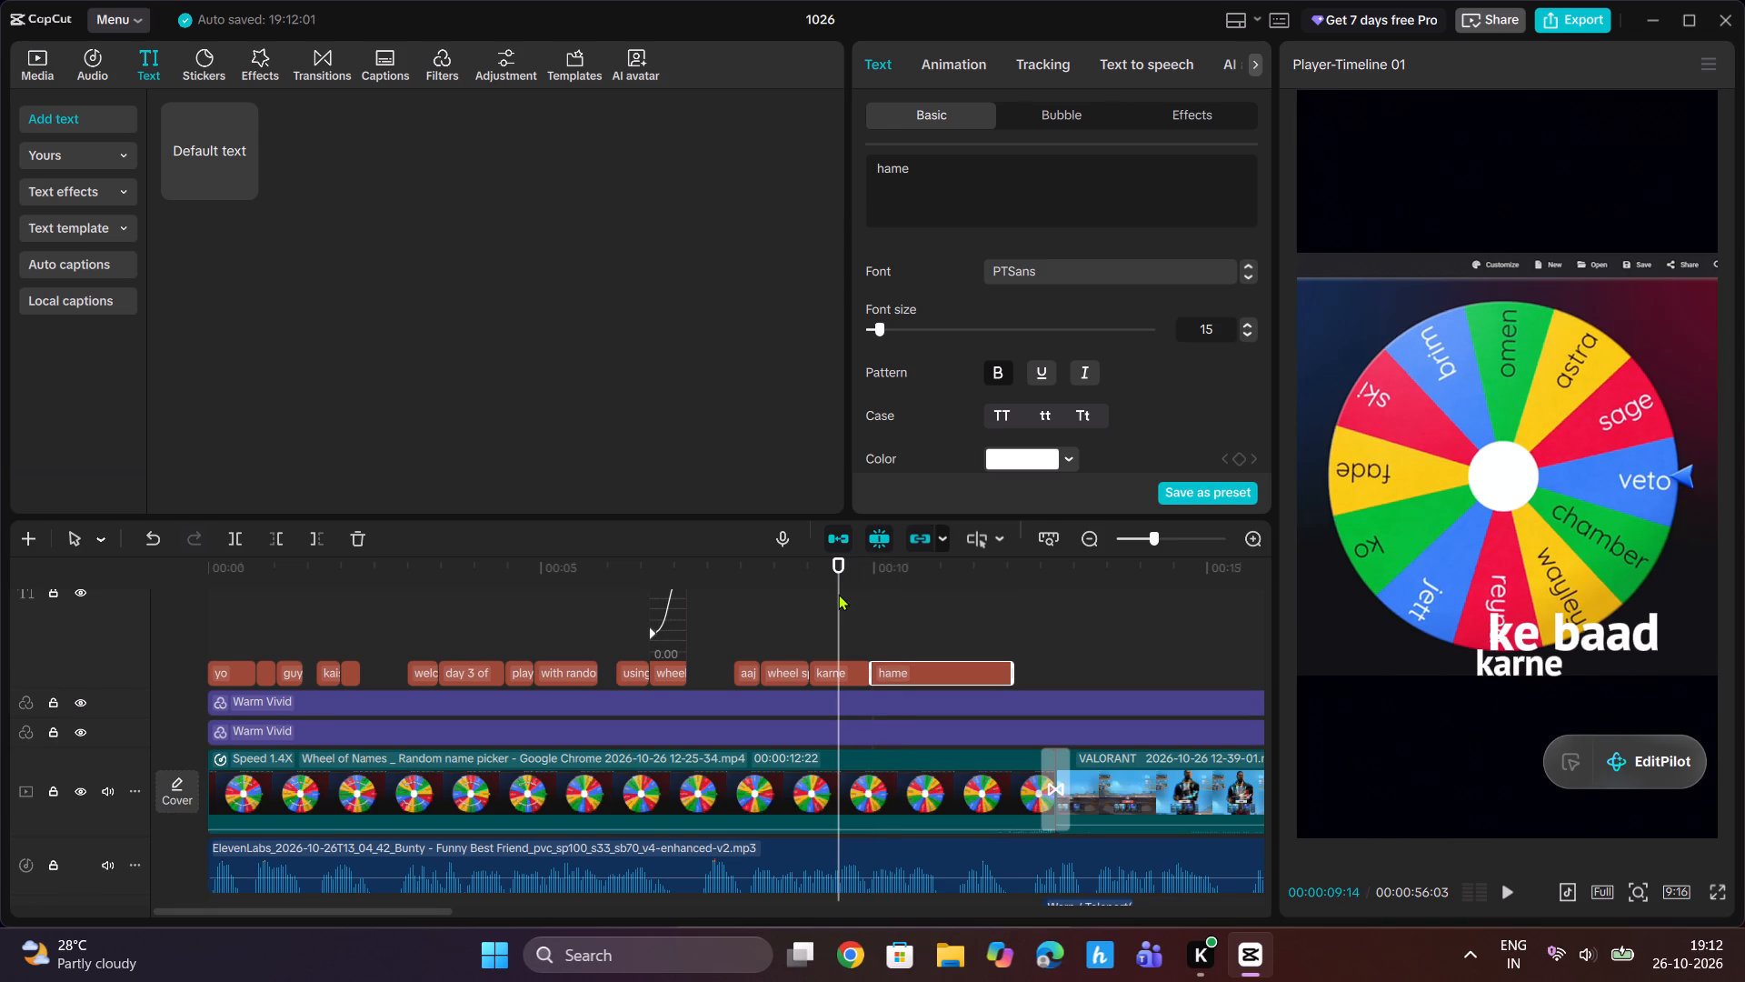
key(space)
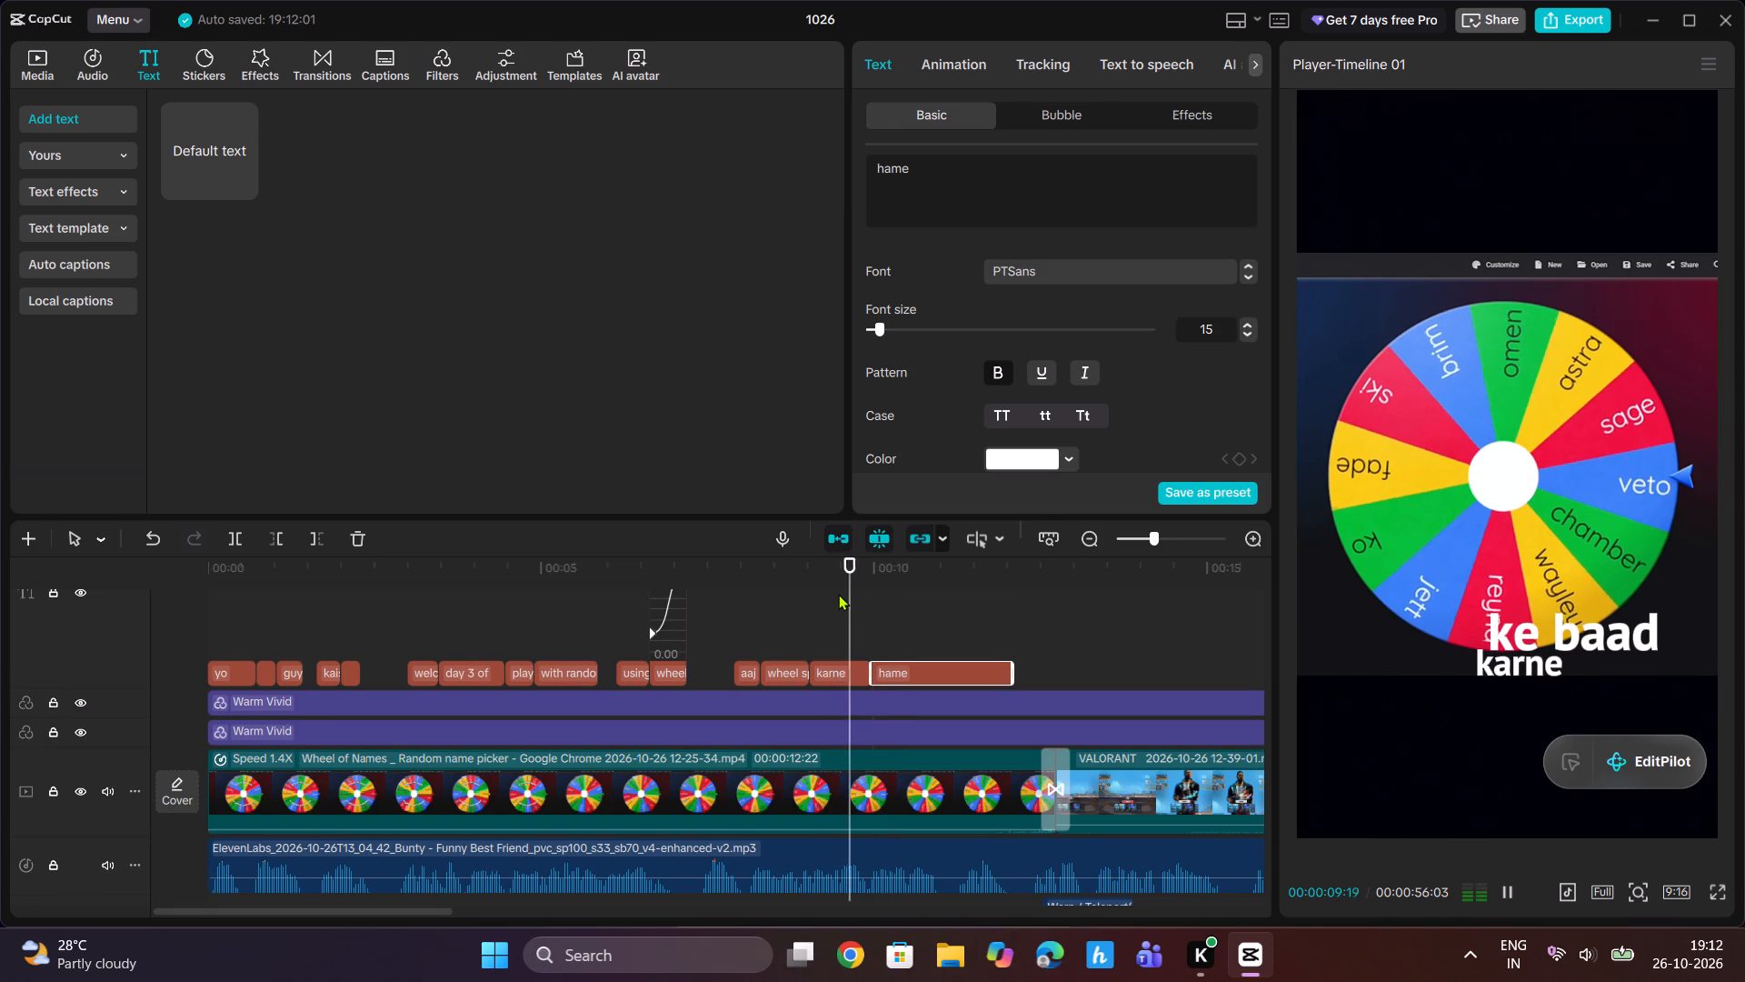
key(space)
key(space)
key(space)
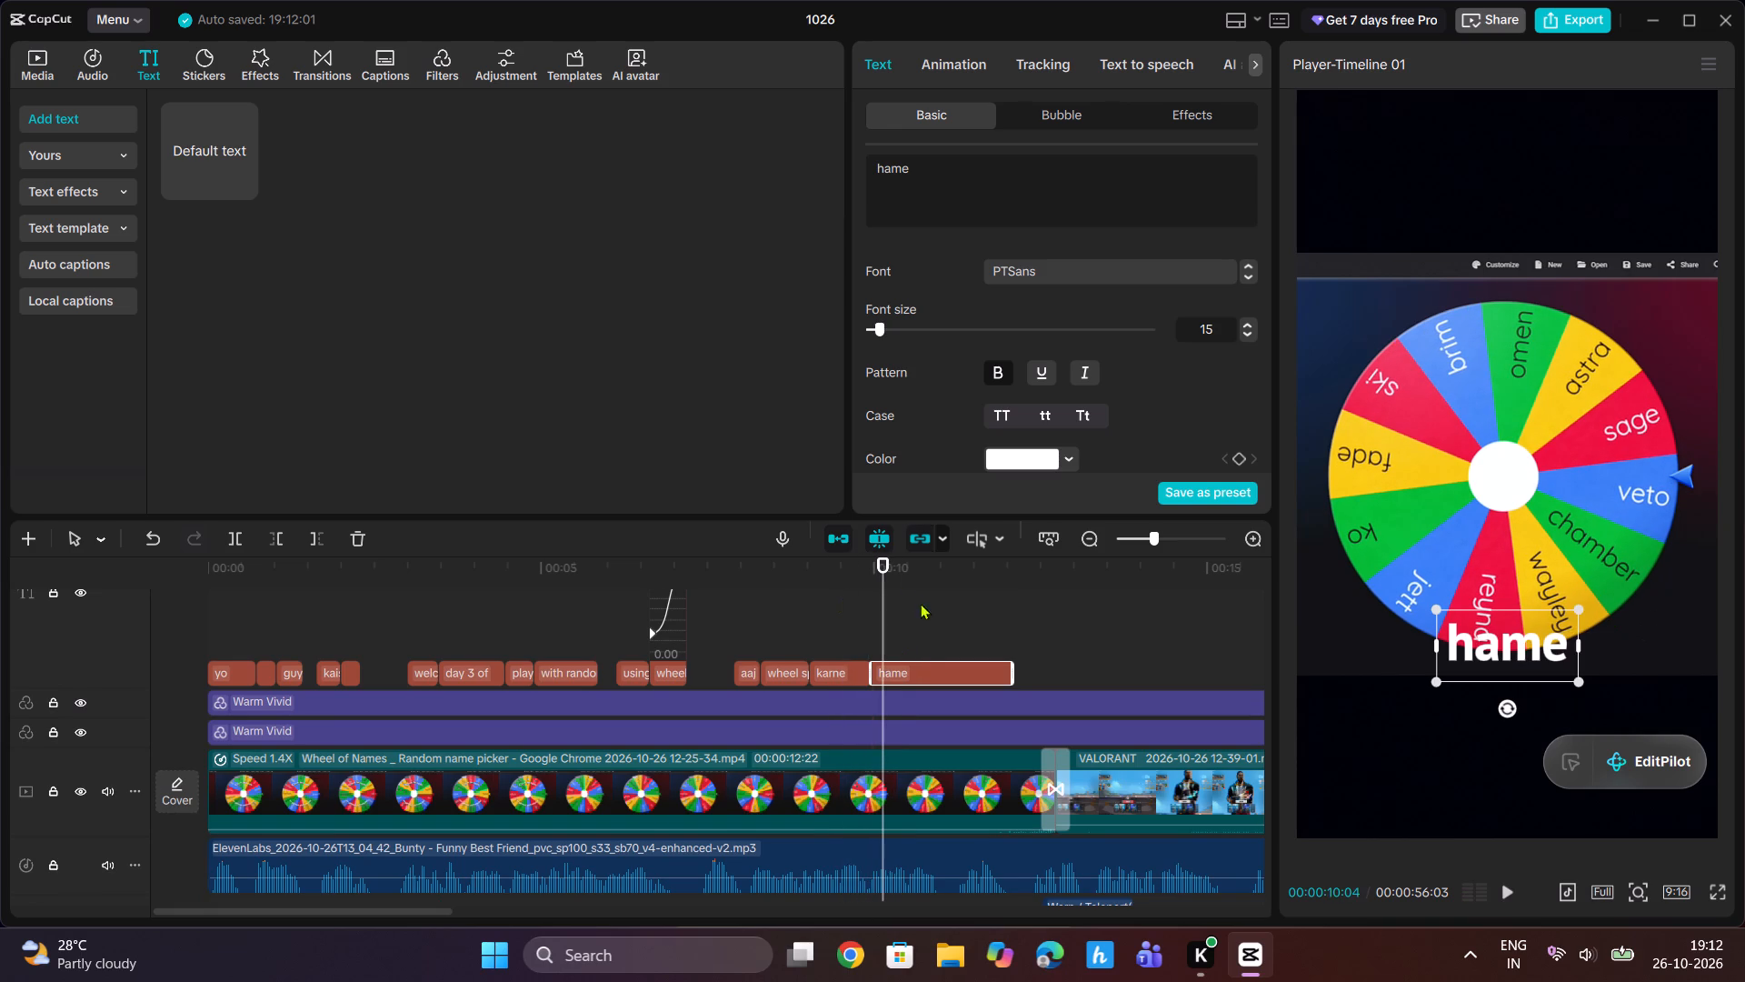
drag(884, 563, 892, 567)
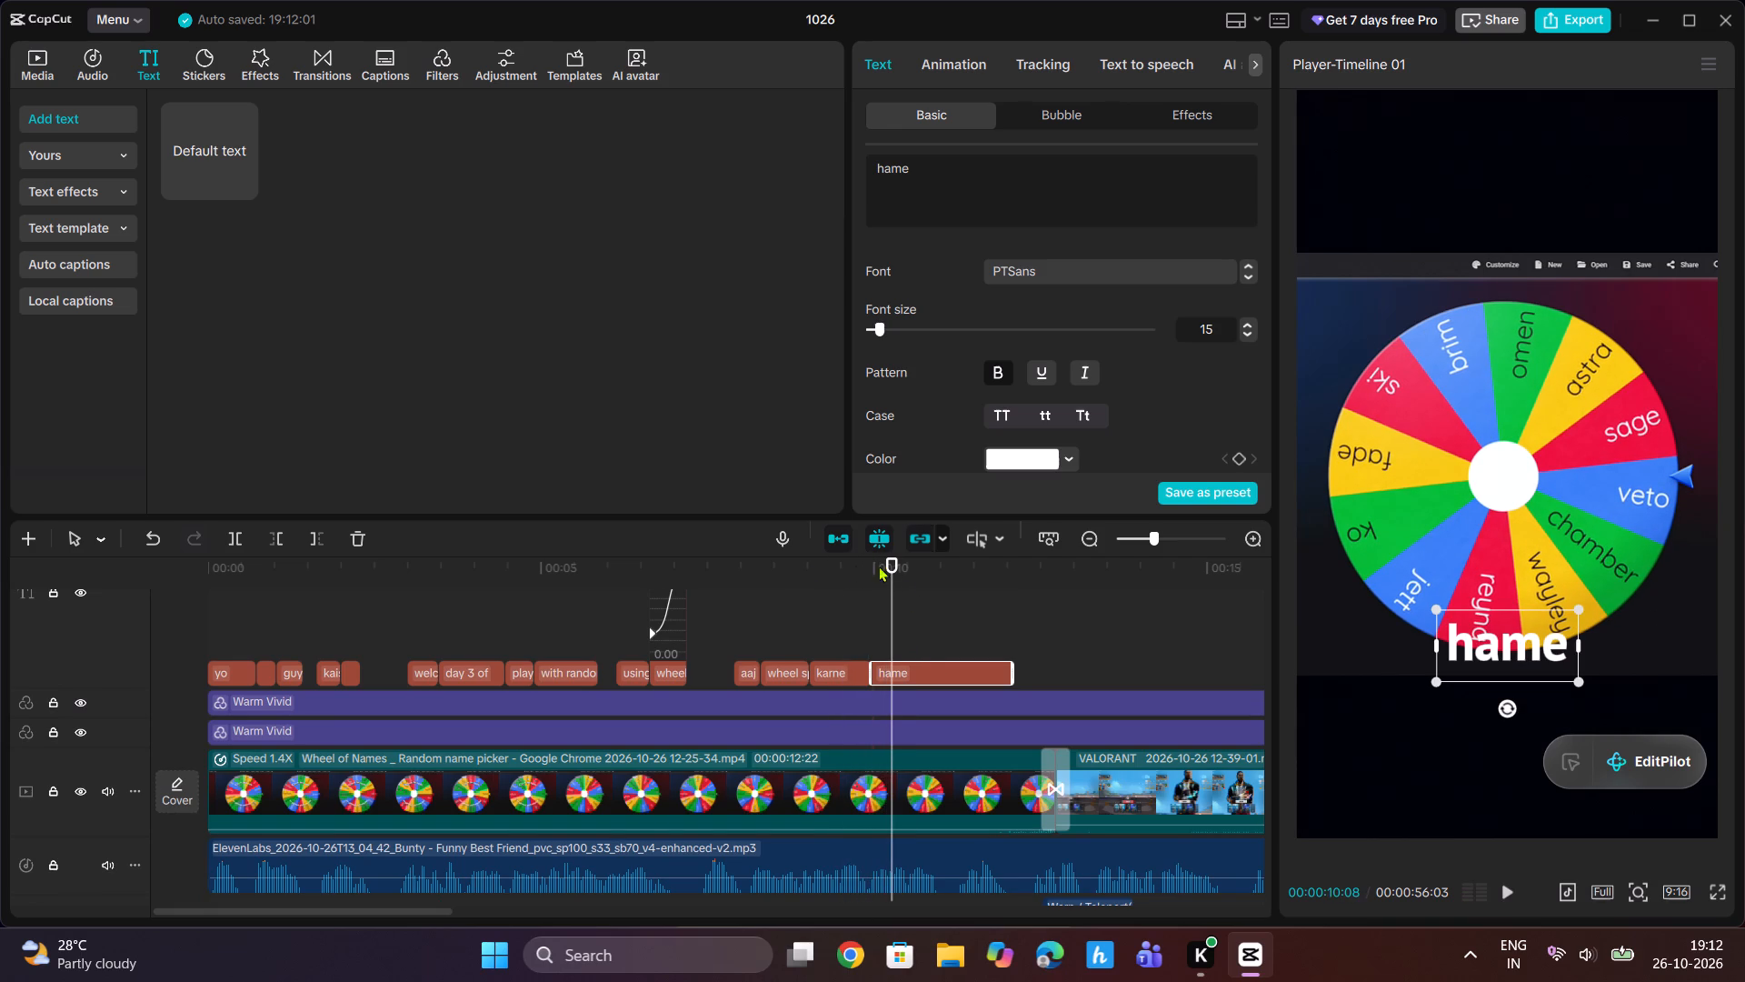
click(234, 540)
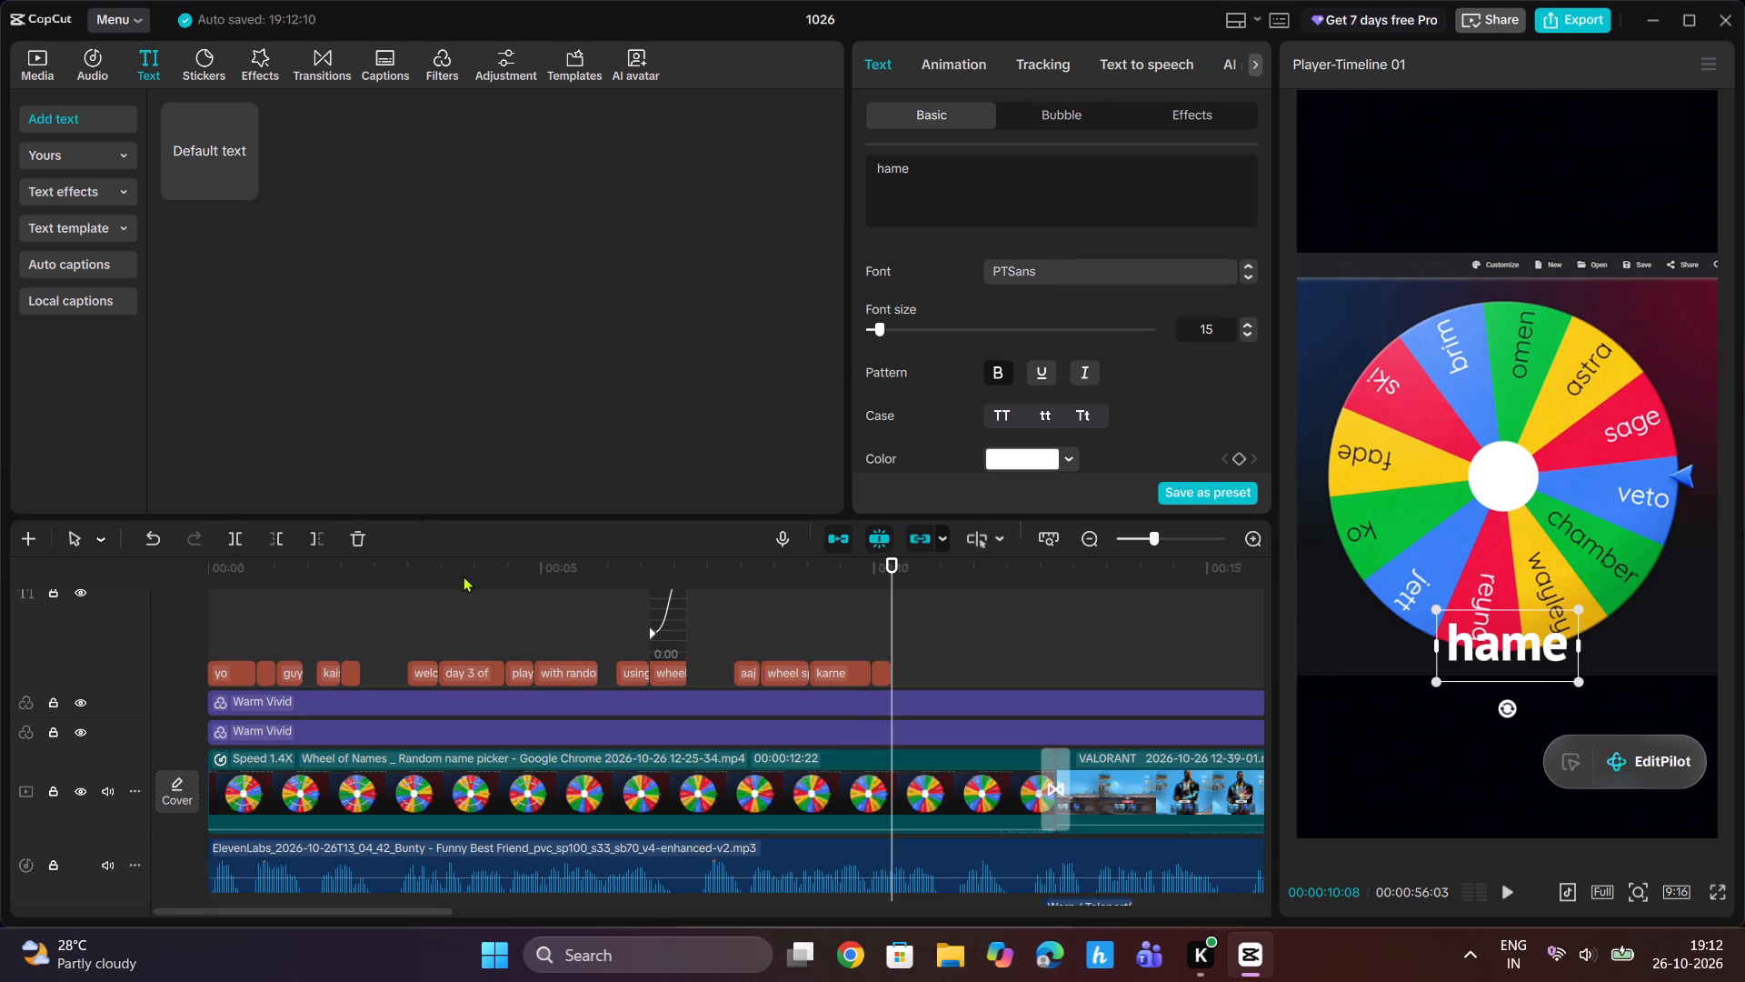
key(ctrl+z)
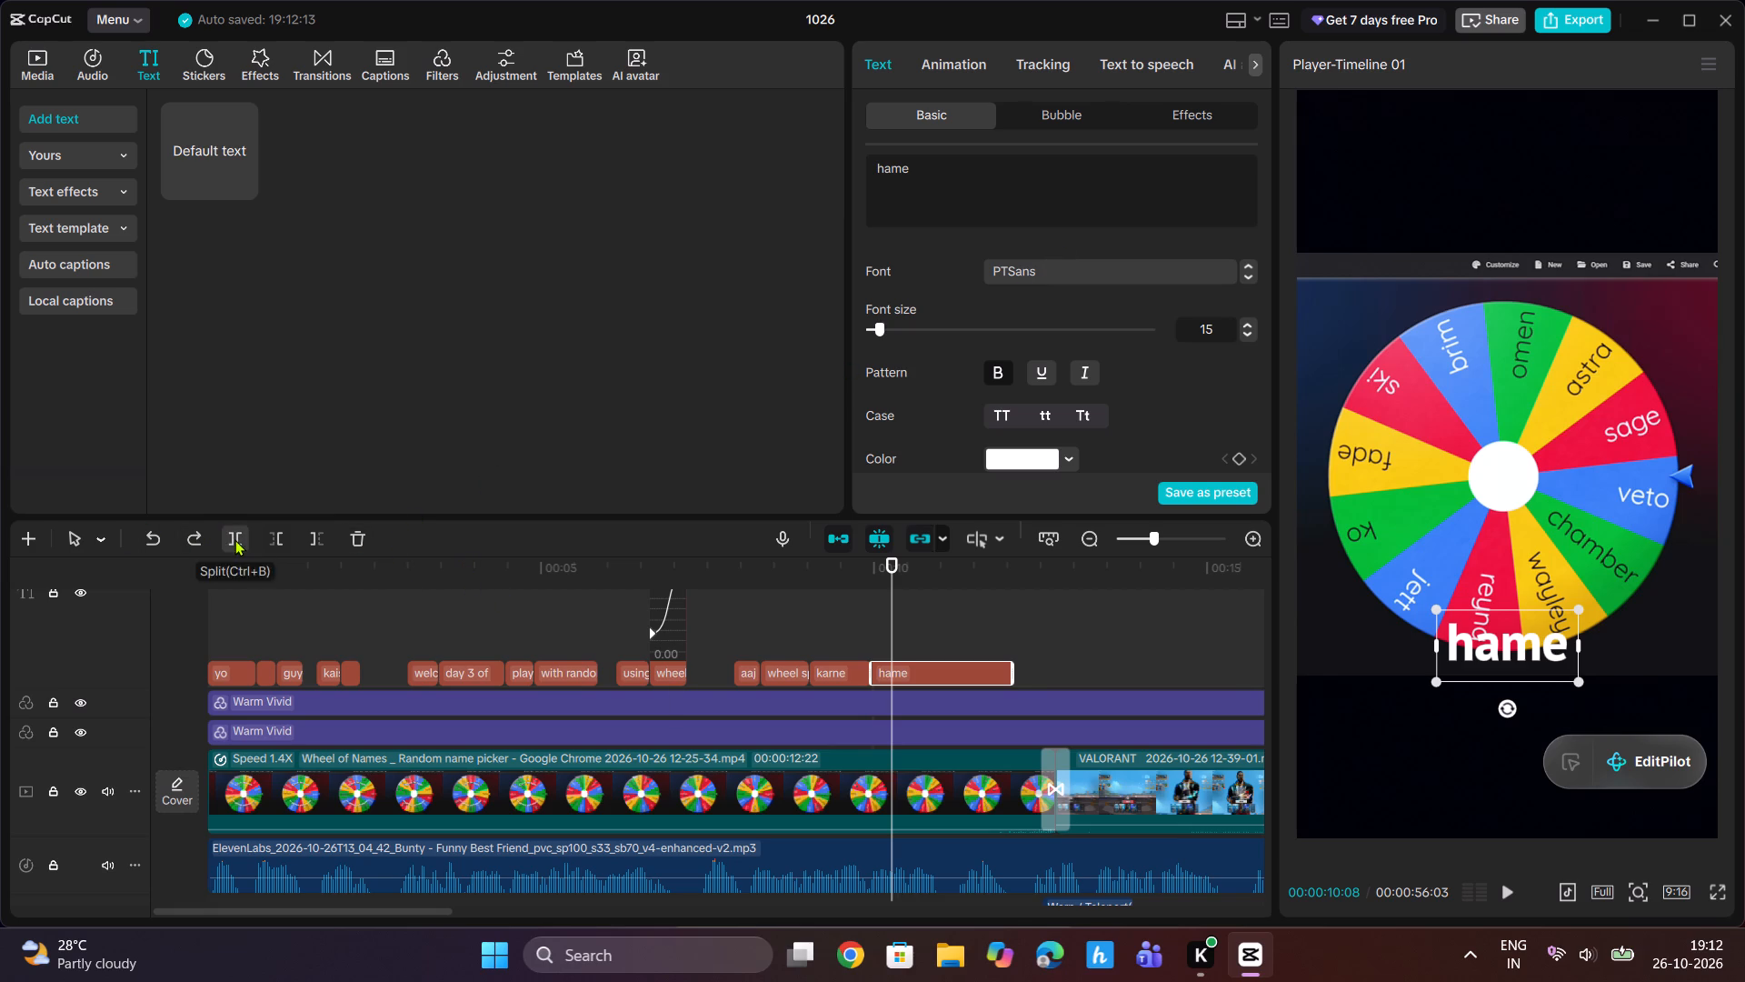
click(235, 539)
scroll(821, 642, down, 2)
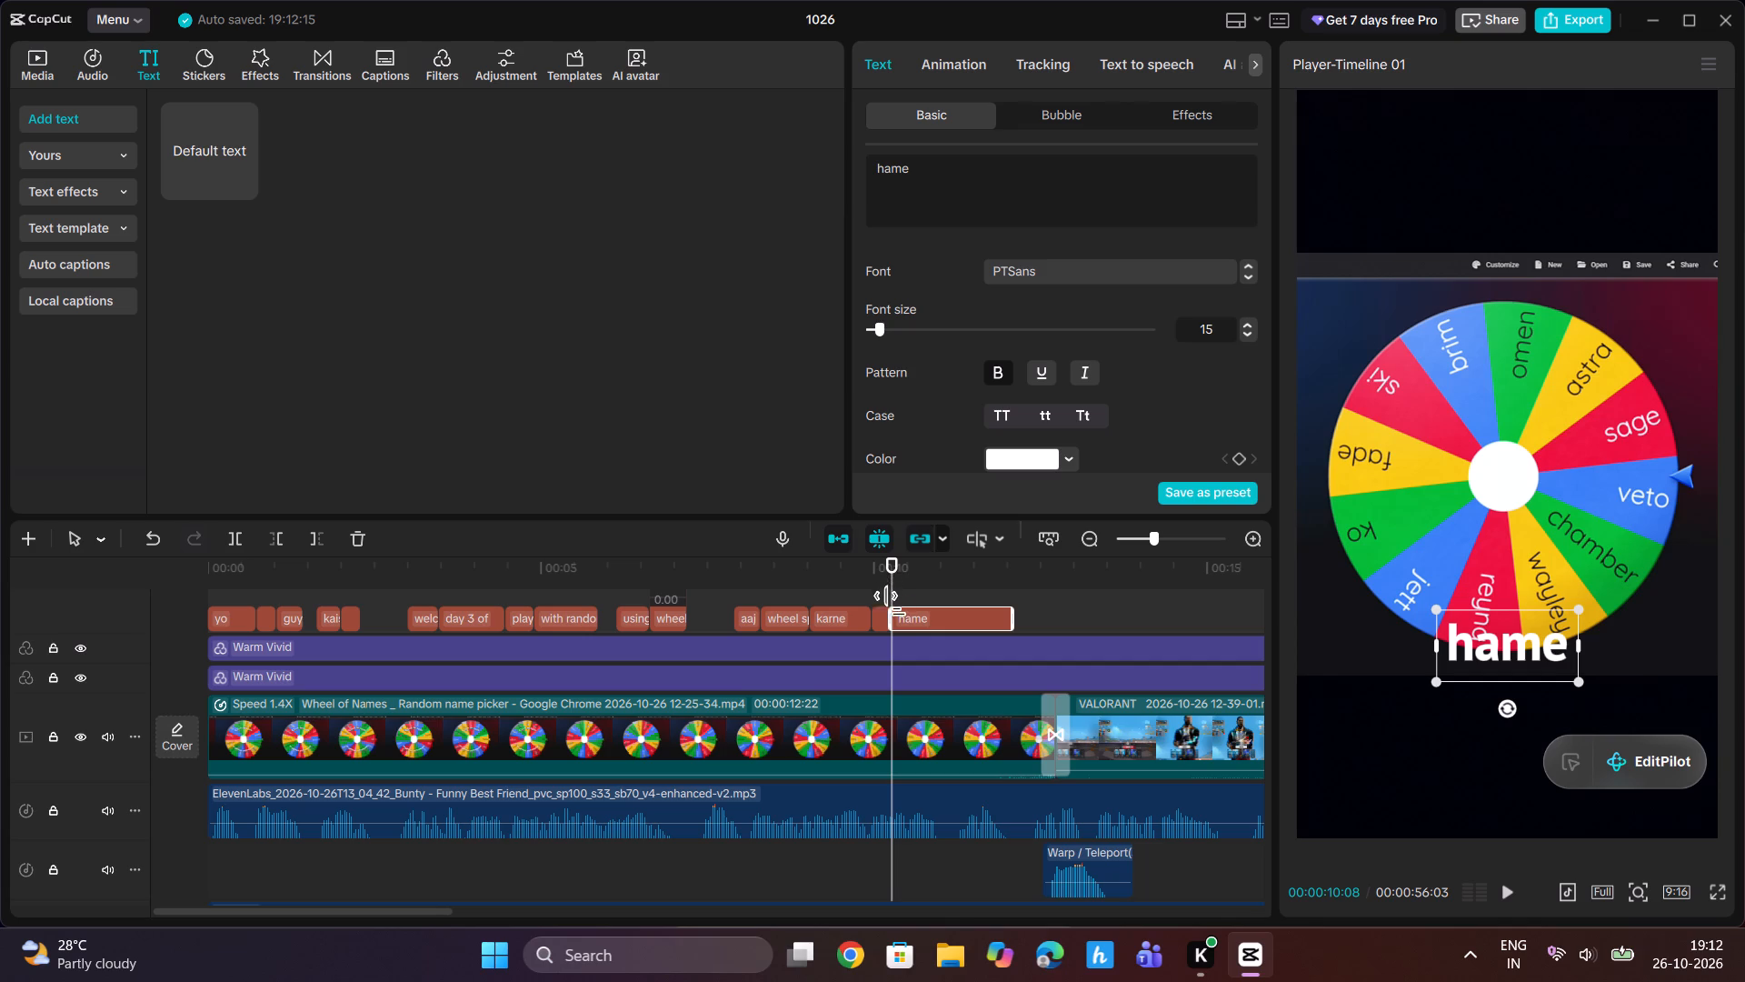
Listen to the speech after the split and change the text of the second "hame" segment to "mila".
drag(892, 563, 872, 566)
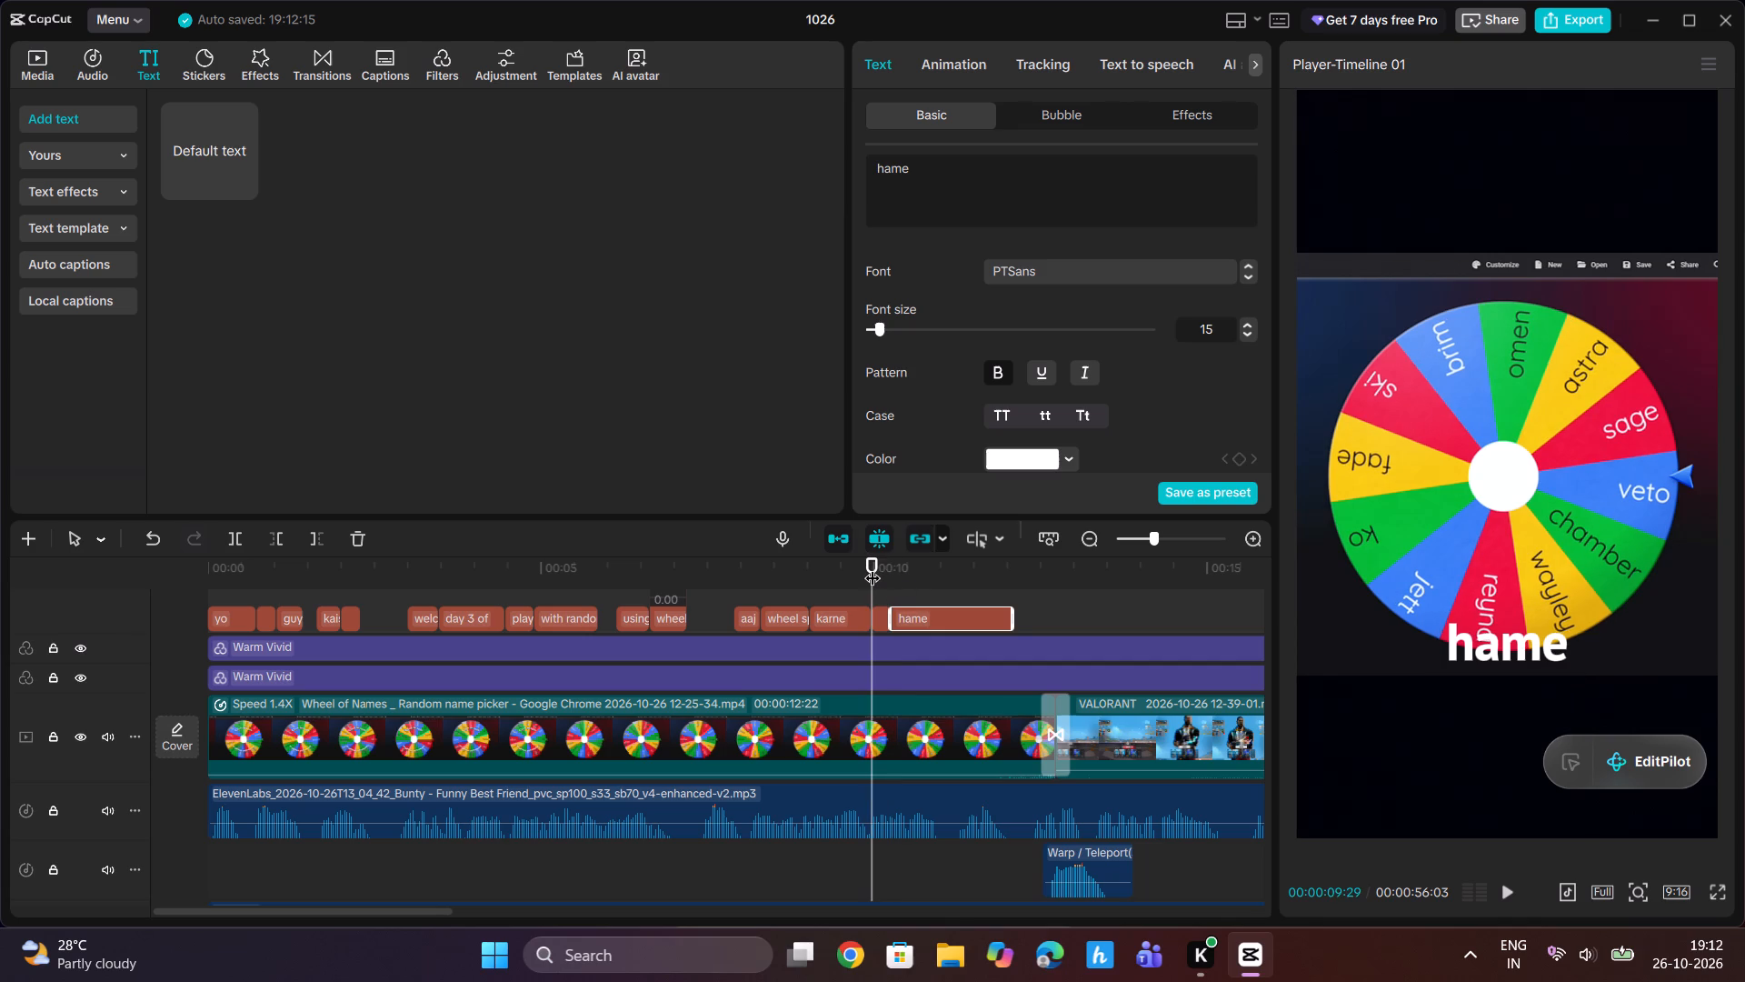
key(space)
key(space)
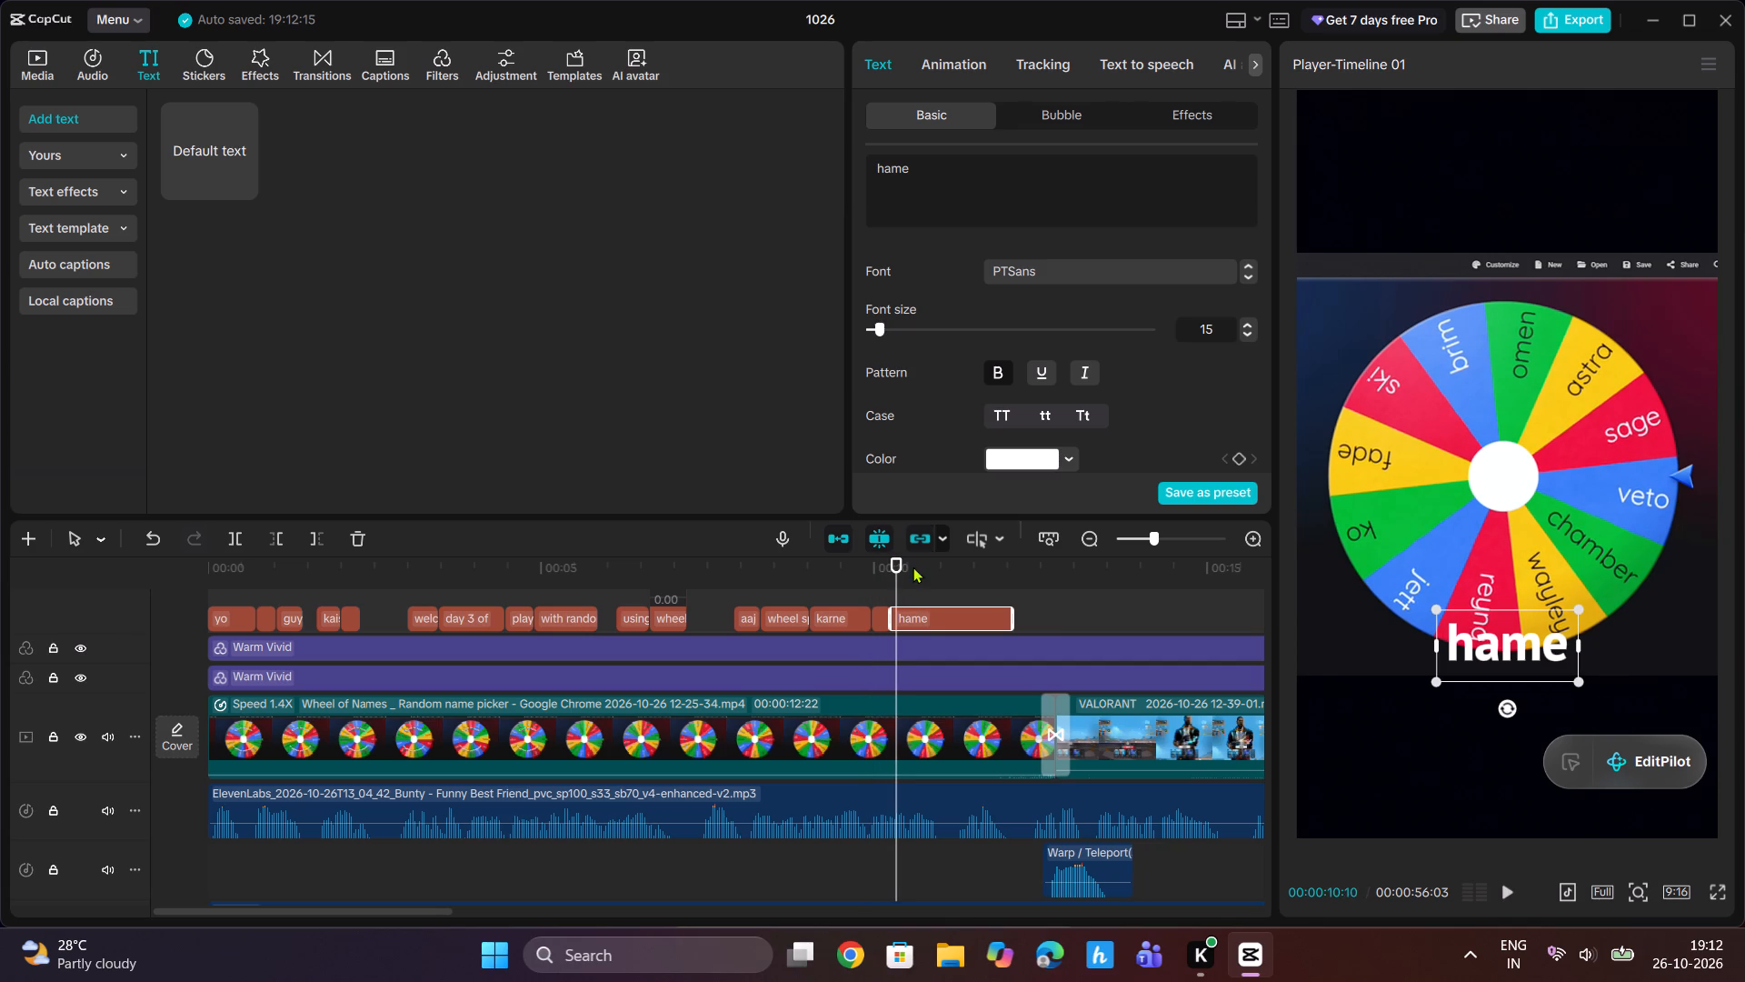
drag(937, 171, 864, 164)
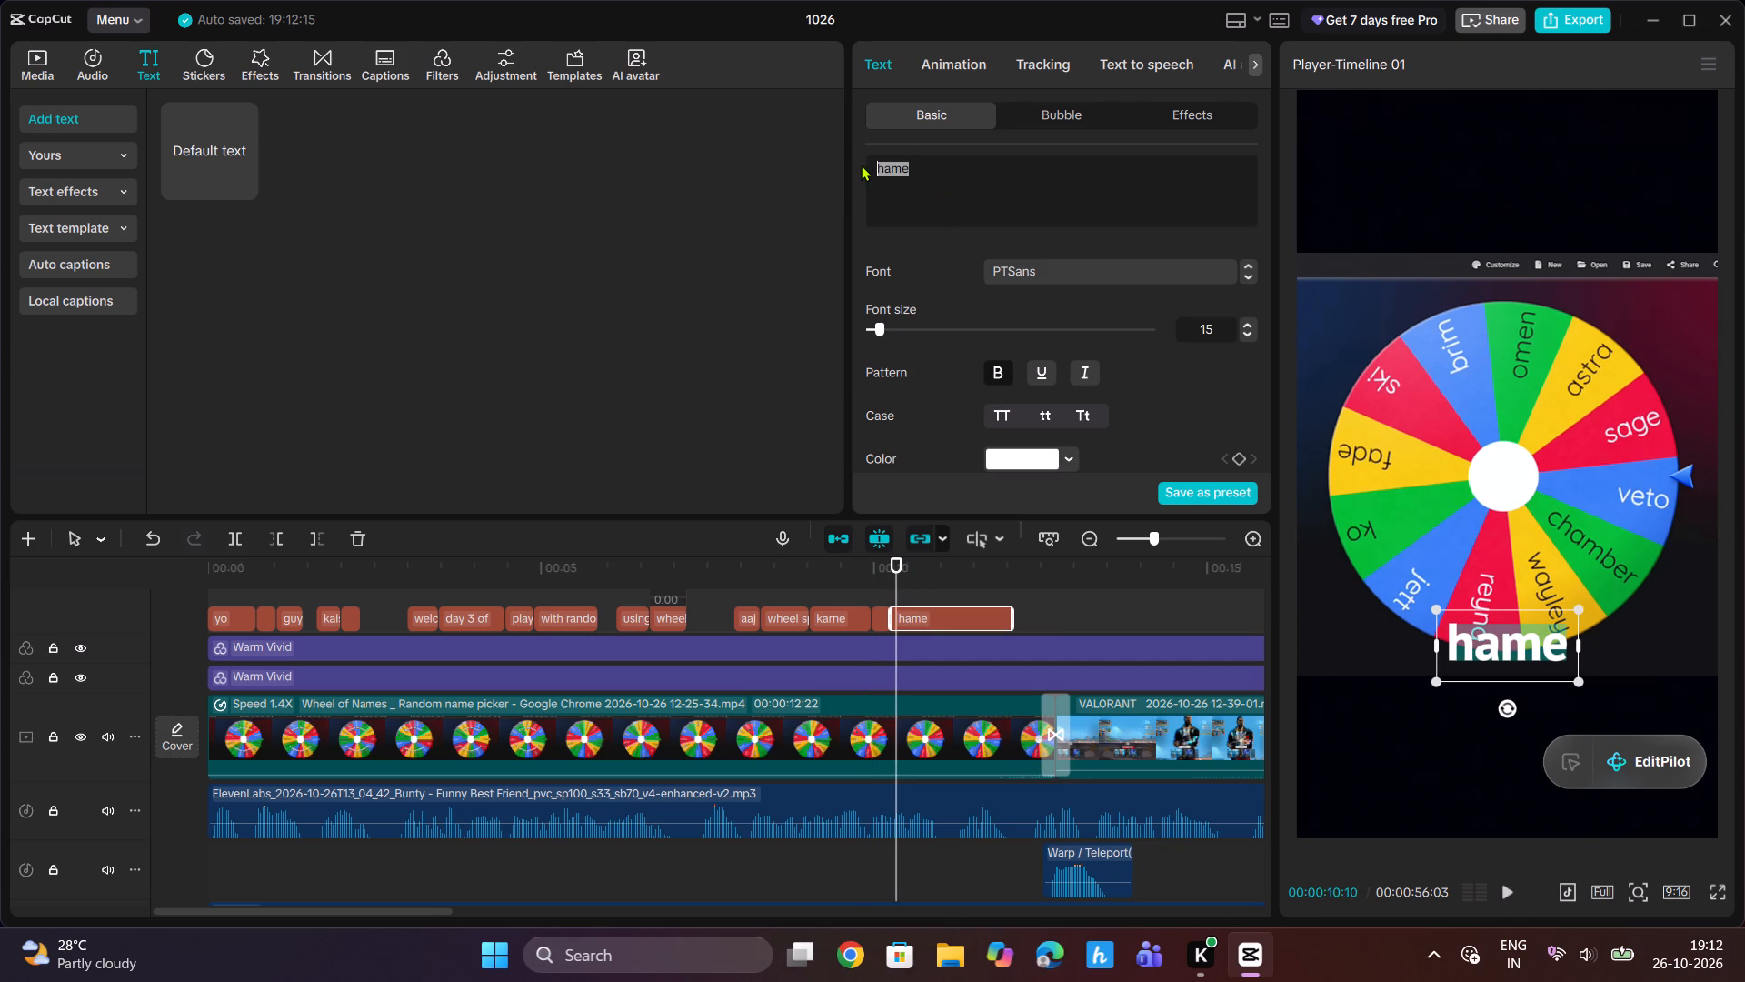
text(mila)
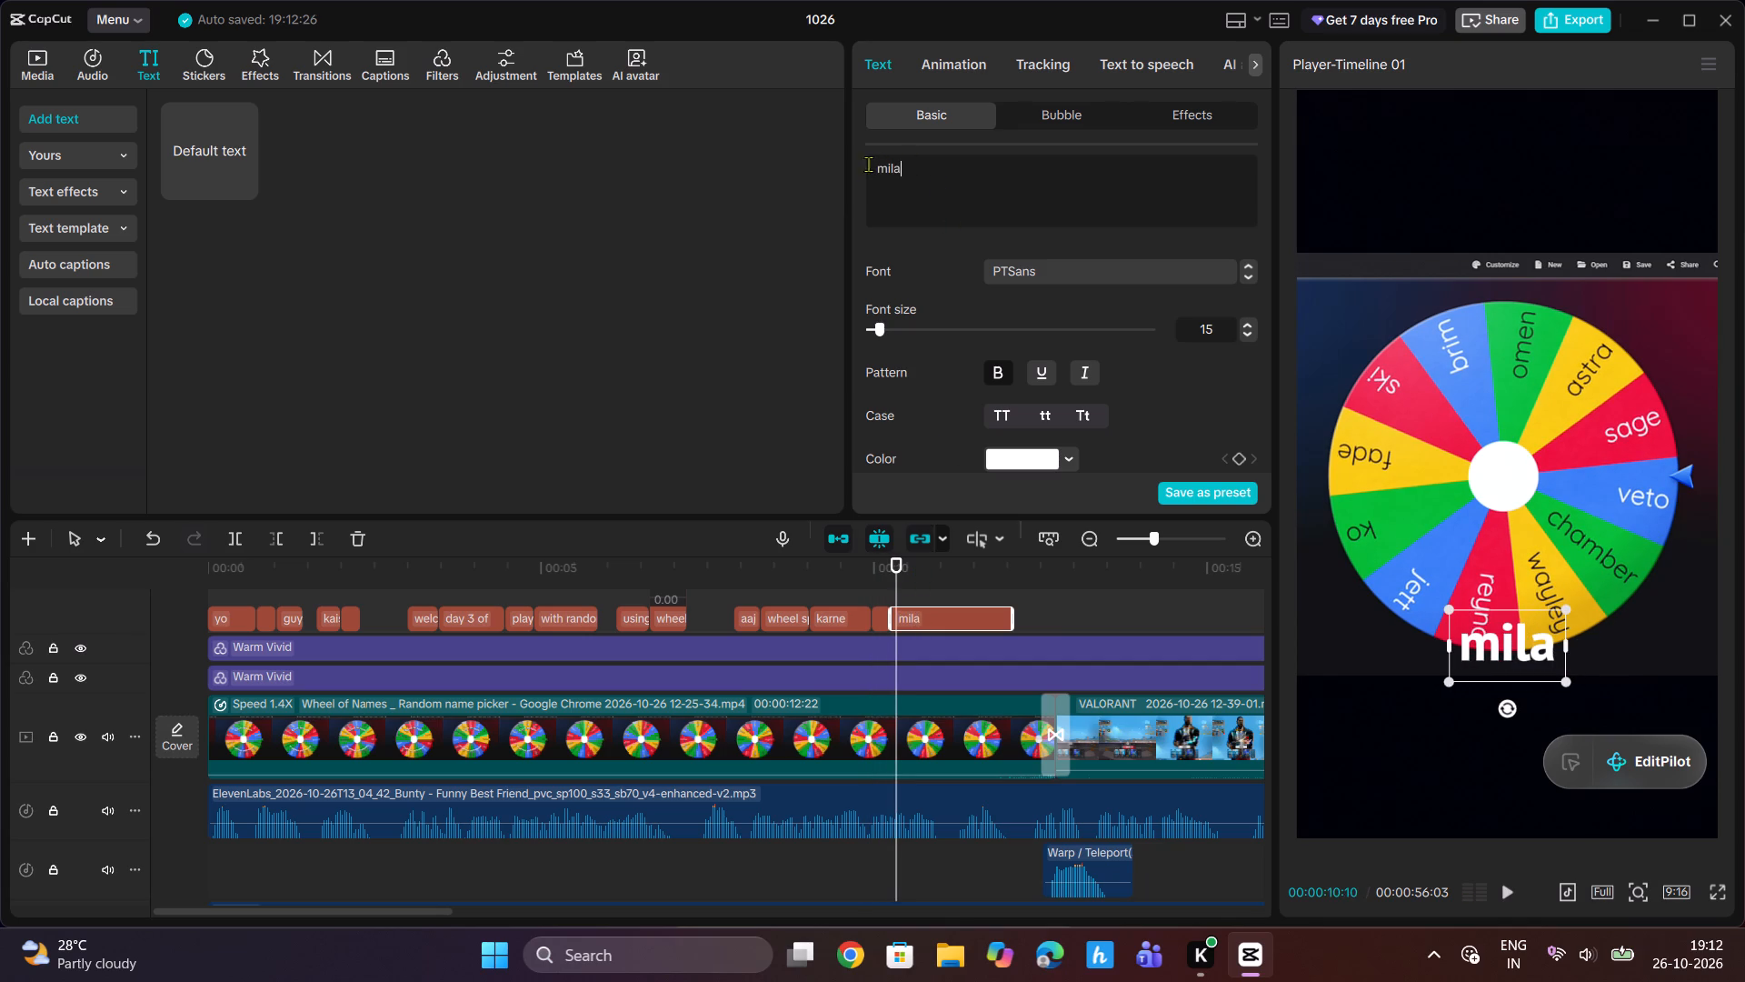
key(space)
key(space)
key(BackSpace)
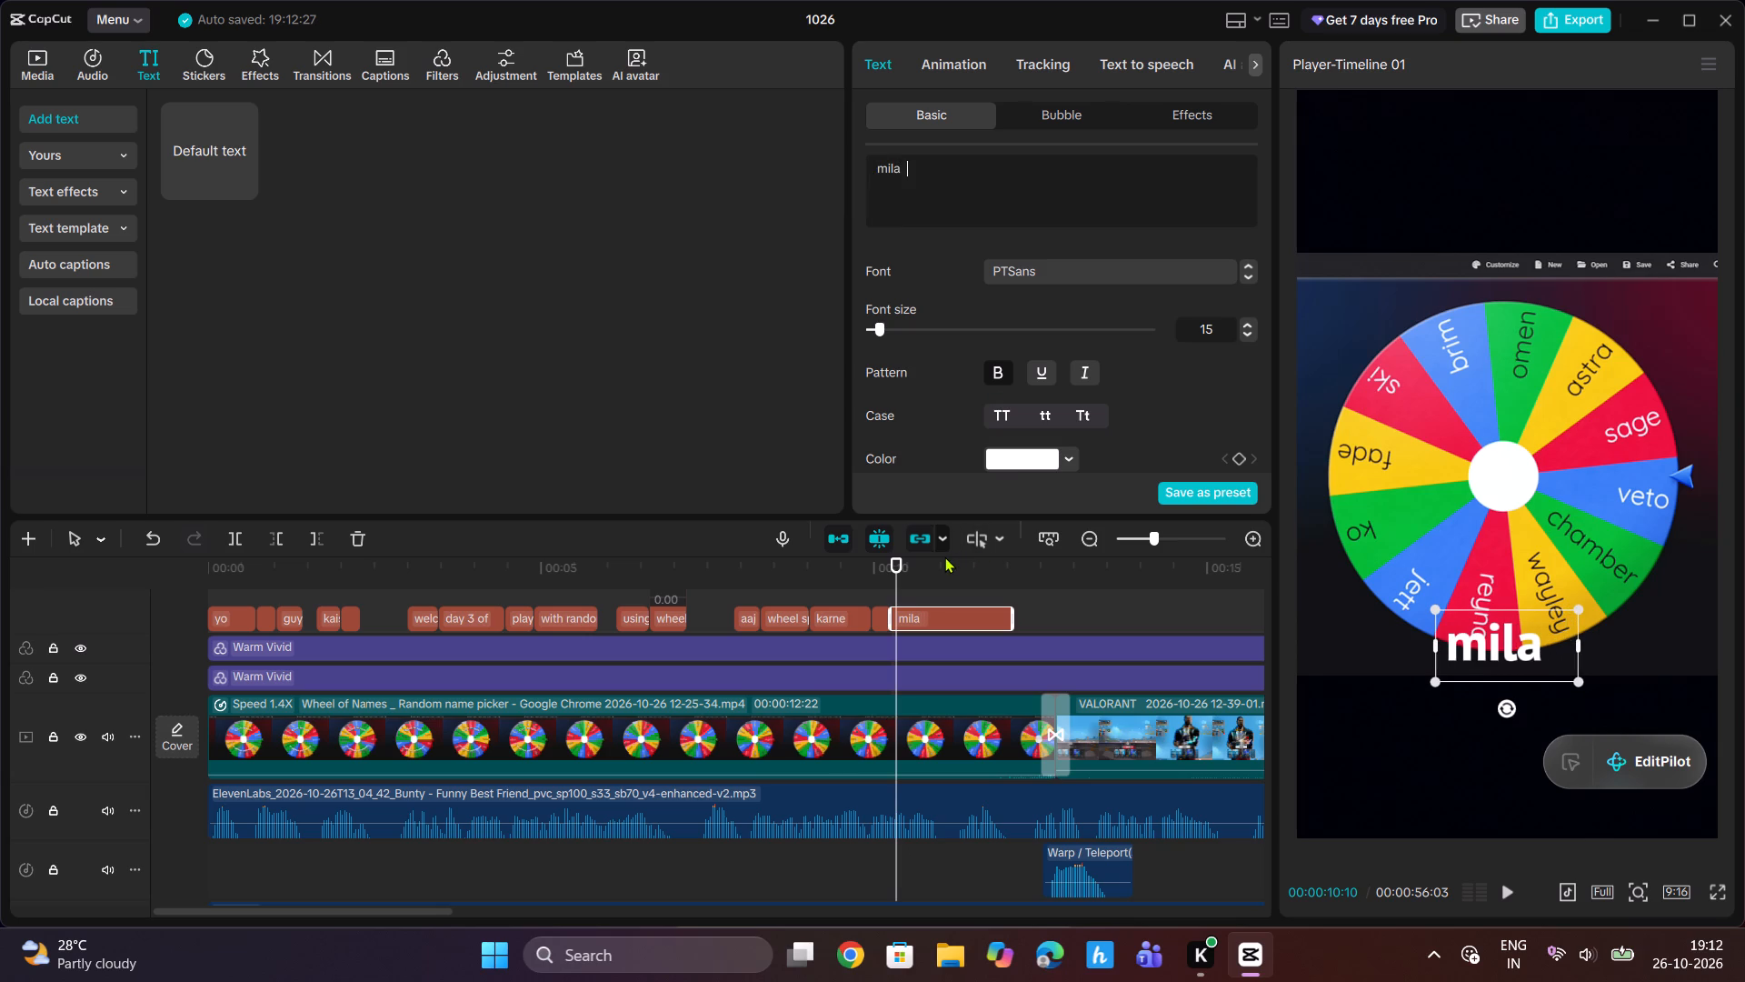
key(BackSpace)
Listen on and extend the "mila" caption text to "mila hai".
click(1503, 894)
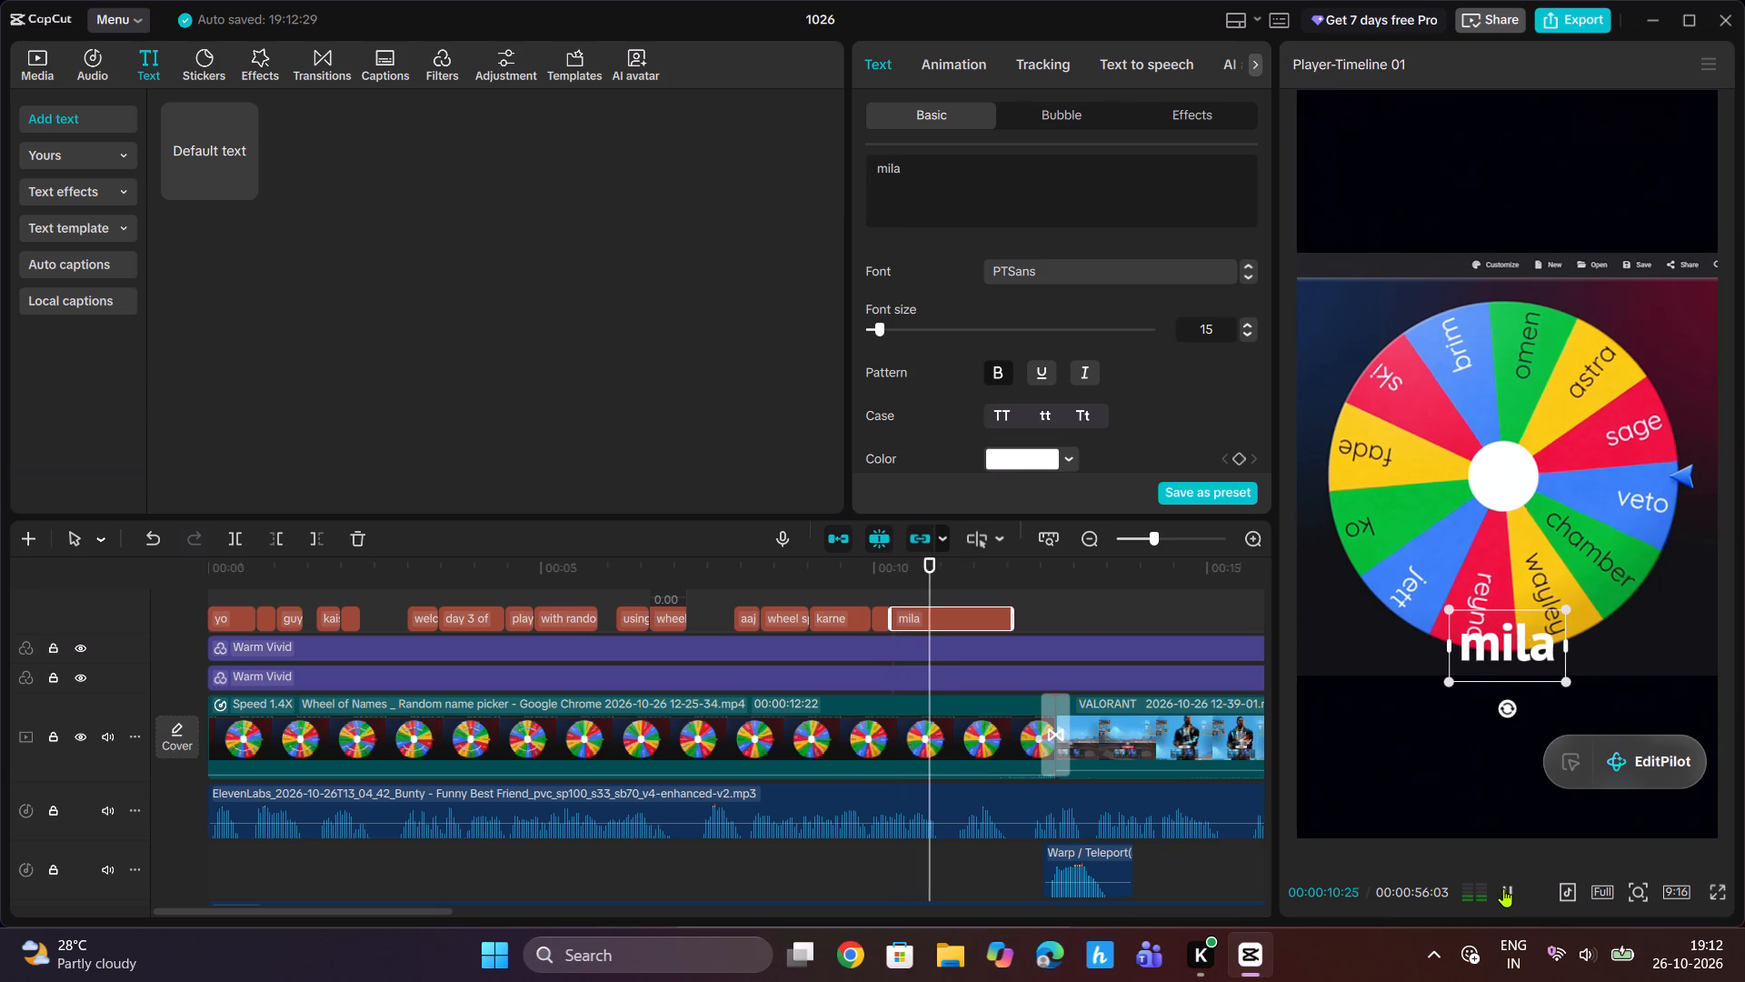
key(space)
drag(939, 568, 921, 581)
click(942, 173)
key(space)
text(hai)
key(space)
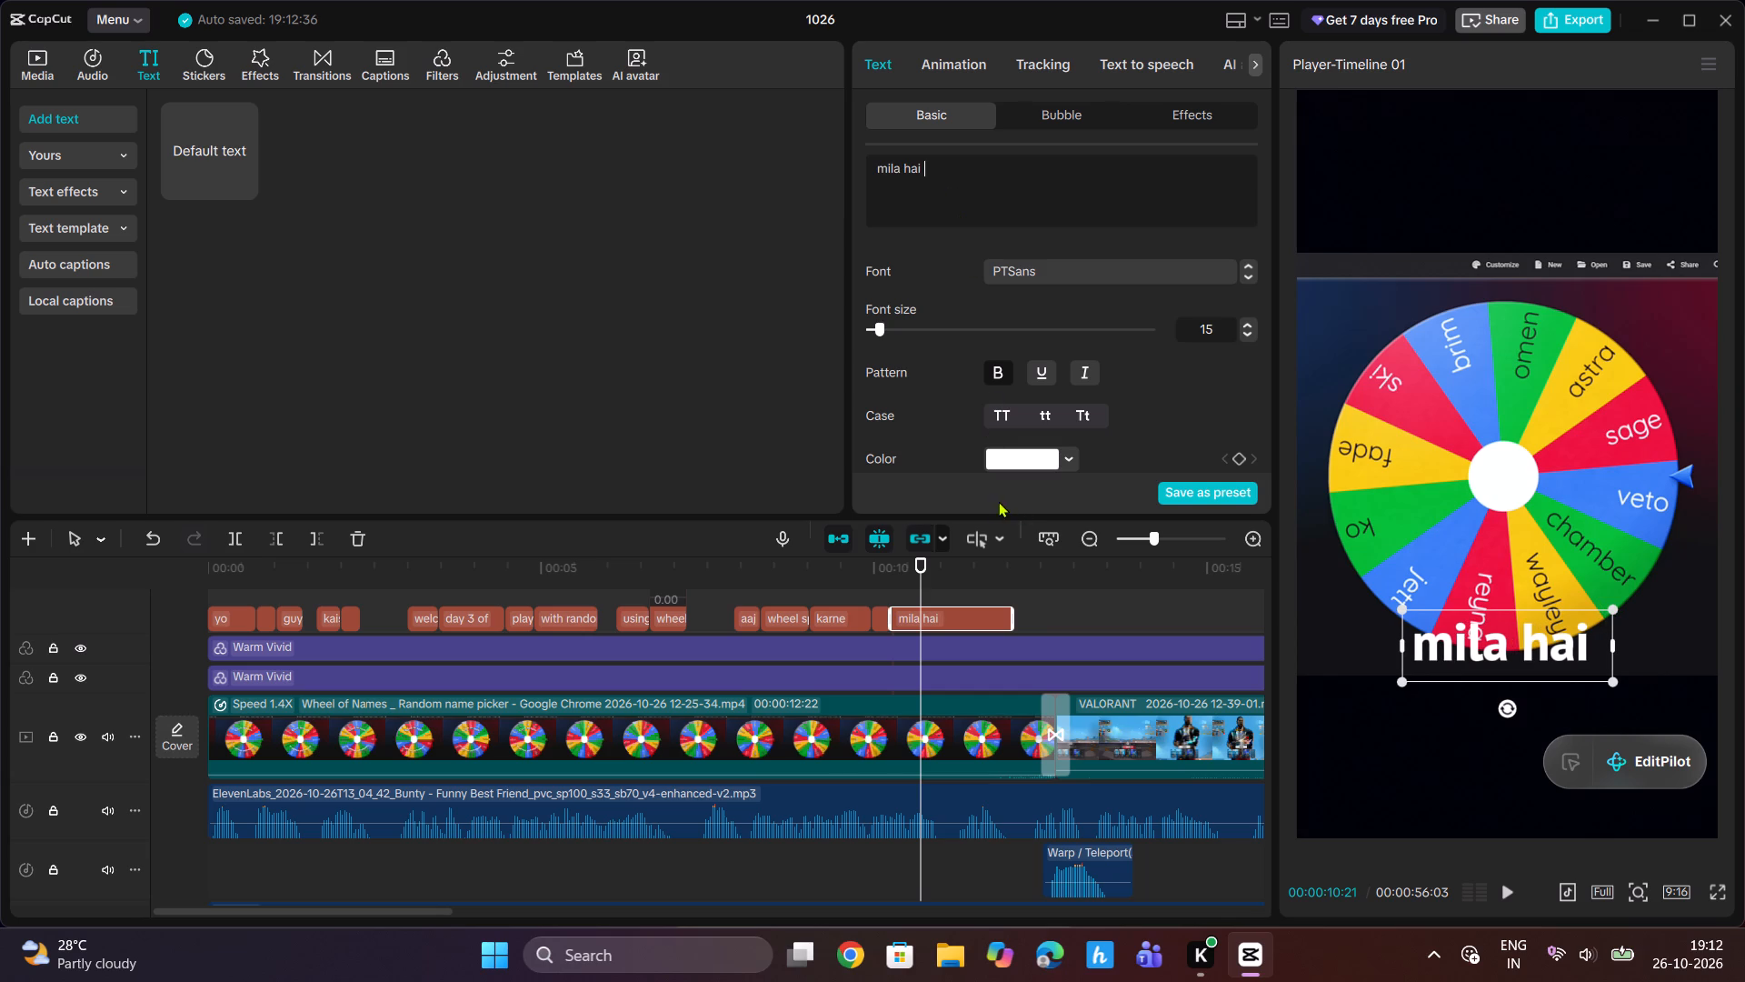
Listen on and split the "mila hai" caption at 00:00:11:01.
click(1511, 895)
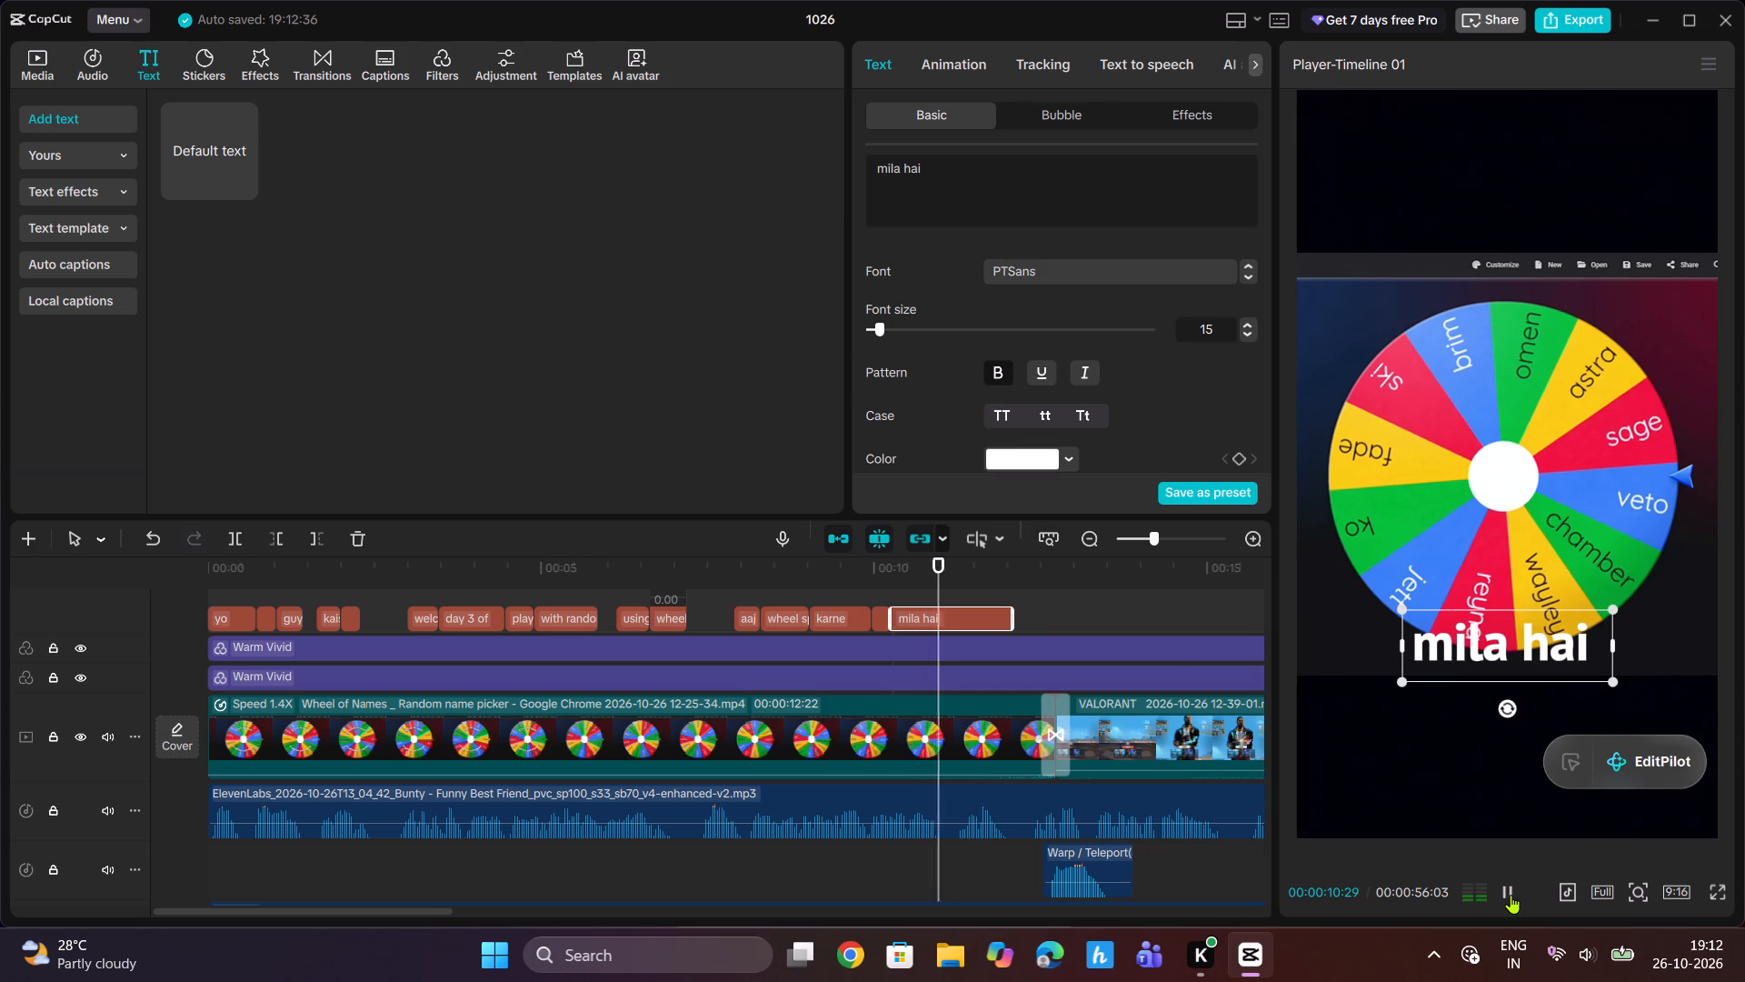
key(space)
click(231, 540)
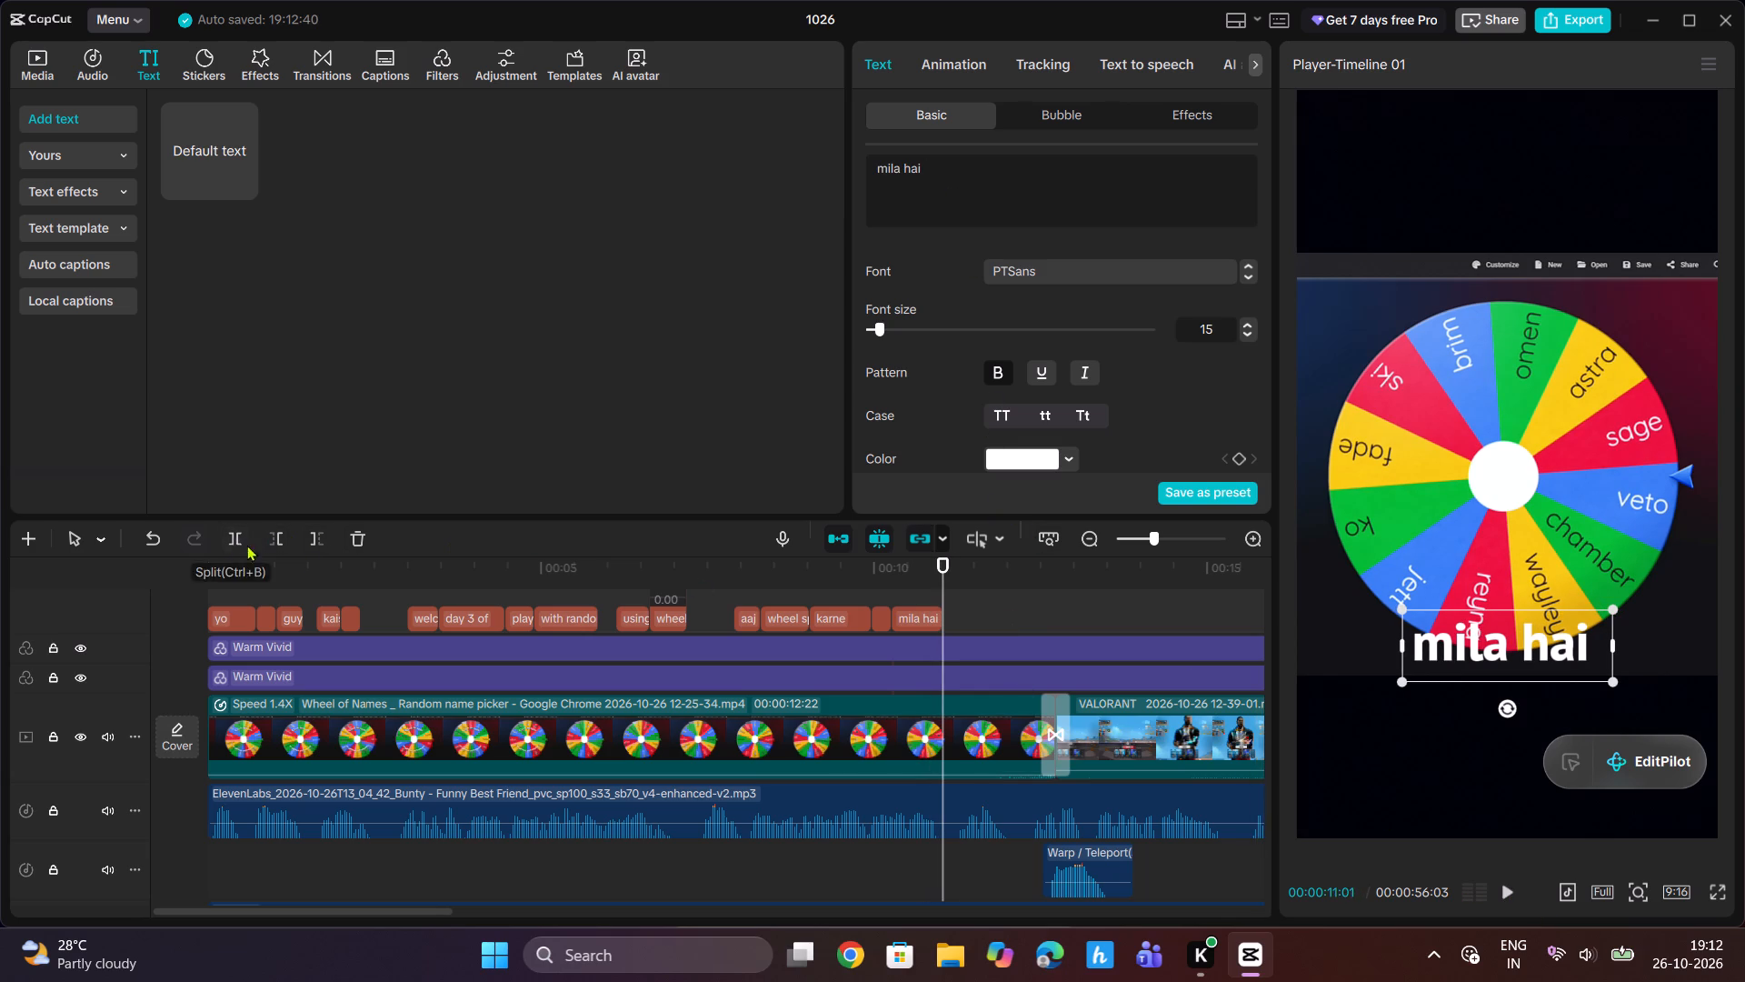
Change the text of the second "mila hai" segment to "vetooooo".
scroll(979, 609, down, 1)
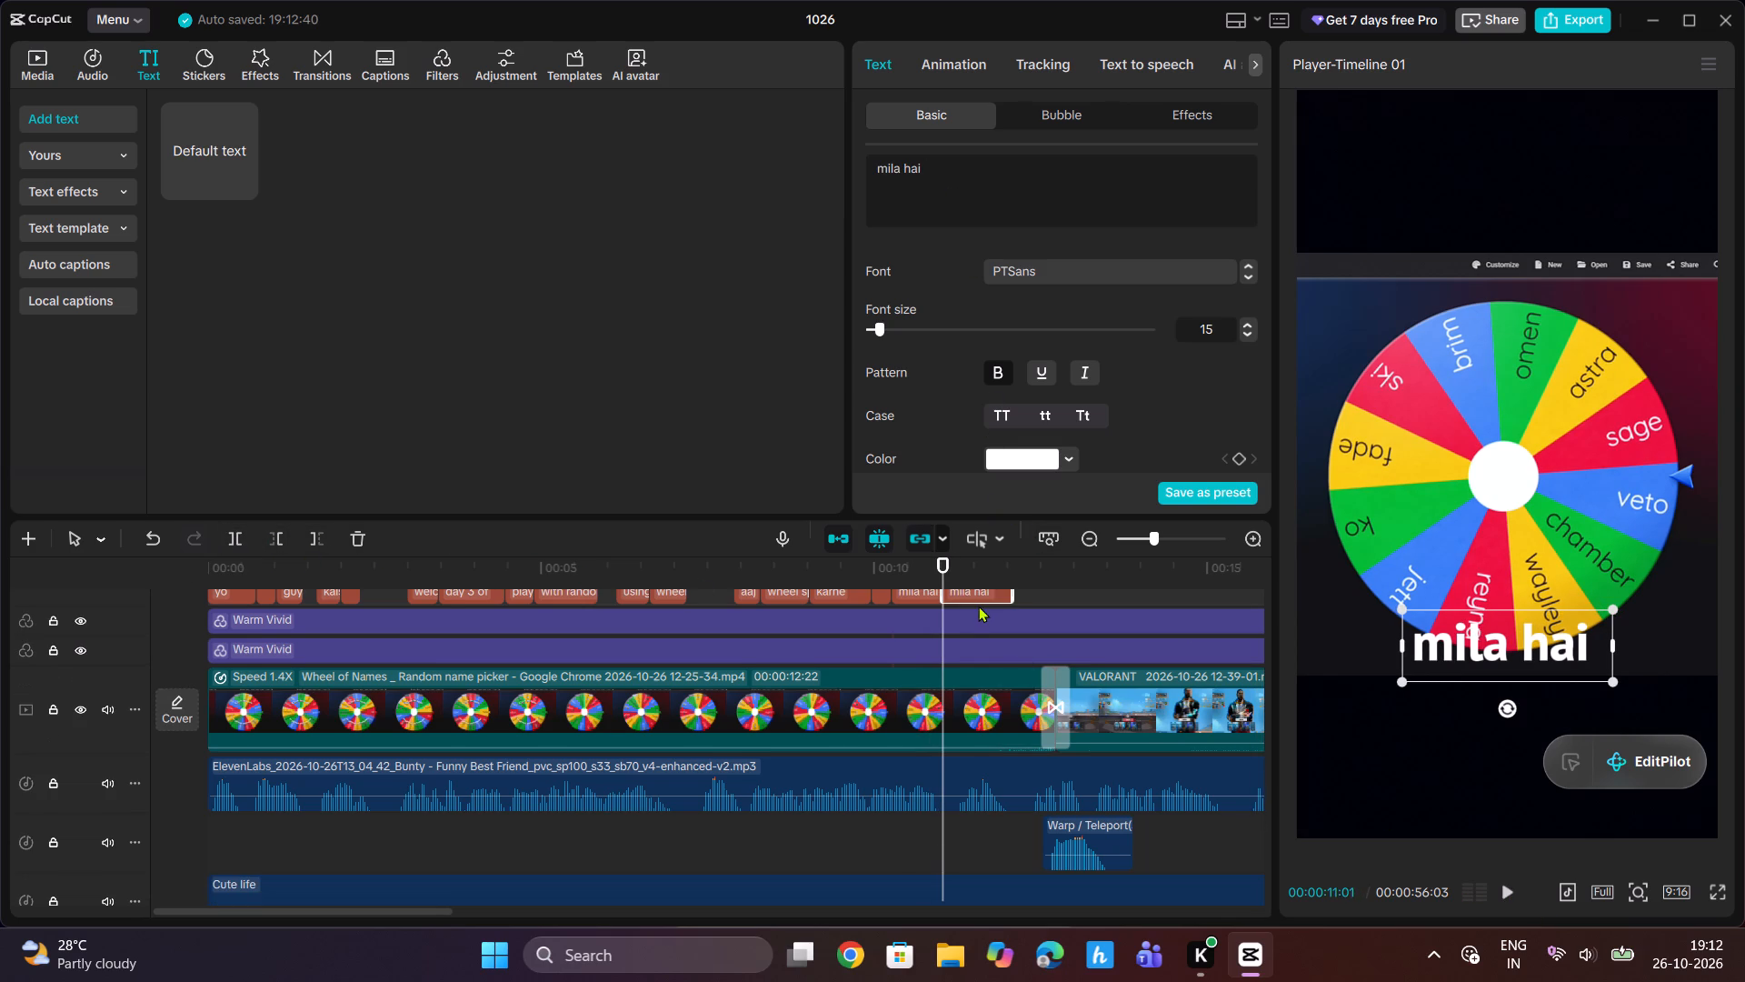
drag(949, 168, 843, 170)
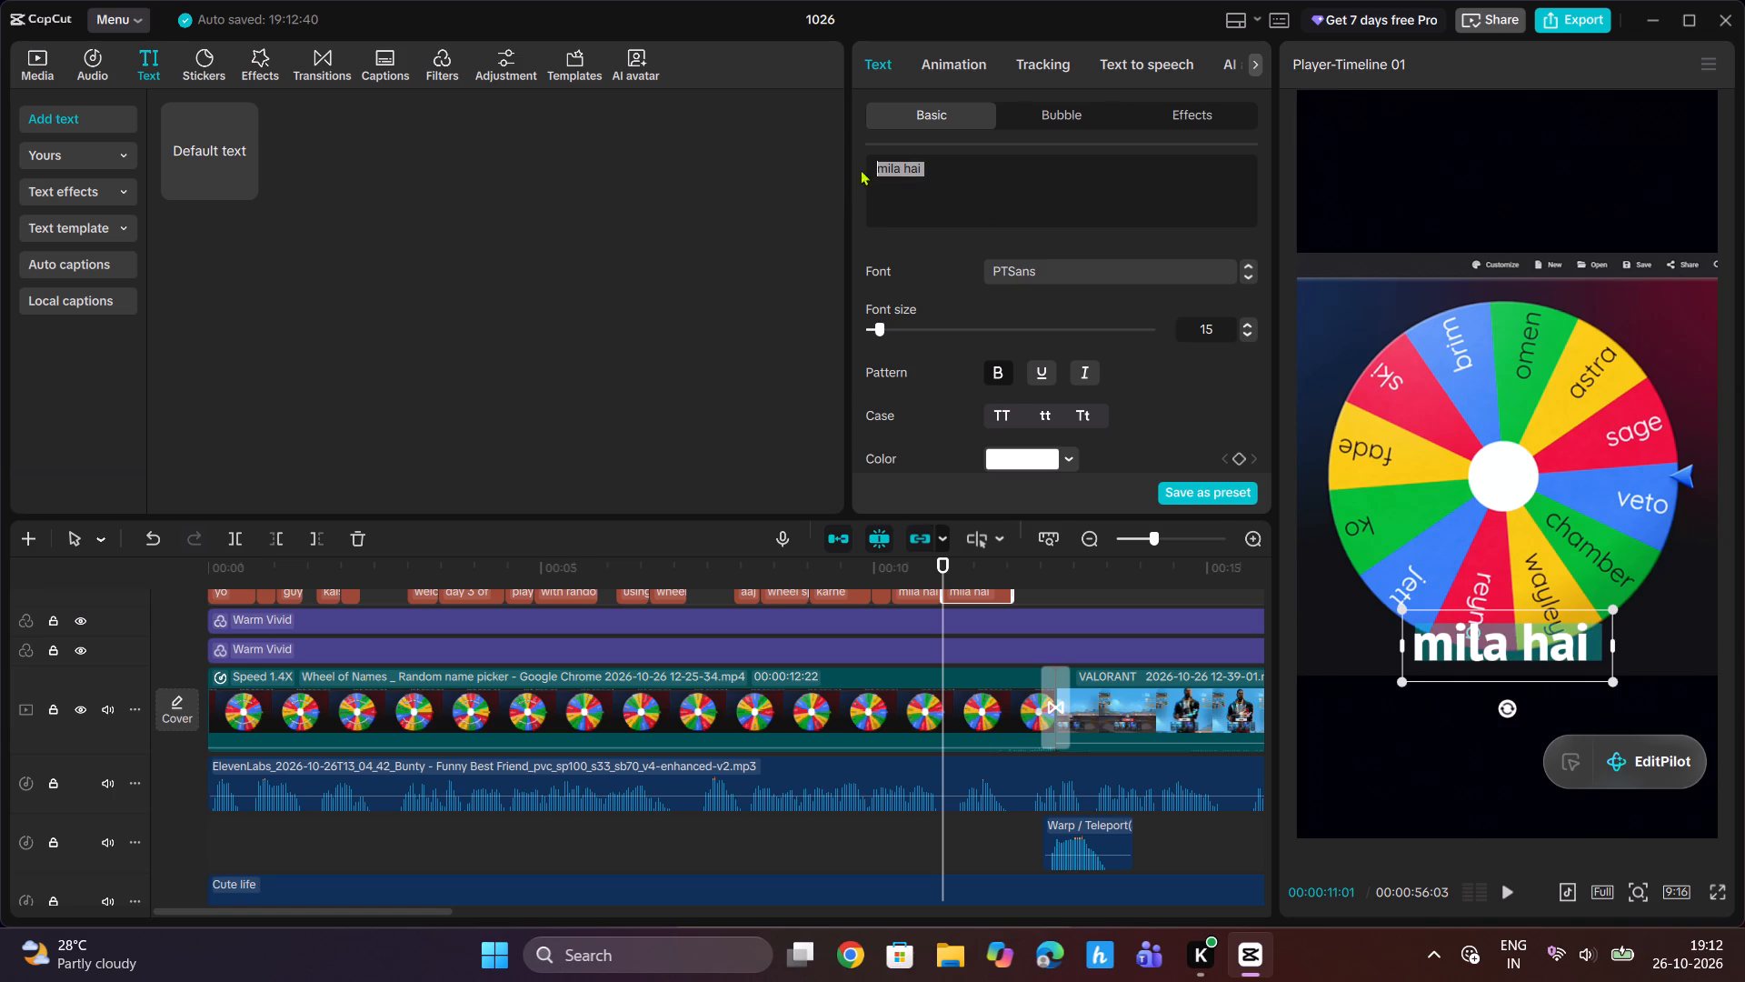
text(veto)
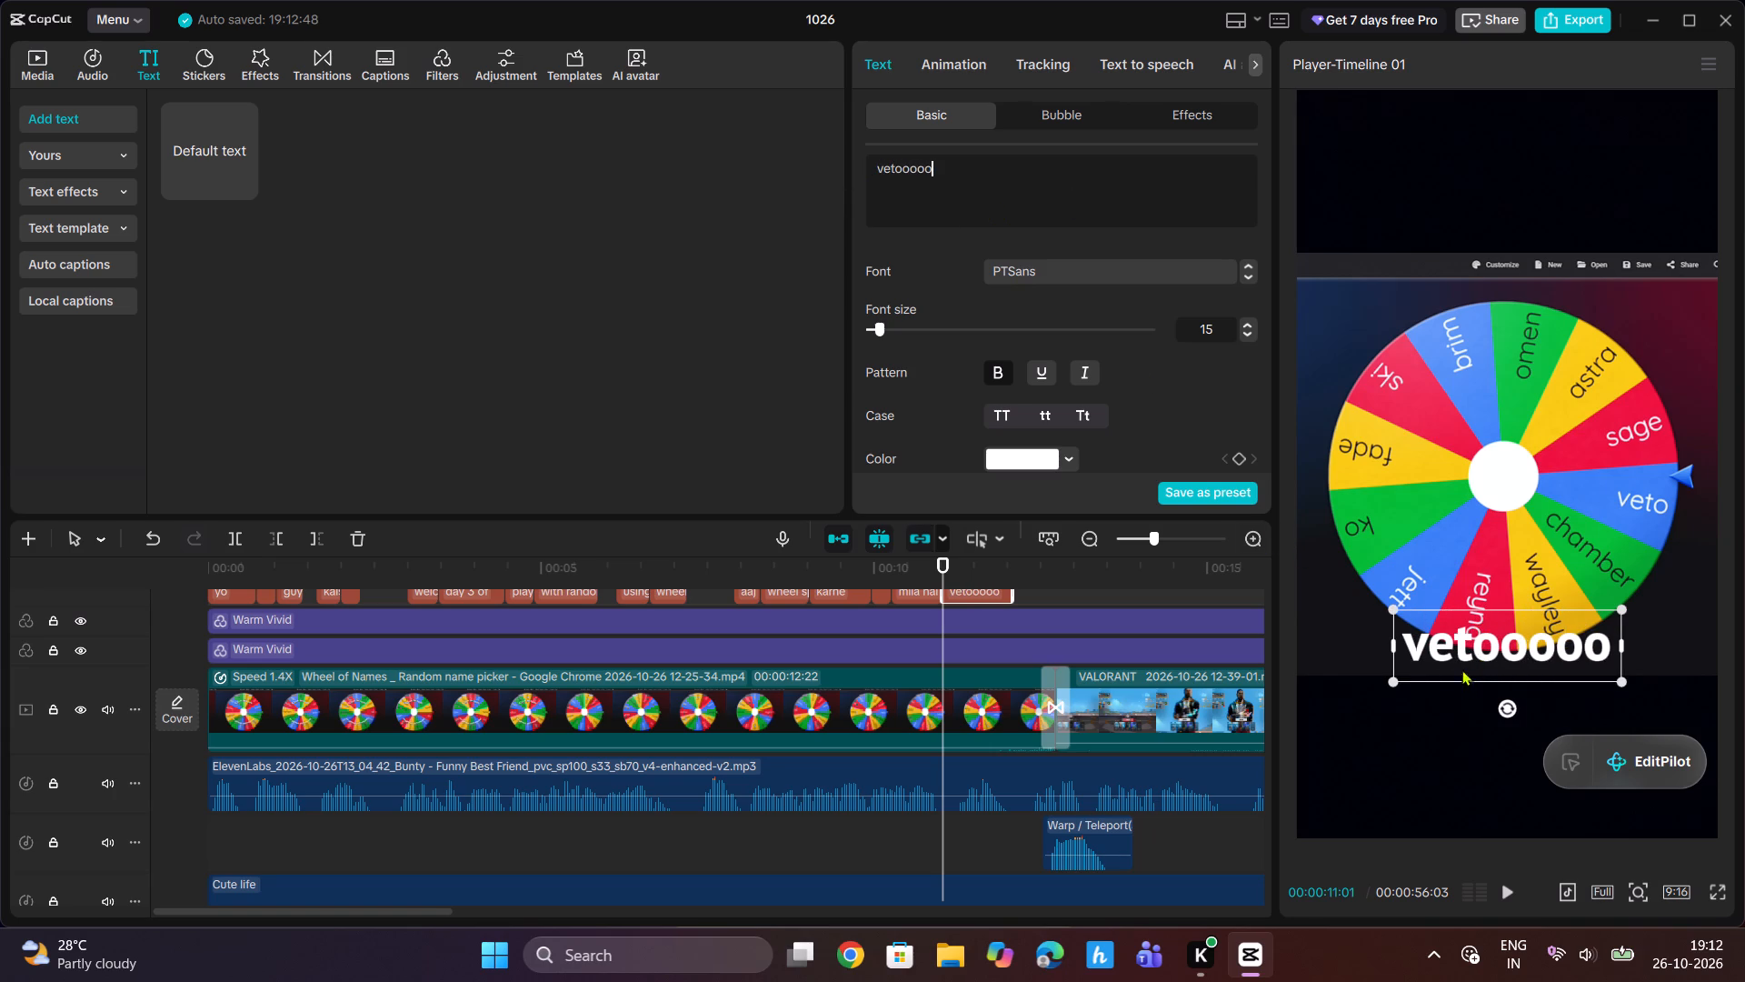
Enlarge the "vetooooo" text slightly in the frame.
drag(1387, 607, 1371, 610)
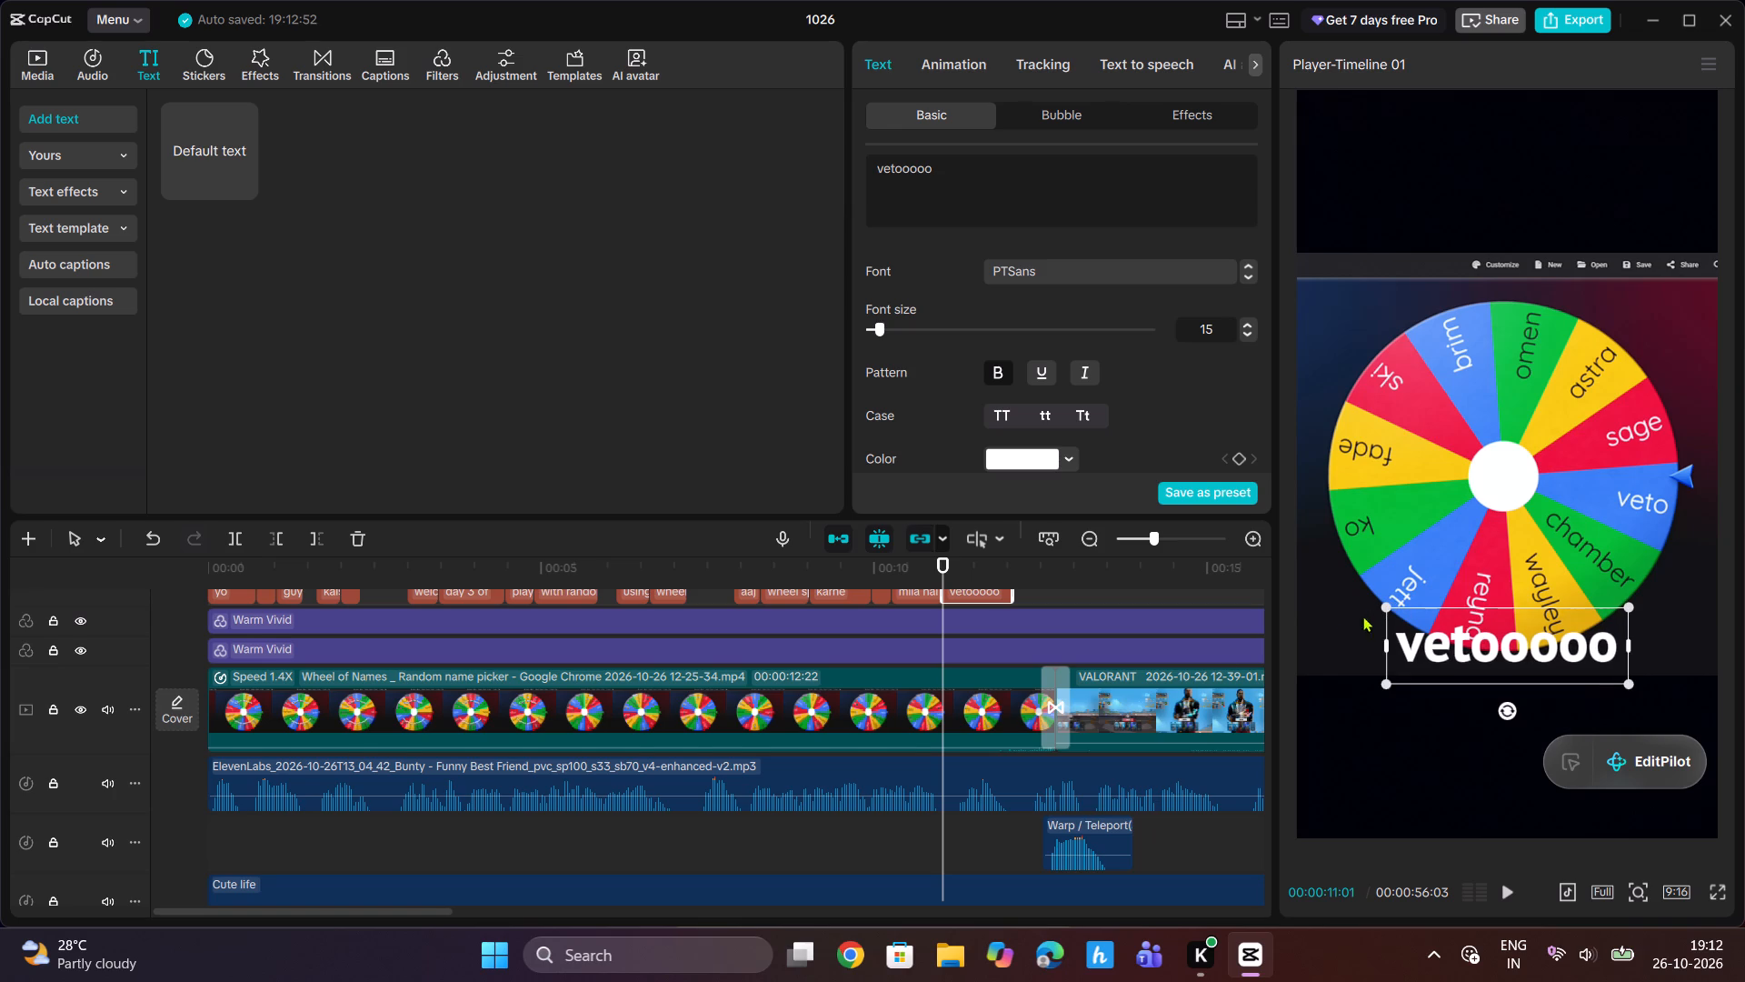
Play back the captions through "vetooooo" to check their timing against the voice-over, keeping the Select tool active.
scroll(1121, 665, up, 2)
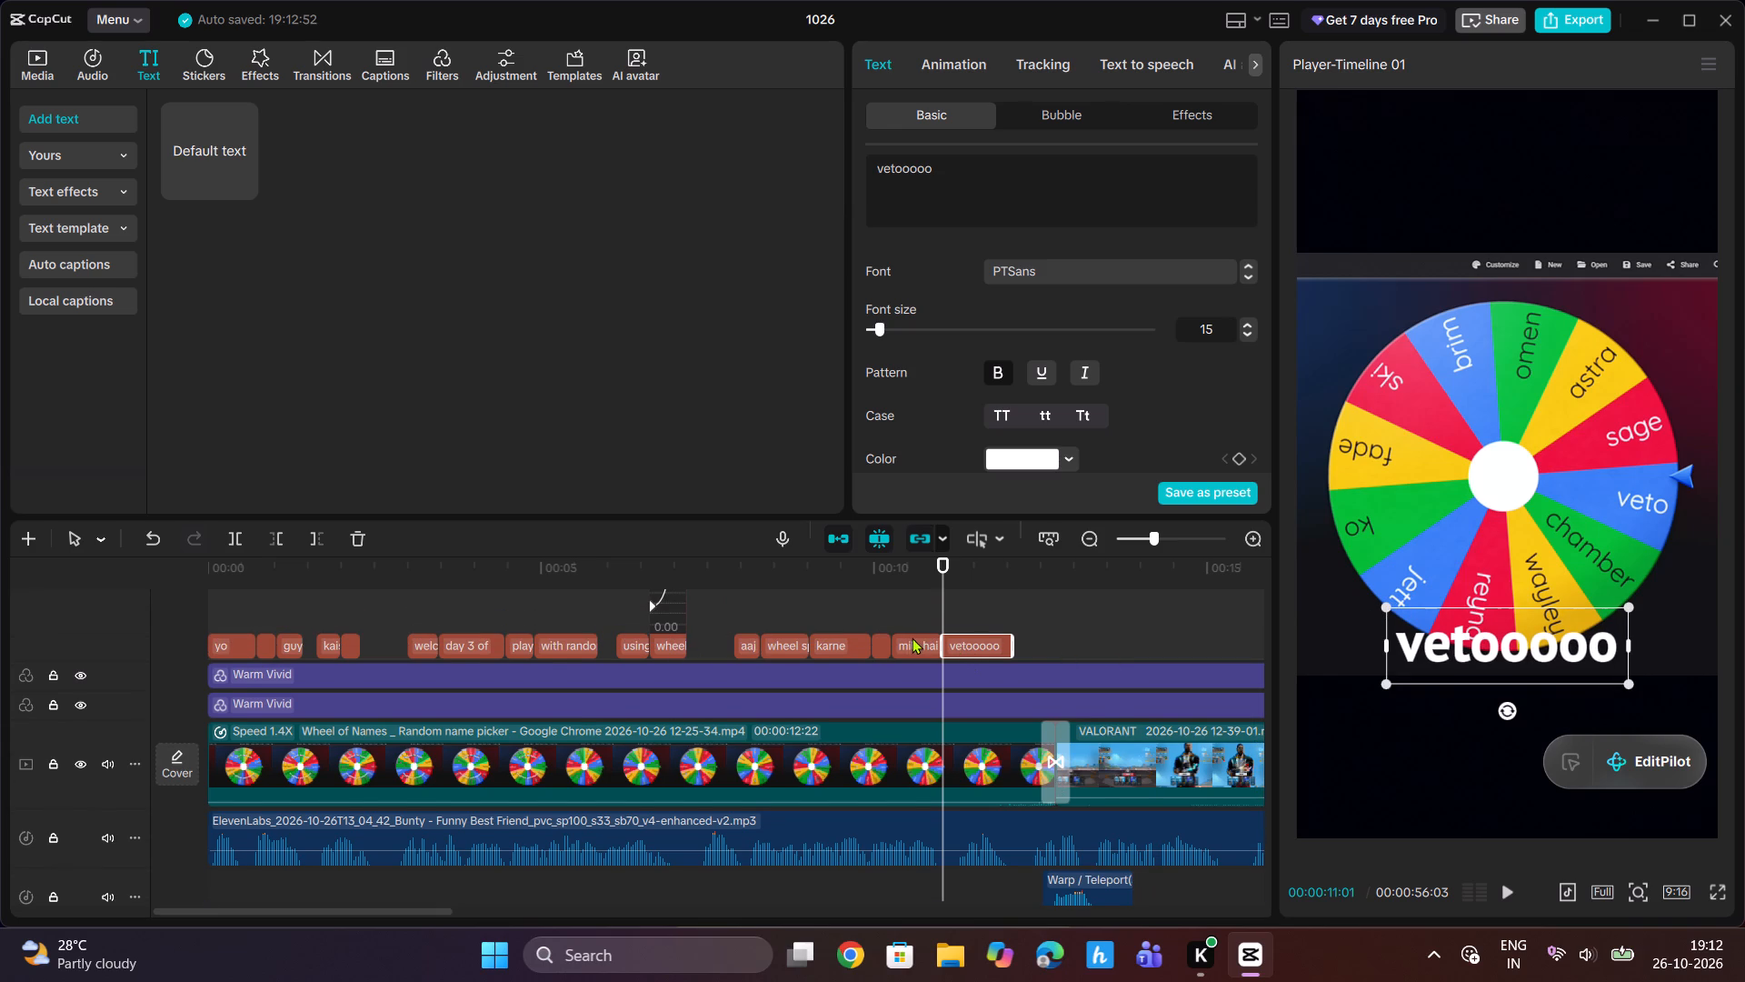
key(space)
text(b)
key(space)
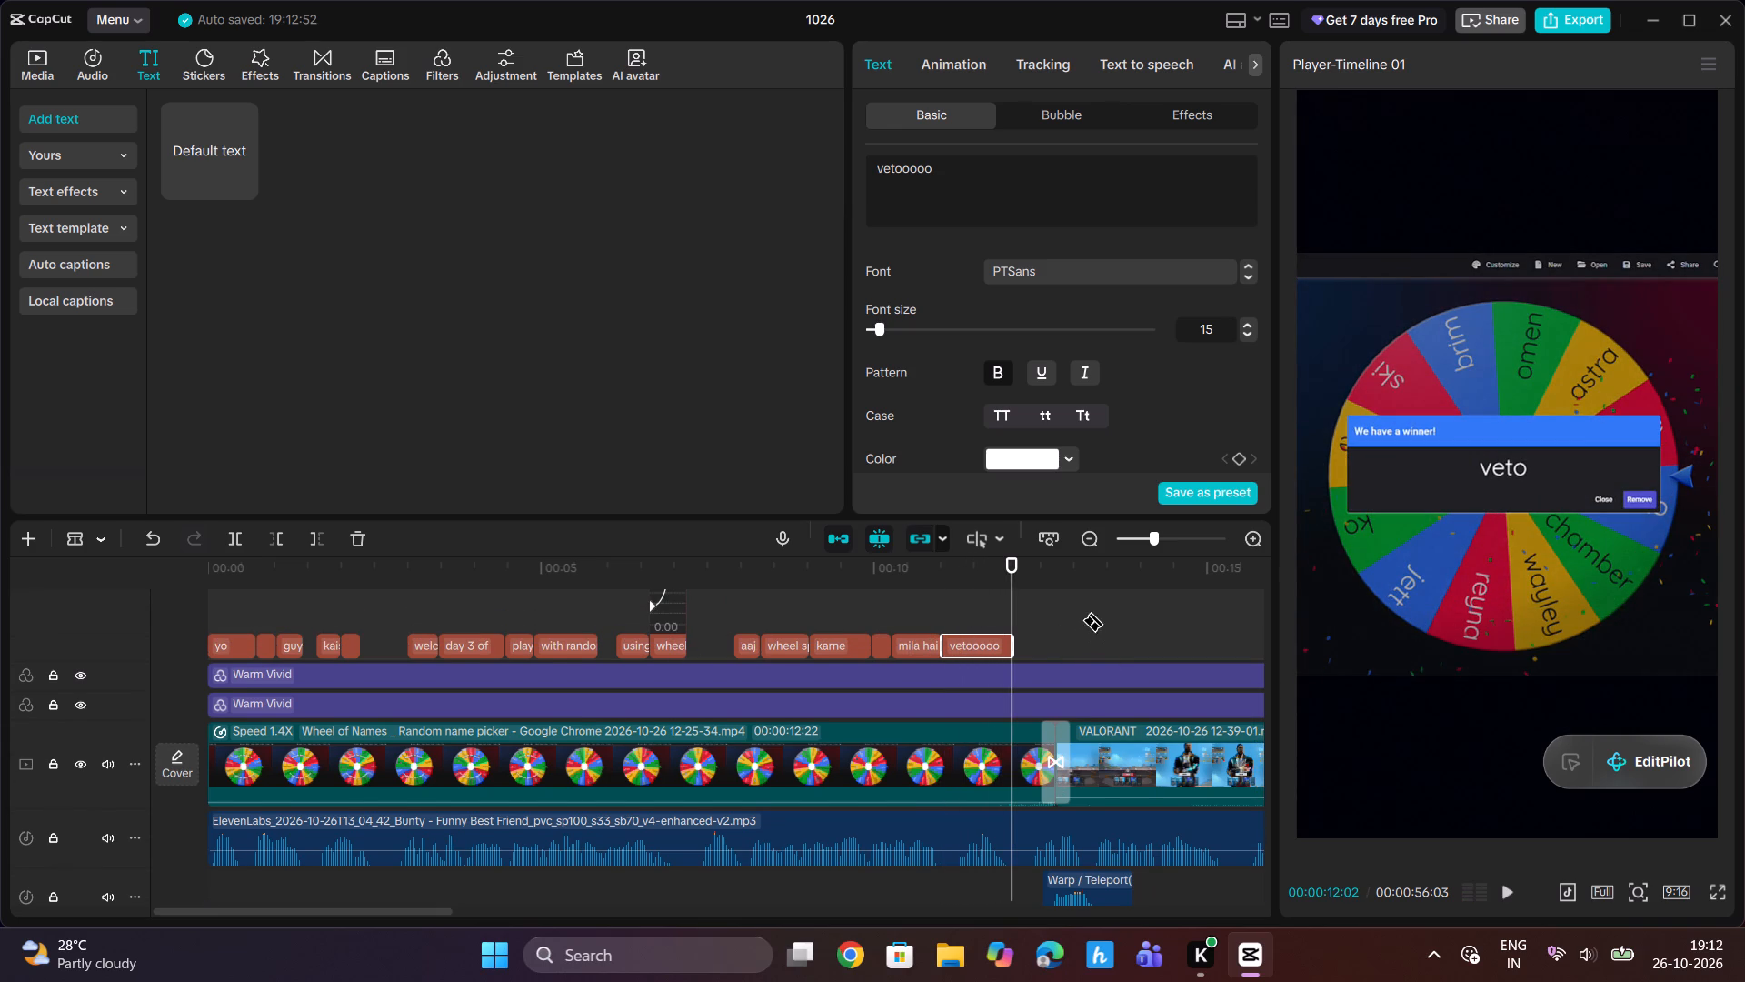
key(space)
key(space)
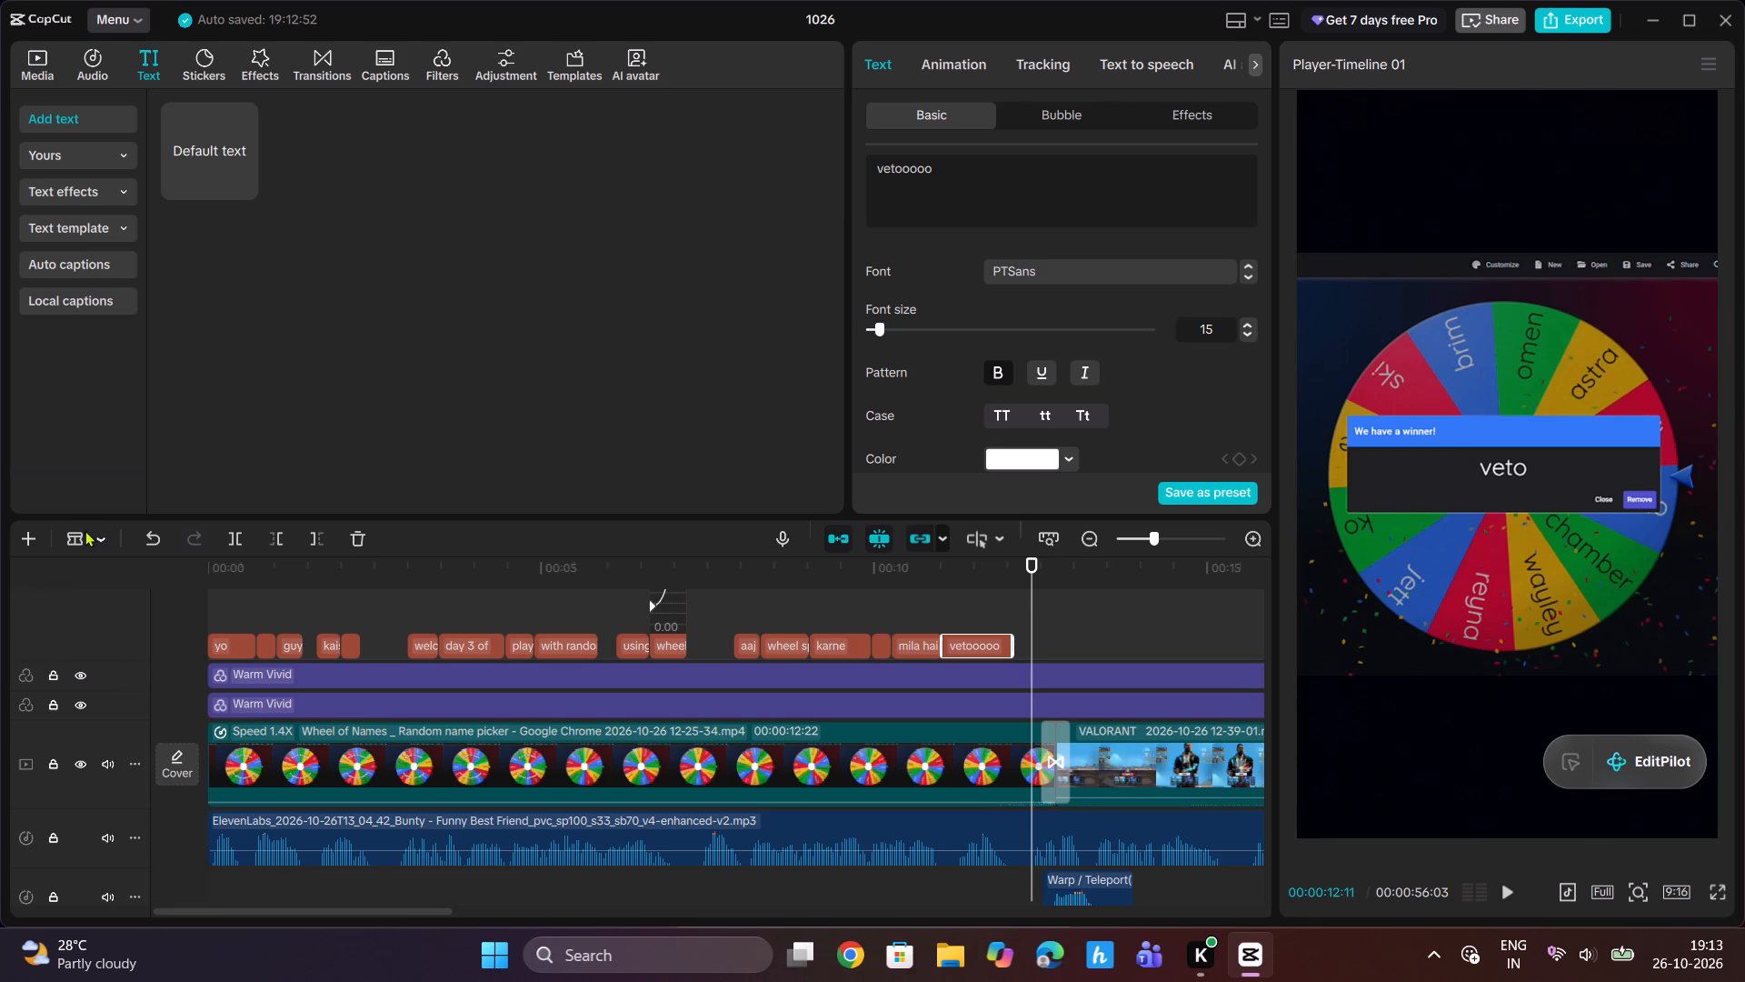
click(90, 533)
click(110, 576)
drag(1029, 559, 884, 597)
key(space)
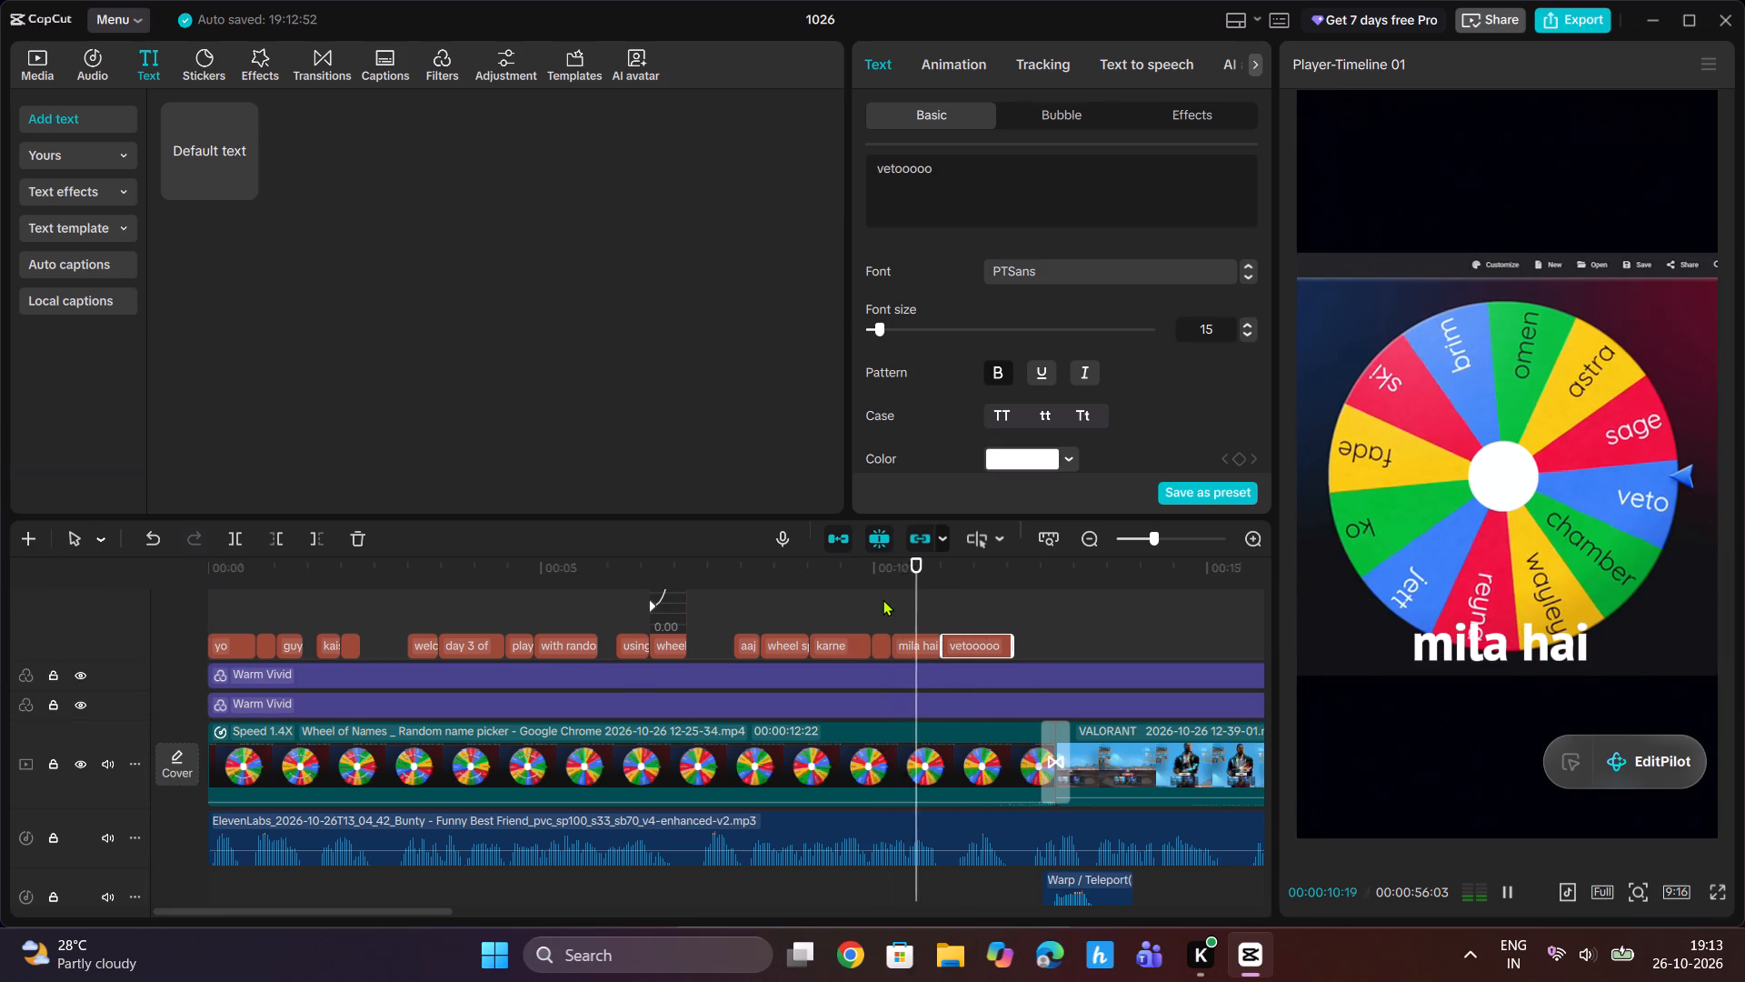
key(space)
drag(971, 570, 875, 591)
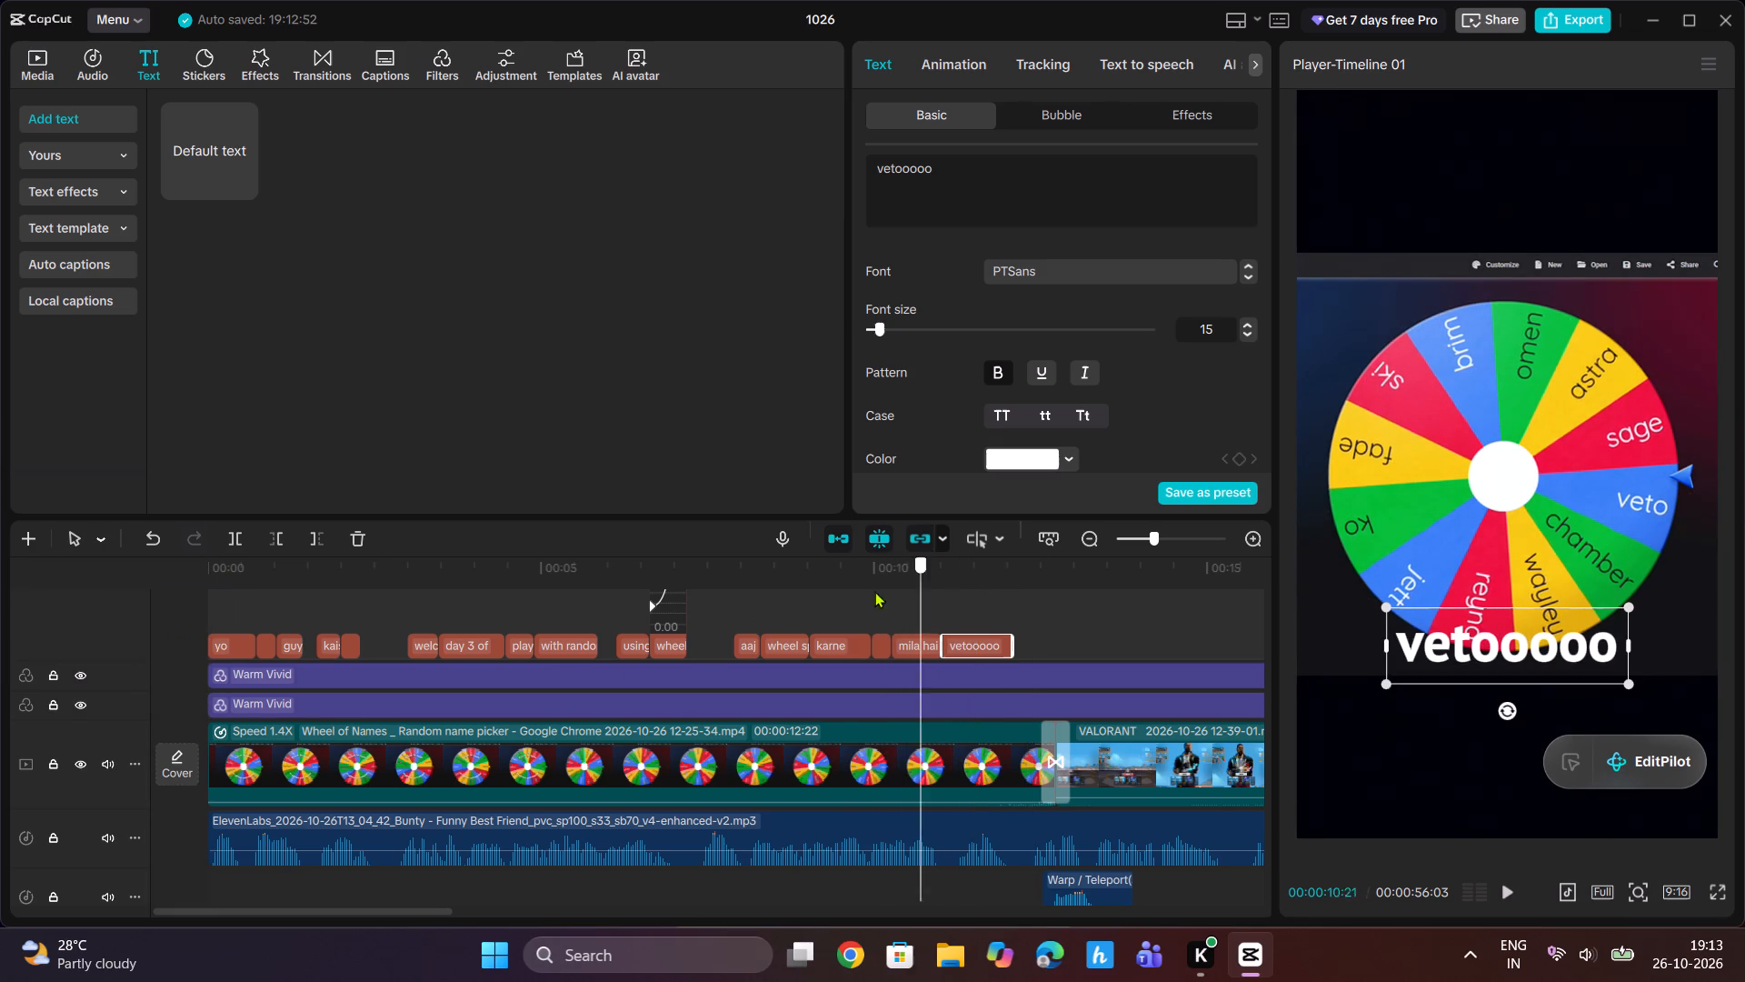
drag(875, 591, 655, 618)
key(space)
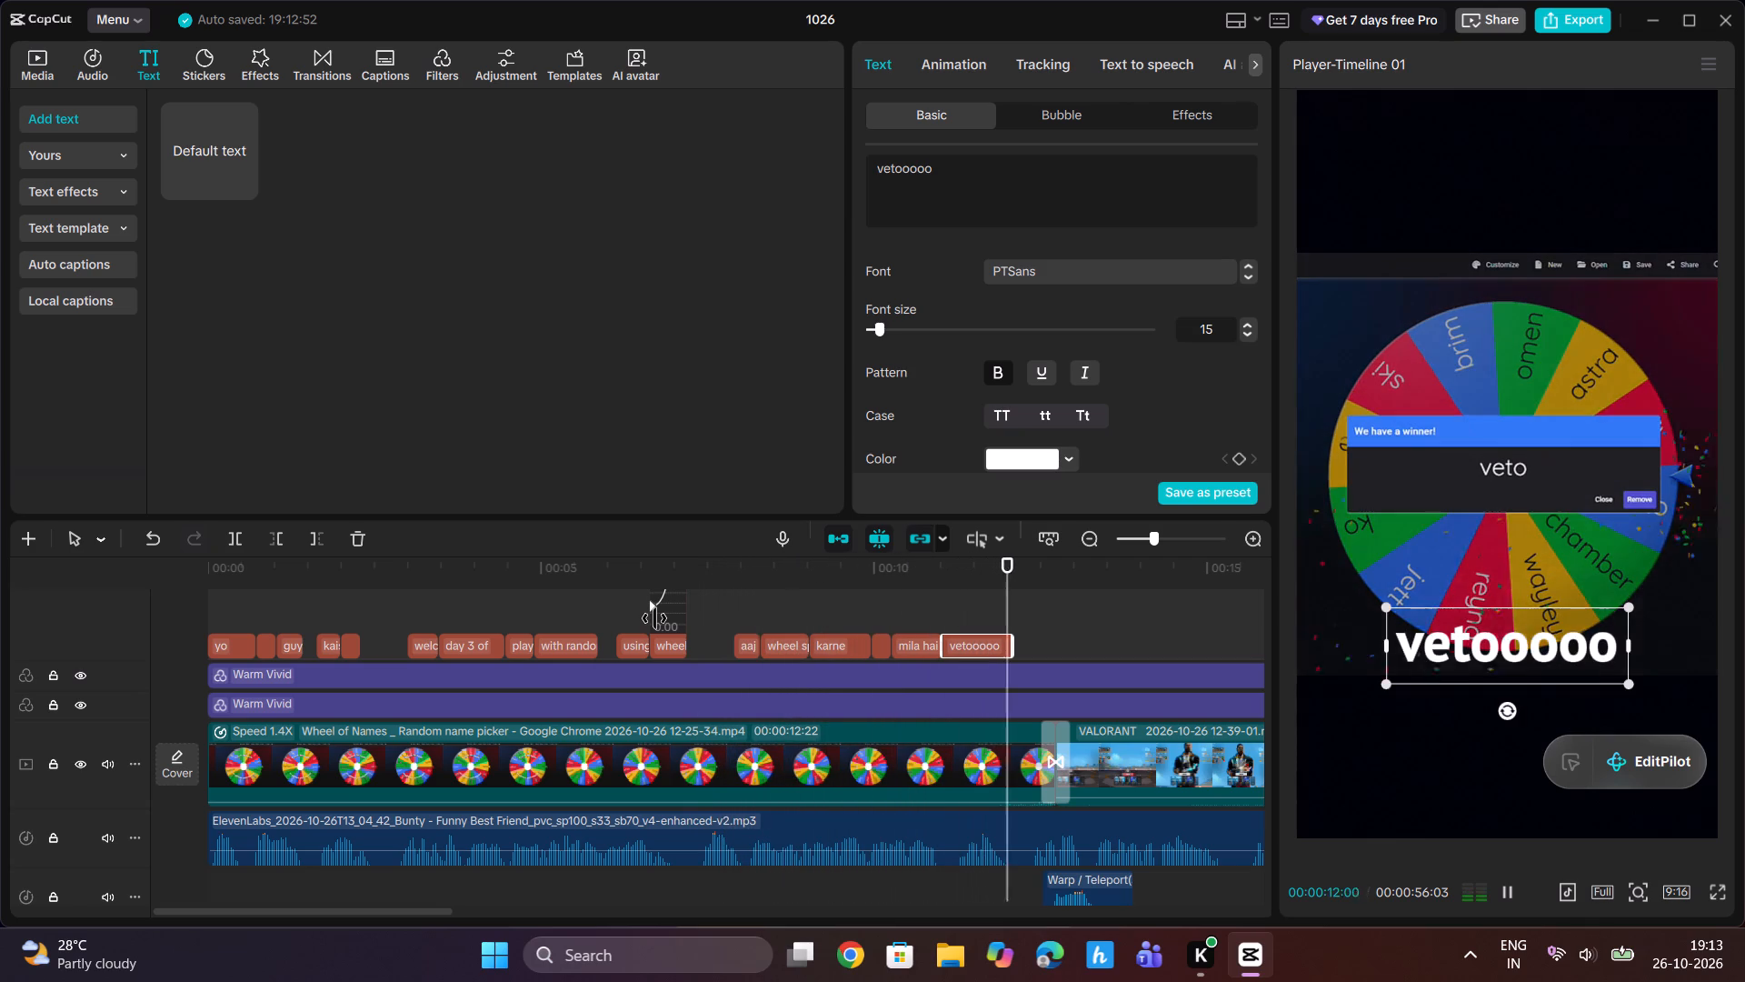
key(space)
drag(1041, 567, 982, 594)
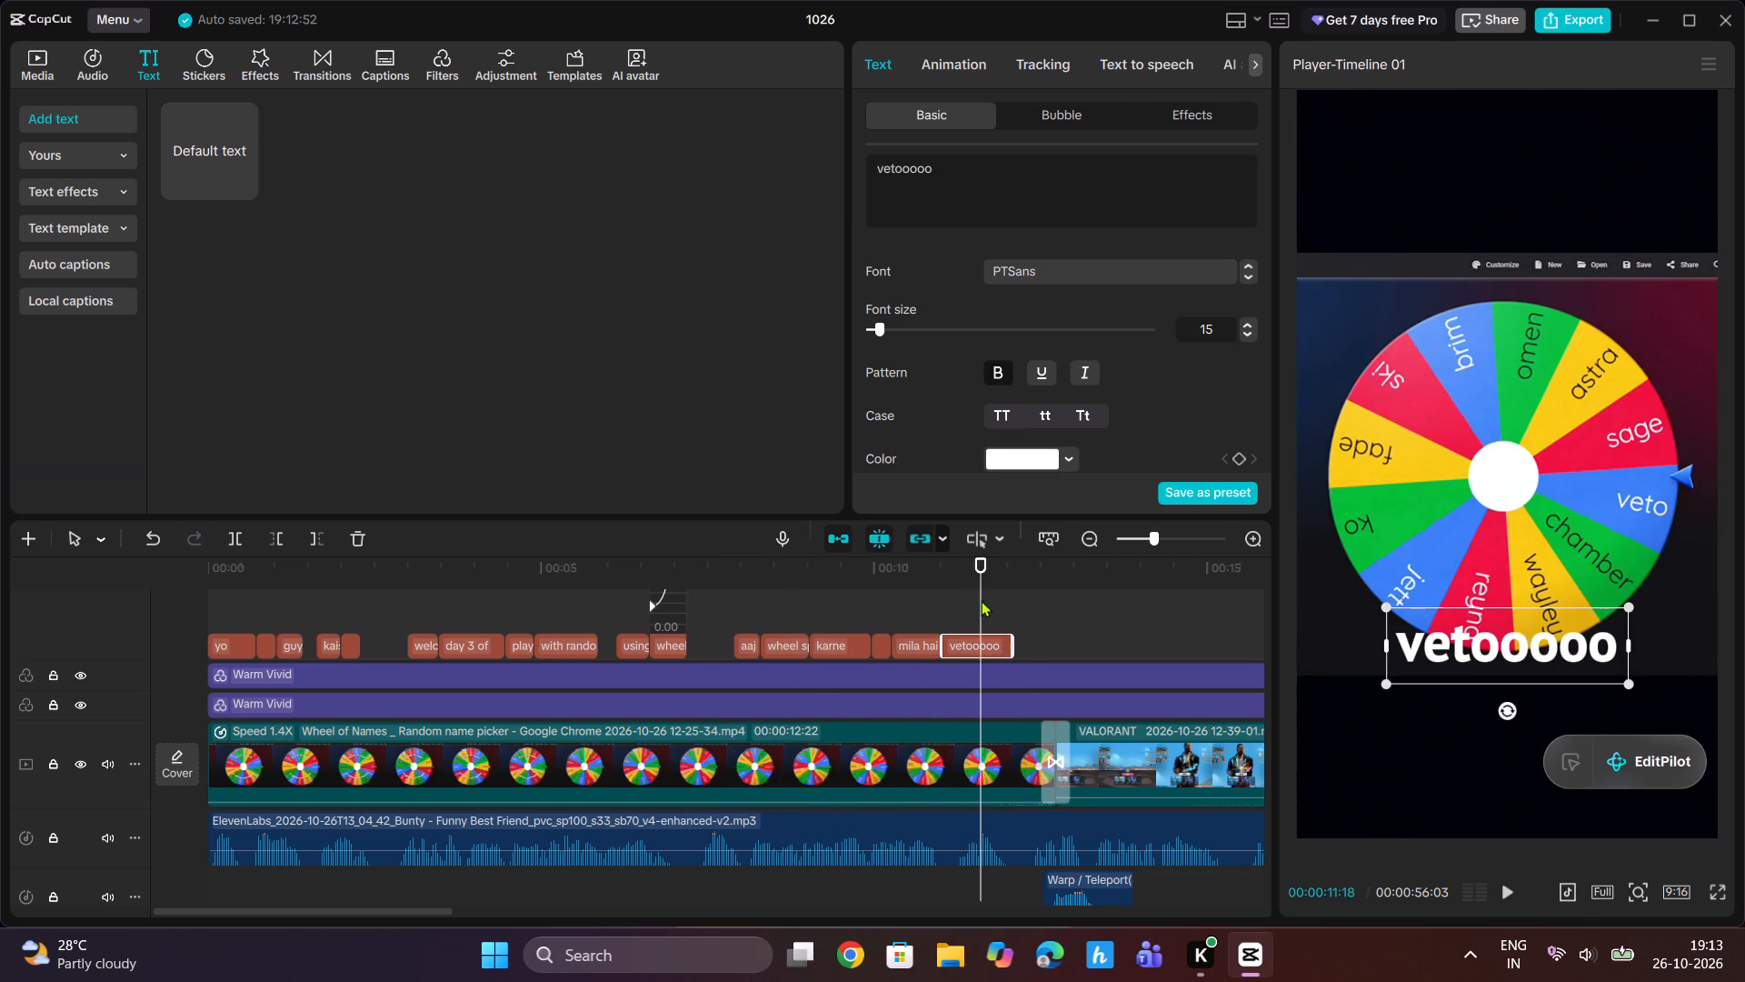
Add a 150% scale keyframe to the "vetooooo" caption at its start, 00:00:11:01.
drag(980, 556, 941, 577)
scroll(1036, 348, down, 2)
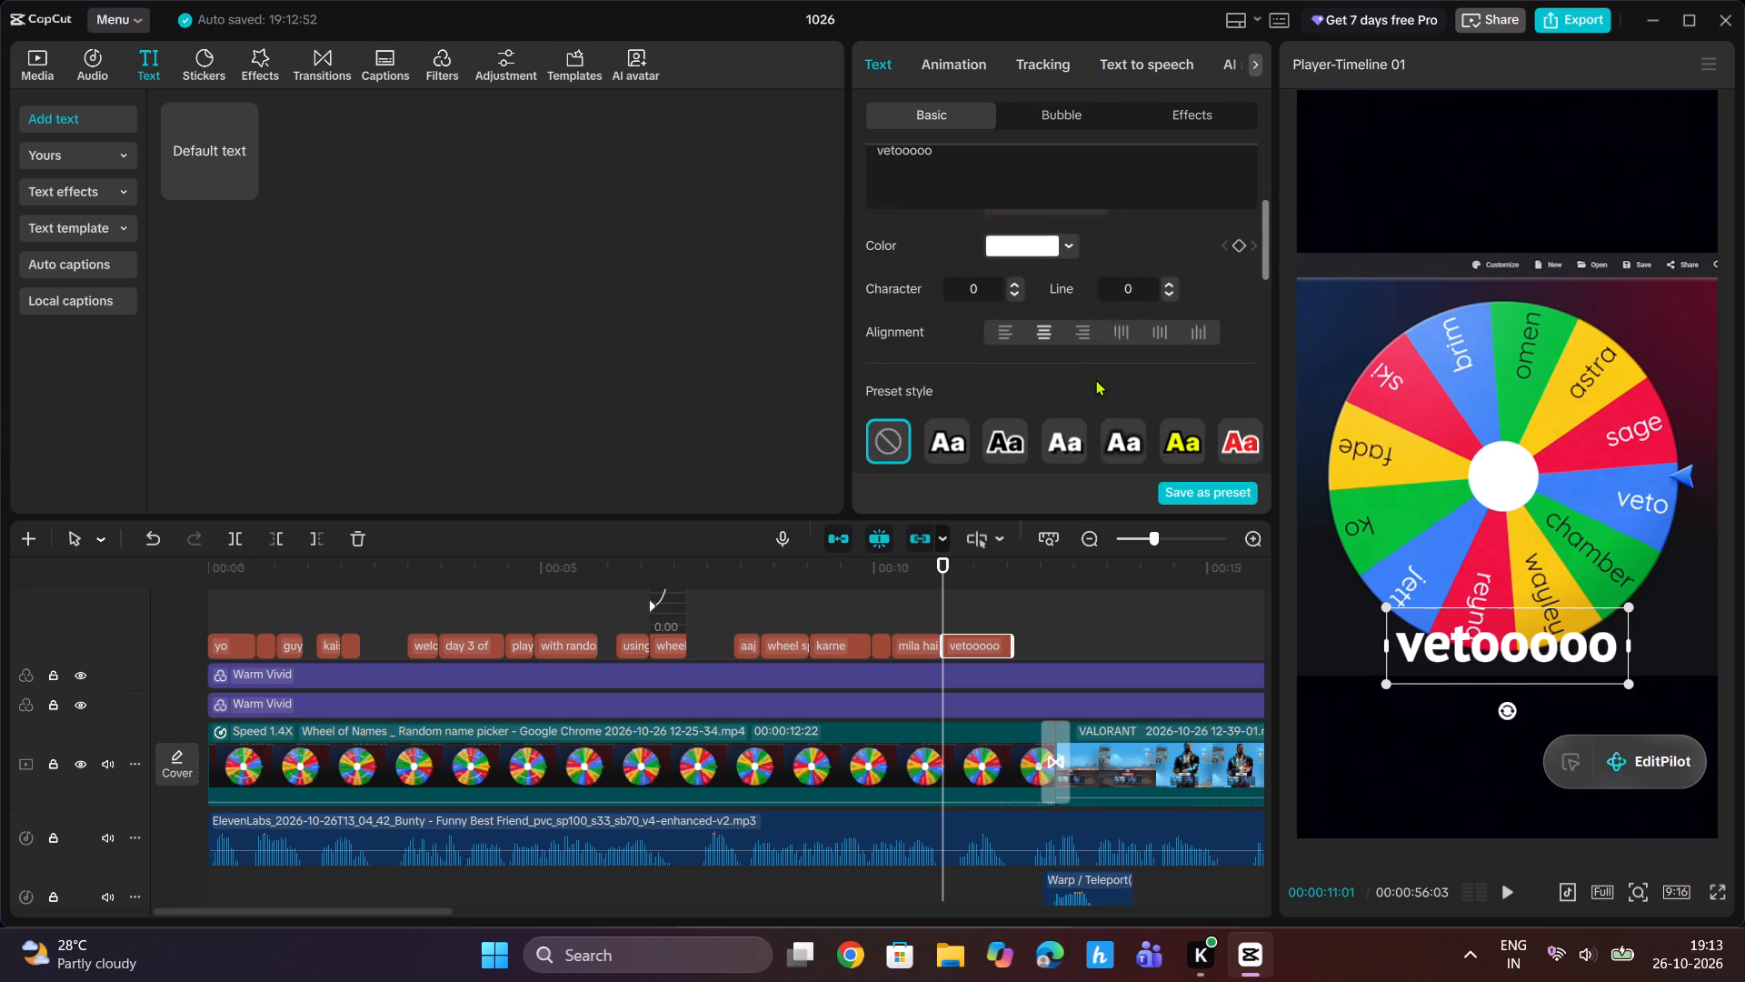
scroll(1140, 476, down, 2)
scroll(1103, 394, down, 2)
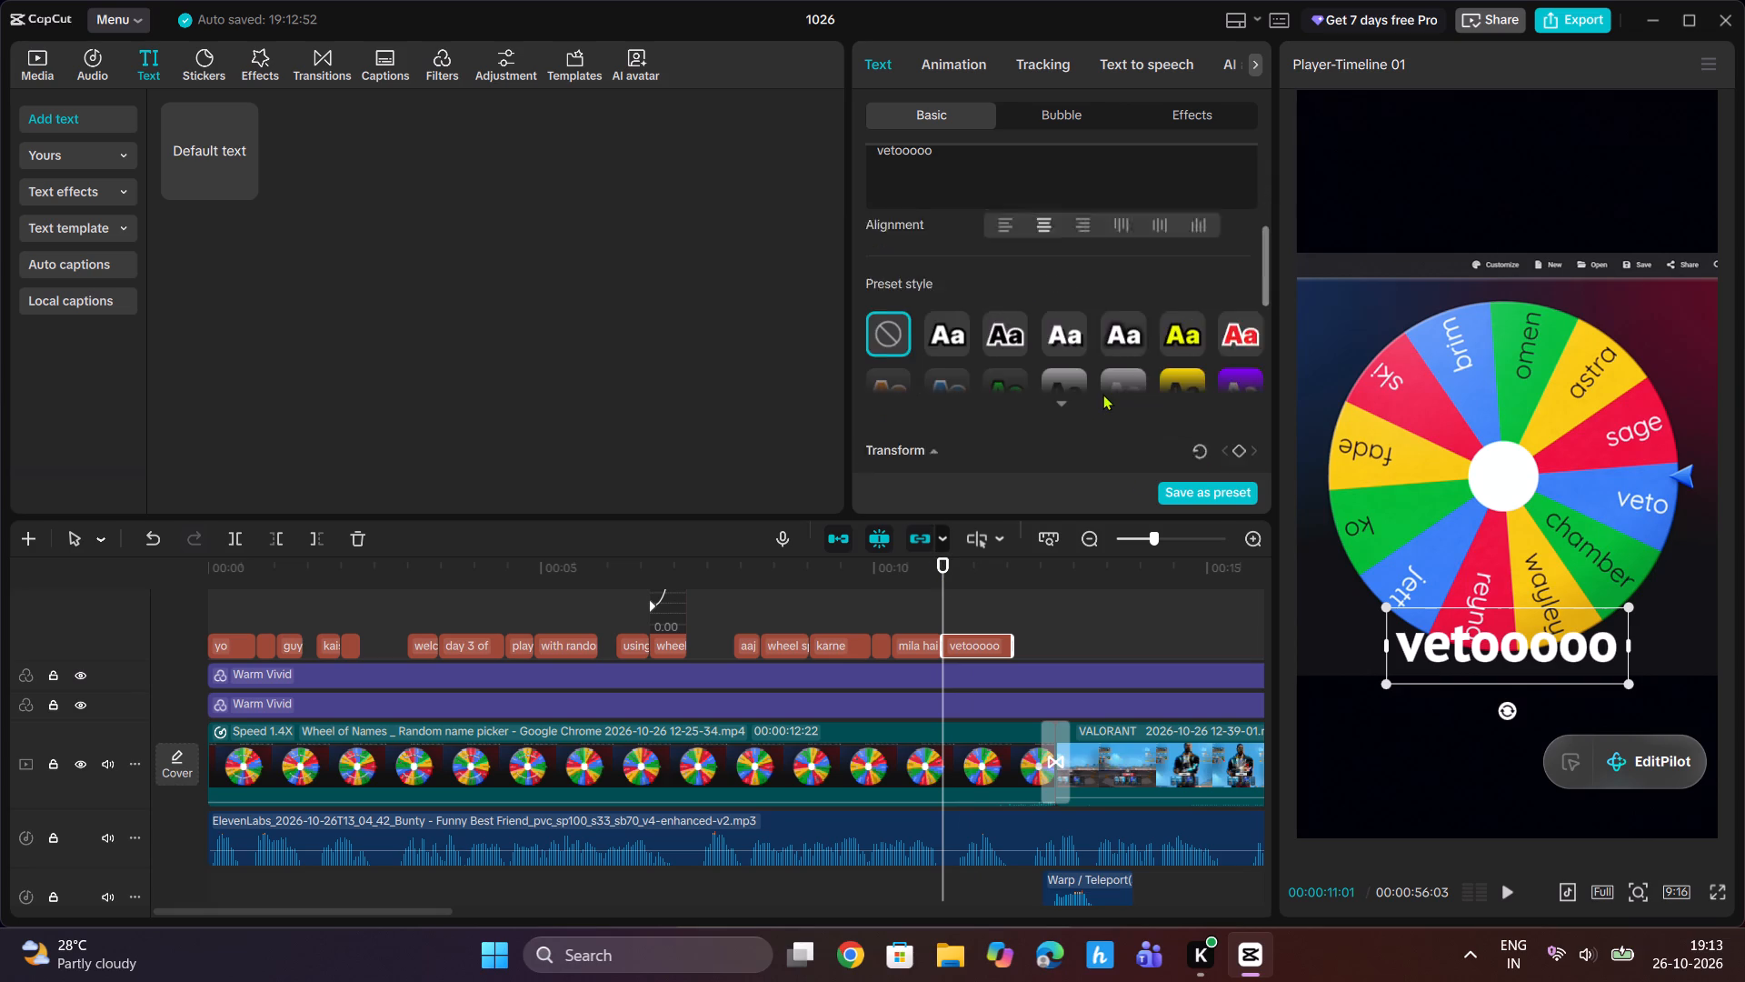
scroll(1122, 387, down, 2)
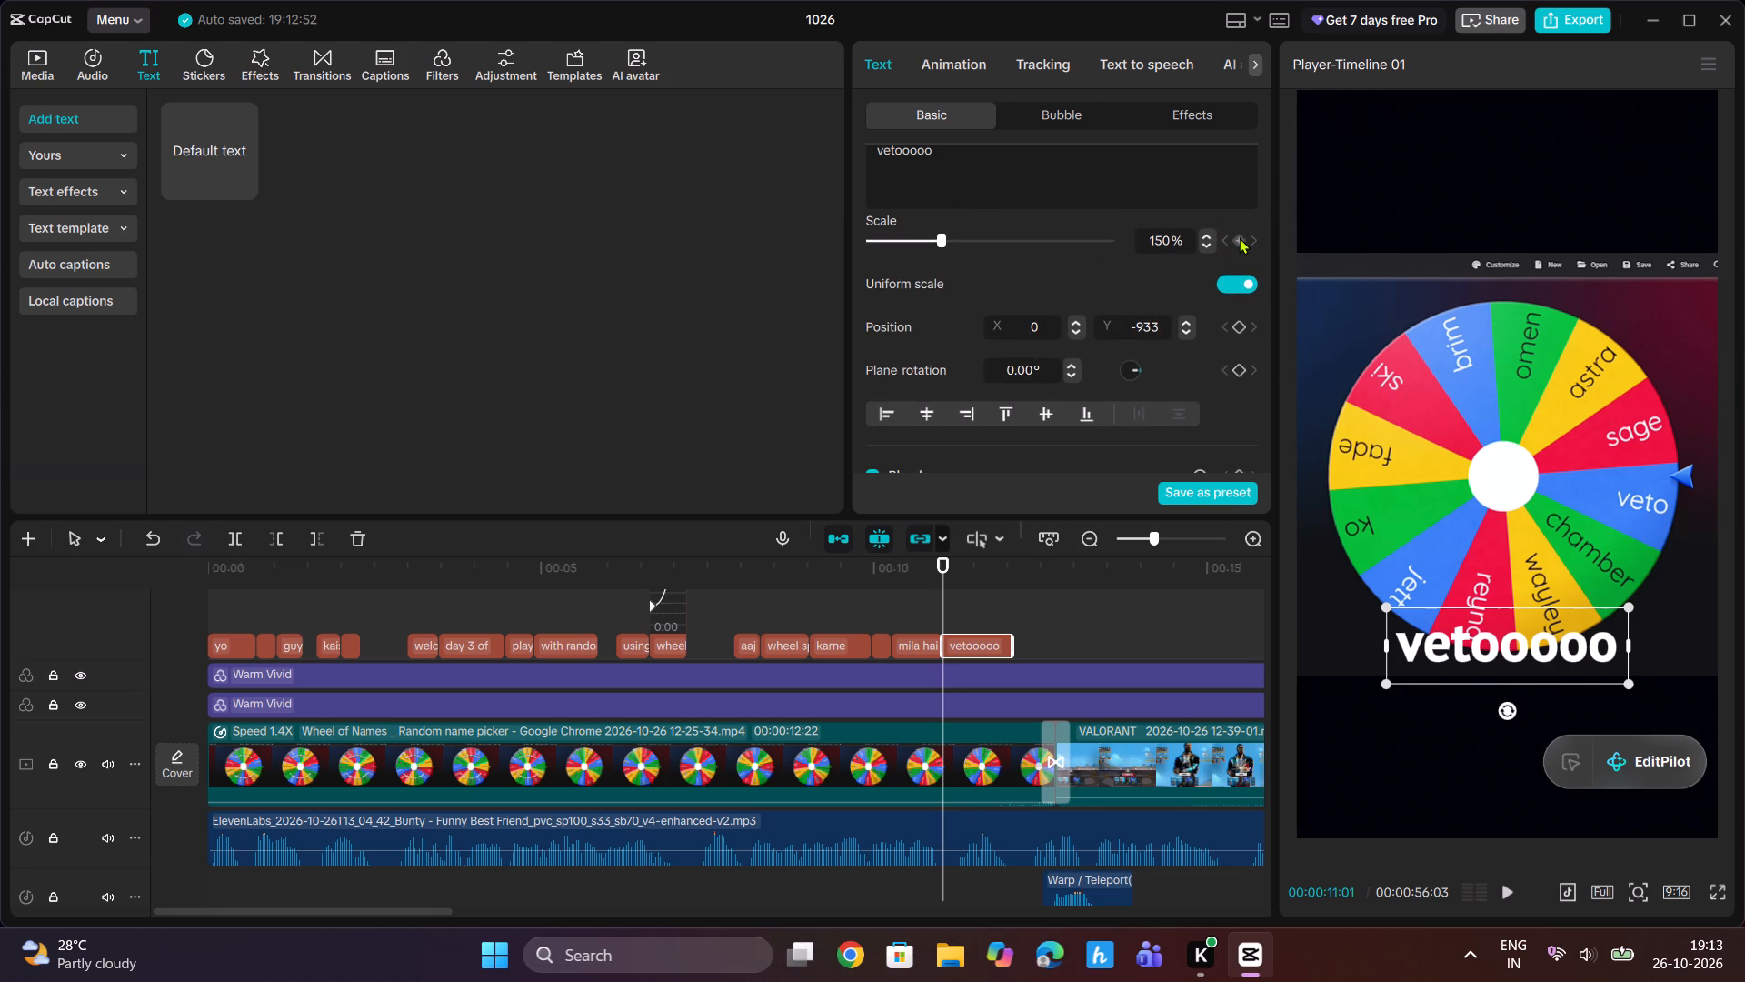
click(1240, 236)
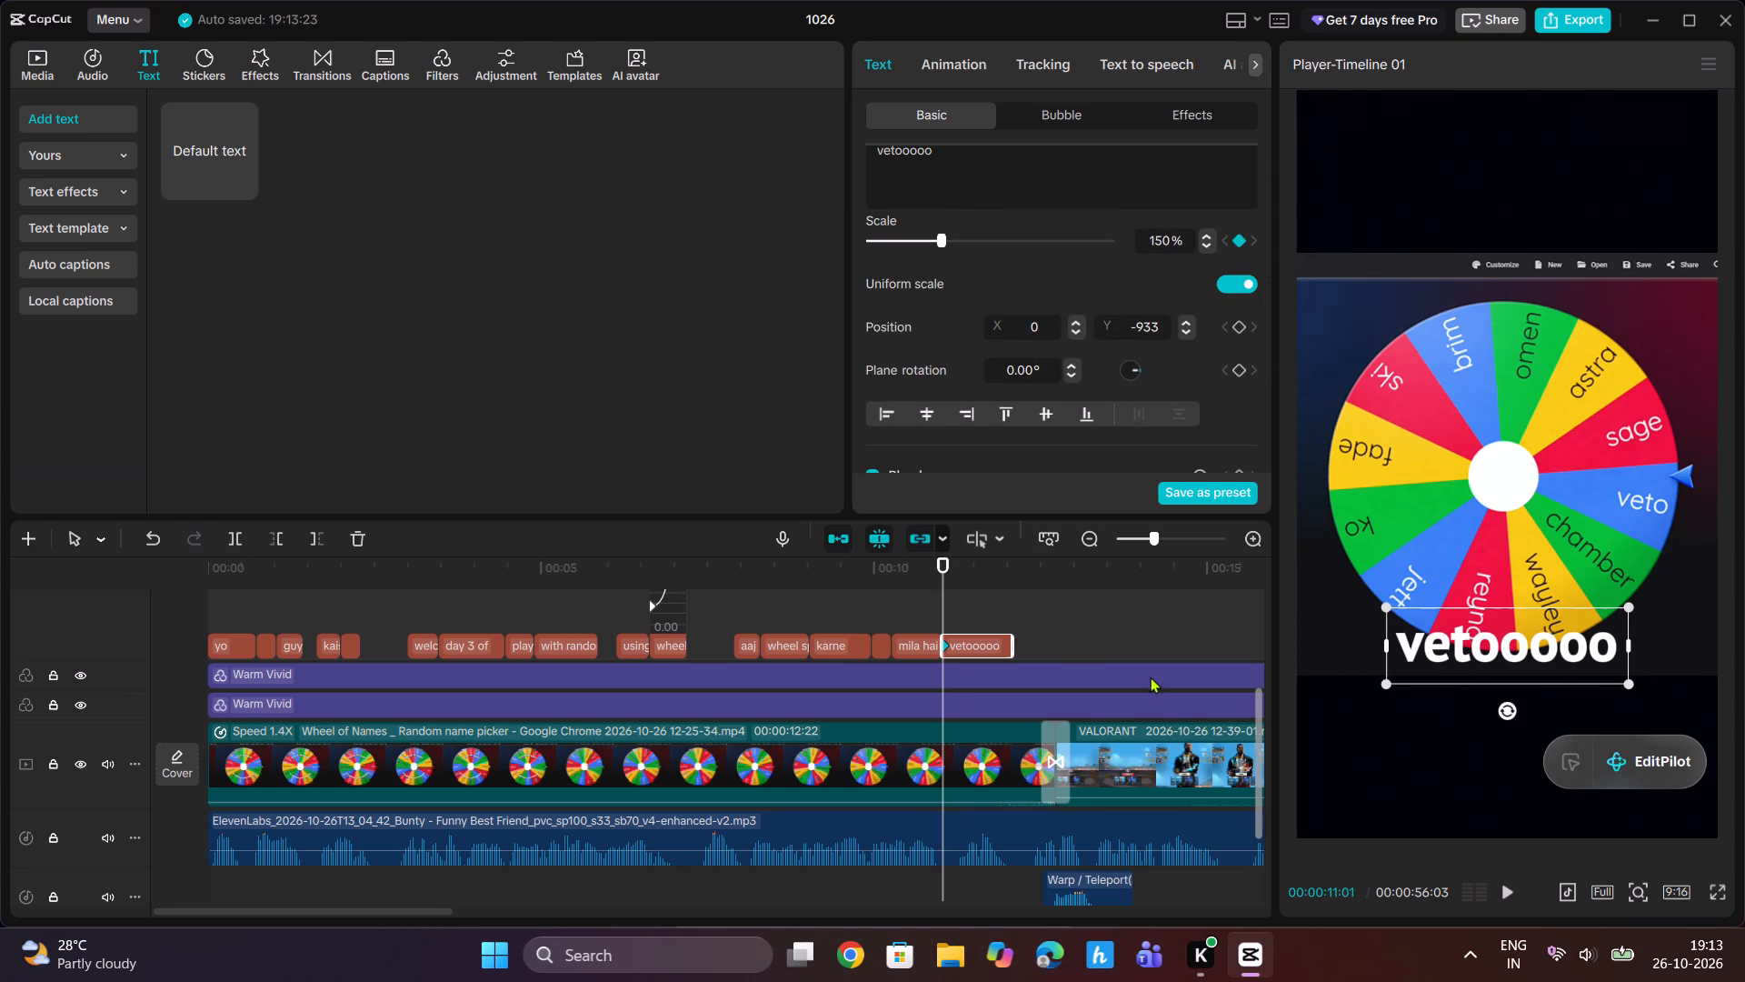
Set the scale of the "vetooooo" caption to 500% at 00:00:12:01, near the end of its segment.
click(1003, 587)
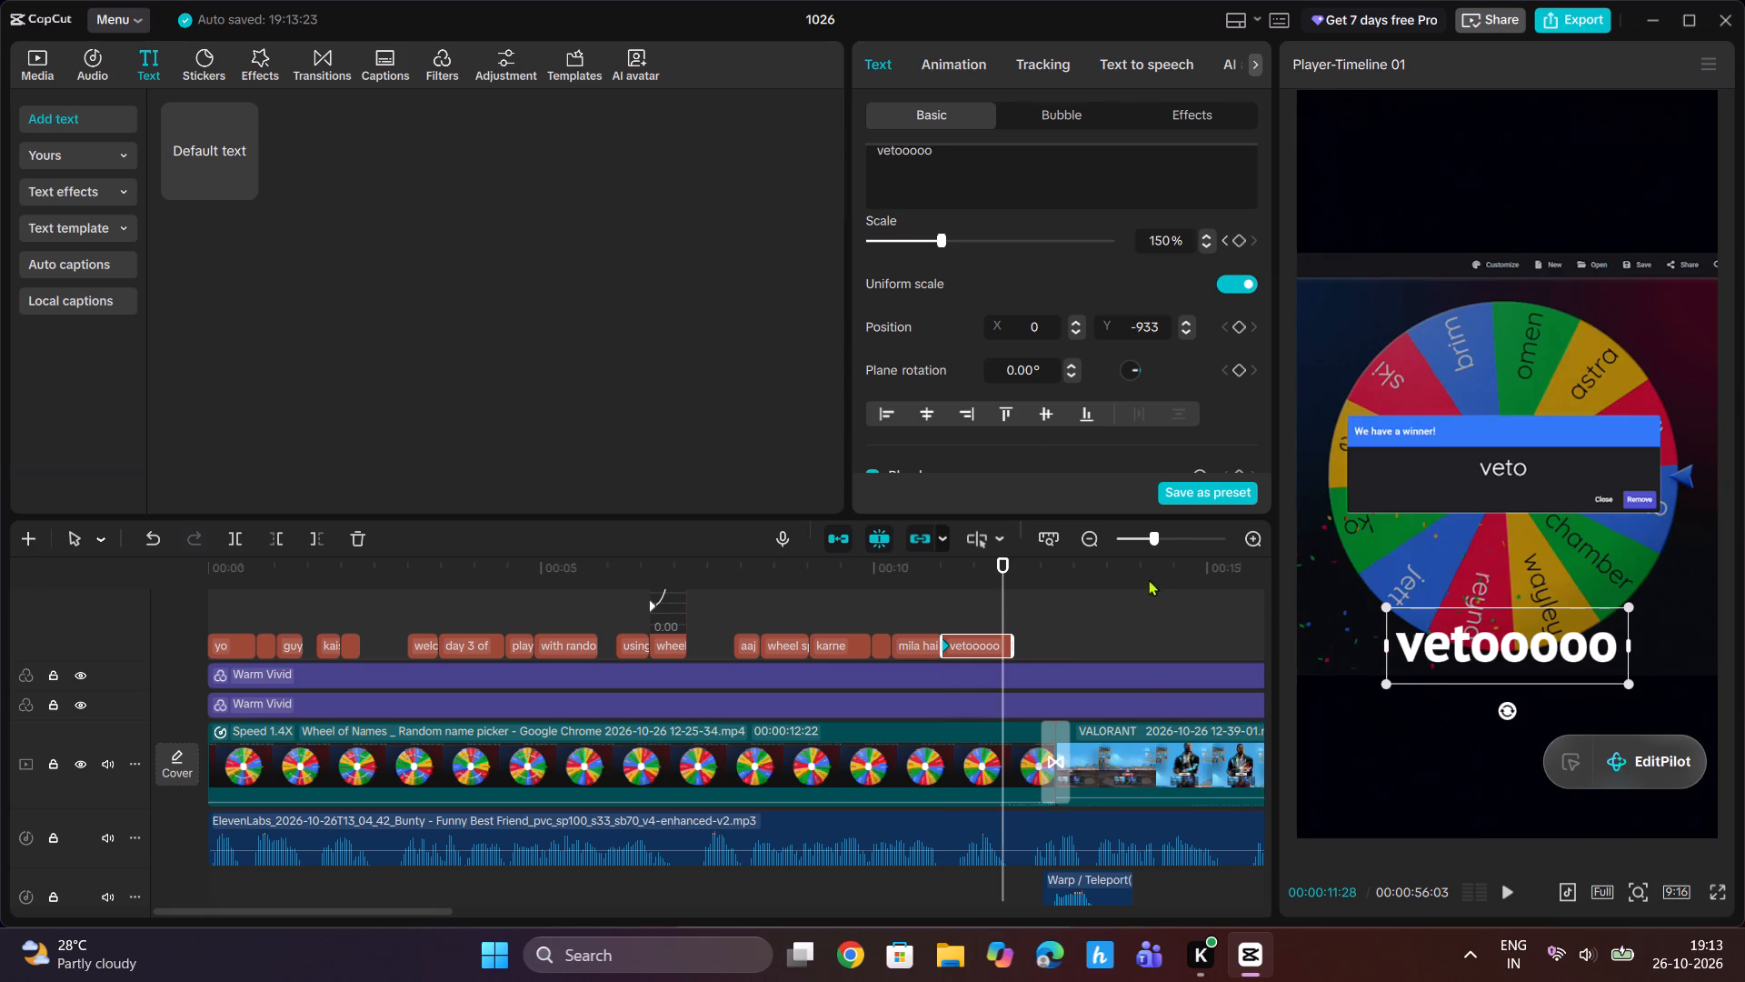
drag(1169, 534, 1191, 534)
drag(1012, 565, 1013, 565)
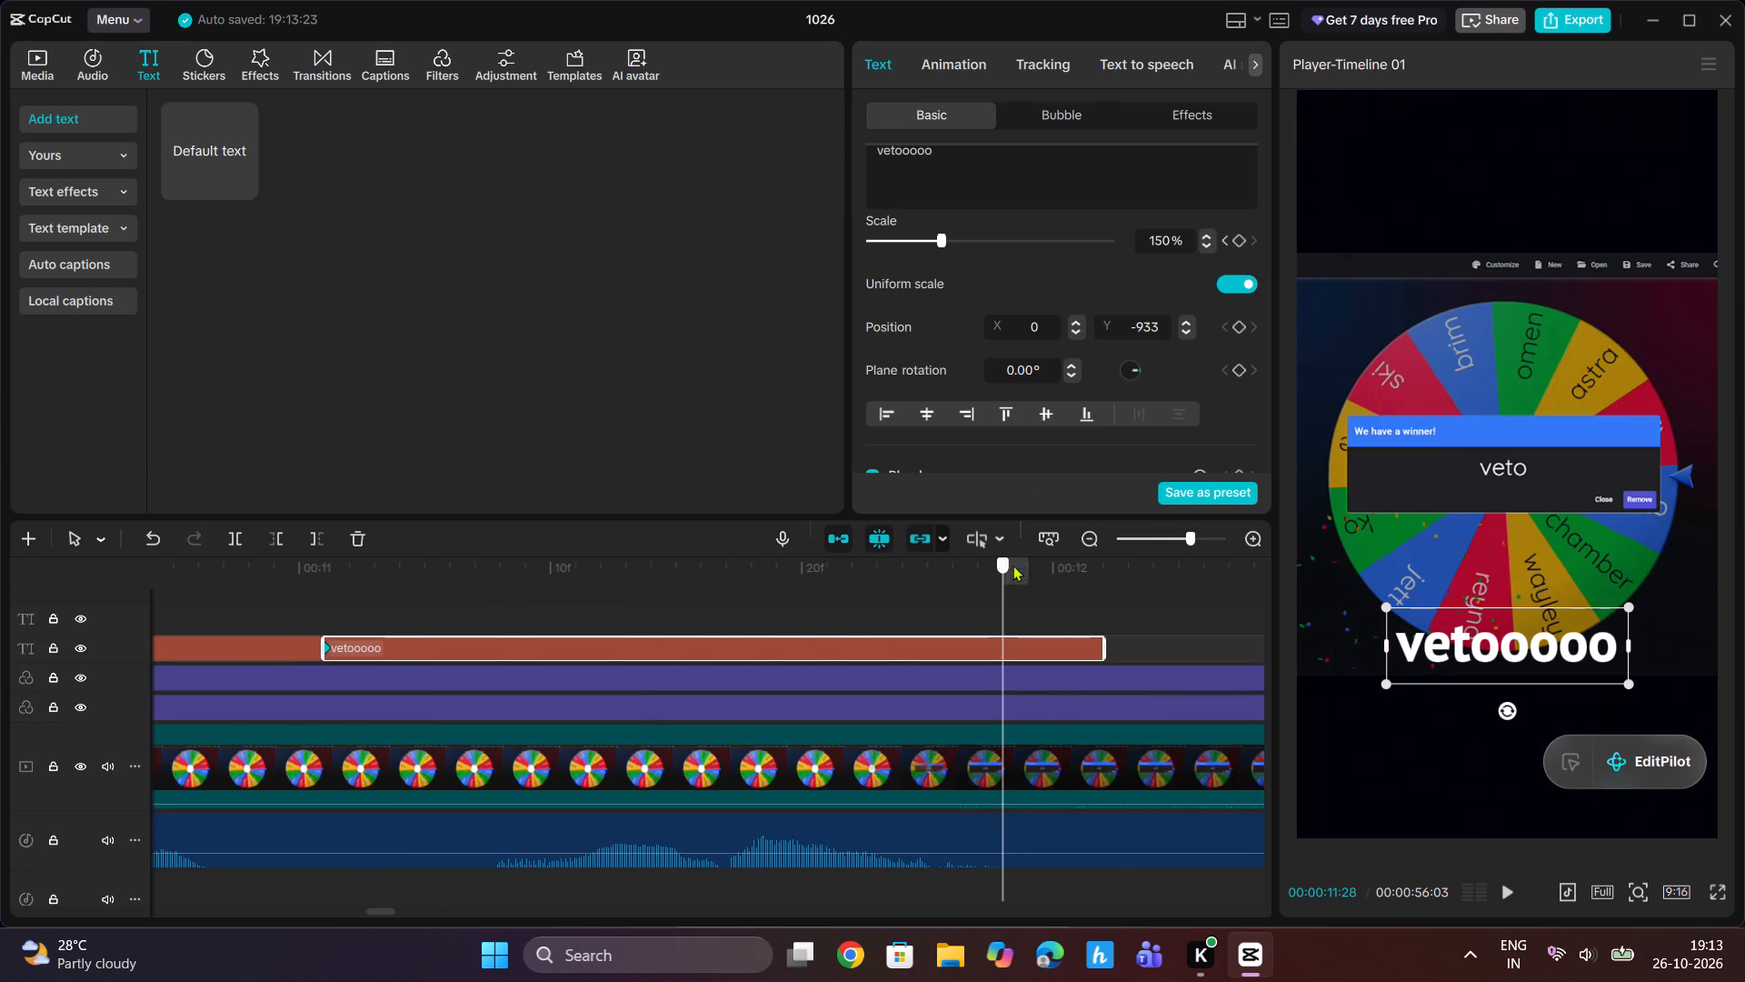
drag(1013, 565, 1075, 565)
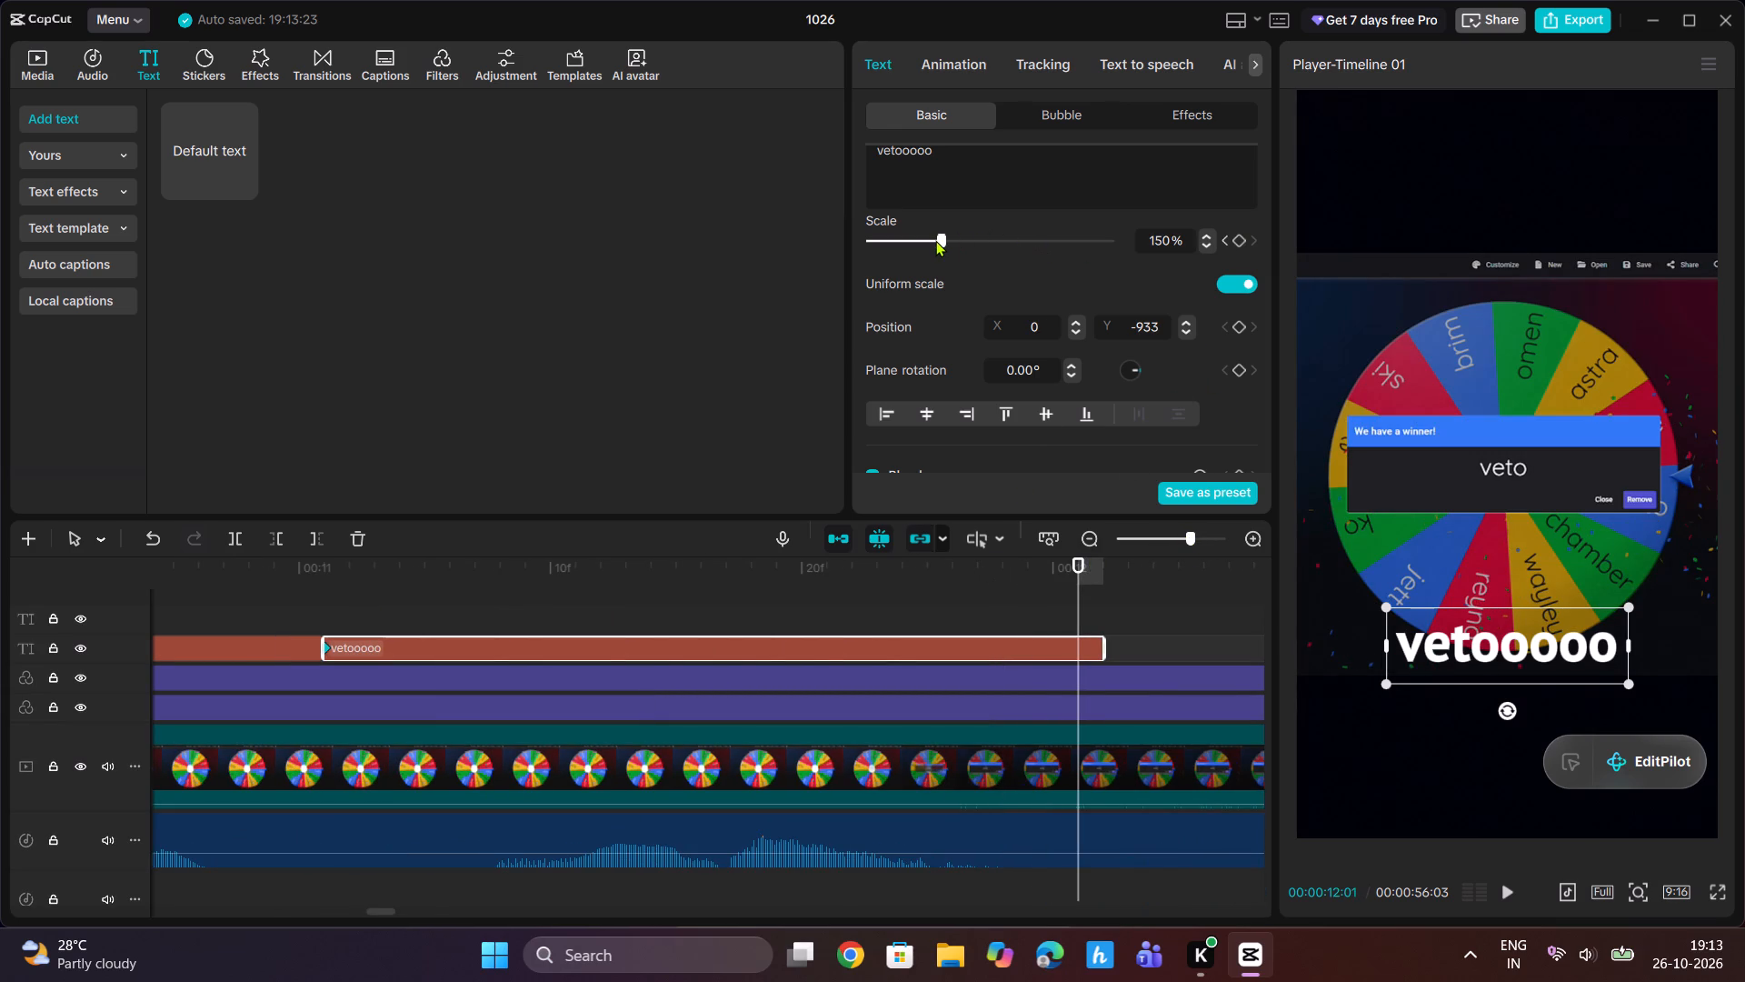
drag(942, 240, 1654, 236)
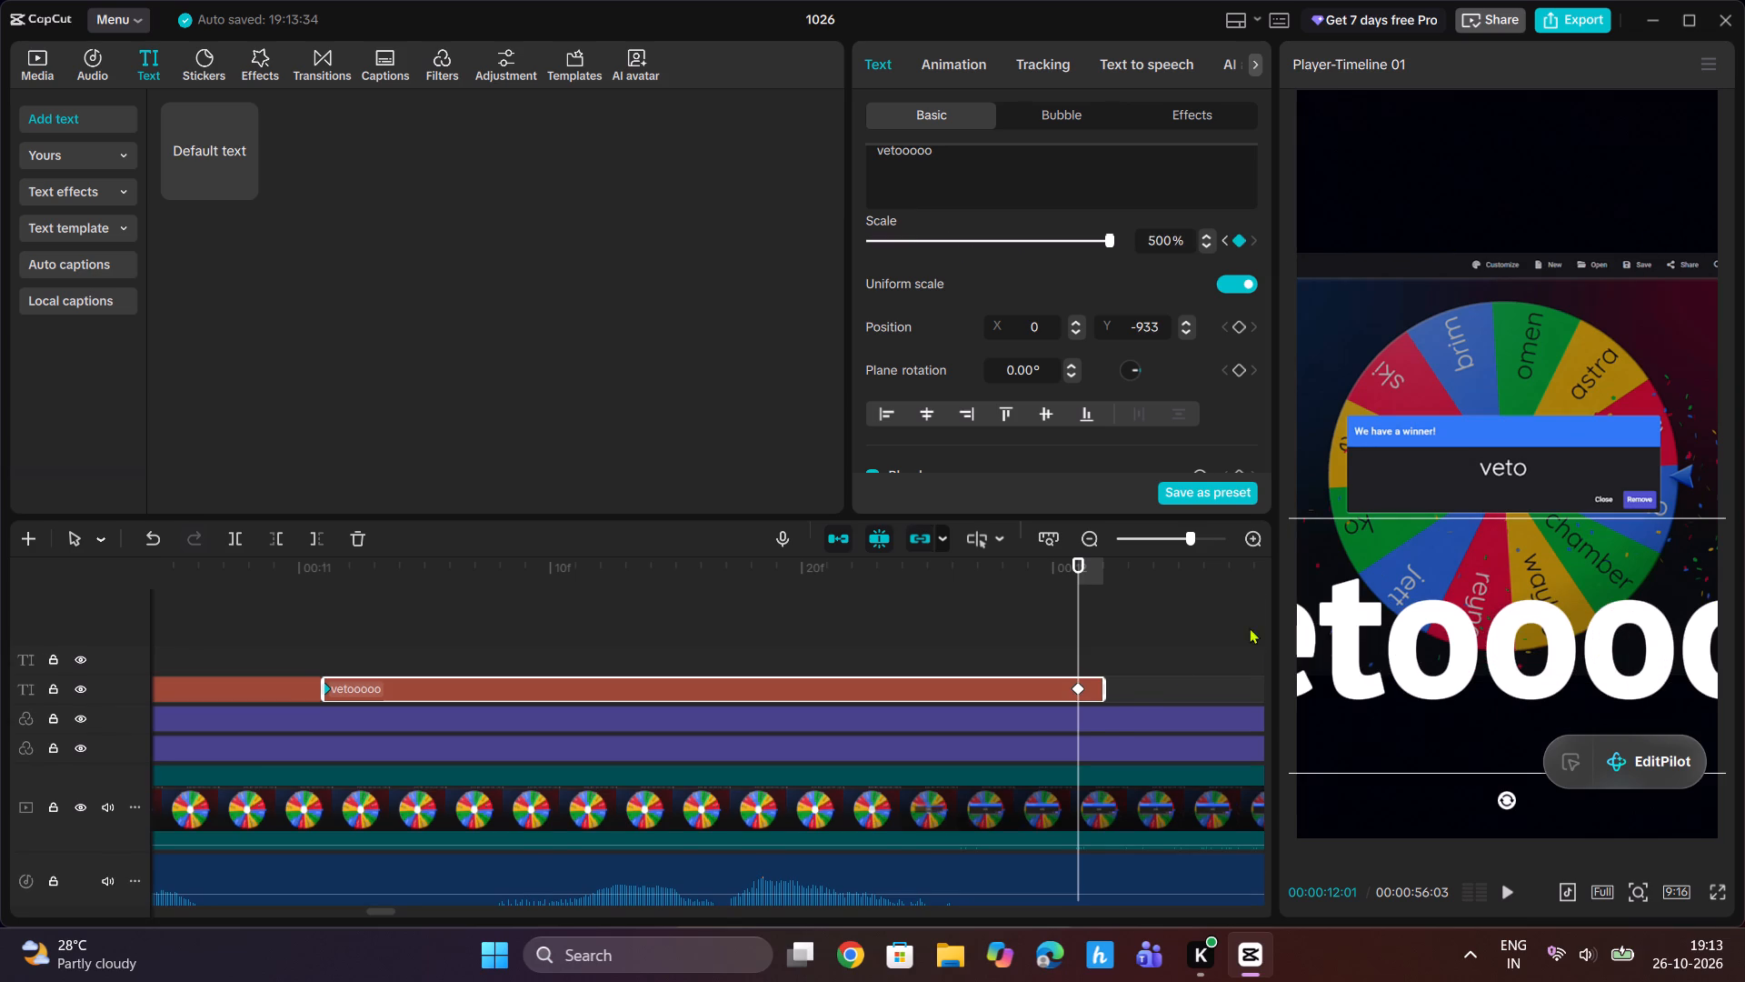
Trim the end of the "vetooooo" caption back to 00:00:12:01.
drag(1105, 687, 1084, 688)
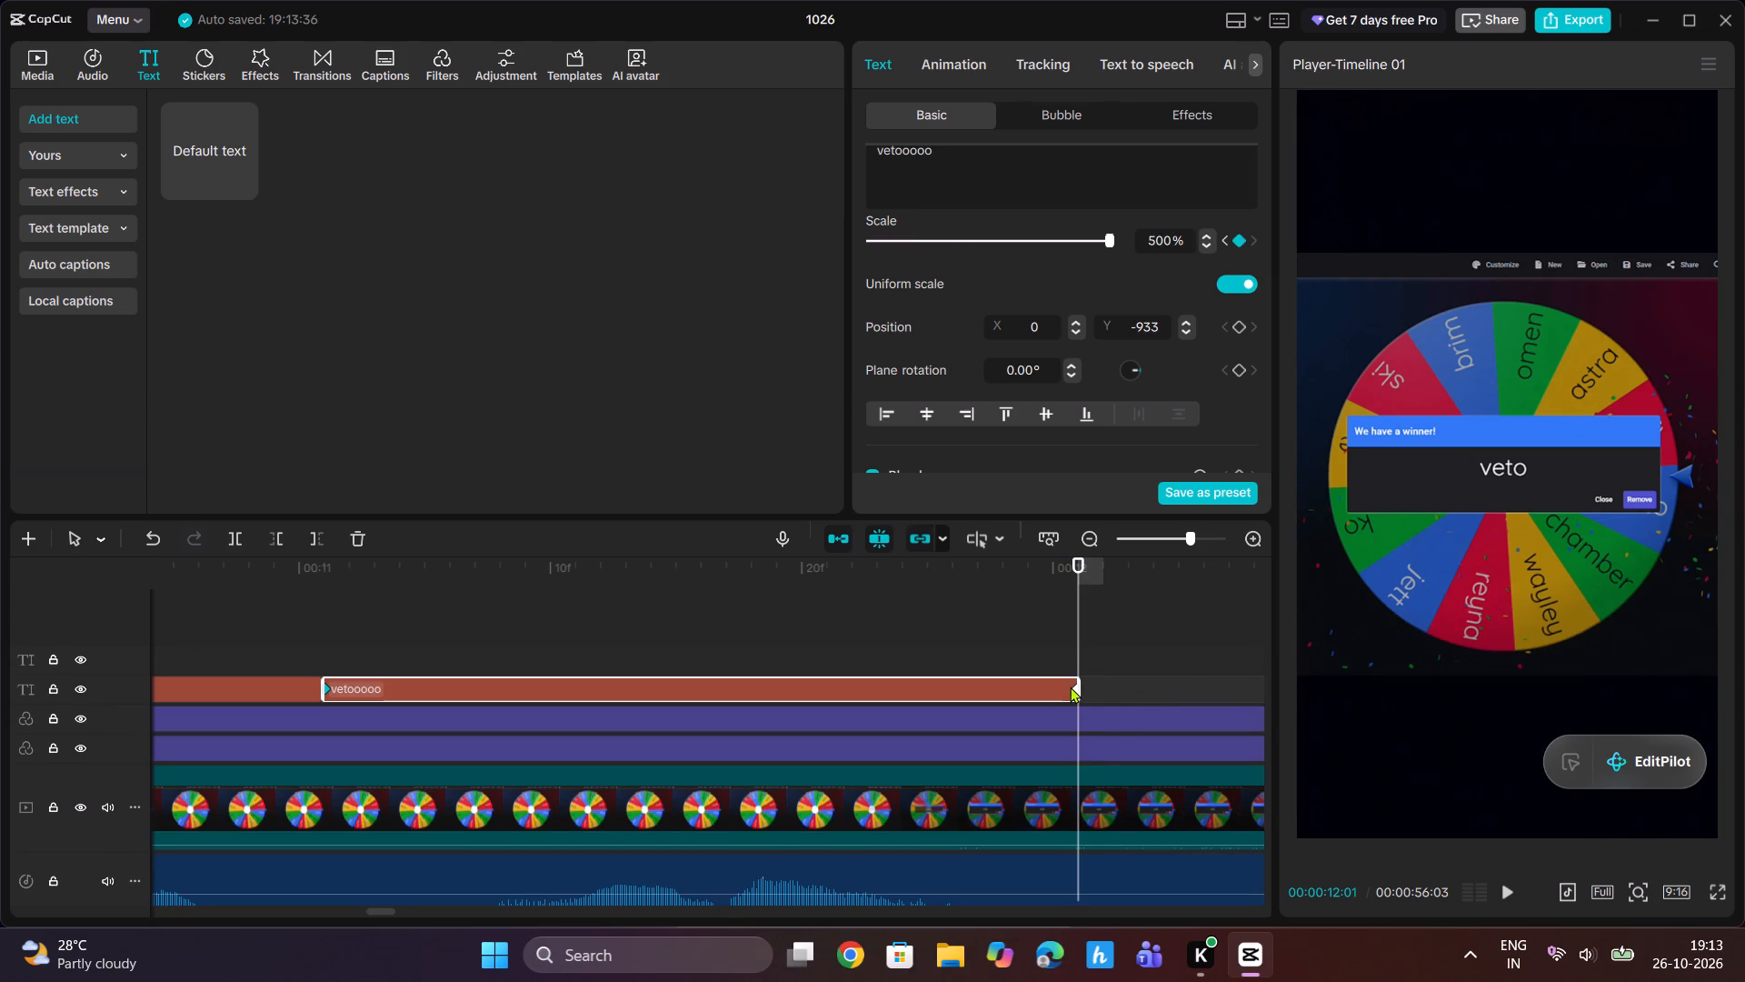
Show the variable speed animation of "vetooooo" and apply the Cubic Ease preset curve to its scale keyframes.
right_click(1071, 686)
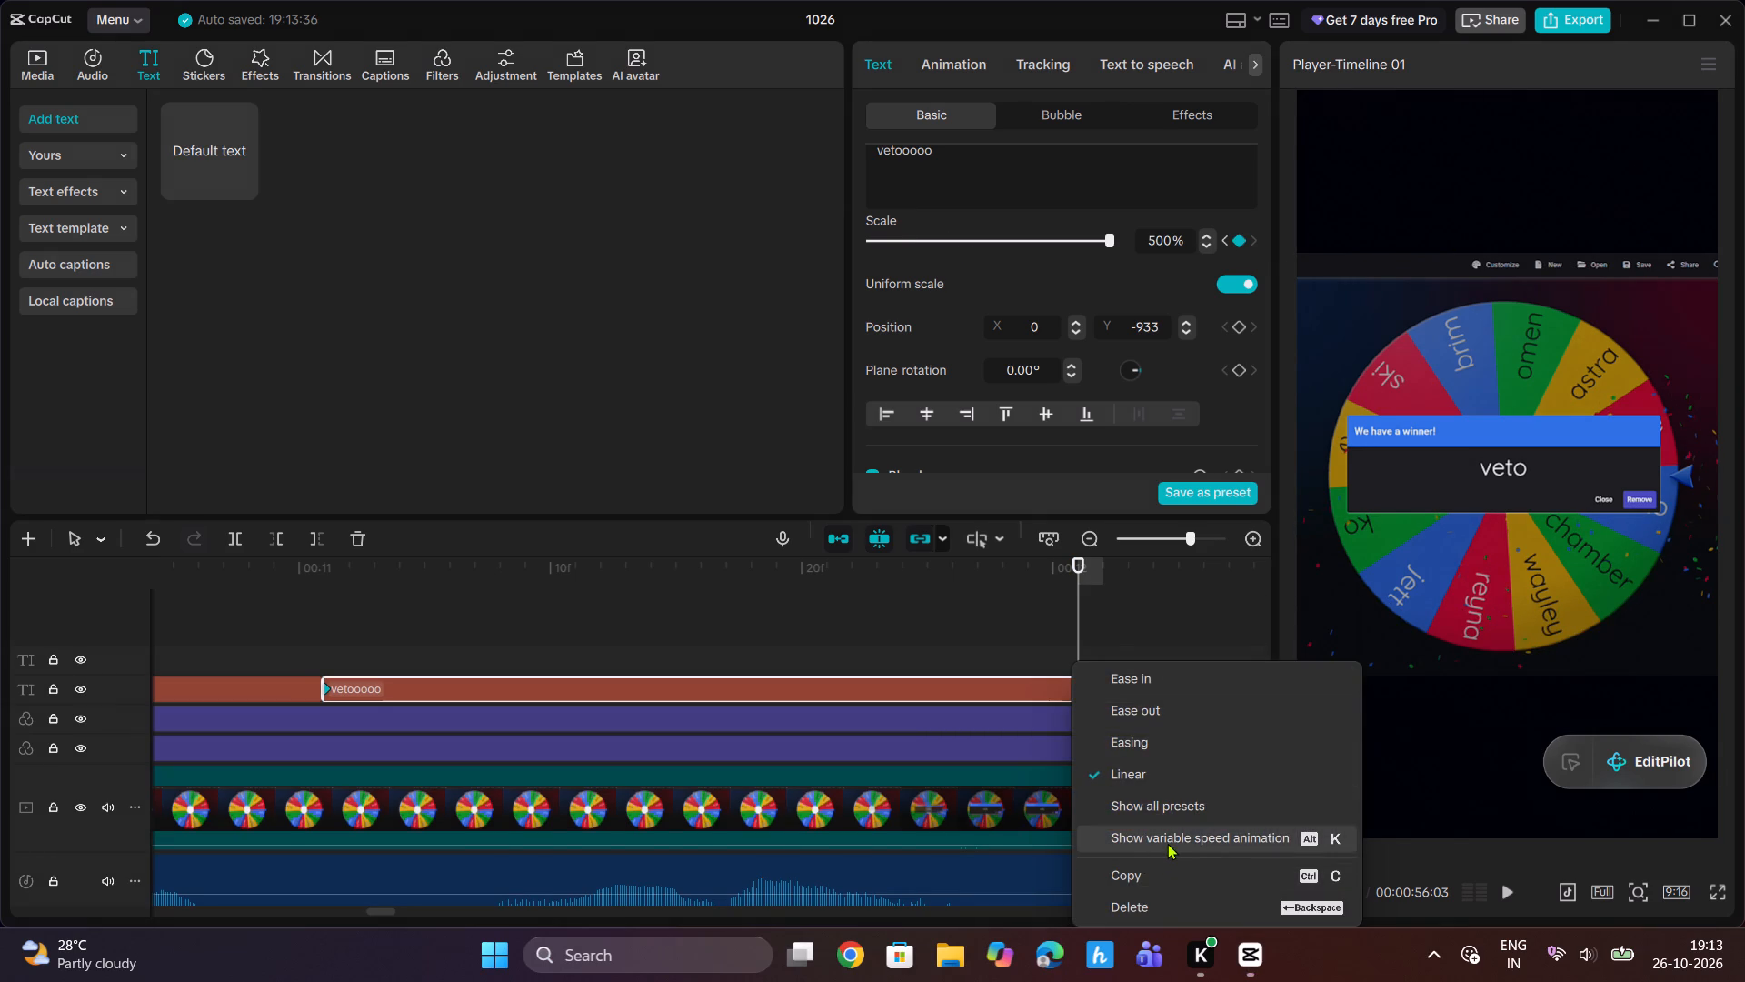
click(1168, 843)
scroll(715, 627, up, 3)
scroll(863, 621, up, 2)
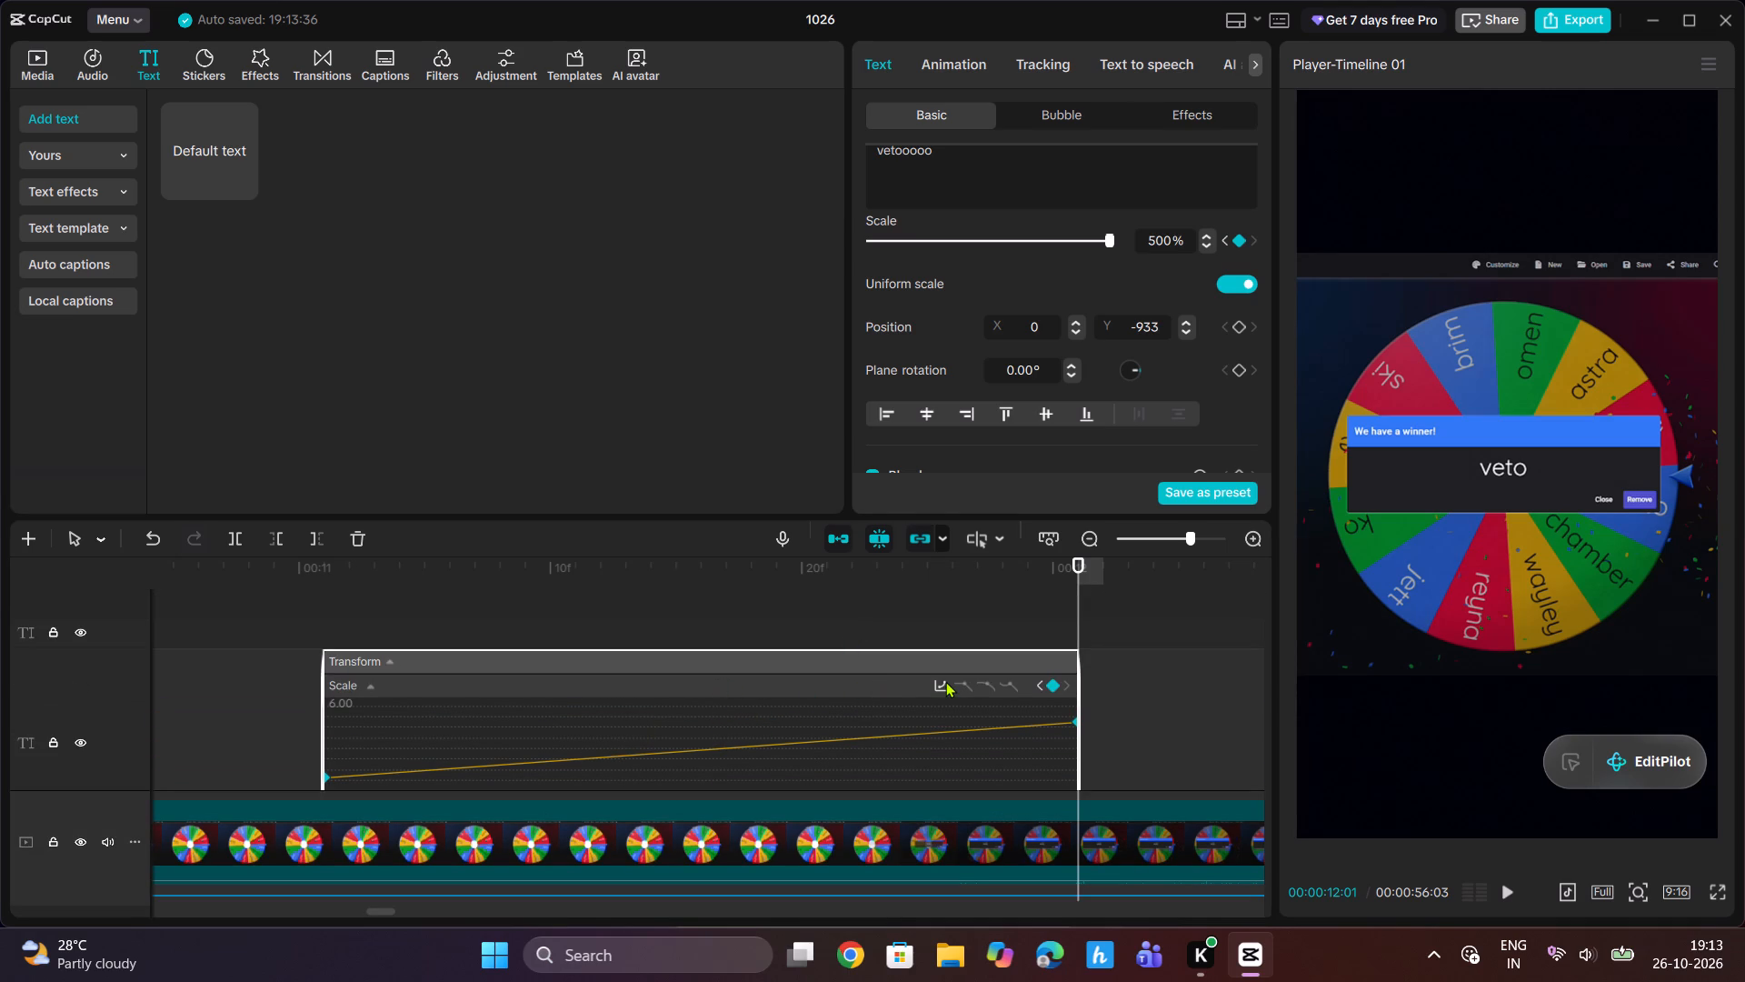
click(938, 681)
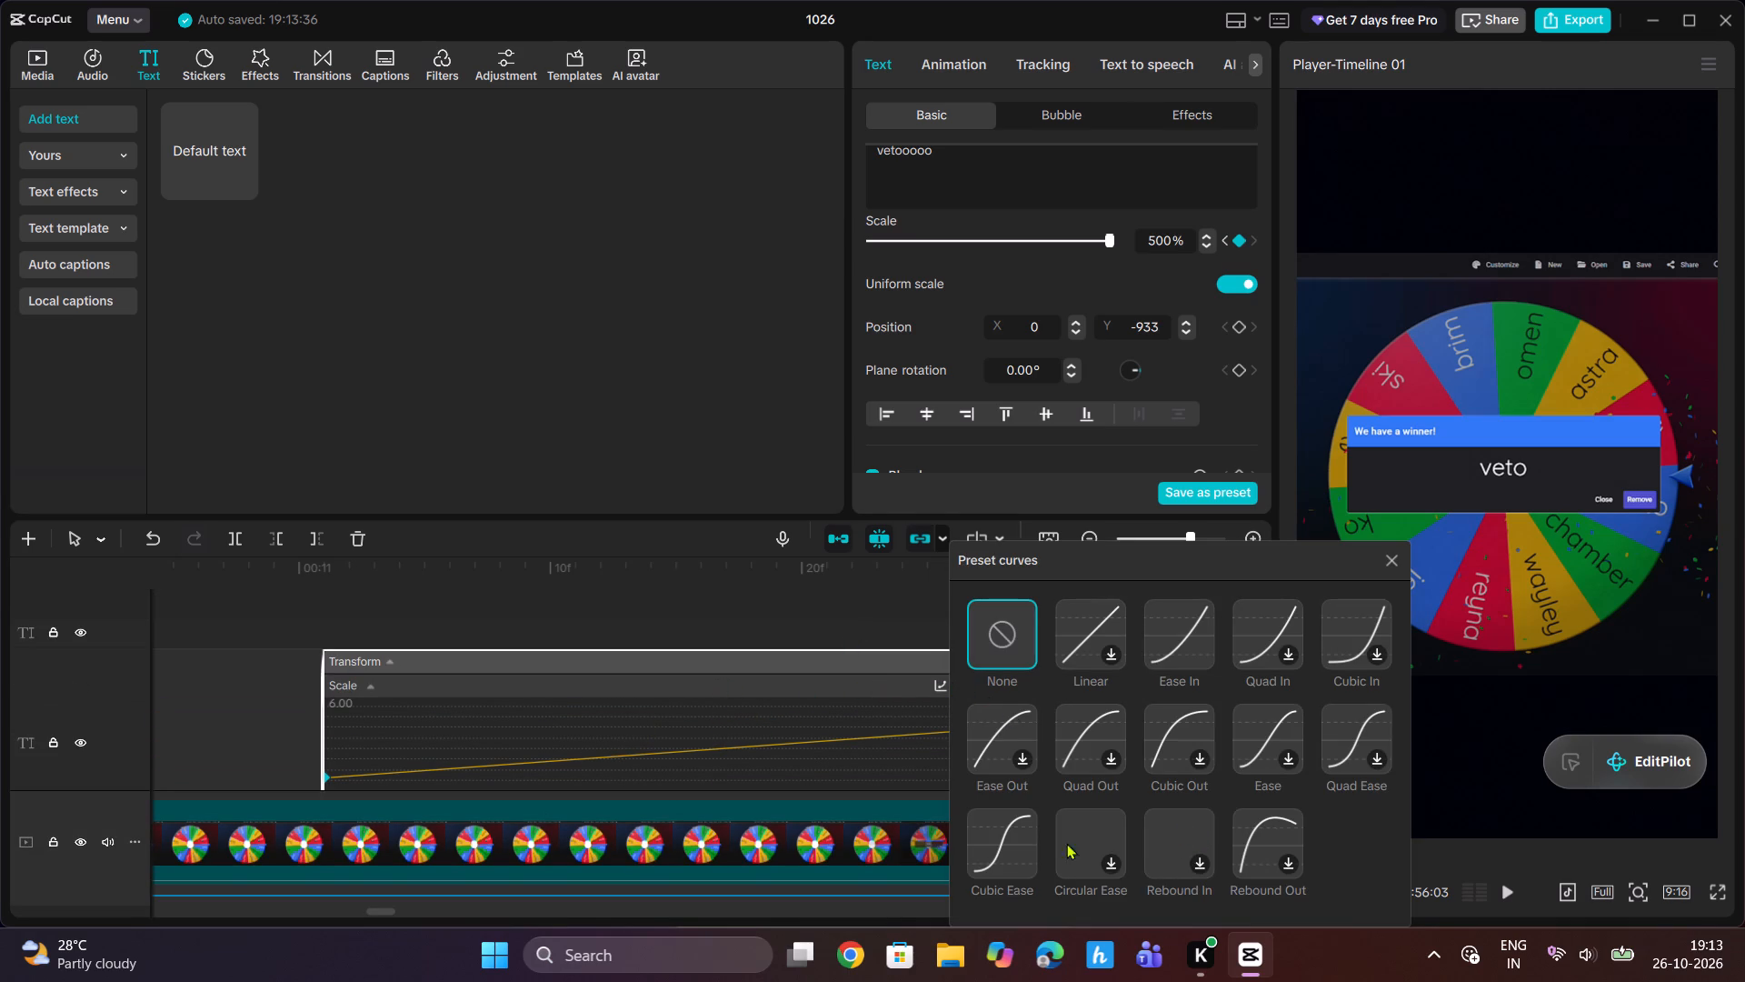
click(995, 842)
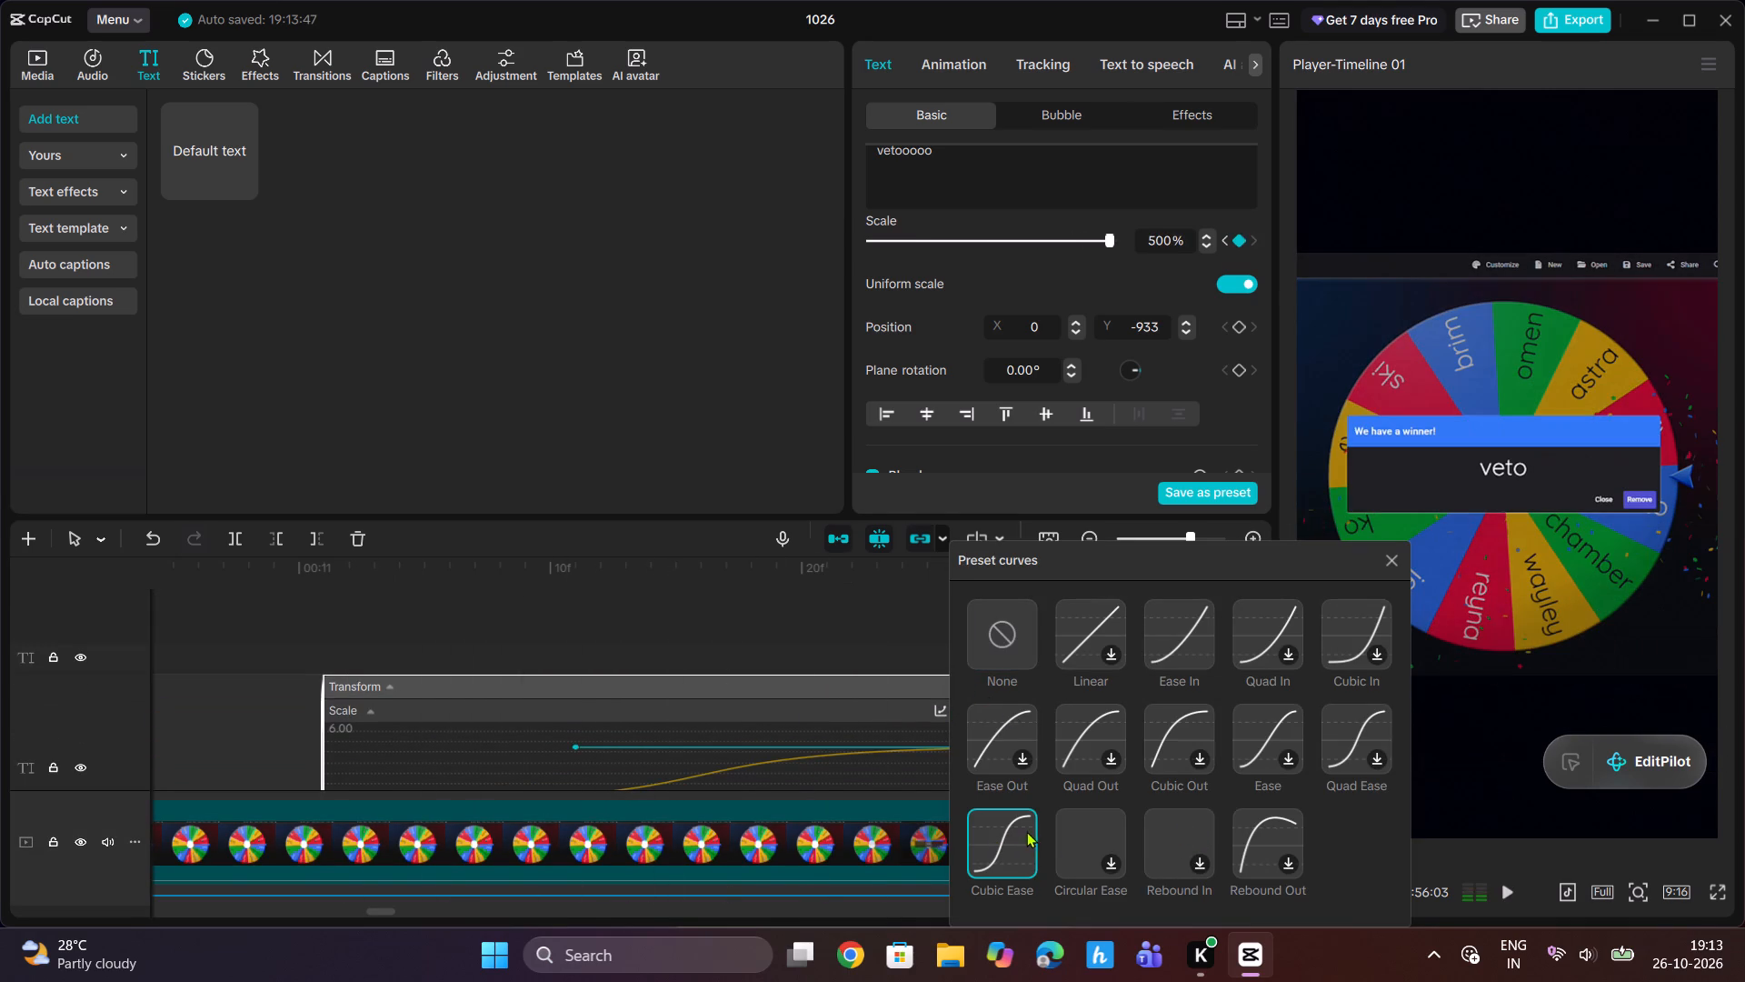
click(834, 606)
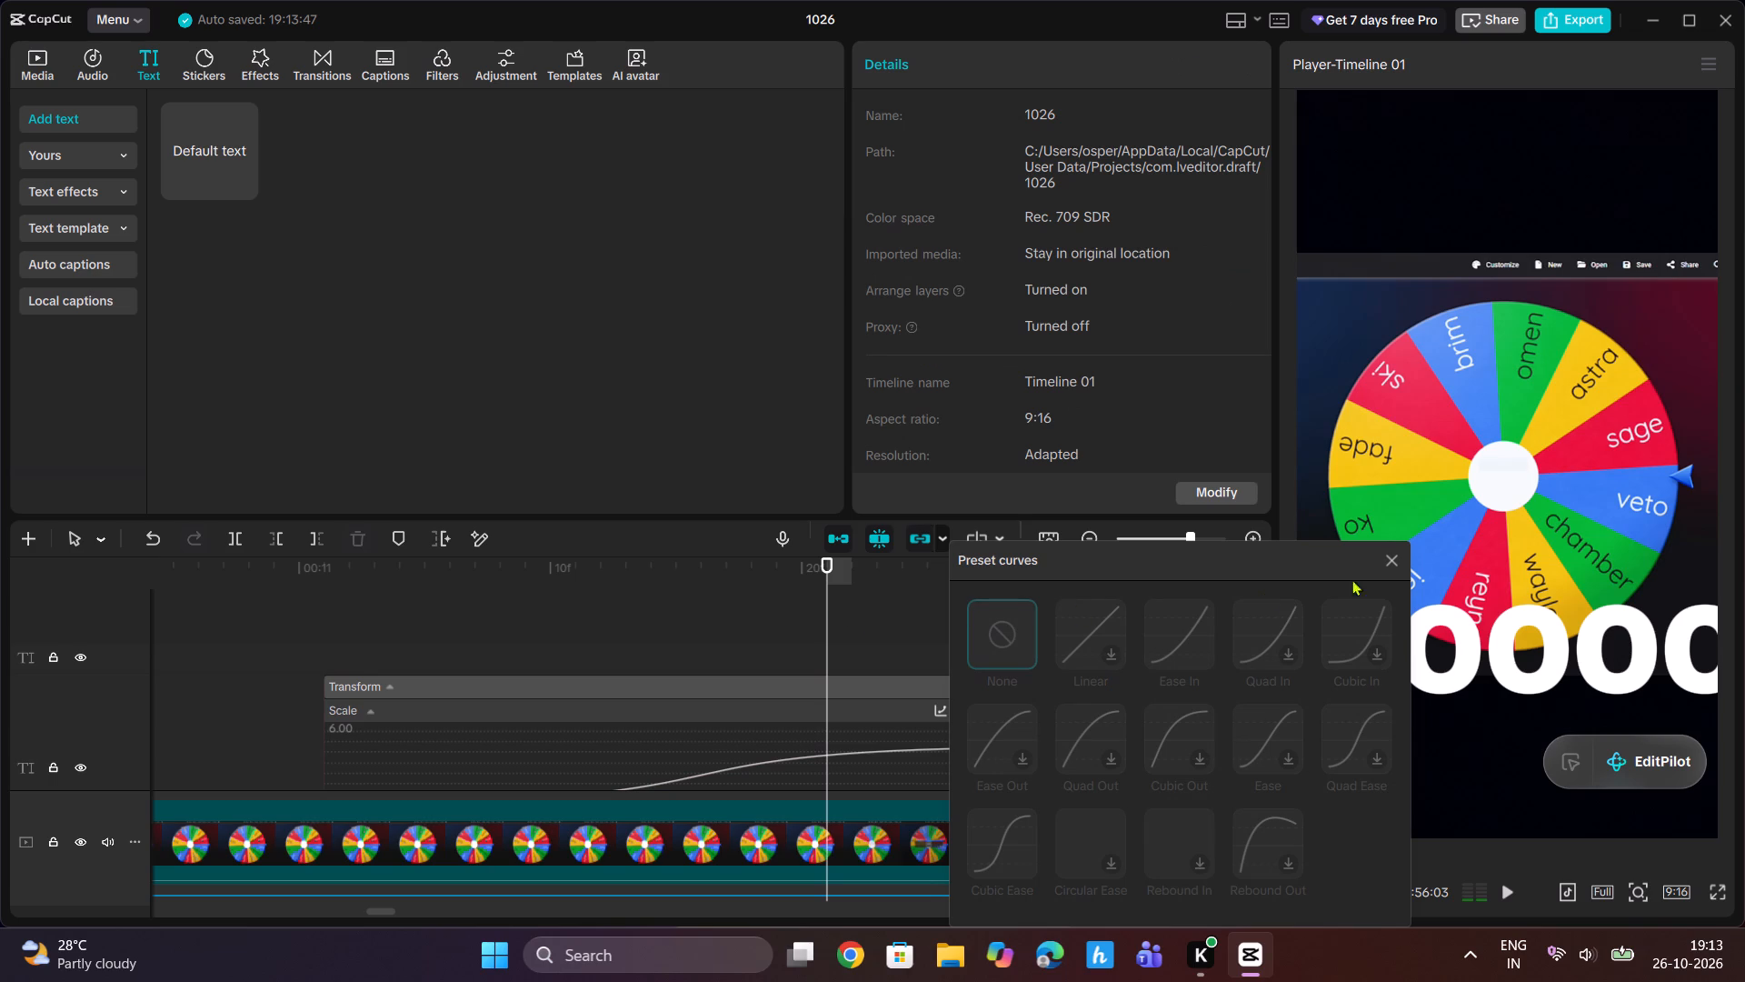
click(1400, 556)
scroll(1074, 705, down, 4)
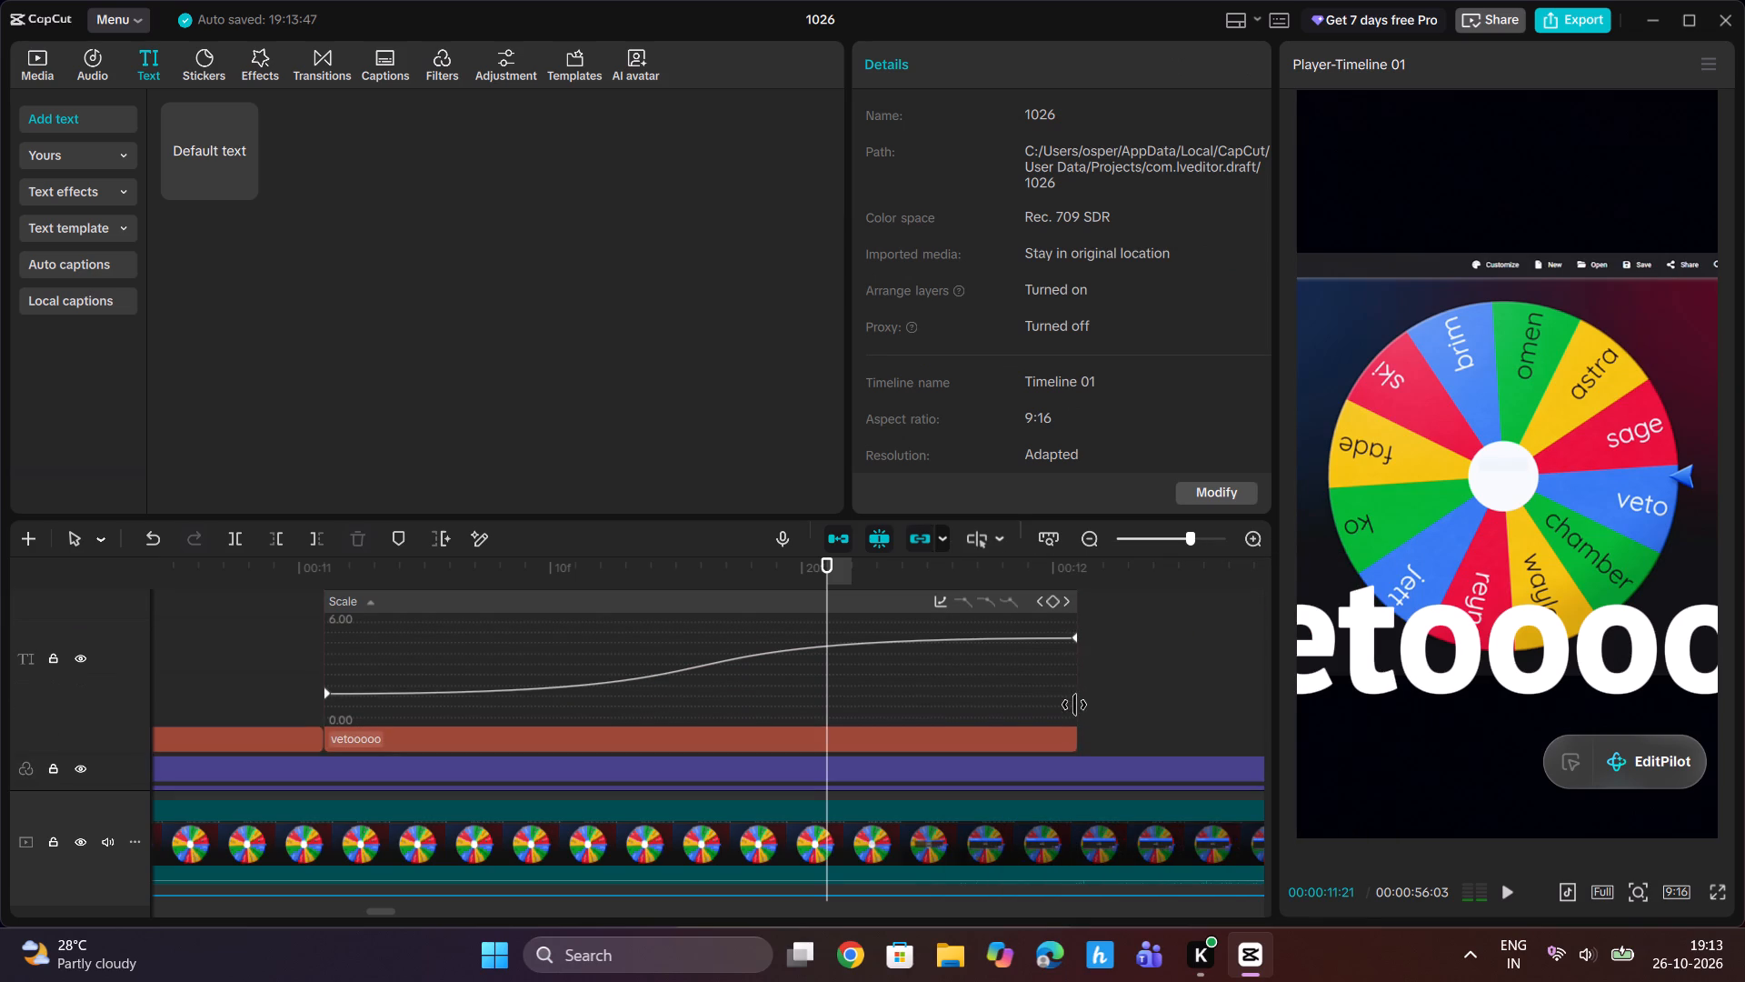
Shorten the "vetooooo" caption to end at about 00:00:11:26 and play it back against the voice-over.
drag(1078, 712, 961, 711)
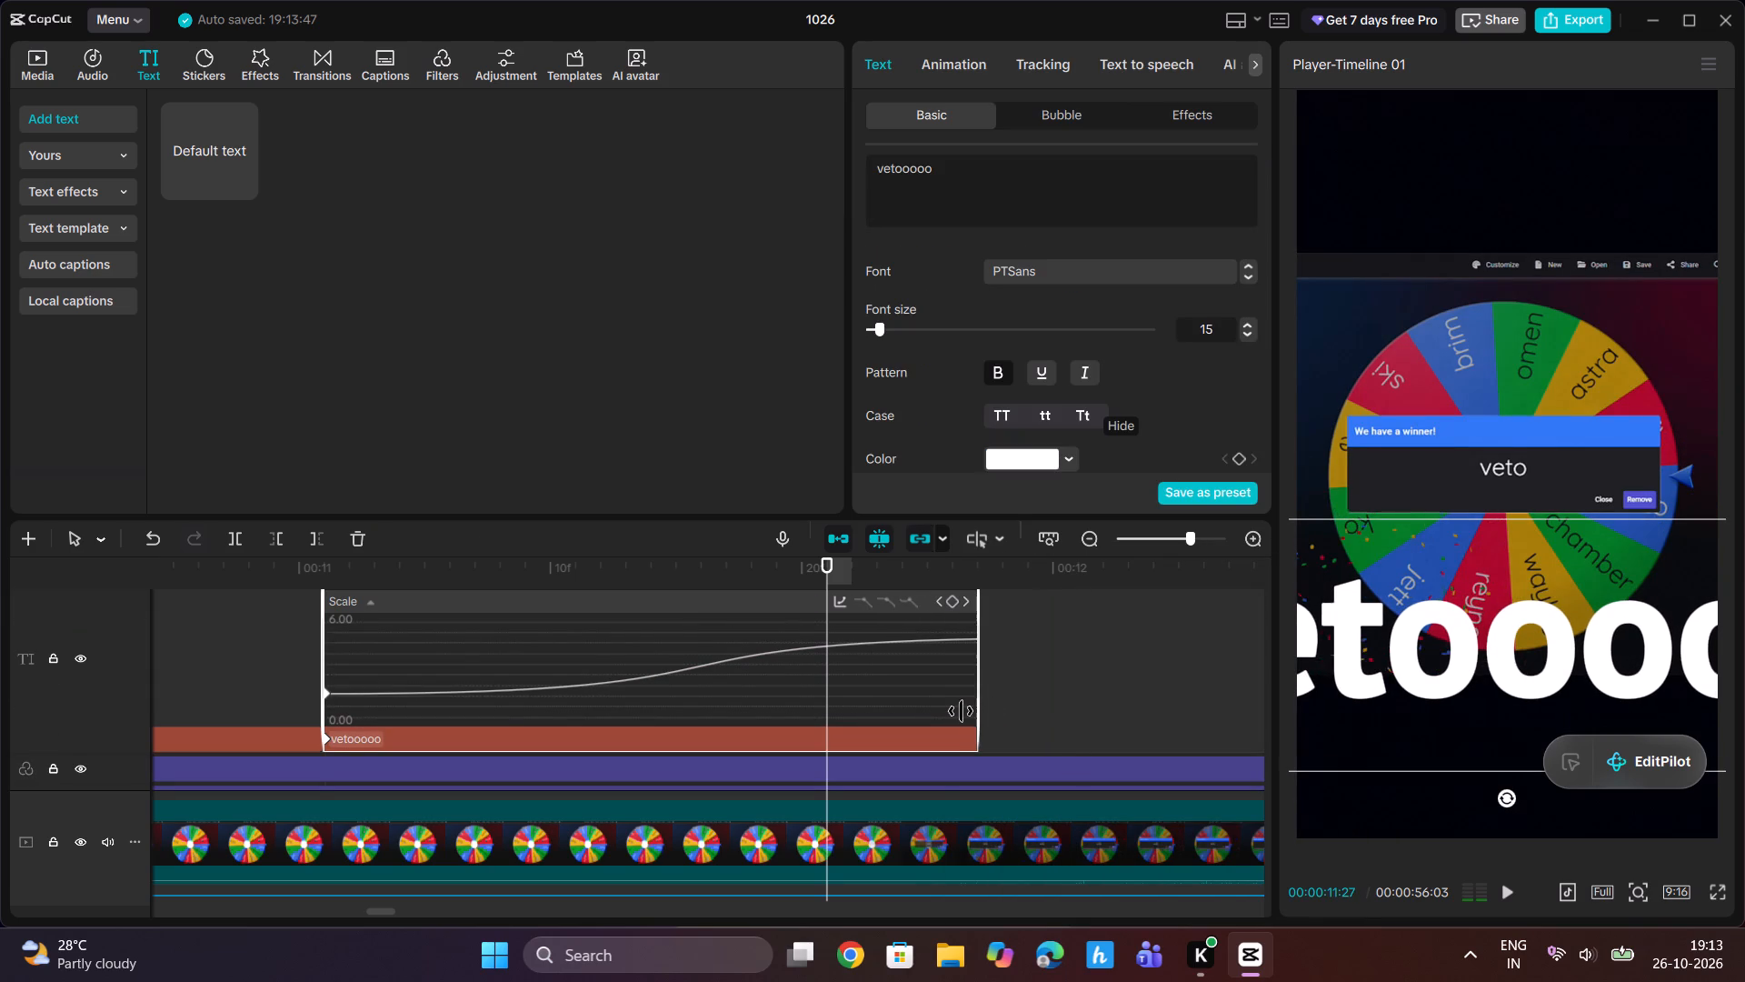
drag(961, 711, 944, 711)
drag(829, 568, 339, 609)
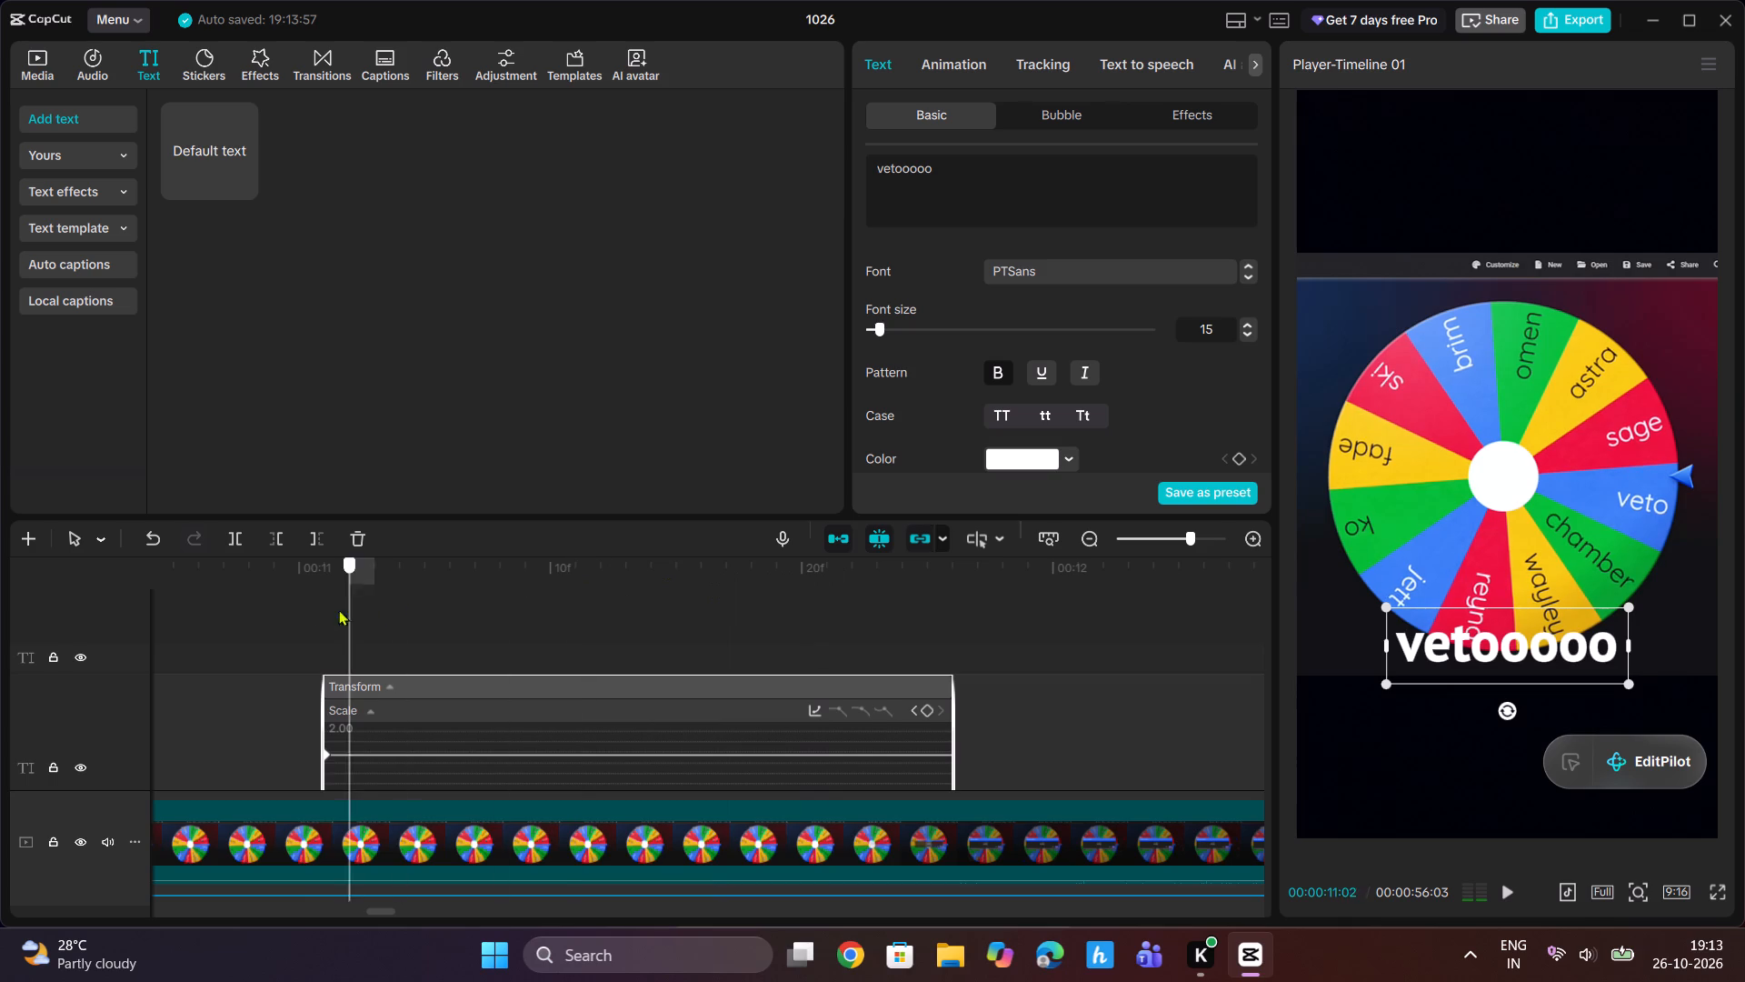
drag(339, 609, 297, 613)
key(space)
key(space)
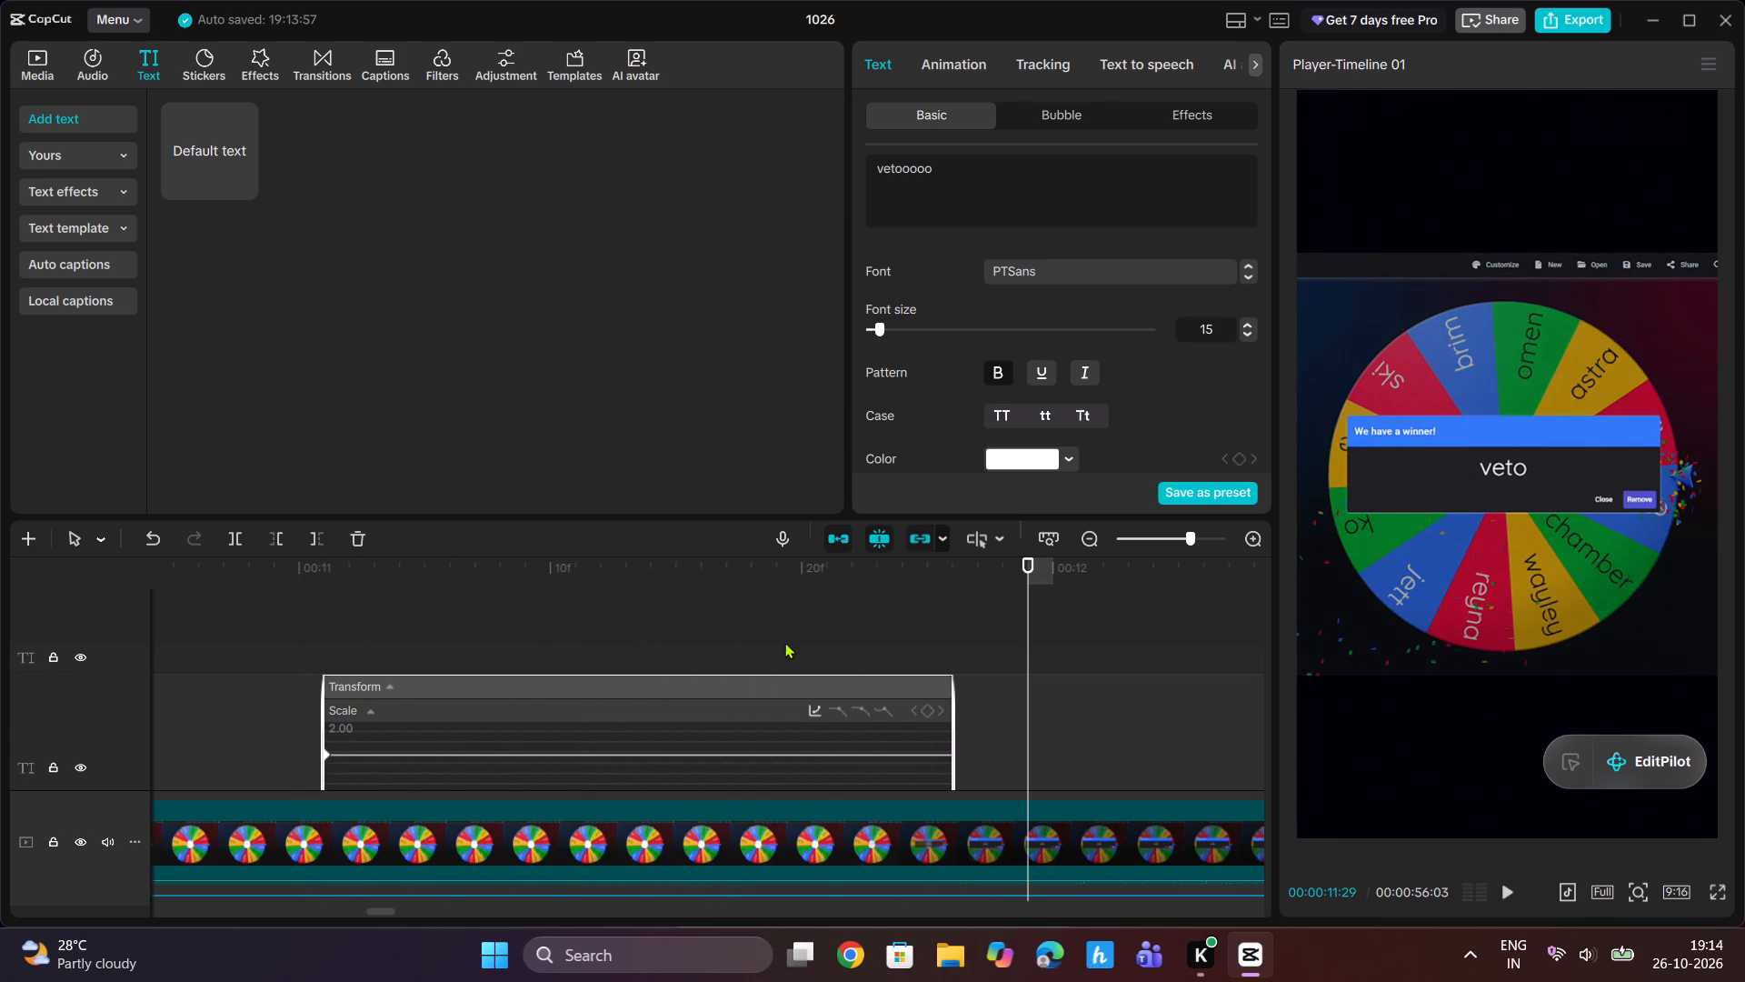
Extend the end of the "vetooooo" caption to 00:00:11:28 and play it back to check the timing.
scroll(837, 649, down, 2)
scroll(977, 675, down, 2)
drag(948, 657, 1048, 659)
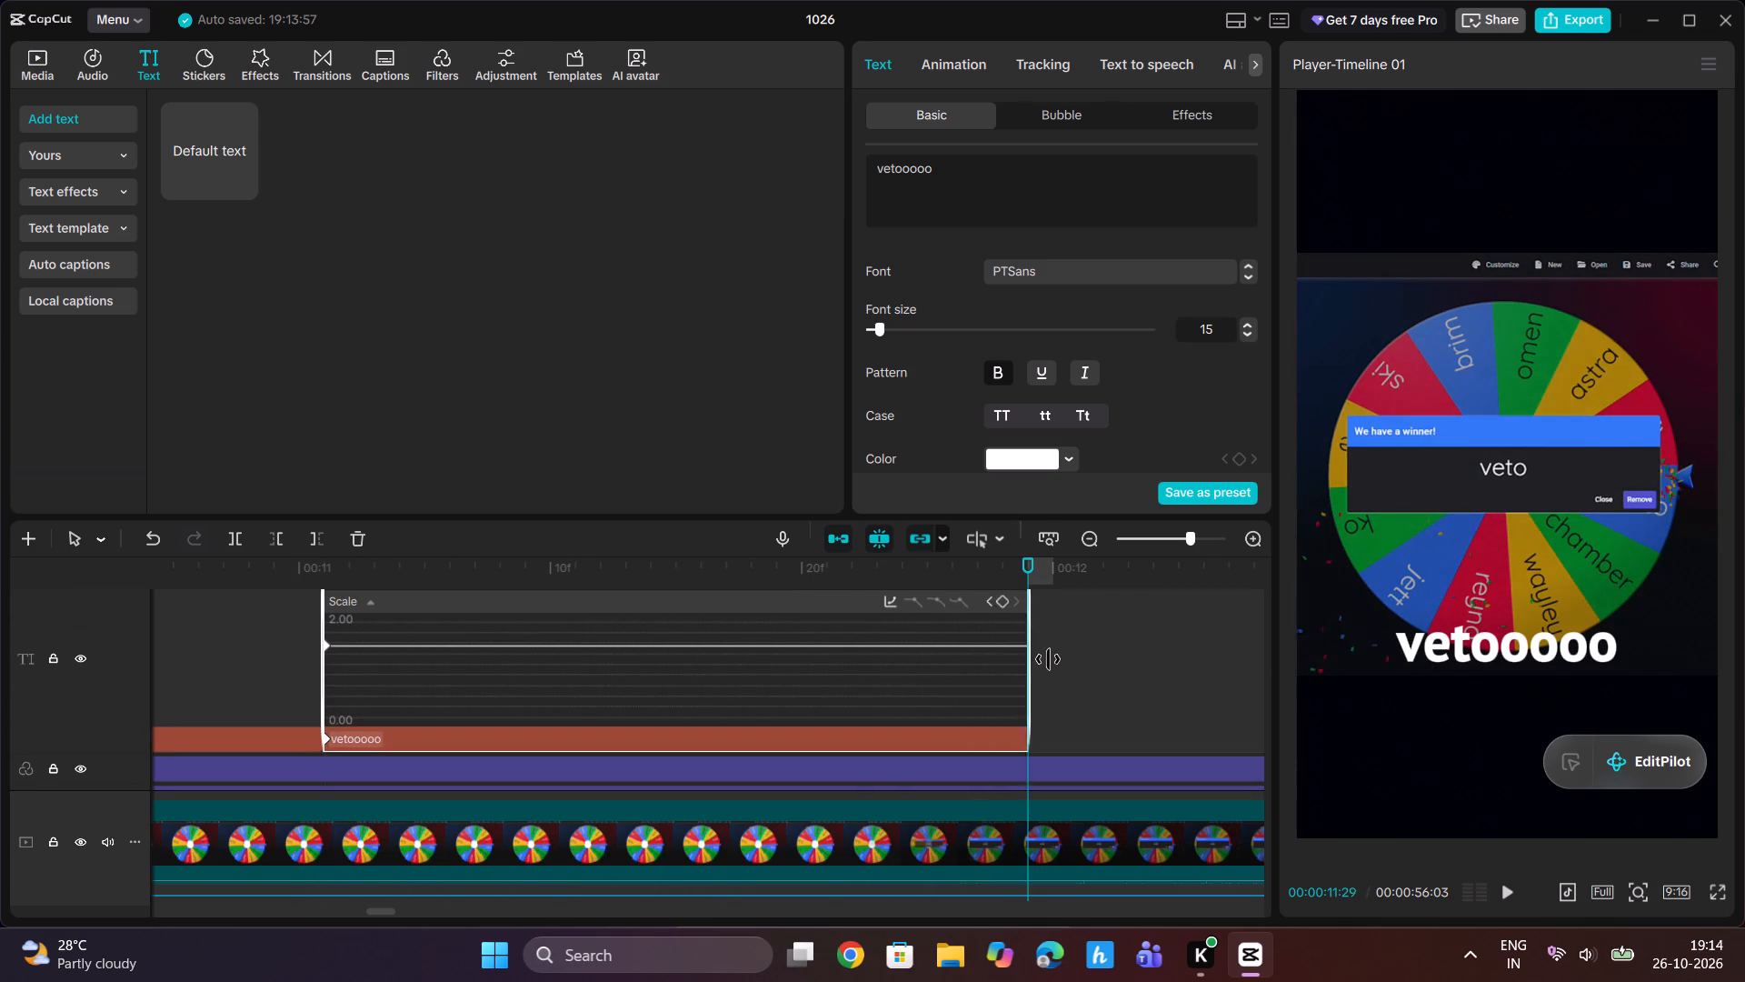
drag(1048, 659, 1001, 667)
click(683, 586)
drag(679, 586, 454, 615)
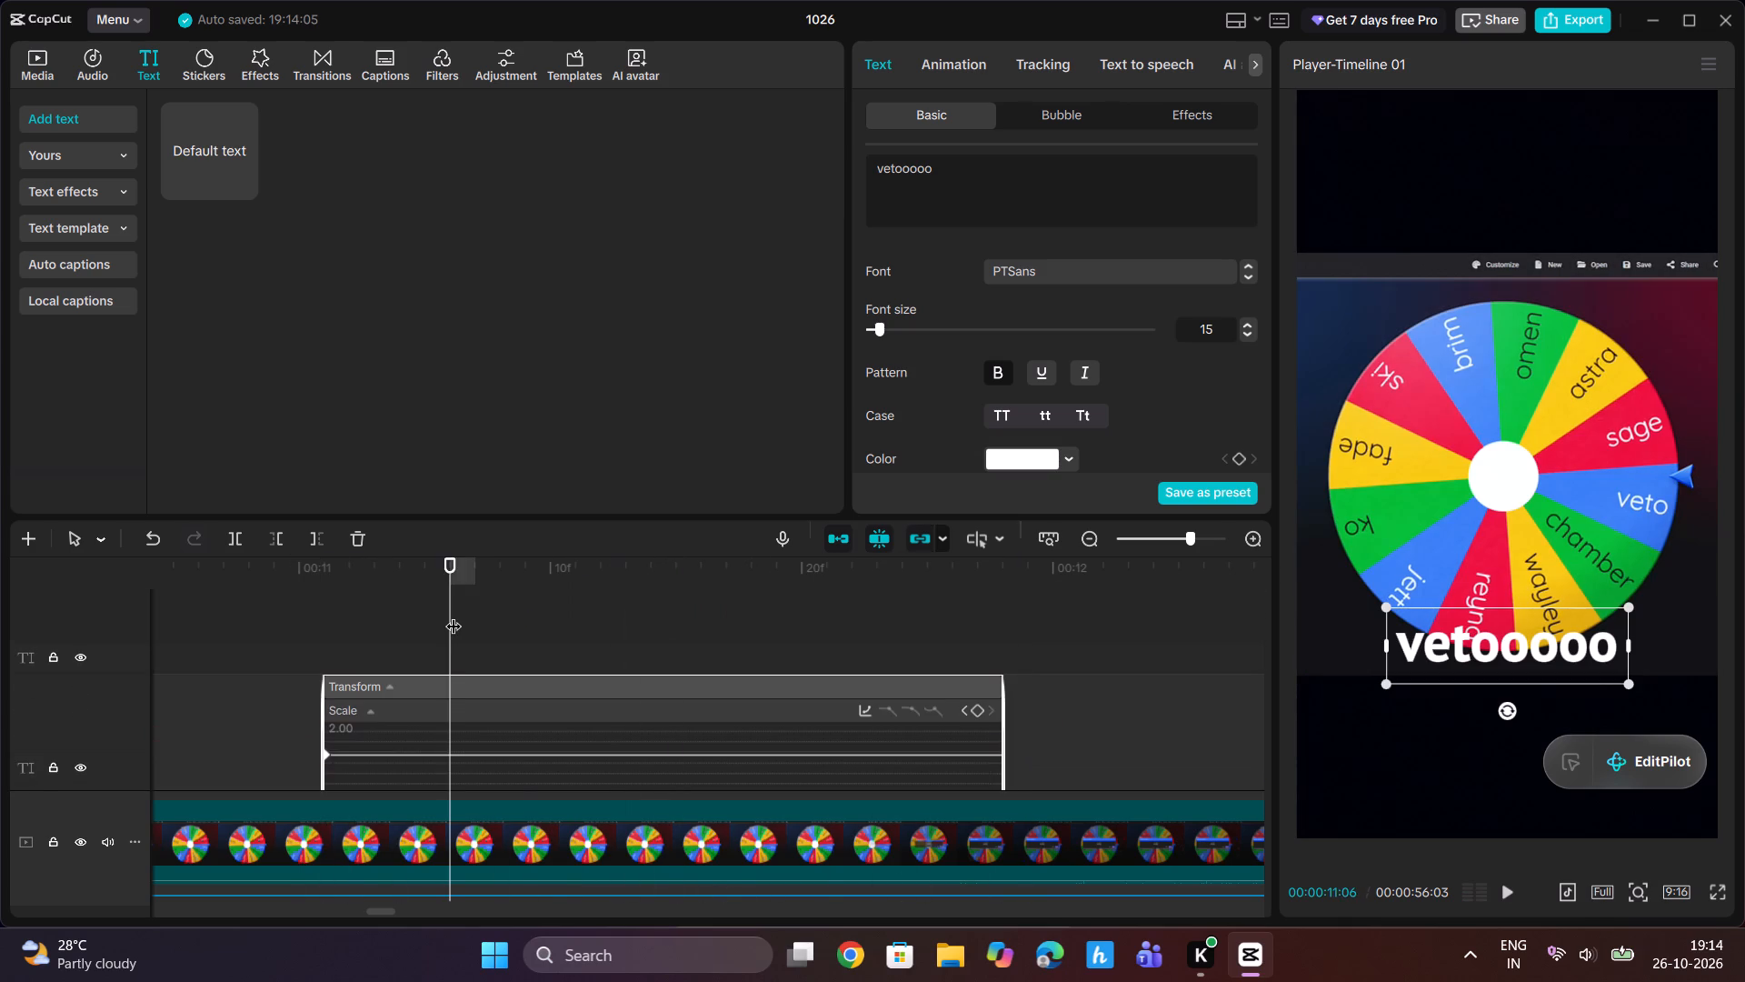
key(space)
key(space)
Set the scale of the "vetooooo" caption to 500% at 00:00:11:28, the end of its segment.
scroll(1015, 647, down, 1)
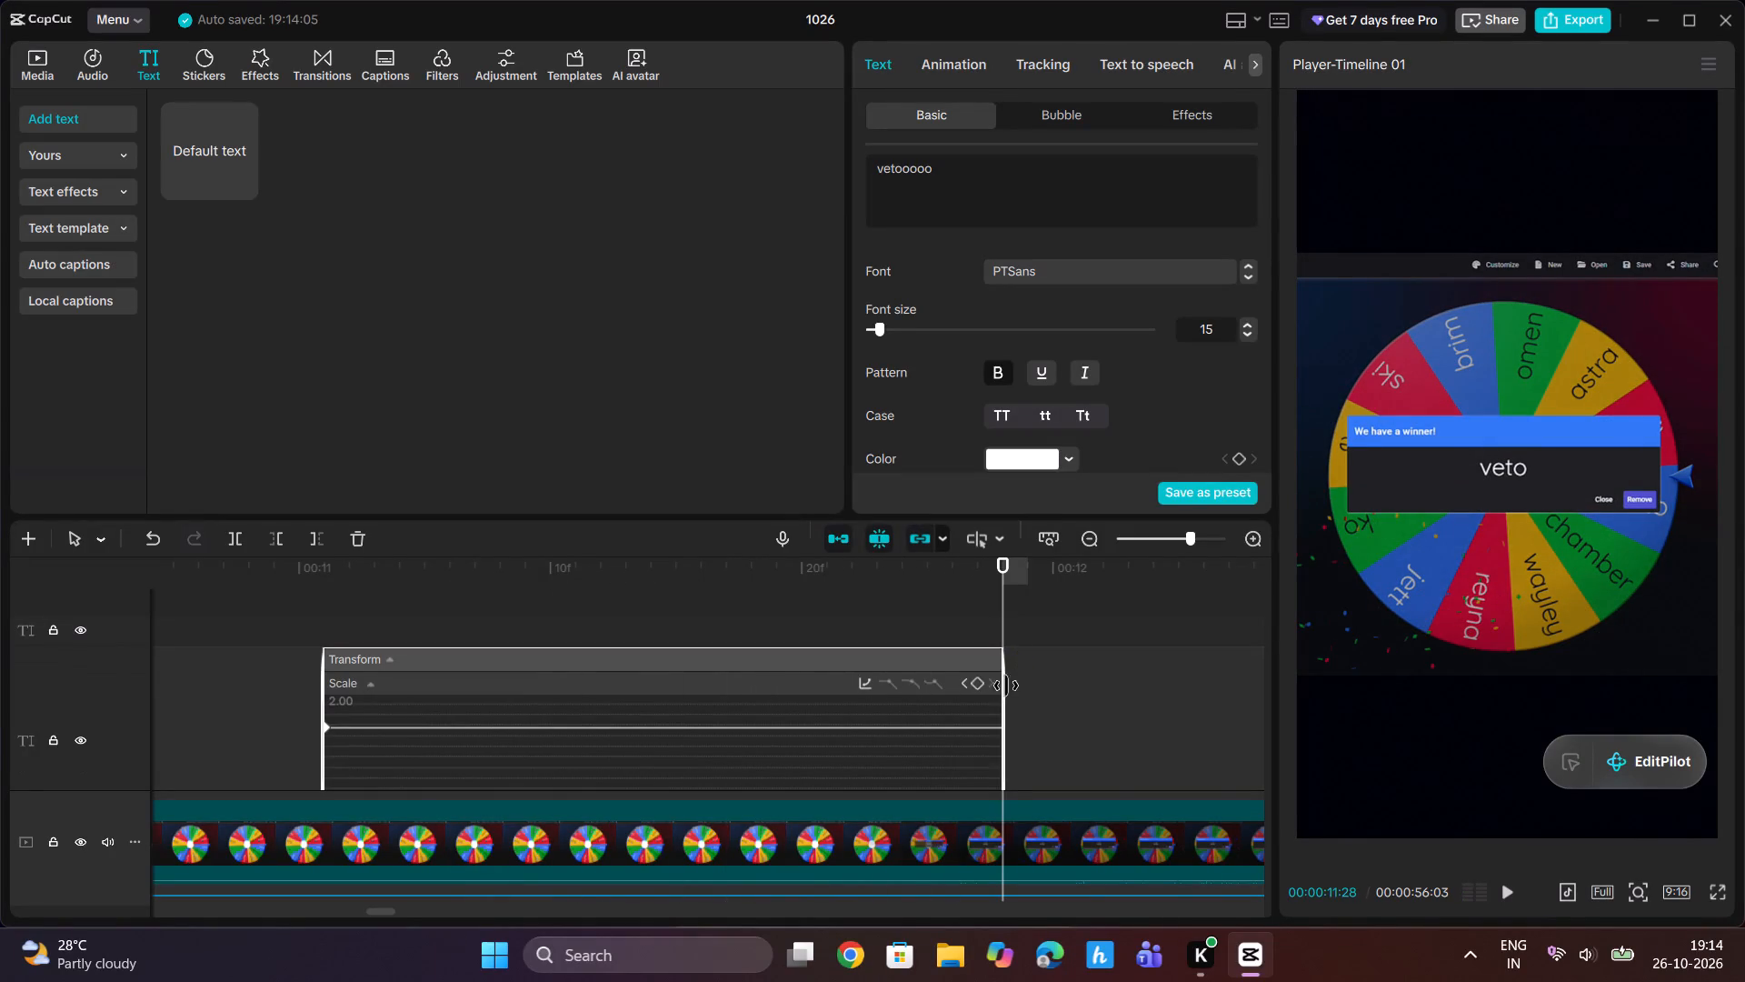
scroll(1005, 694, down, 2)
click(958, 765)
scroll(1102, 382, down, 2)
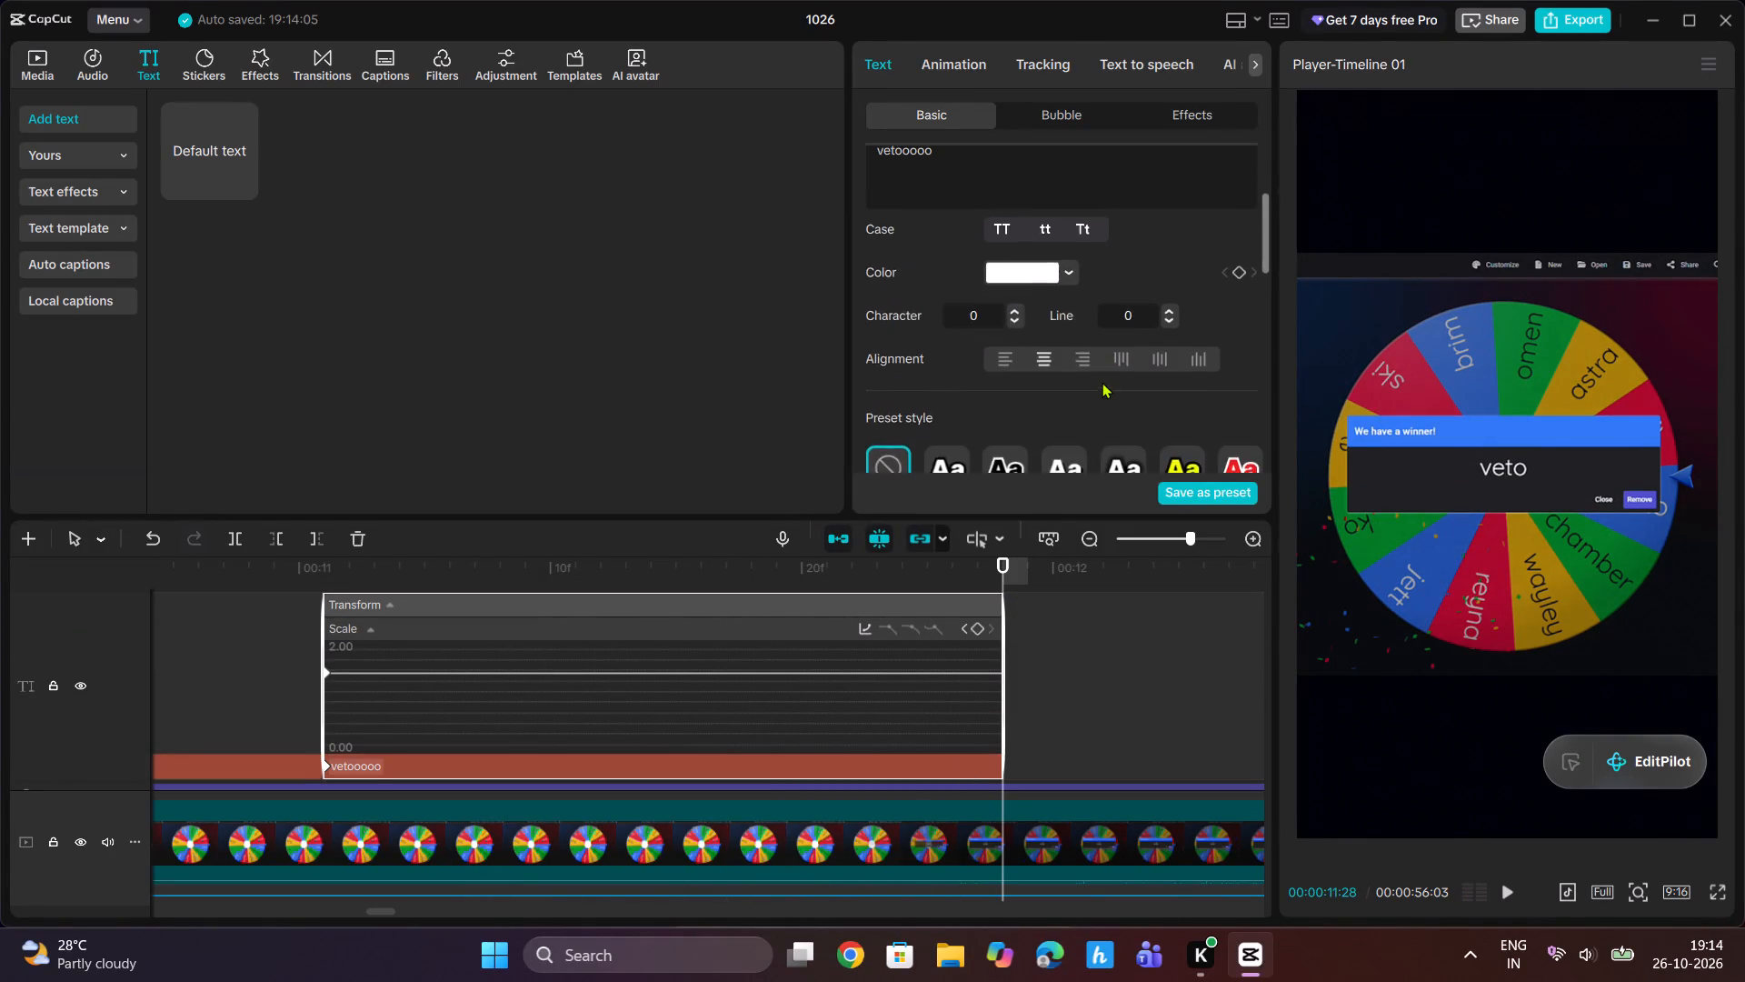
scroll(1107, 382, down, 4)
scroll(1116, 382, up, 1)
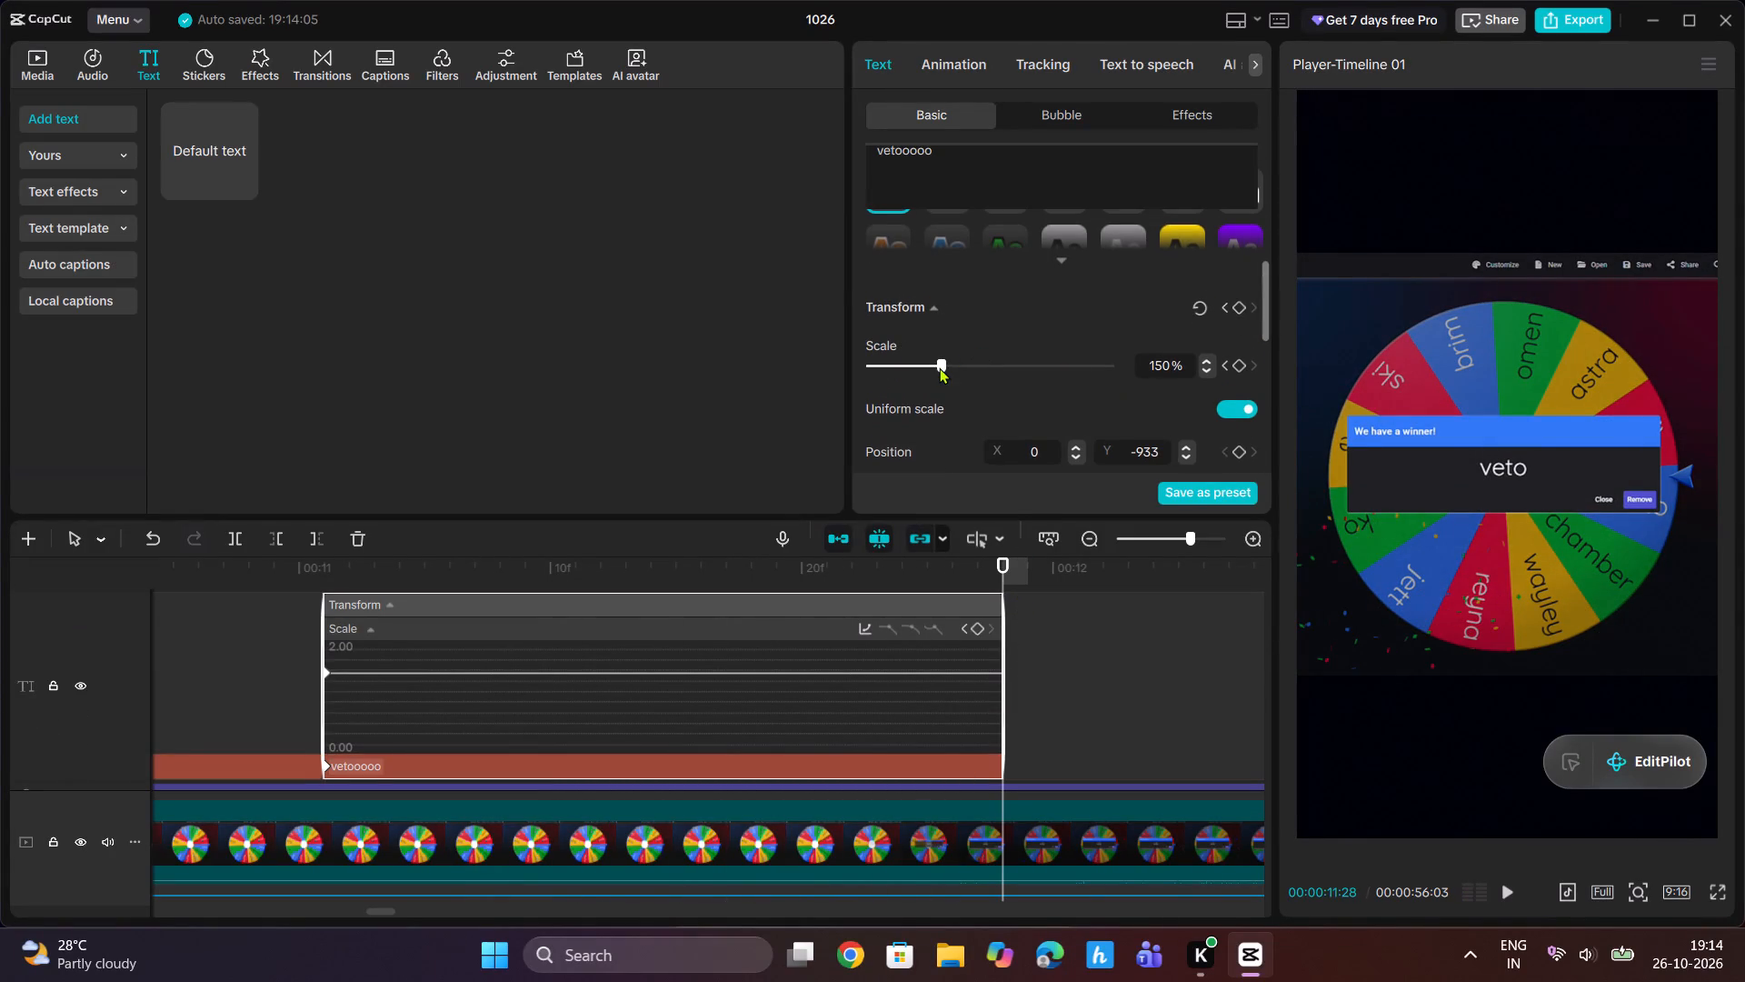
drag(947, 366, 1553, 367)
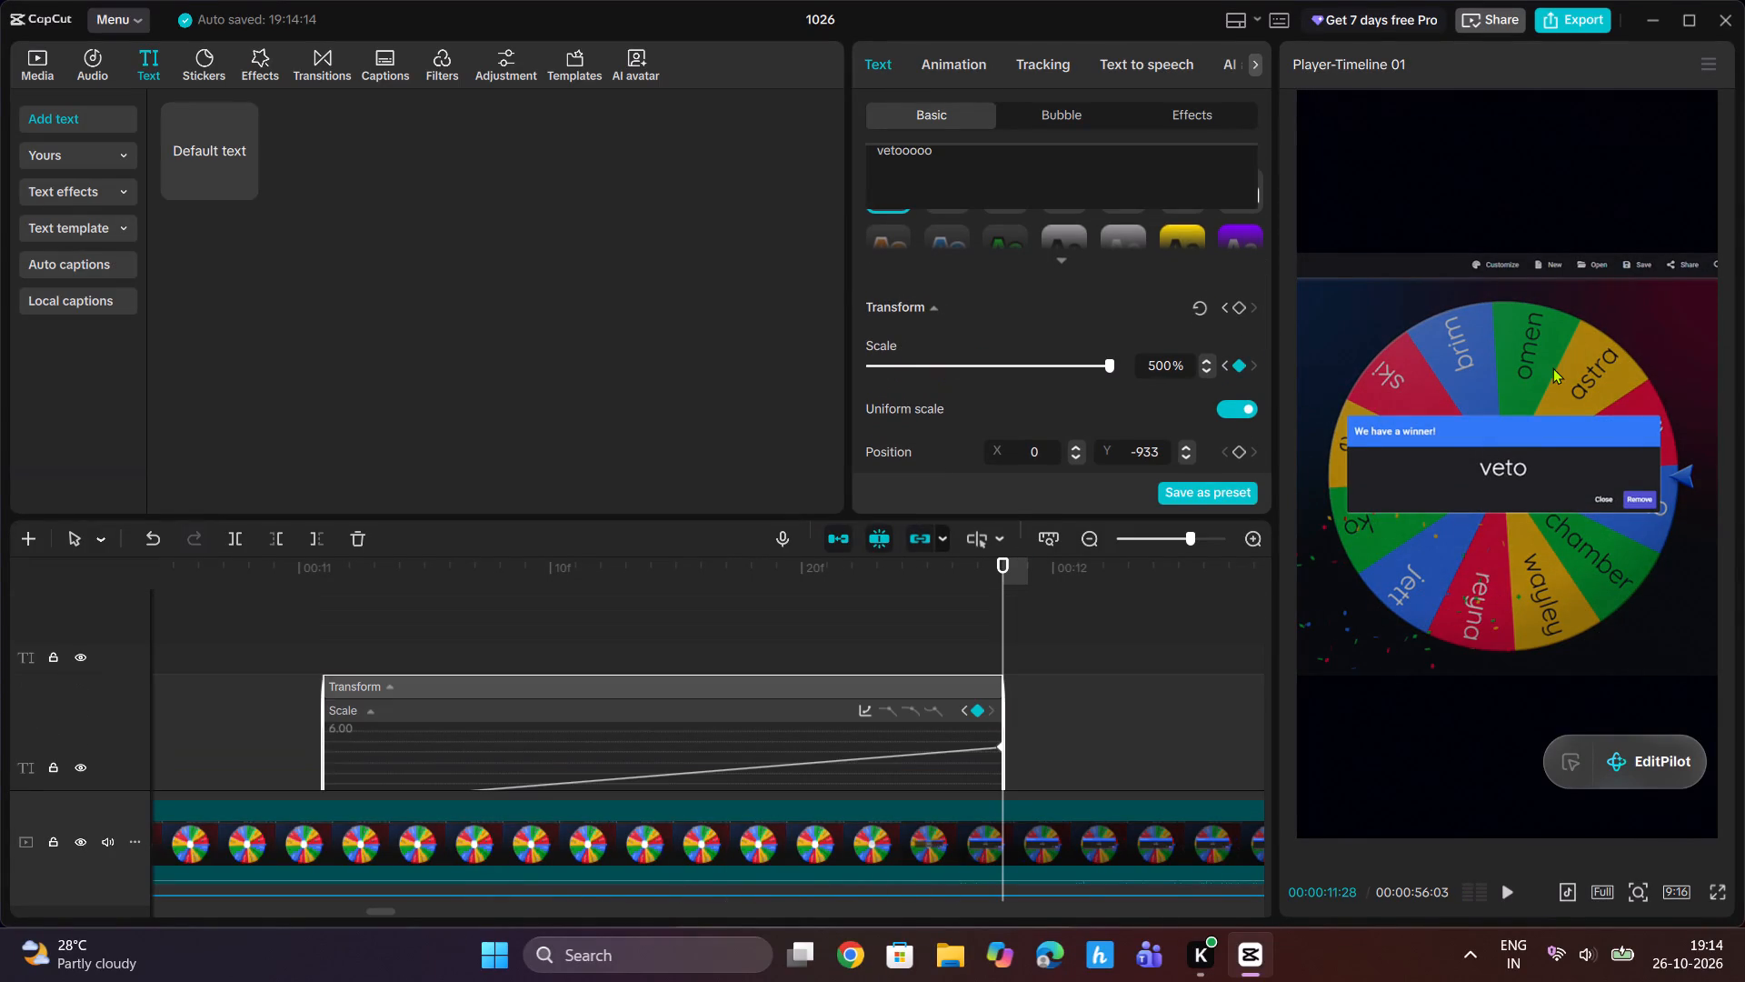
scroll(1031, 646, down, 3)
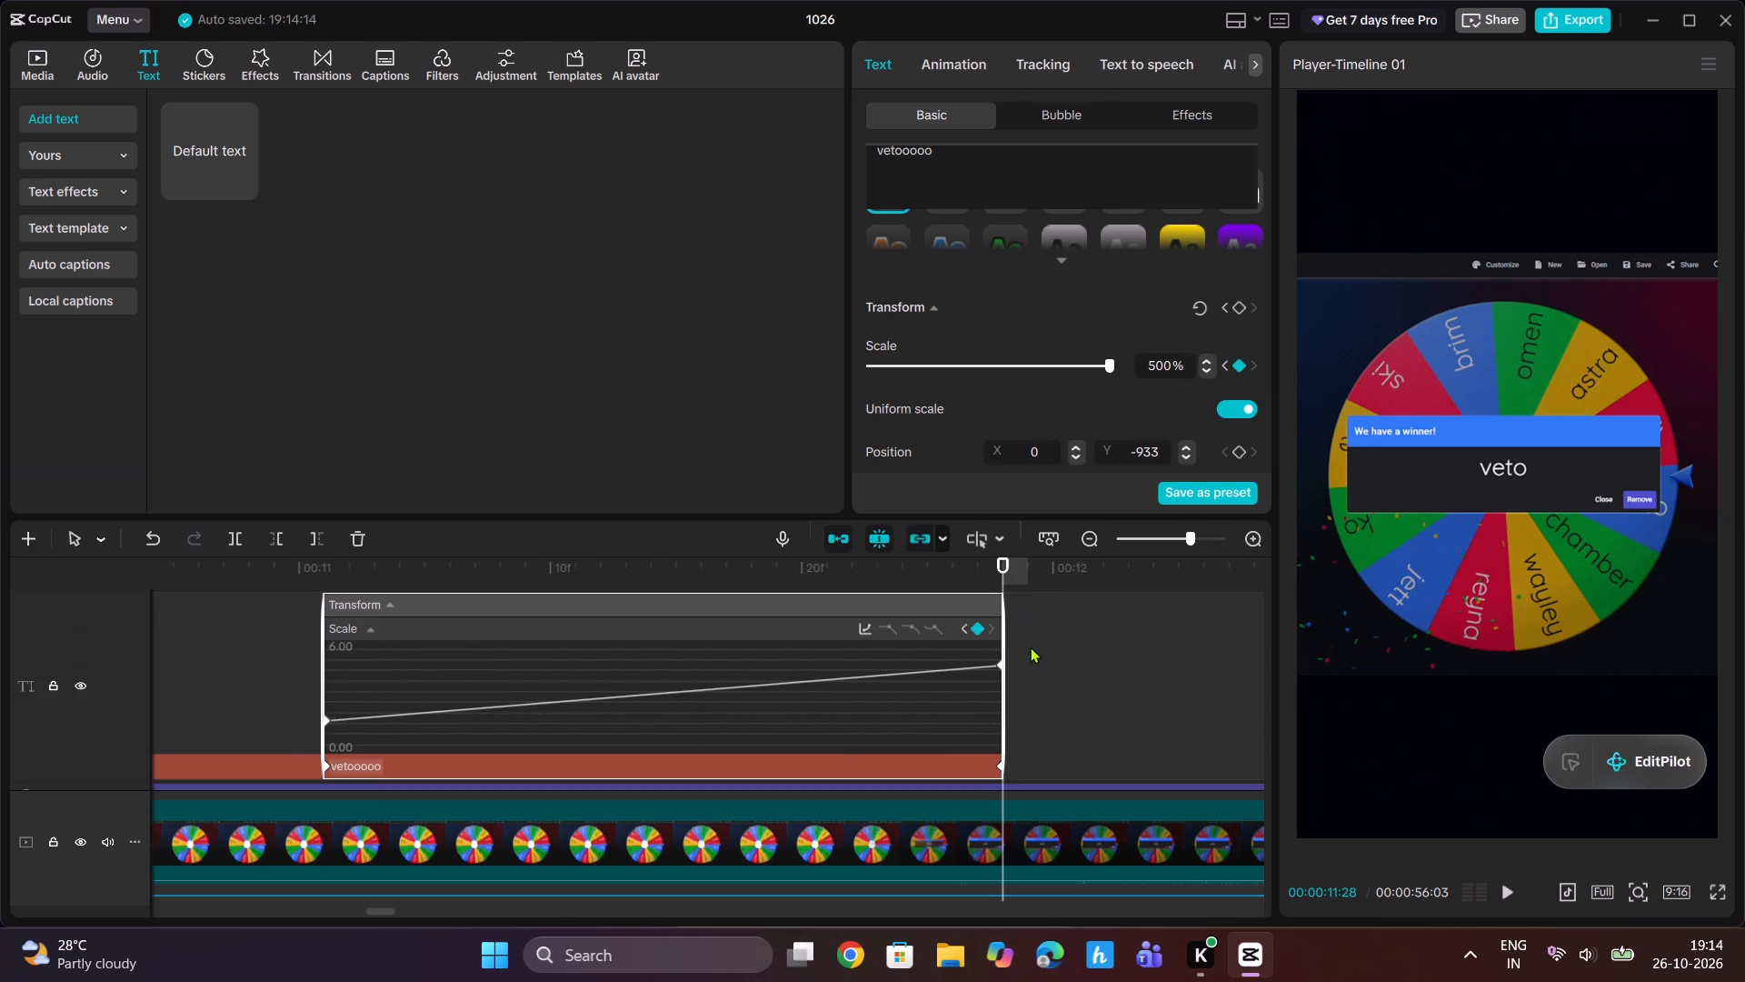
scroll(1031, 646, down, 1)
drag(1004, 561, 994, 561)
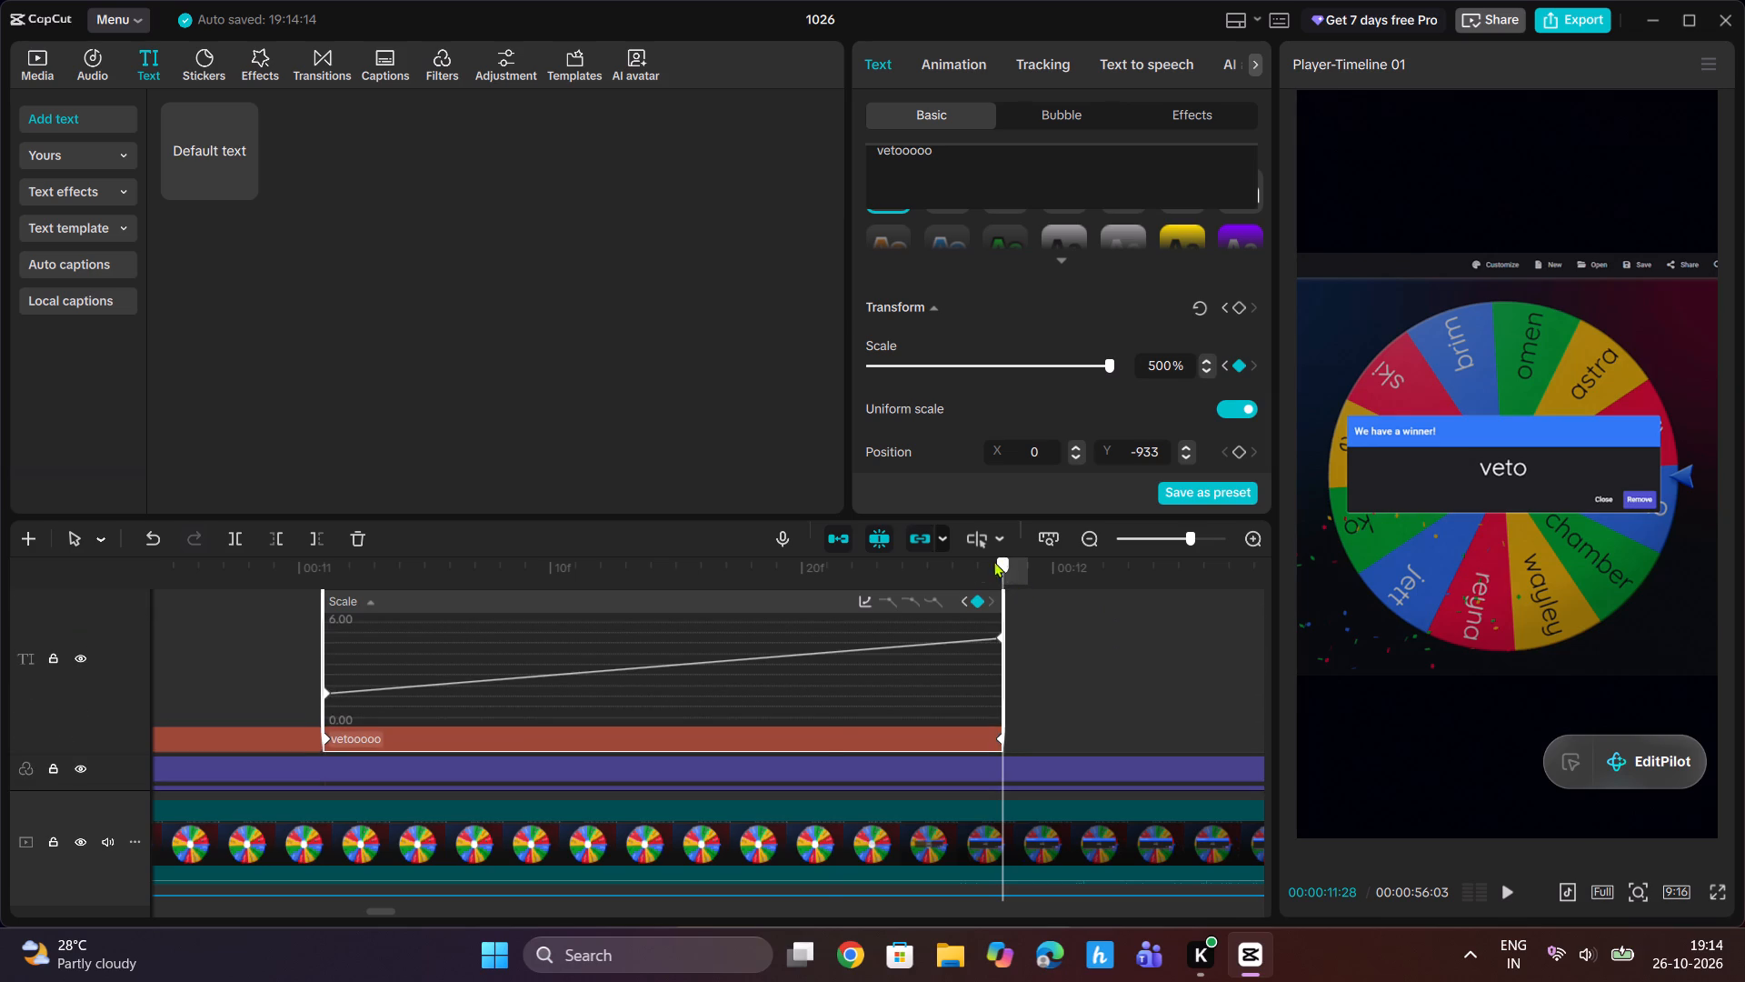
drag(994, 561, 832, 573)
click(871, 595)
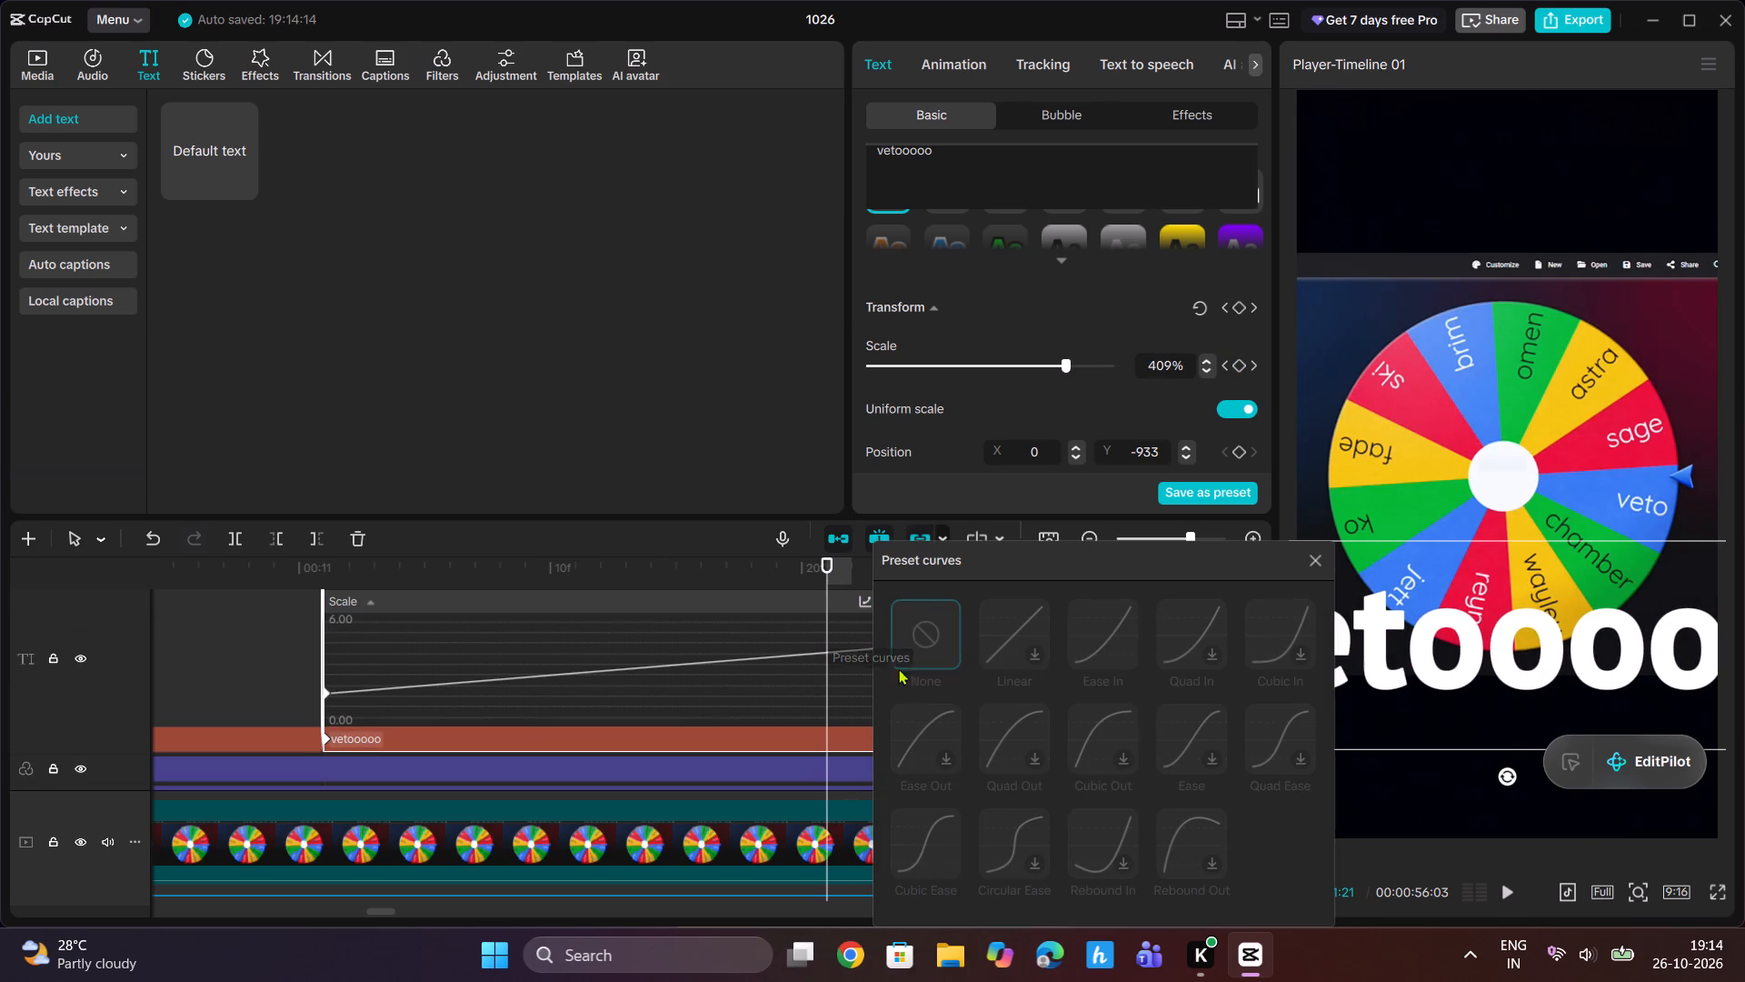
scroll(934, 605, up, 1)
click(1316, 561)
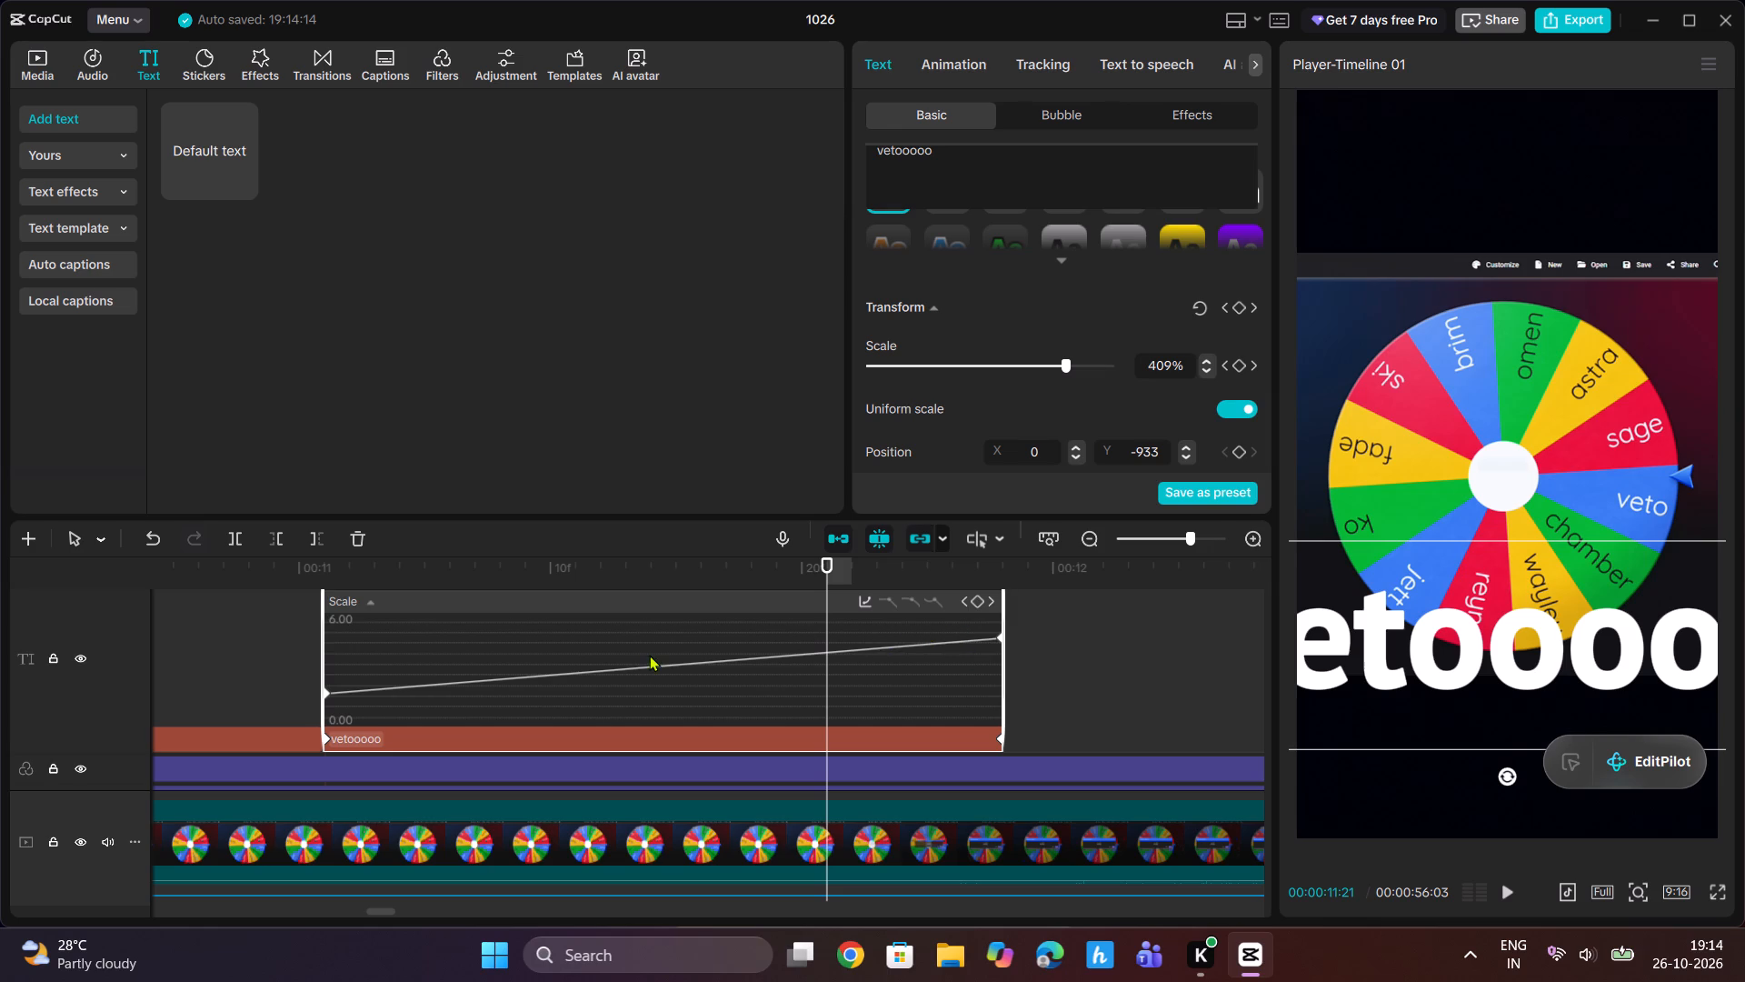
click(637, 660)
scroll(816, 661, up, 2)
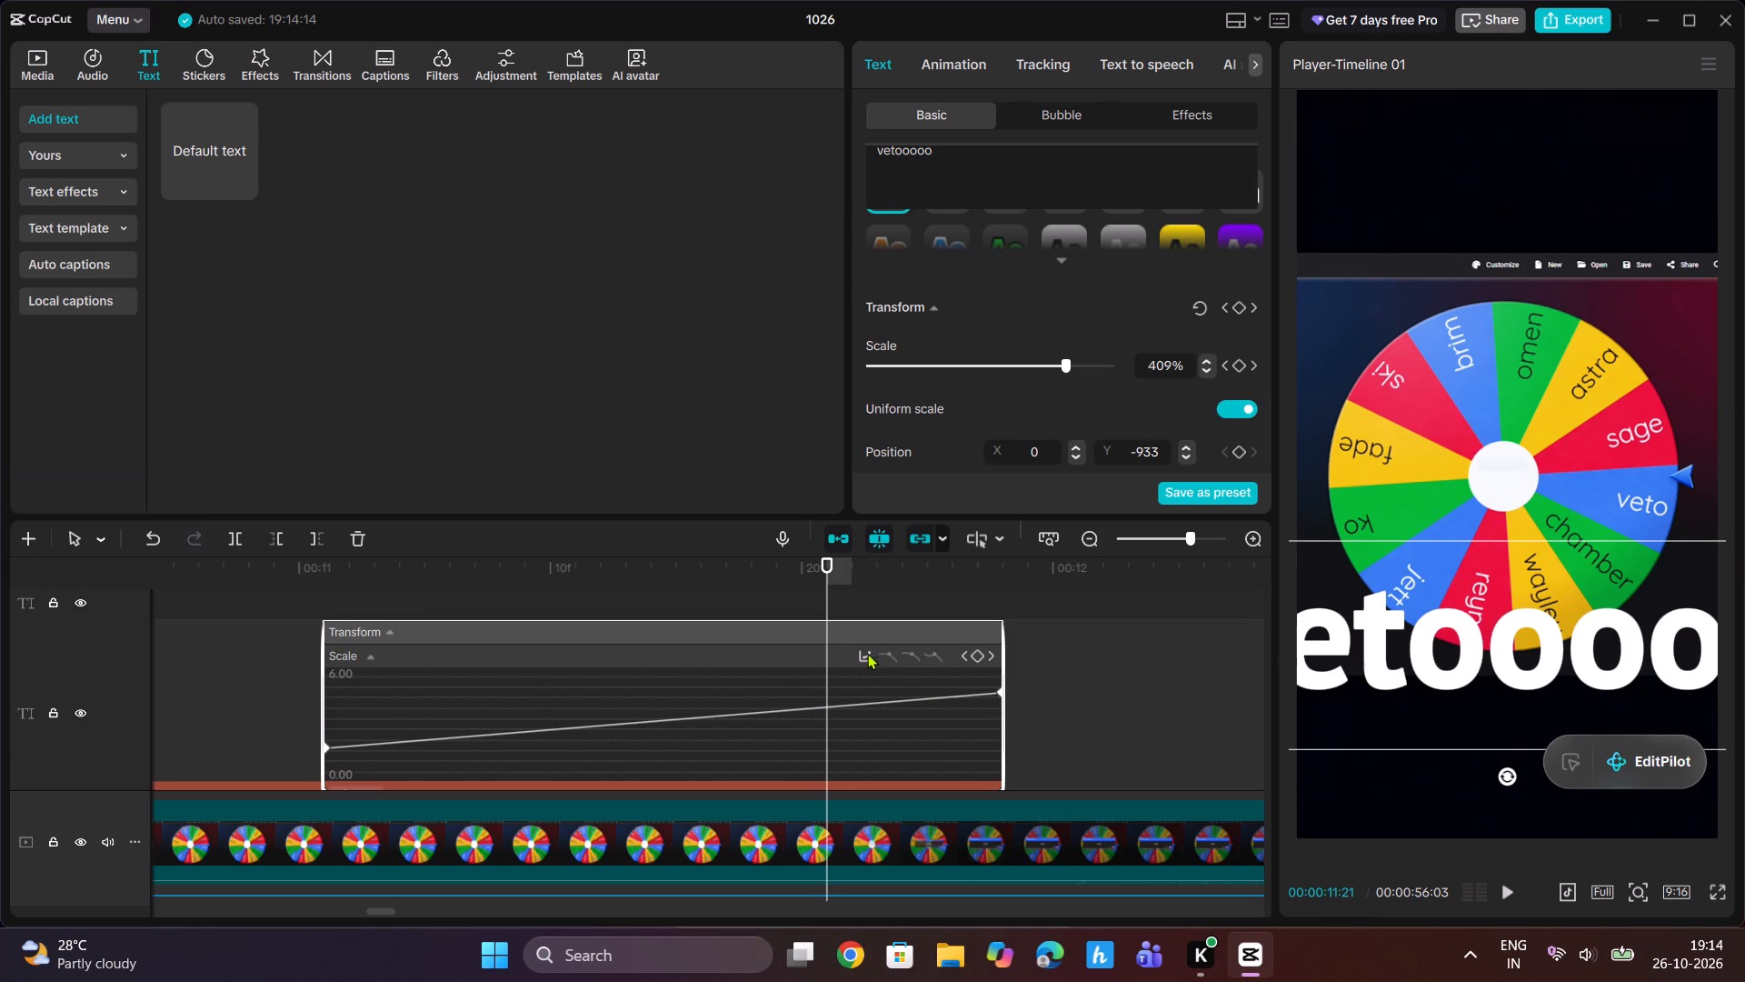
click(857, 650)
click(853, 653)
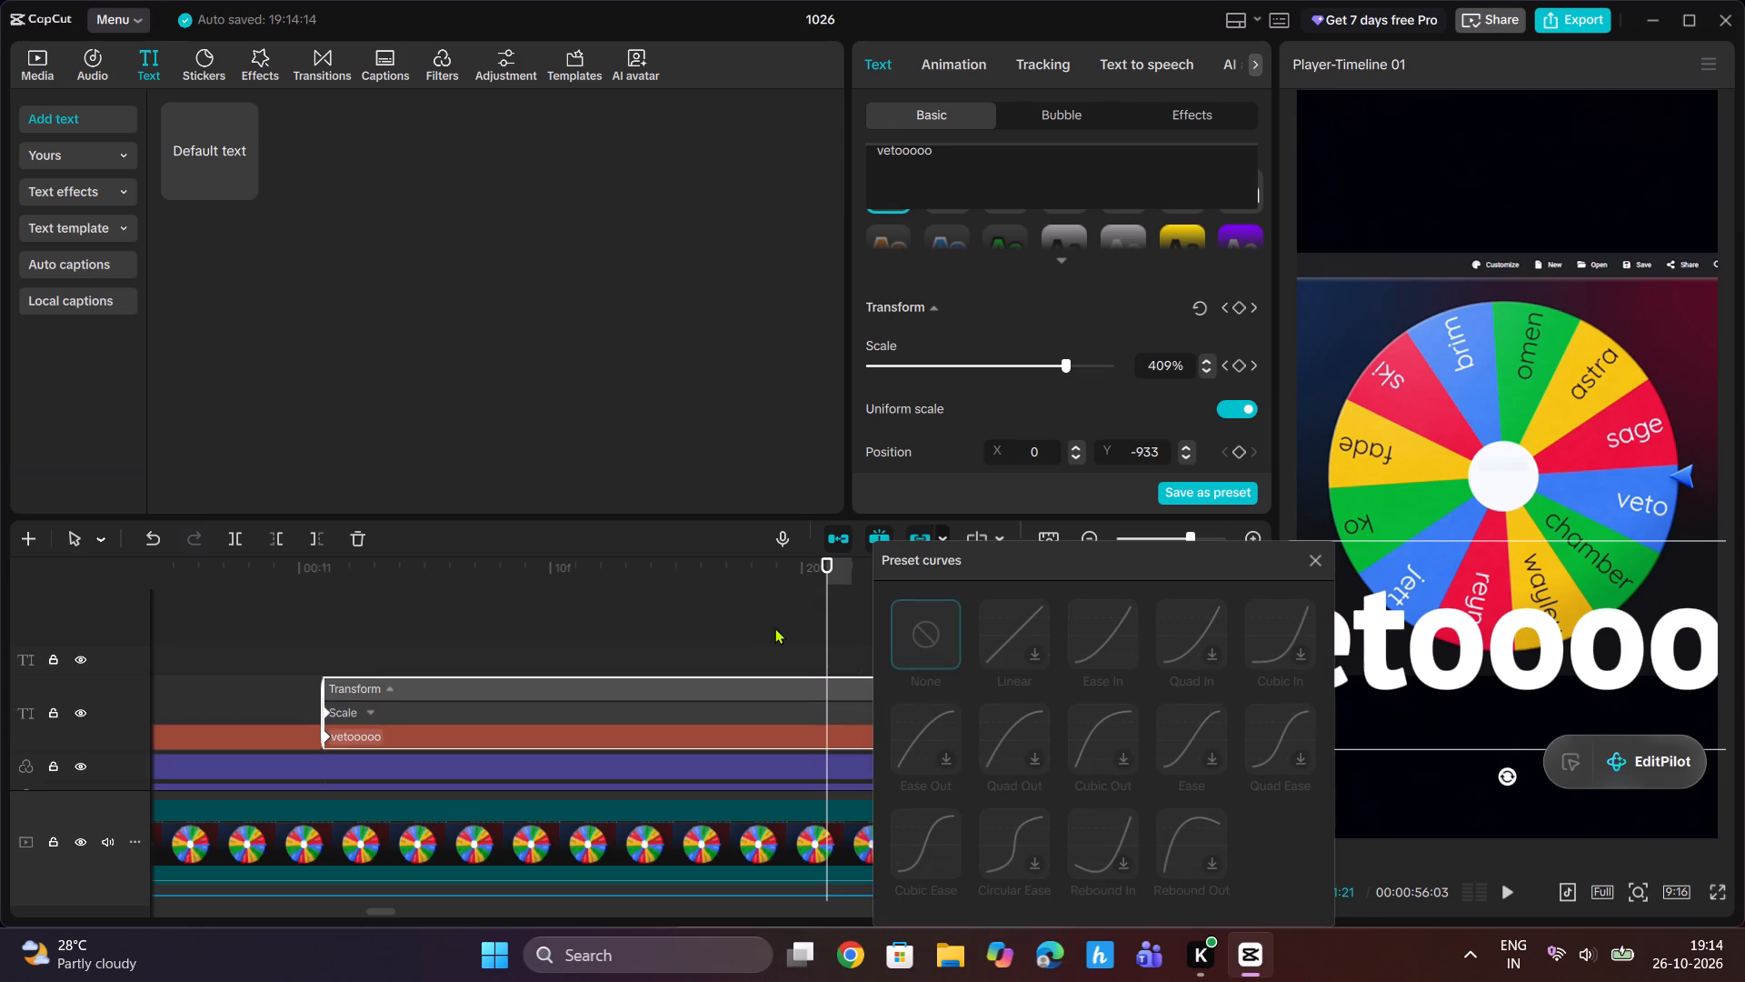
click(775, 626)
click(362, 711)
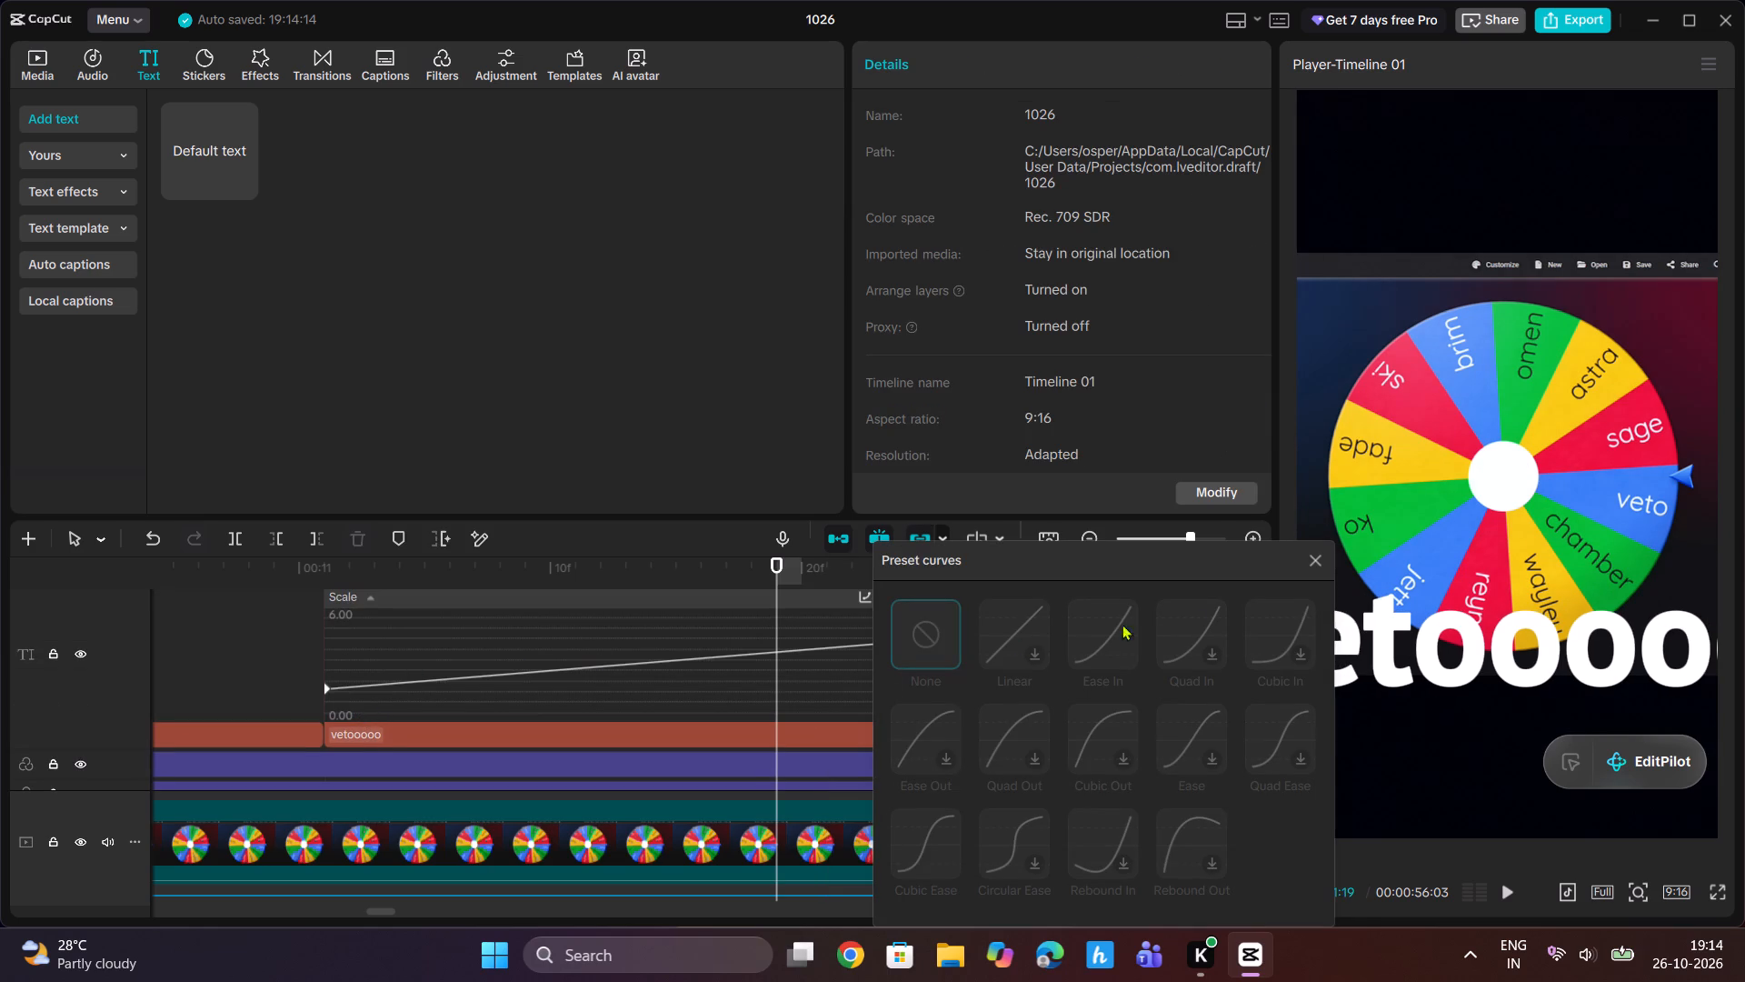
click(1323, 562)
Apply Ease in to the end scale keyframe of the "vetooooo" caption.
scroll(978, 648, down, 2)
click(810, 676)
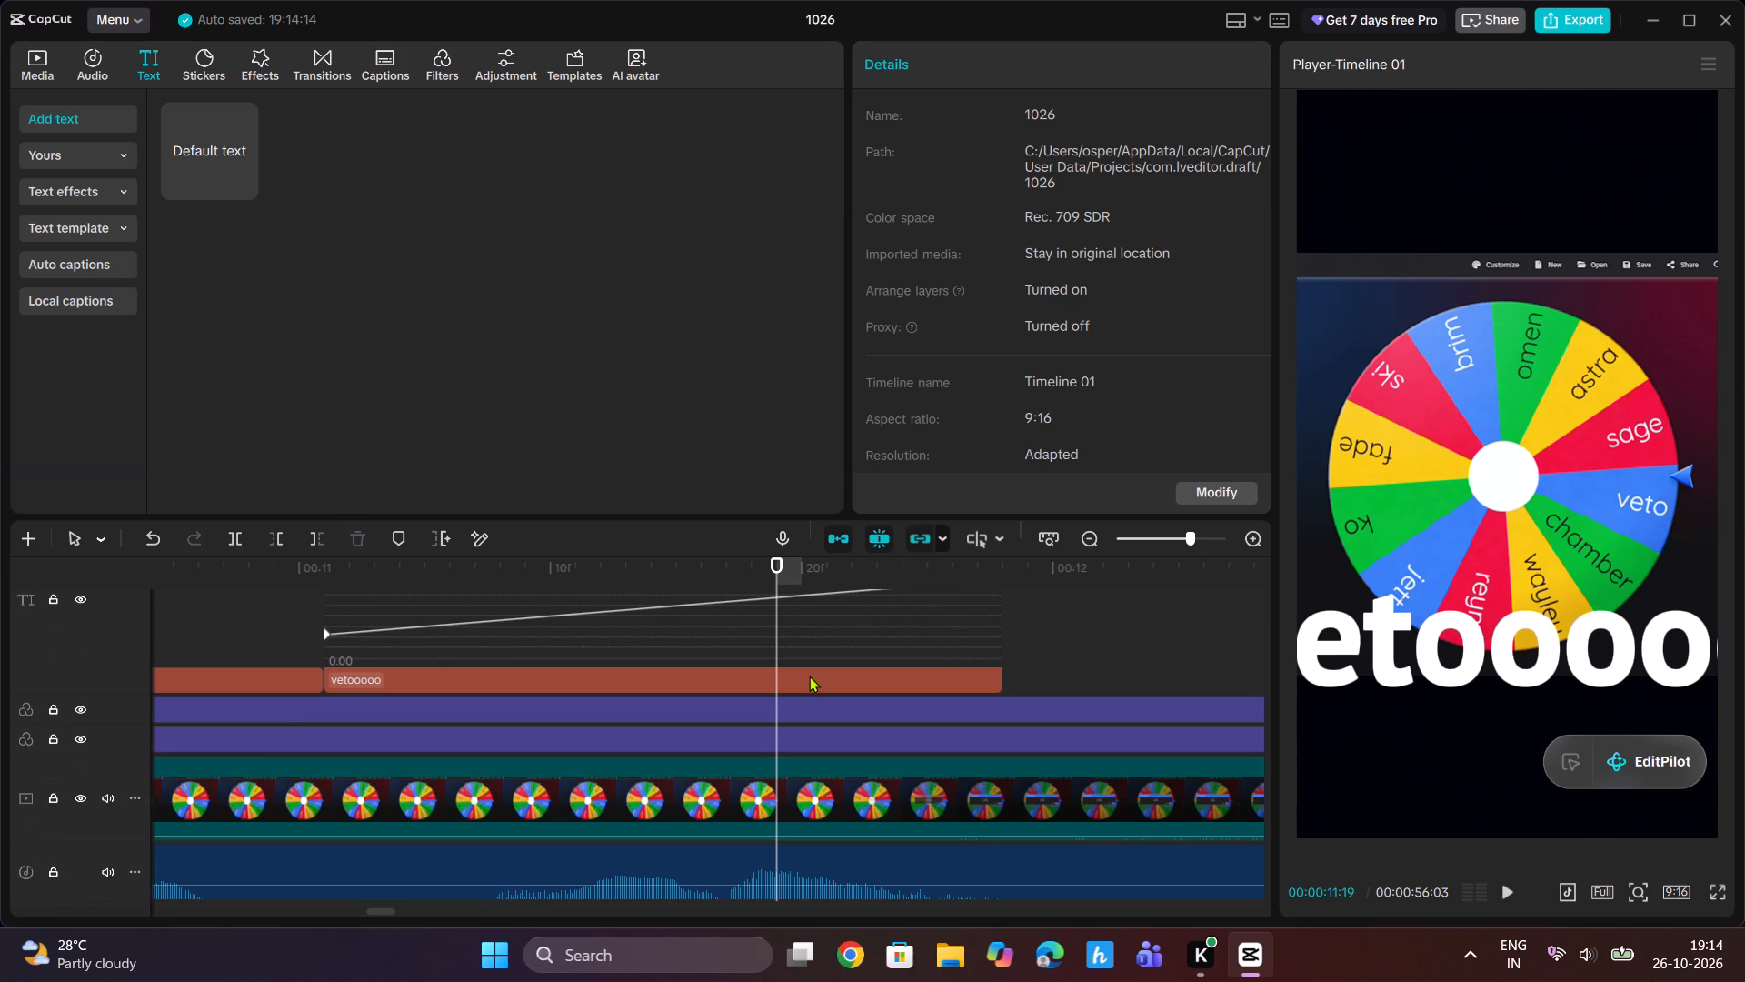
right_click(994, 673)
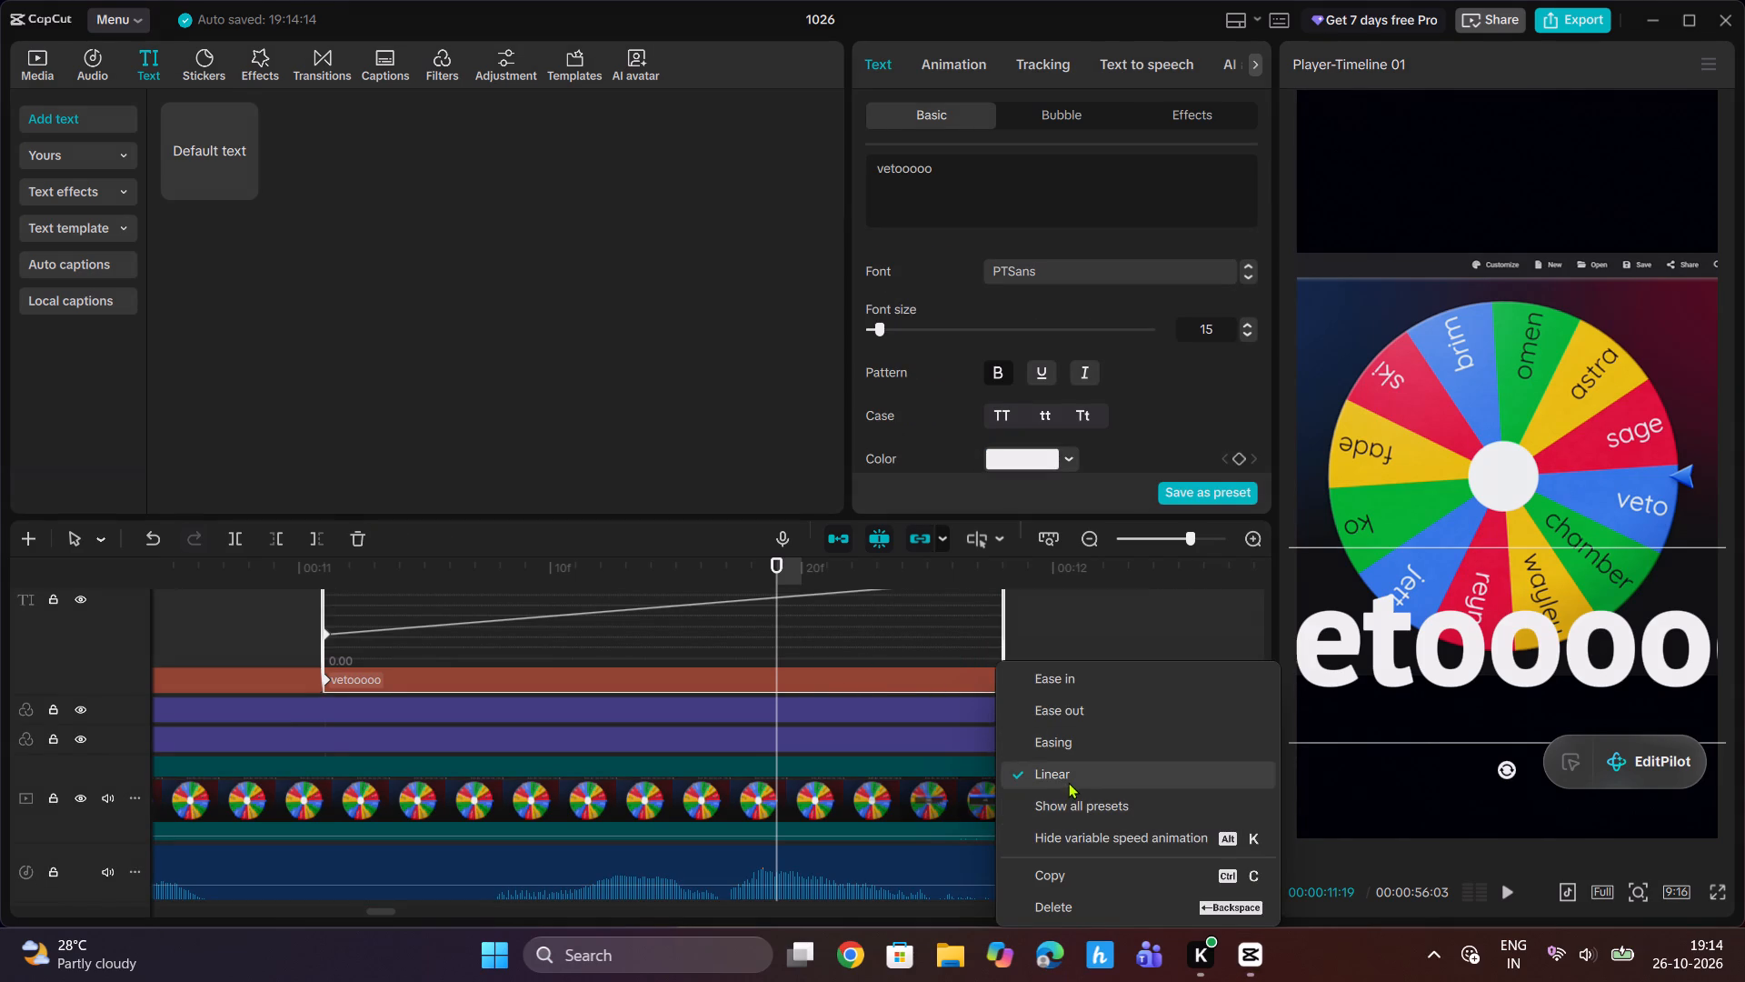
click(1087, 691)
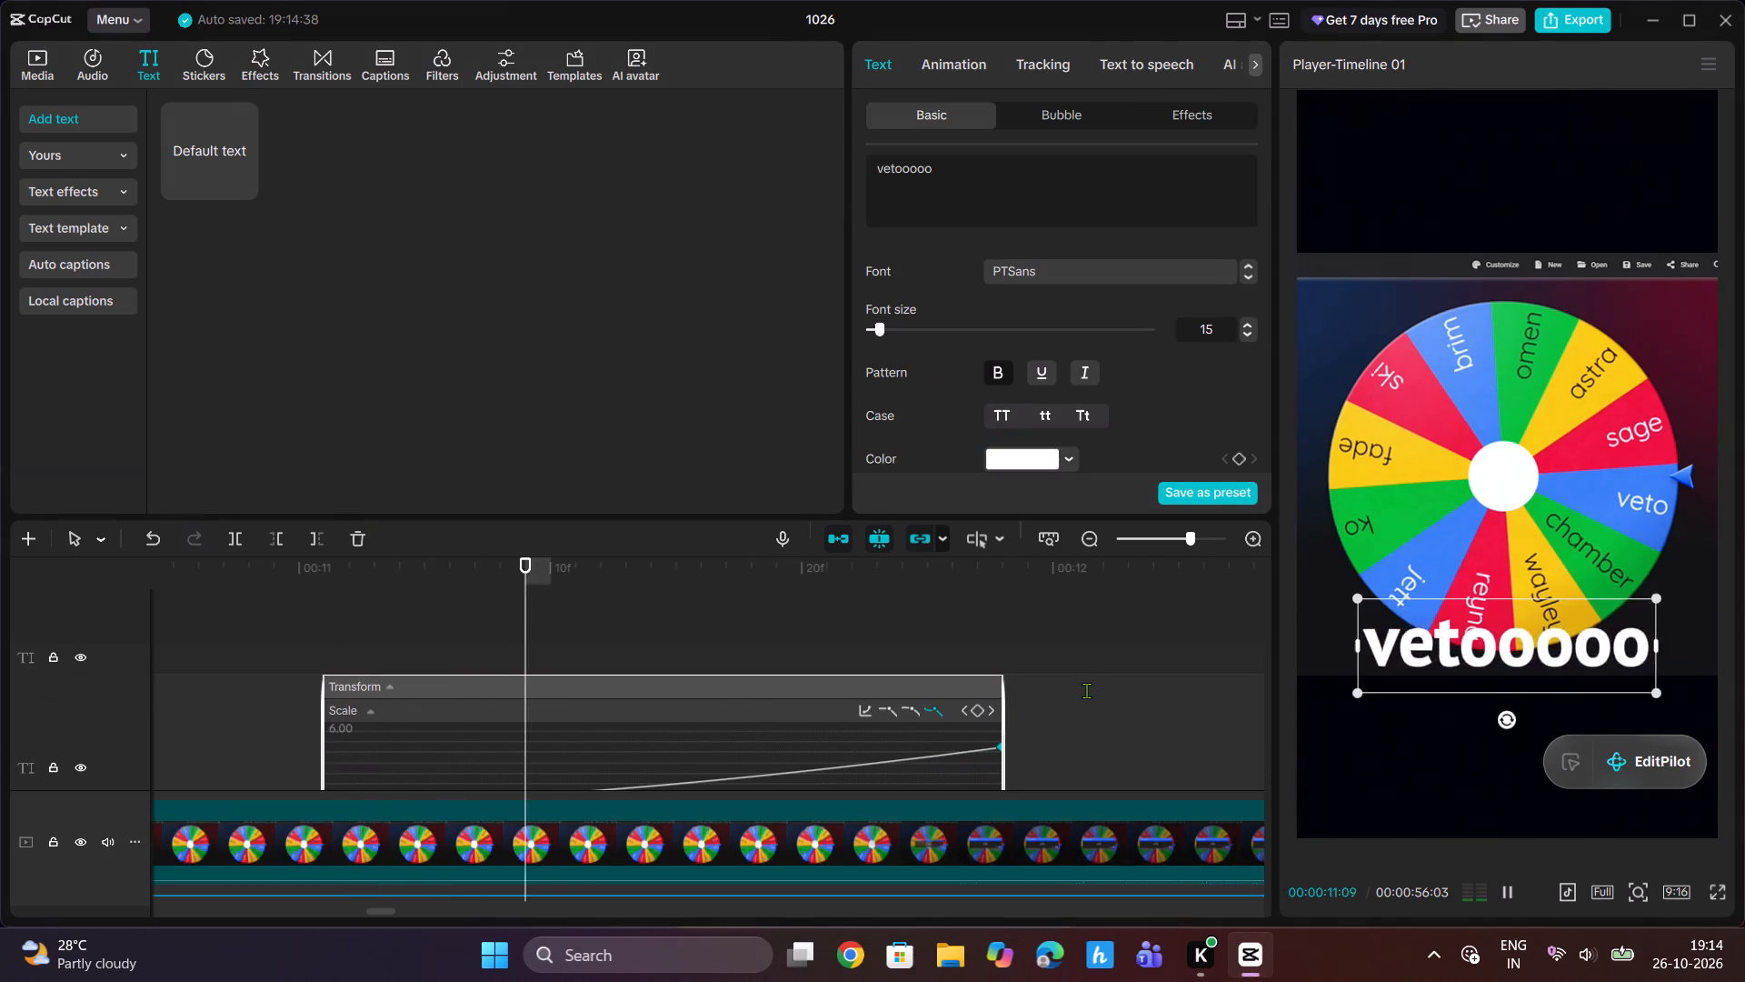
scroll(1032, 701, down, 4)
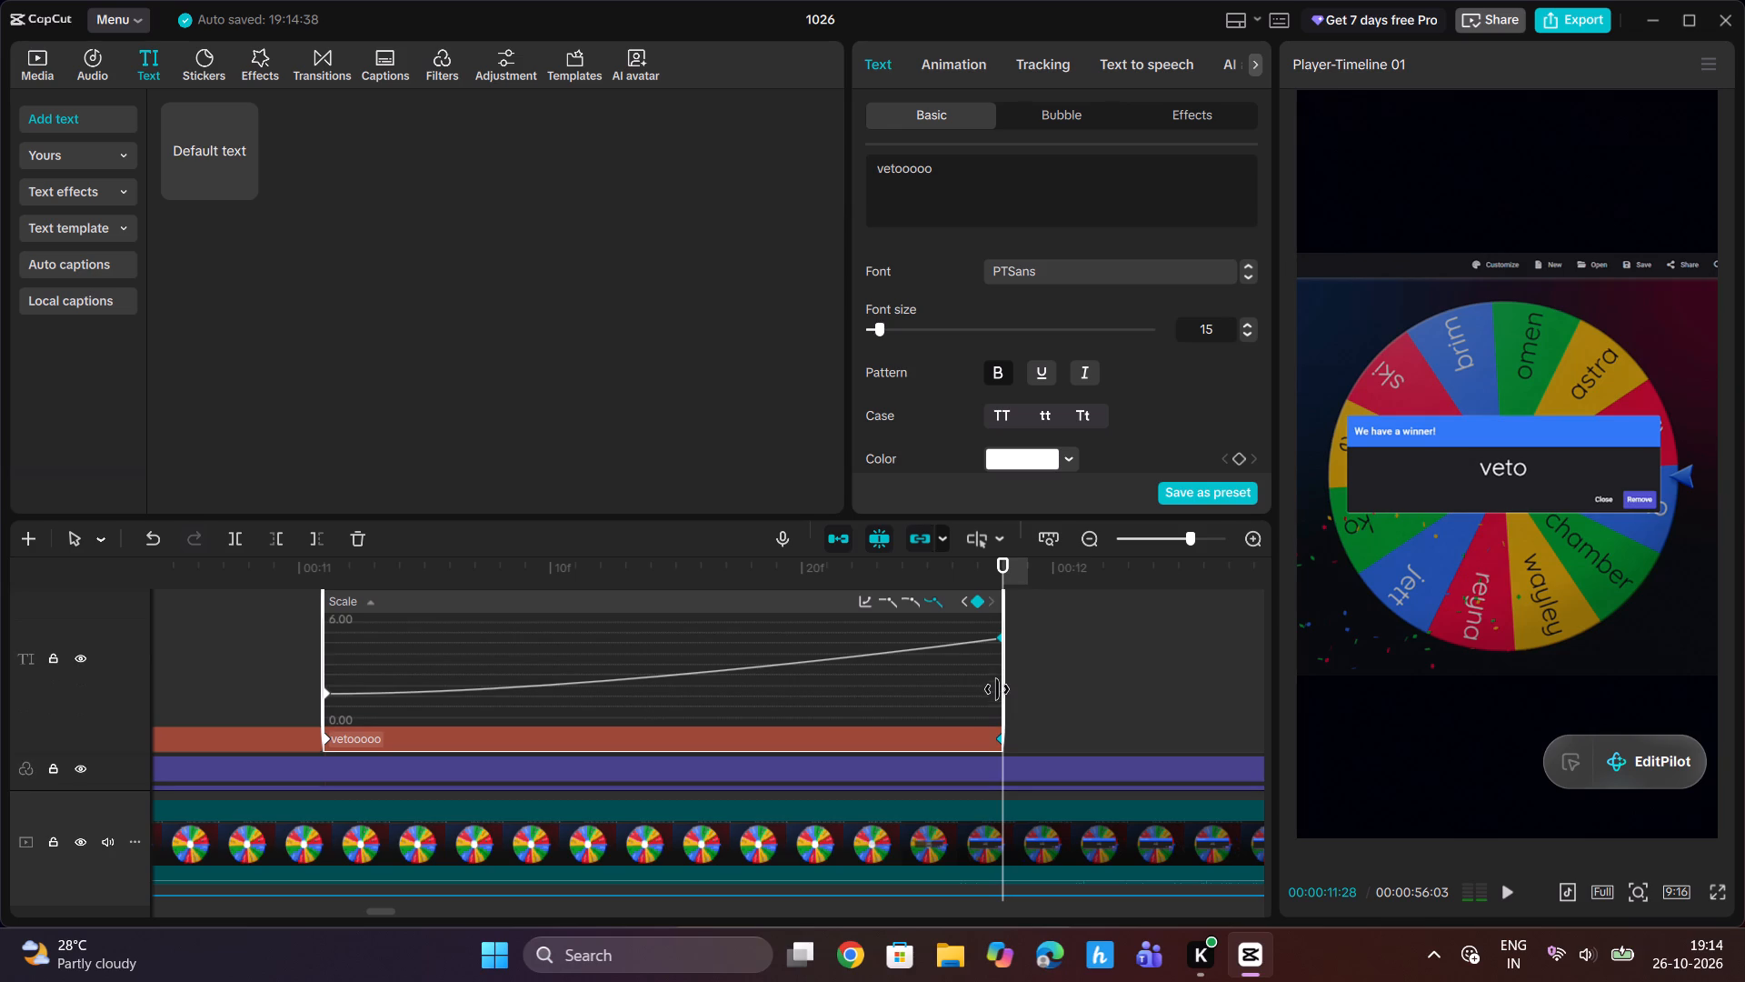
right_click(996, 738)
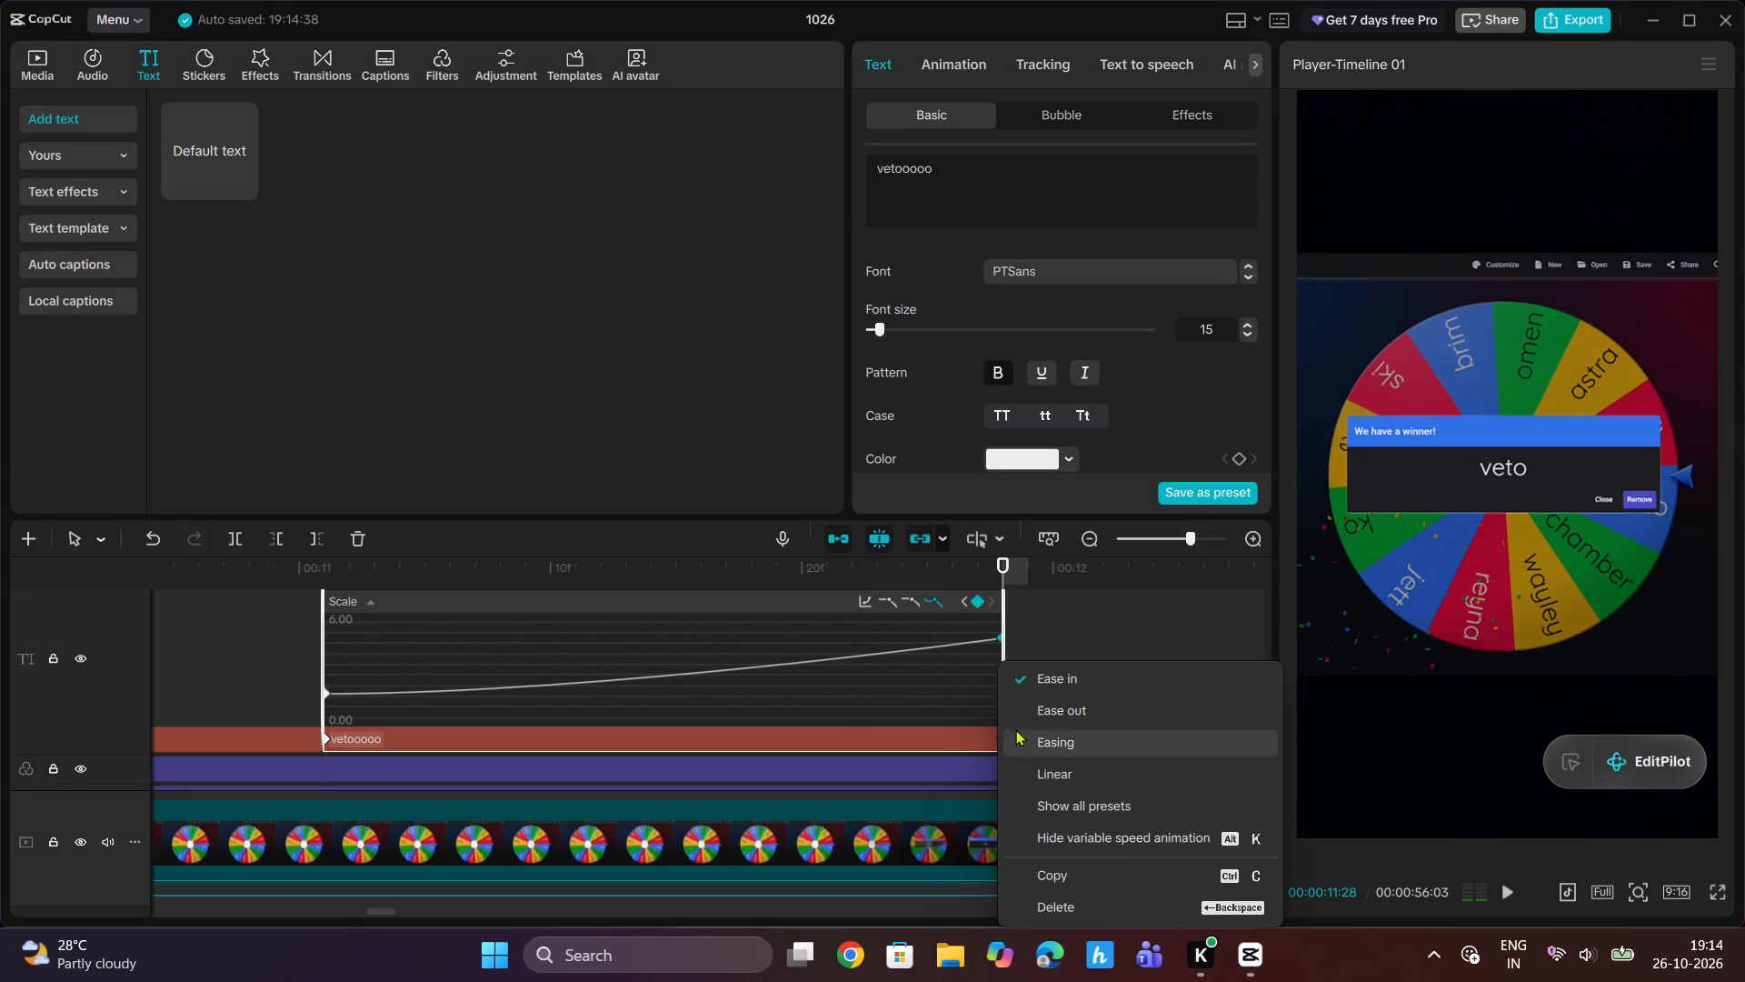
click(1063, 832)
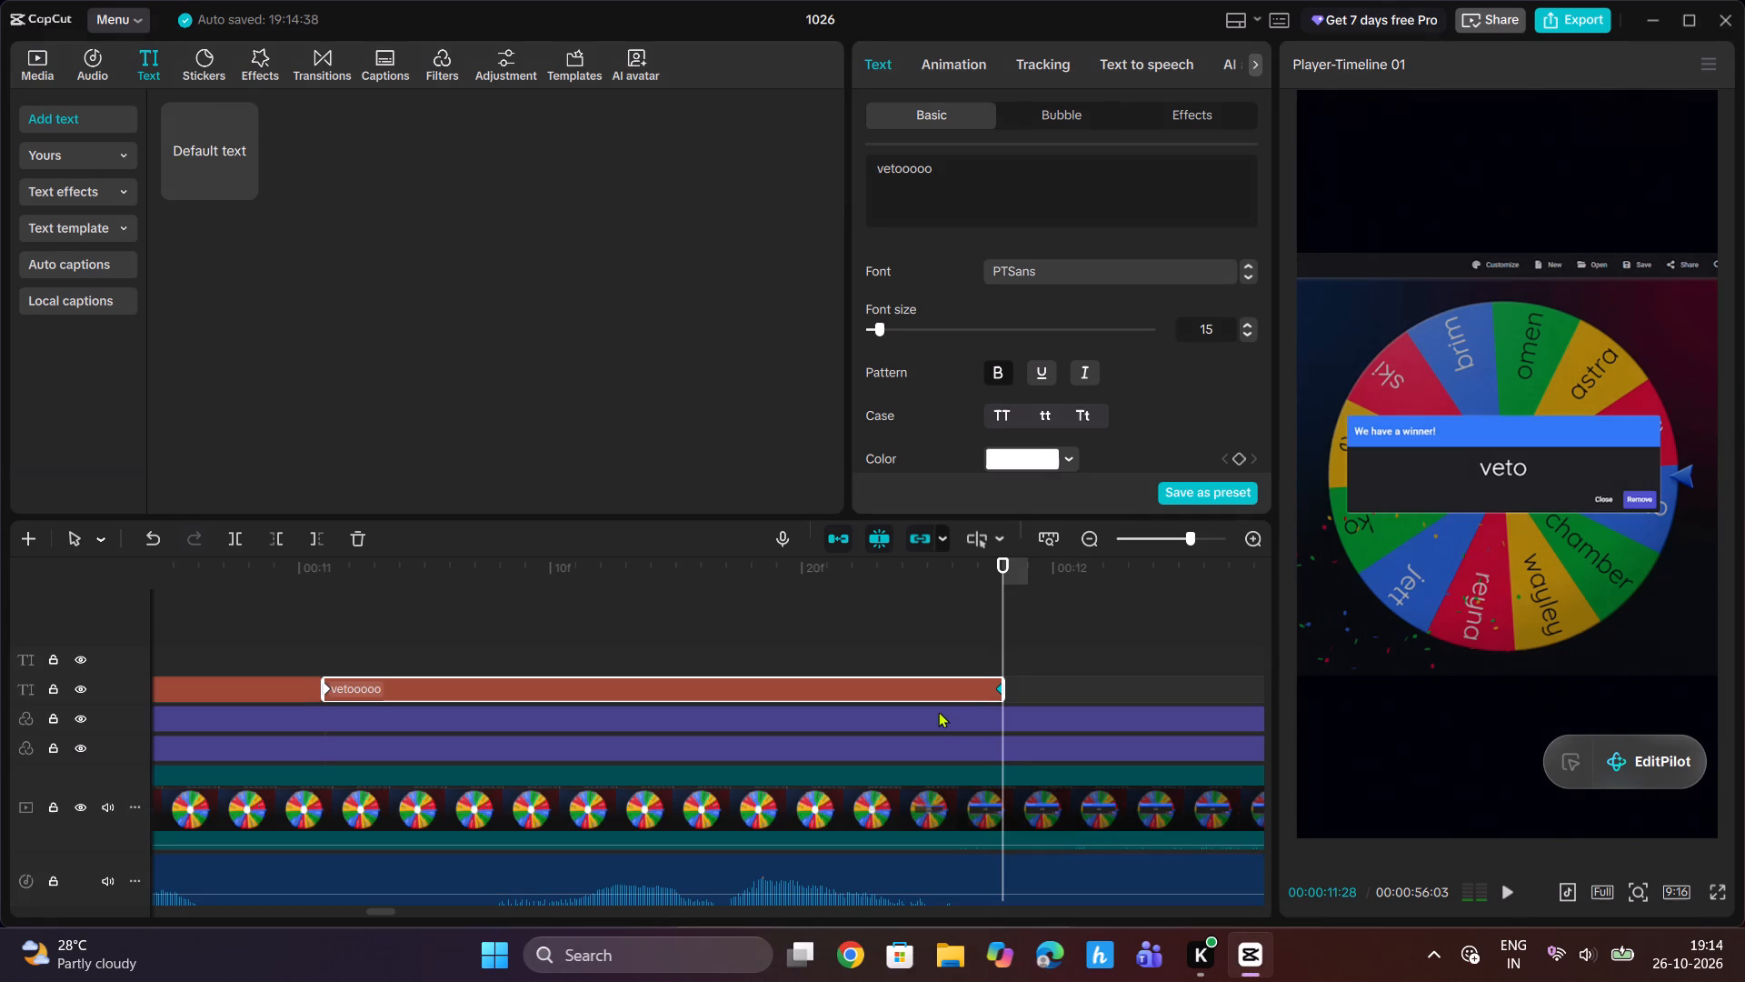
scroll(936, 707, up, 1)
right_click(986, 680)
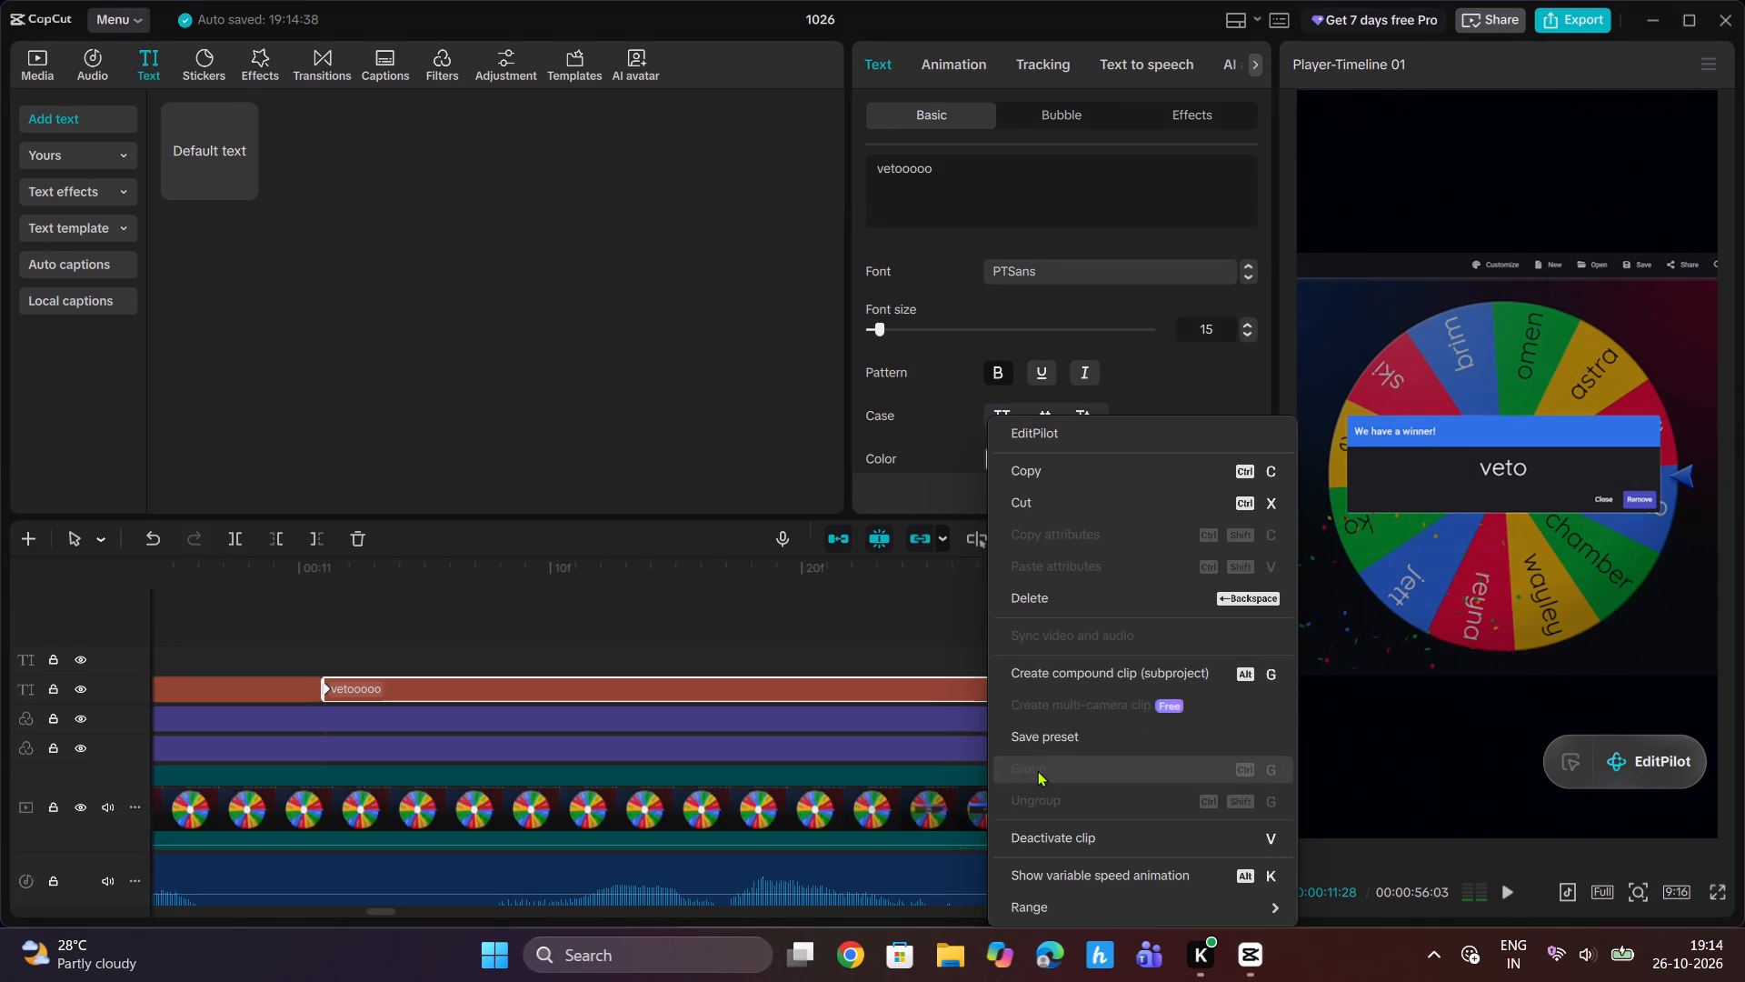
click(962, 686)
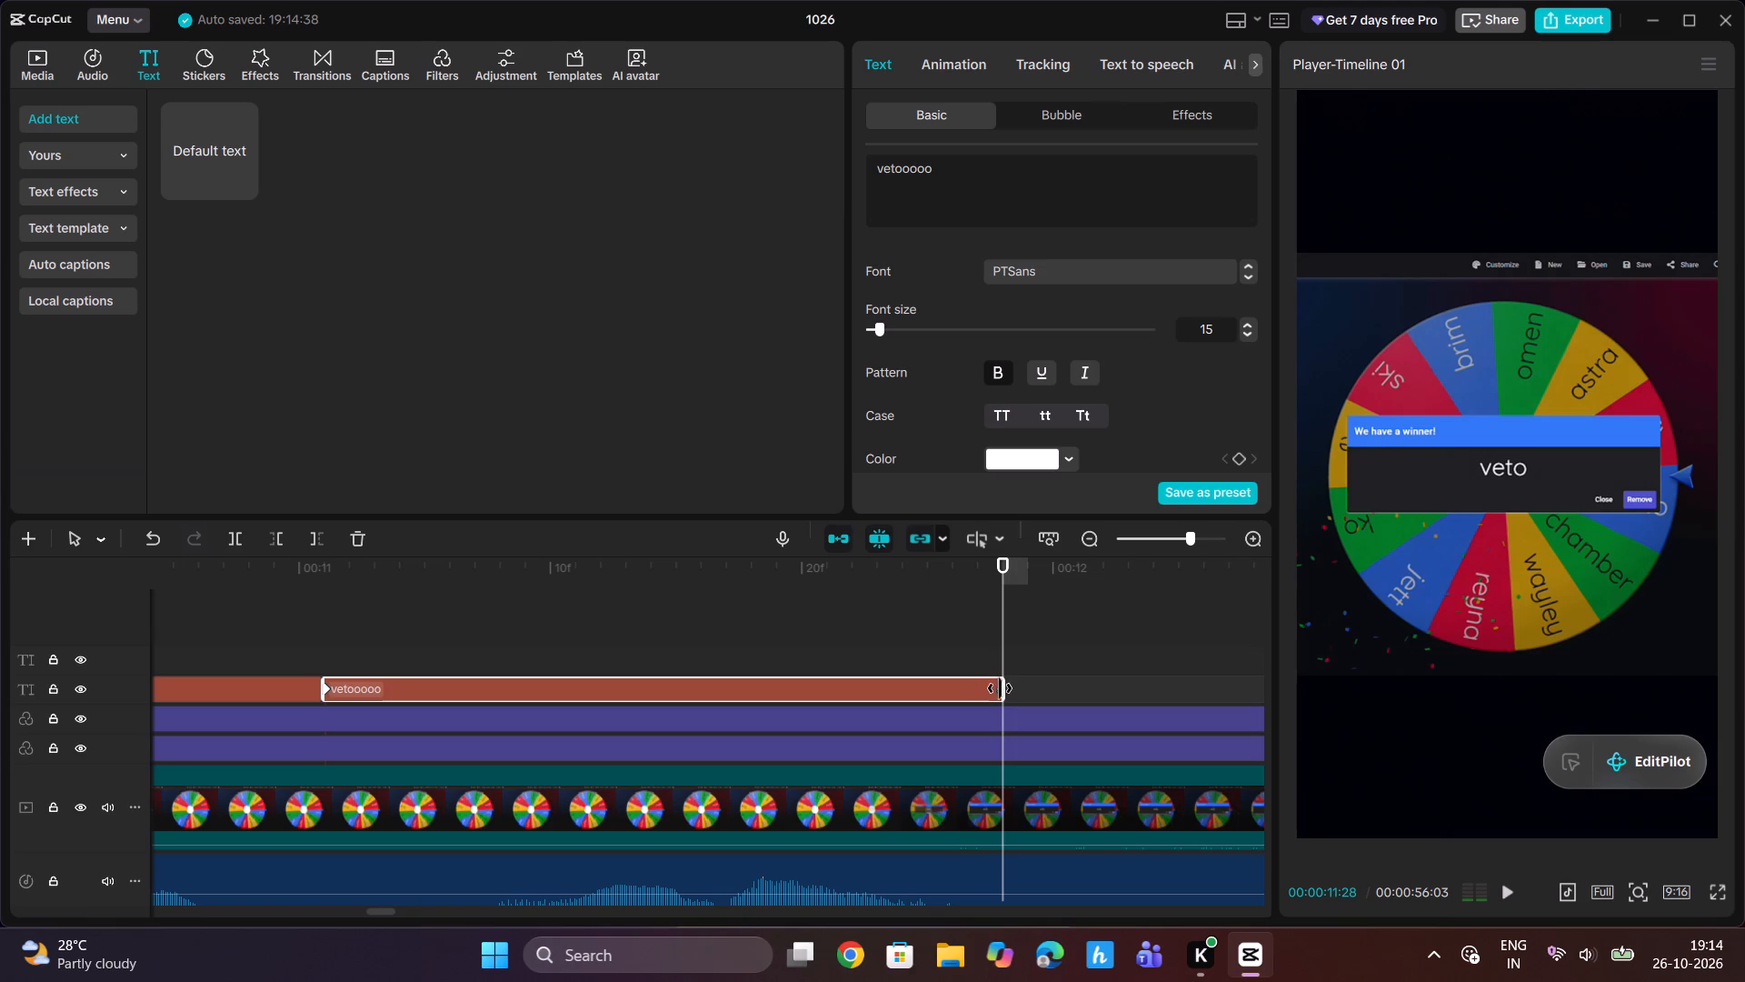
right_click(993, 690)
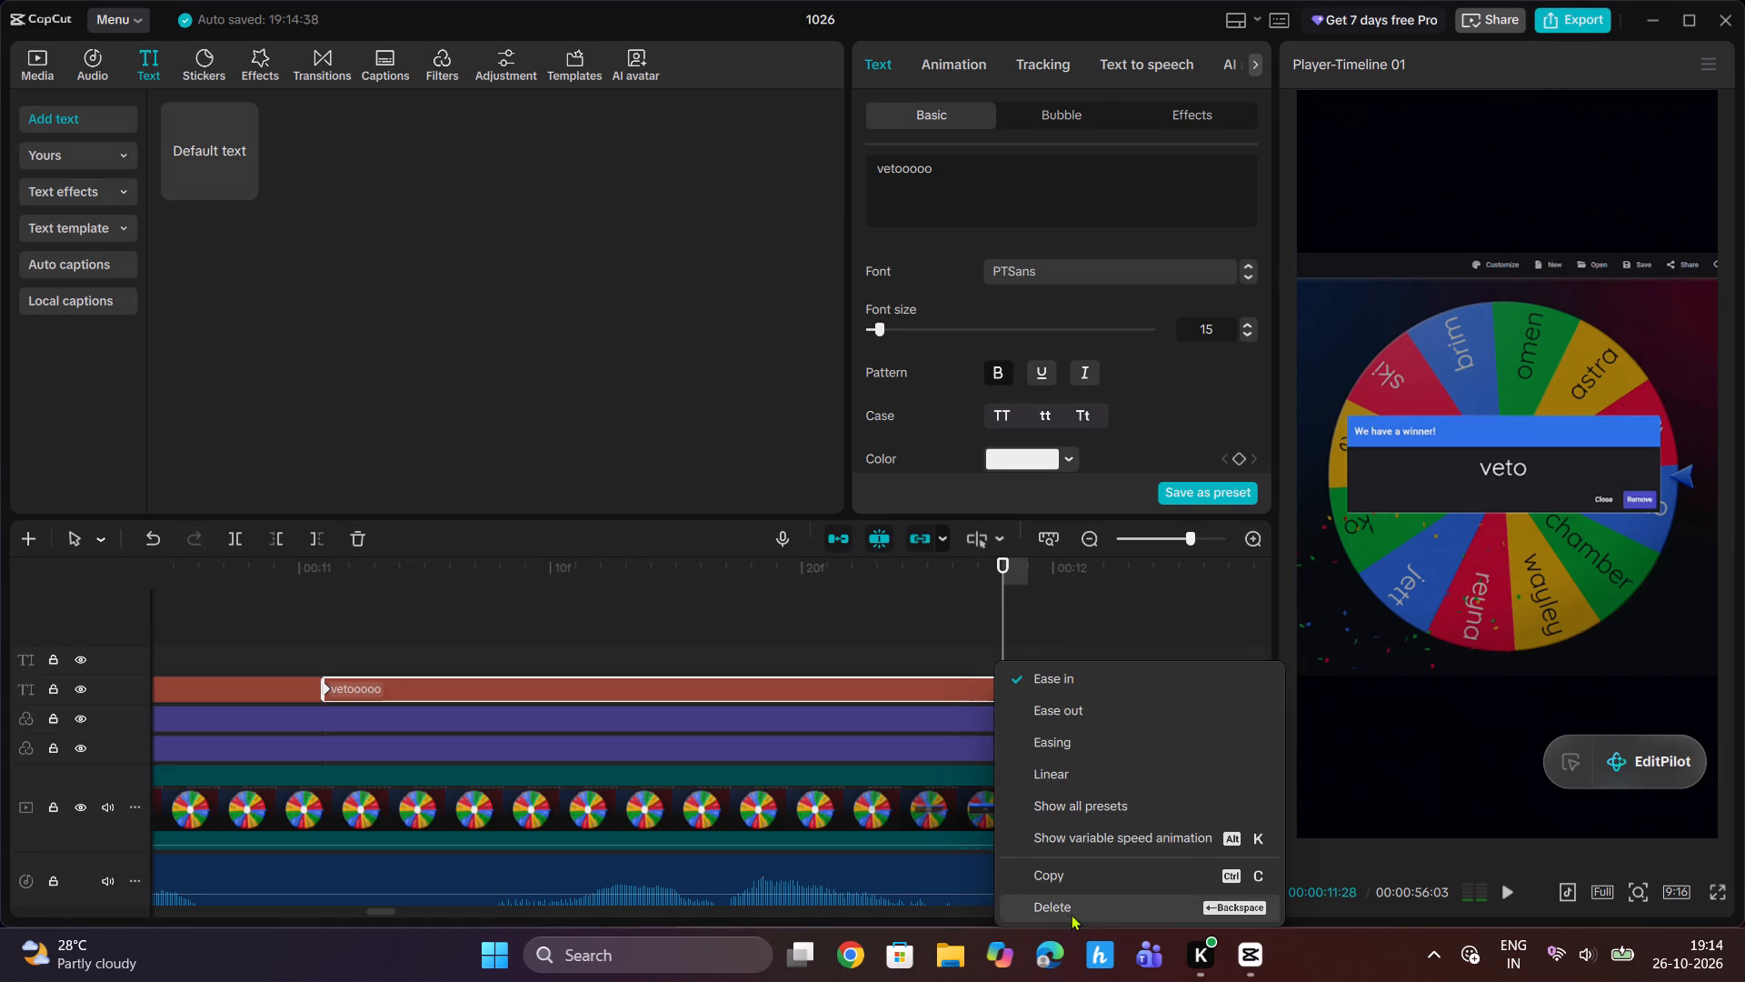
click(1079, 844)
Apply the Cubic Ease preset curve to the "vetooooo" caption's scale animation and play it back.
scroll(769, 675, up, 2)
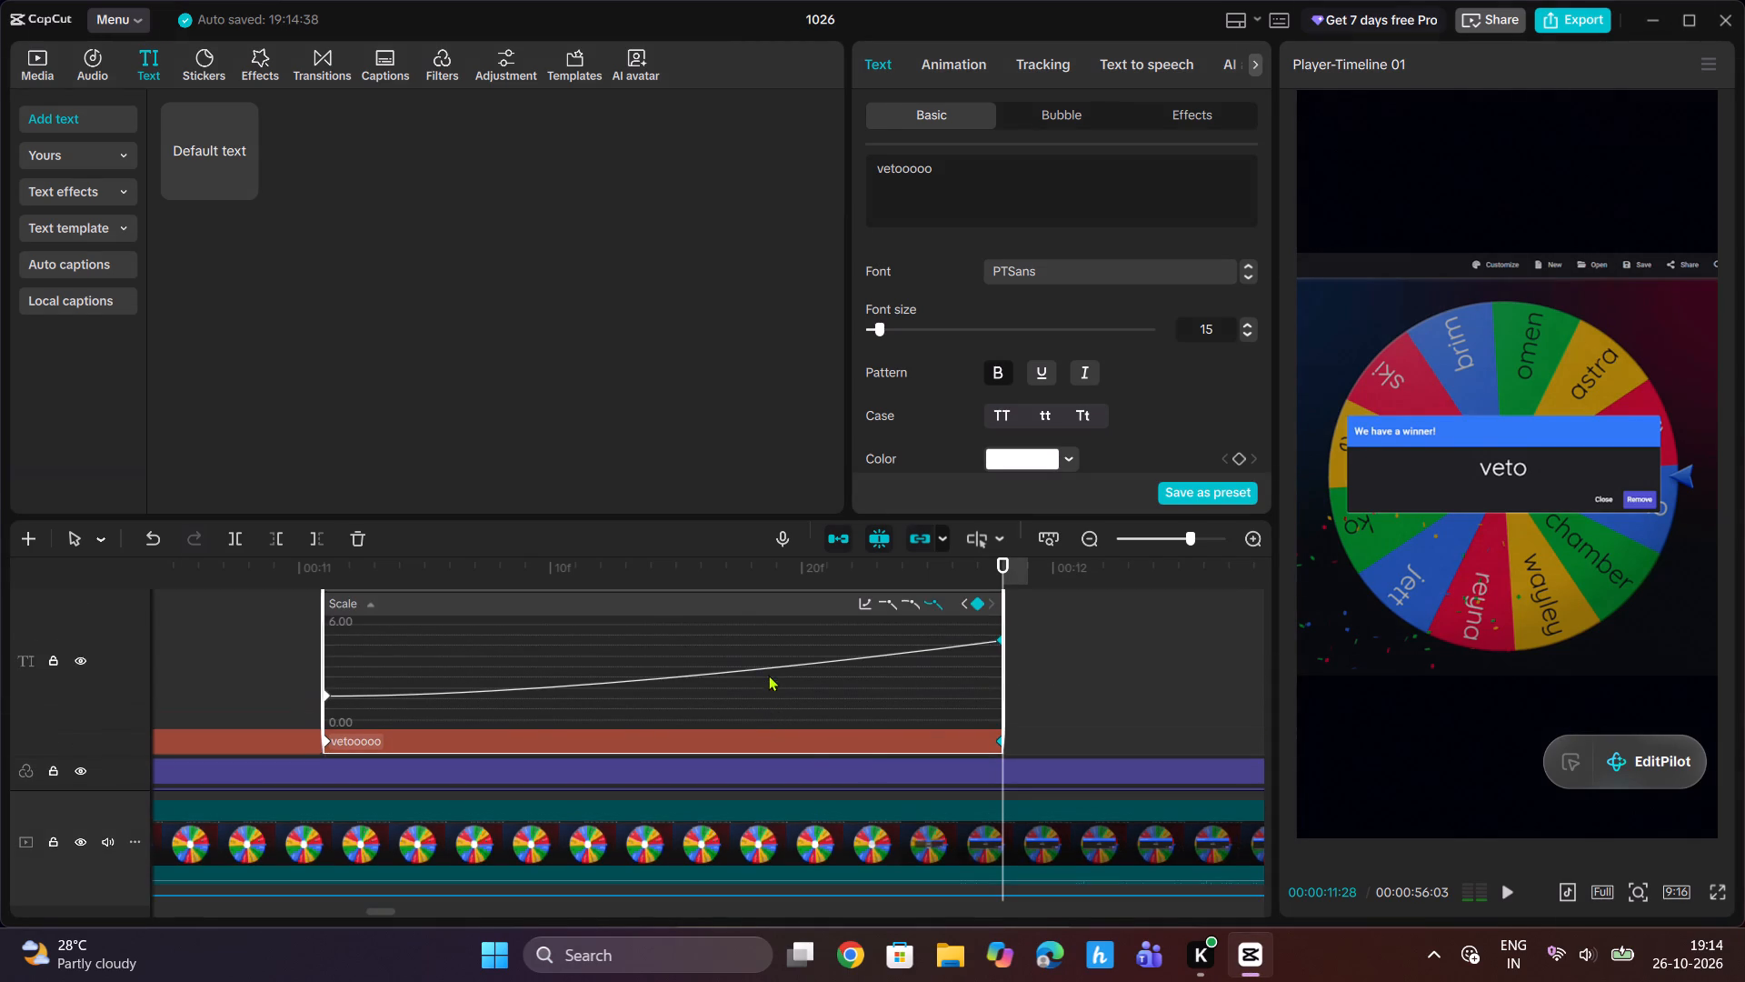
click(866, 606)
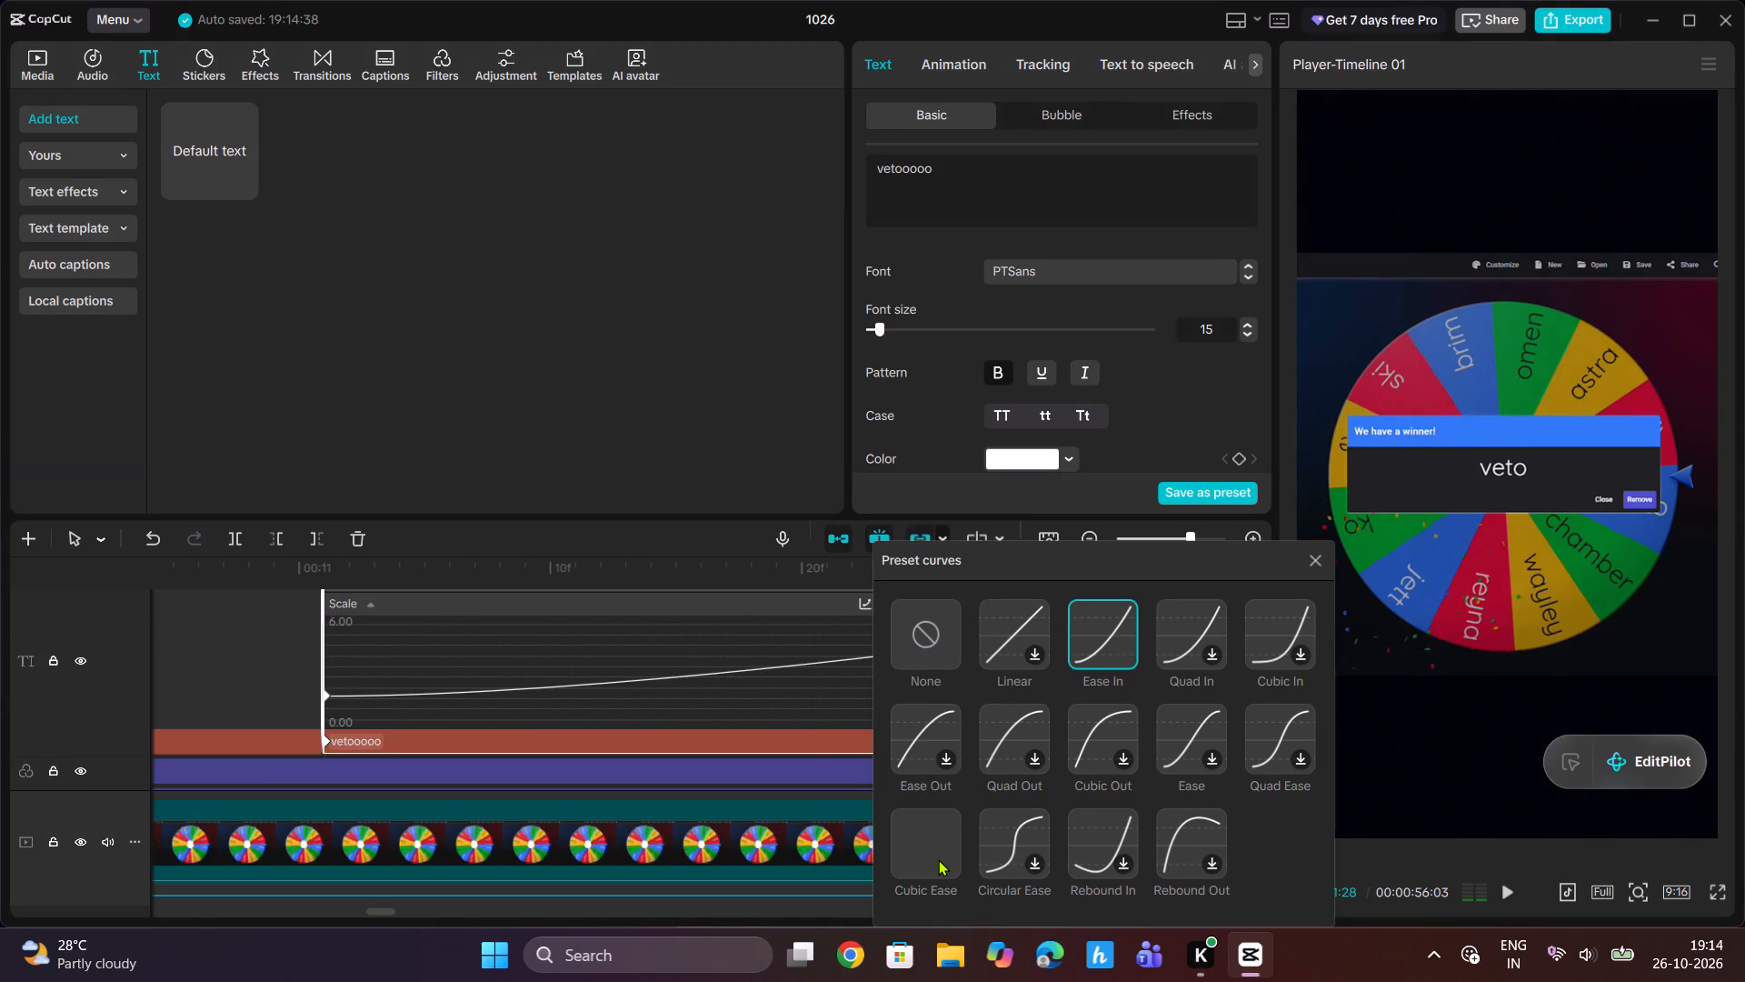
click(939, 860)
click(785, 629)
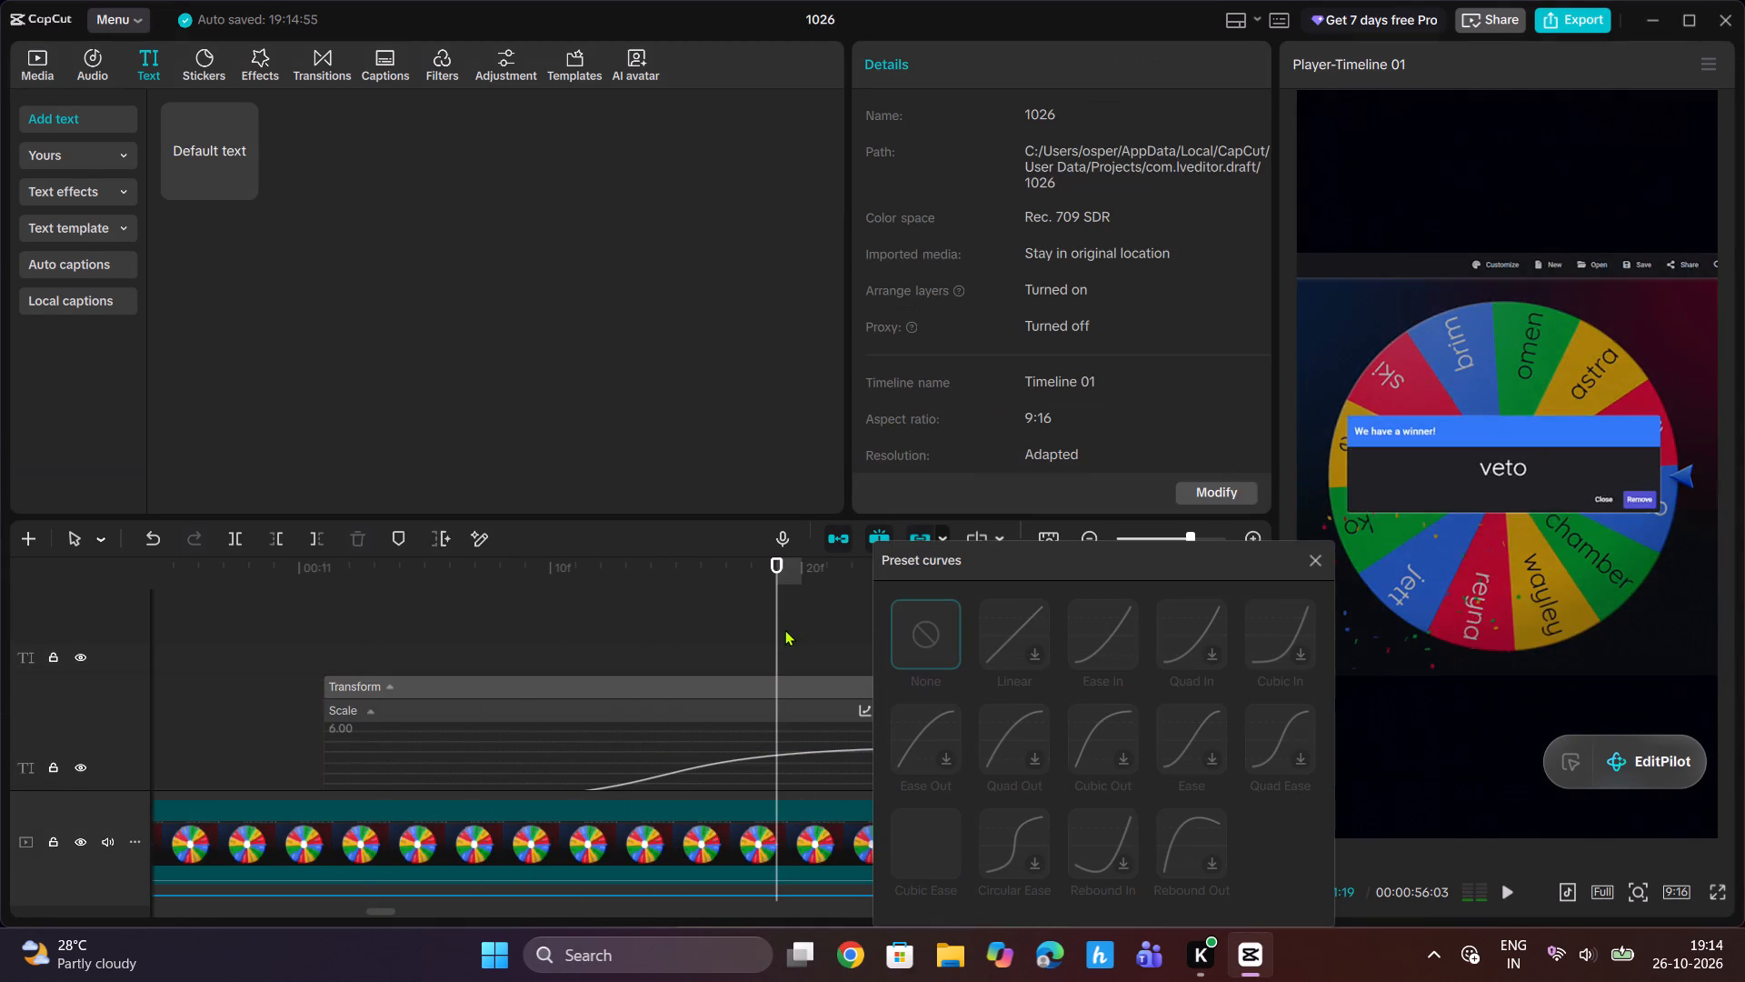
click(1304, 557)
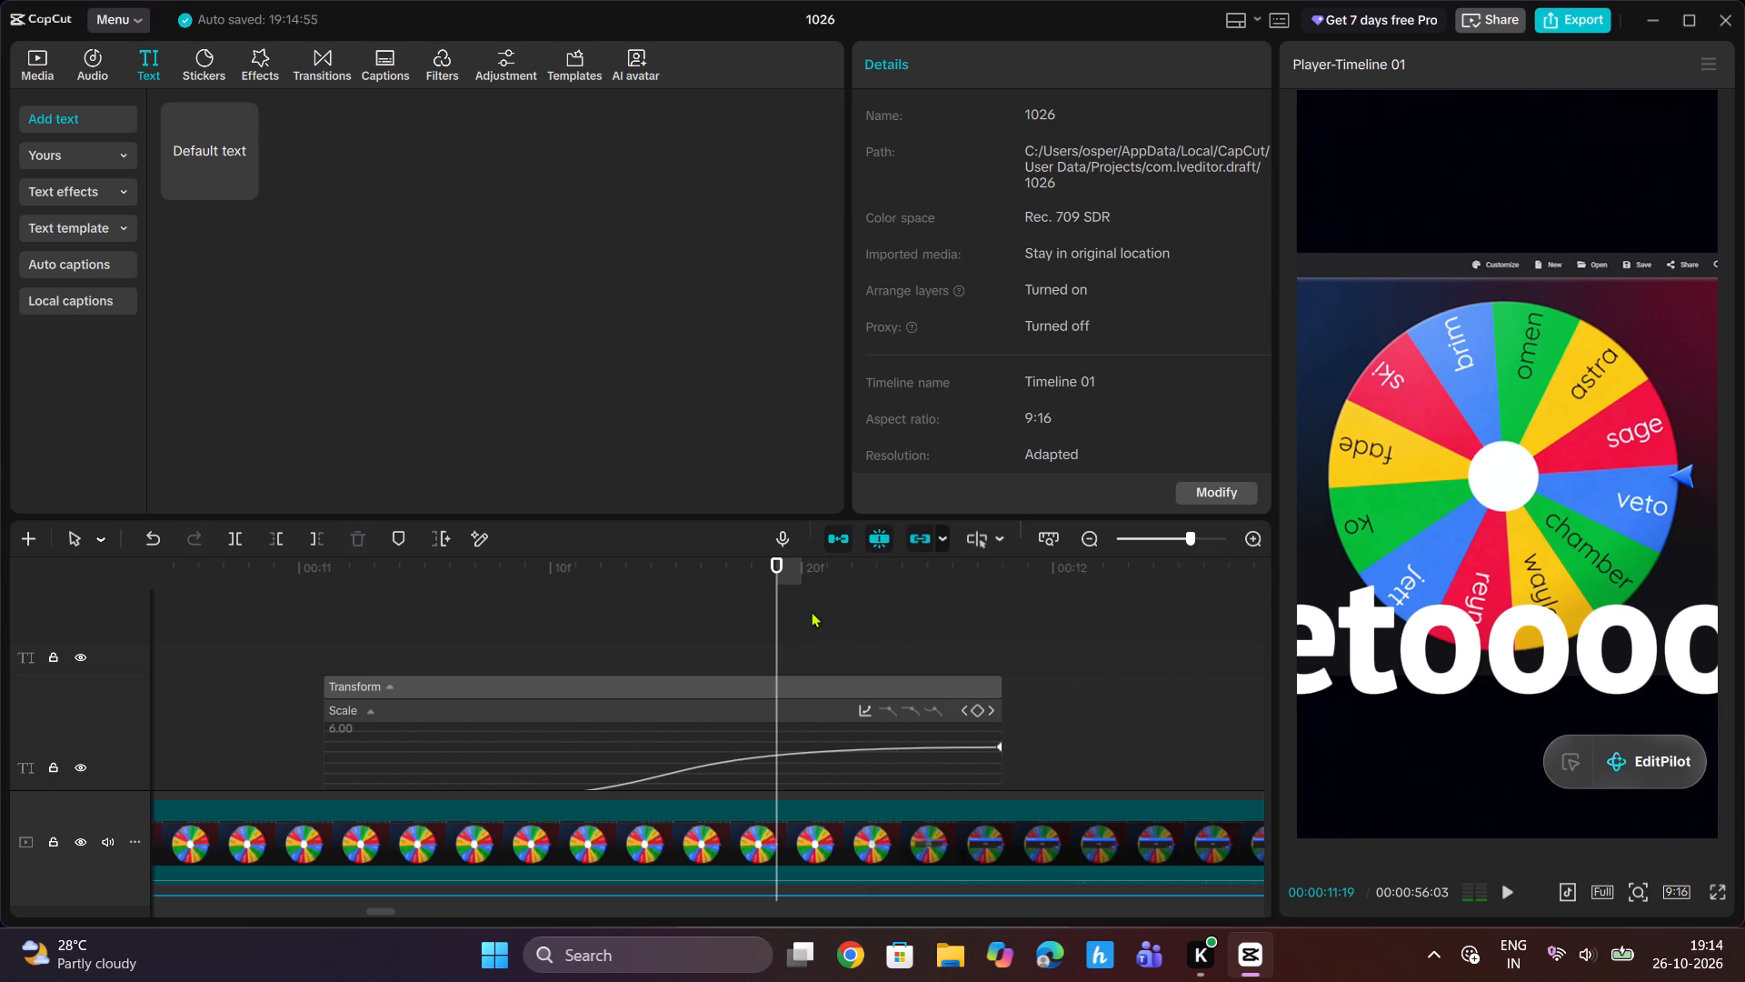
drag(775, 580, 262, 596)
key(space)
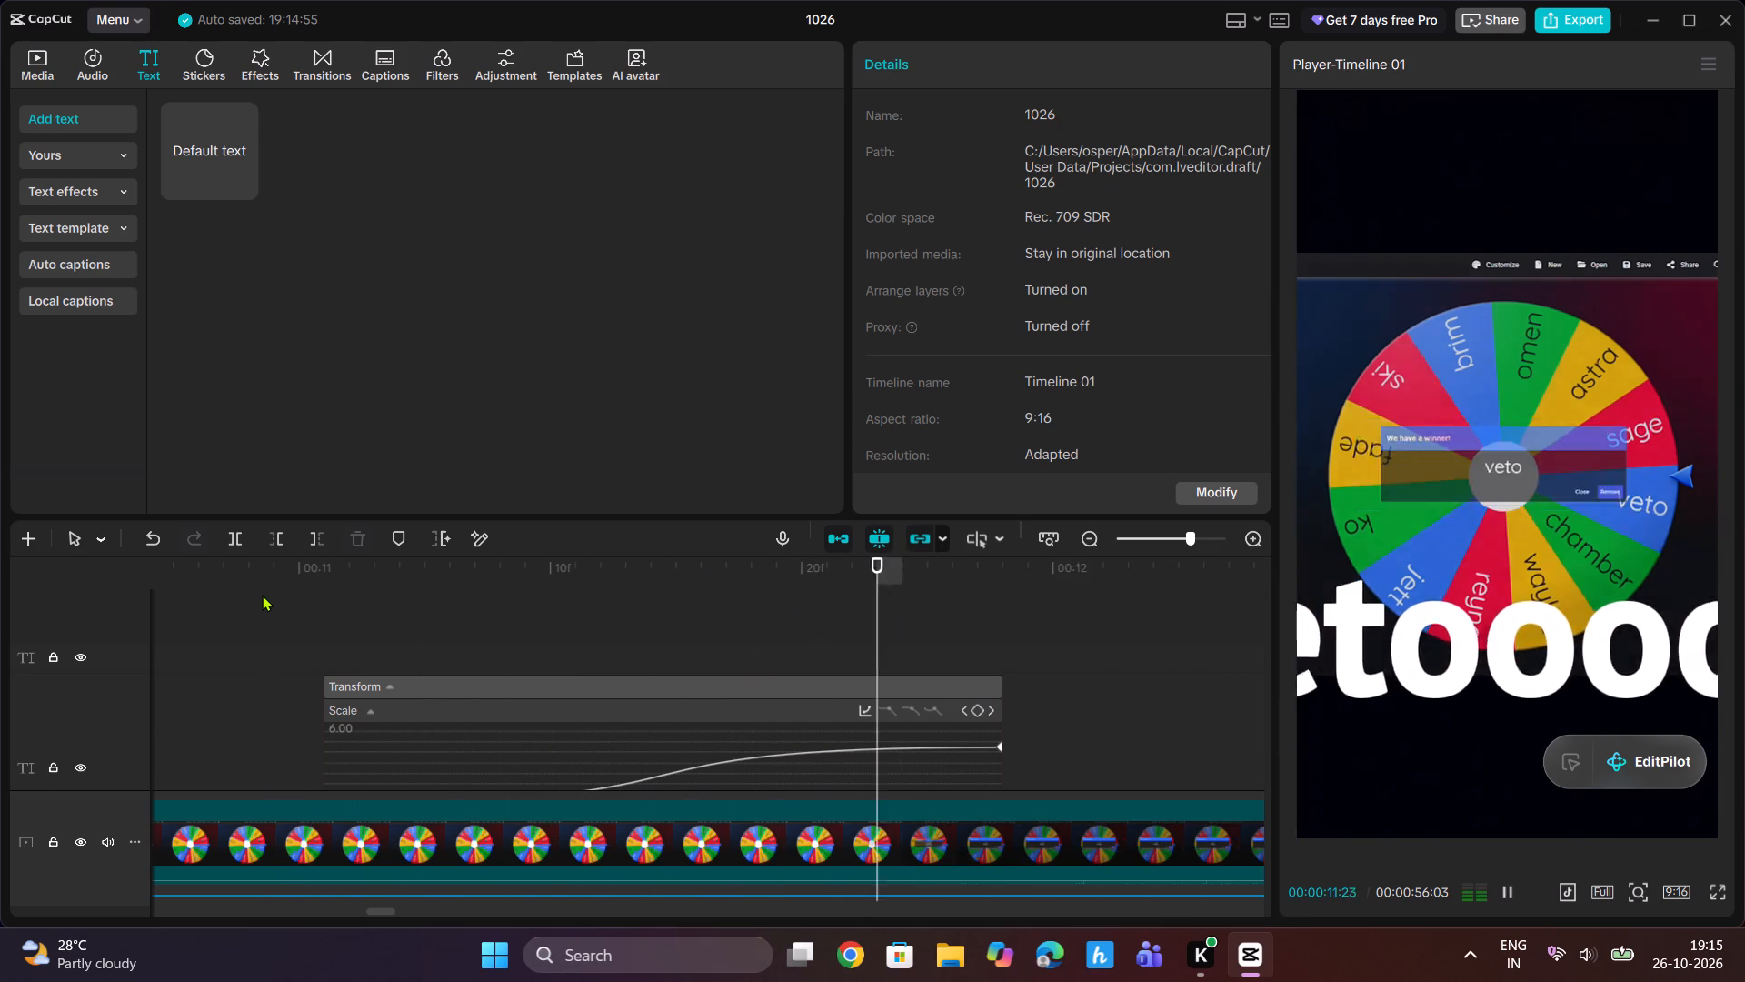
key(space)
scroll(668, 609, down, 2)
scroll(637, 803, down, 2)
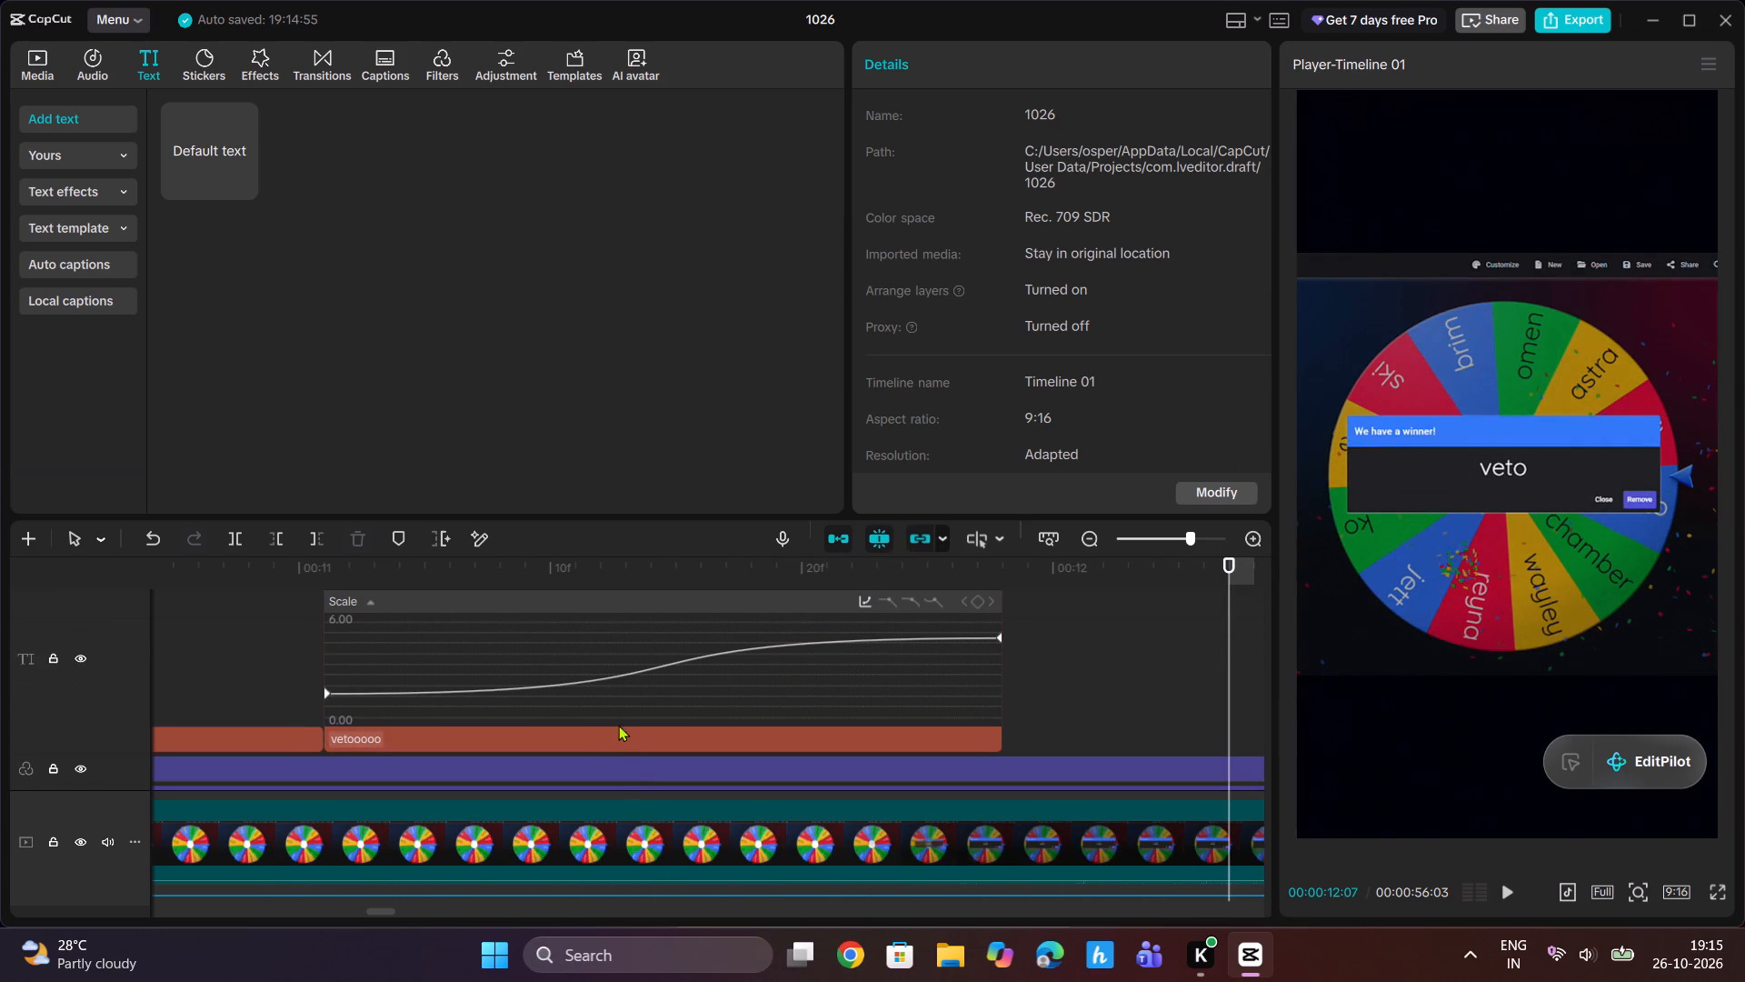
Apply the Fade Out exit animation to the "vetooooo" caption.
click(618, 740)
click(981, 61)
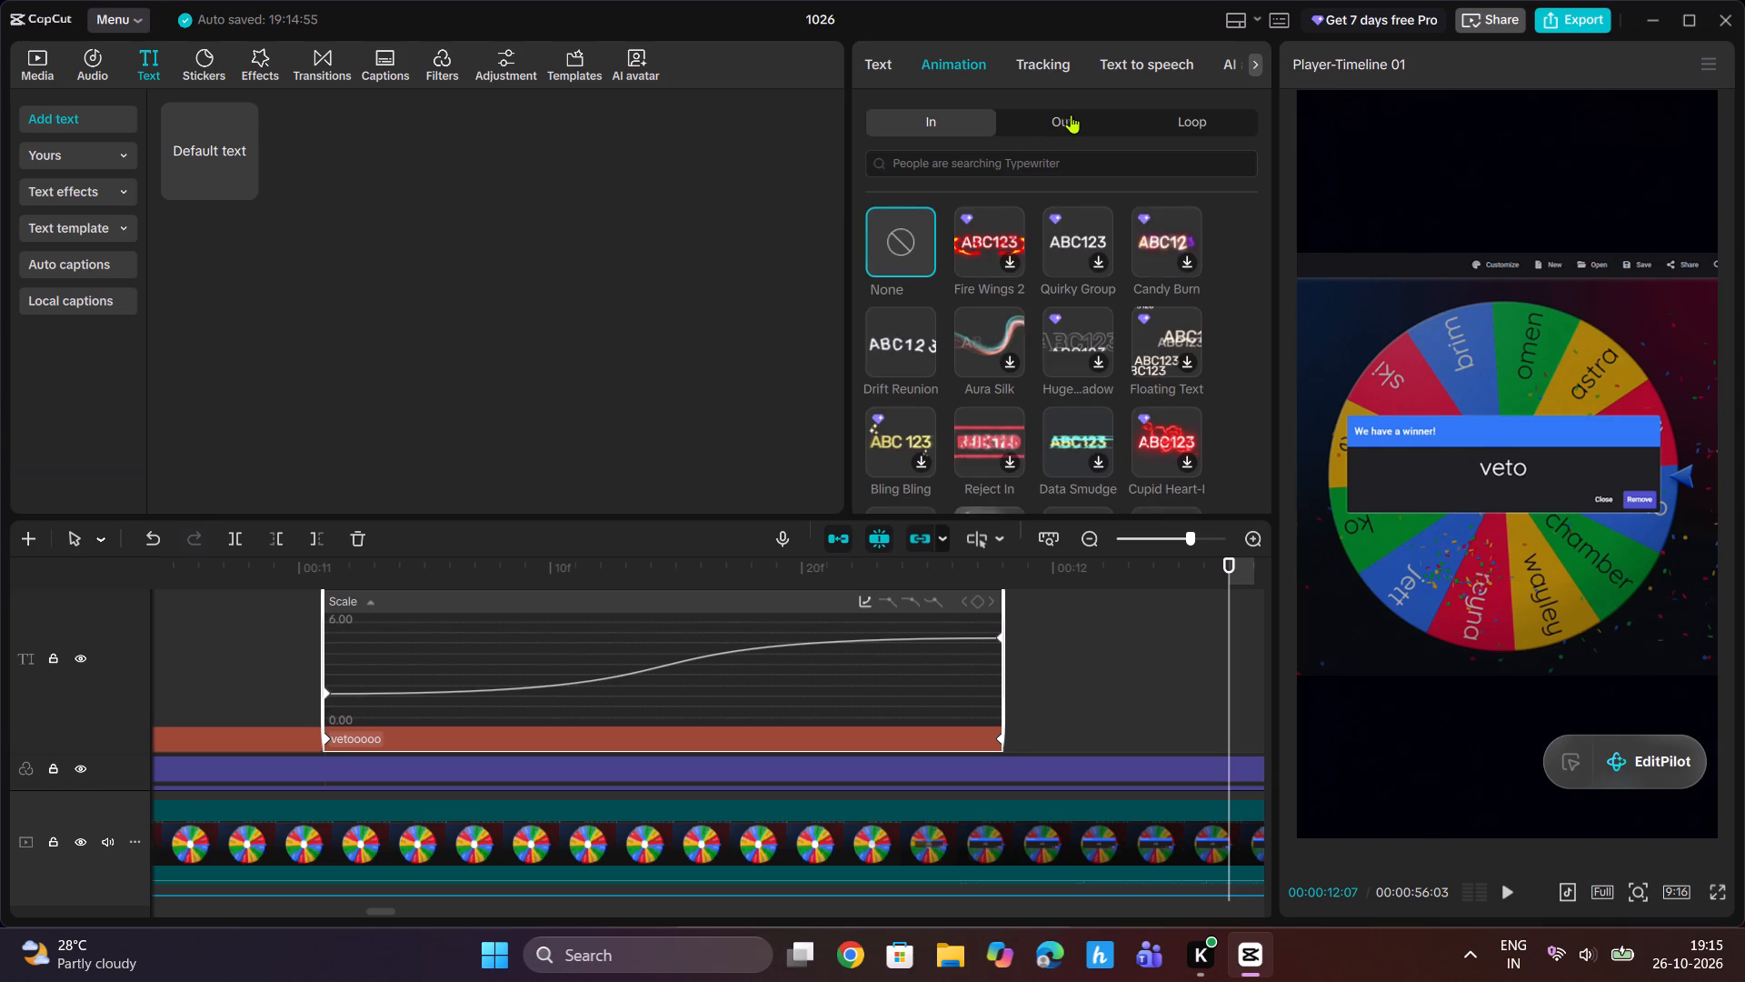
click(1072, 115)
click(898, 329)
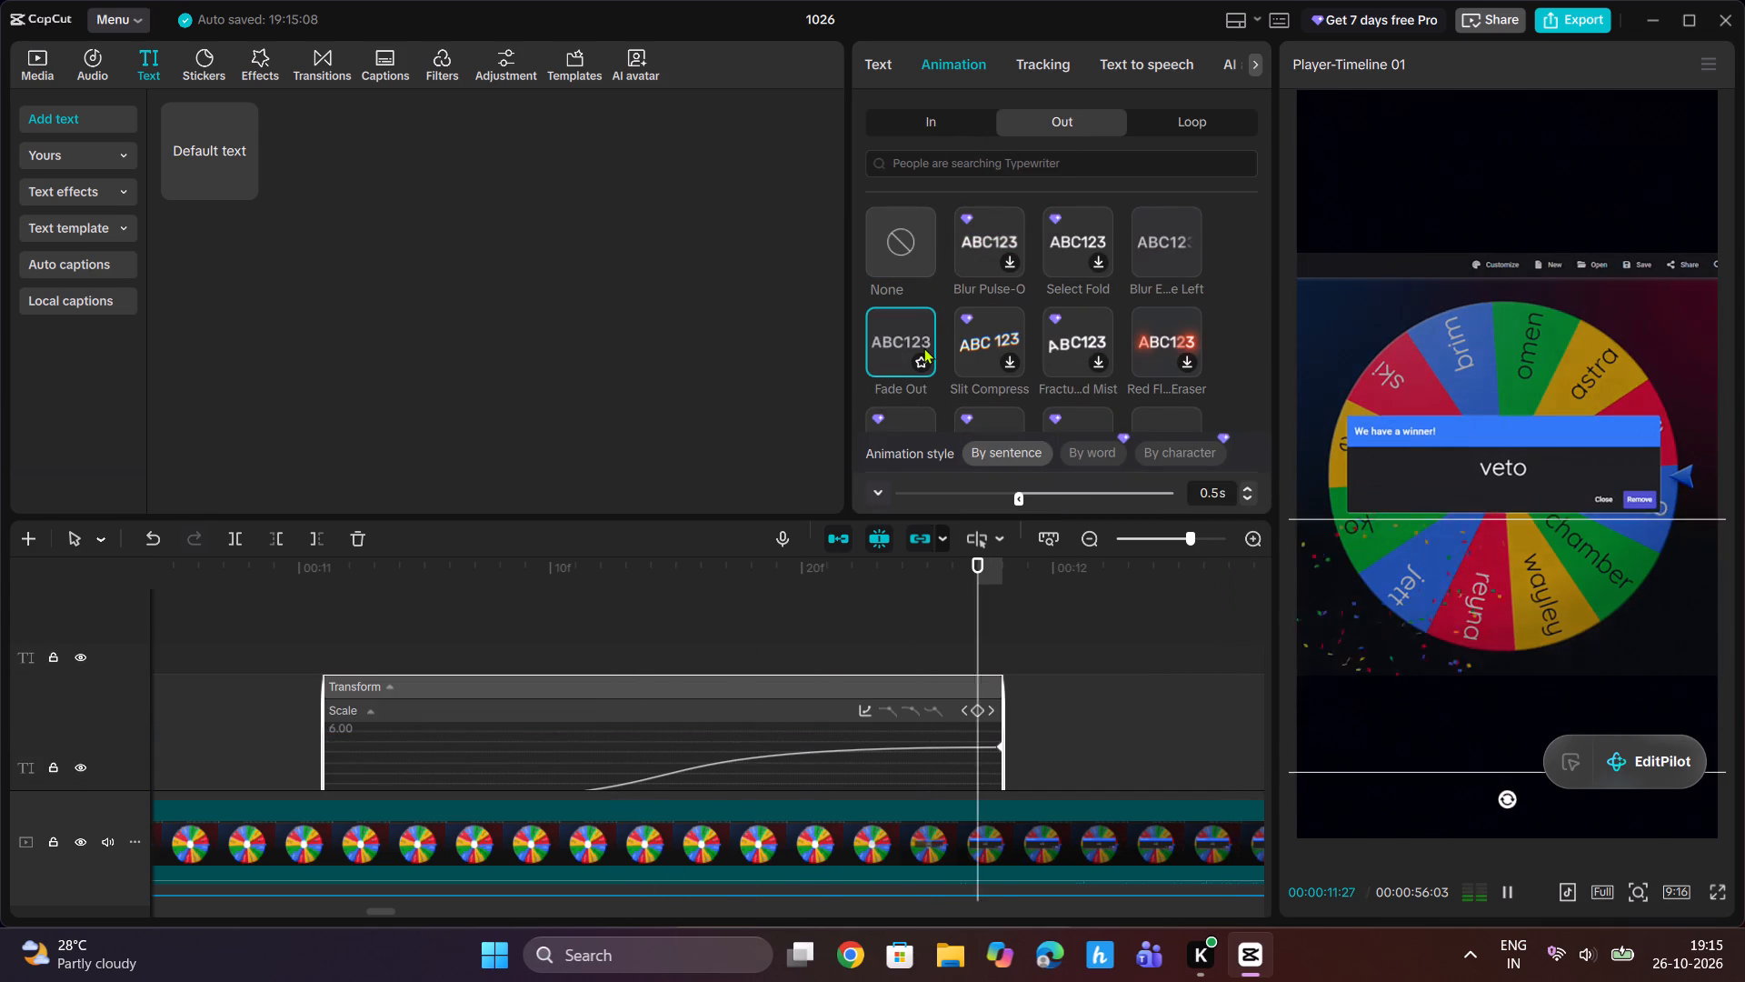
Play the video from the beginning to review the captions and clips, and skim through to its end.
drag(992, 576, 311, 600)
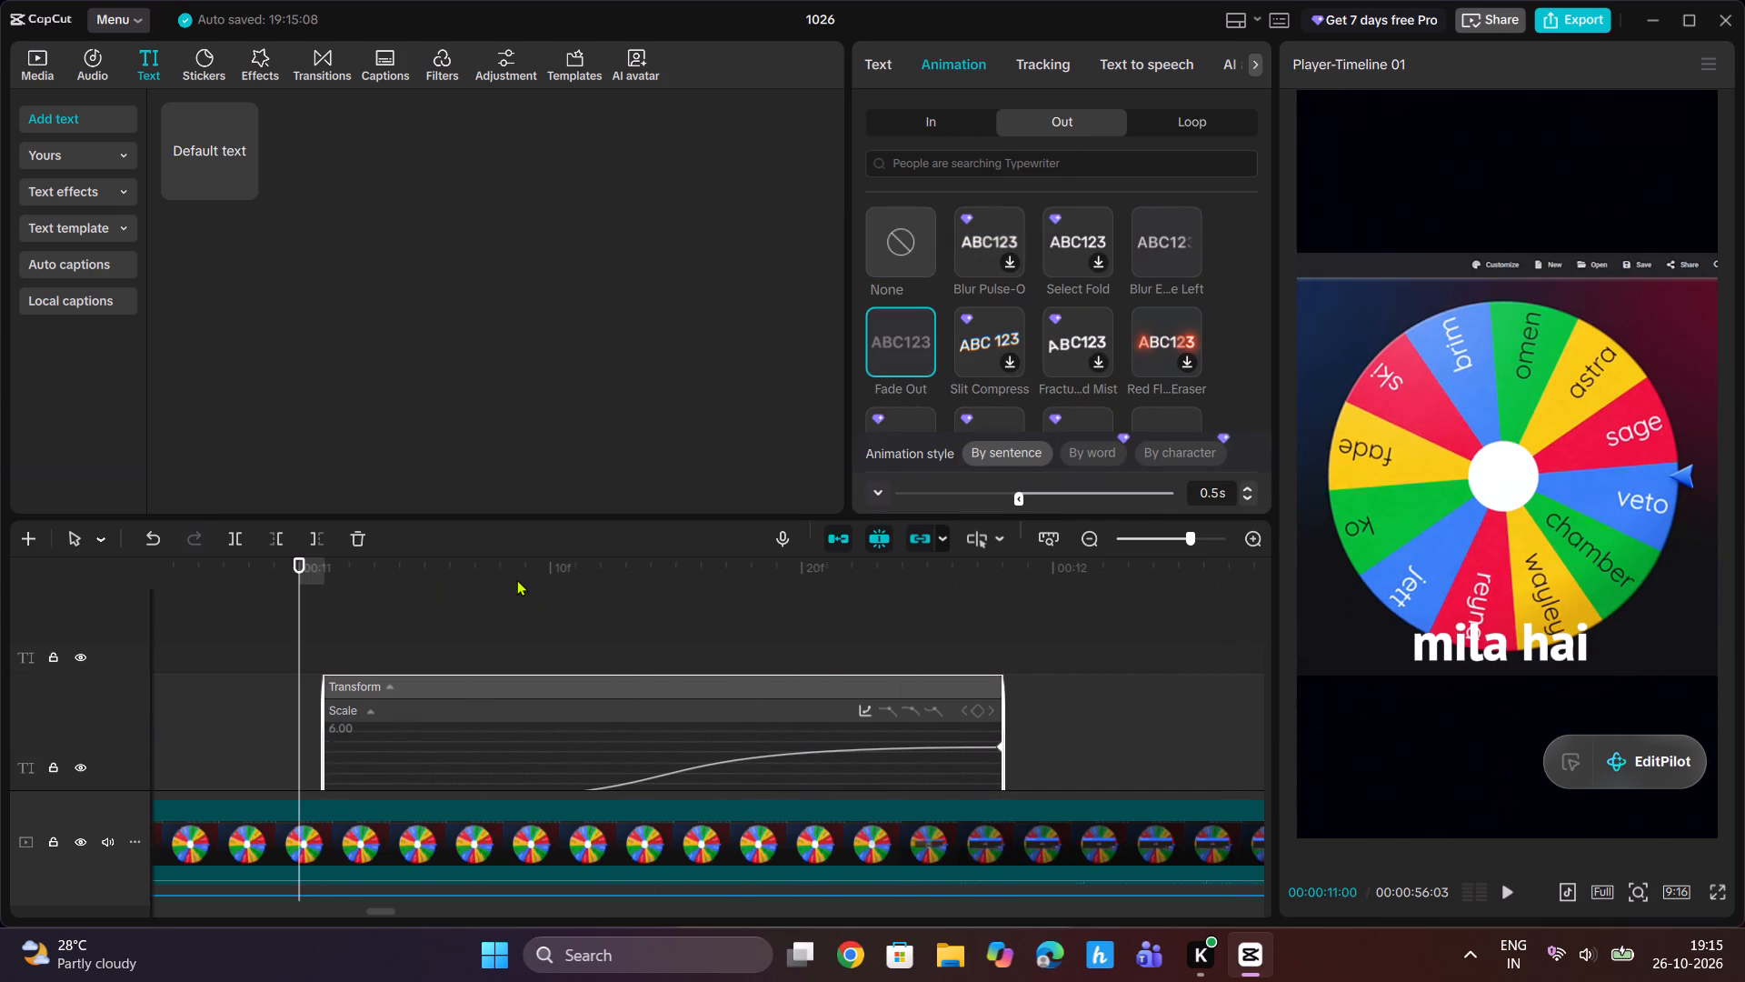
drag(1173, 542, 1150, 543)
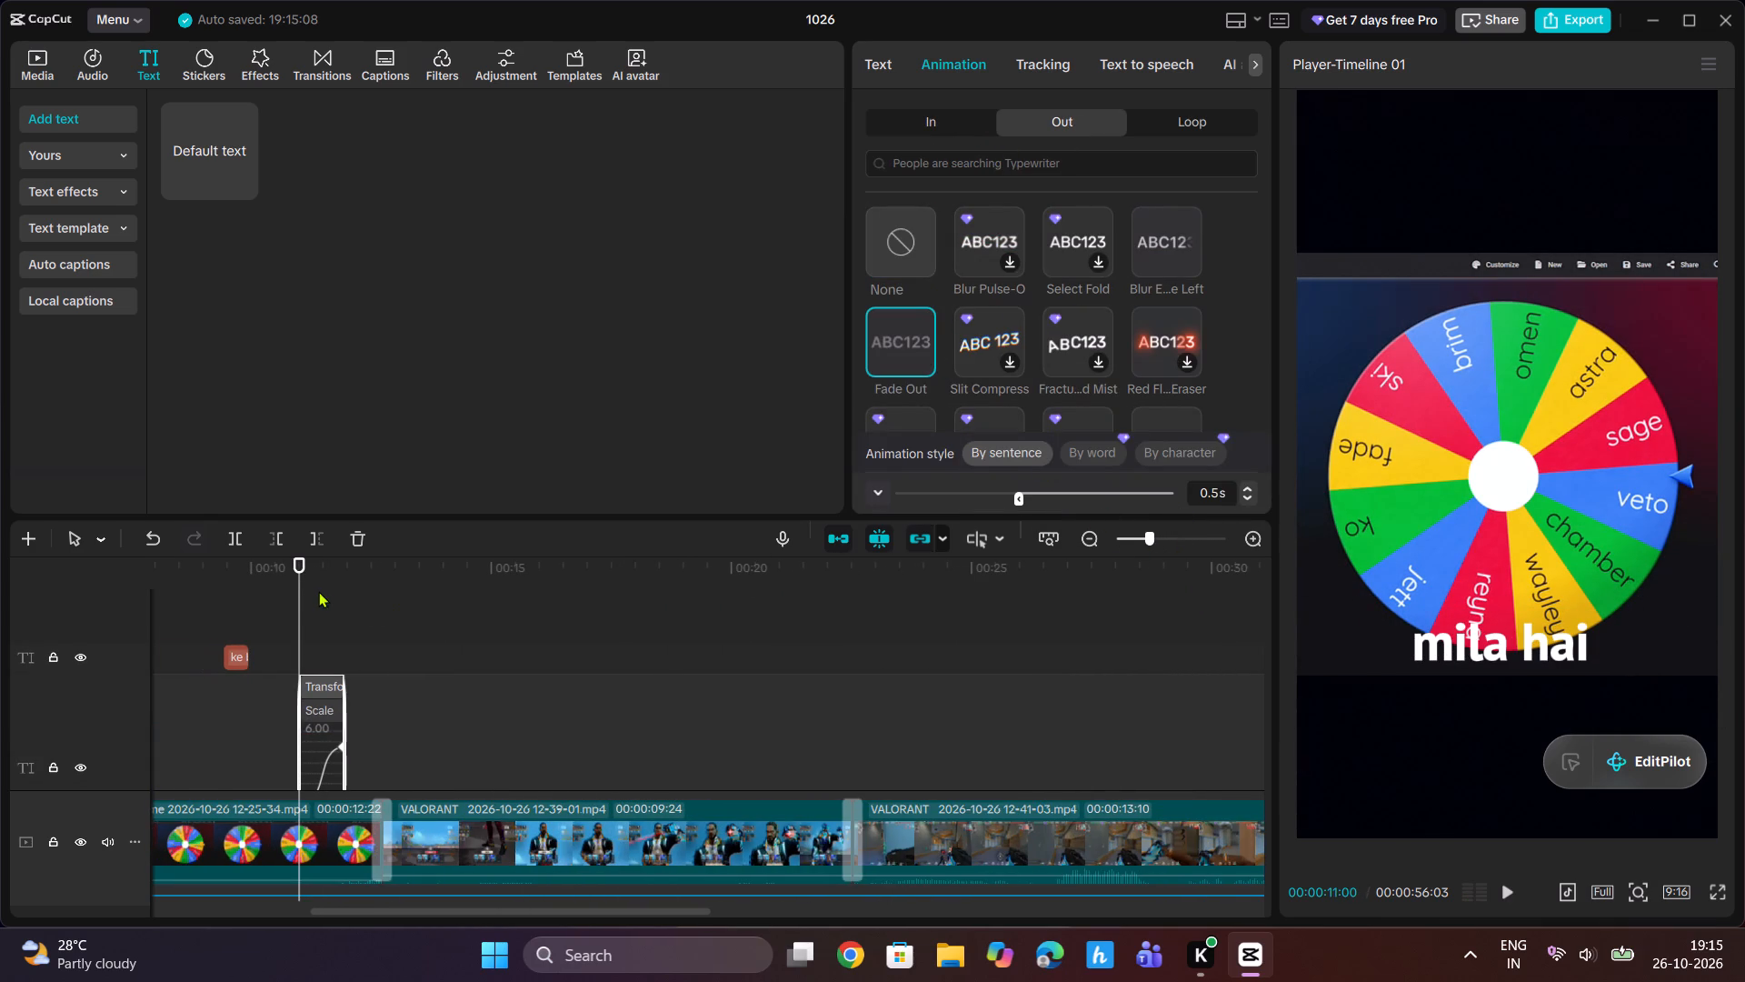
drag(295, 581, 94, 622)
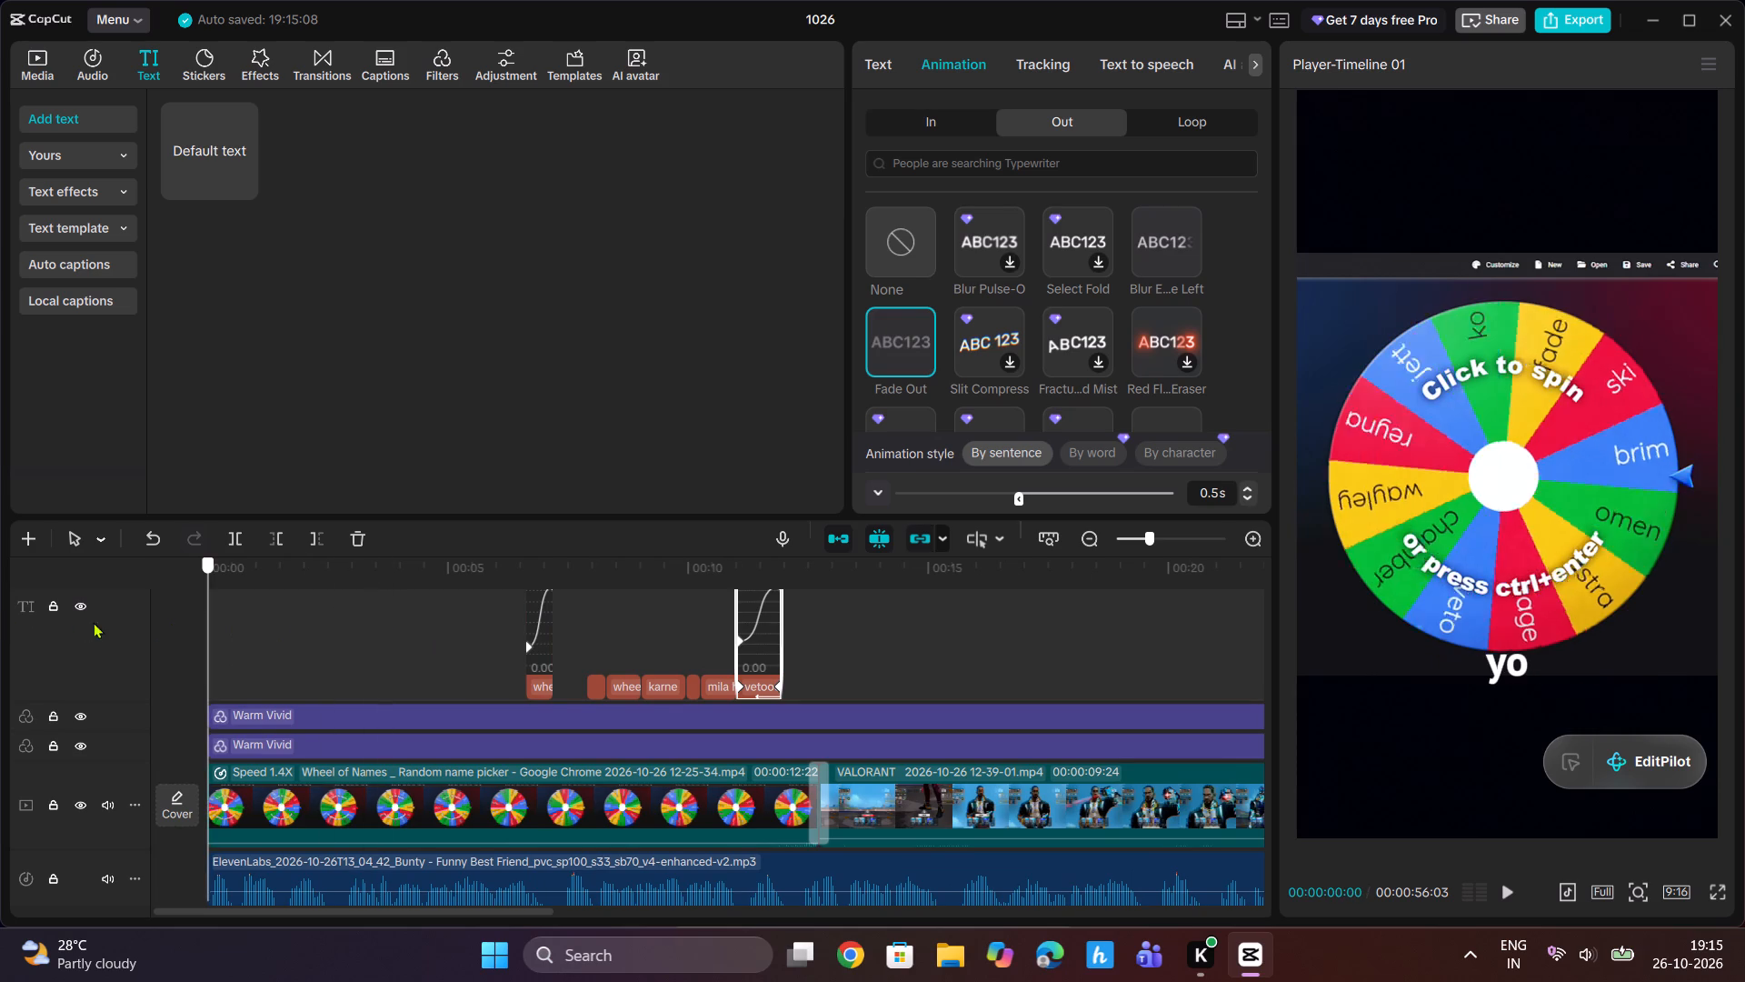
drag(94, 622, 68, 620)
key(space)
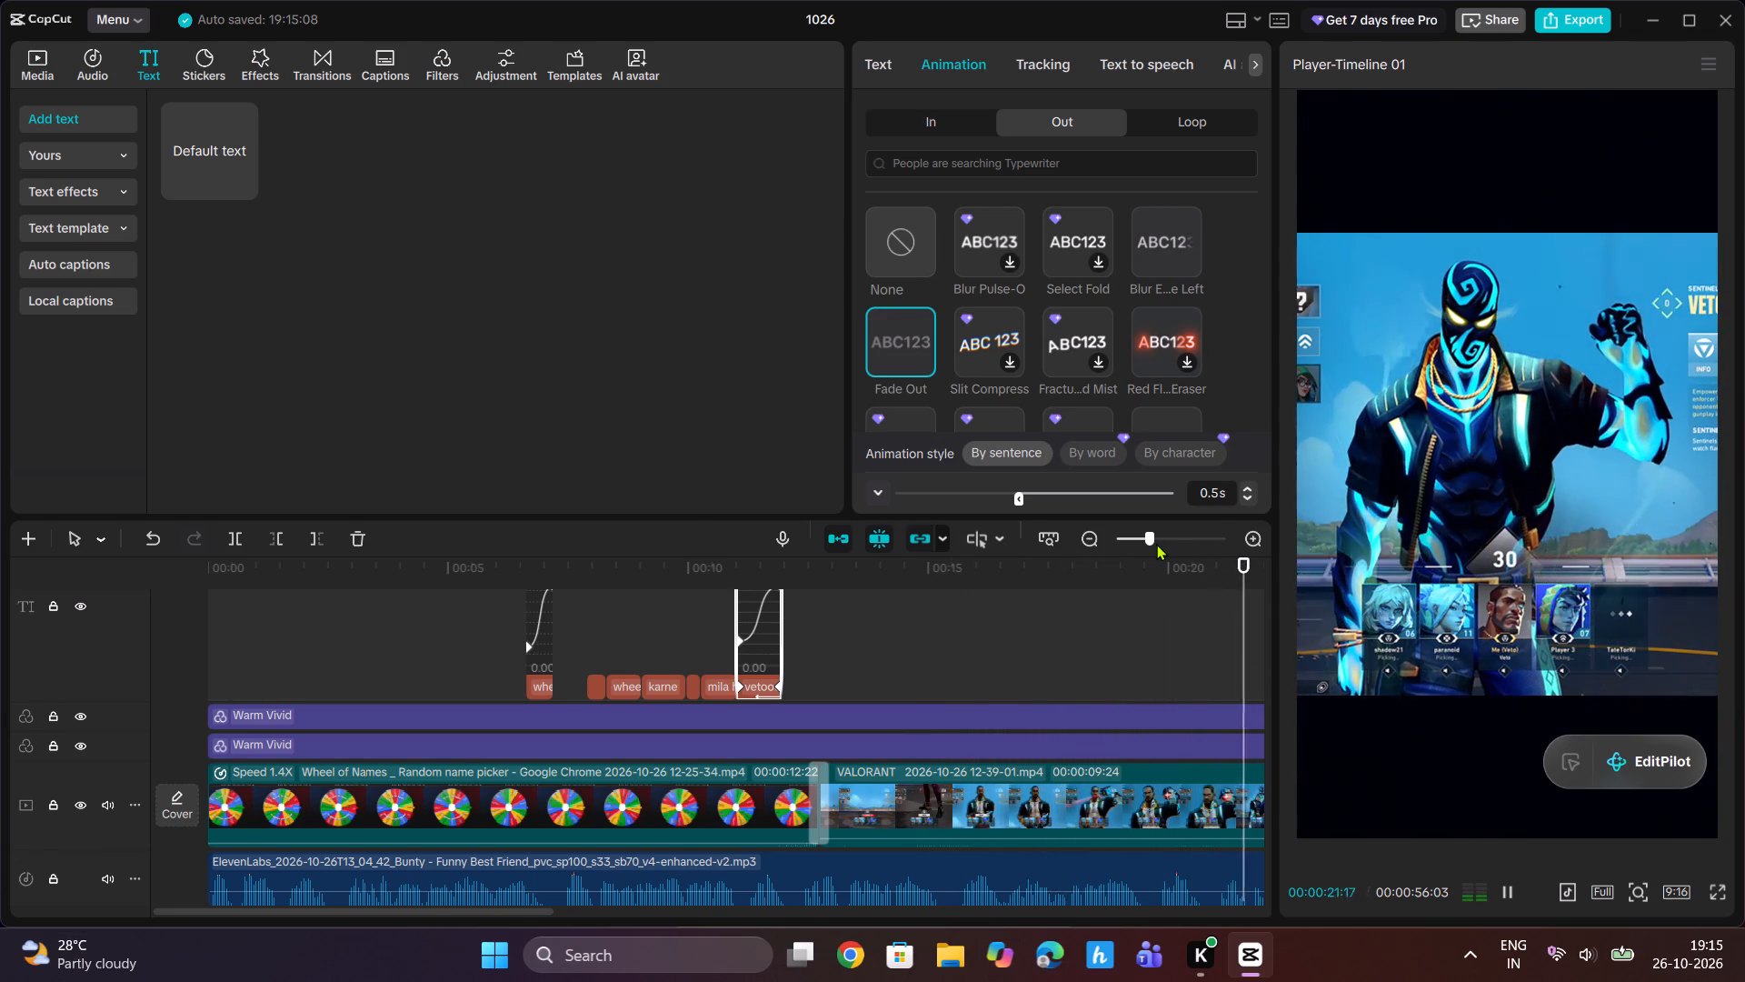
drag(1146, 540, 1130, 545)
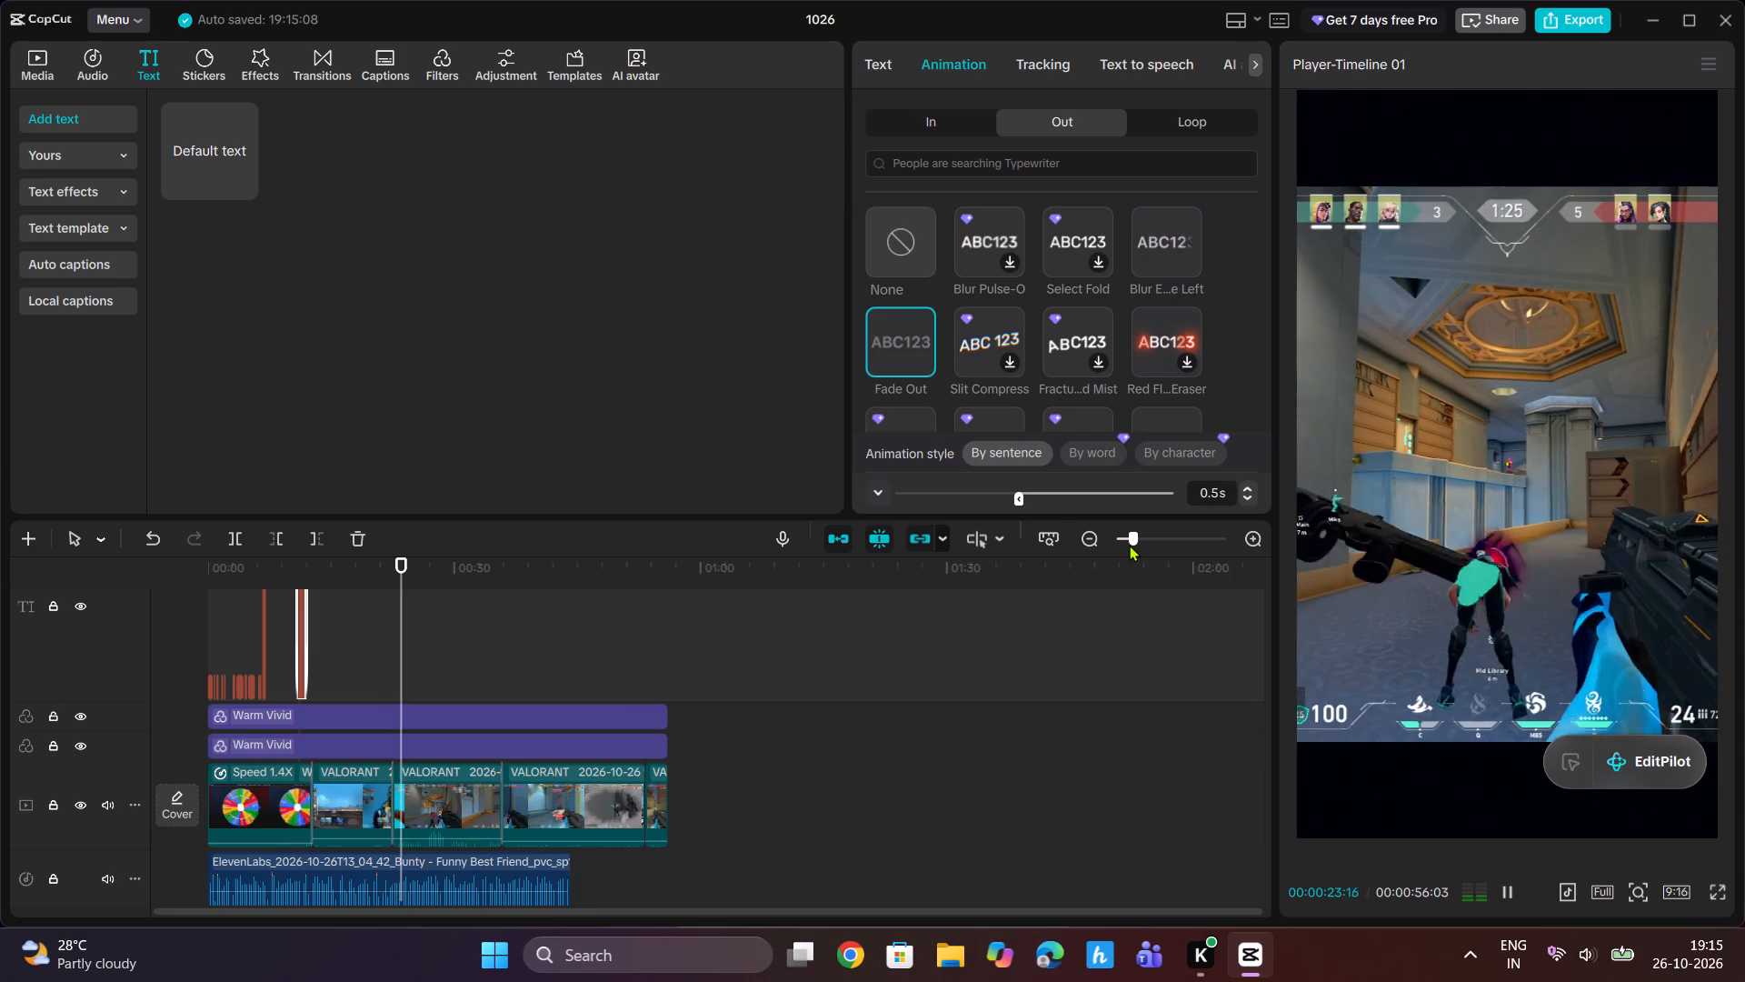
drag(1130, 545, 1131, 545)
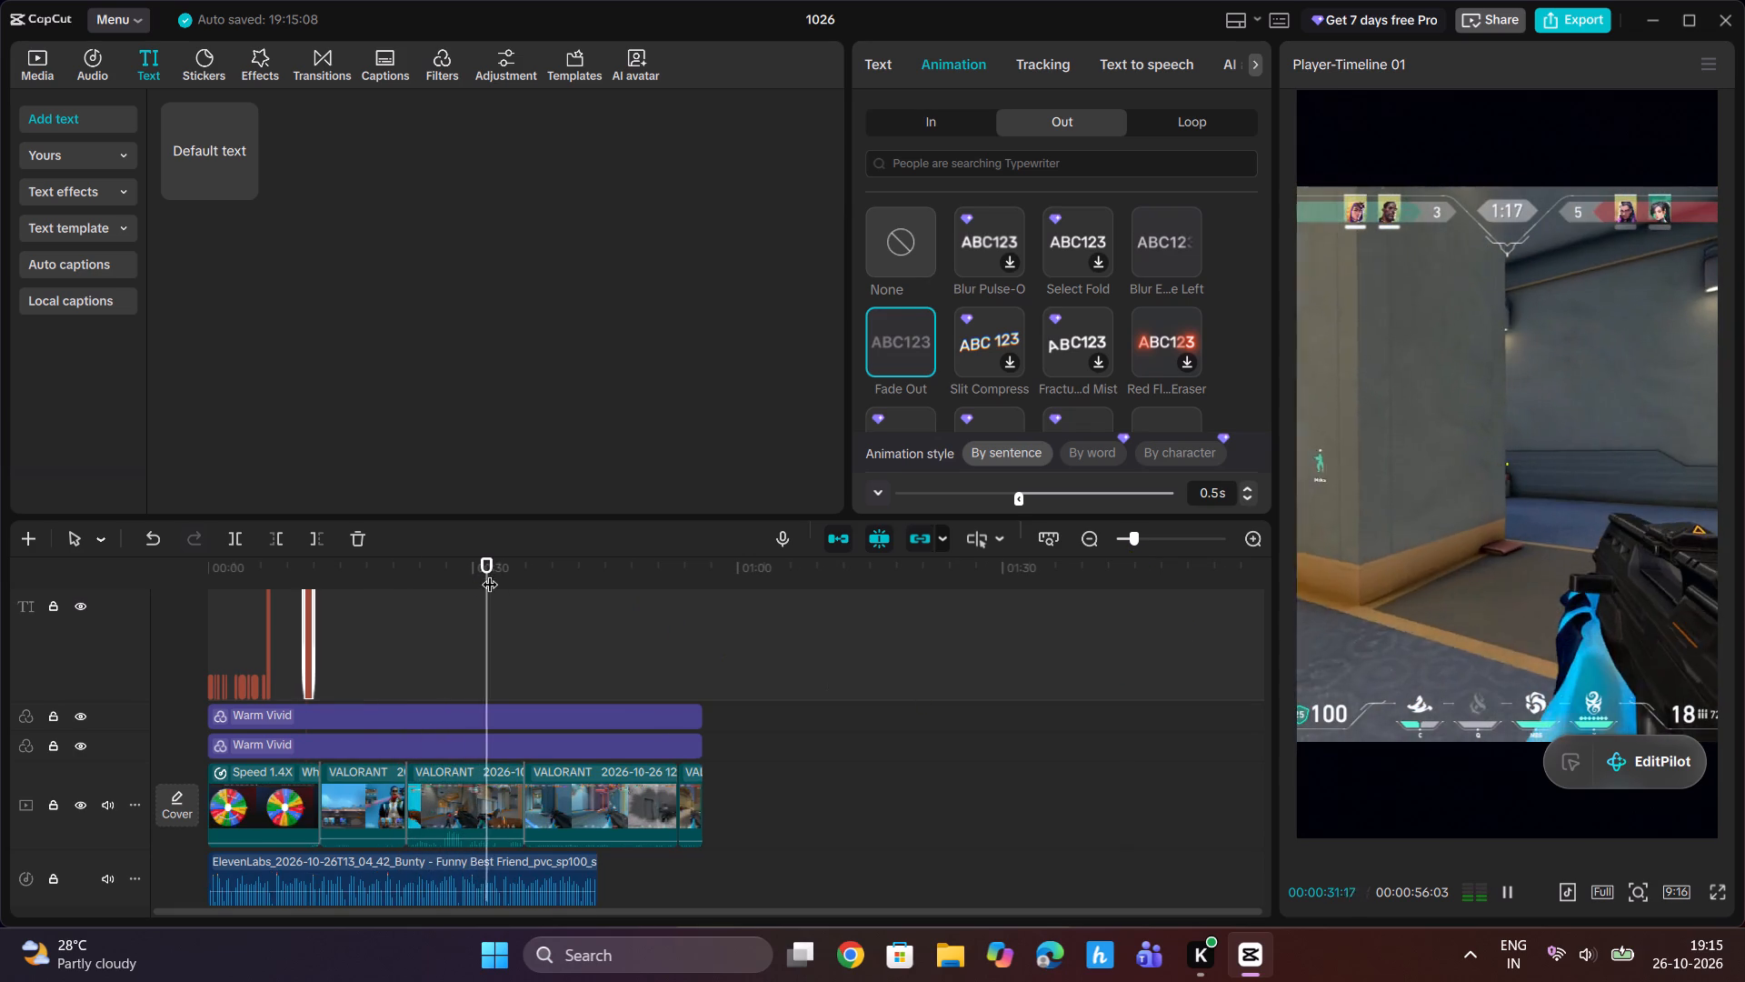
drag(492, 573, 437, 622)
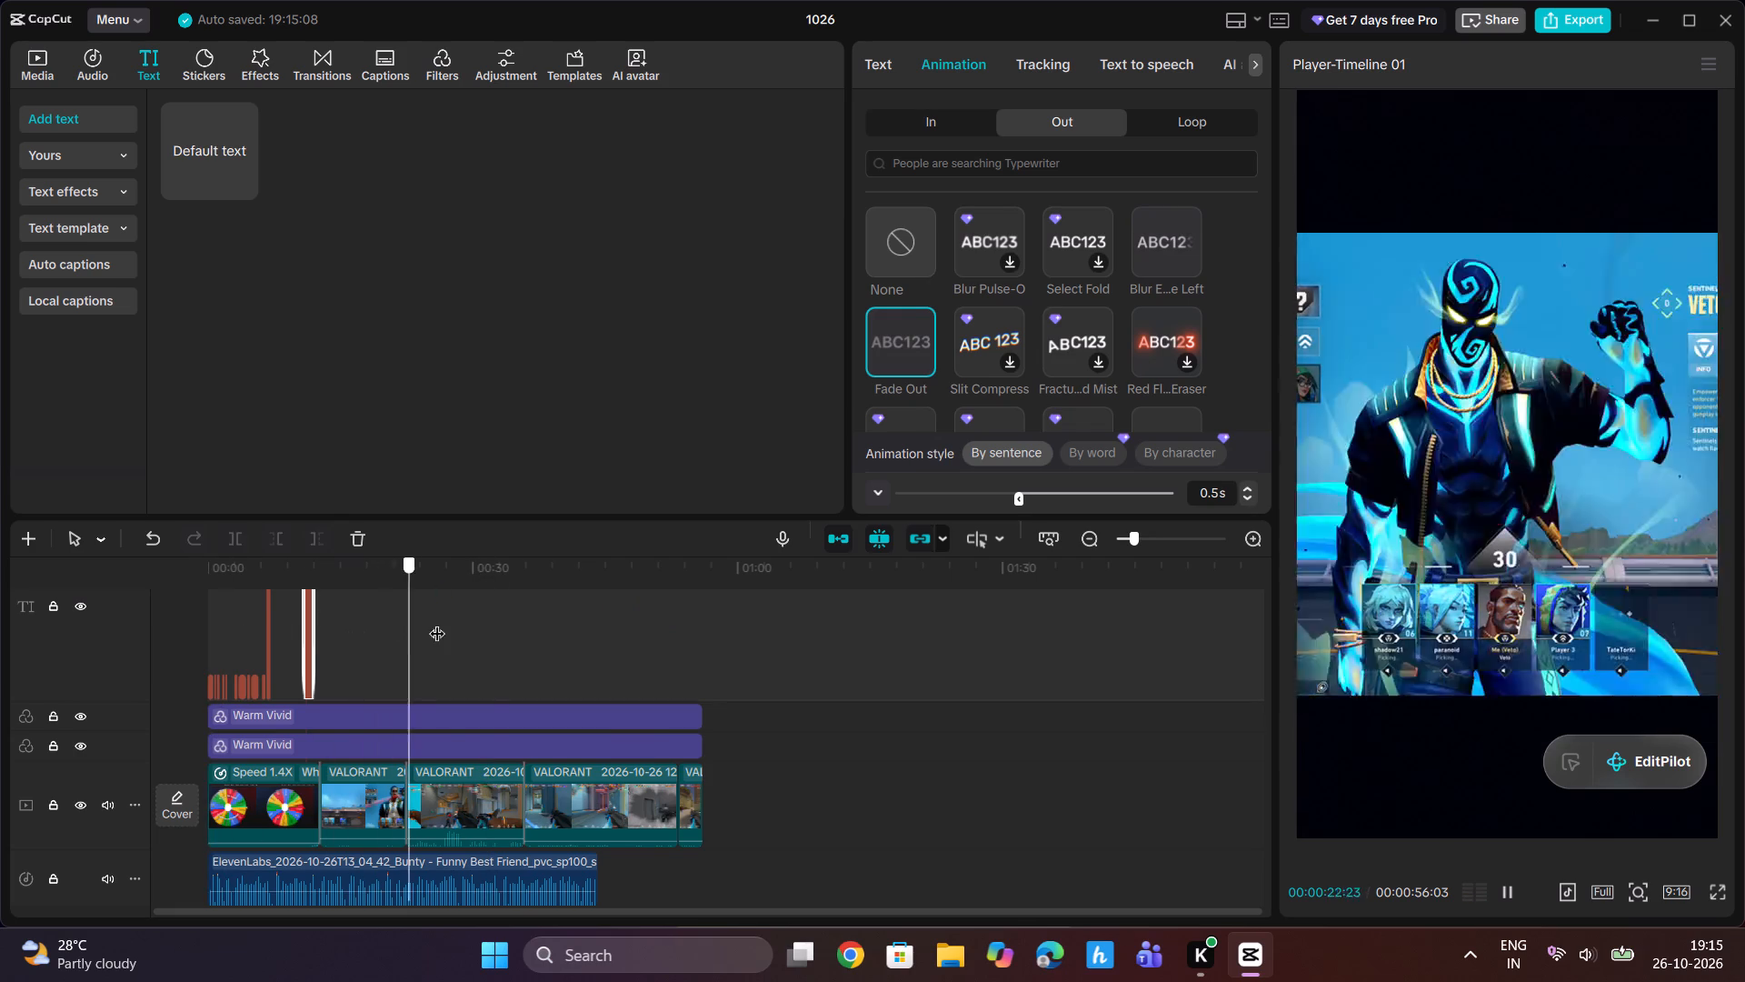
drag(437, 622, 800, 645)
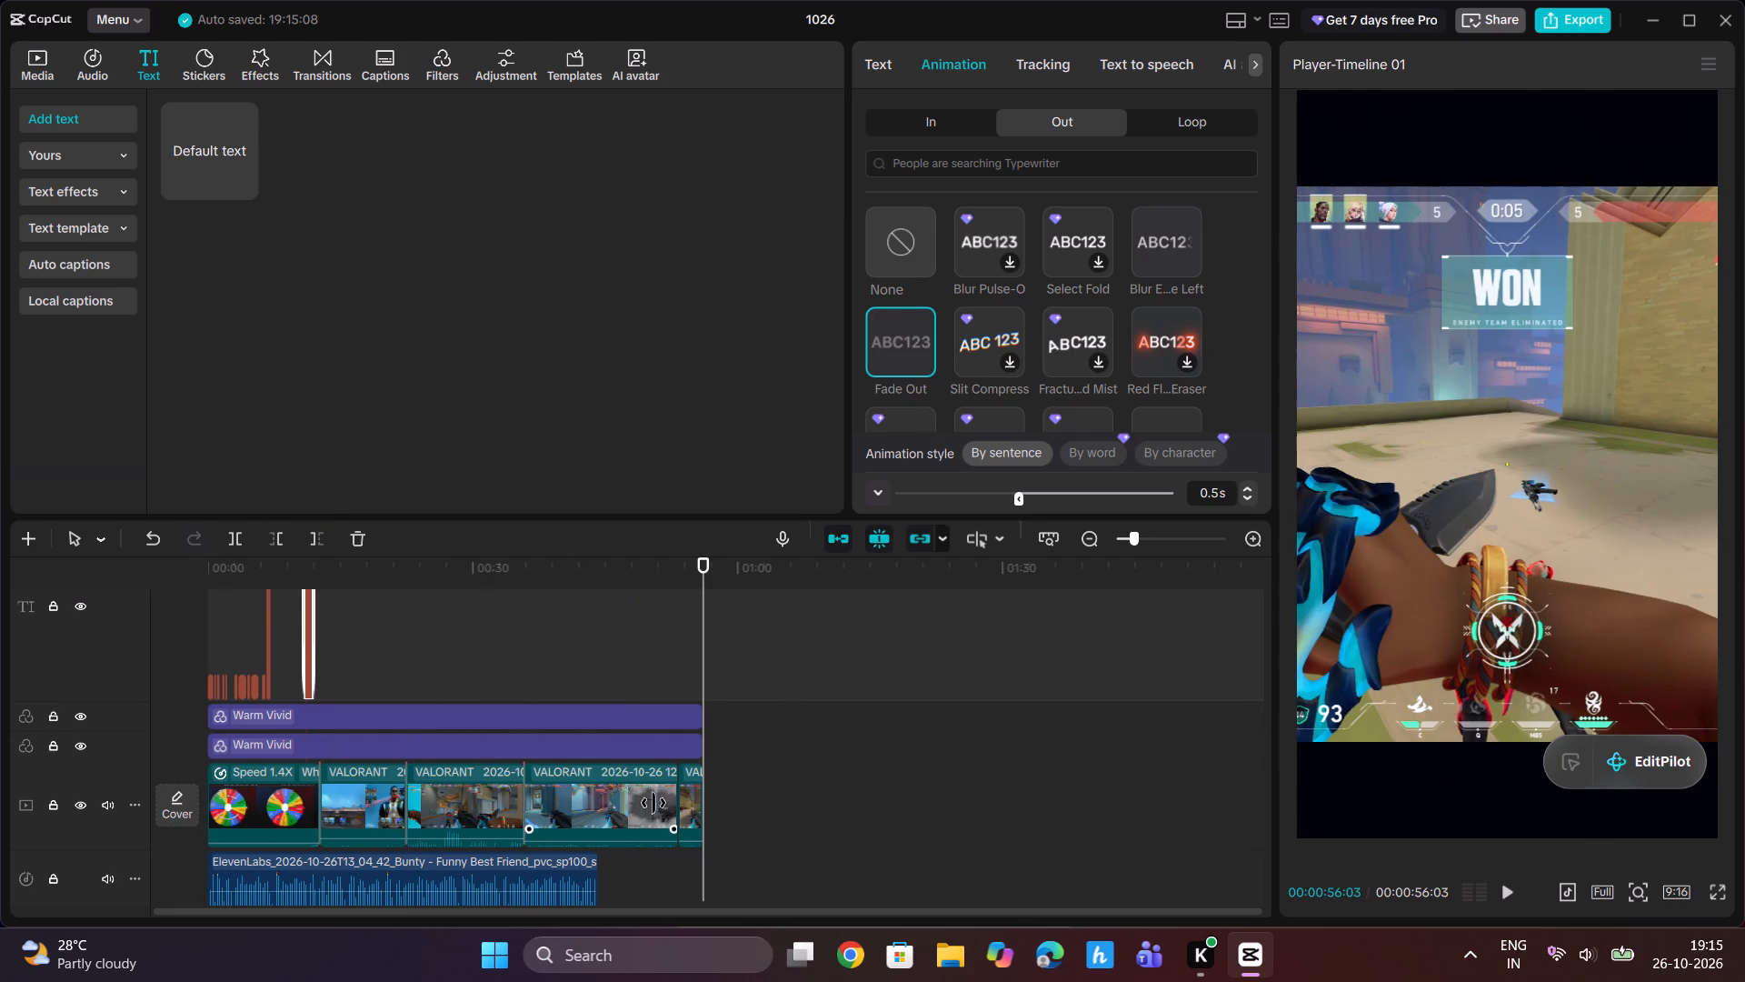
Apply the Fade Out exit animation to the last VALORANT clip.
click(692, 796)
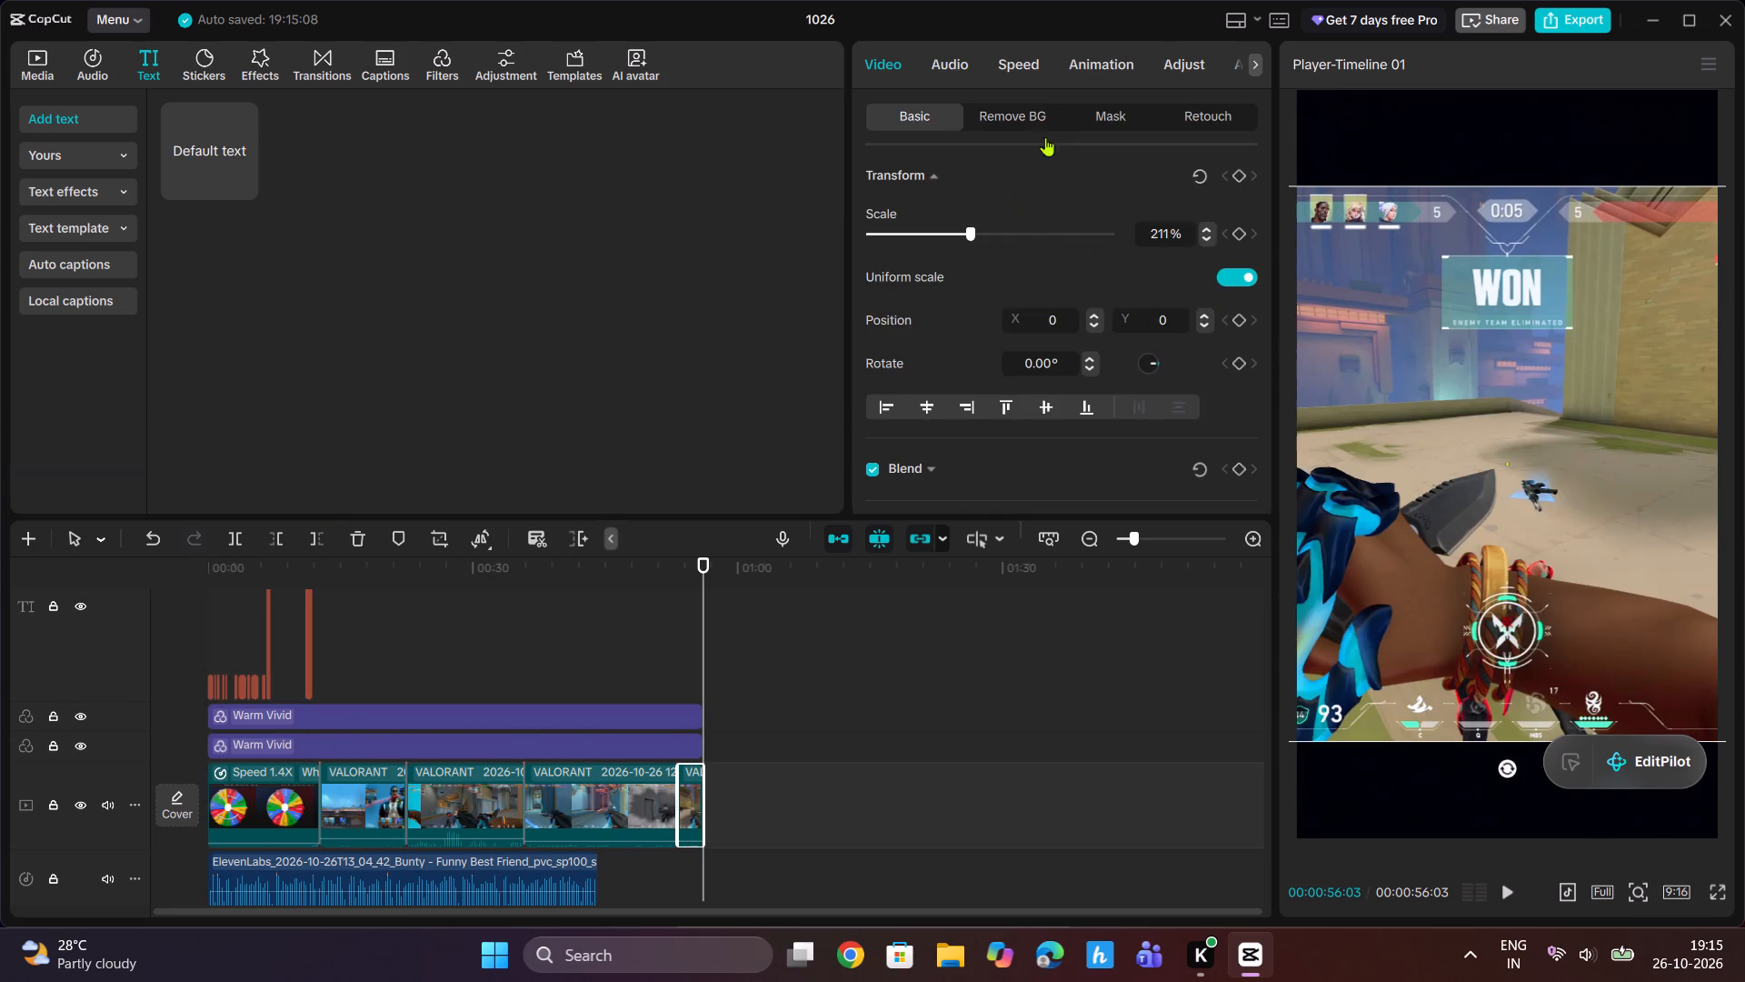
click(1102, 70)
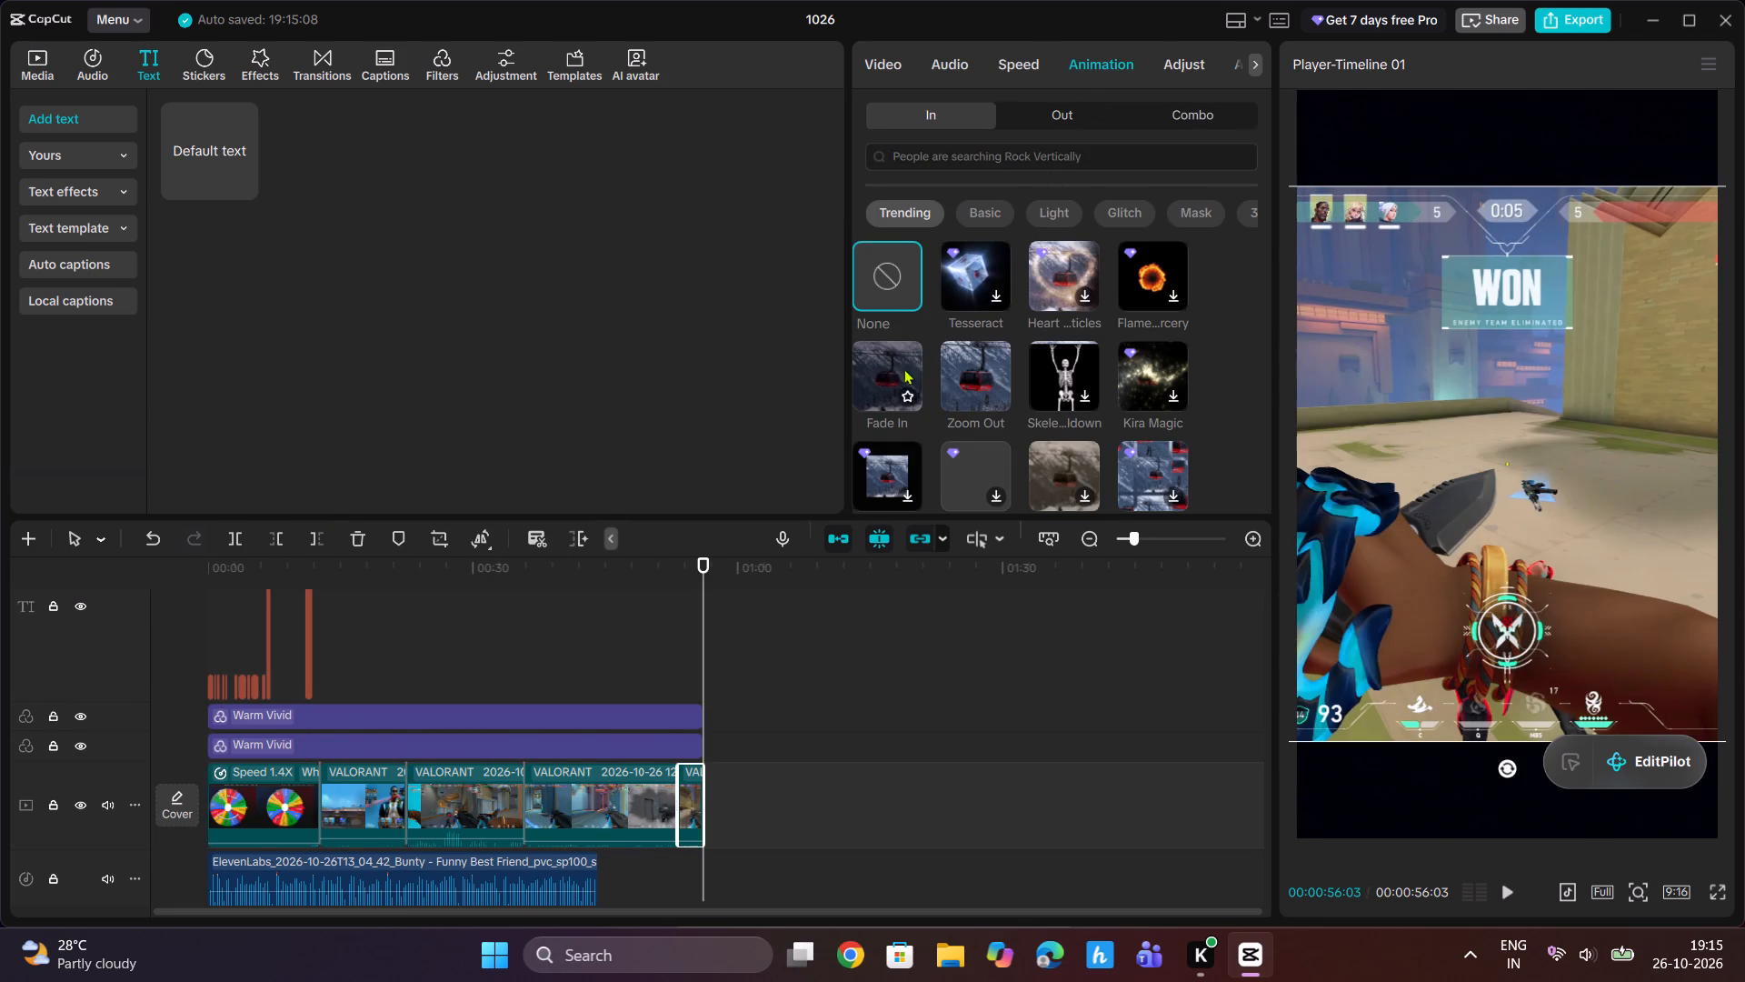
click(1059, 122)
click(872, 386)
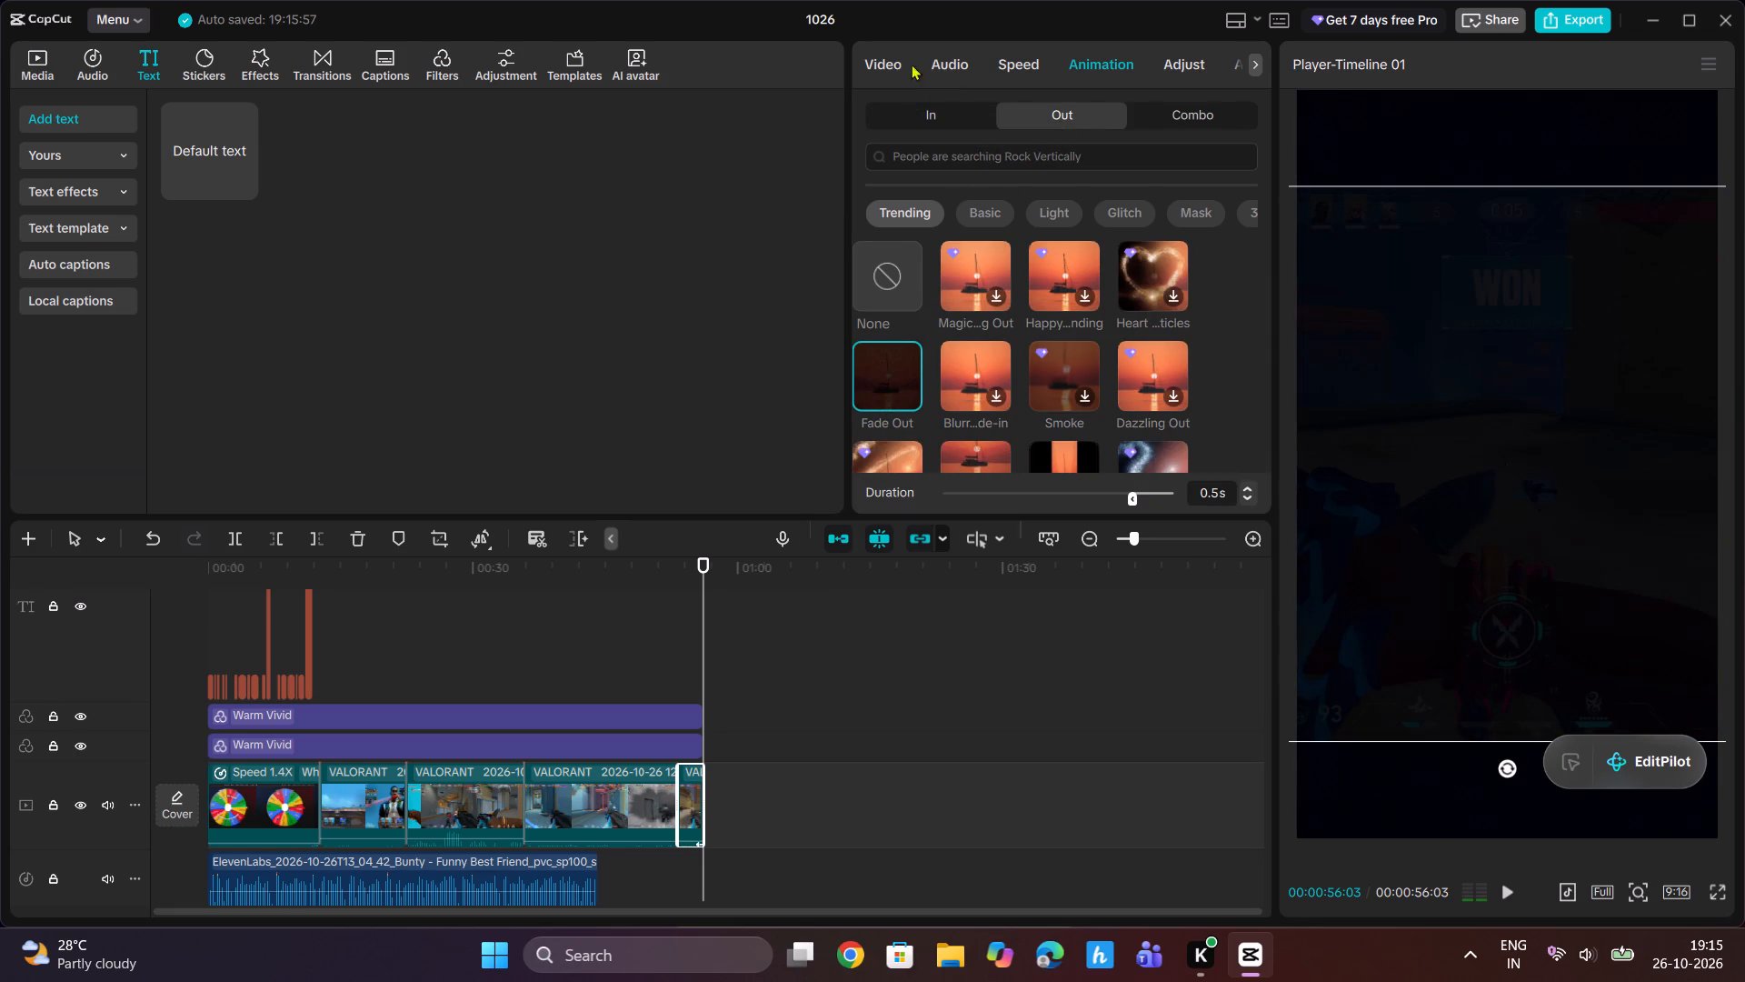
click(870, 59)
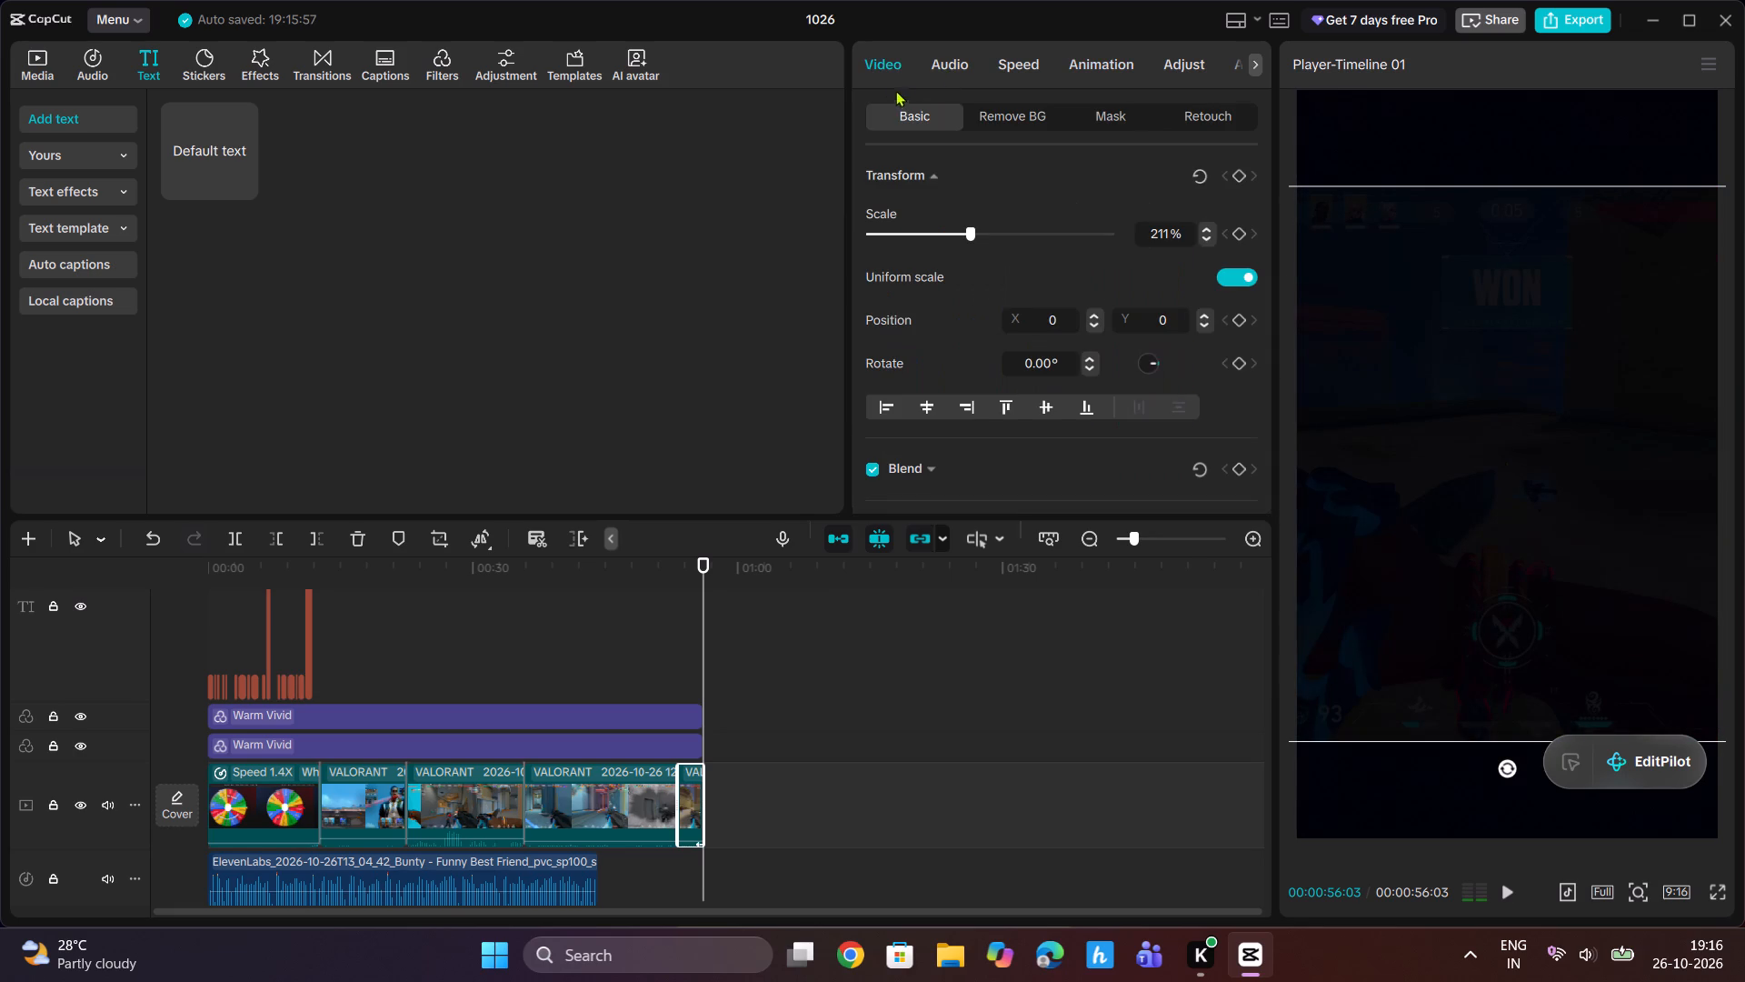
Apply the Fade In entrance animation to the Wheel of Names clip at the start of the video.
click(243, 809)
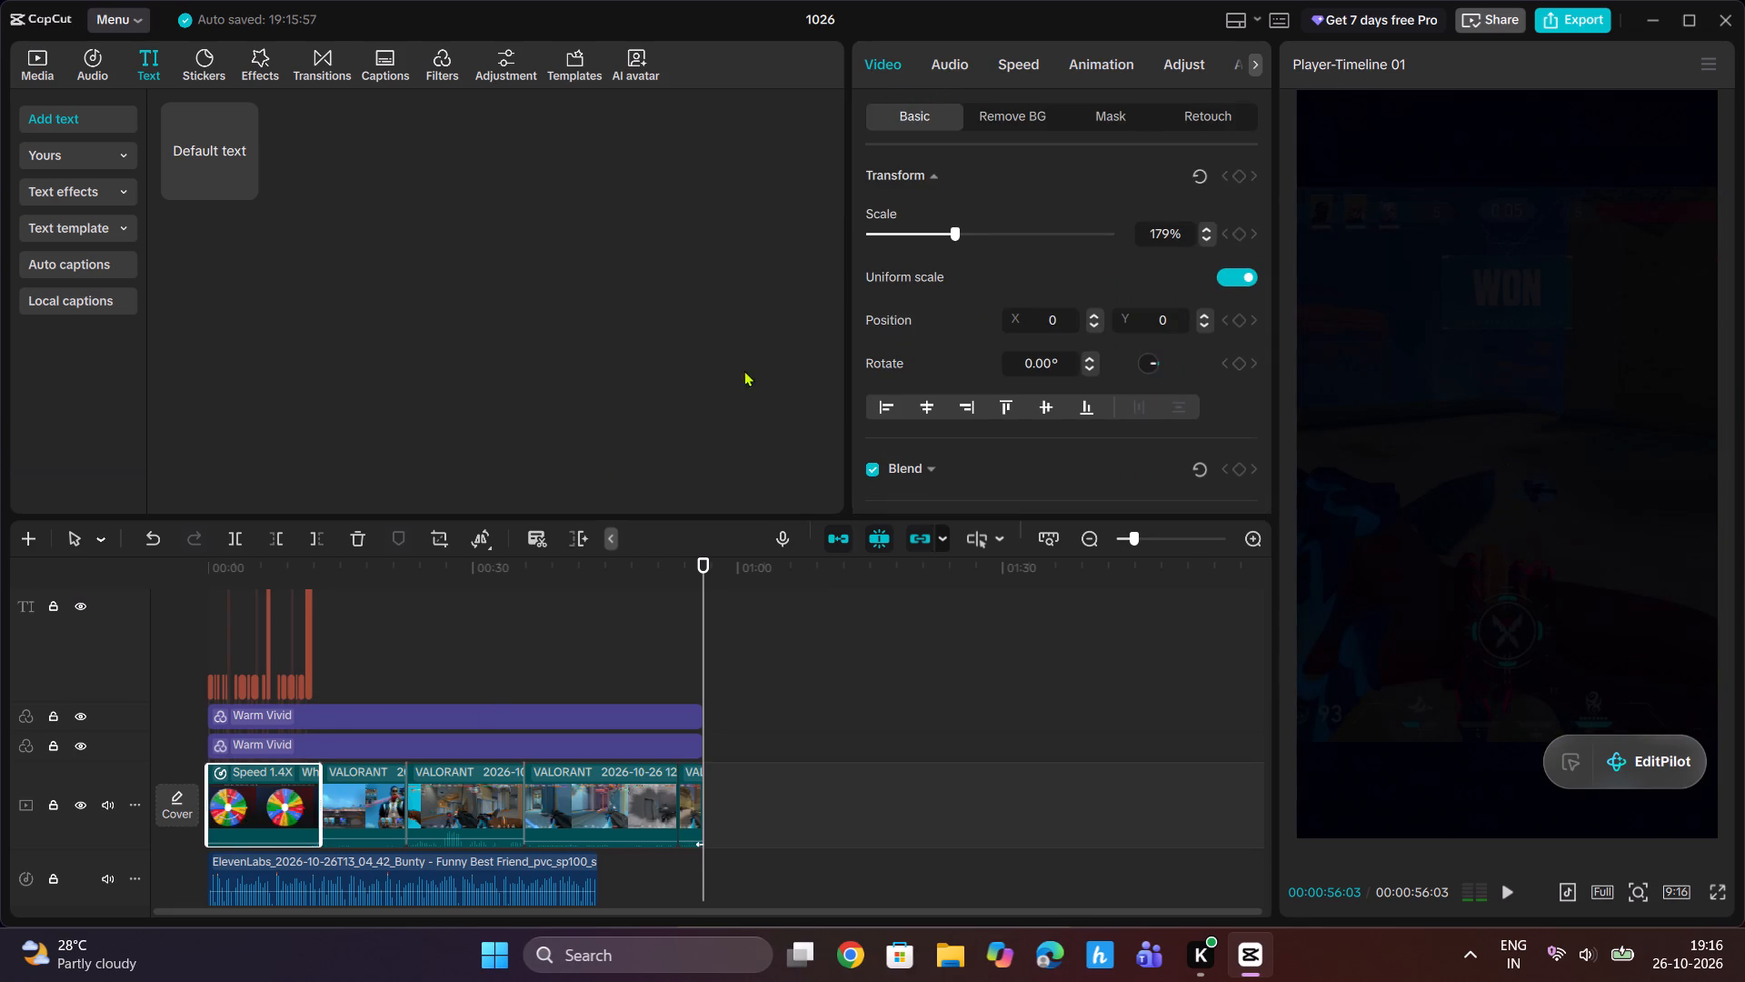
click(1115, 50)
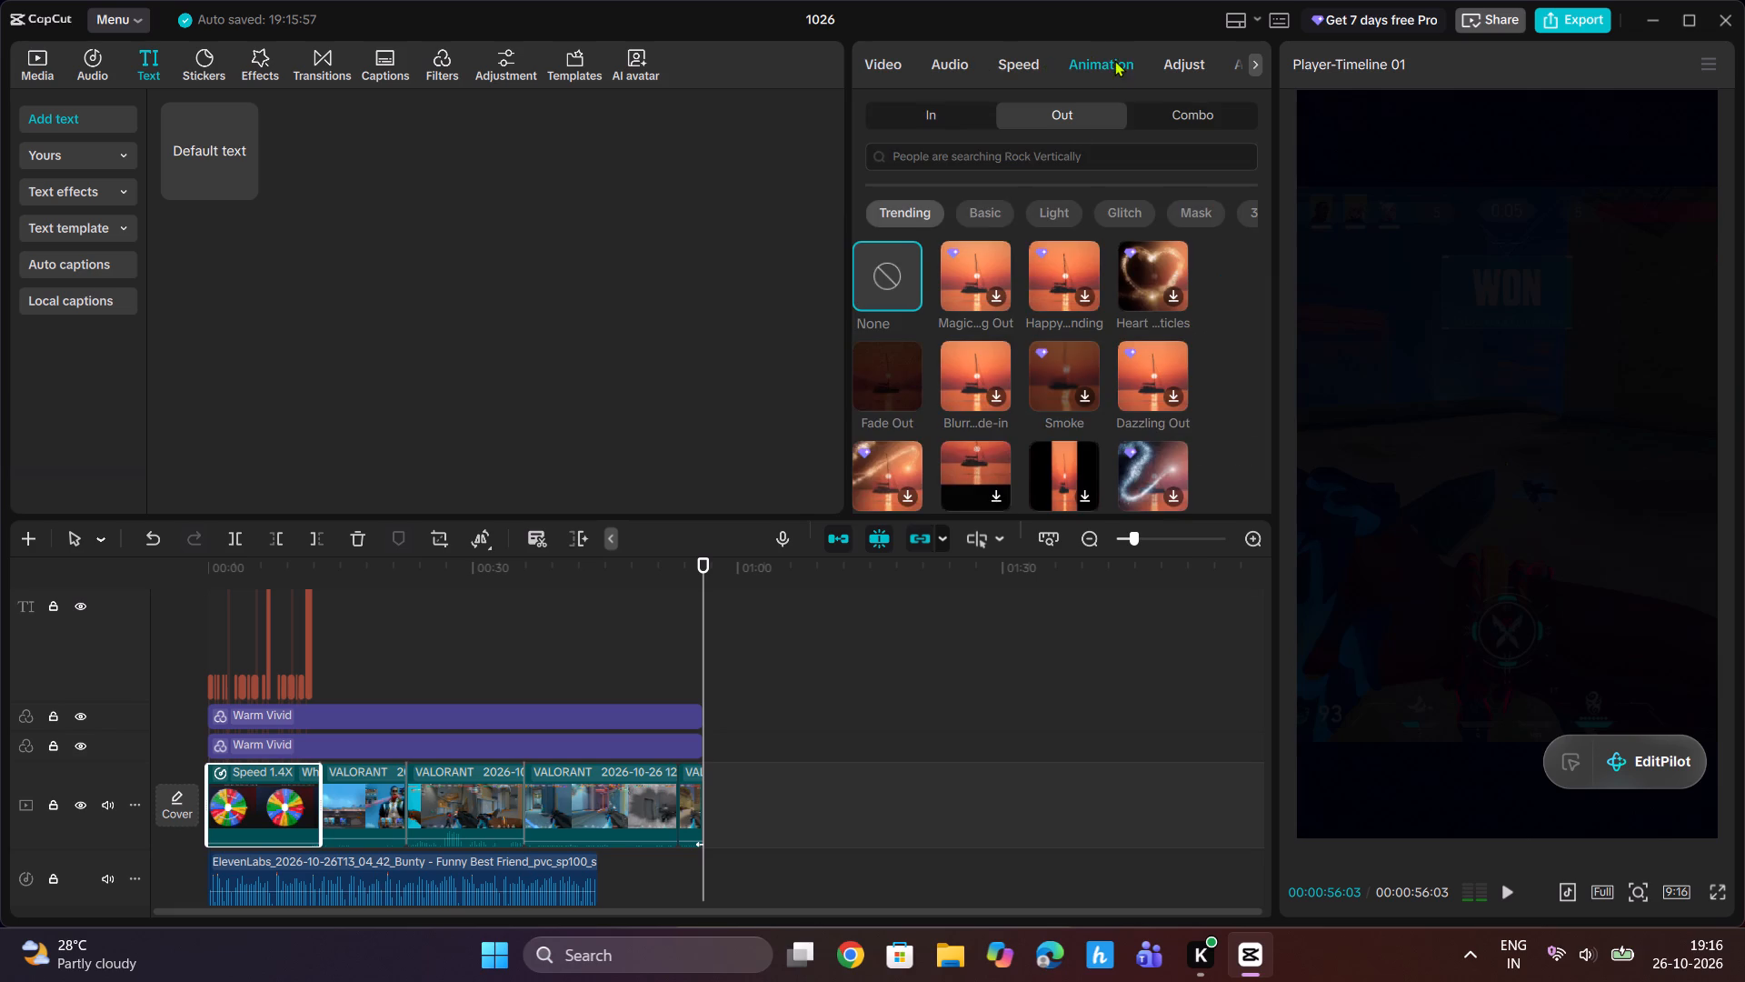
click(942, 112)
click(871, 381)
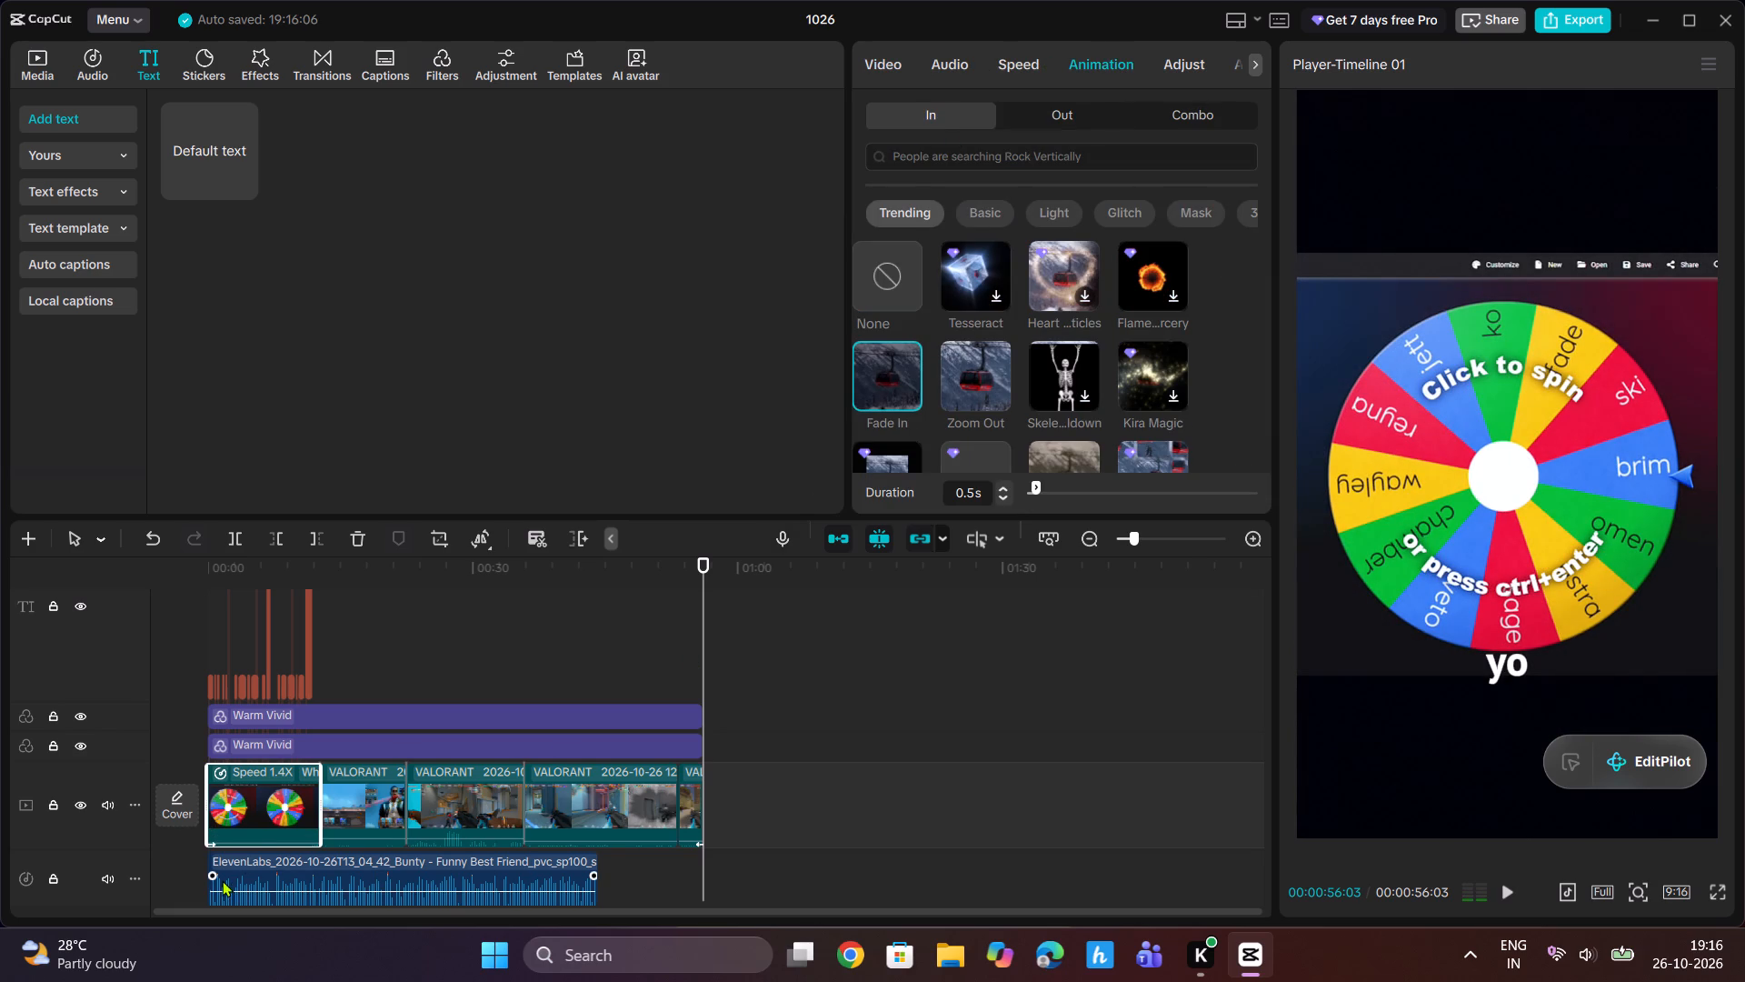
Give the ElevenLabs voice-over a 3.2 s fade-in and a 2.7 s fade-out, and play the opening back.
drag(216, 877, 244, 874)
drag(915, 270, 919, 270)
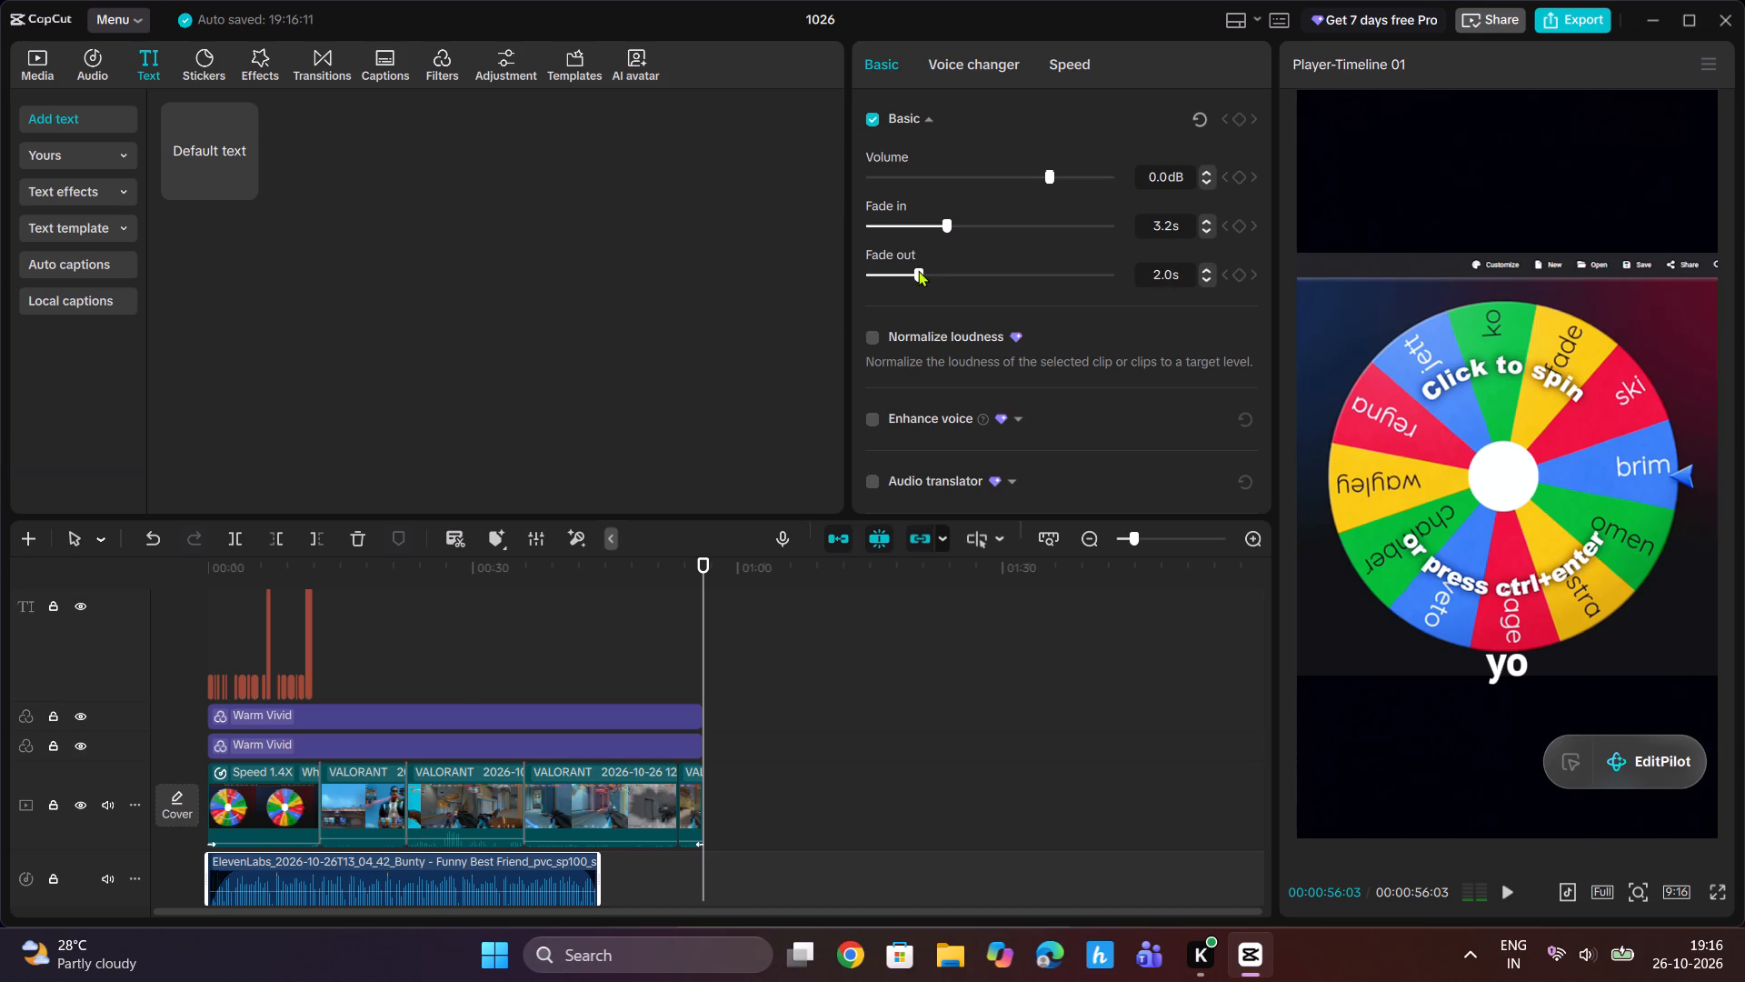
drag(919, 270, 935, 271)
drag(704, 568, 0, 606)
key(space)
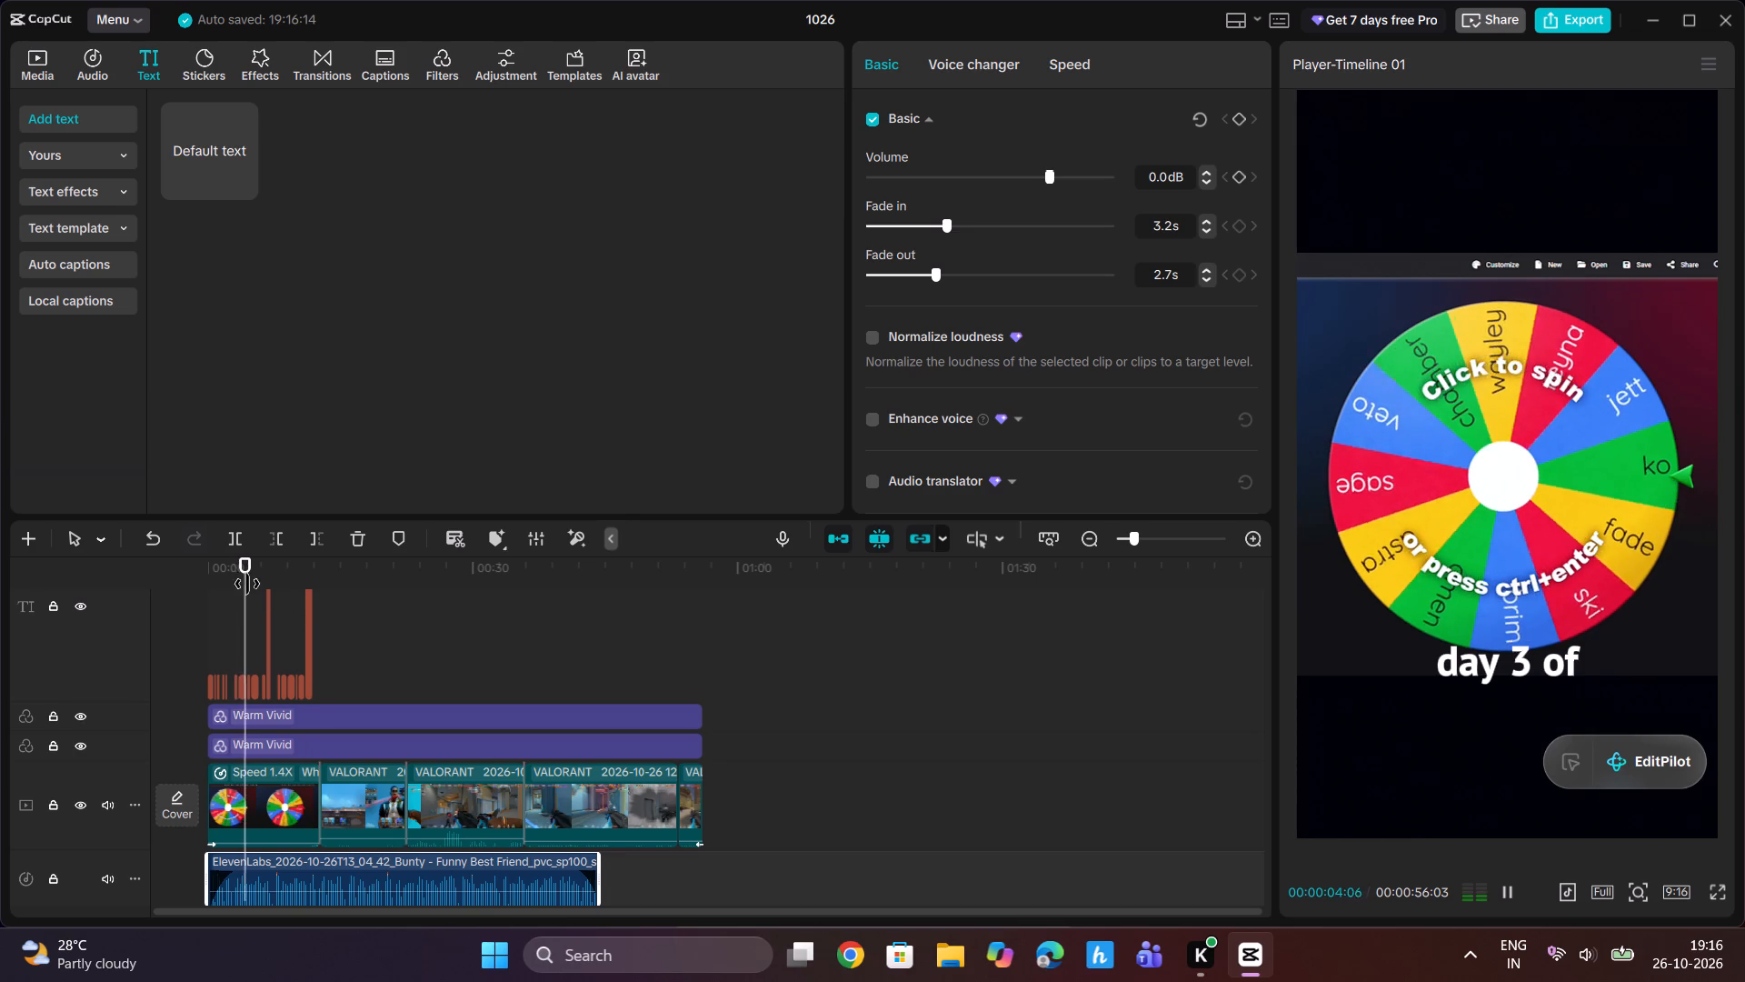
drag(254, 569, 178, 578)
Add a fade-in and a fade-out to the "Cute life" background music track.
scroll(418, 717, down, 4)
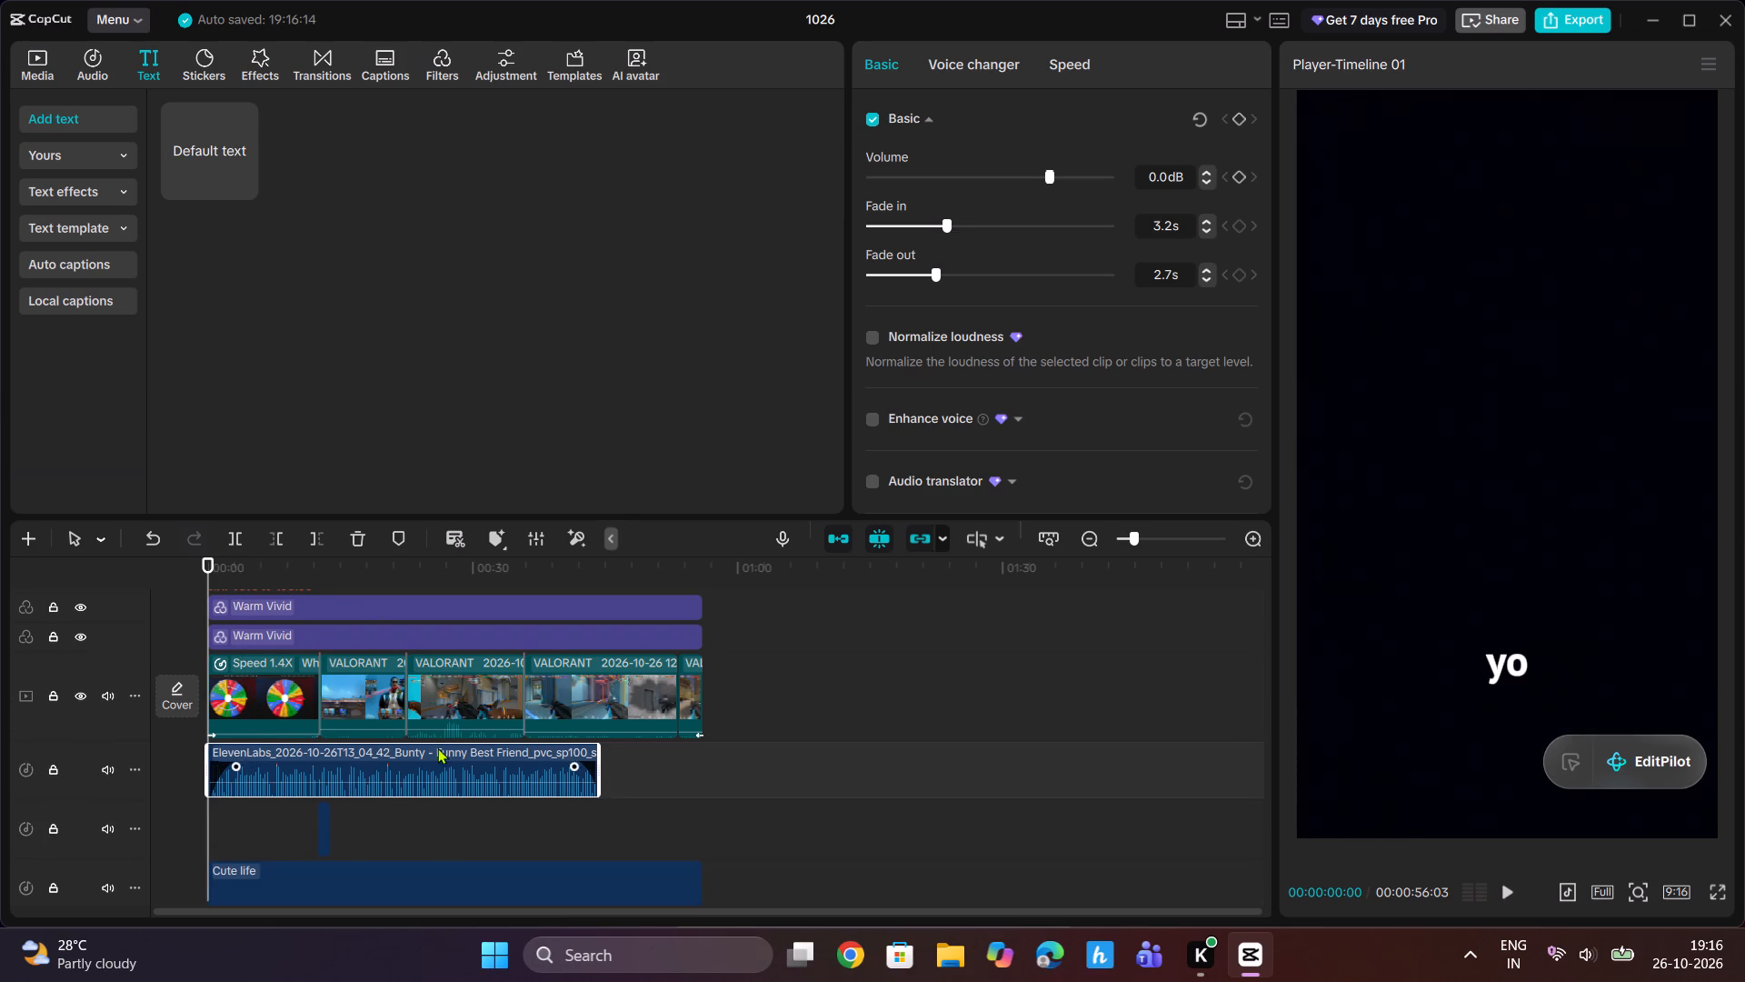
click(255, 888)
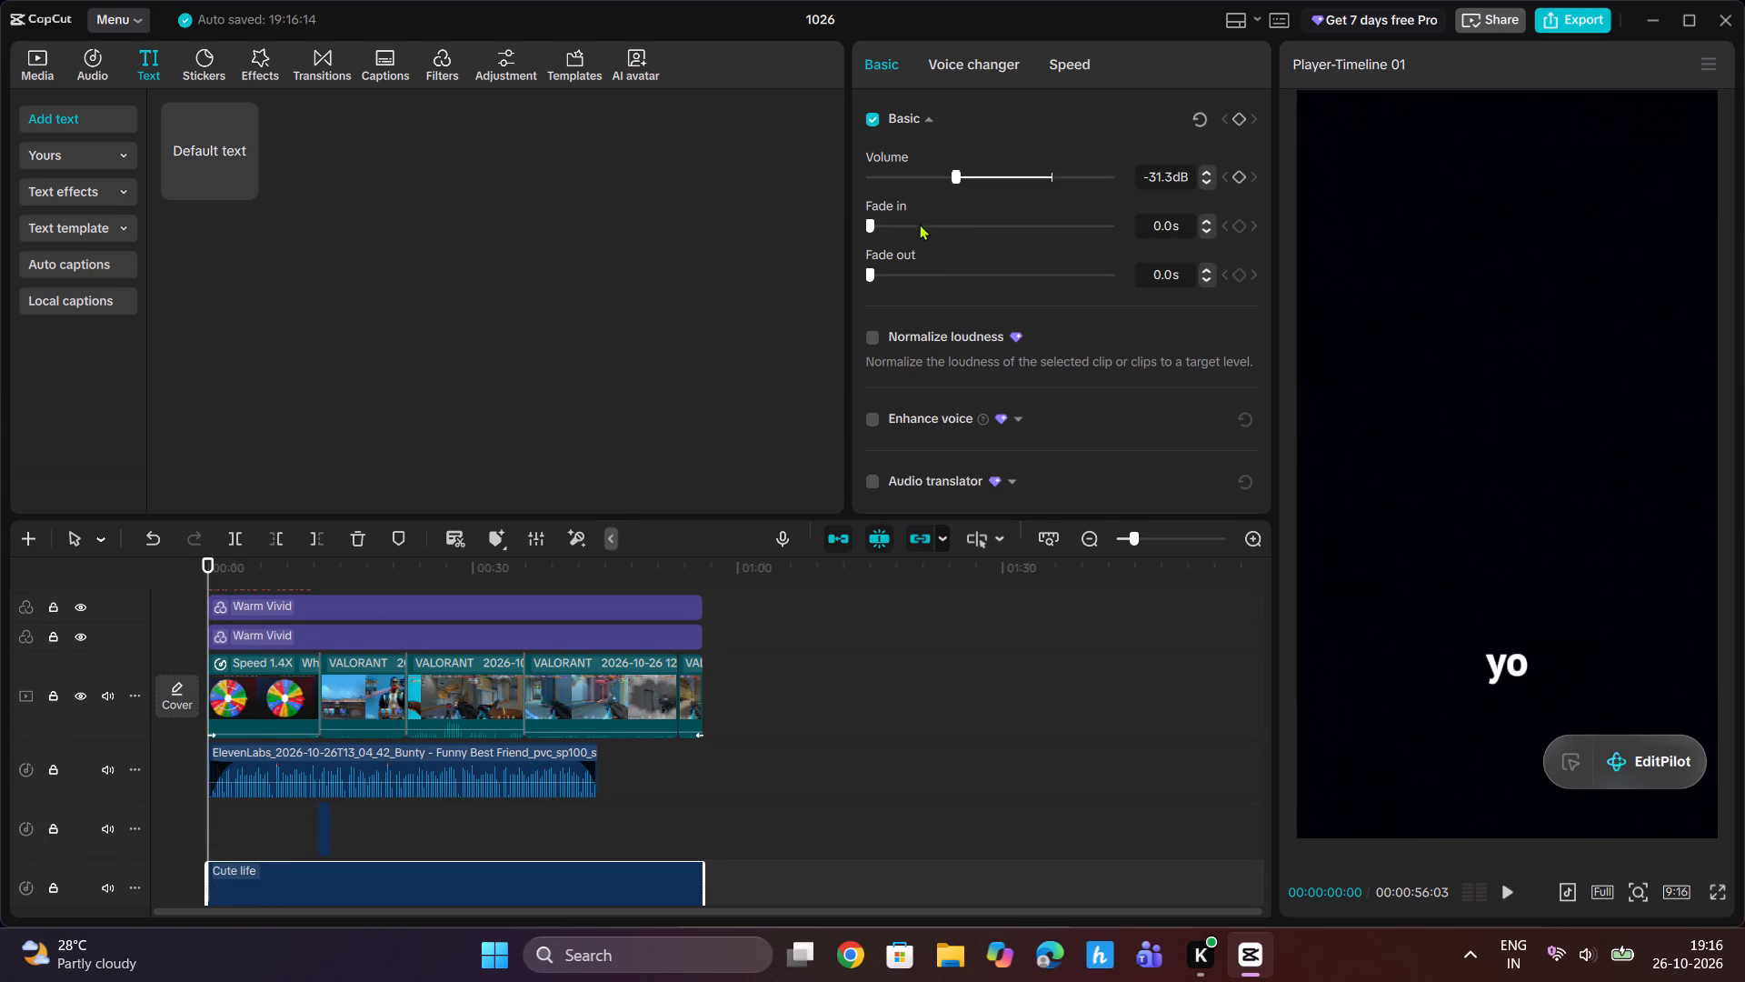
click(920, 224)
click(923, 224)
click(916, 275)
drag(919, 270, 928, 269)
click(763, 610)
drag(763, 610, 279, 576)
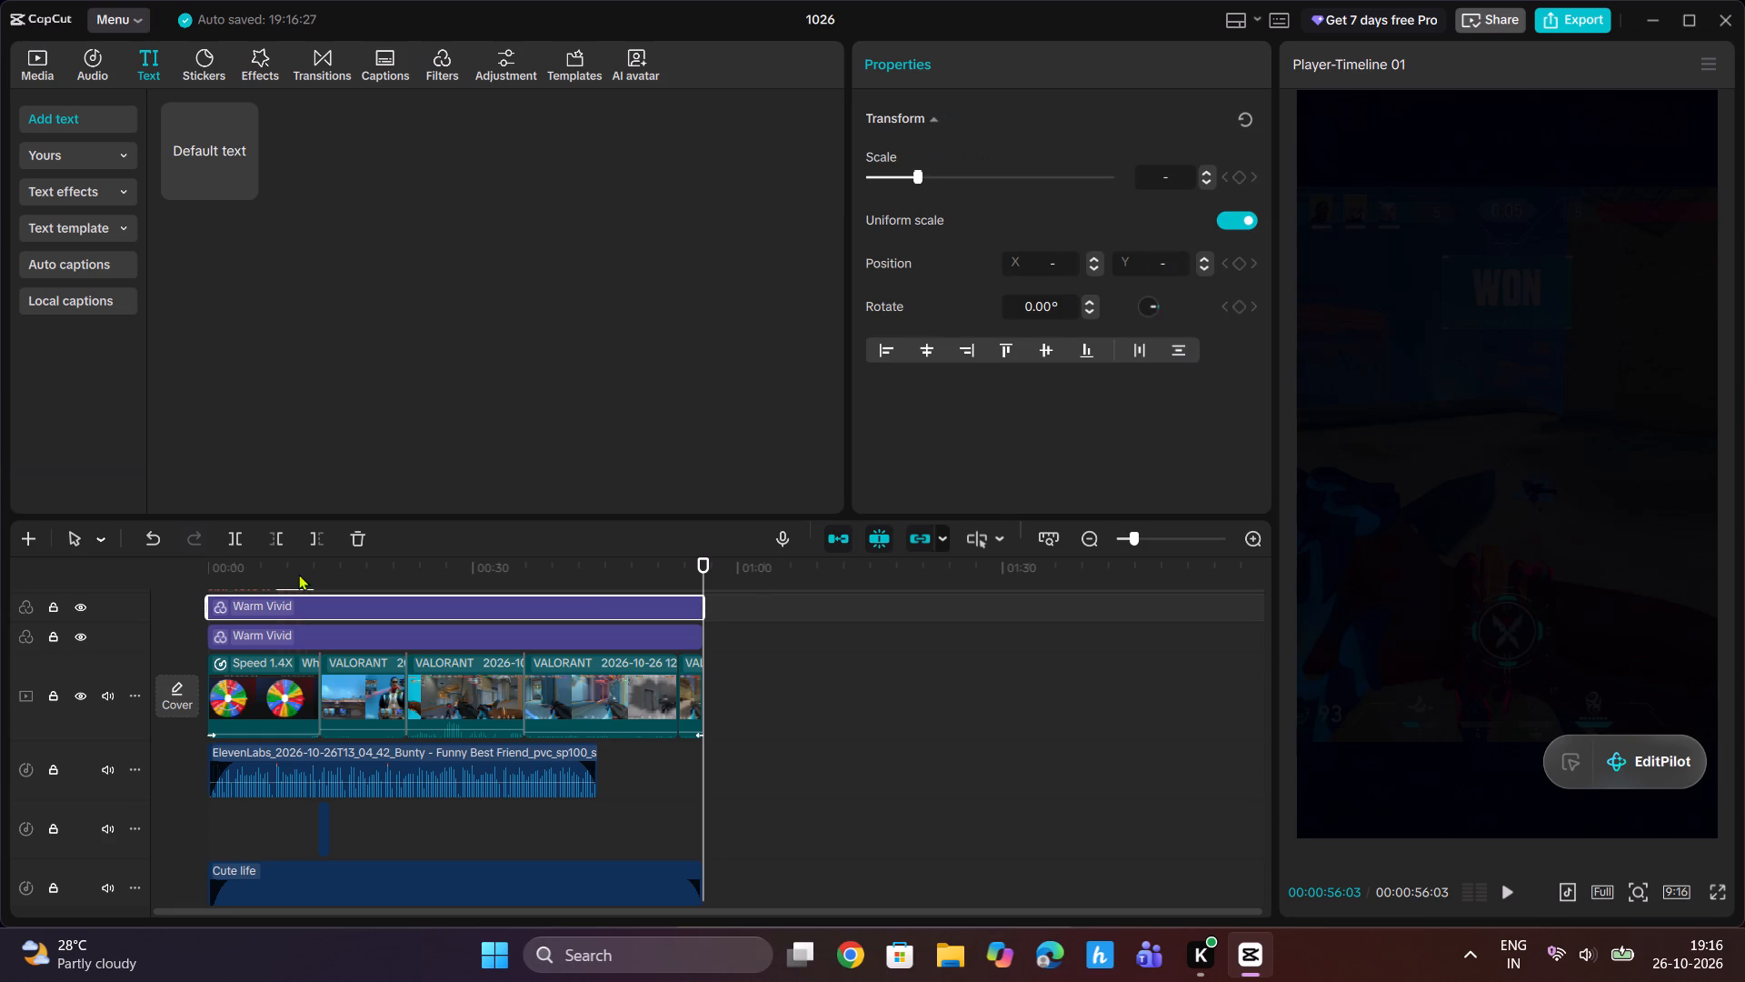
Rename the project from 1026 to "day 3", with the playhead returned to the start of the timeline.
drag(703, 563, 0, 563)
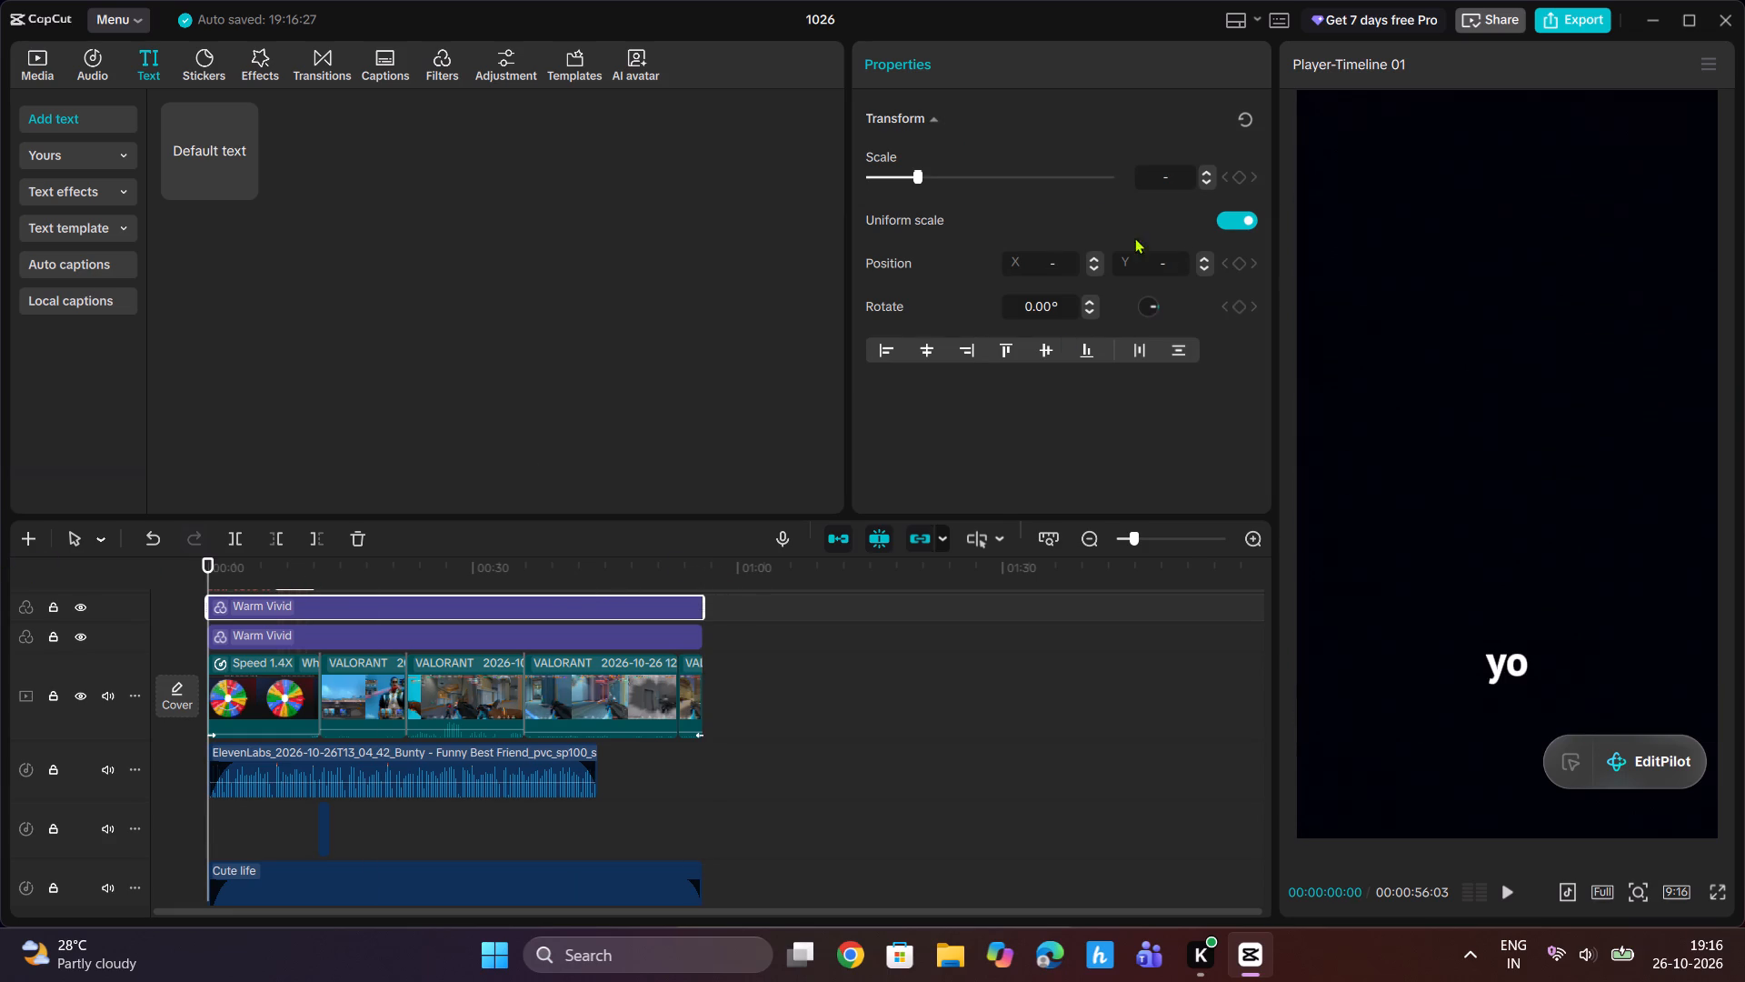
click(836, 13)
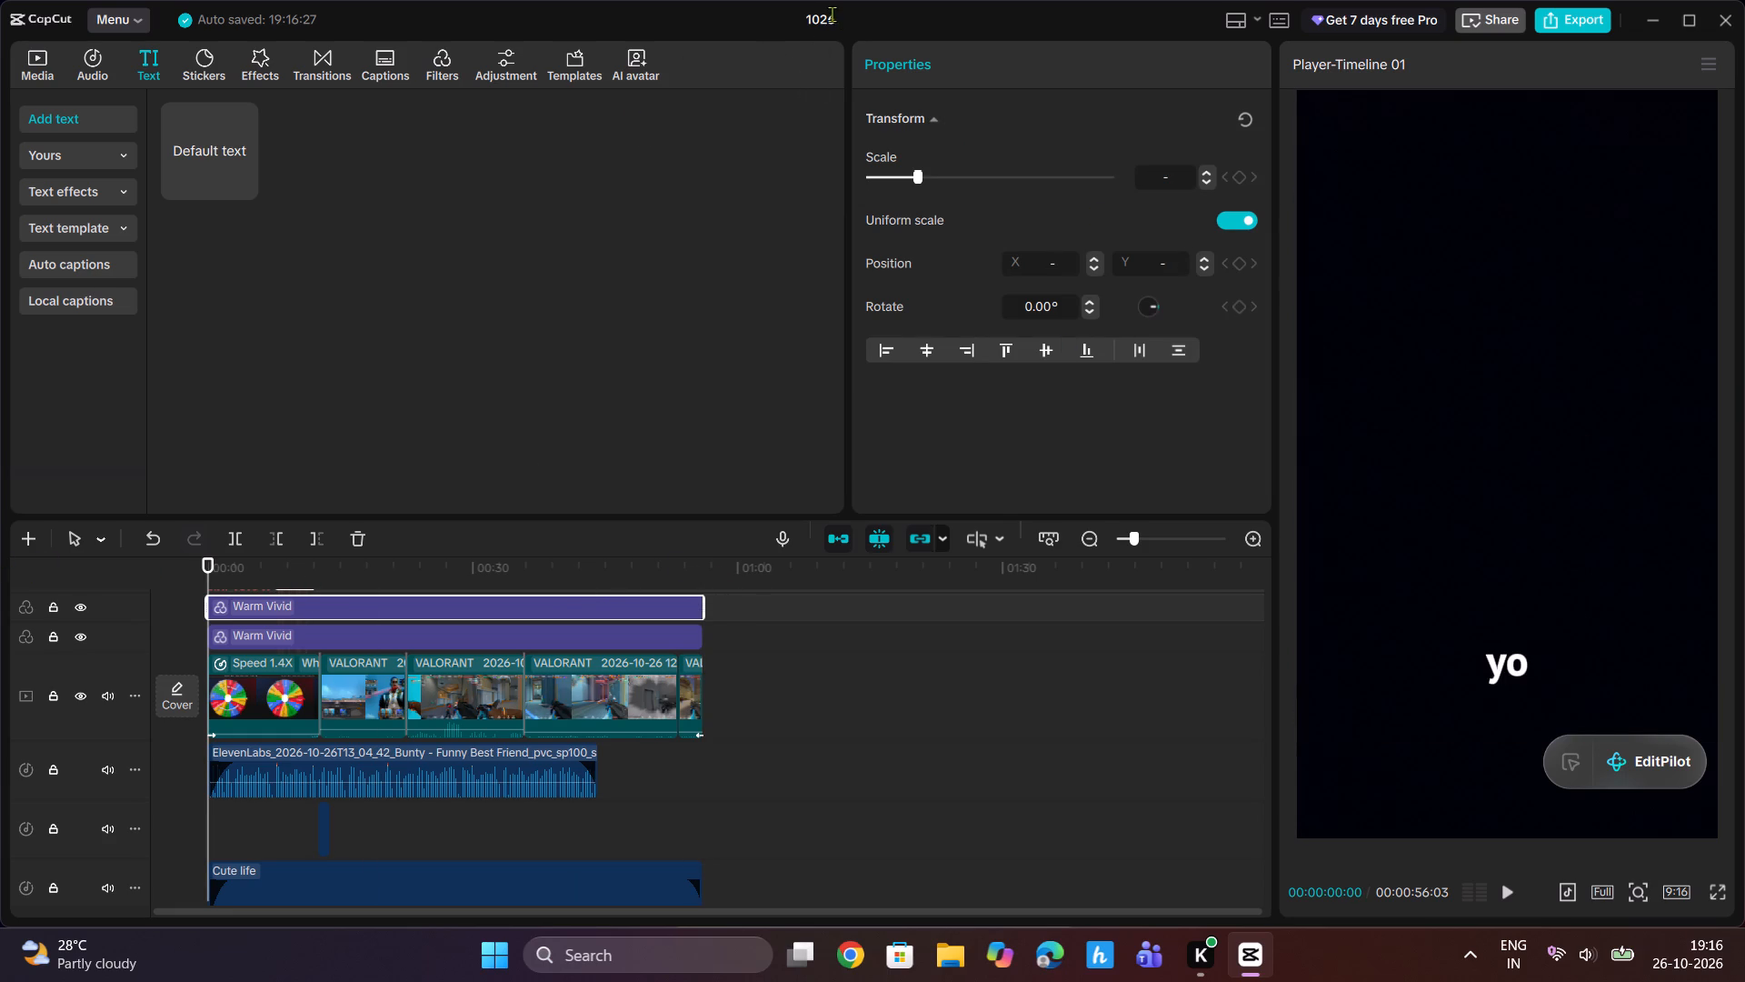
click(831, 16)
text(day 3)
scroll(1119, 486, down, 5)
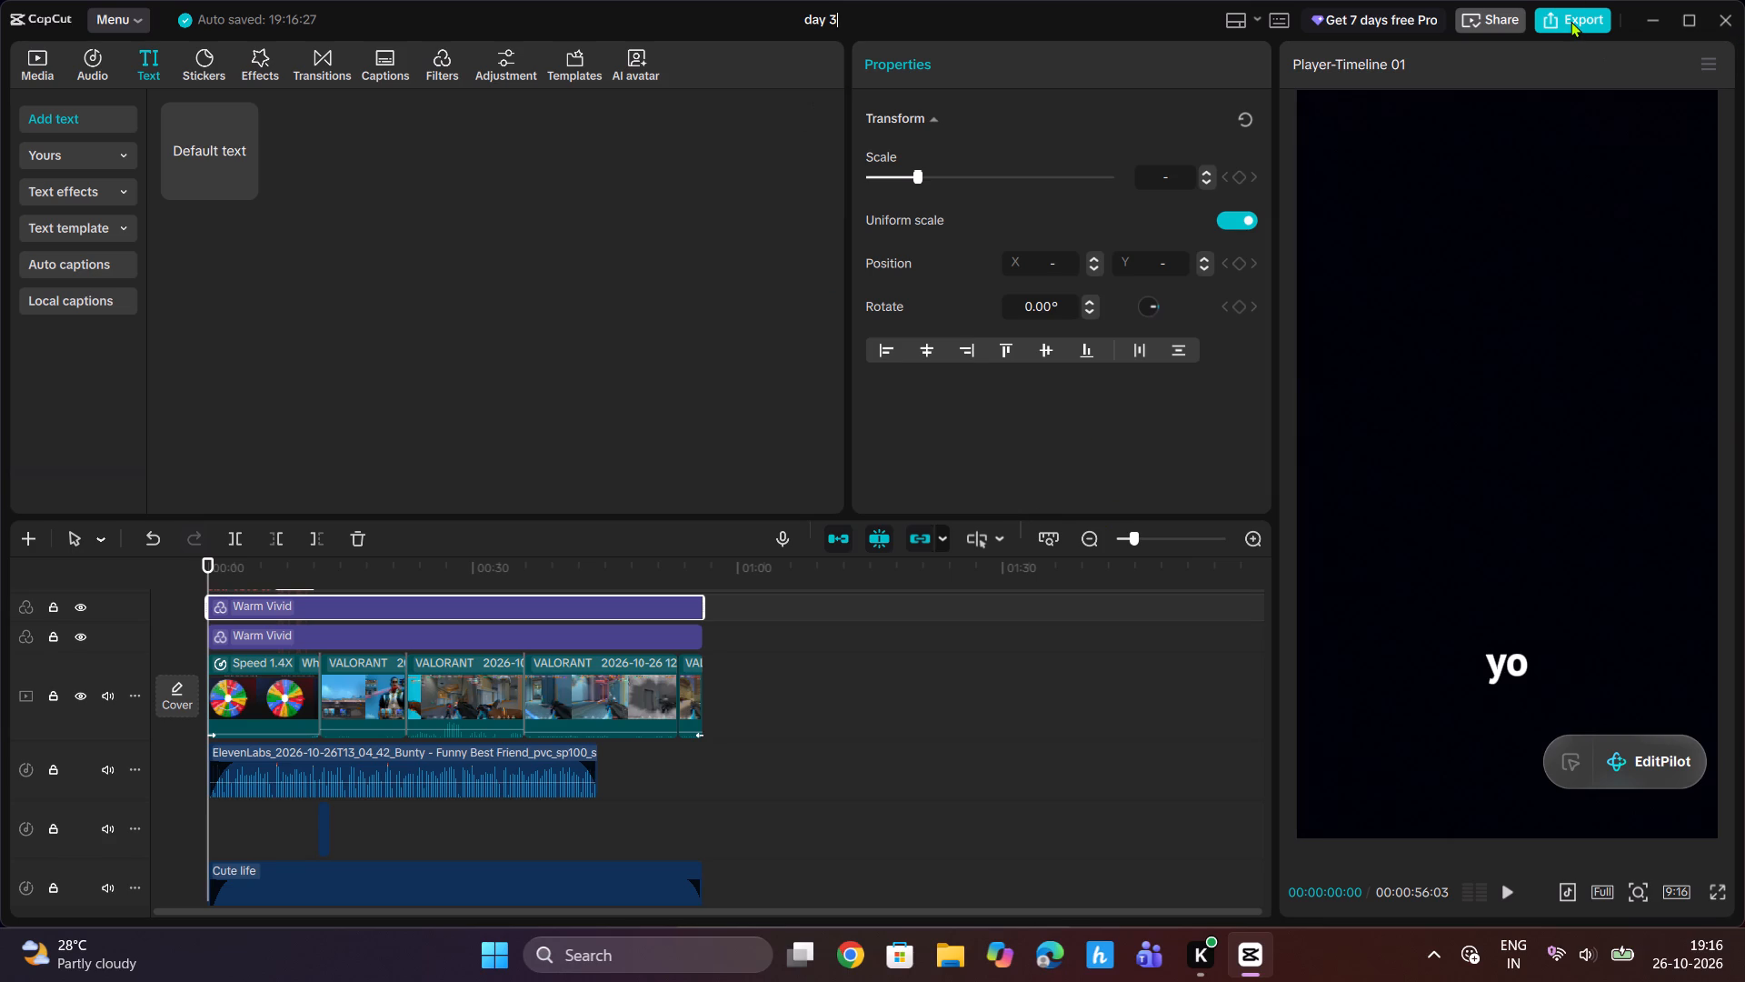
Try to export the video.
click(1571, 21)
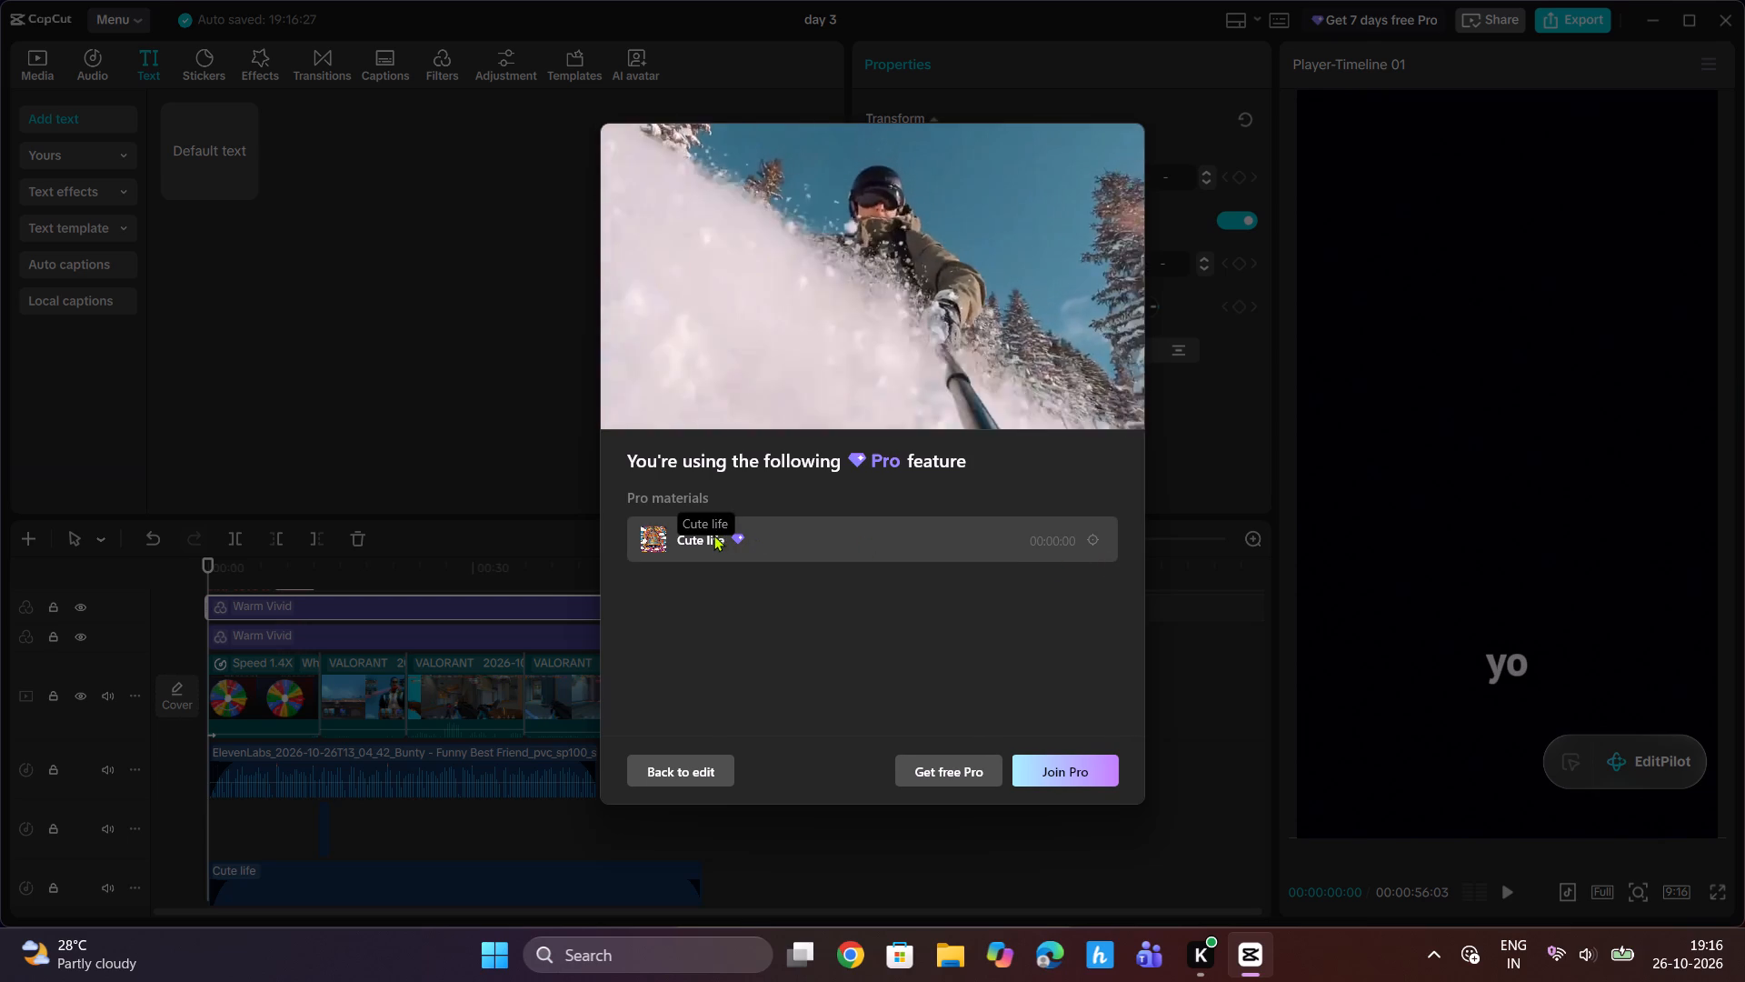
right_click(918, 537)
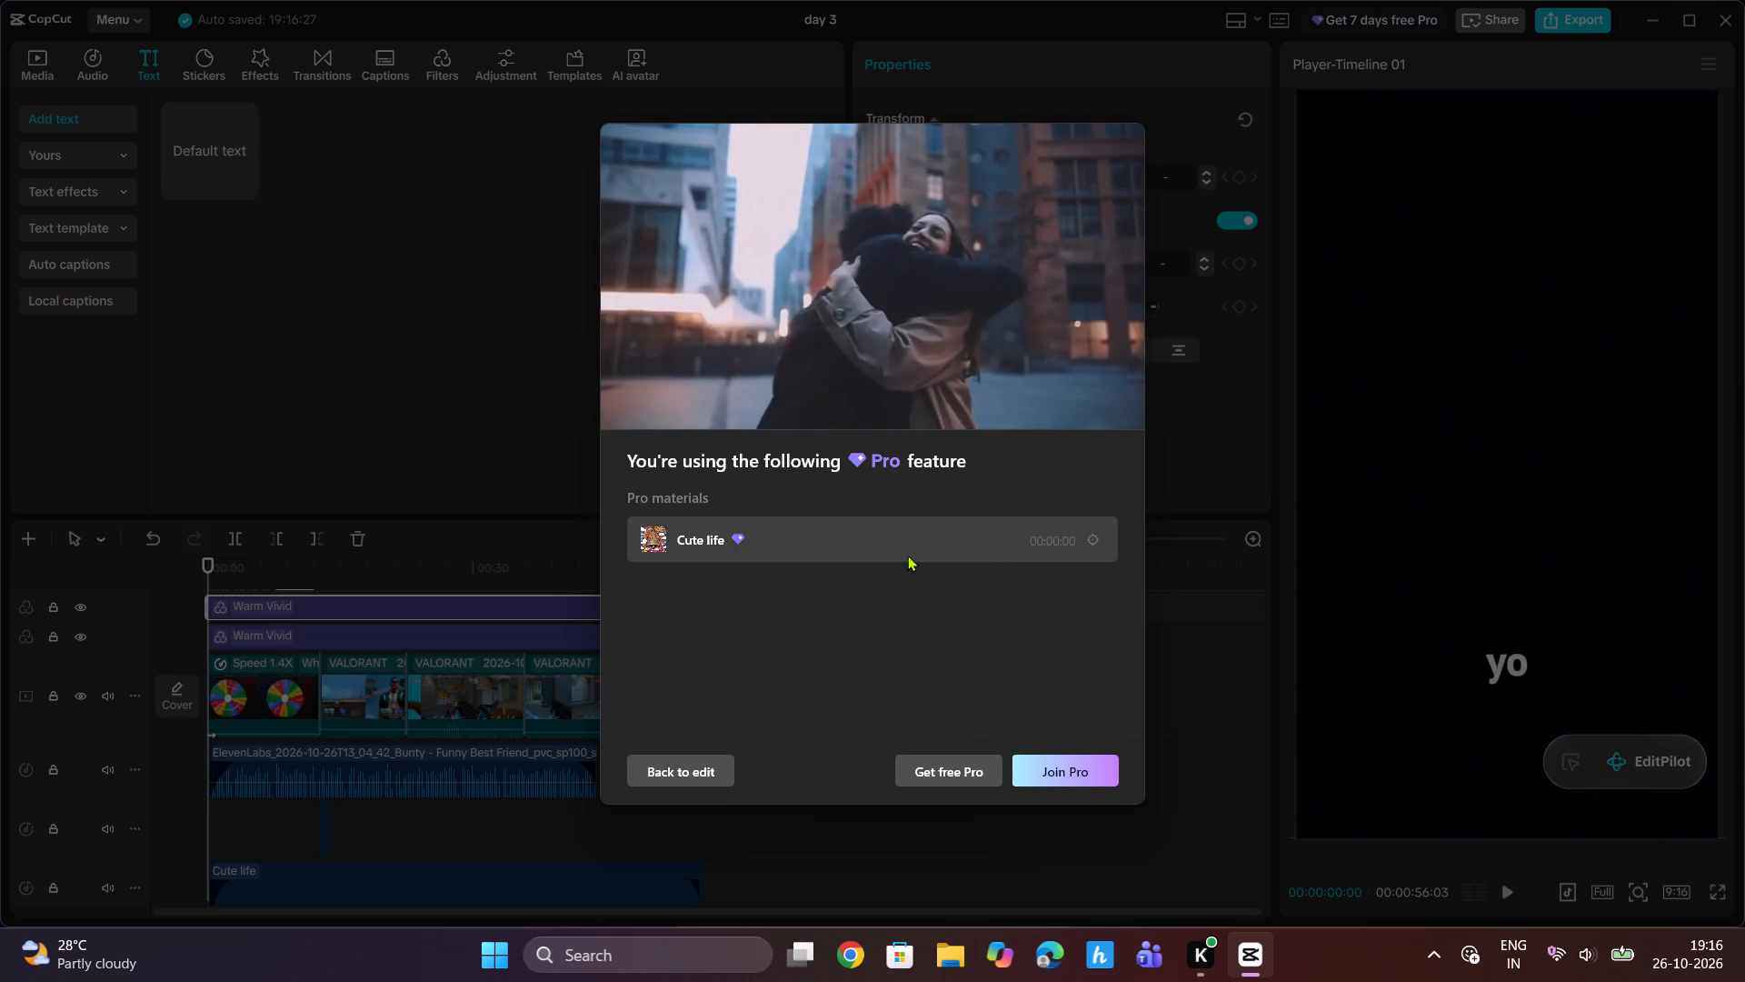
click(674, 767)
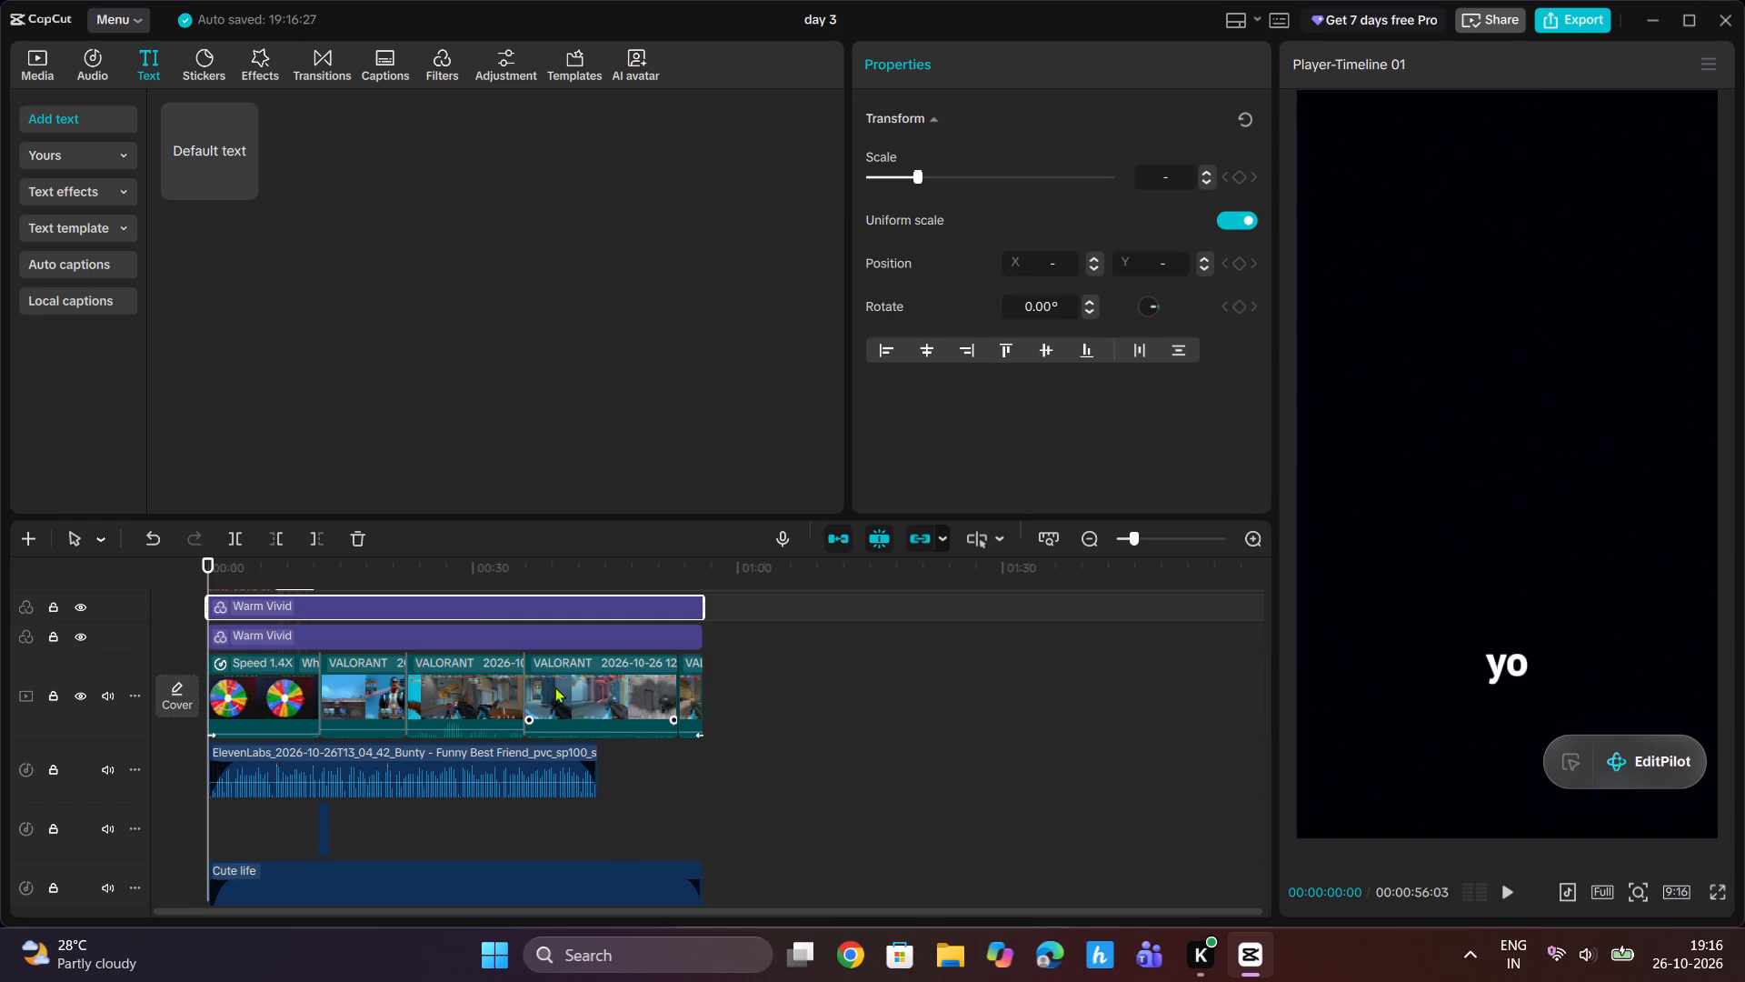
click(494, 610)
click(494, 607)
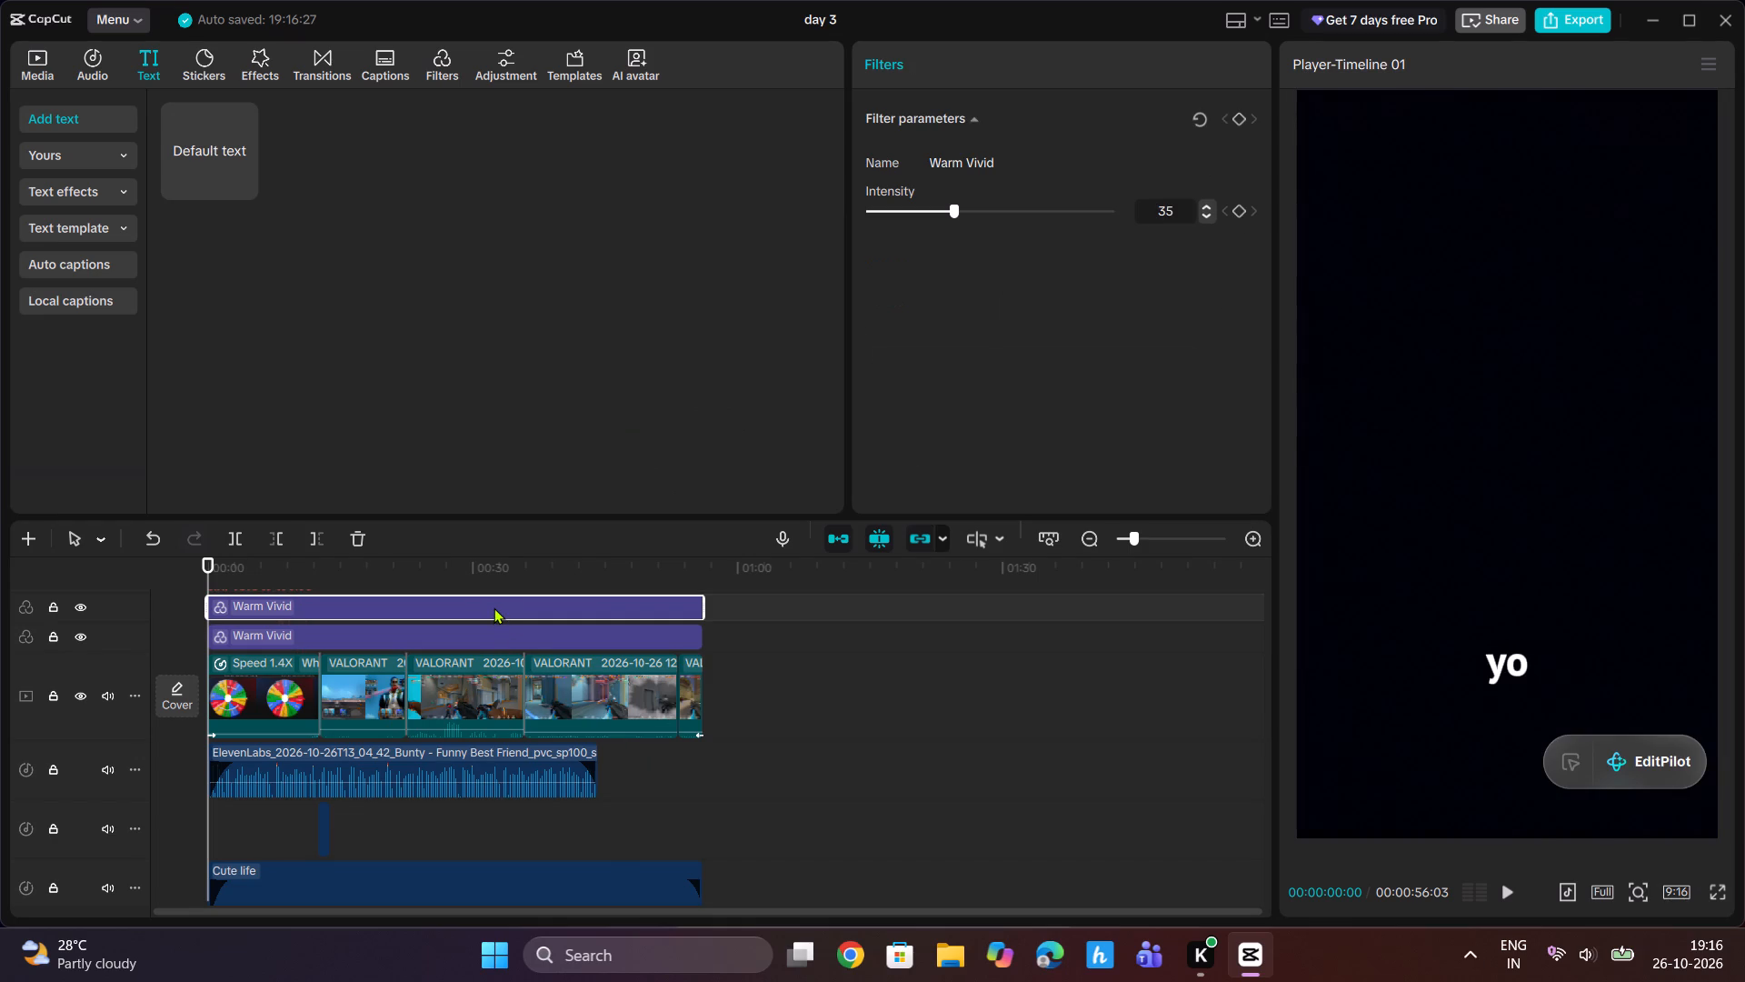
Locate the Pro-only "Cute life" music on the timeline from the export check.
click(1589, 19)
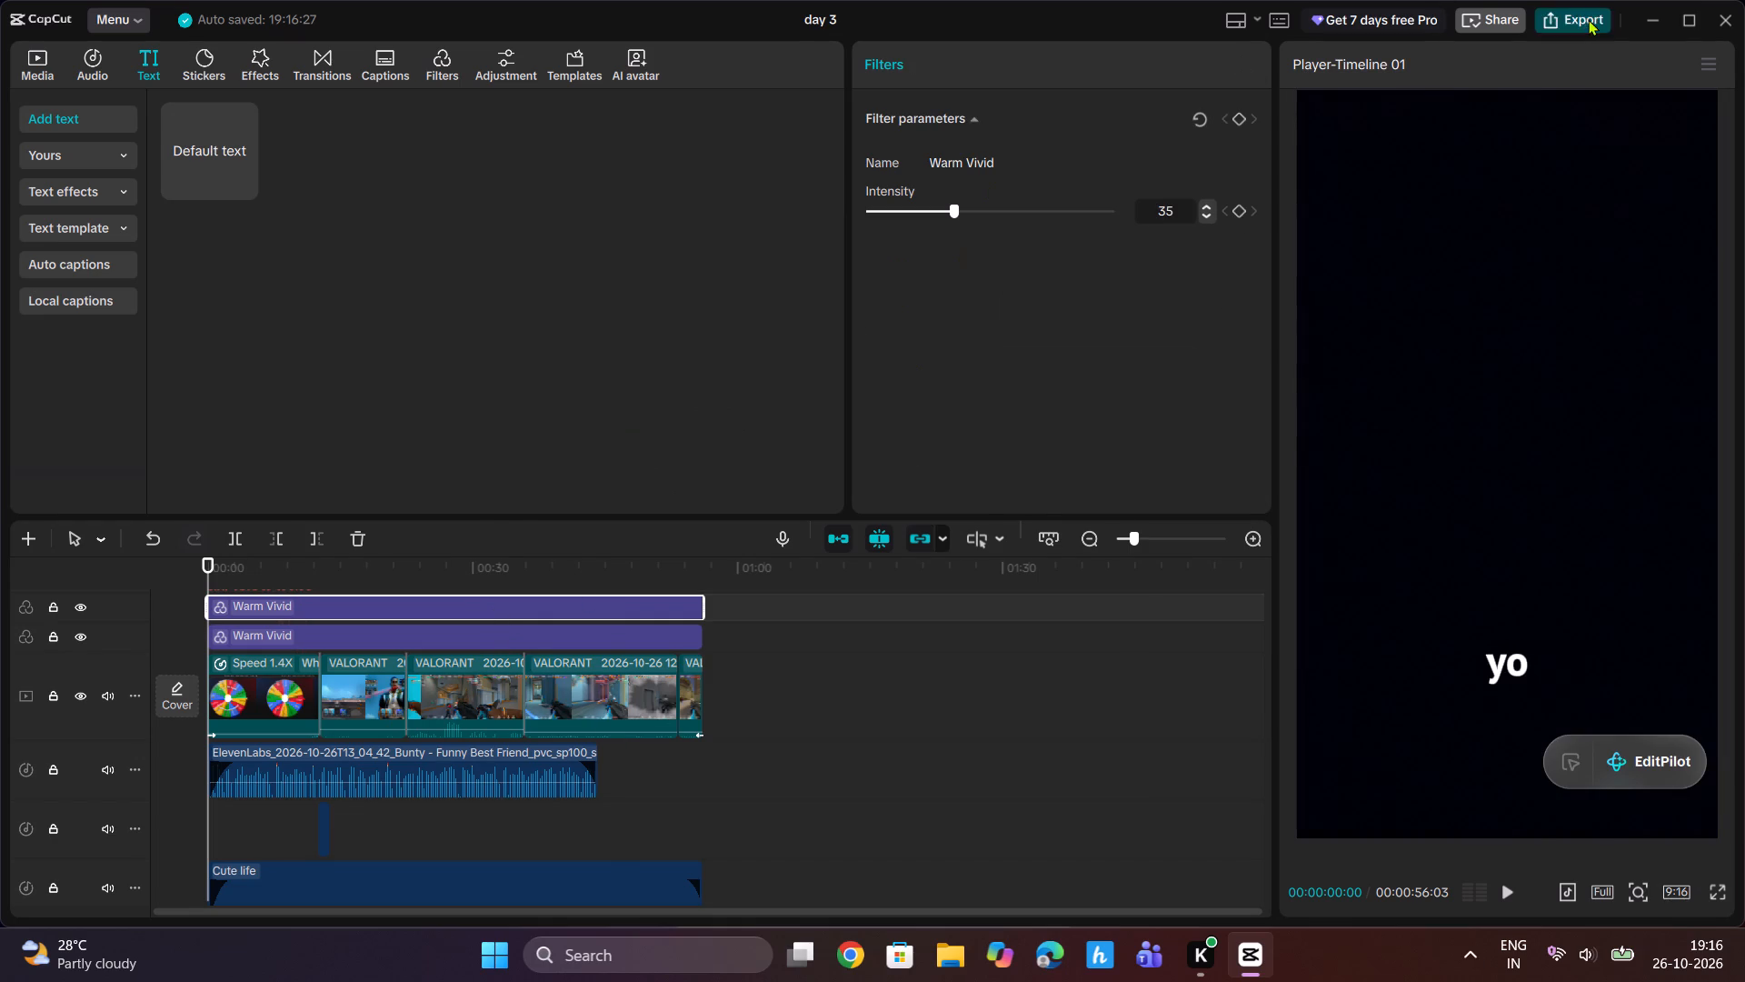
click(835, 538)
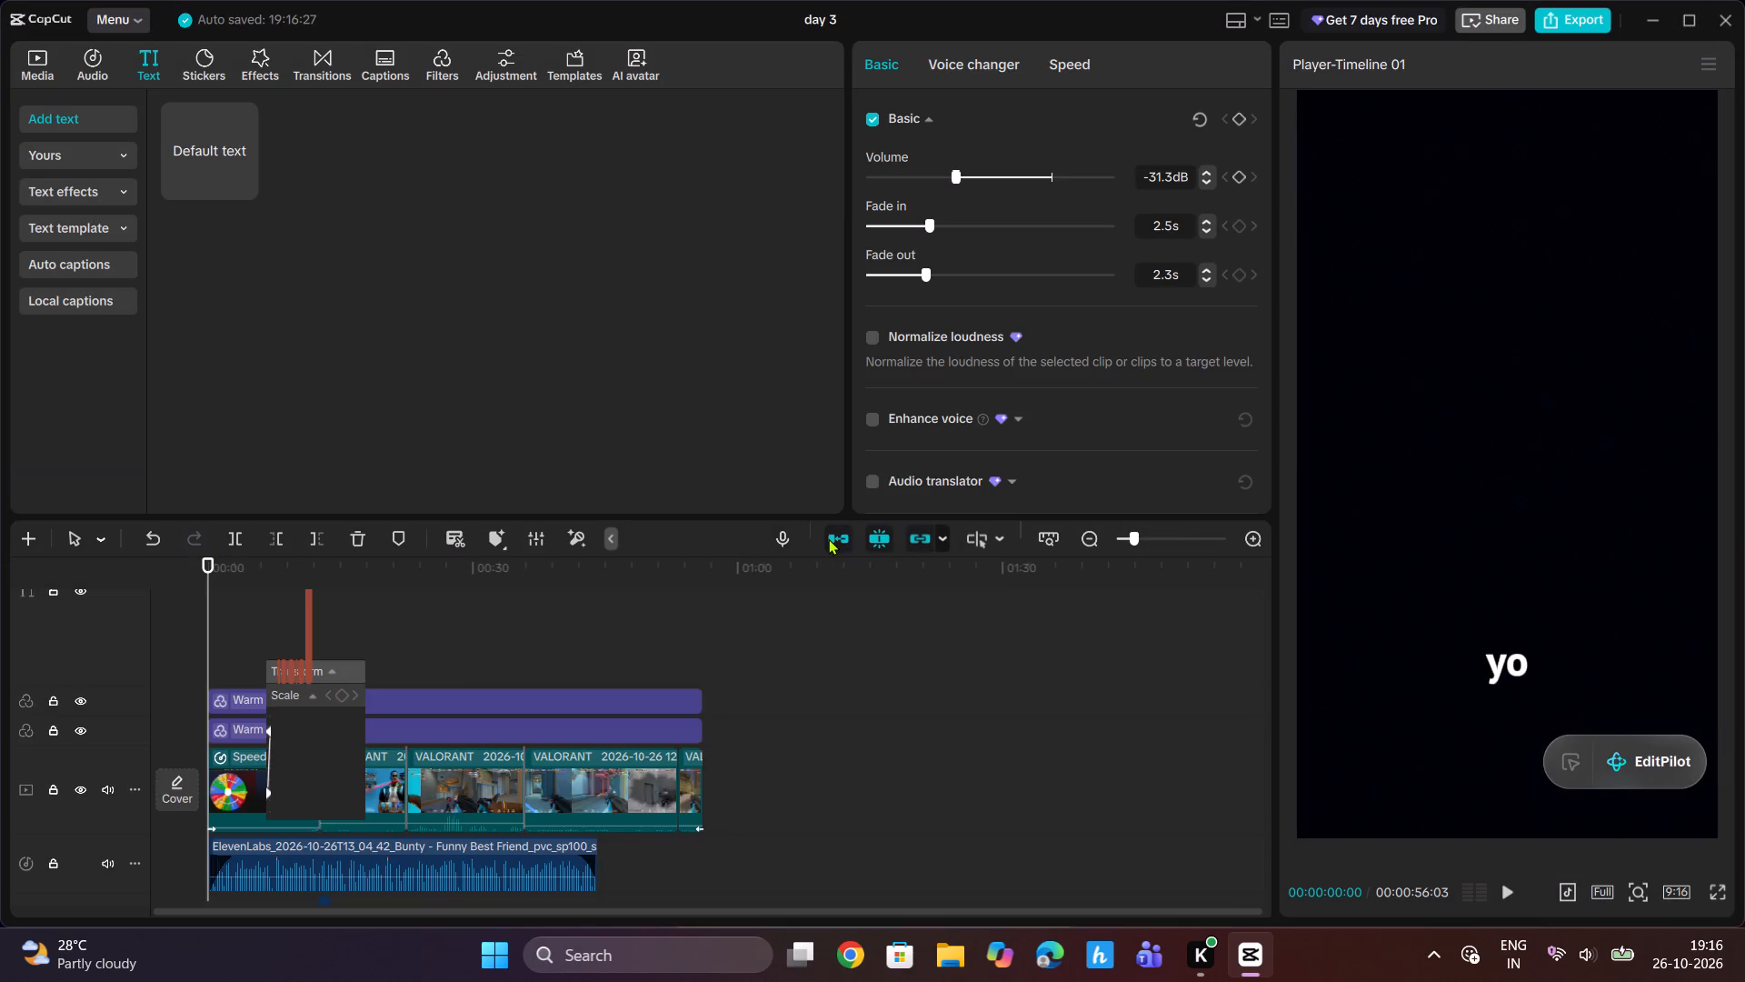
scroll(458, 668, up, 1)
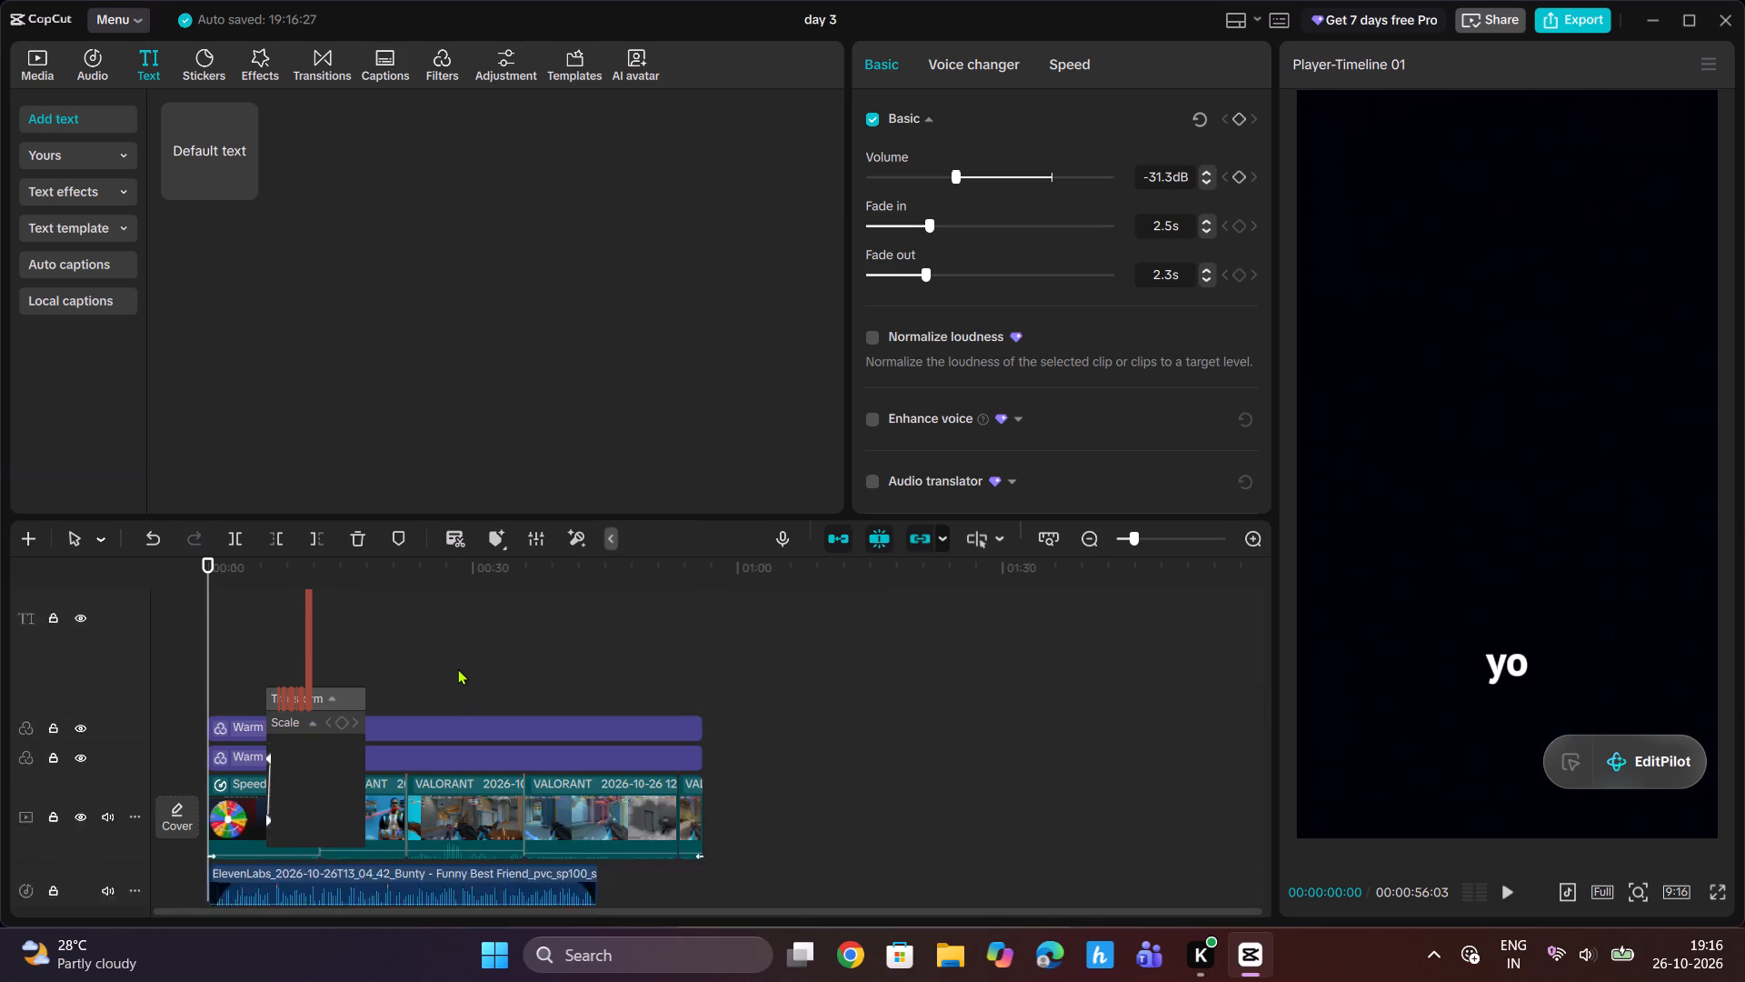
scroll(458, 668, up, 3)
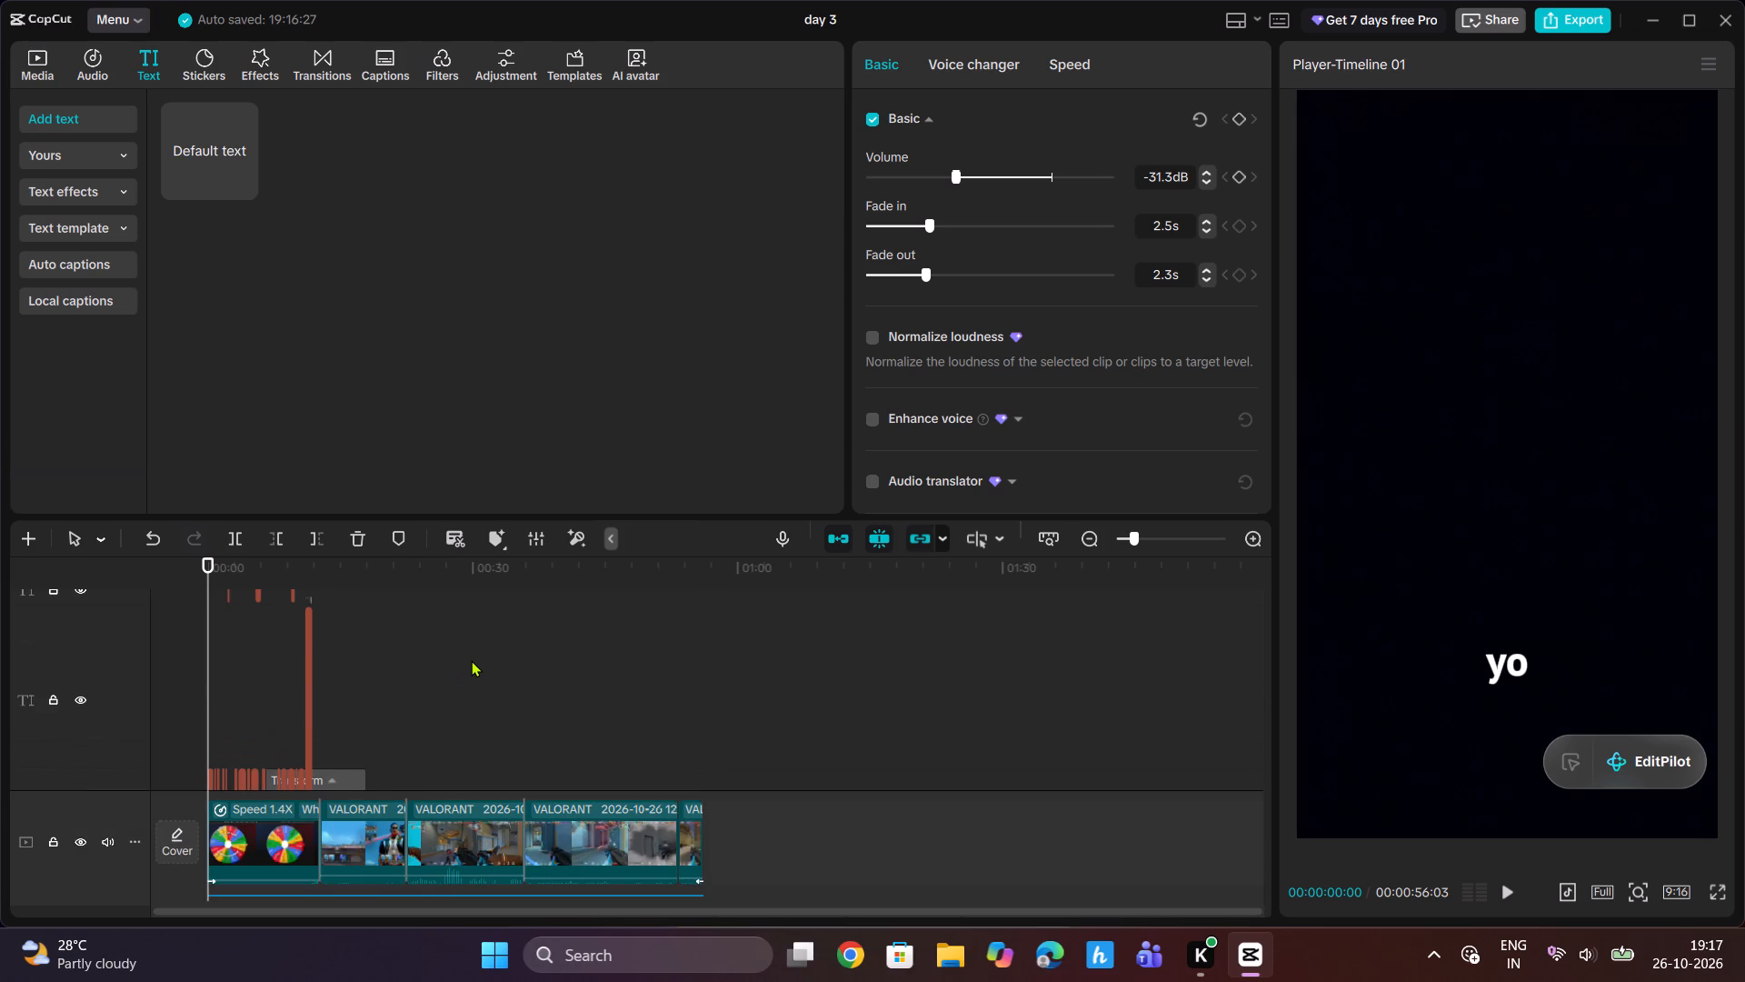
scroll(472, 660, up, 10)
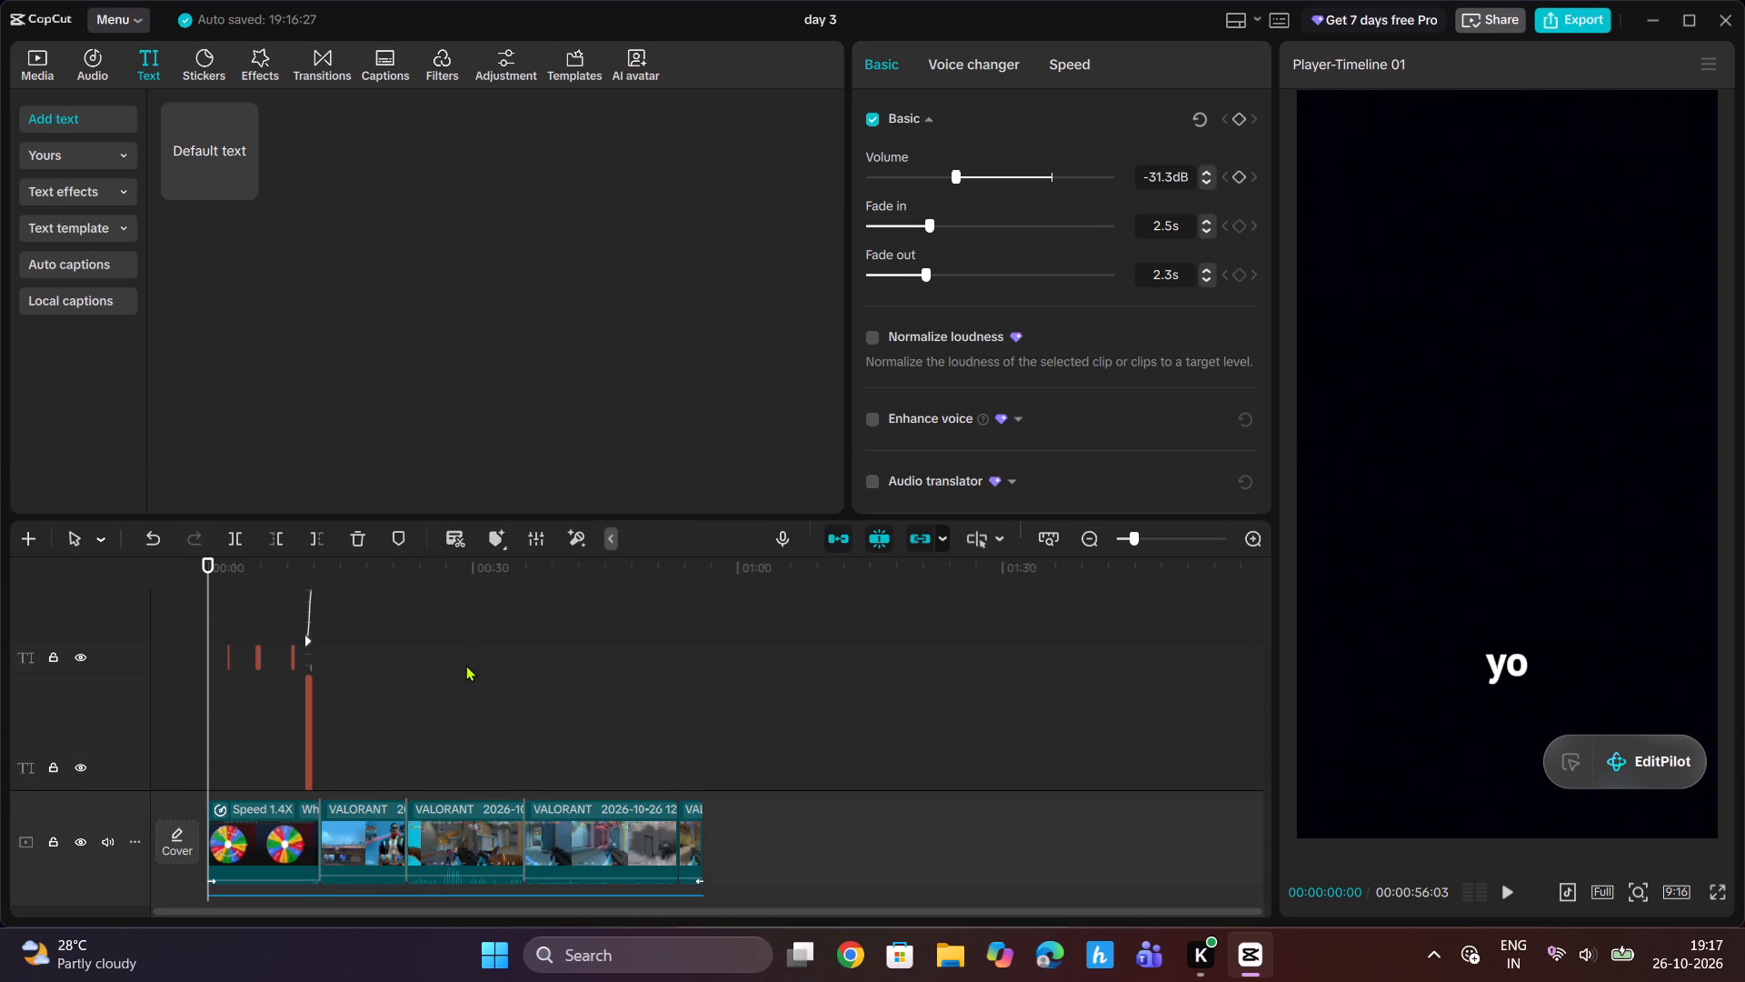
scroll(472, 675, down, 1)
right_click(566, 725)
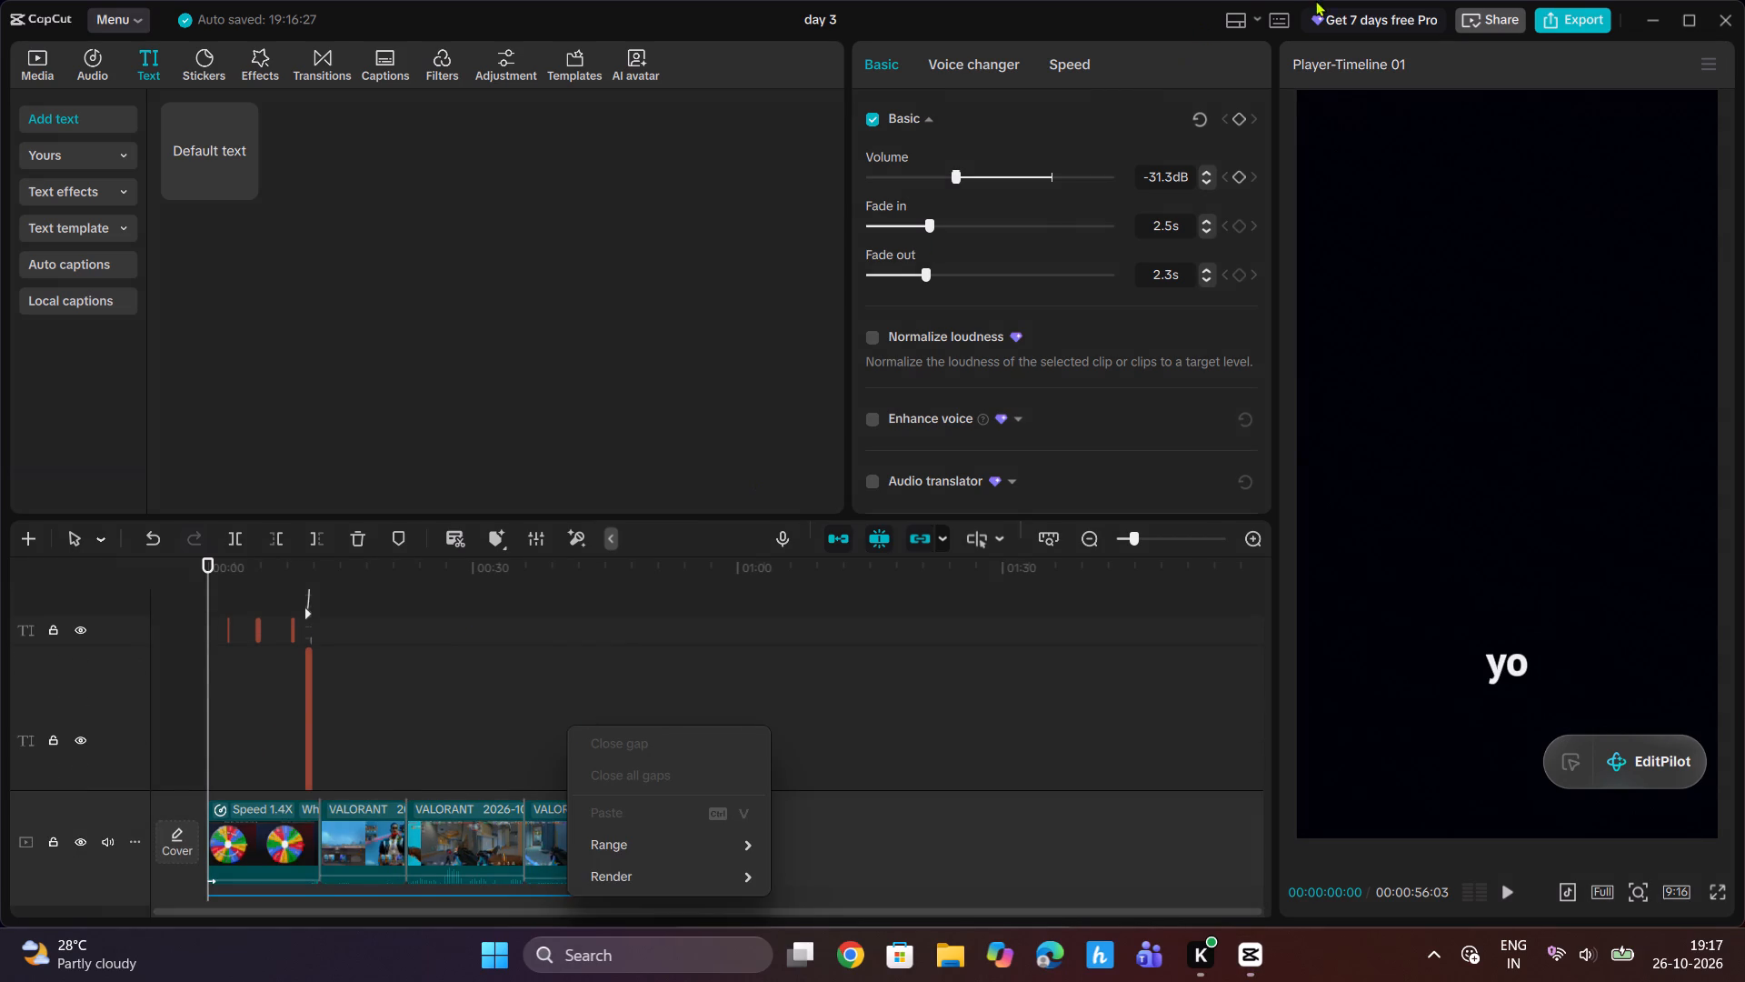
click(1560, 17)
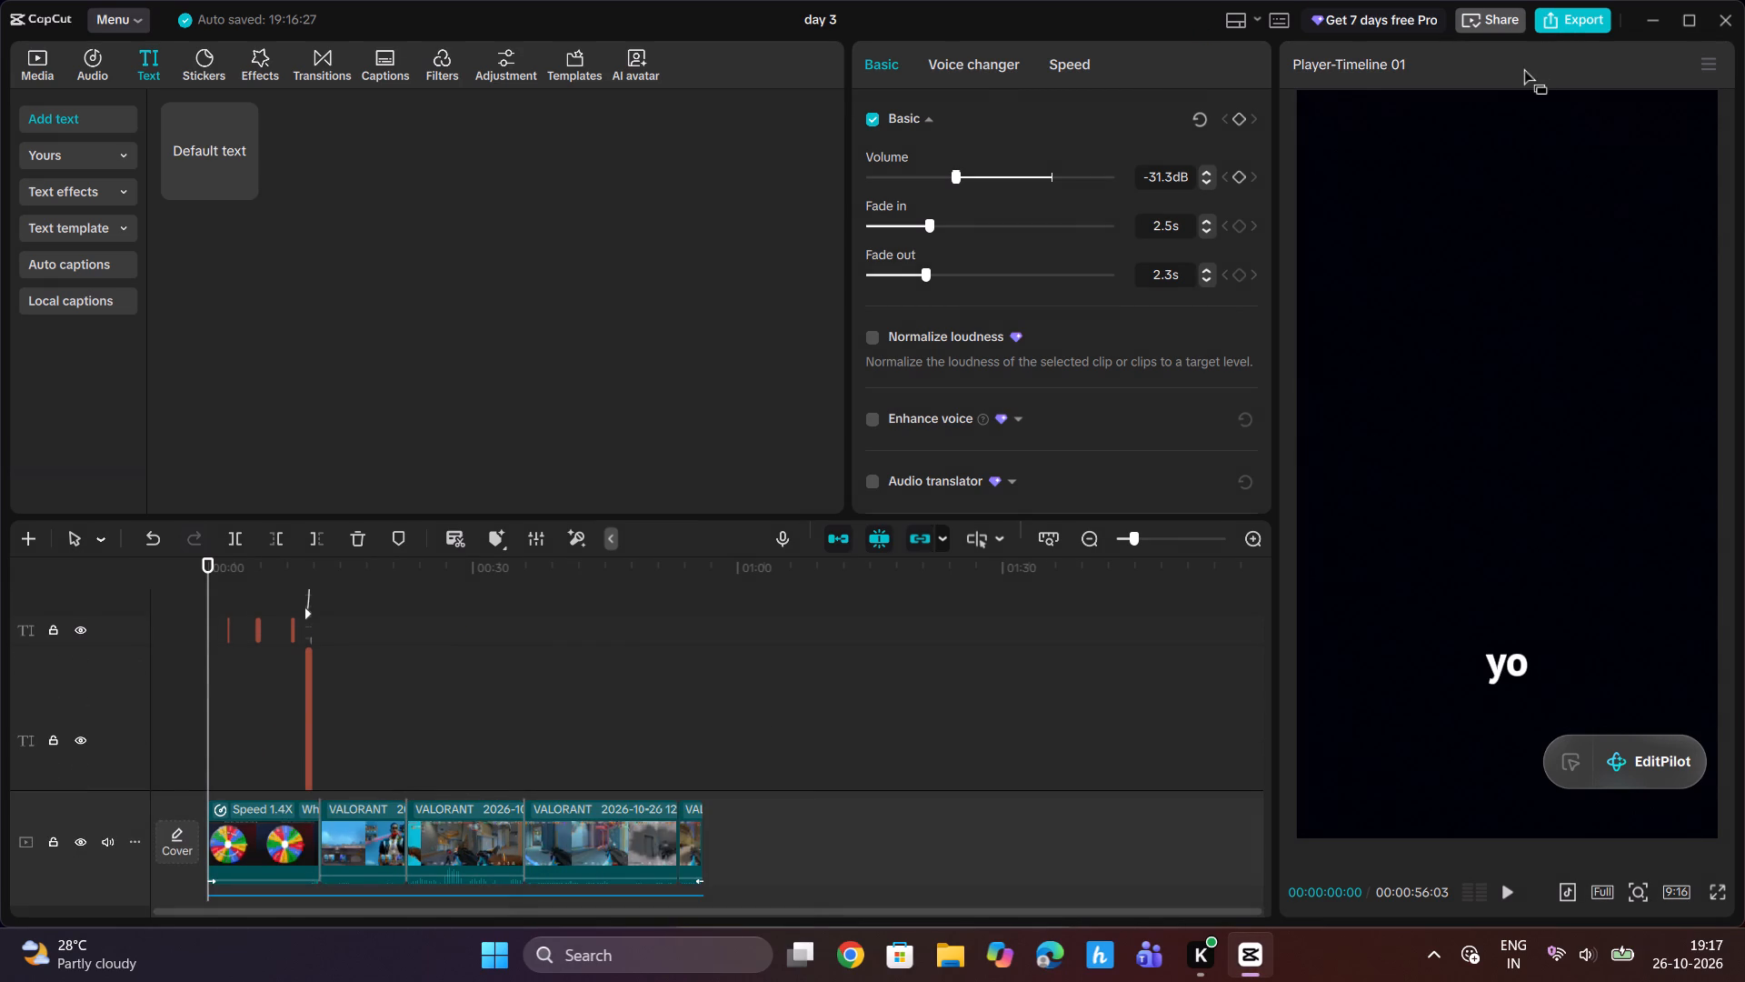
click(1559, 25)
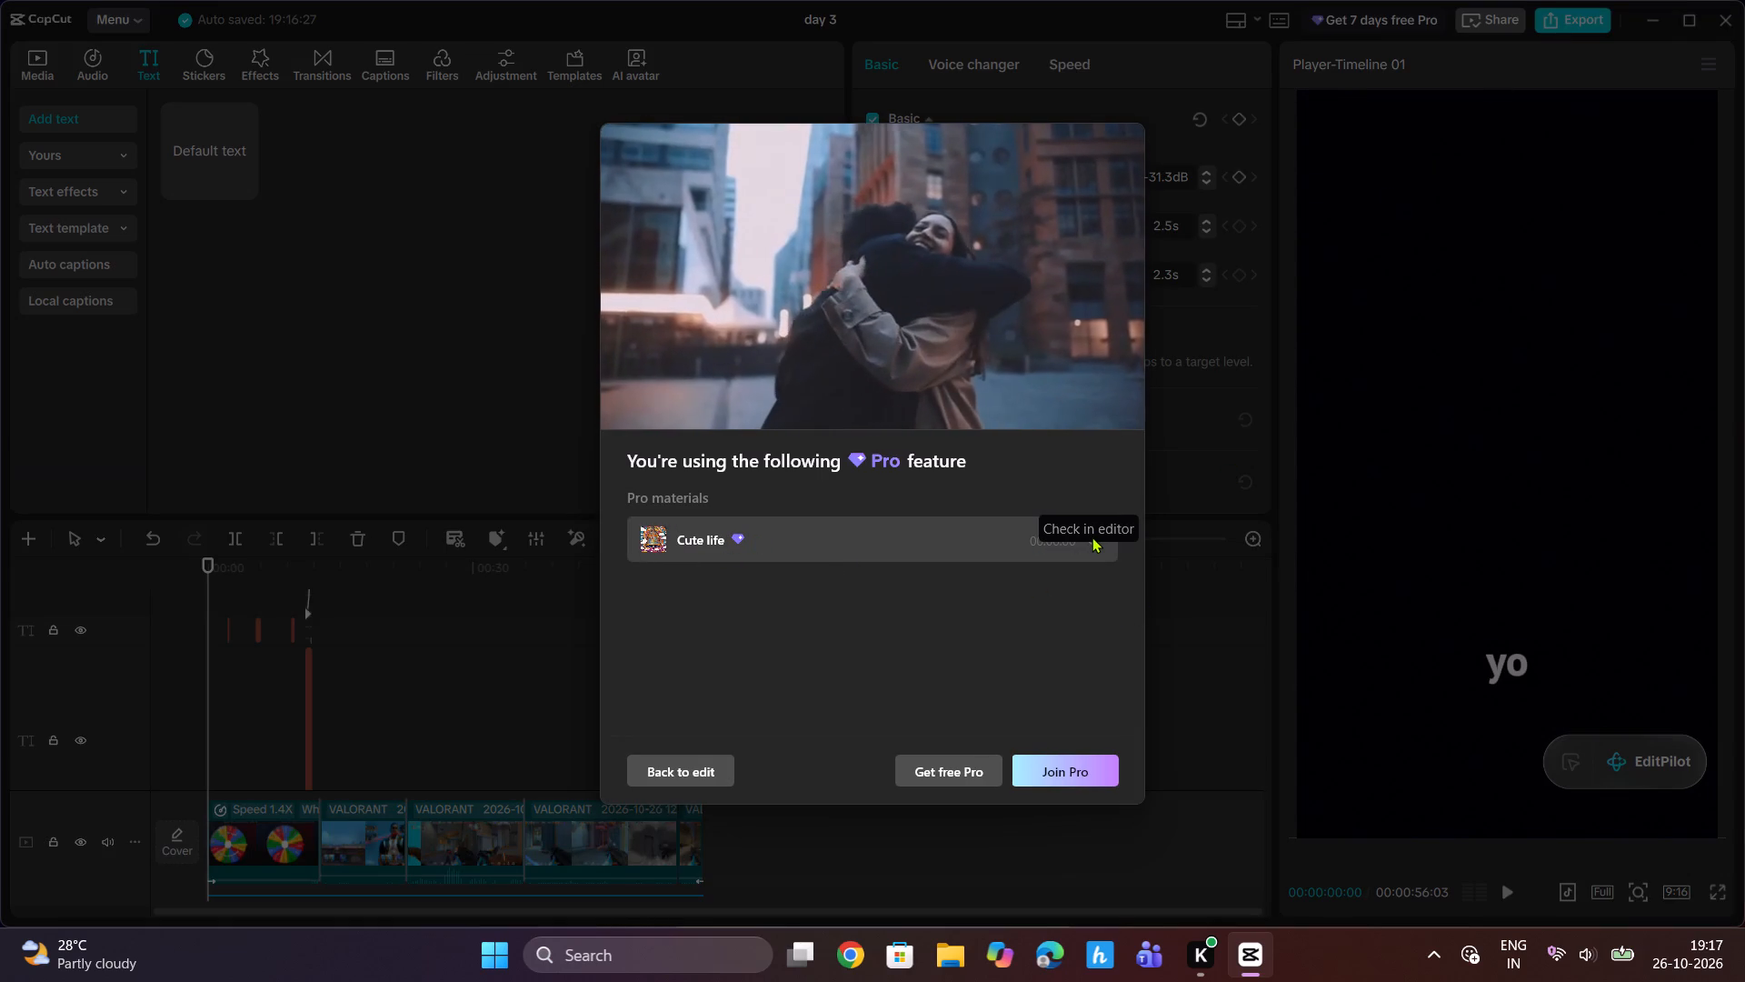
click(1092, 536)
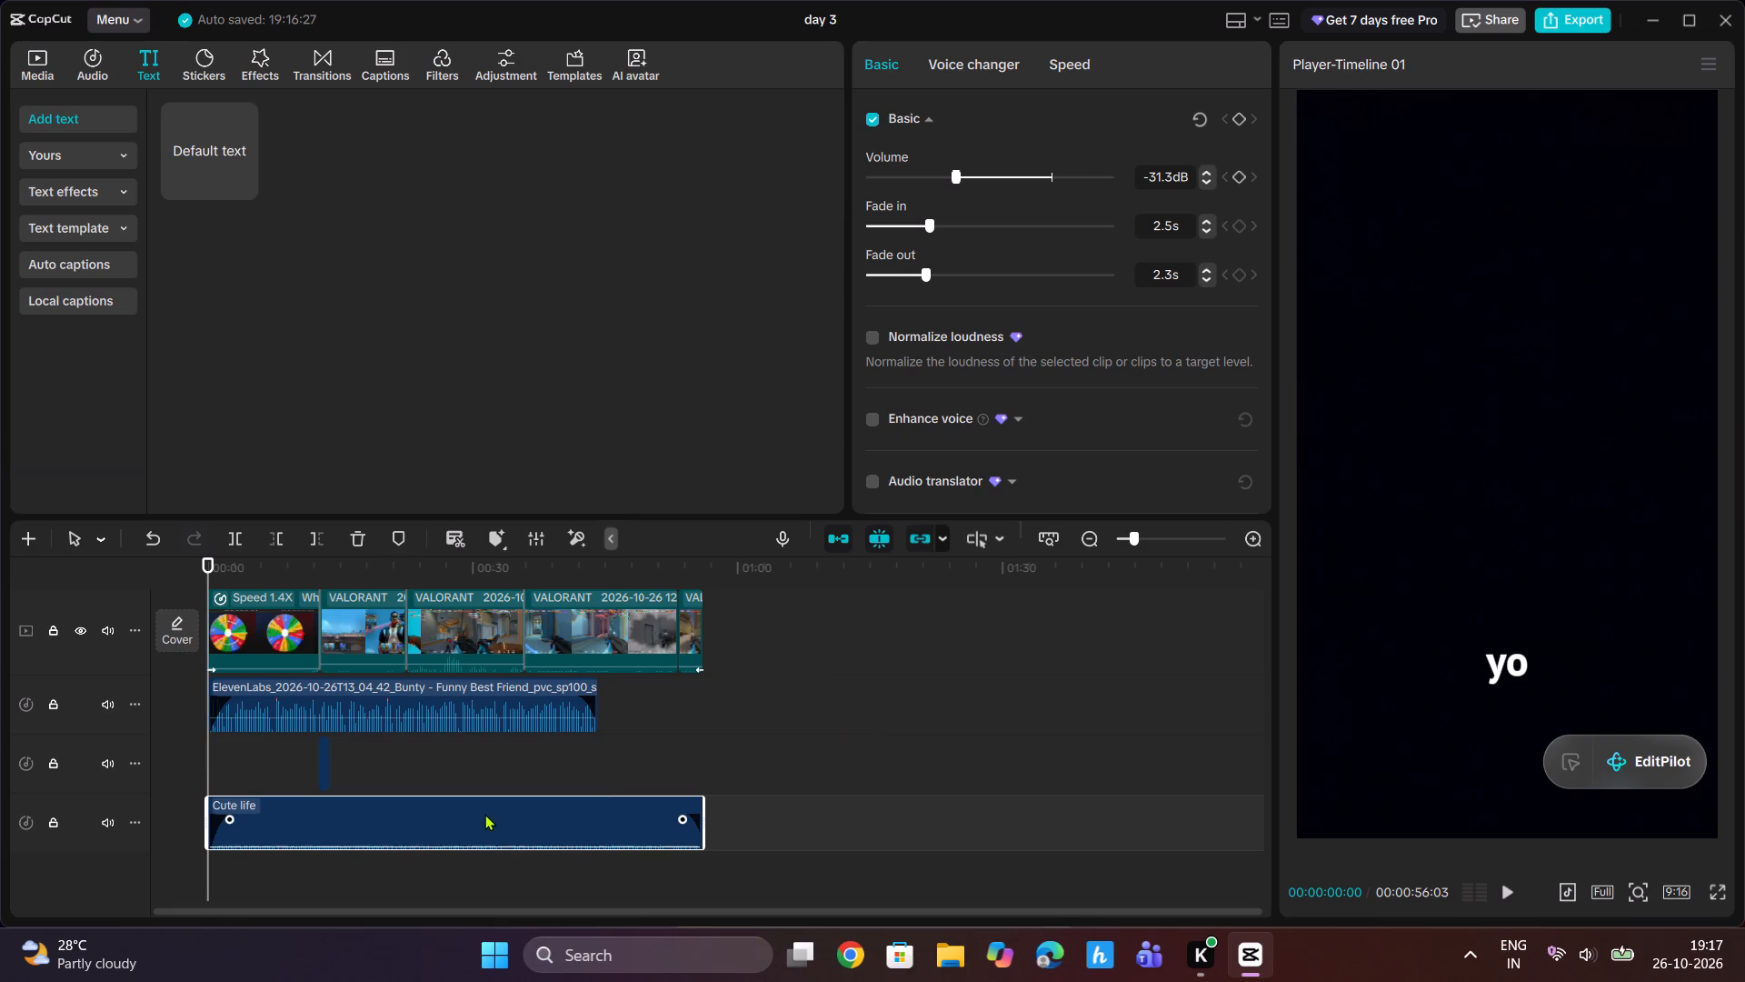
Replace the "Cute life" music with "Heartwarming, everyday, funny BGM(1194980)" and lower its volume to about -31.9 dB.
click(79, 57)
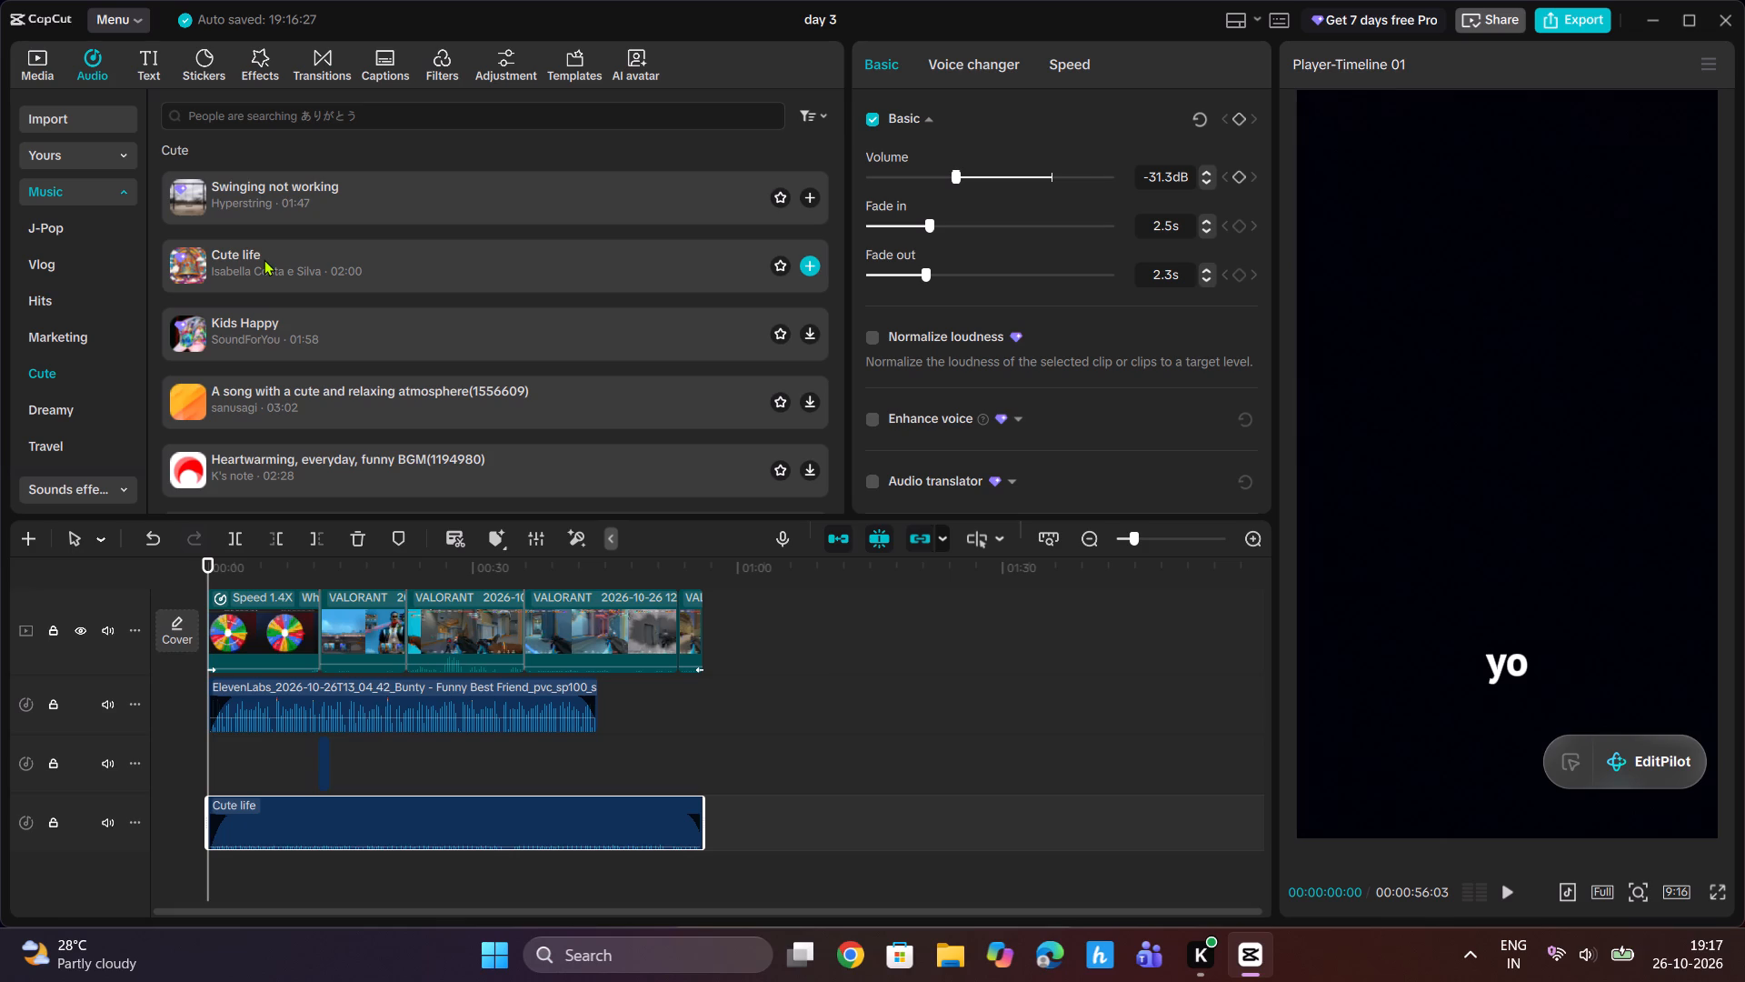
scroll(253, 341, down, 1)
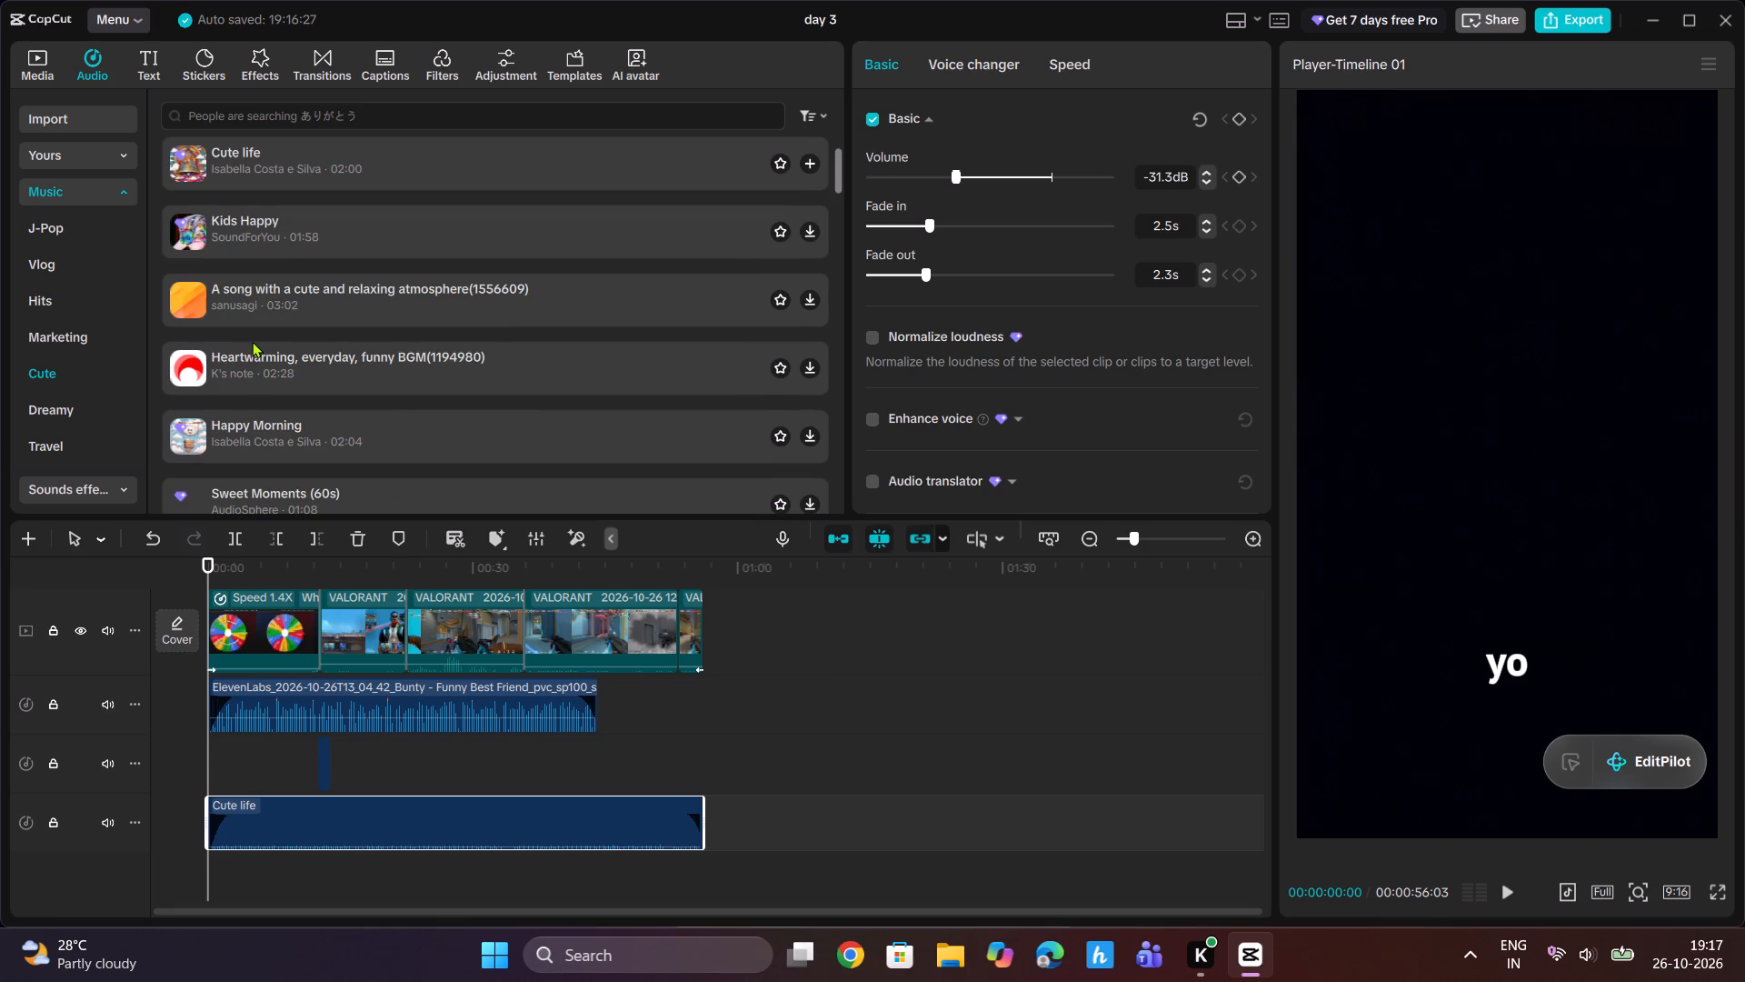
click(799, 365)
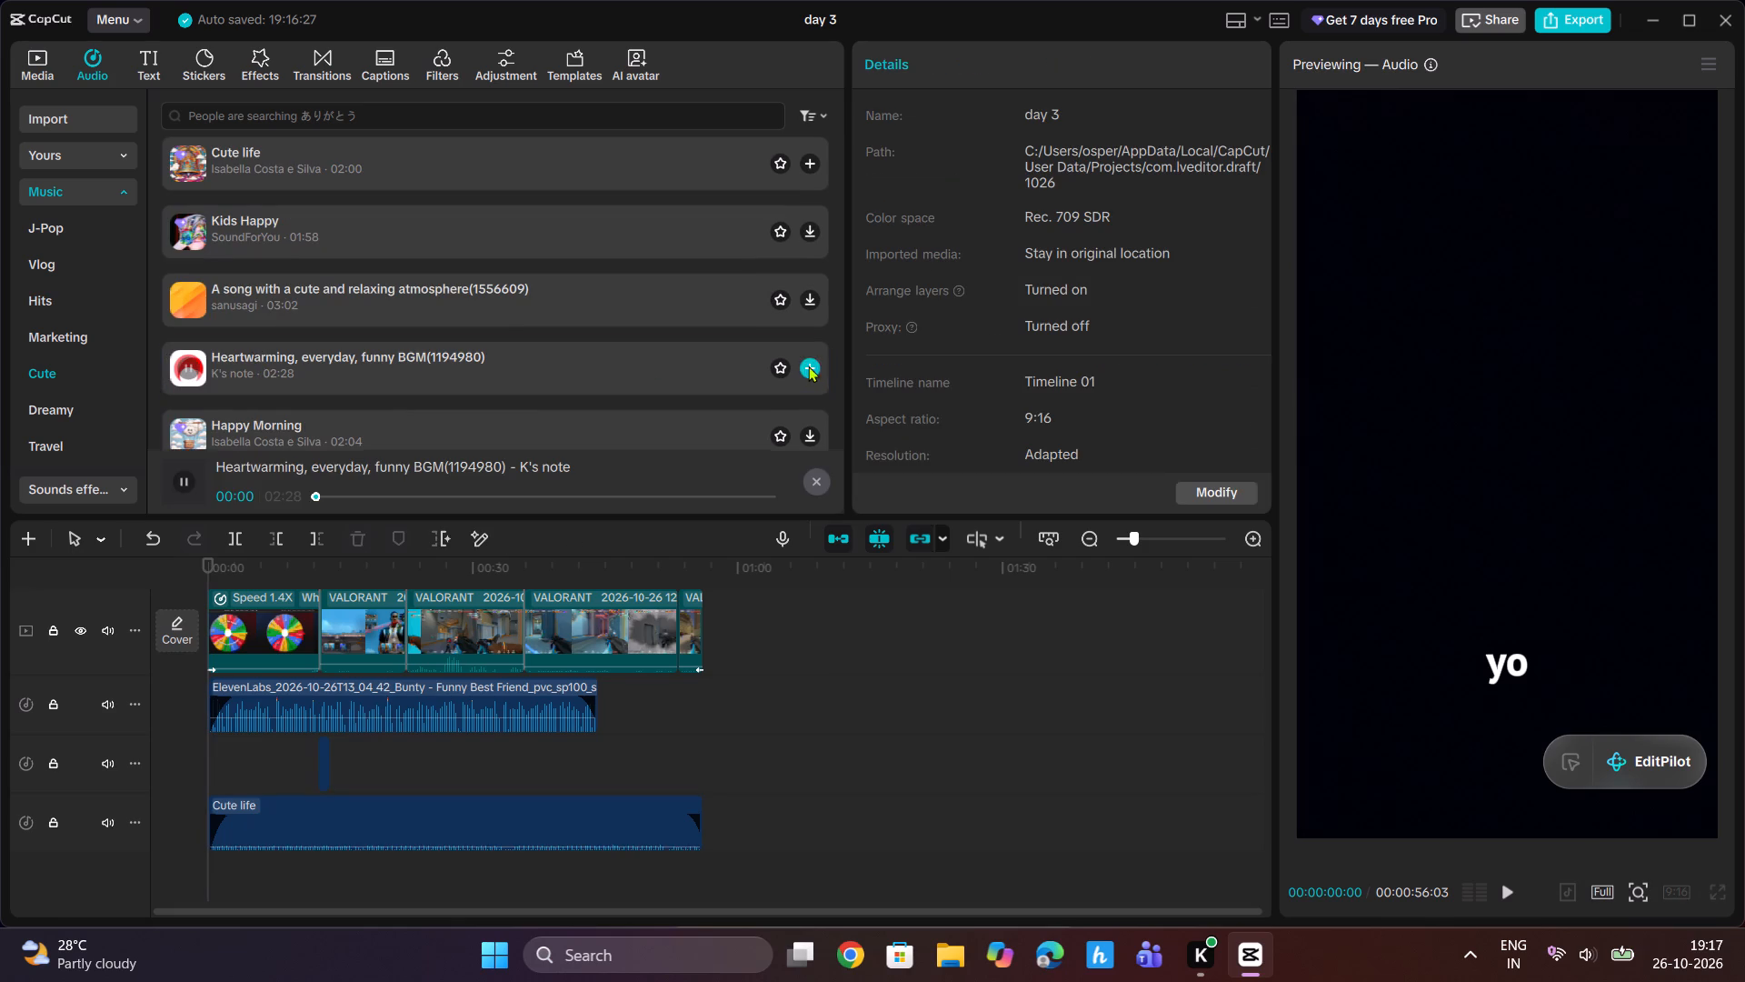
click(667, 820)
key(Delete)
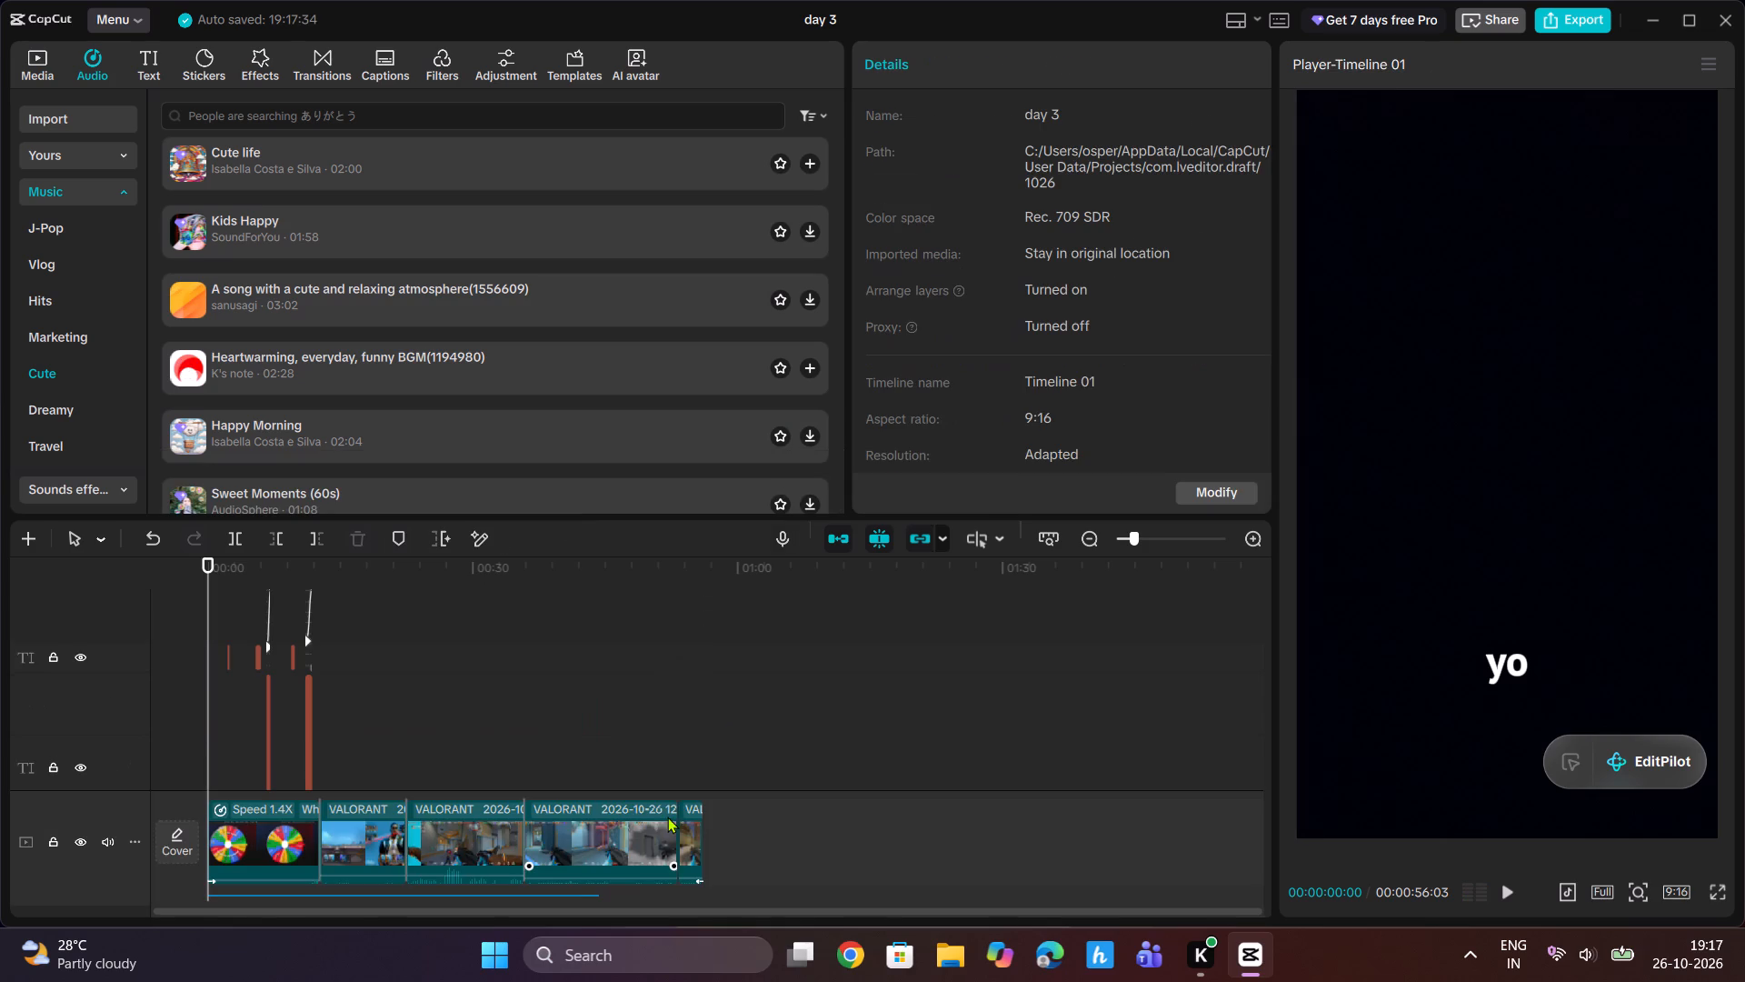
scroll(350, 602, down, 10)
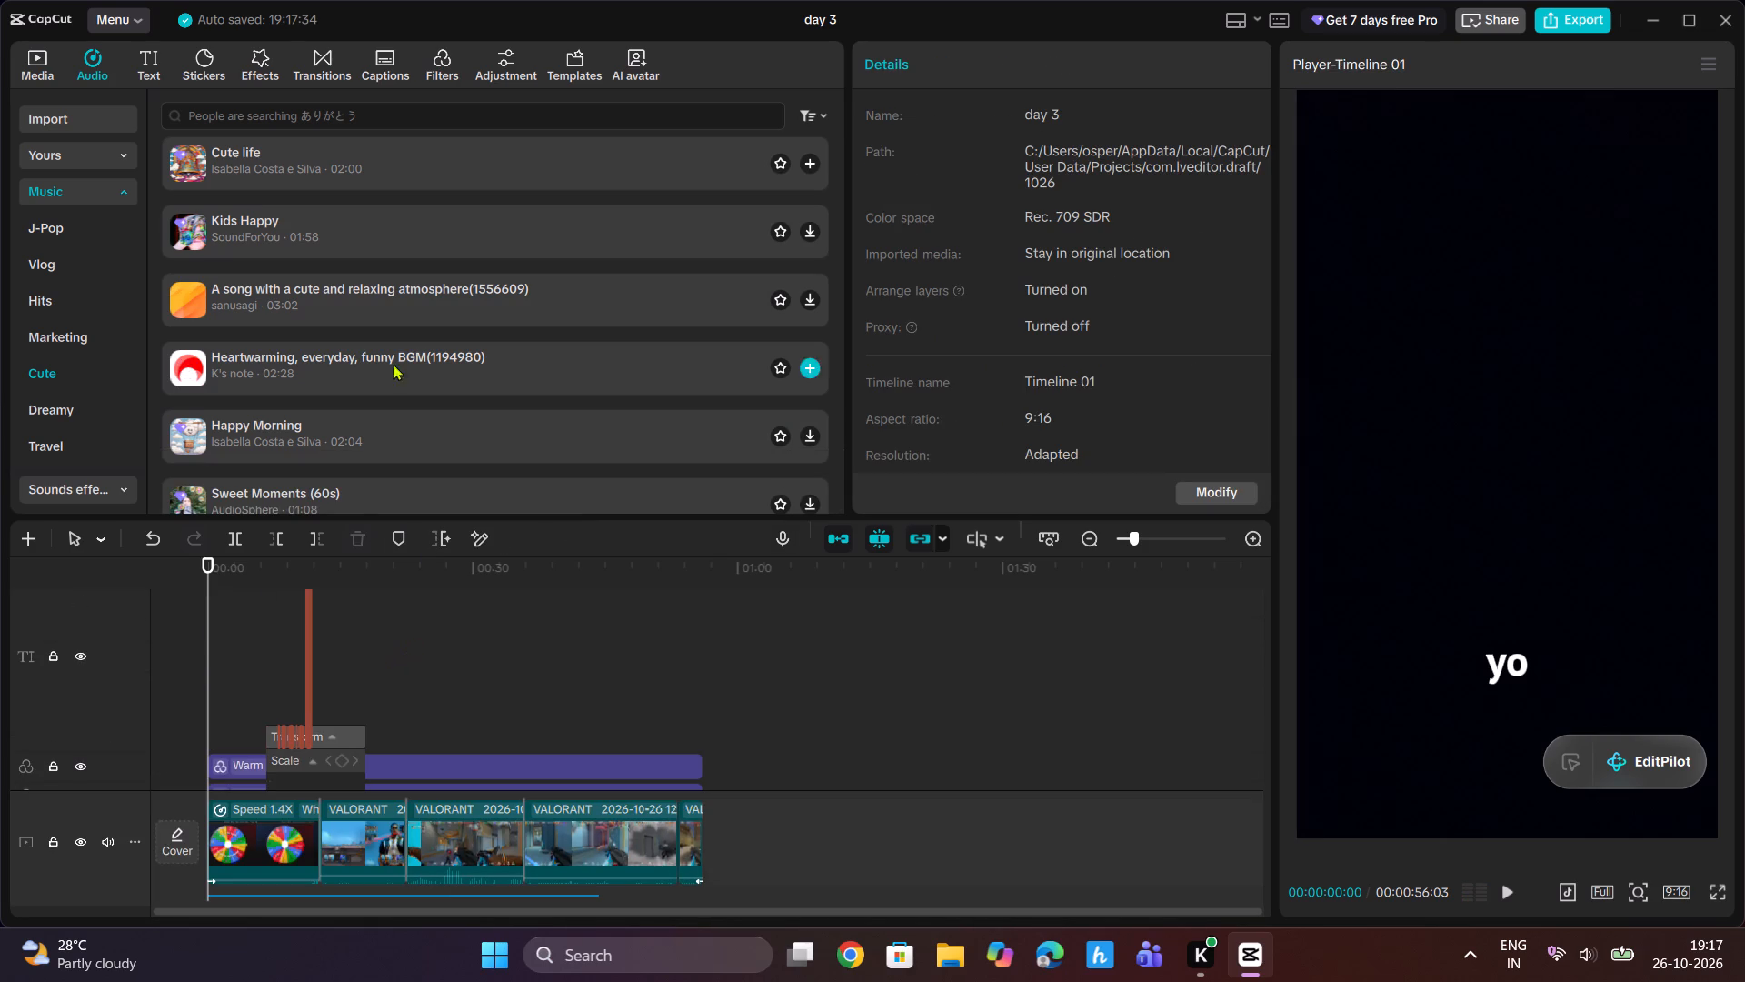
click(805, 366)
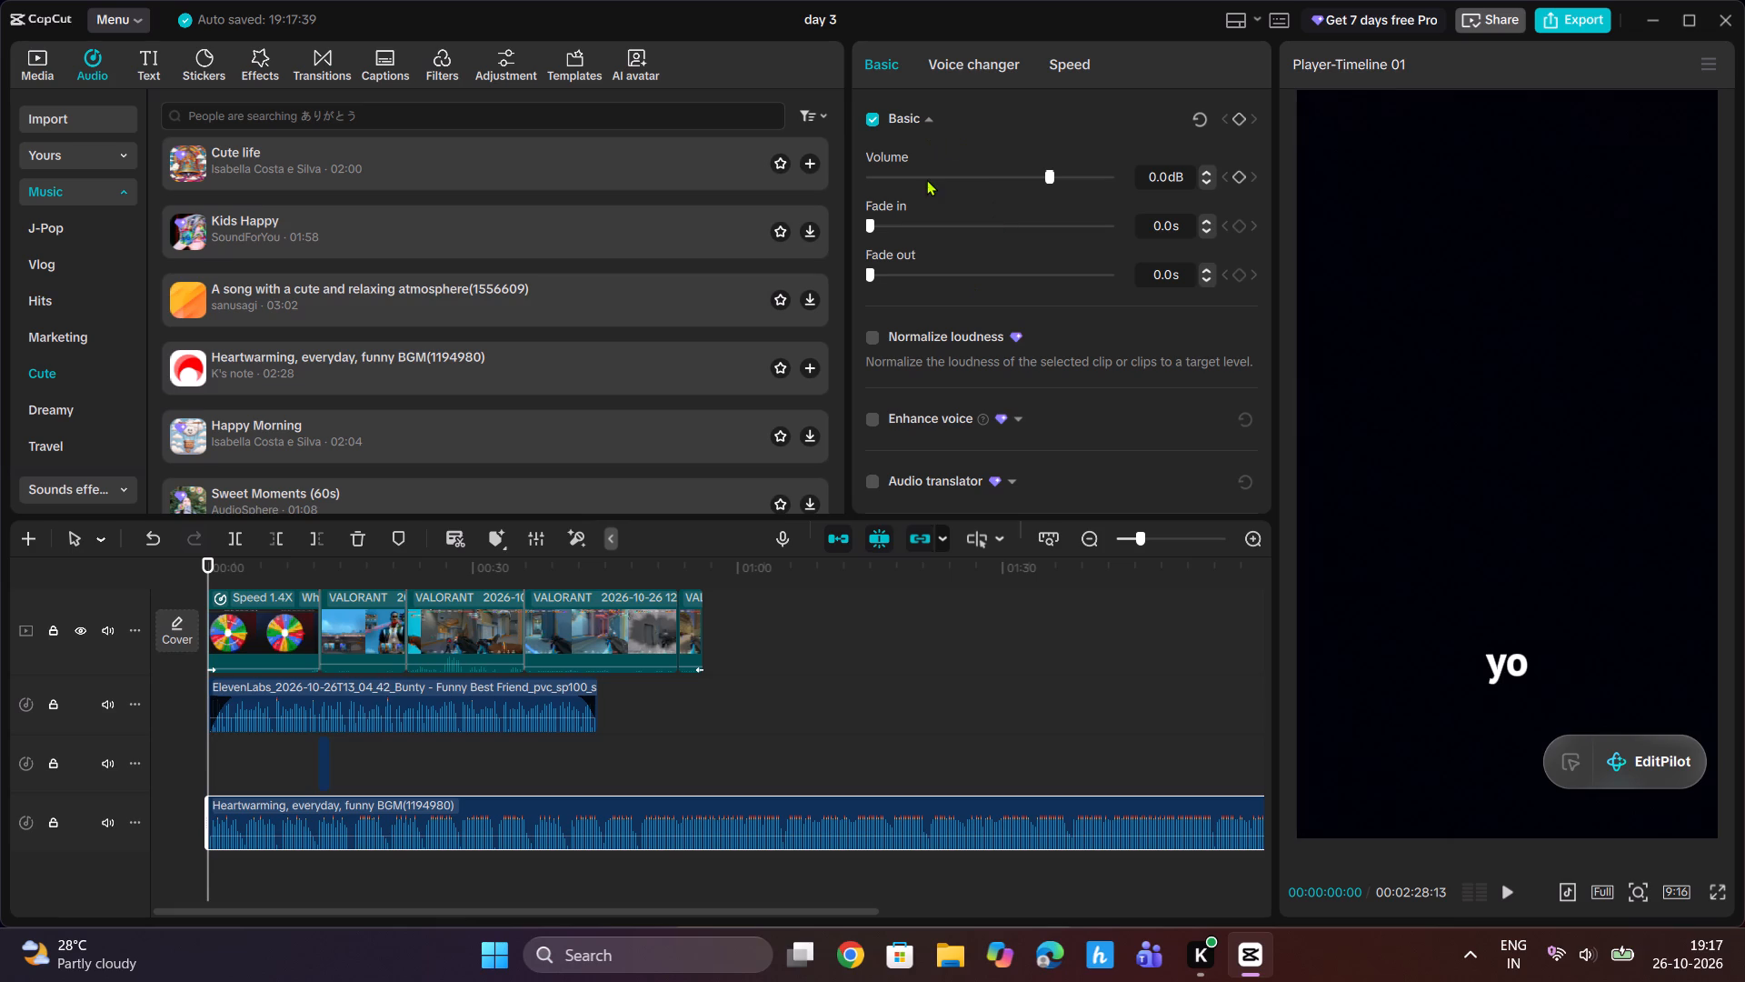
double_click(951, 174)
Trim the "Heartwarming, everyday, funny BGM" track to end with the last VALORANT clip at 00:00:56:03.
scroll(750, 419, down, 3)
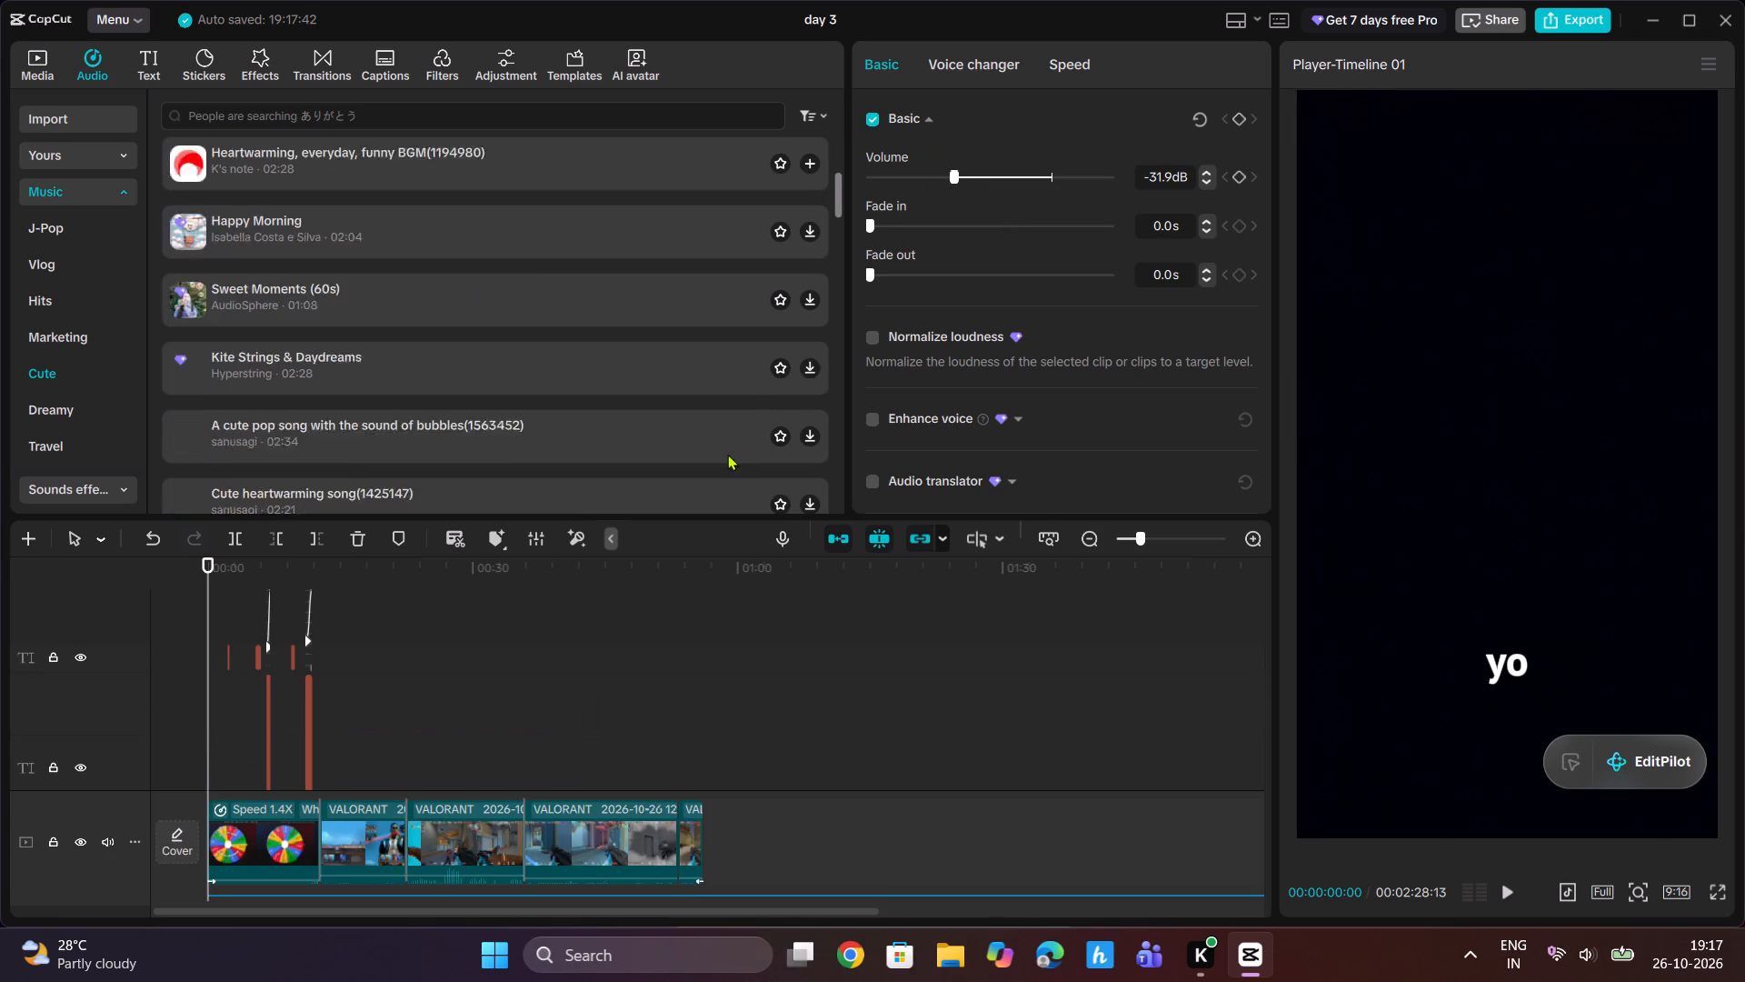
scroll(728, 454, down, 2)
scroll(732, 542, down, 6)
click(704, 685)
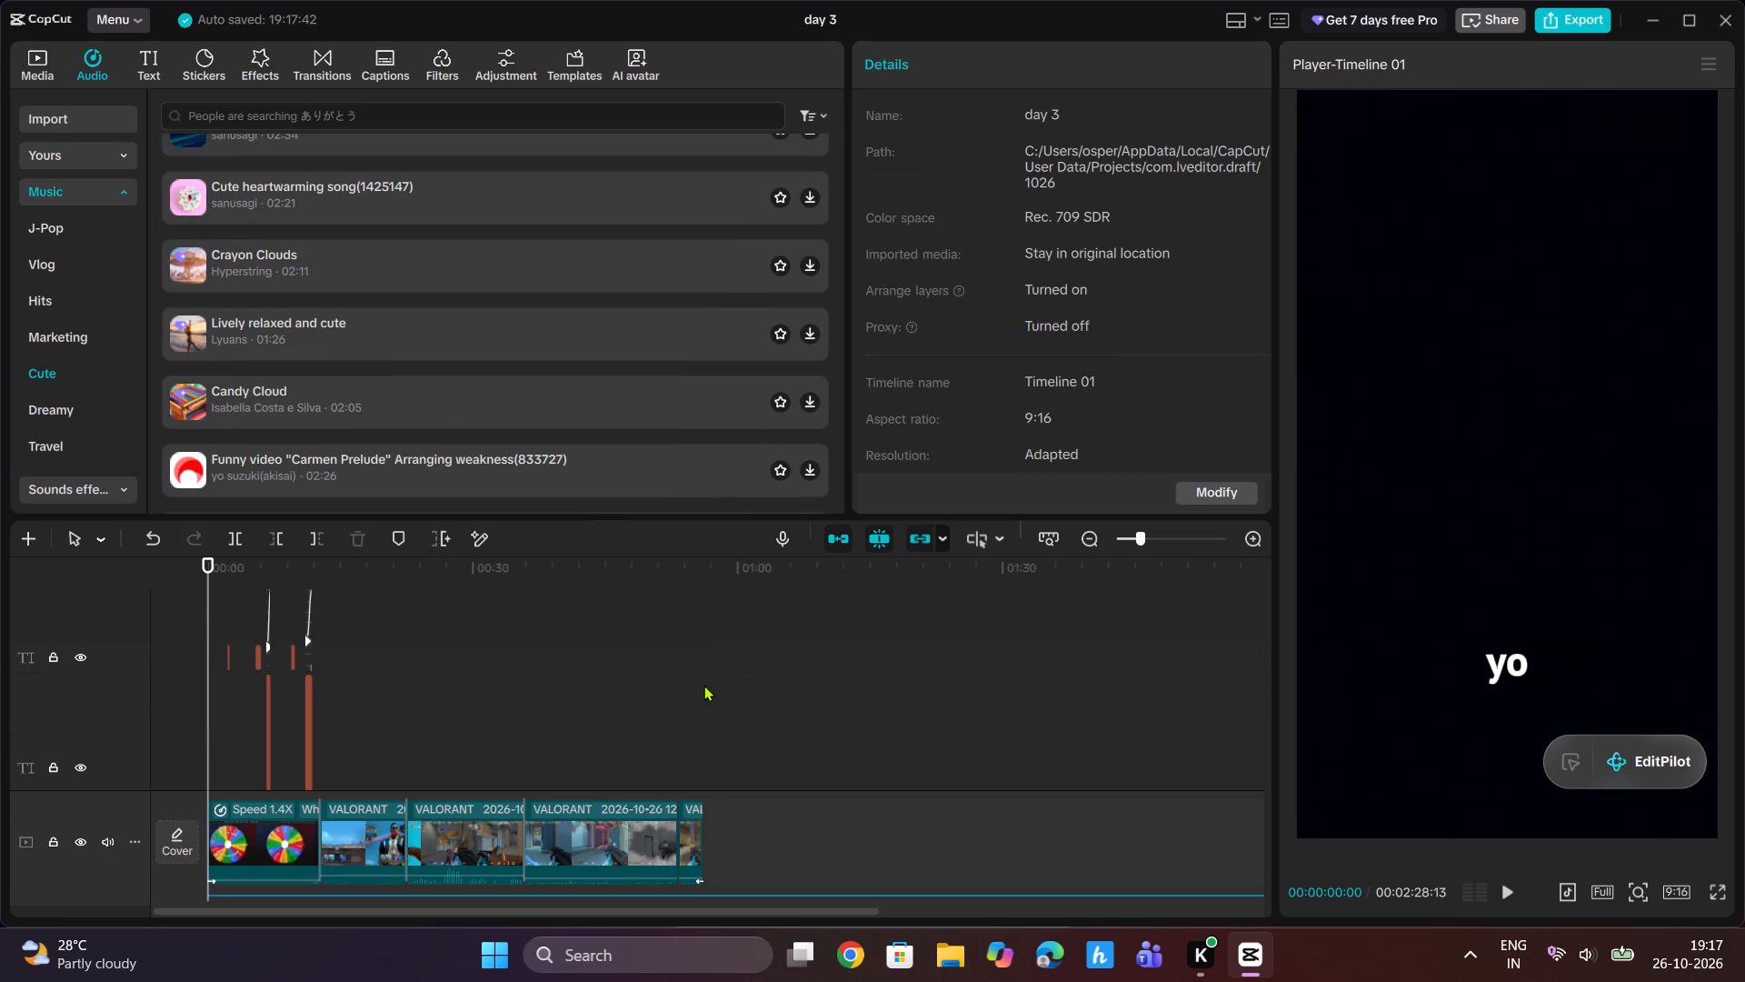
scroll(879, 656, down, 12)
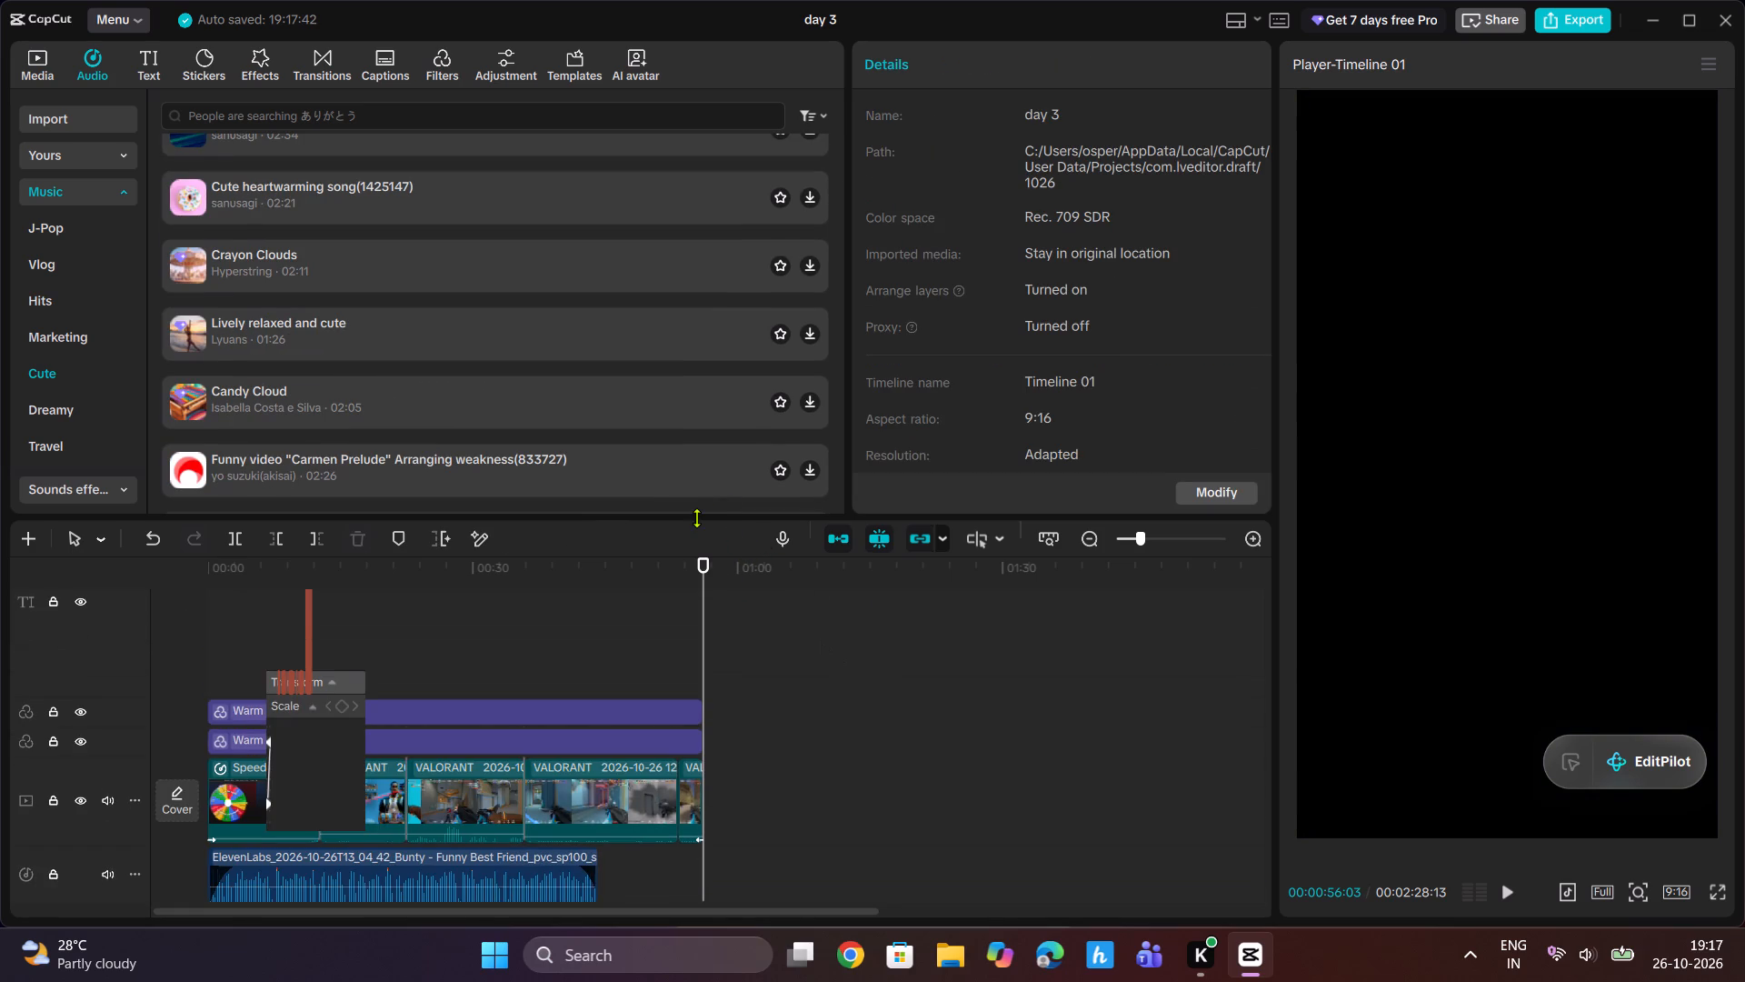
drag(693, 518, 700, 297)
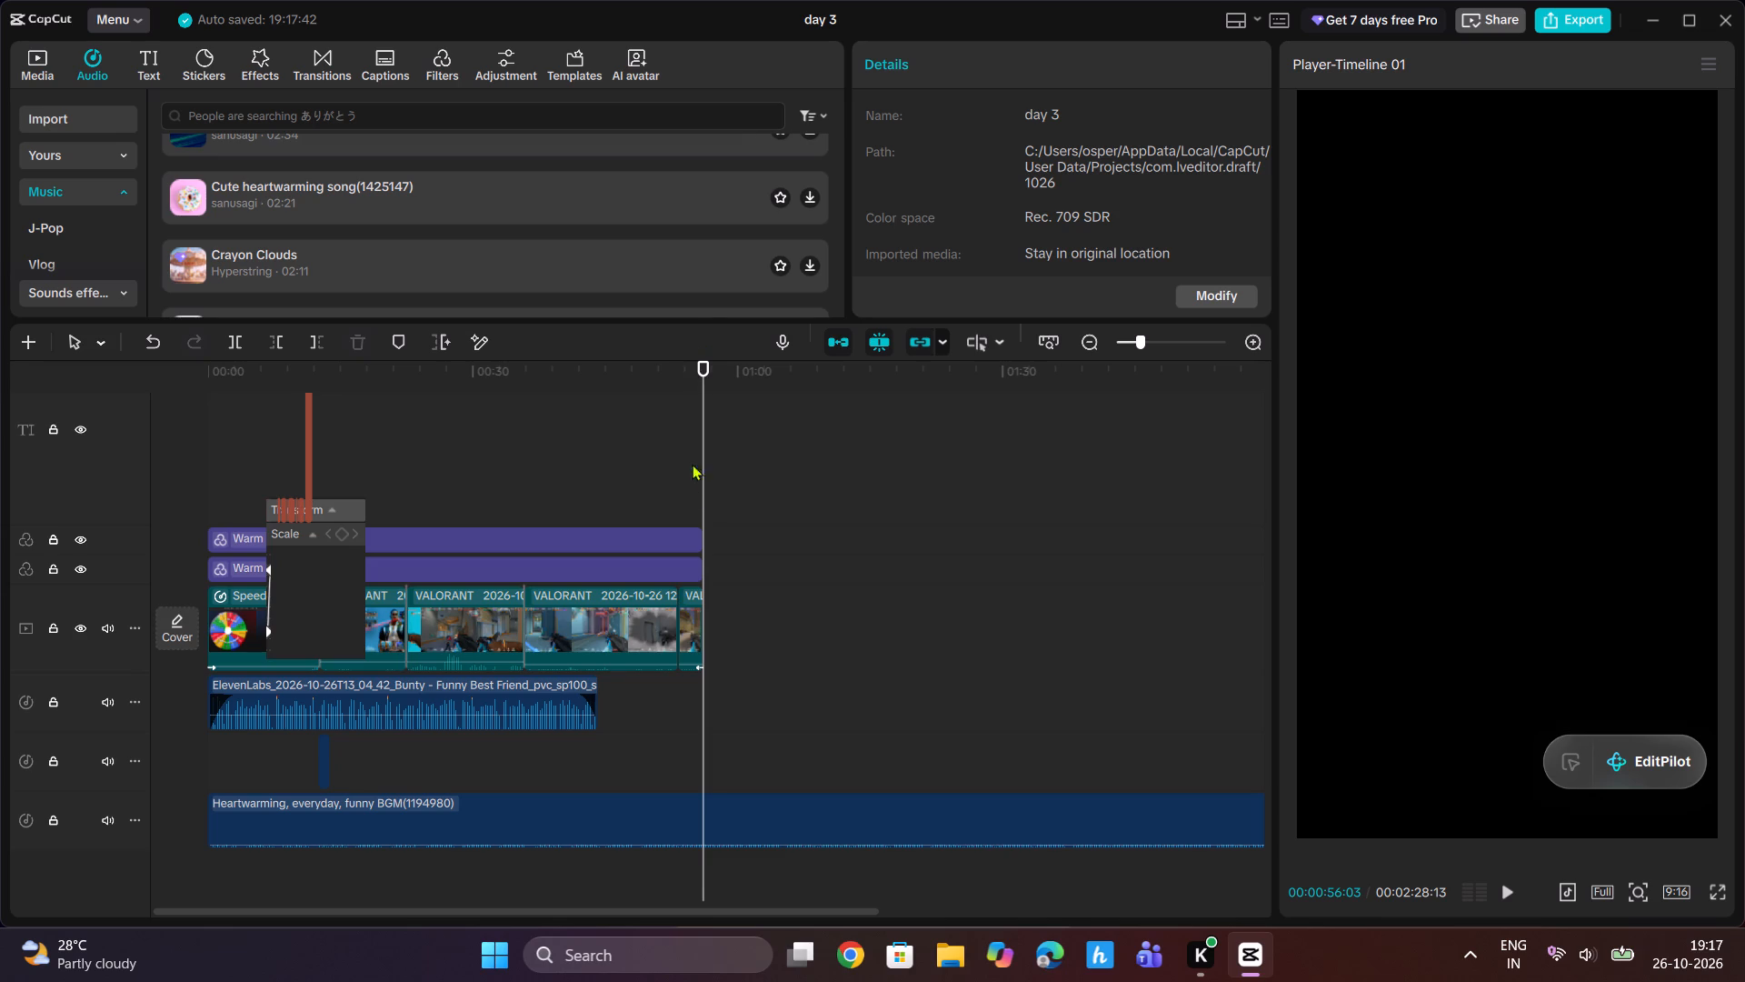
click(741, 816)
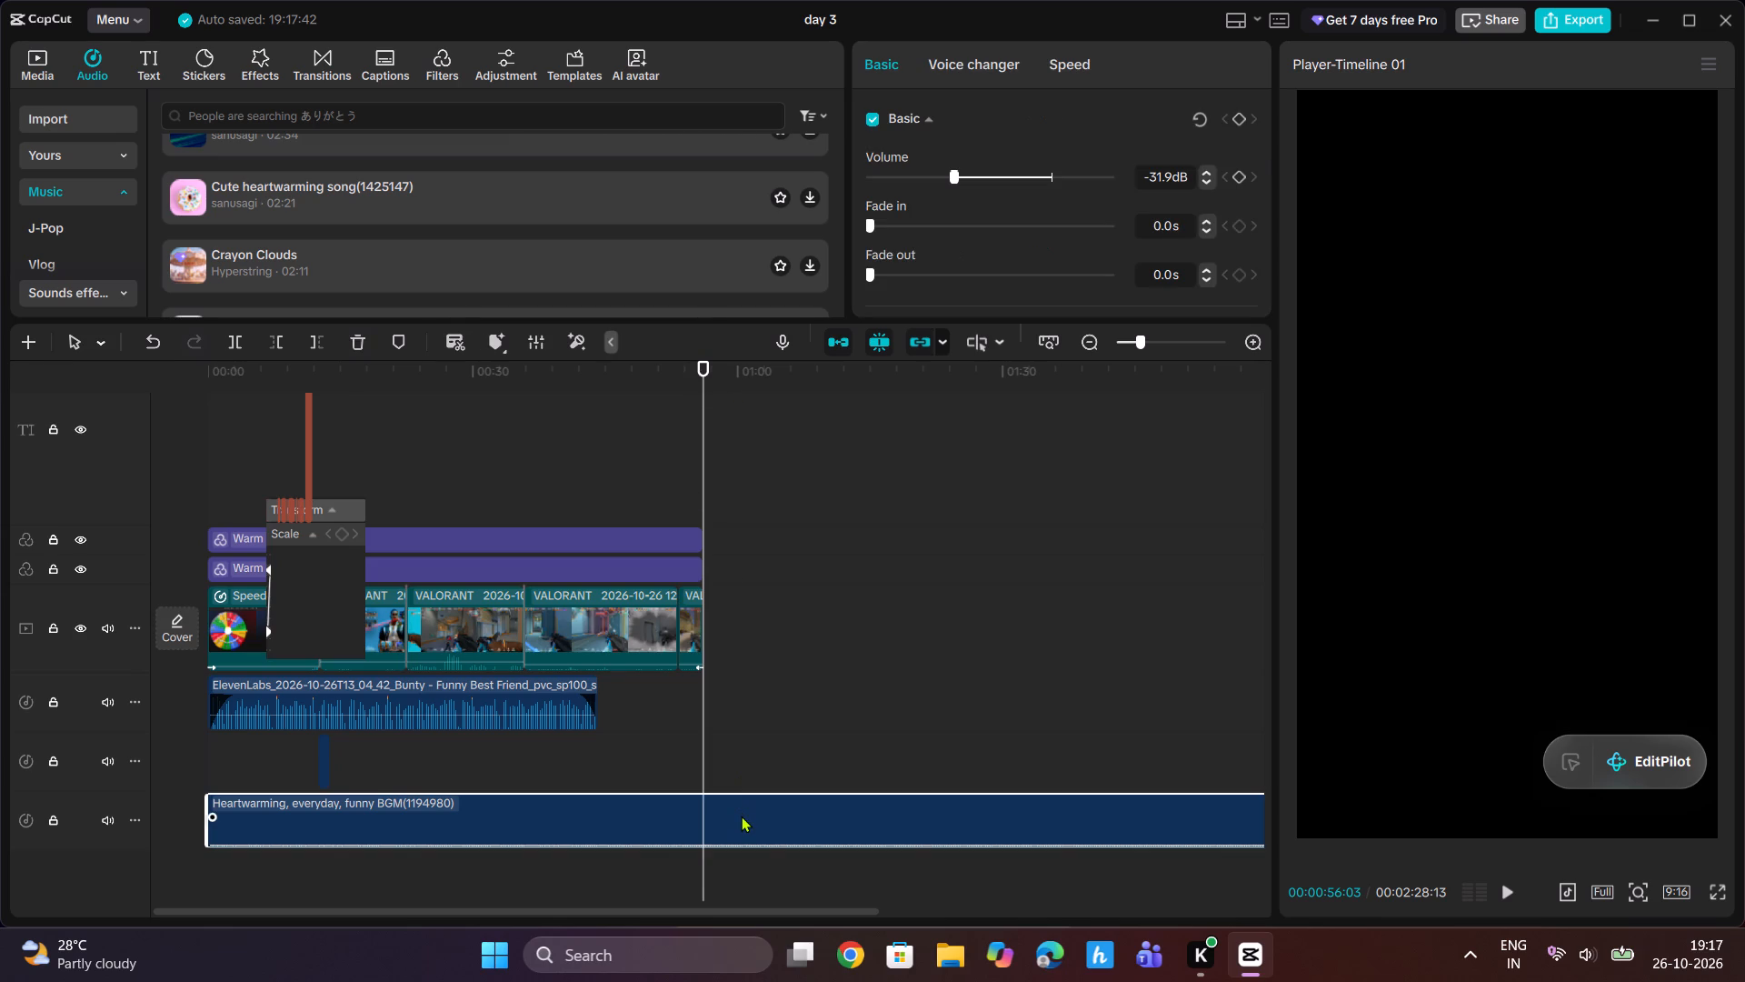
click(312, 336)
Give the "Heartwarming, everyday, funny BGM" track a 2.2 s fade-in and a 2.3 s fade-out.
click(923, 218)
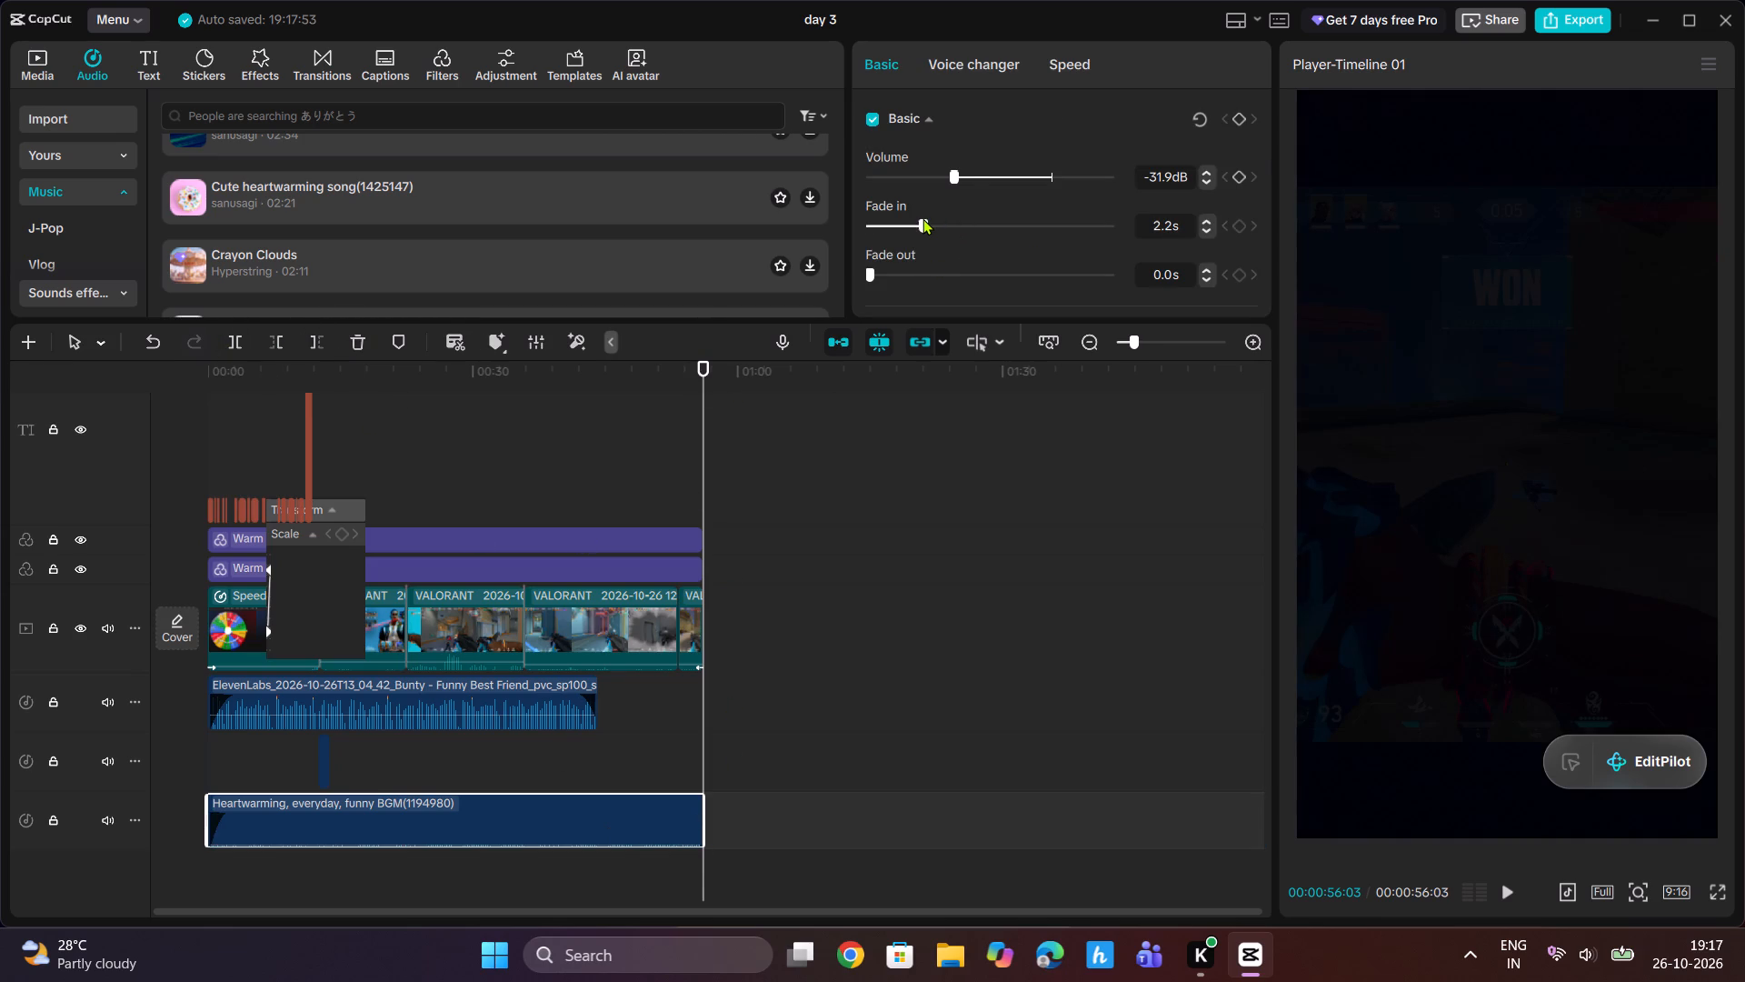
drag(902, 267, 913, 266)
click(924, 266)
Play the whole video back from the start to review it with the new music, and return to the beginning.
drag(708, 375, 0, 503)
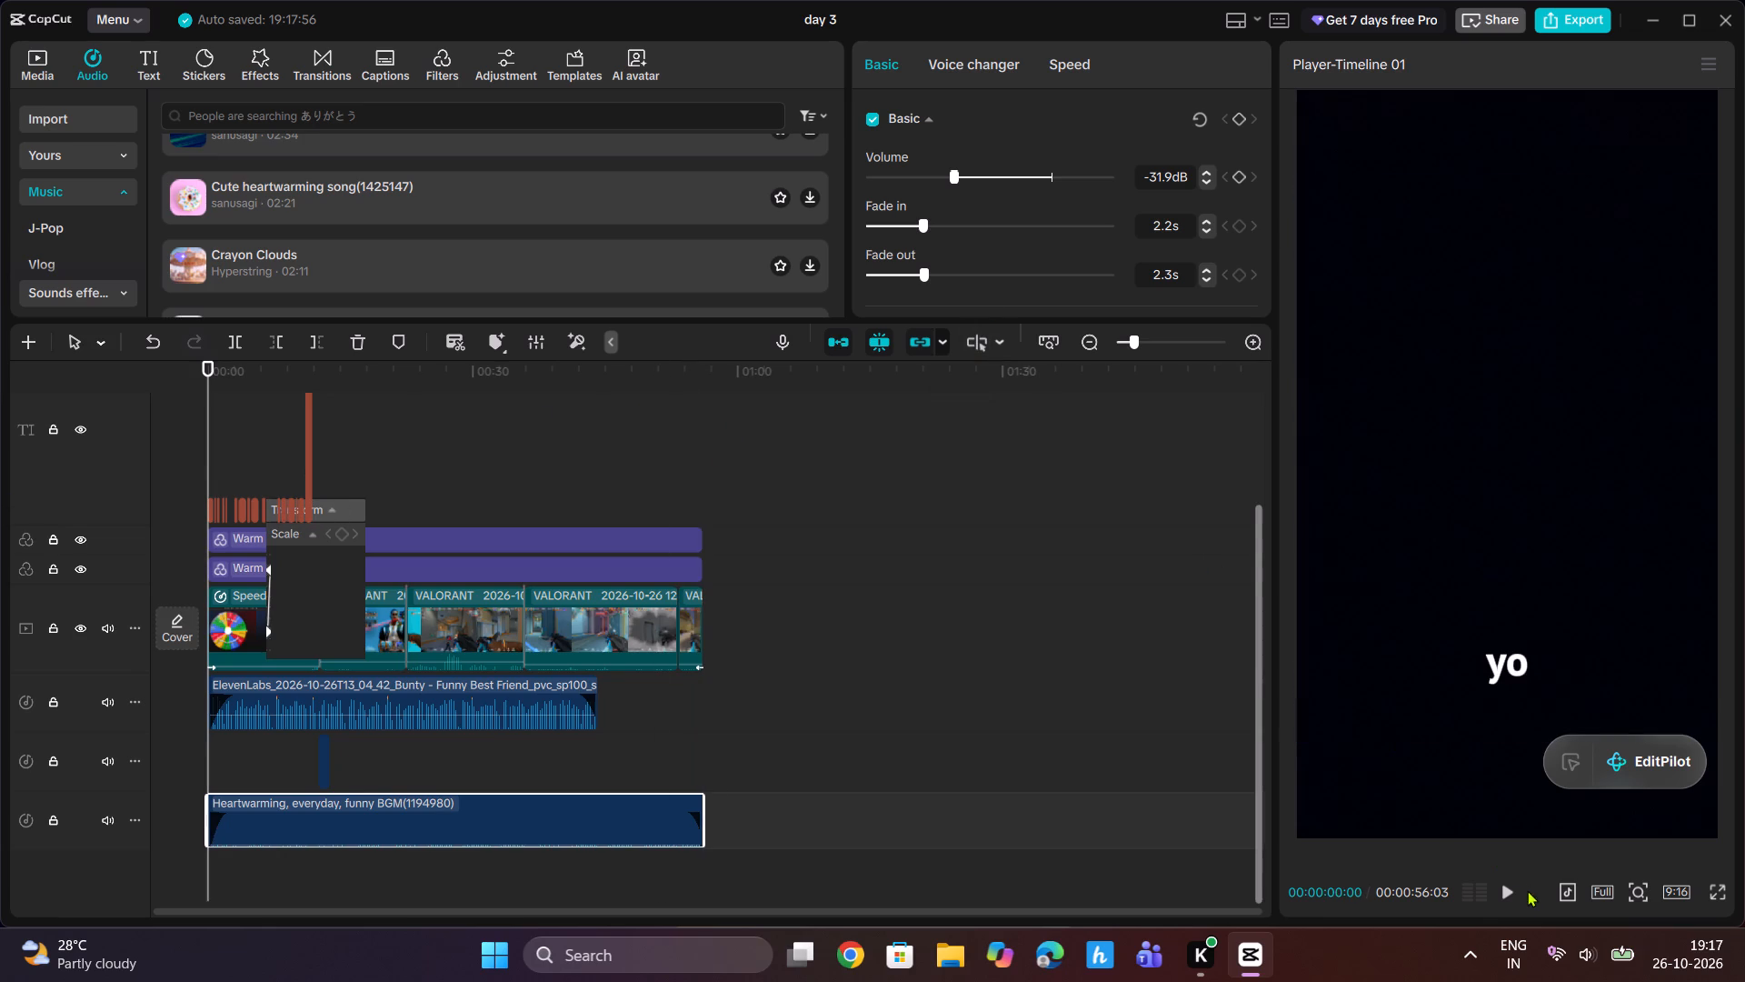
click(1511, 892)
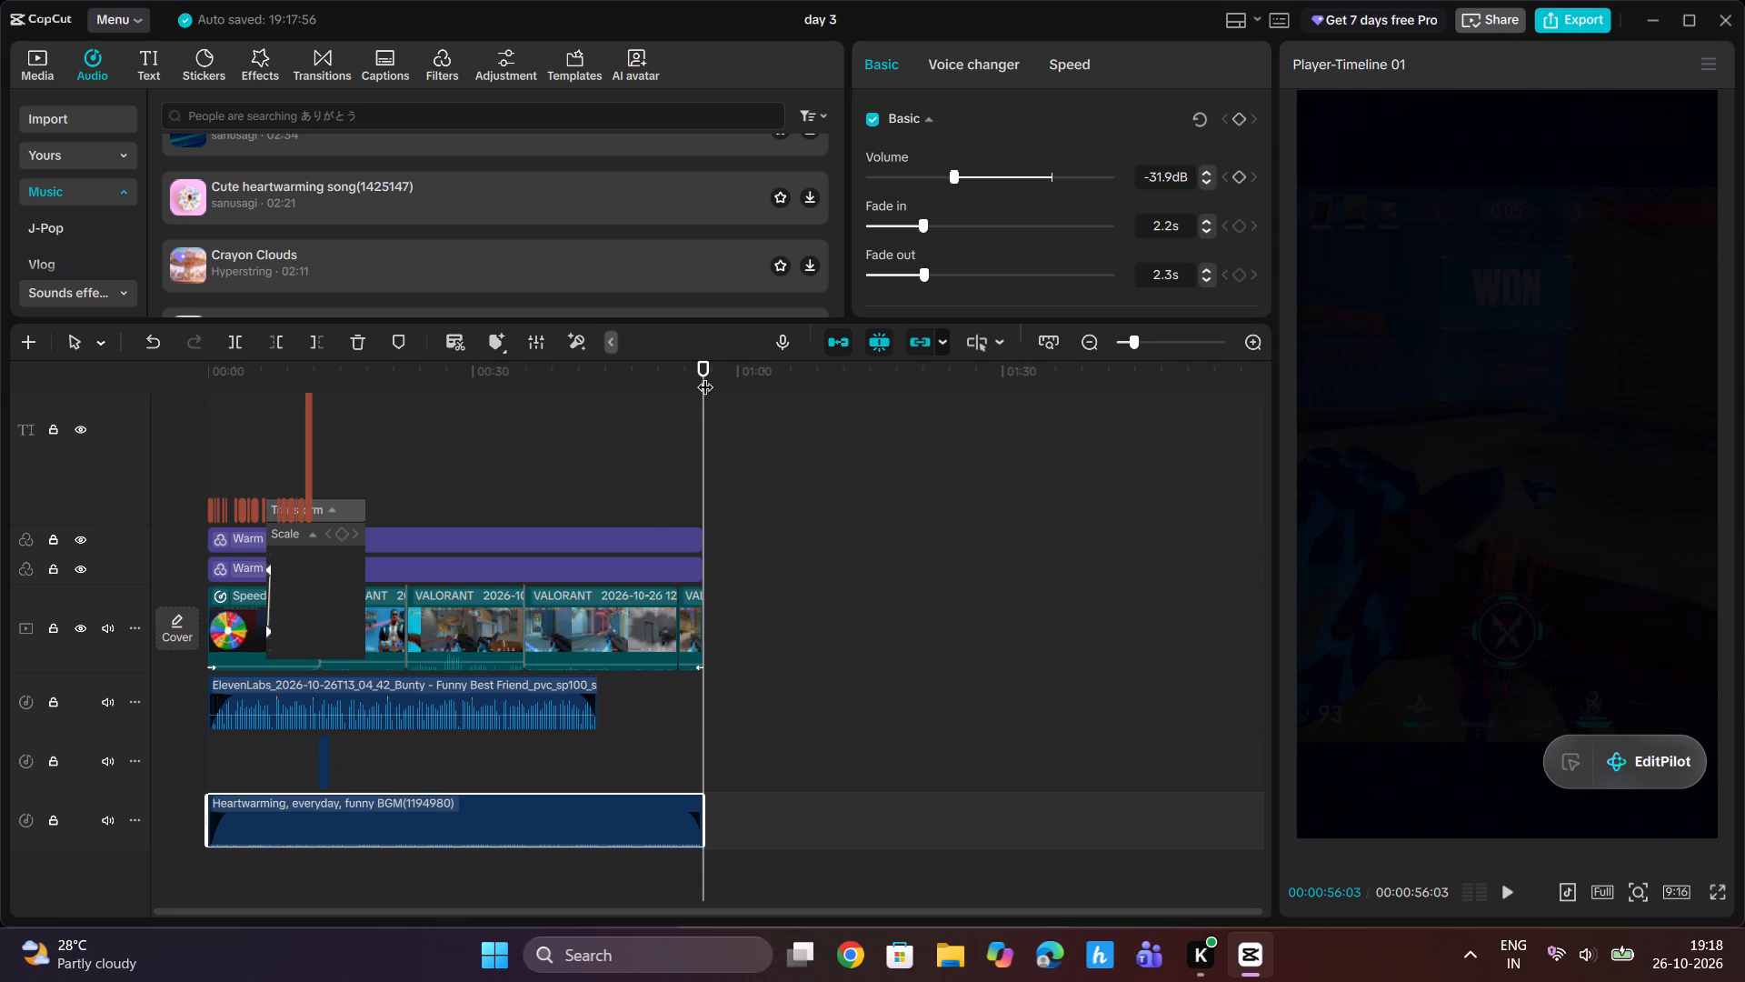
drag(704, 377, 0, 507)
Lower the "Heartwarming, everyday, funny BGM" track's volume to about -35.9 dB.
click(1585, 19)
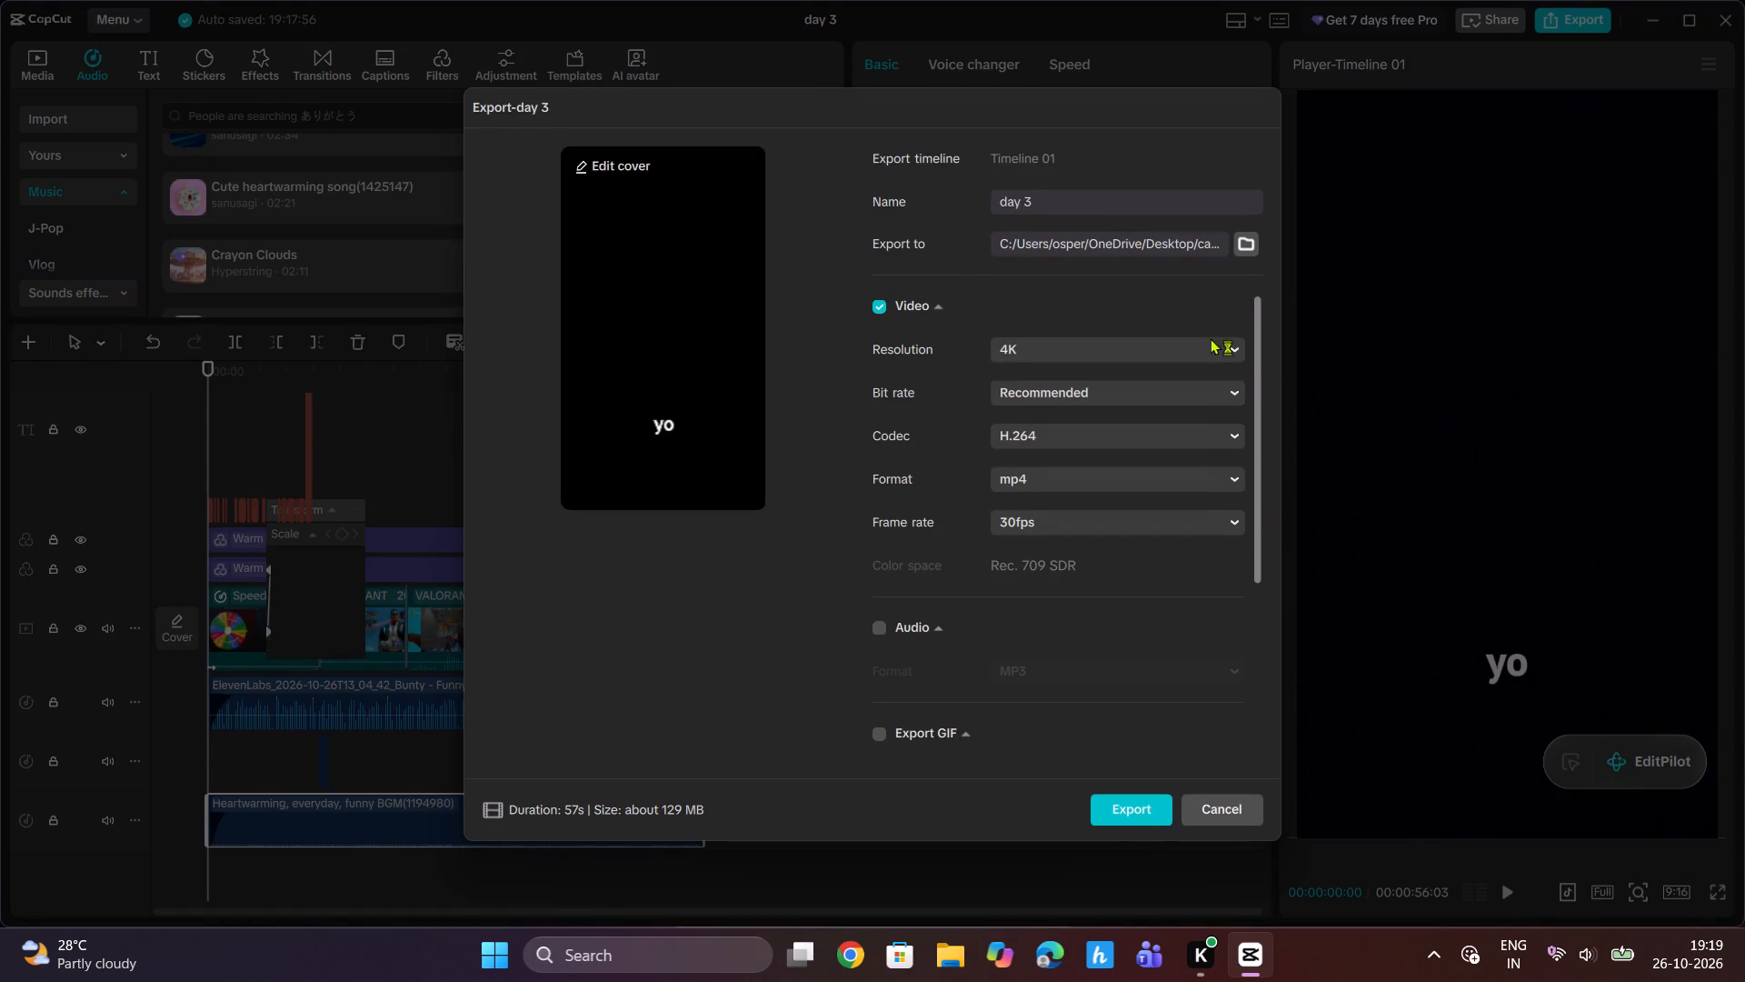
click(1221, 811)
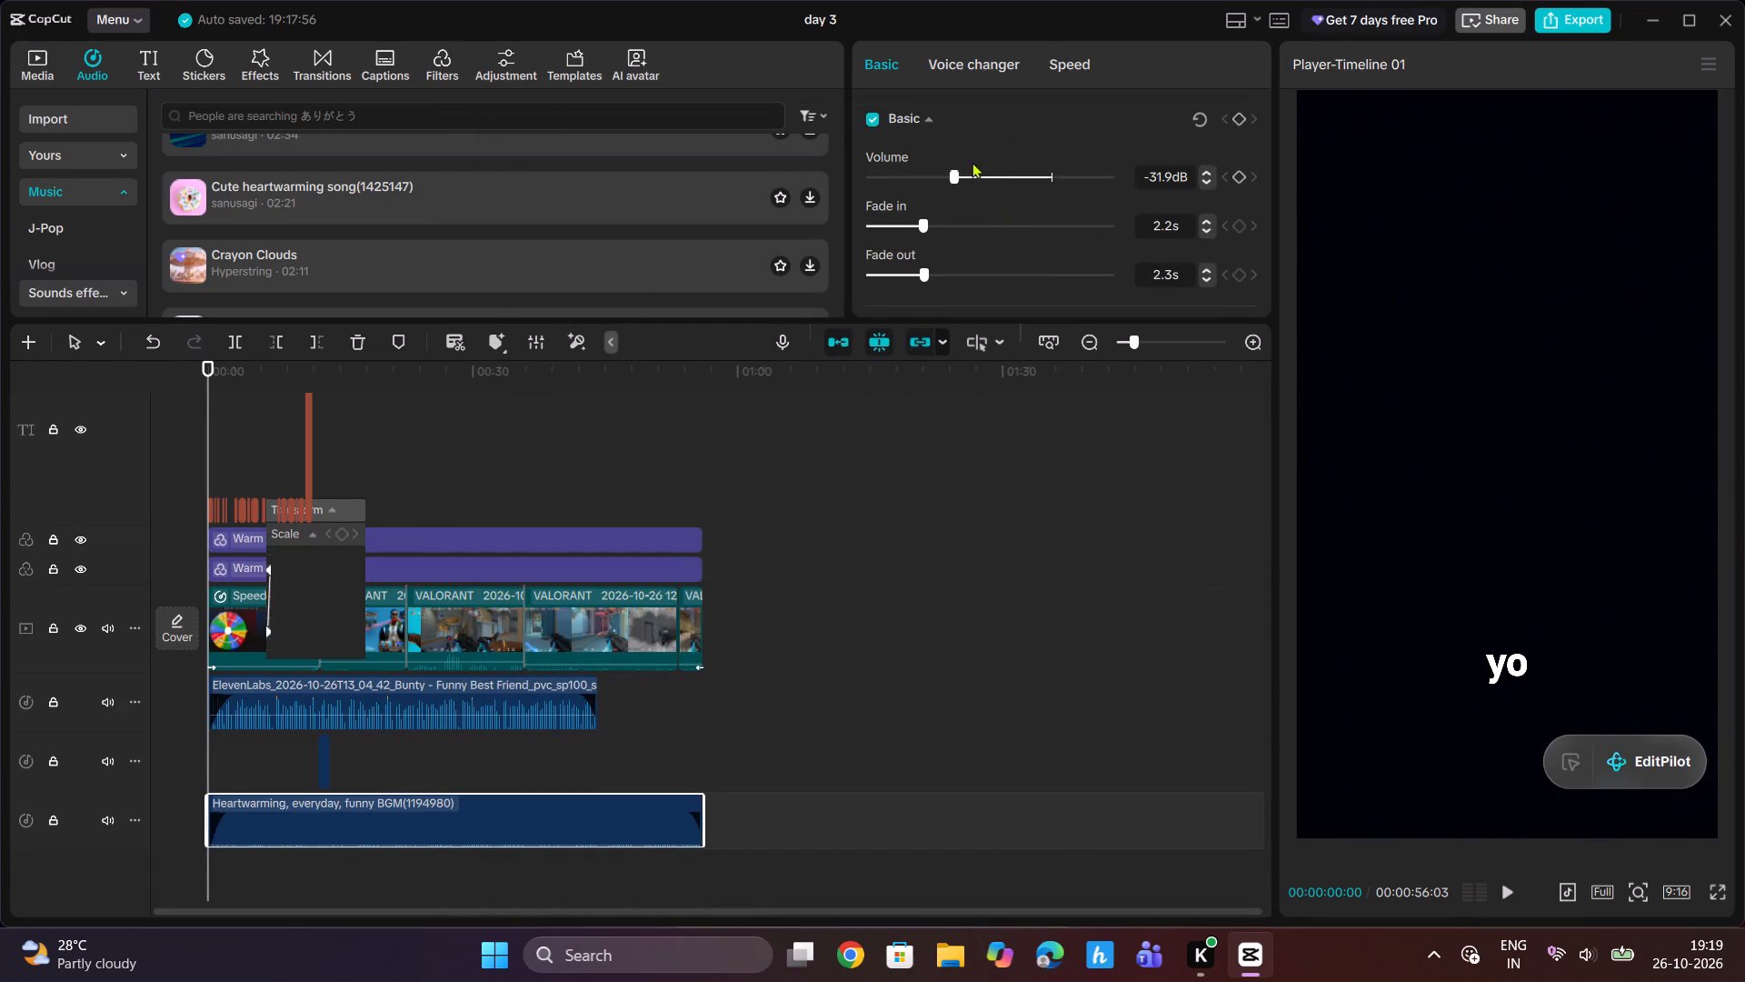
drag(953, 173, 938, 184)
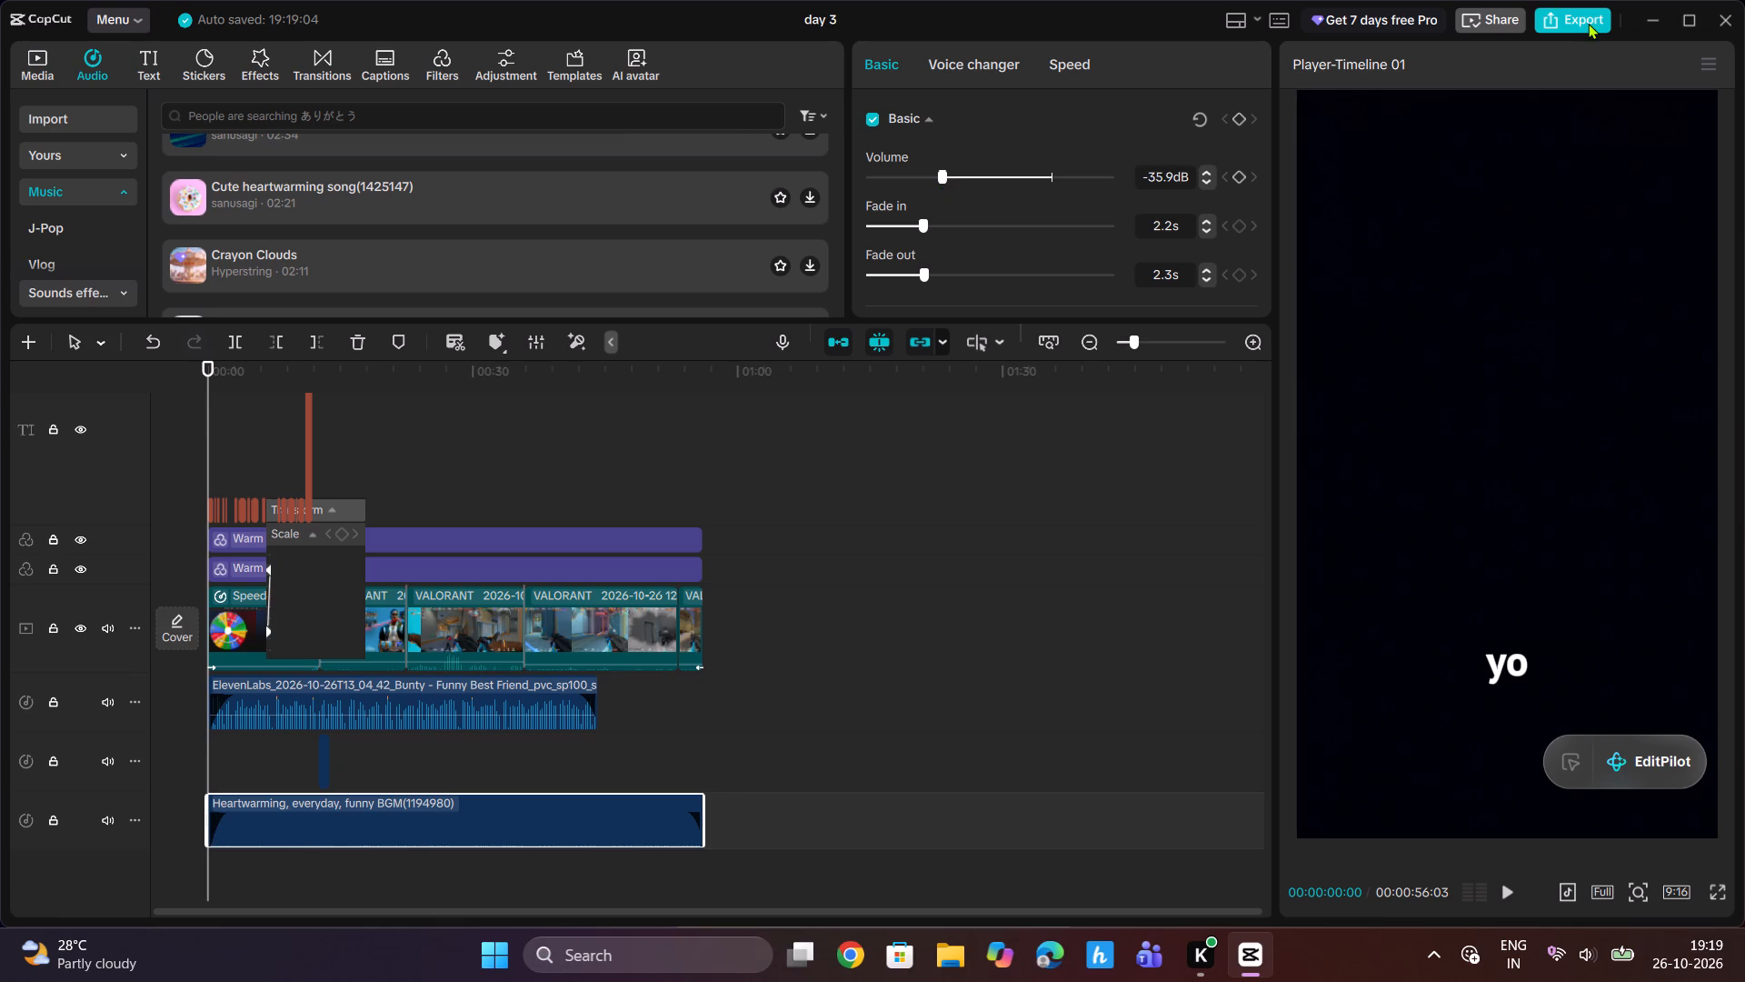
Export the video as "day 3" in 4K, H.264 mp4 at 30fps with the recommended bit rate.
click(1589, 23)
click(1148, 813)
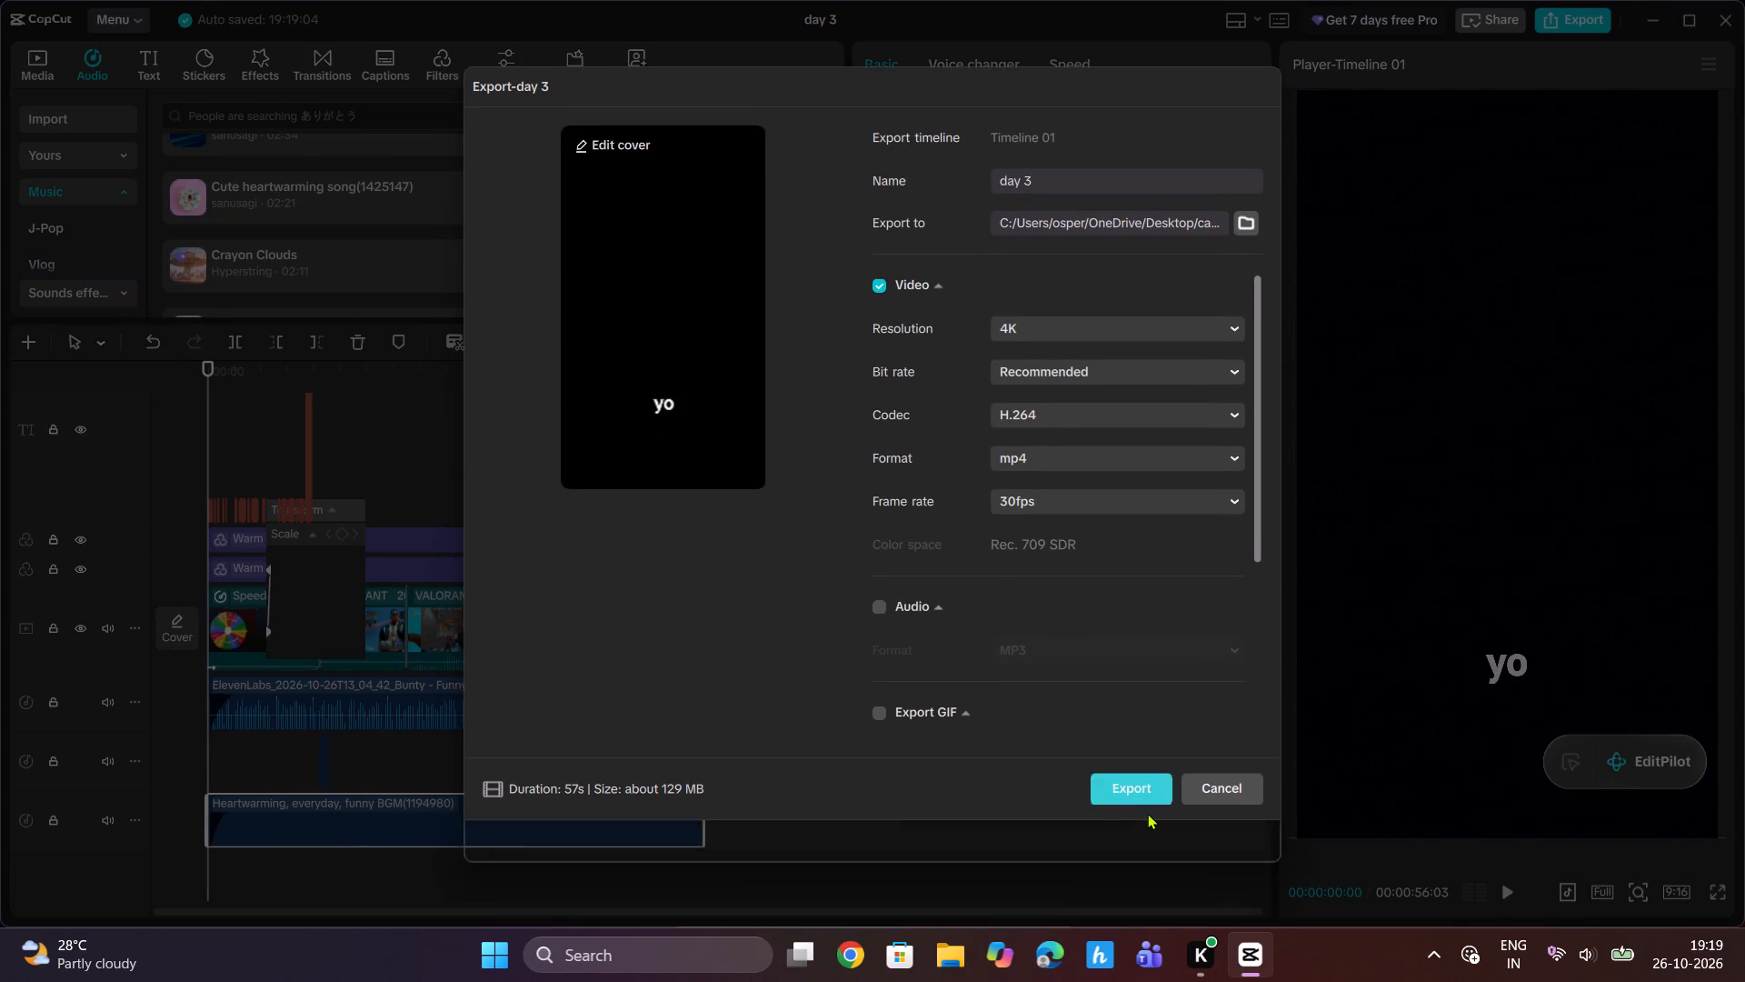
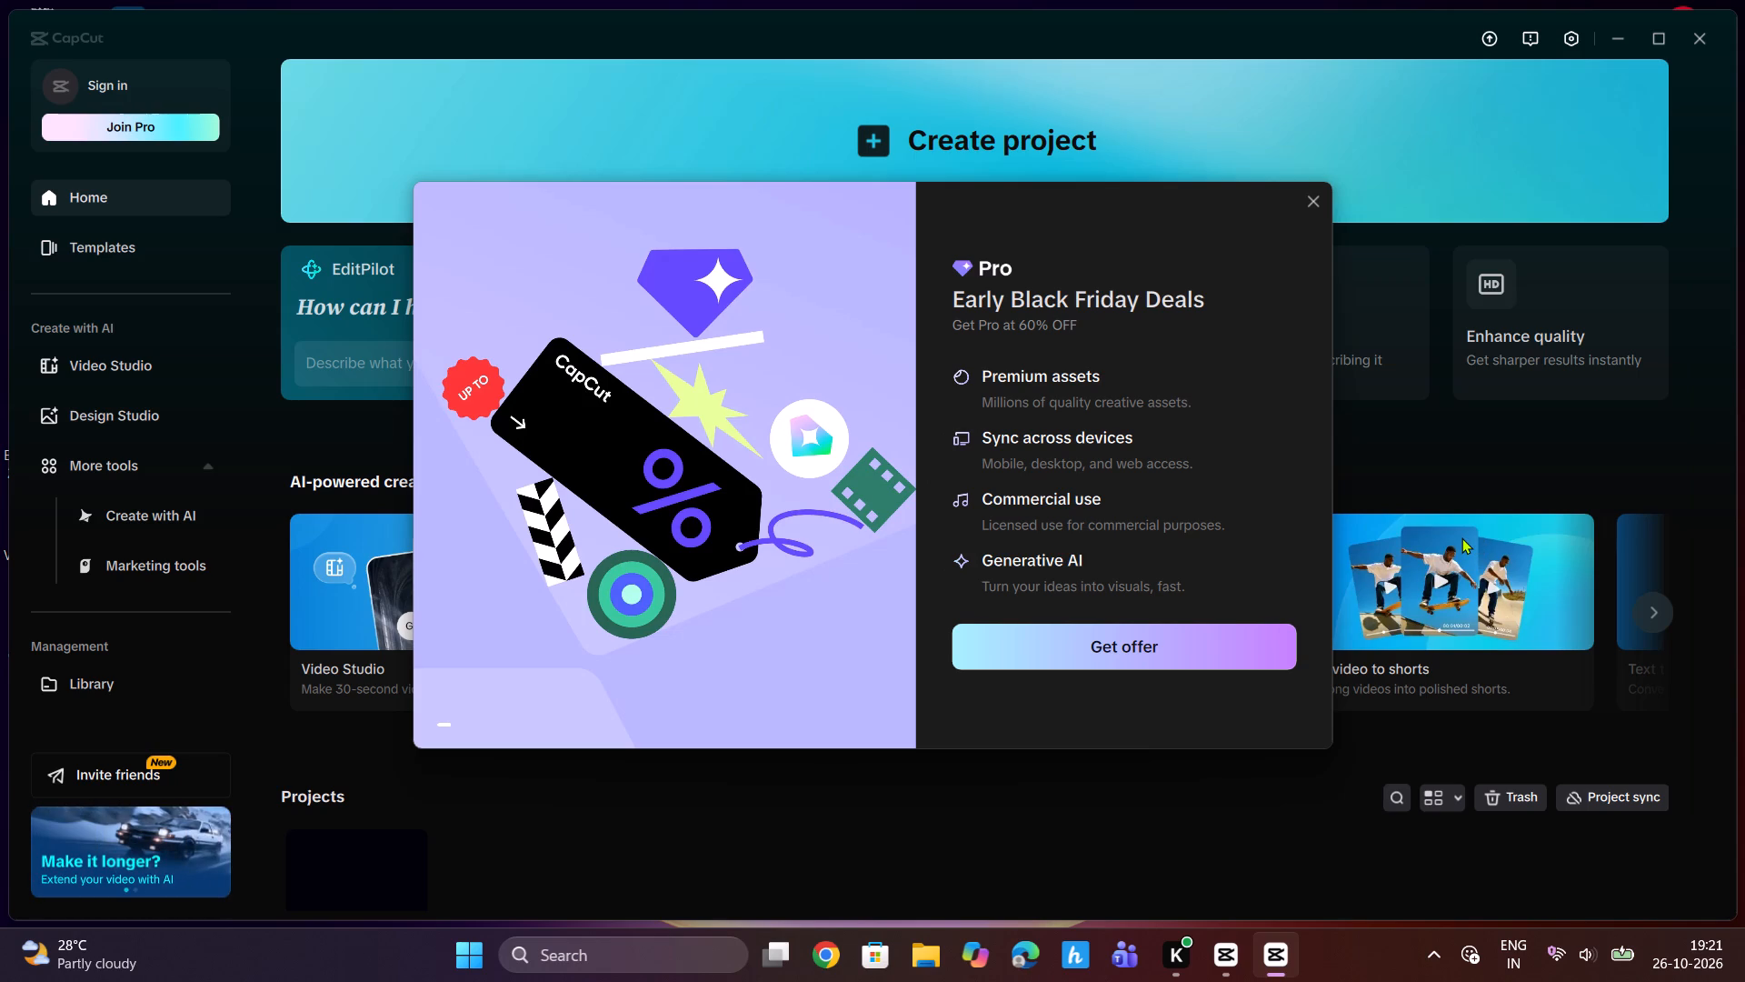
Dismiss the Pro offer and search the video templates for "2026".
click(1309, 205)
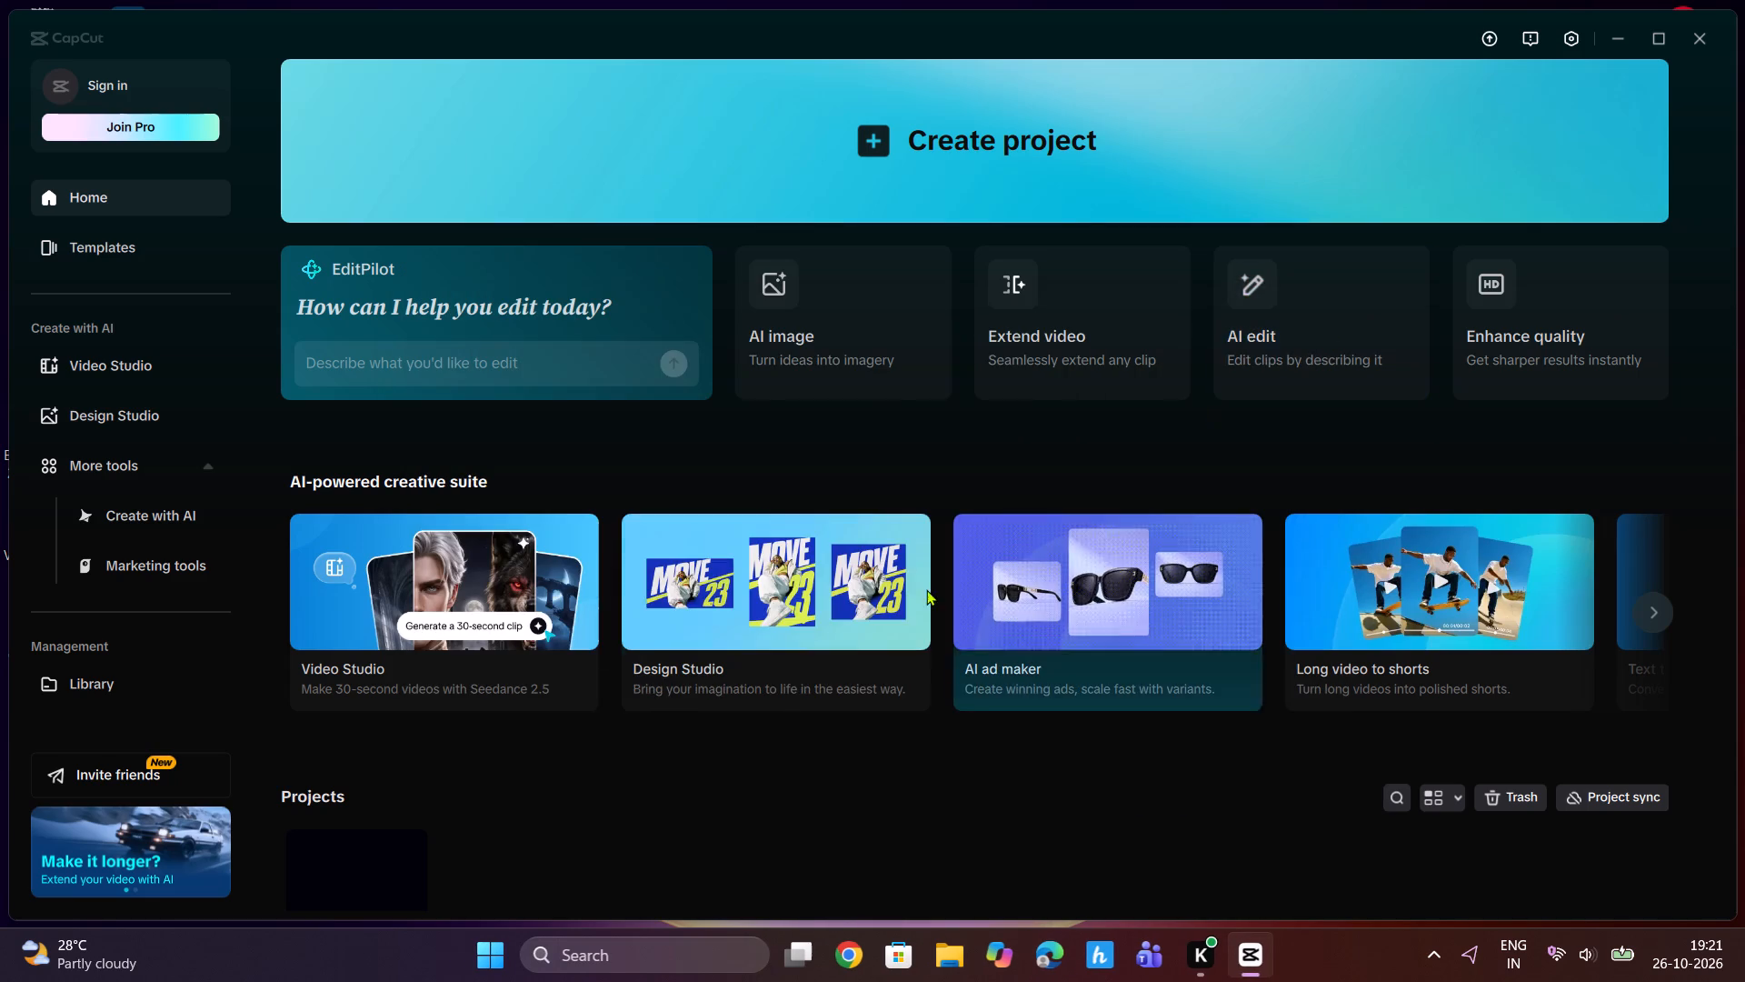
scroll(502, 666, down, 2)
click(111, 254)
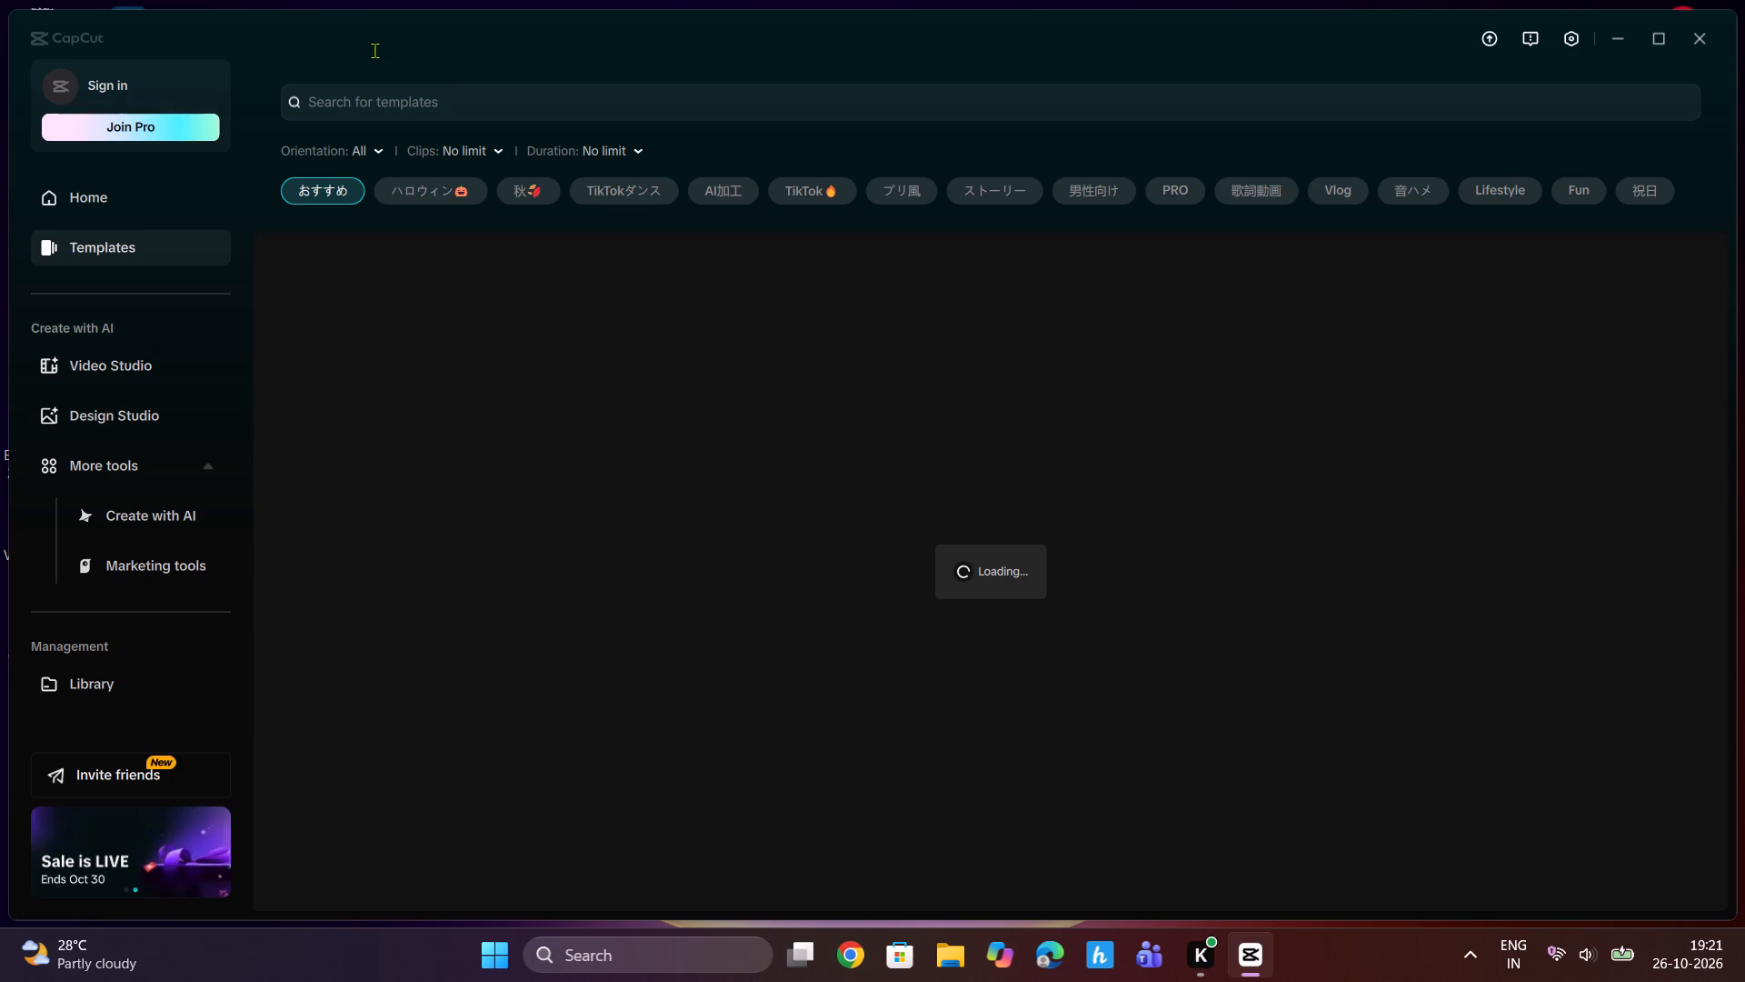
click(404, 96)
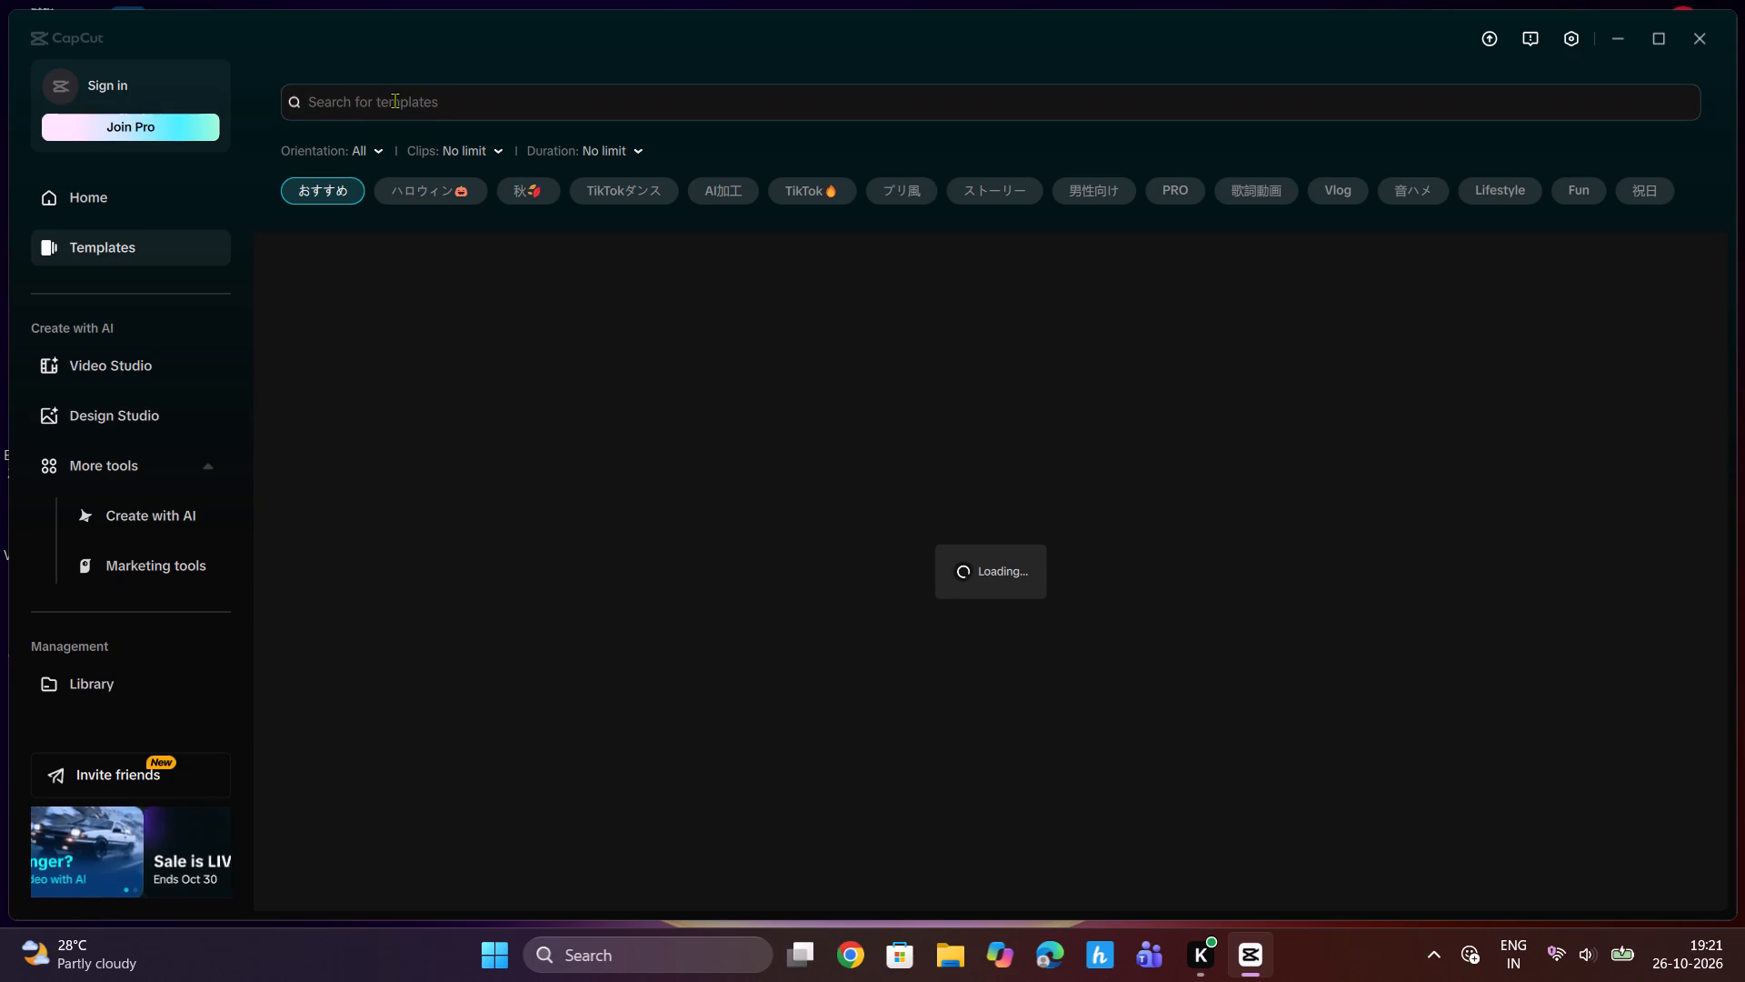
text(2023)
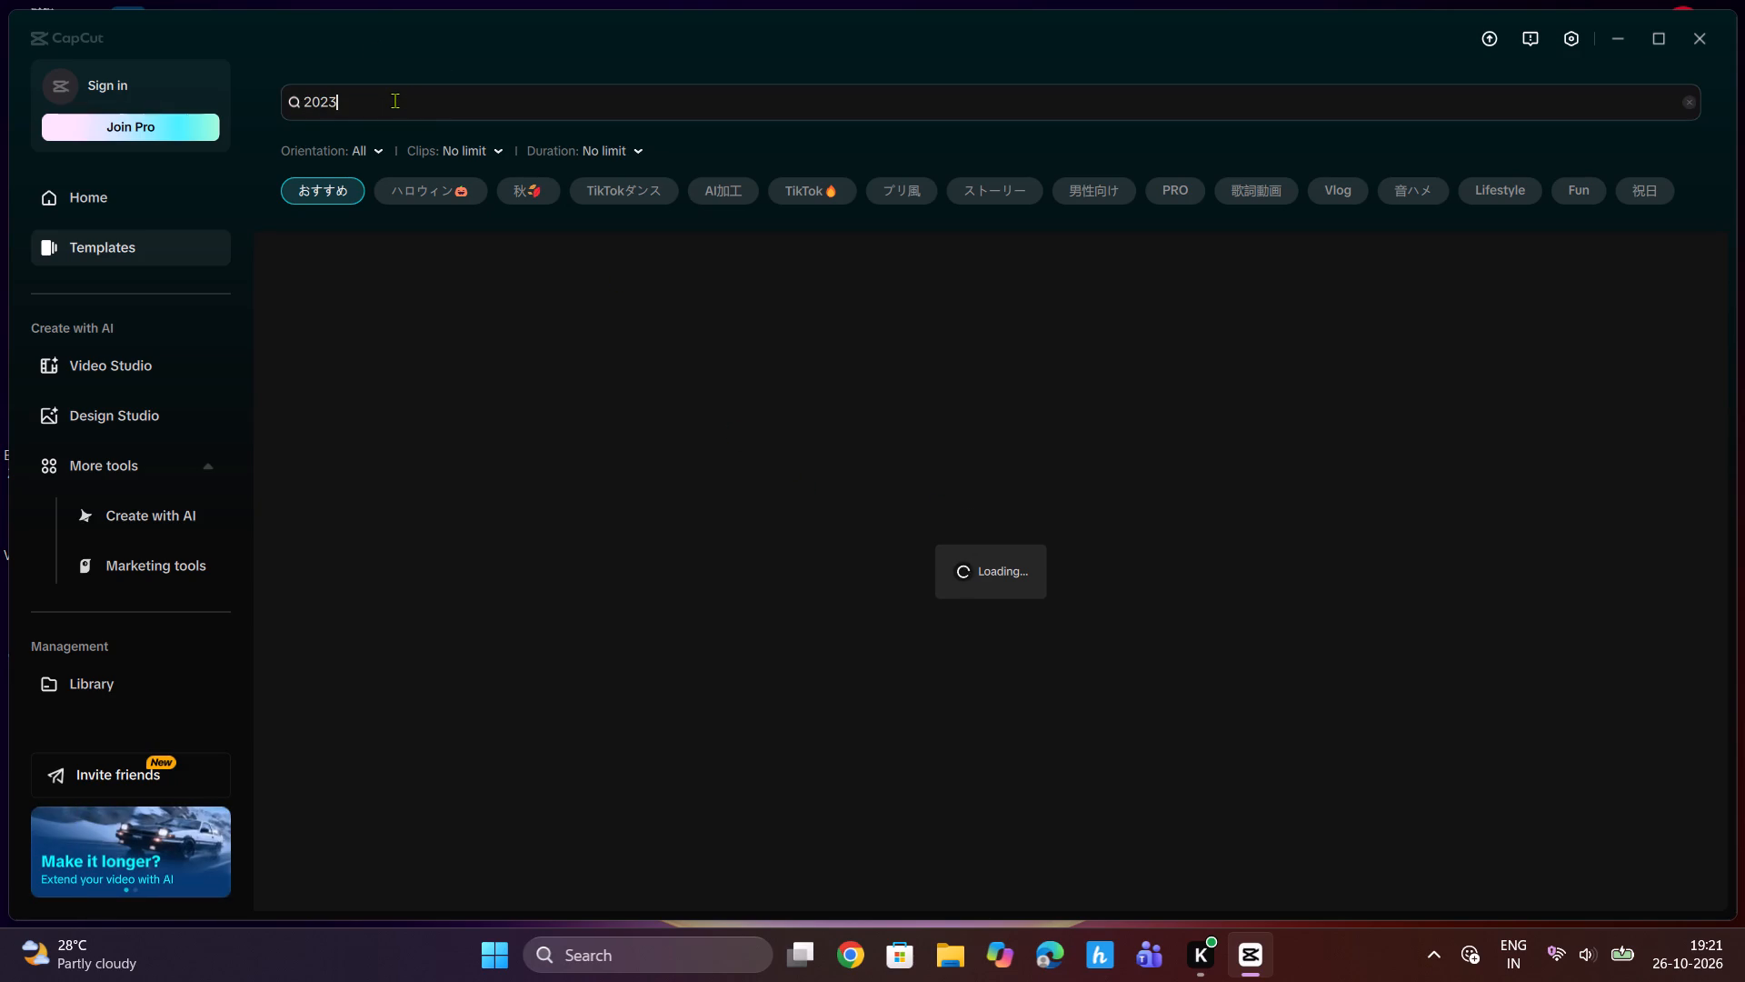
key(BackSpace)
text(66)
key(BackSpace)
key(Return)
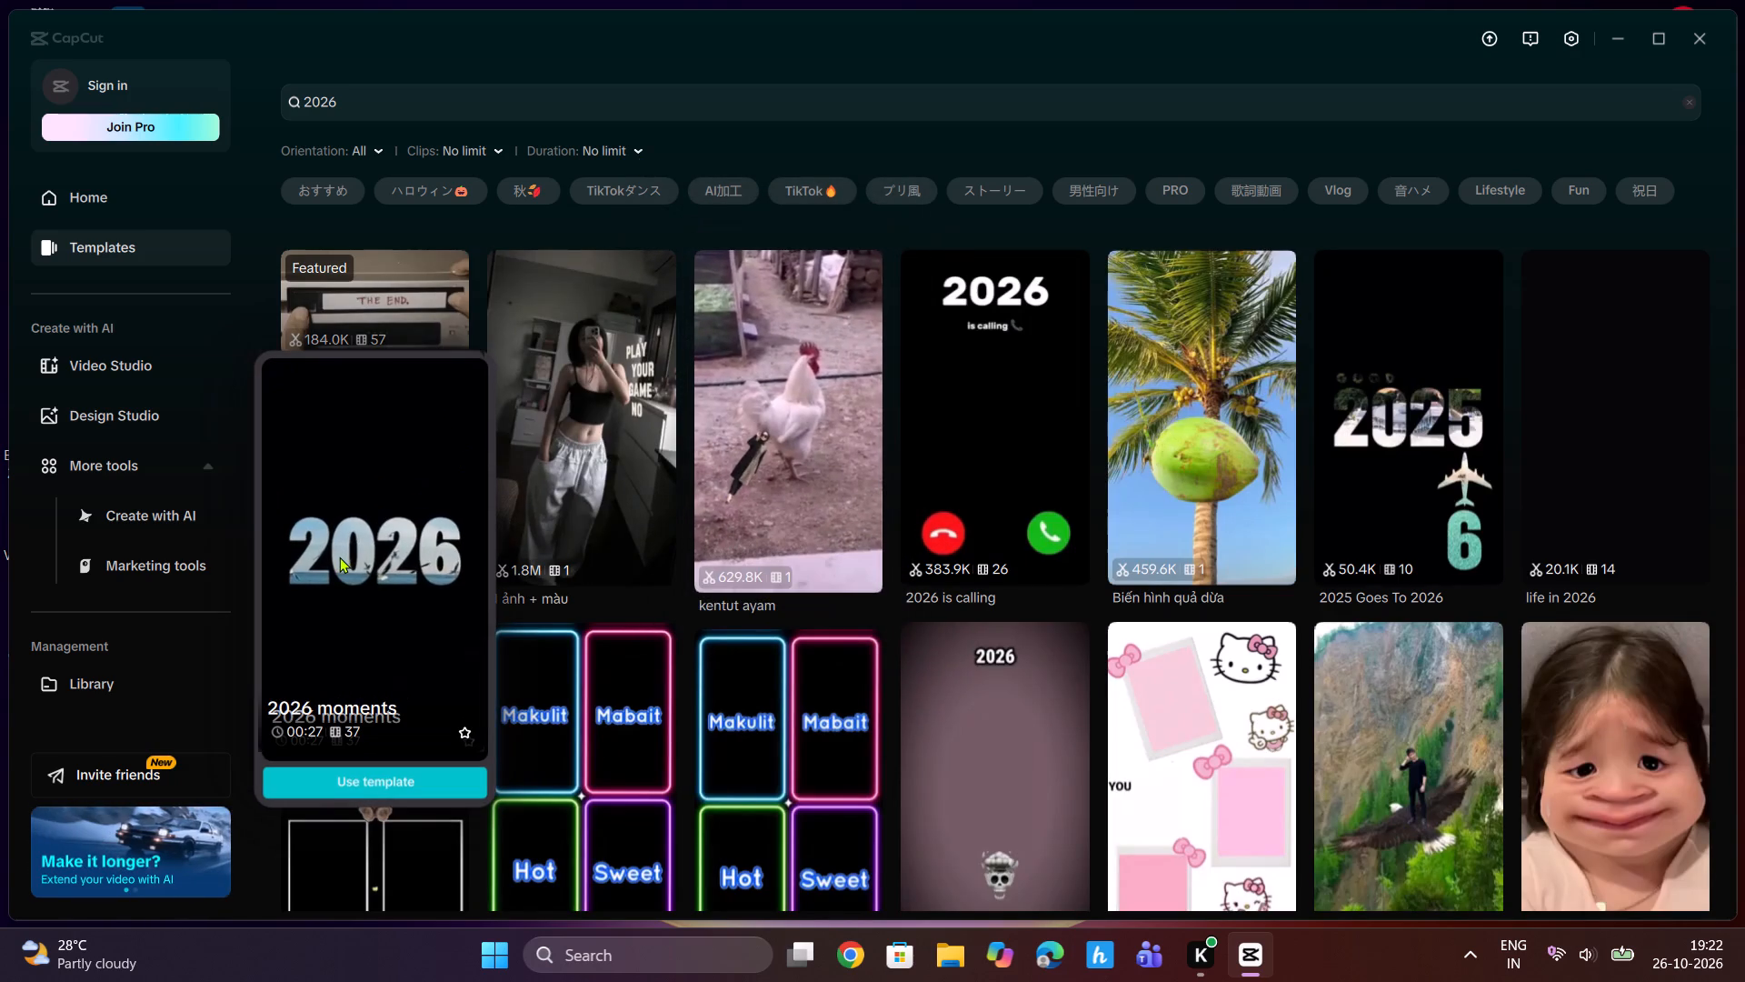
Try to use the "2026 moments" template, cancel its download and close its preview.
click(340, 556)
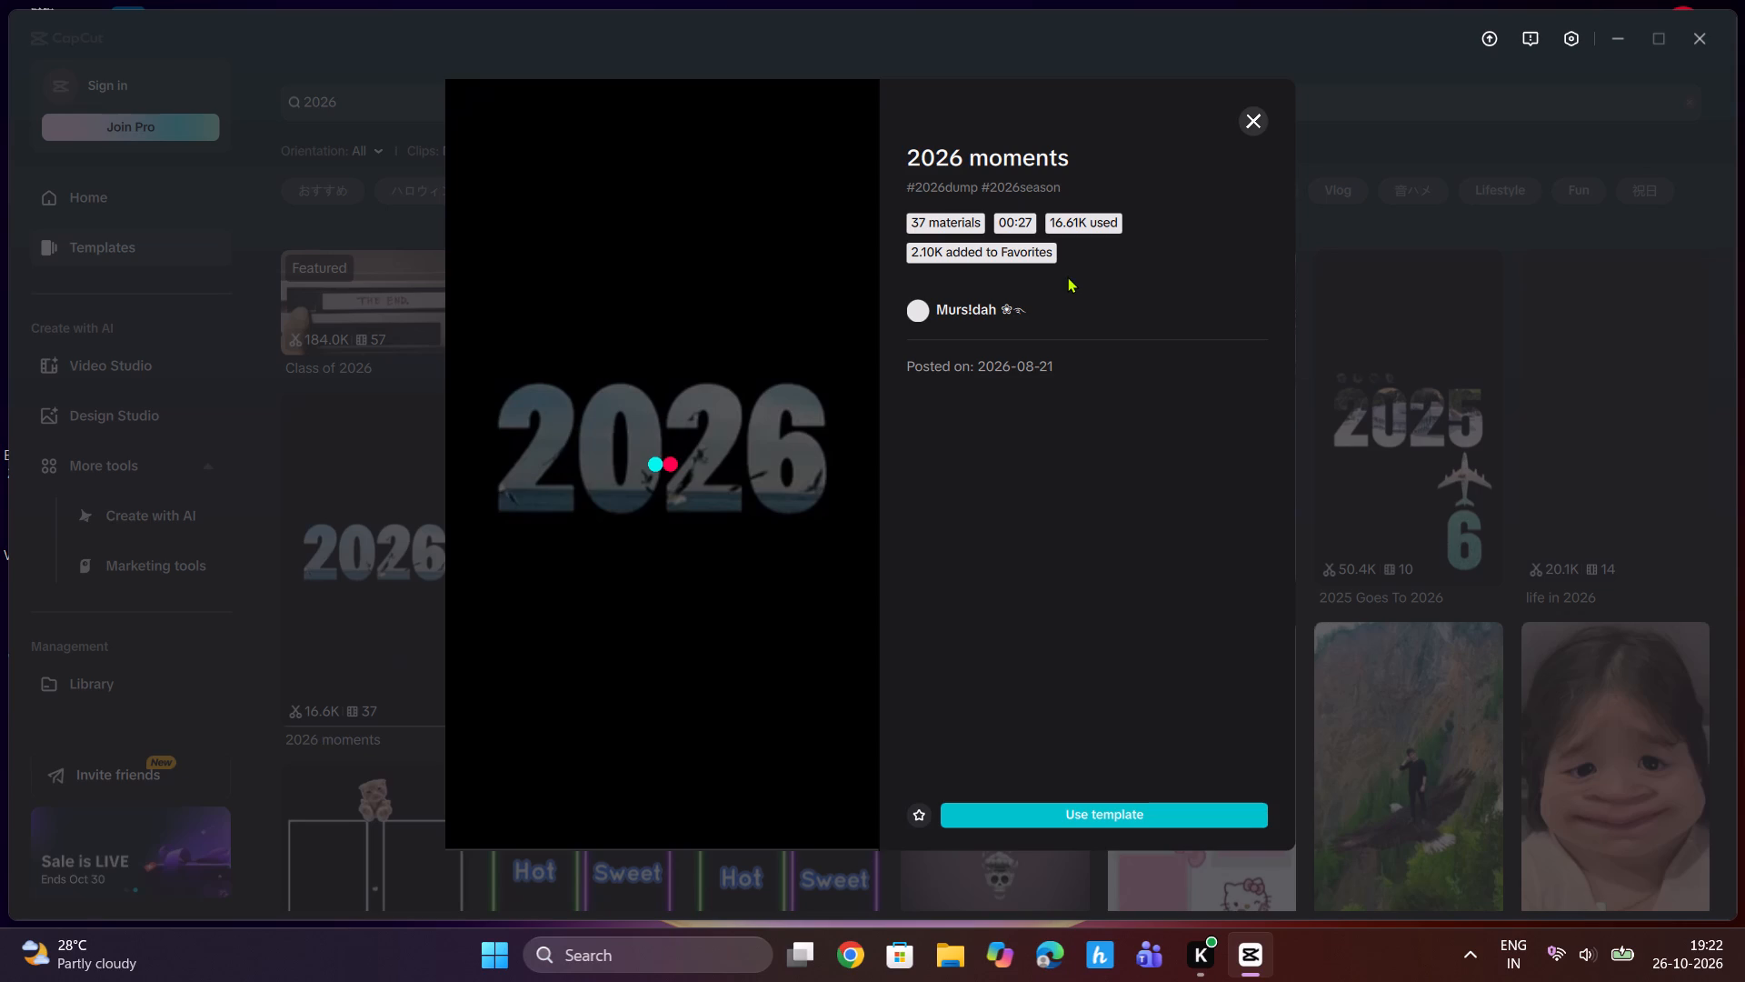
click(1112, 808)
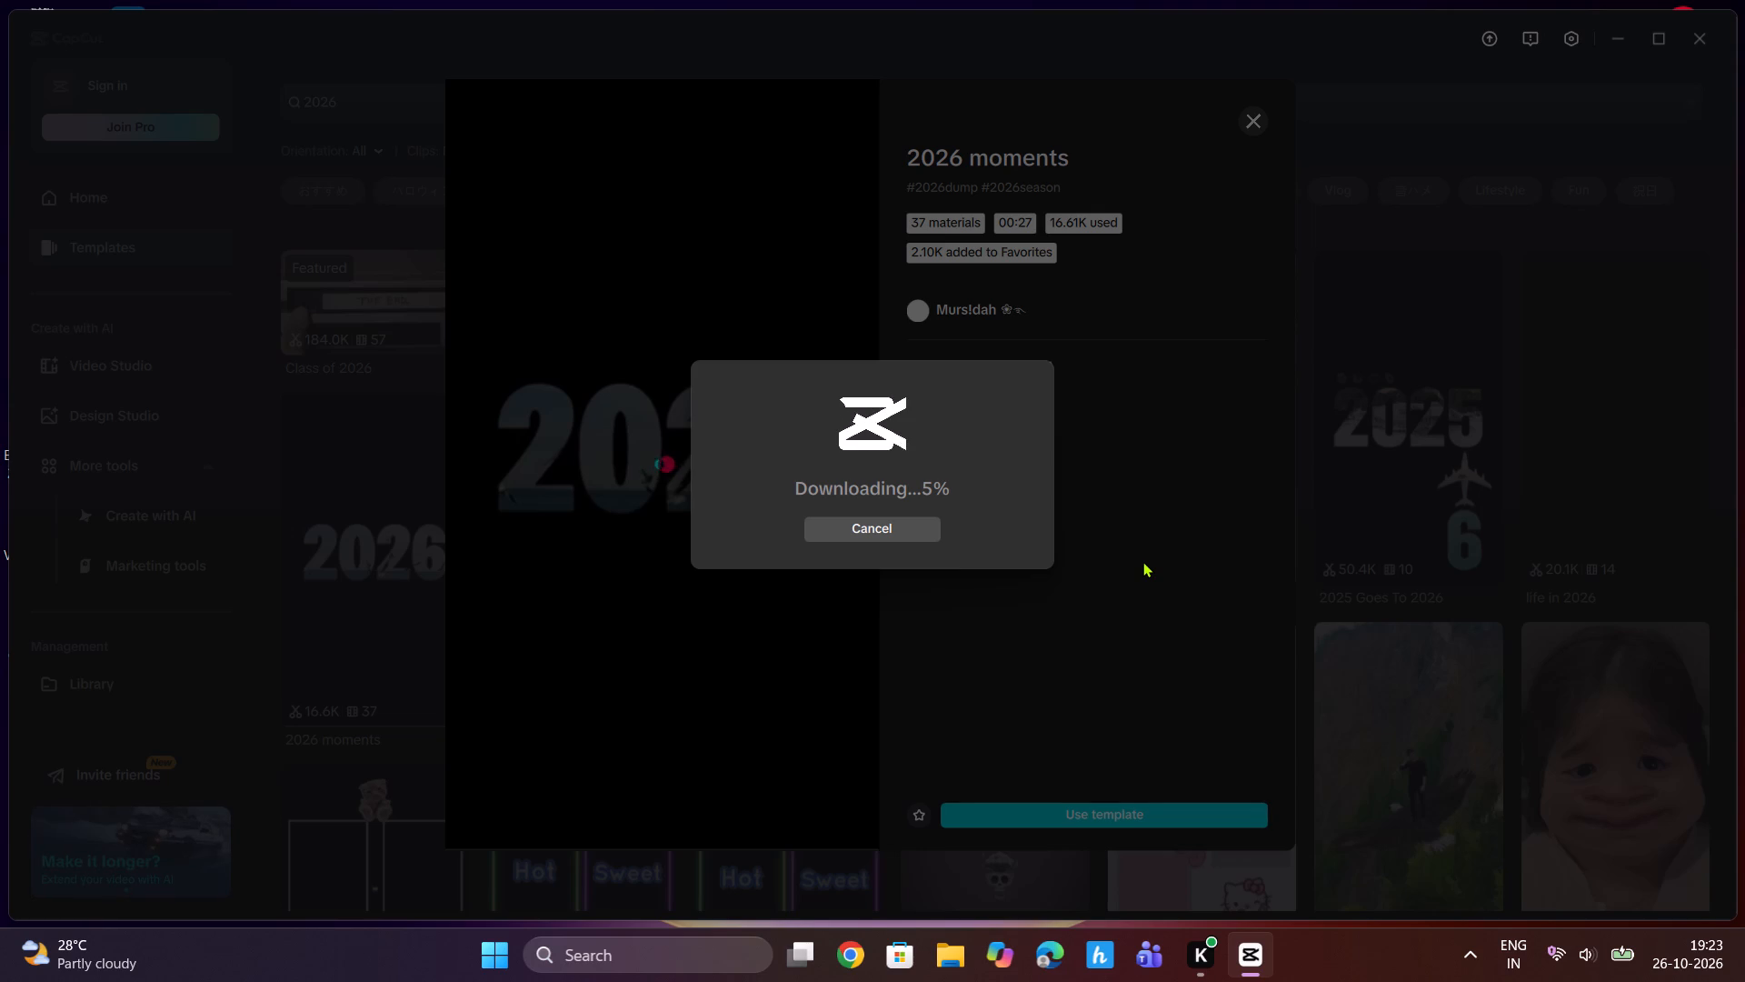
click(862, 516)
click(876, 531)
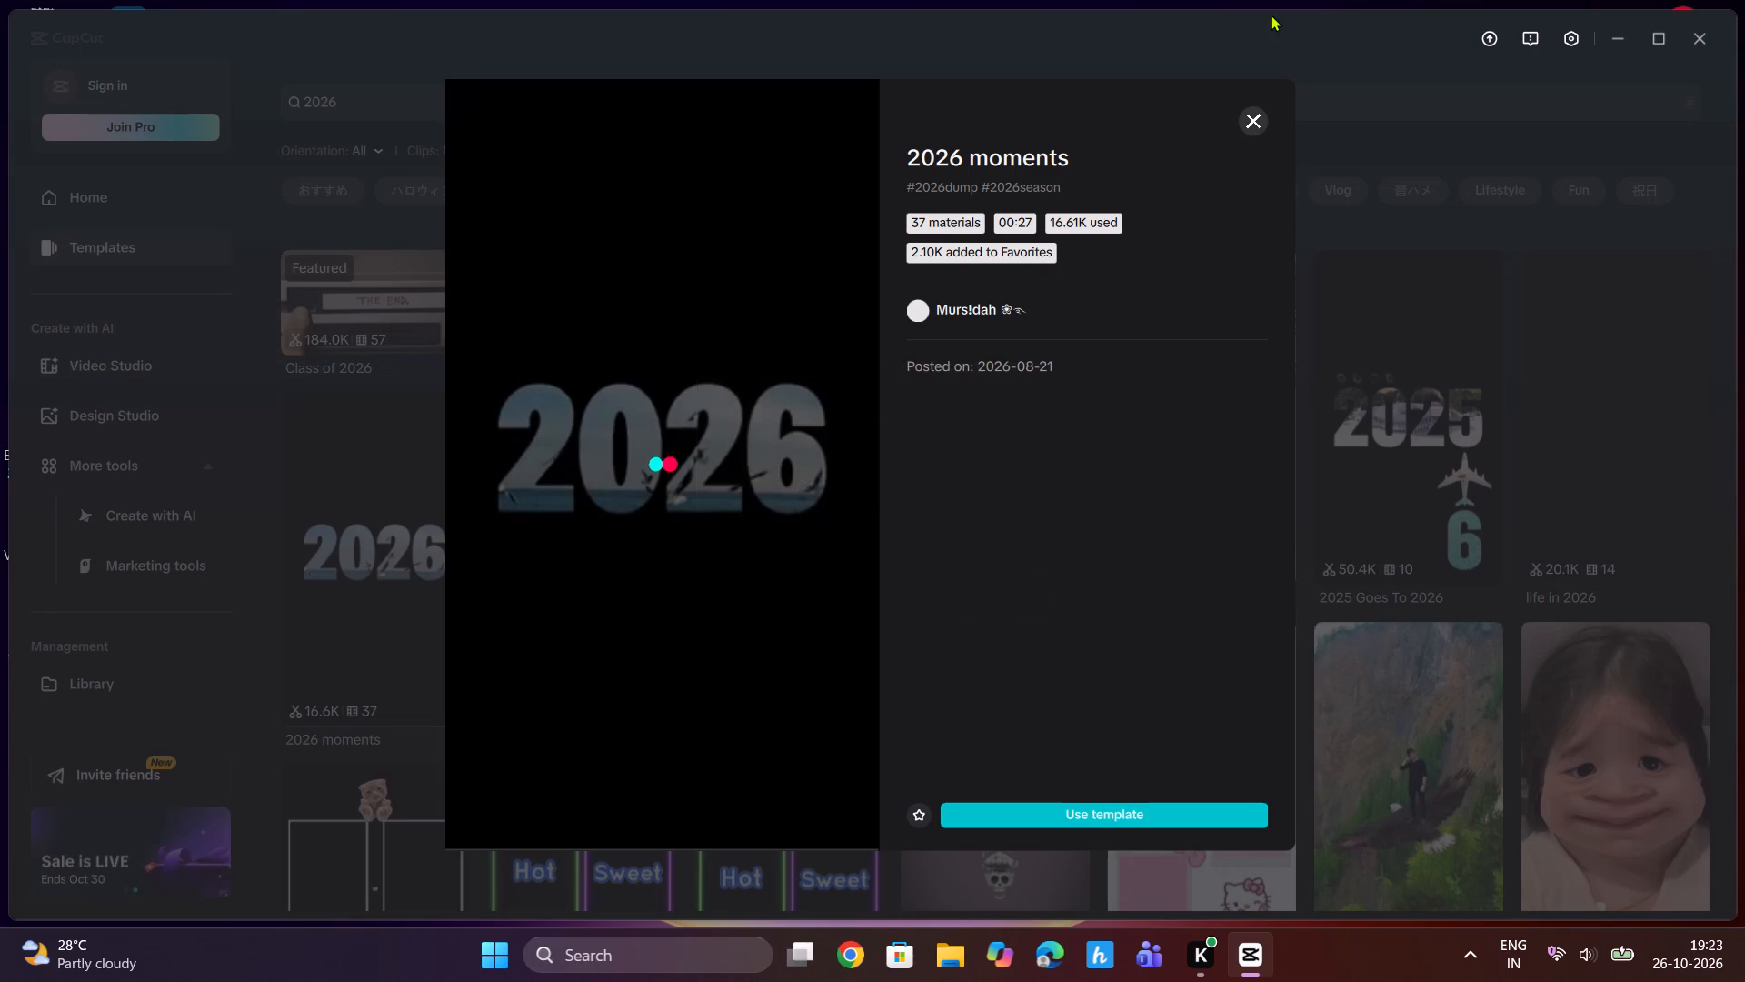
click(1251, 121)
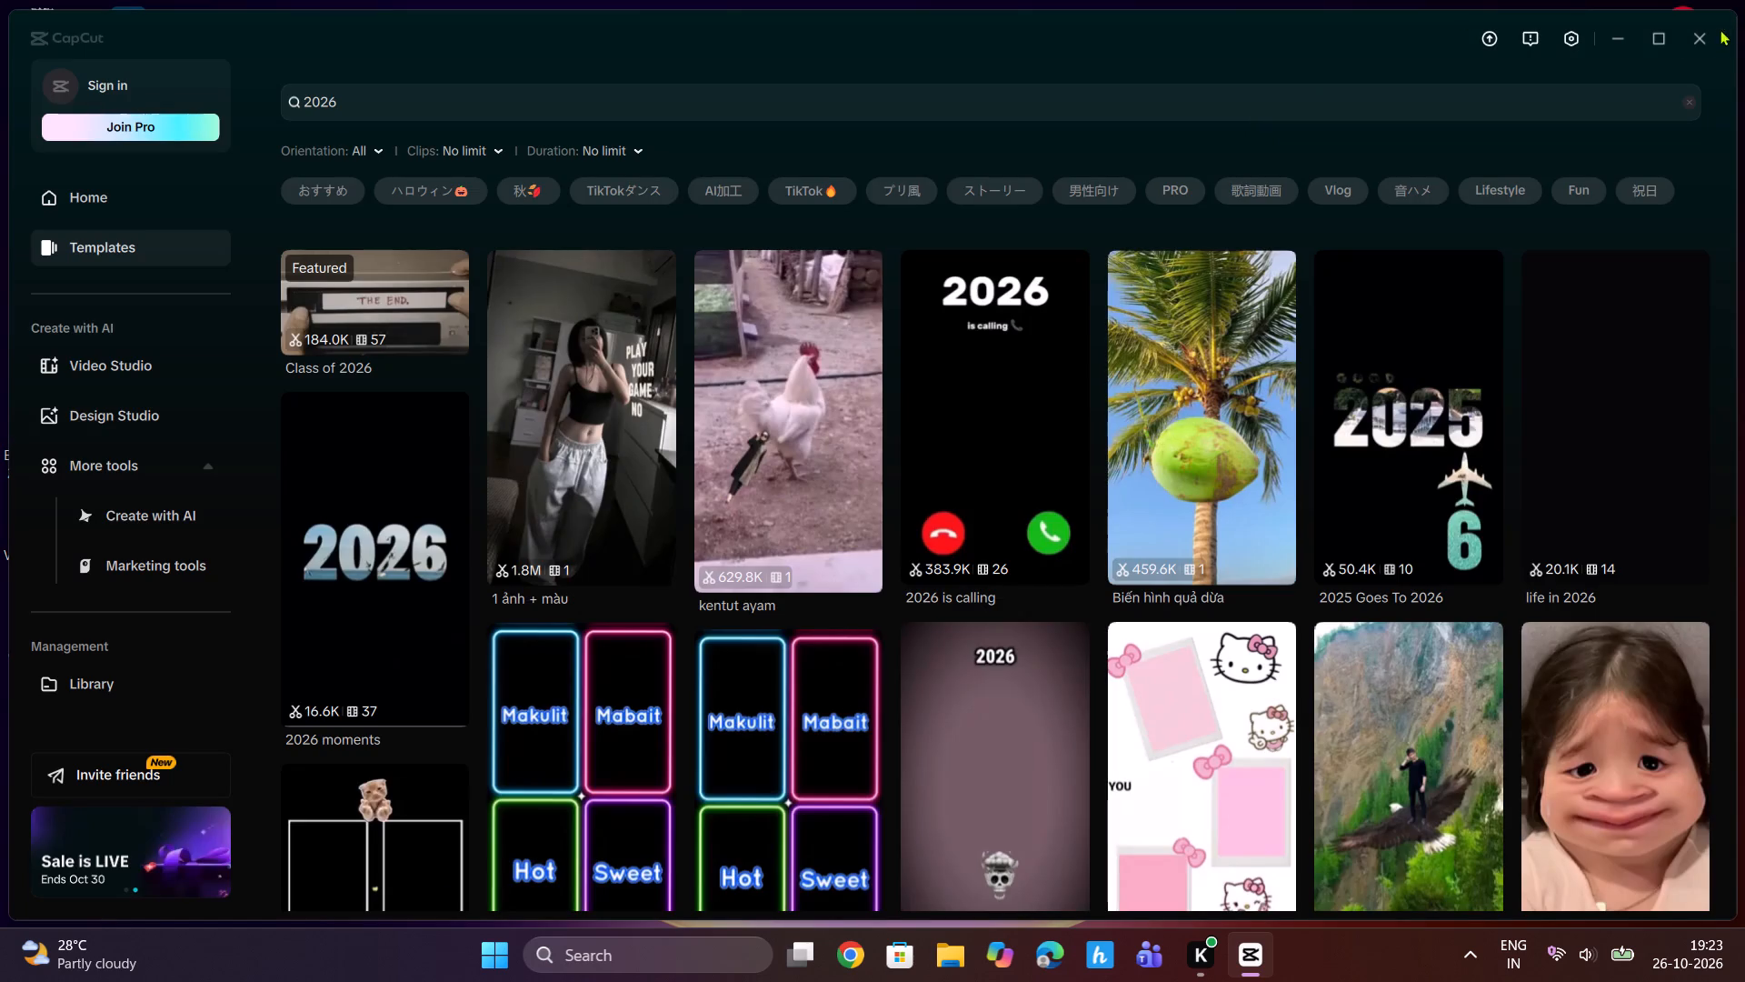